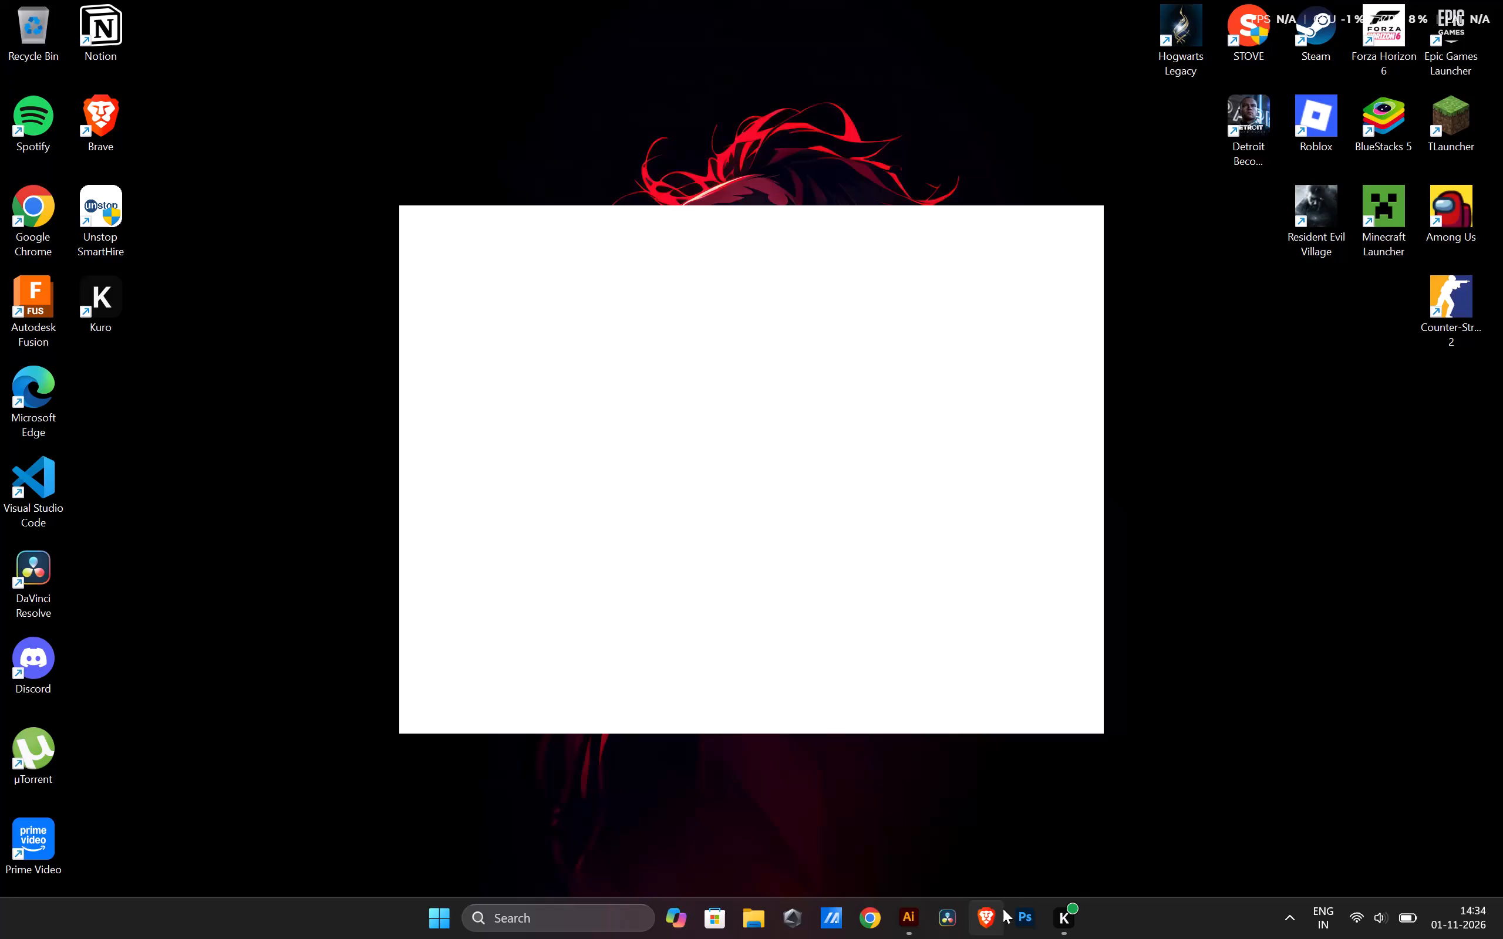
Open Adobe Illustrator and bring it to the front.
click(898, 931)
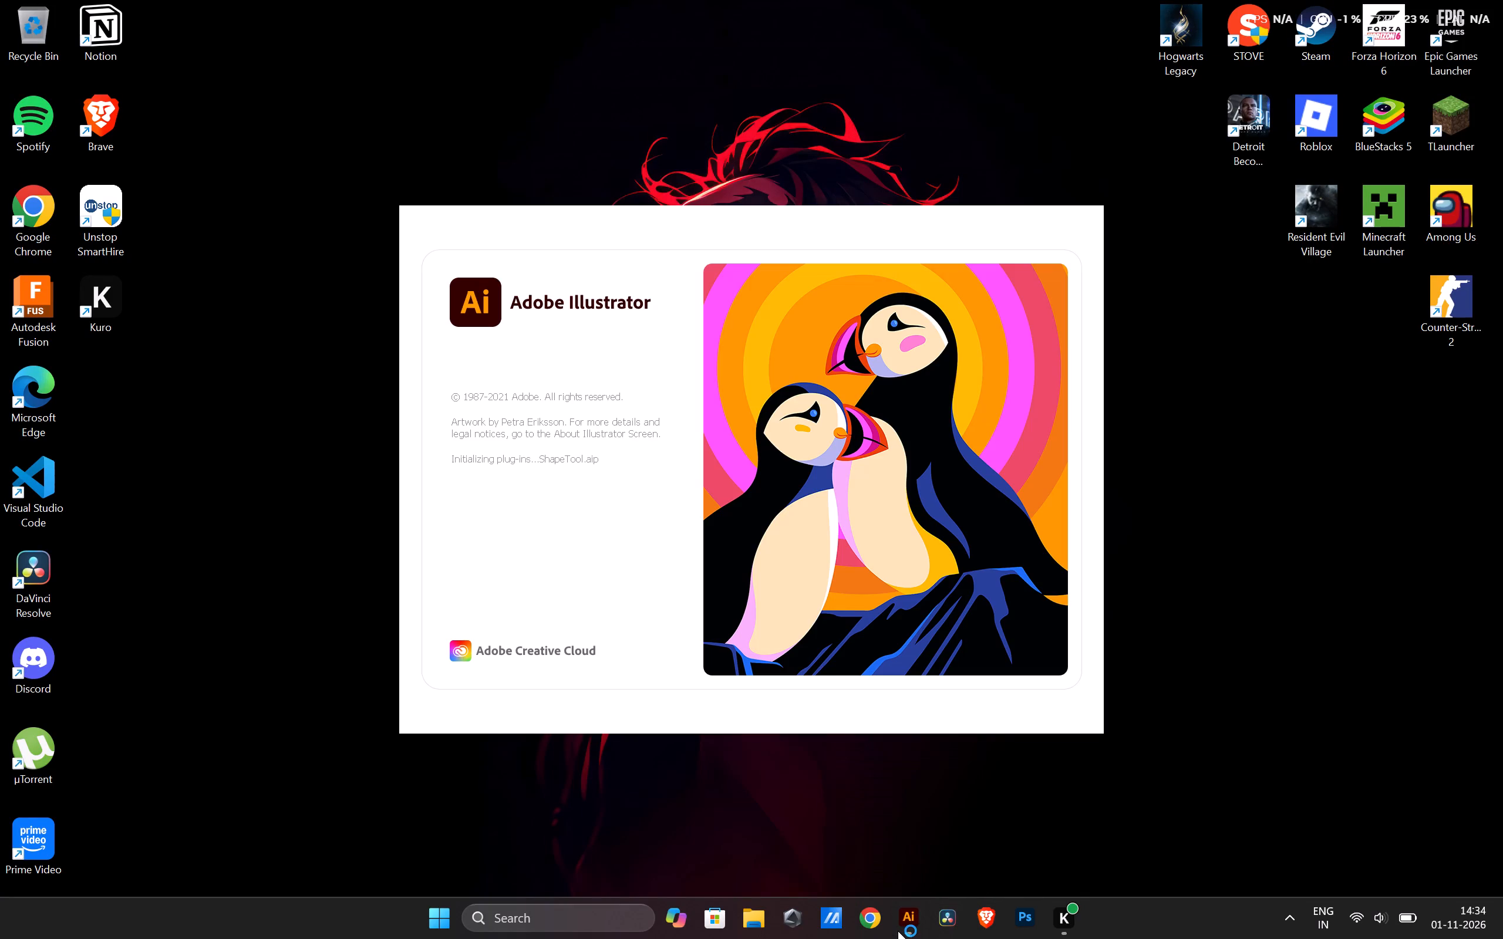
click(996, 472)
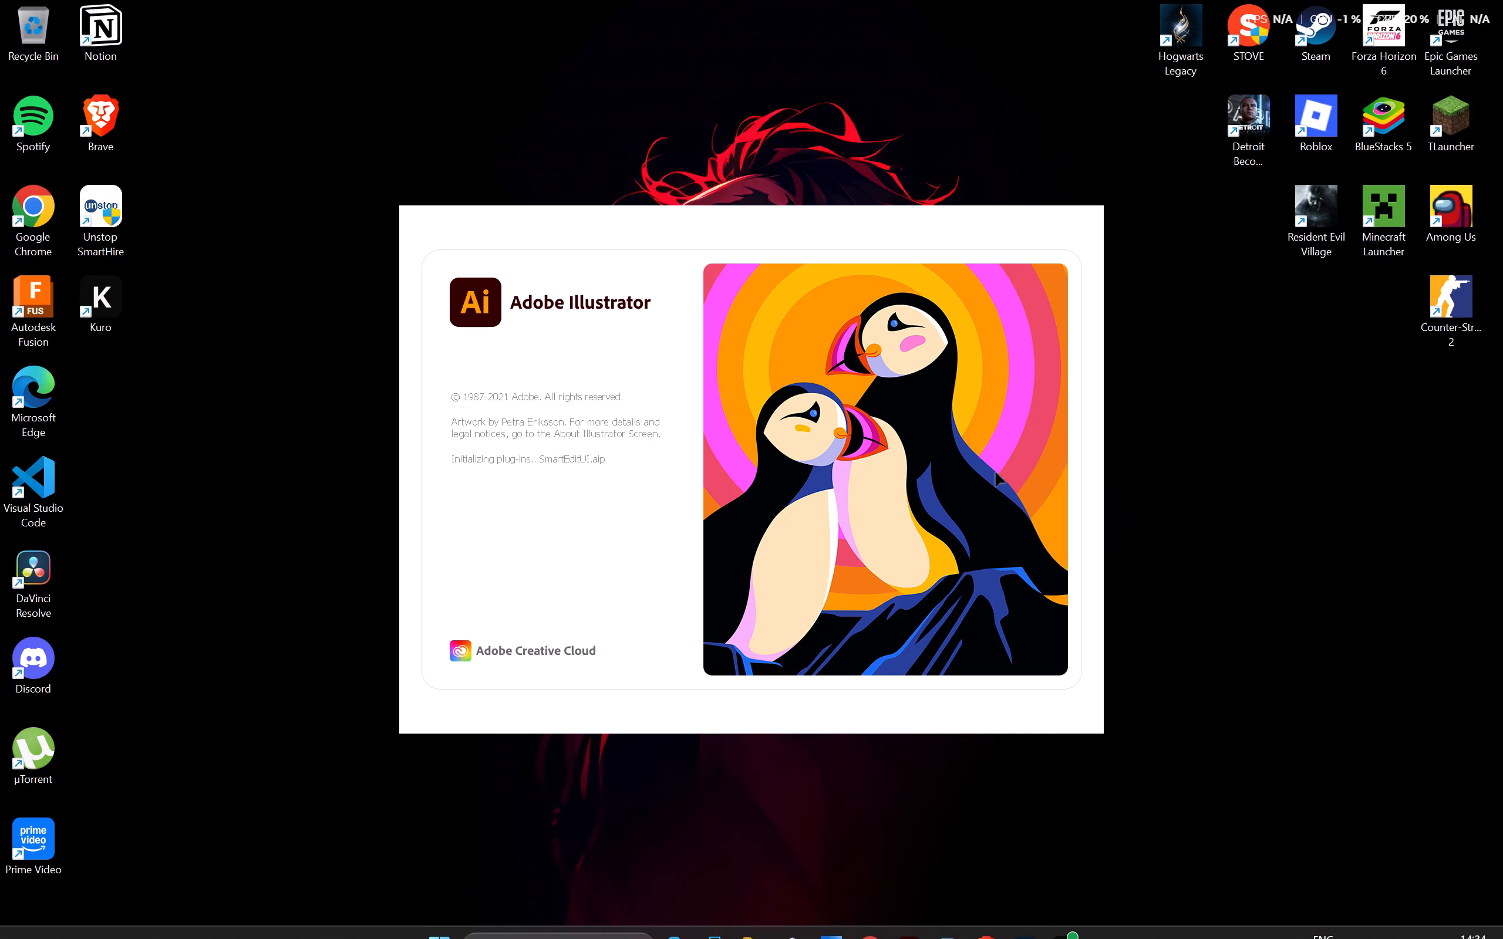
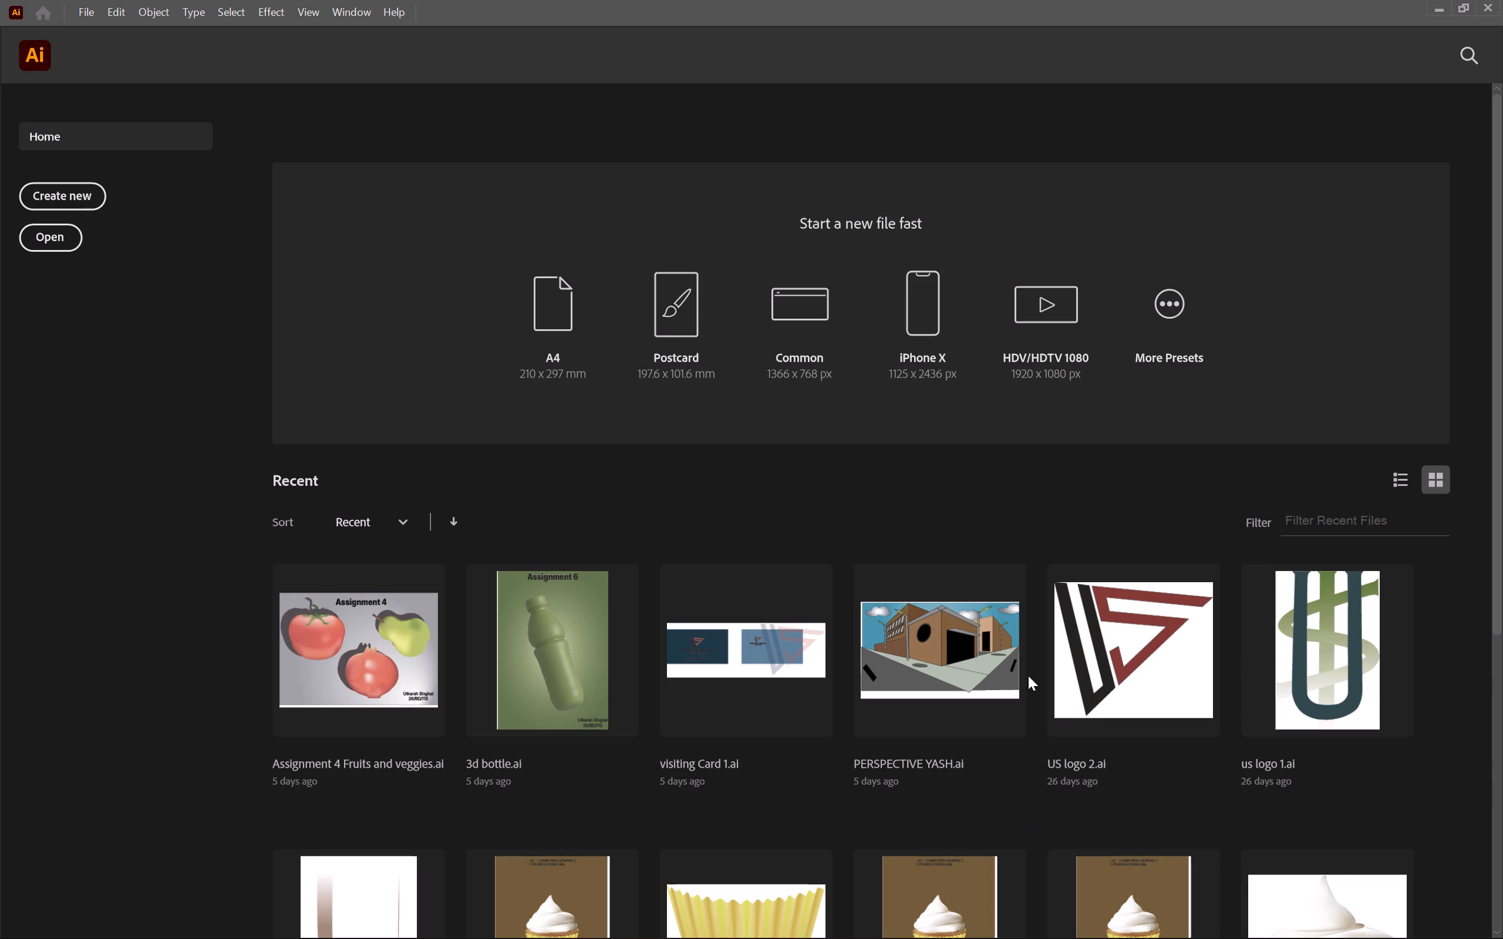
Create a new document from the A4 preset, 210 x 297 mm.
right_click(558, 339)
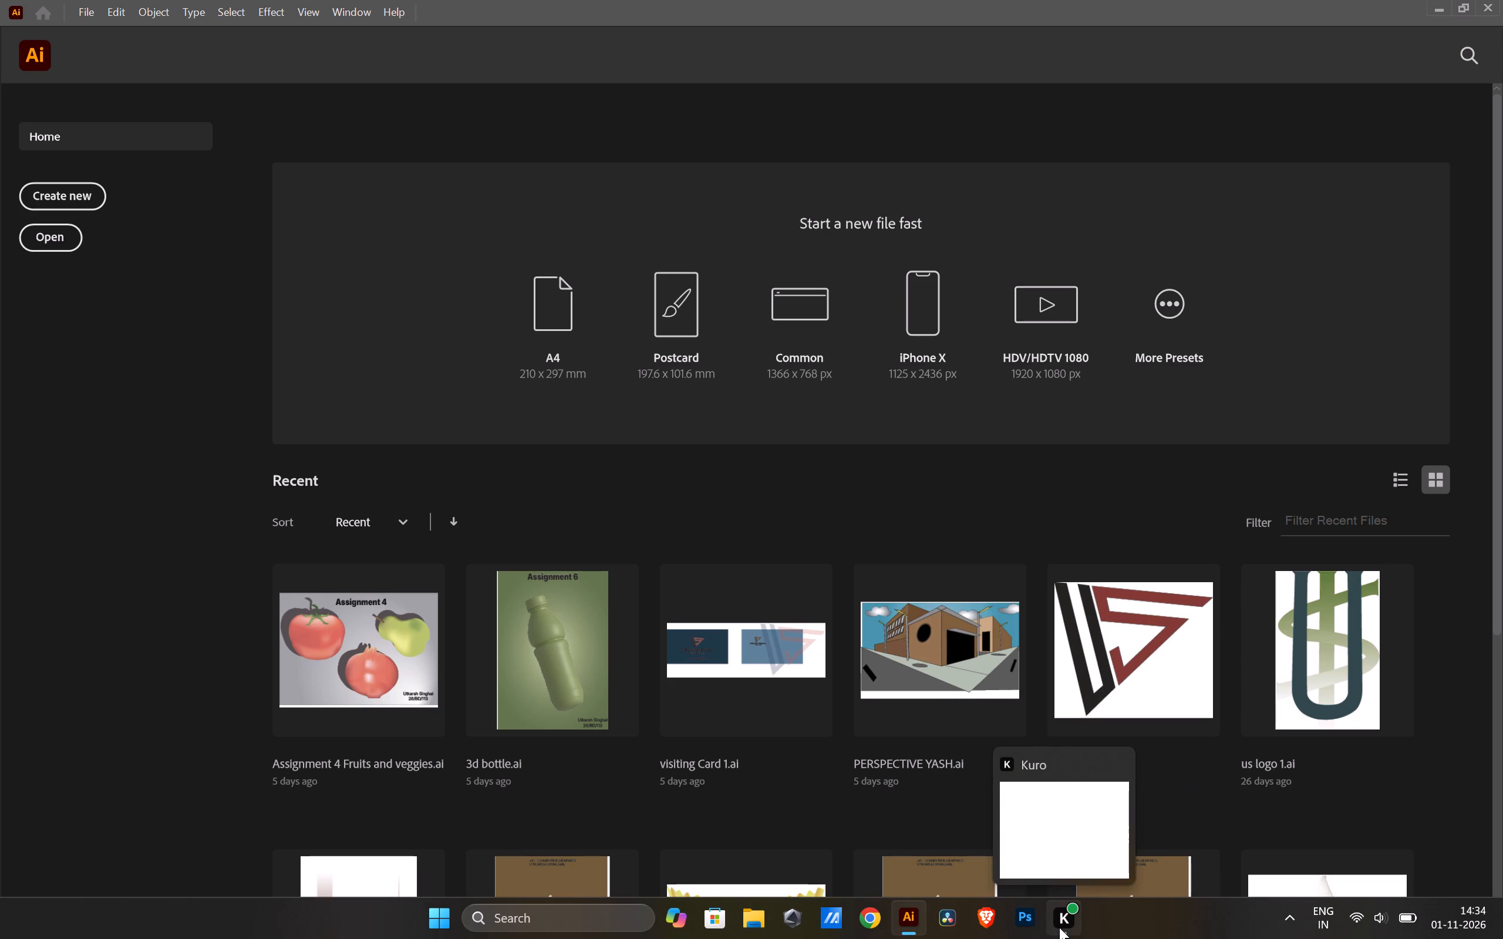
click(1285, 908)
click(1285, 908)
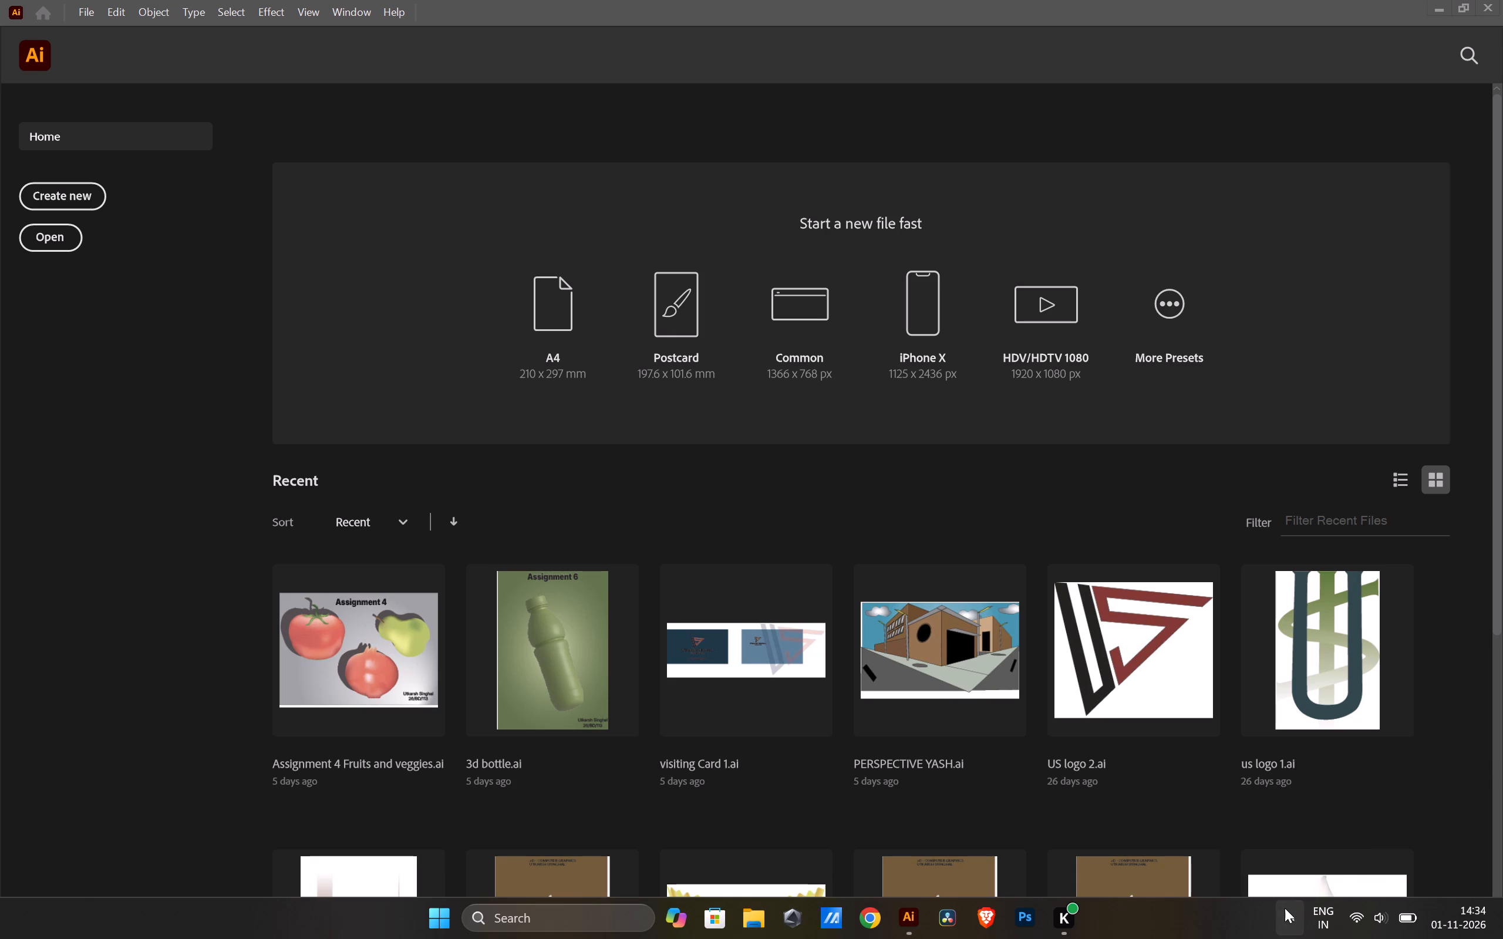
click(1144, 458)
click(539, 332)
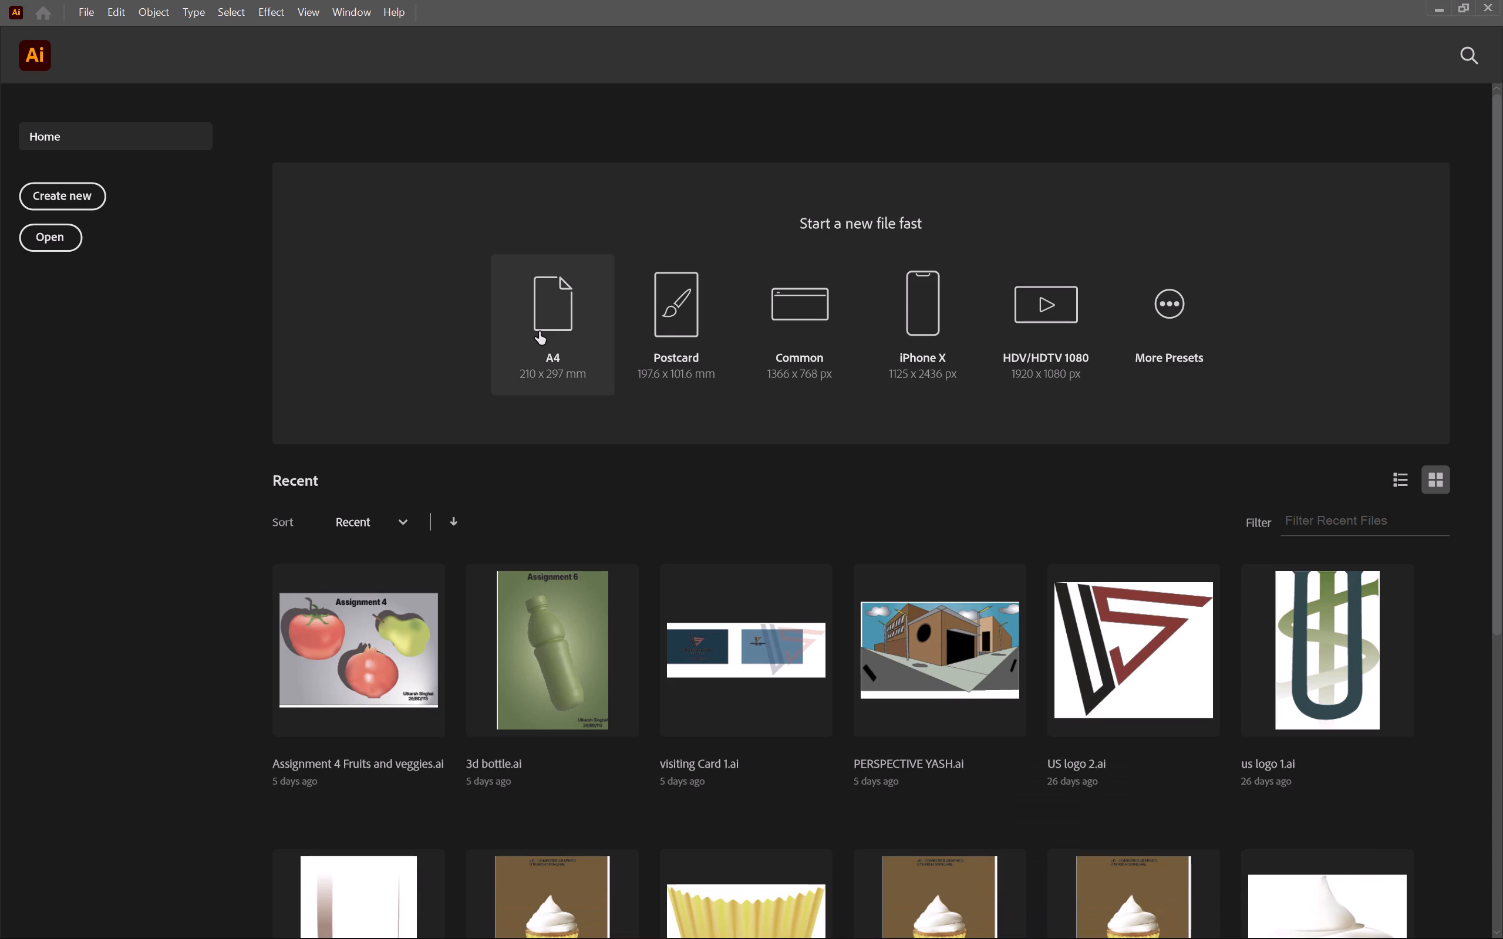
double_click(560, 311)
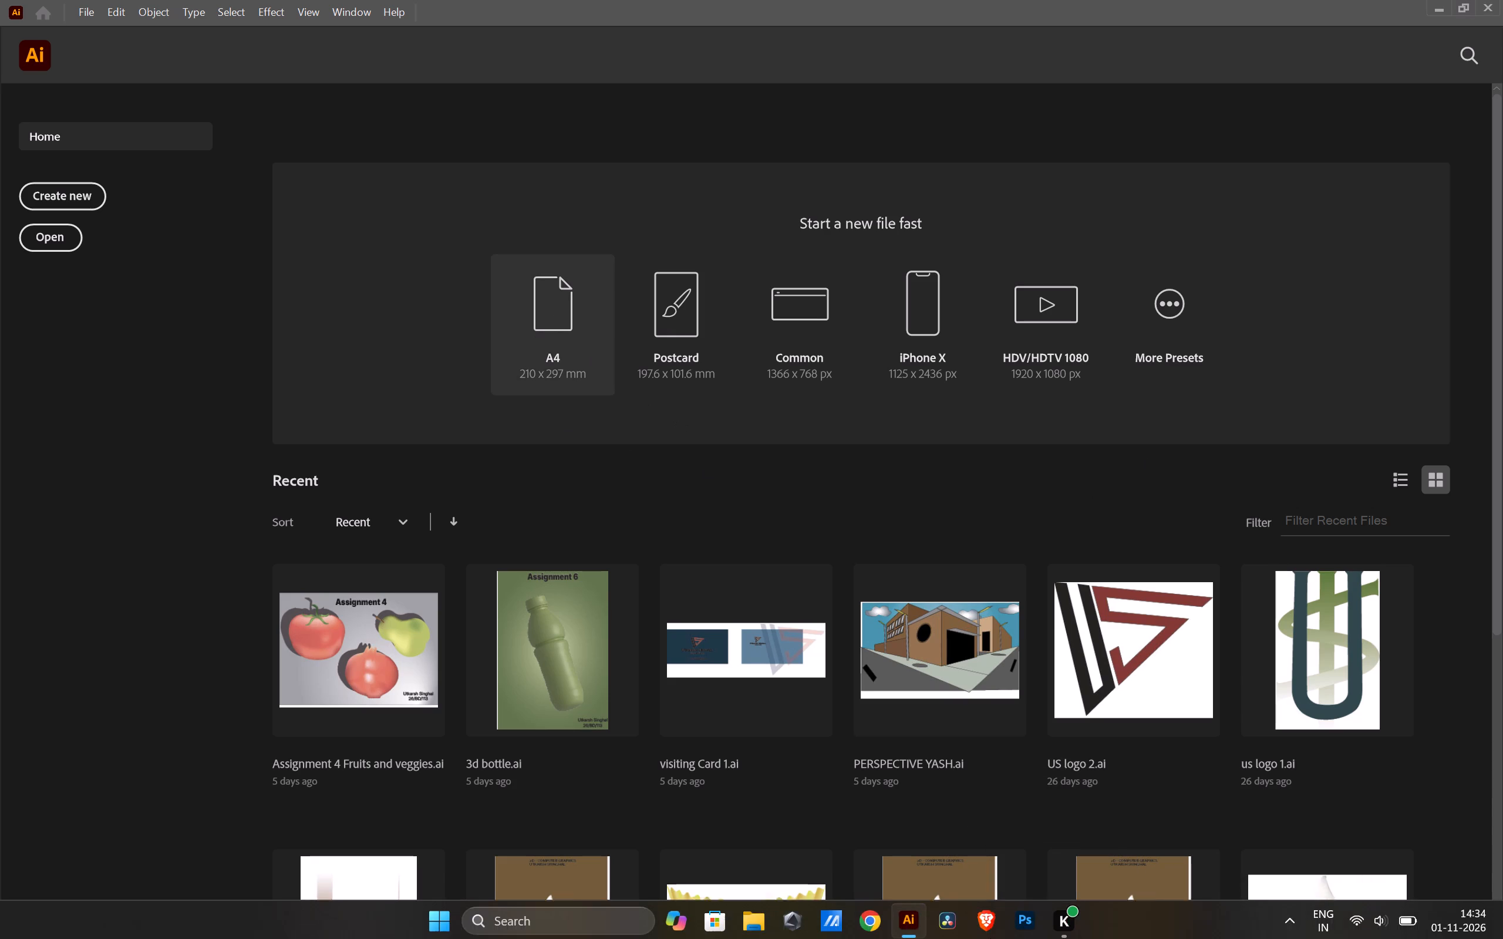
right_click(903, 516)
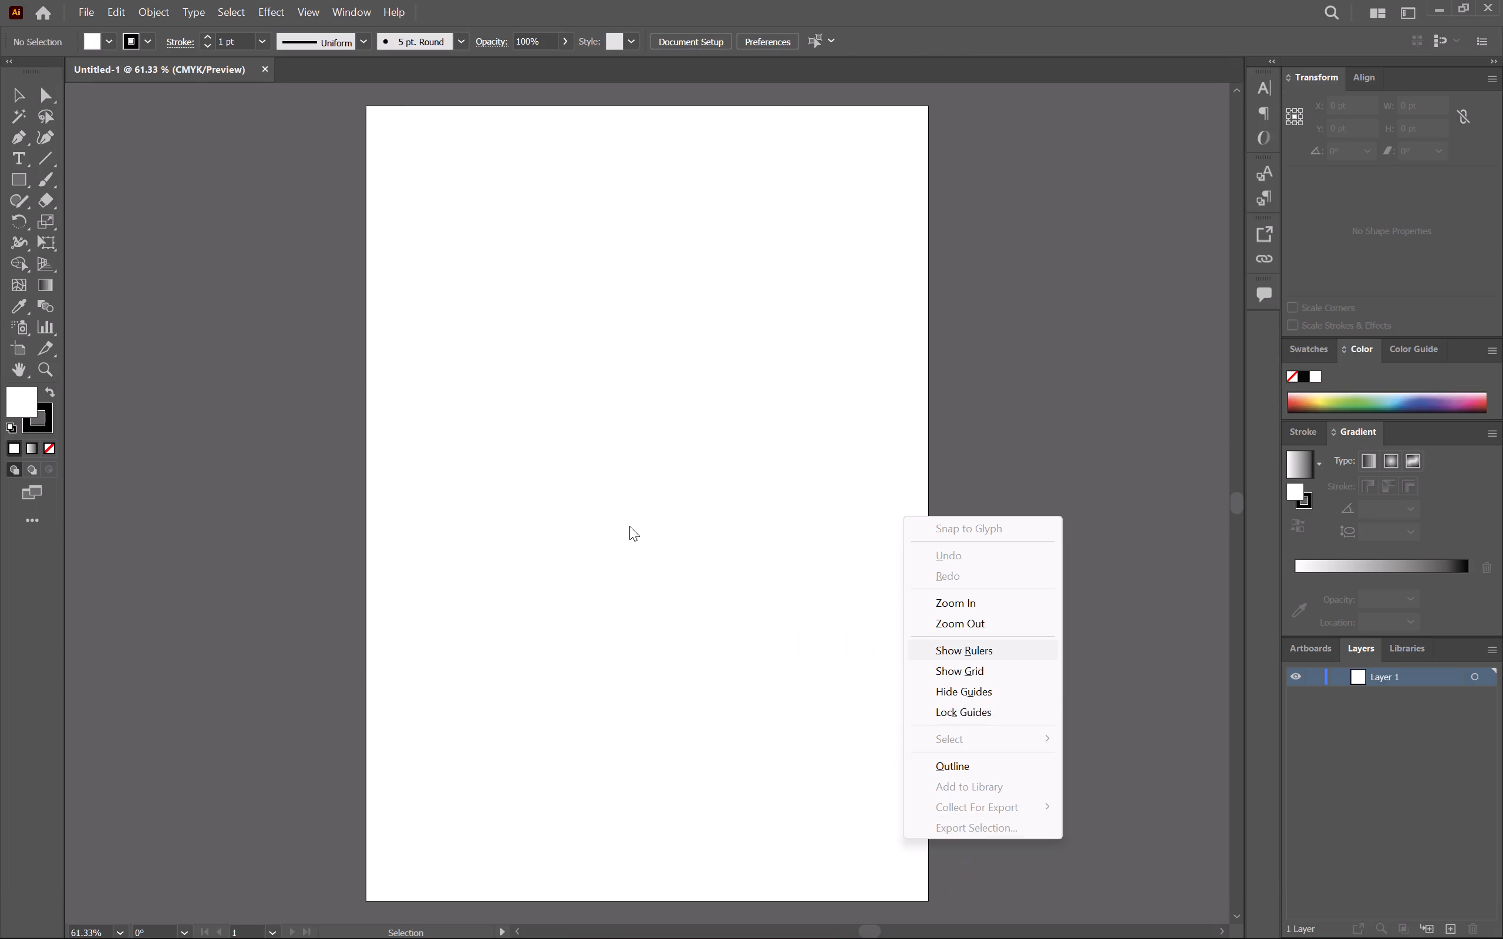
click(208, 398)
scroll(588, 670, down, 2)
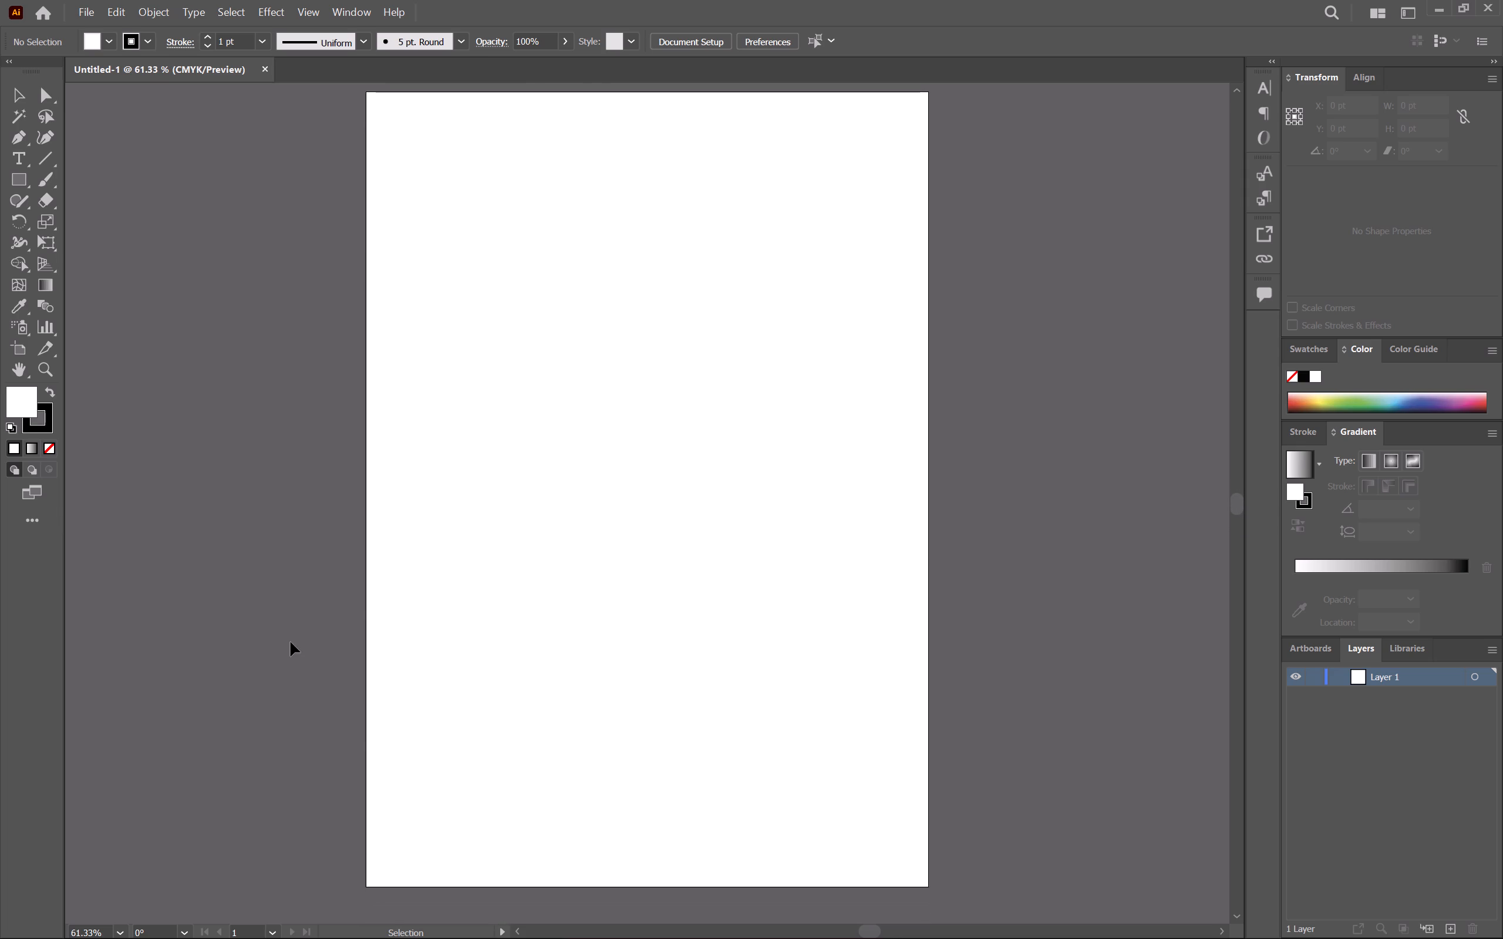
scroll(176, 621, up, 1)
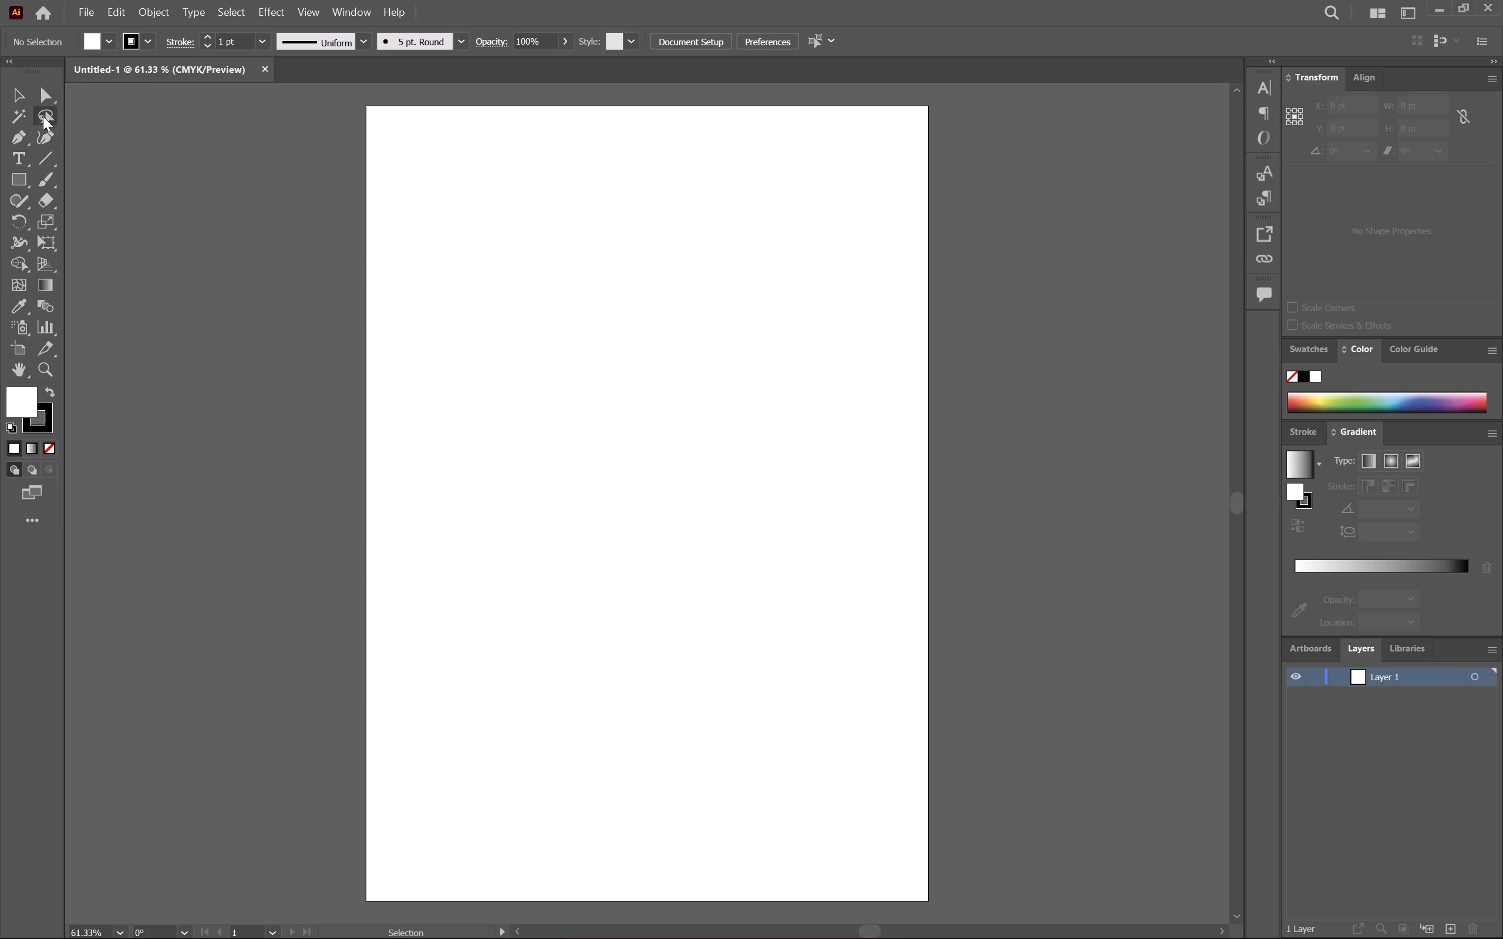
Draw a rectangle about 640 pt wide and 824 pt high starting from the artboard's top-left corner.
click(28, 185)
right_click(22, 182)
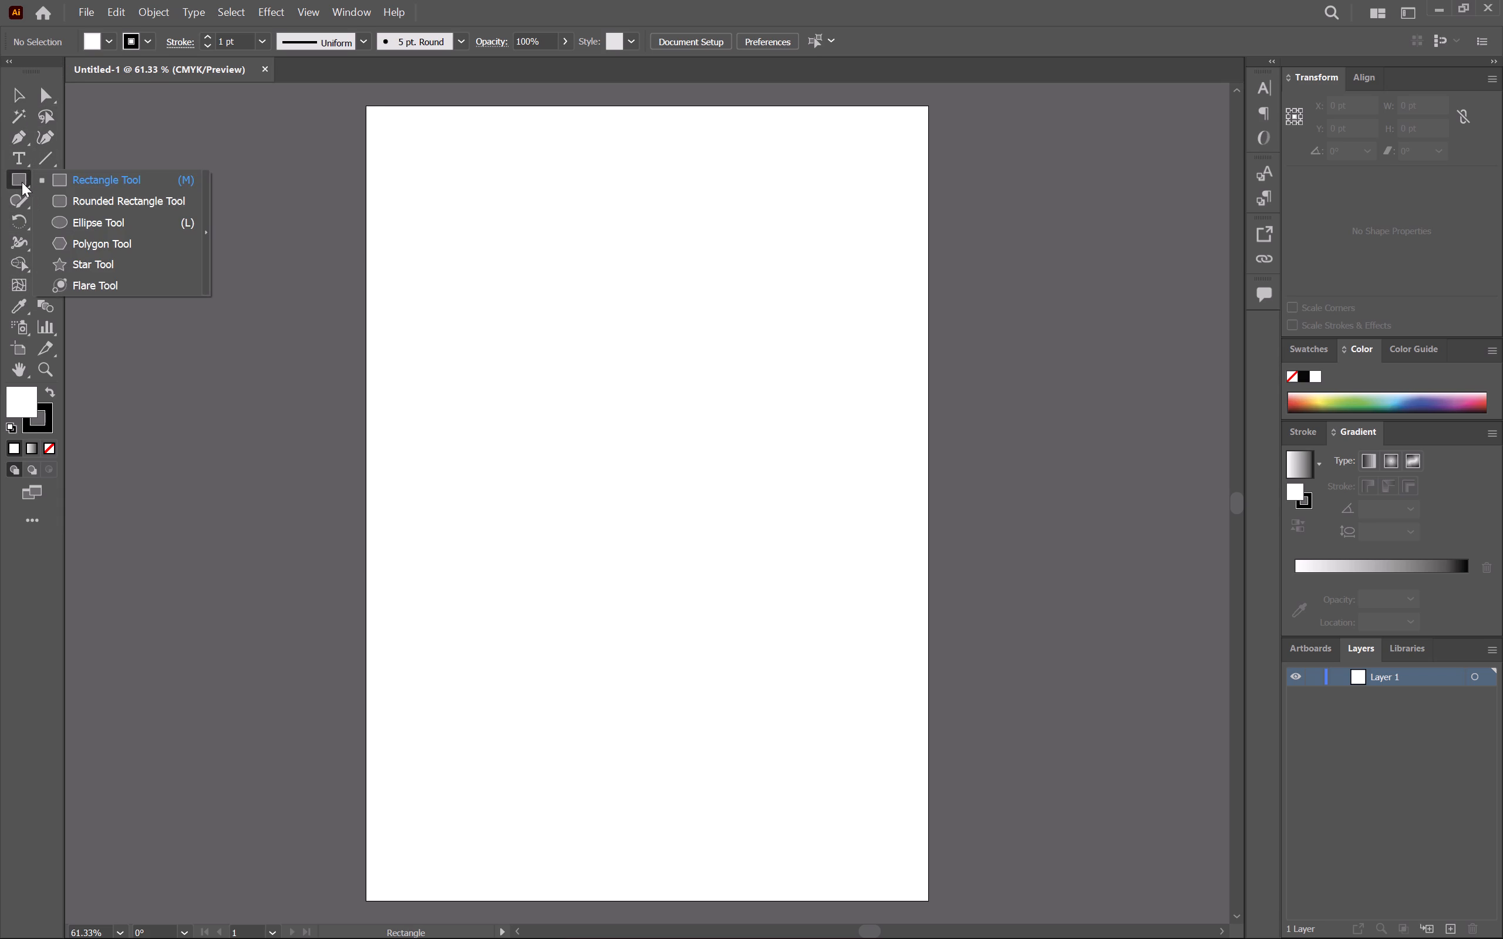
right_click(124, 179)
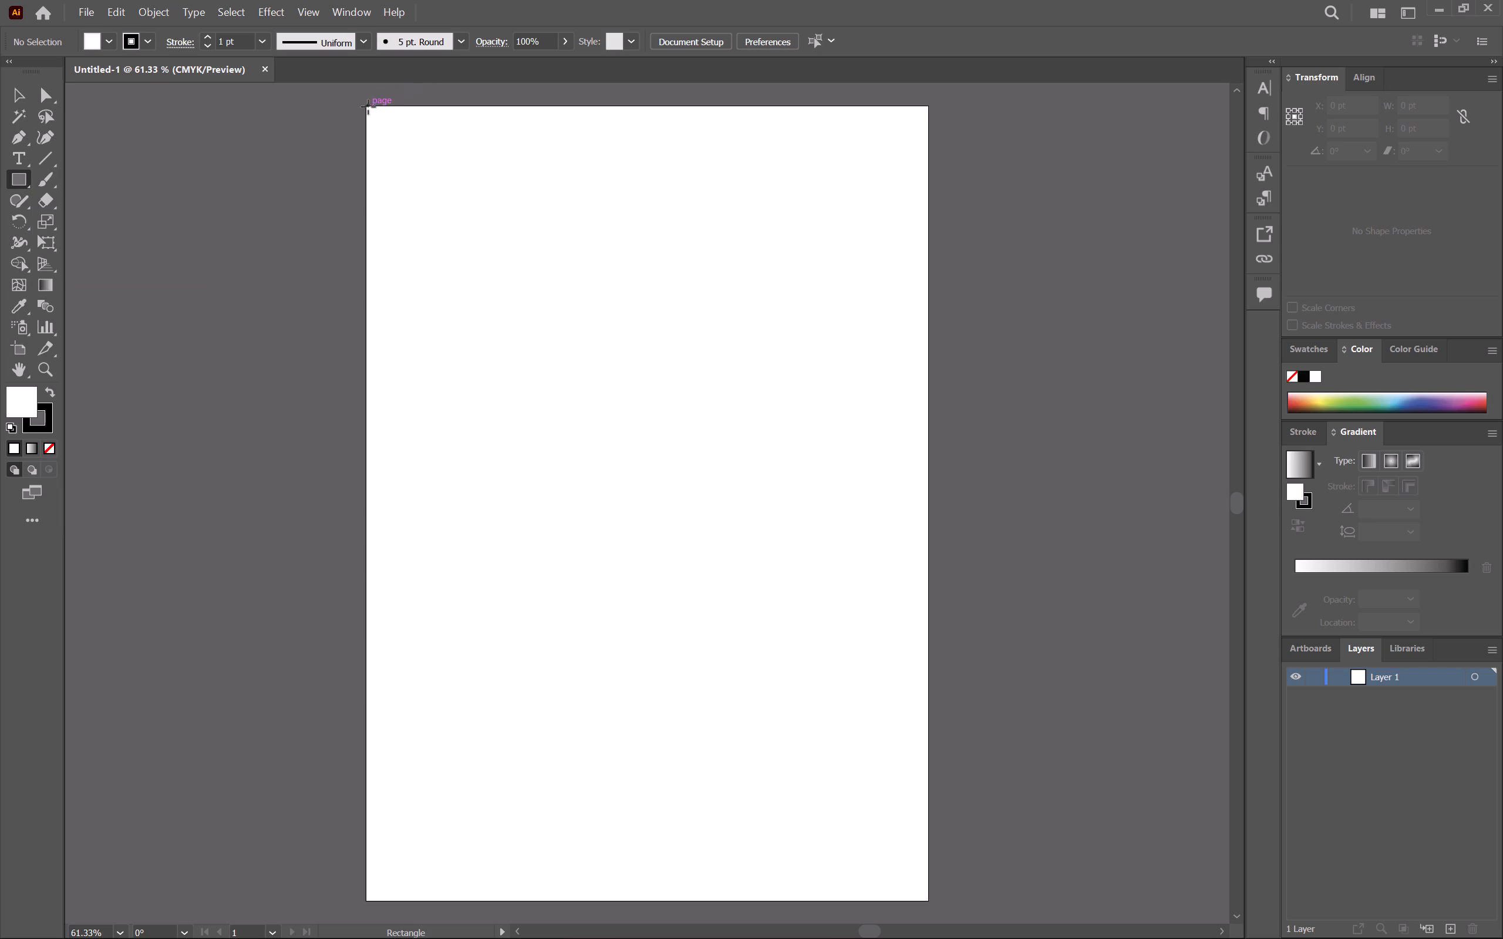
drag(366, 106, 515, 424)
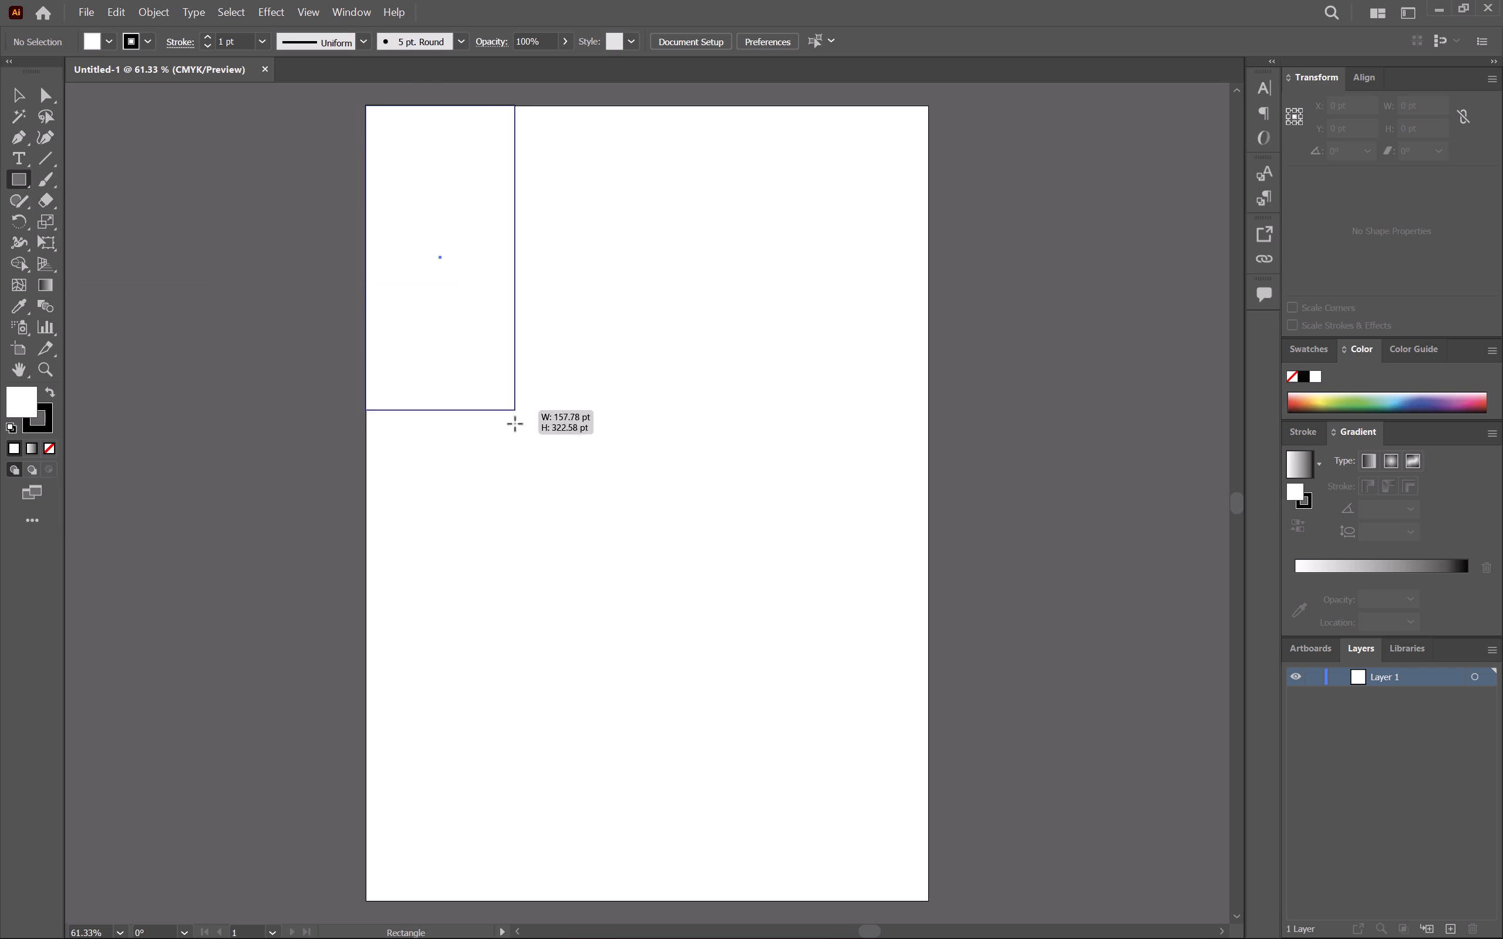
drag(515, 424, 850, 806)
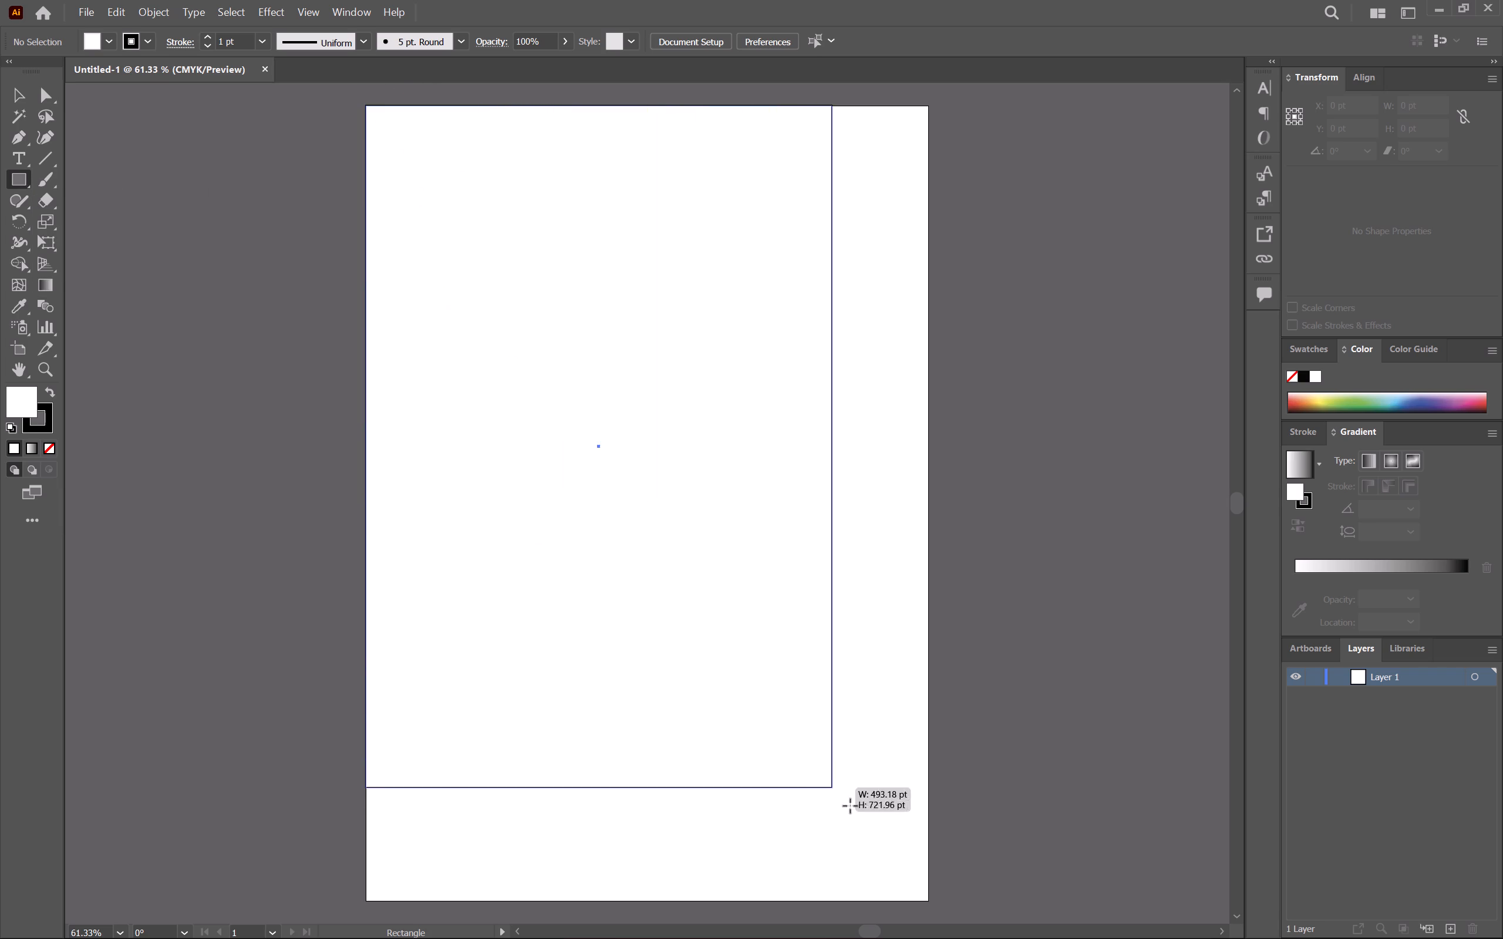
drag(850, 806, 972, 884)
click(906, 887)
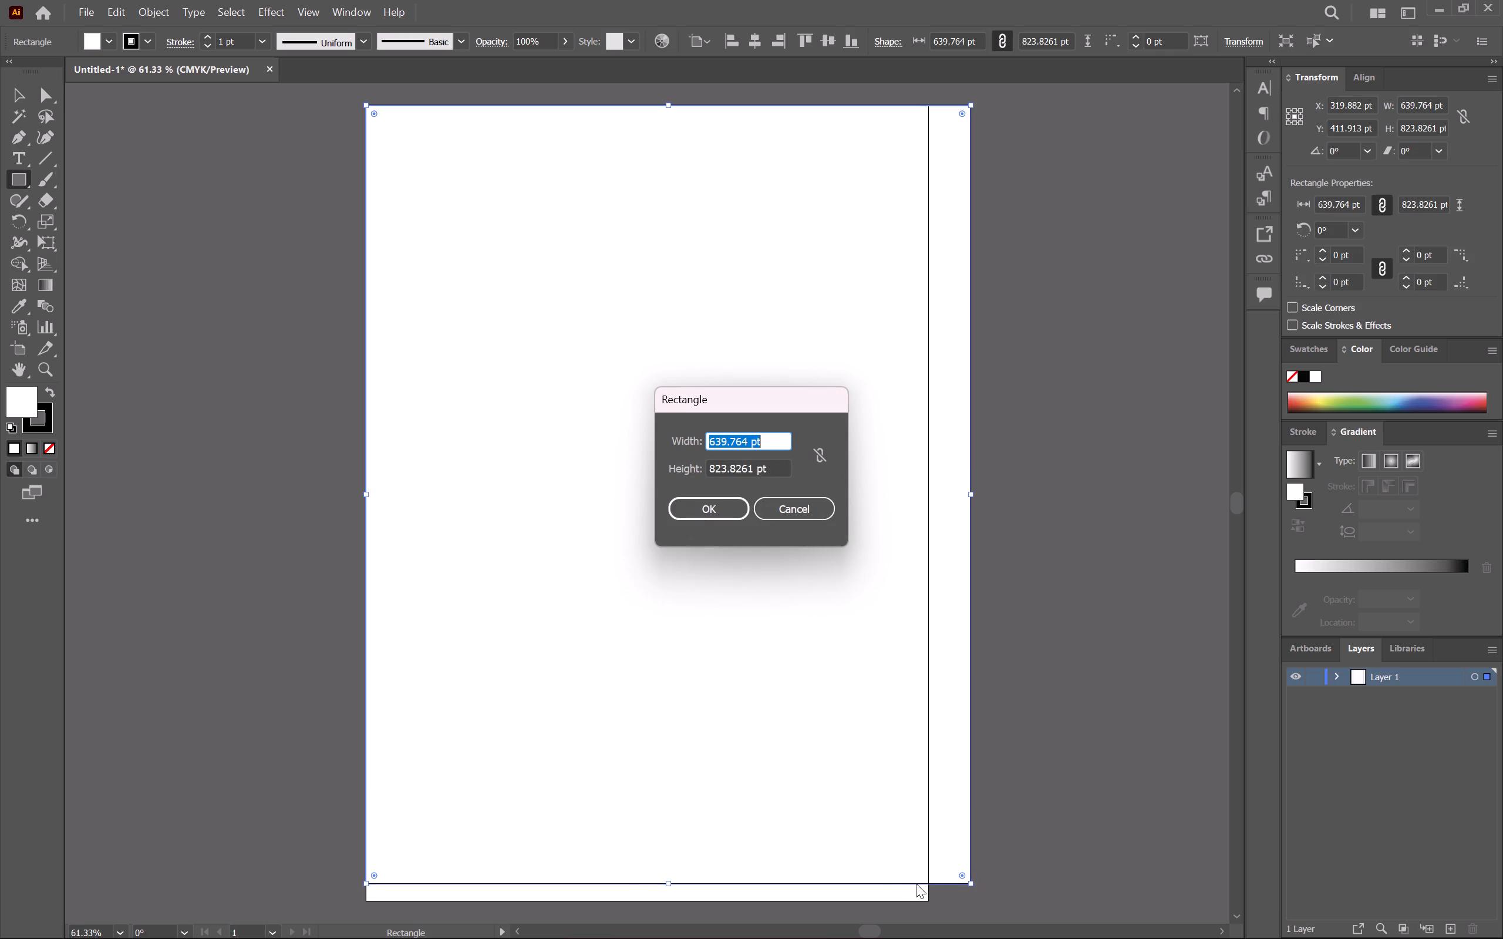
click(810, 508)
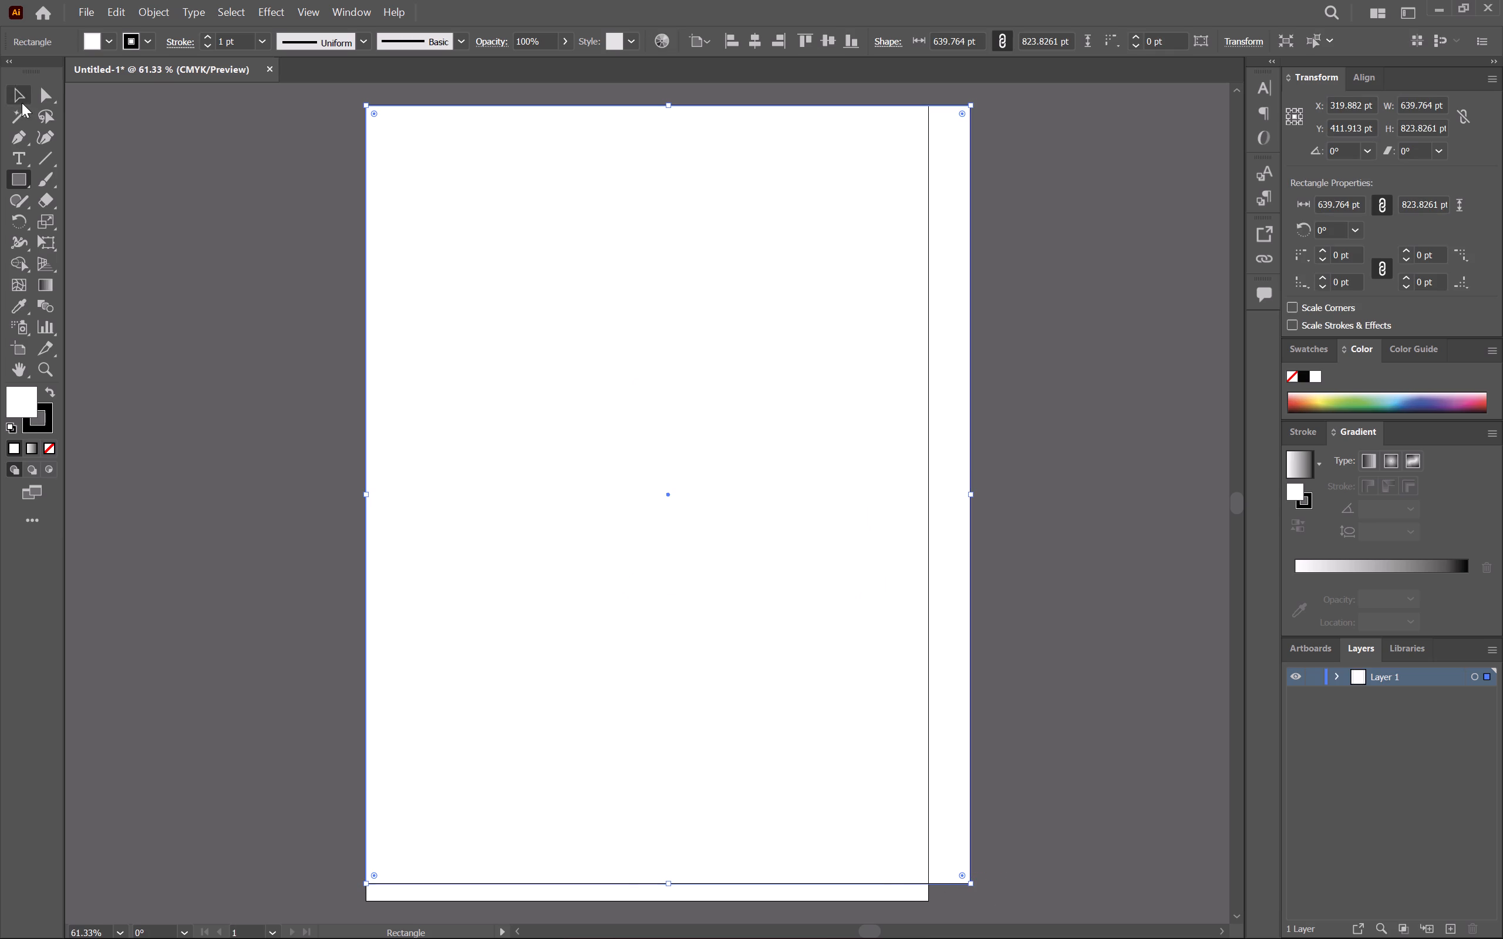
Resize the rectangle to match the artboard edges exactly, 595.276 pt wide and 841.89 pt high, and deselect it.
click(56, 97)
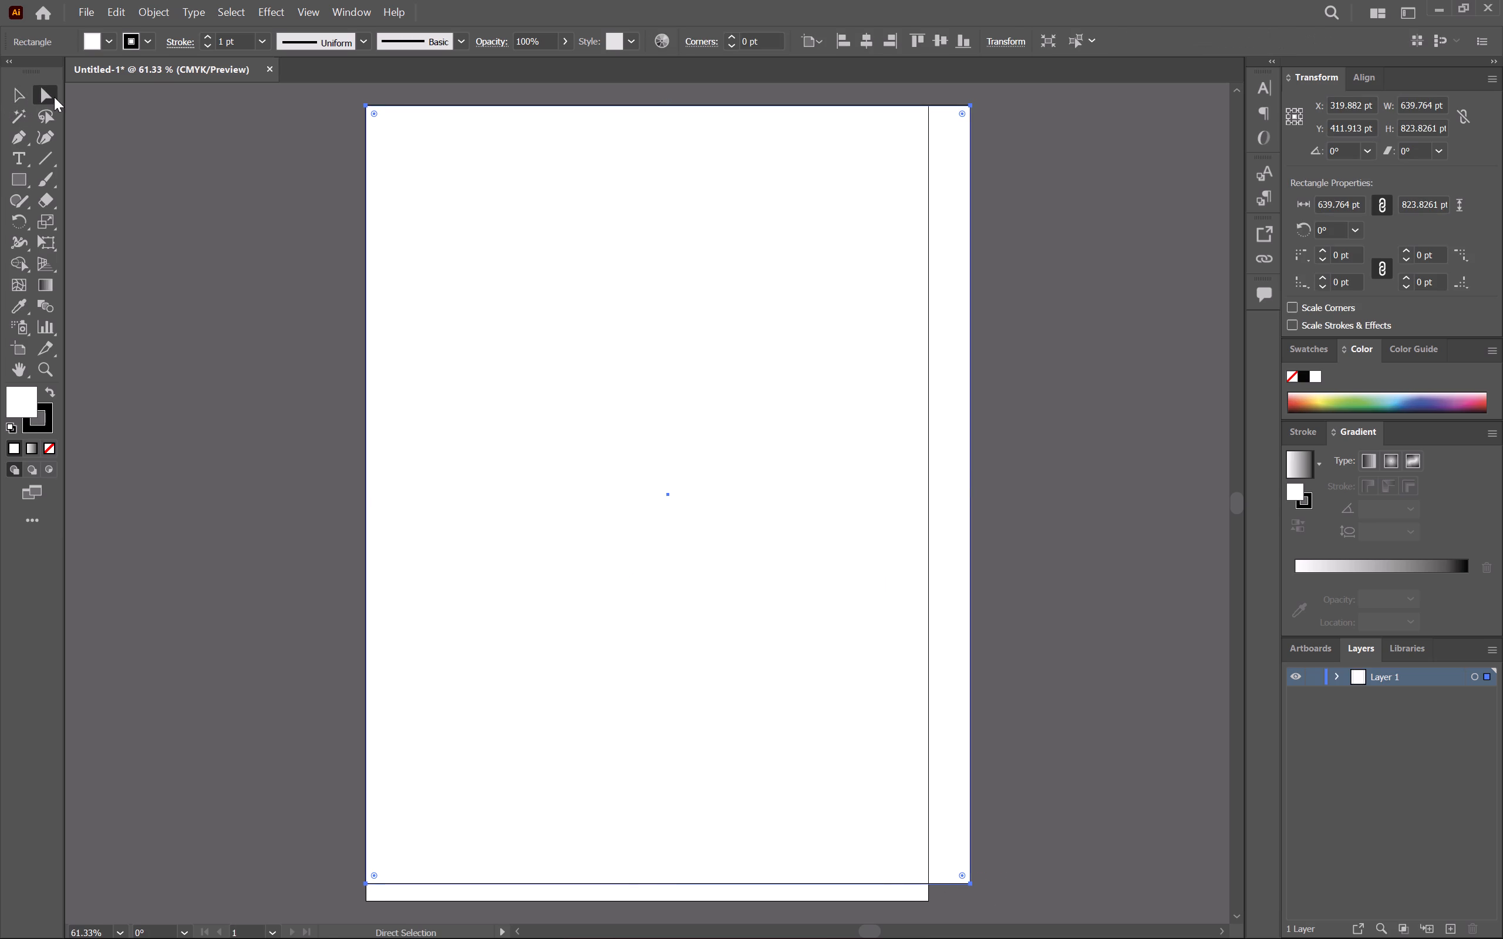
right_click(54, 97)
click(45, 96)
click(18, 94)
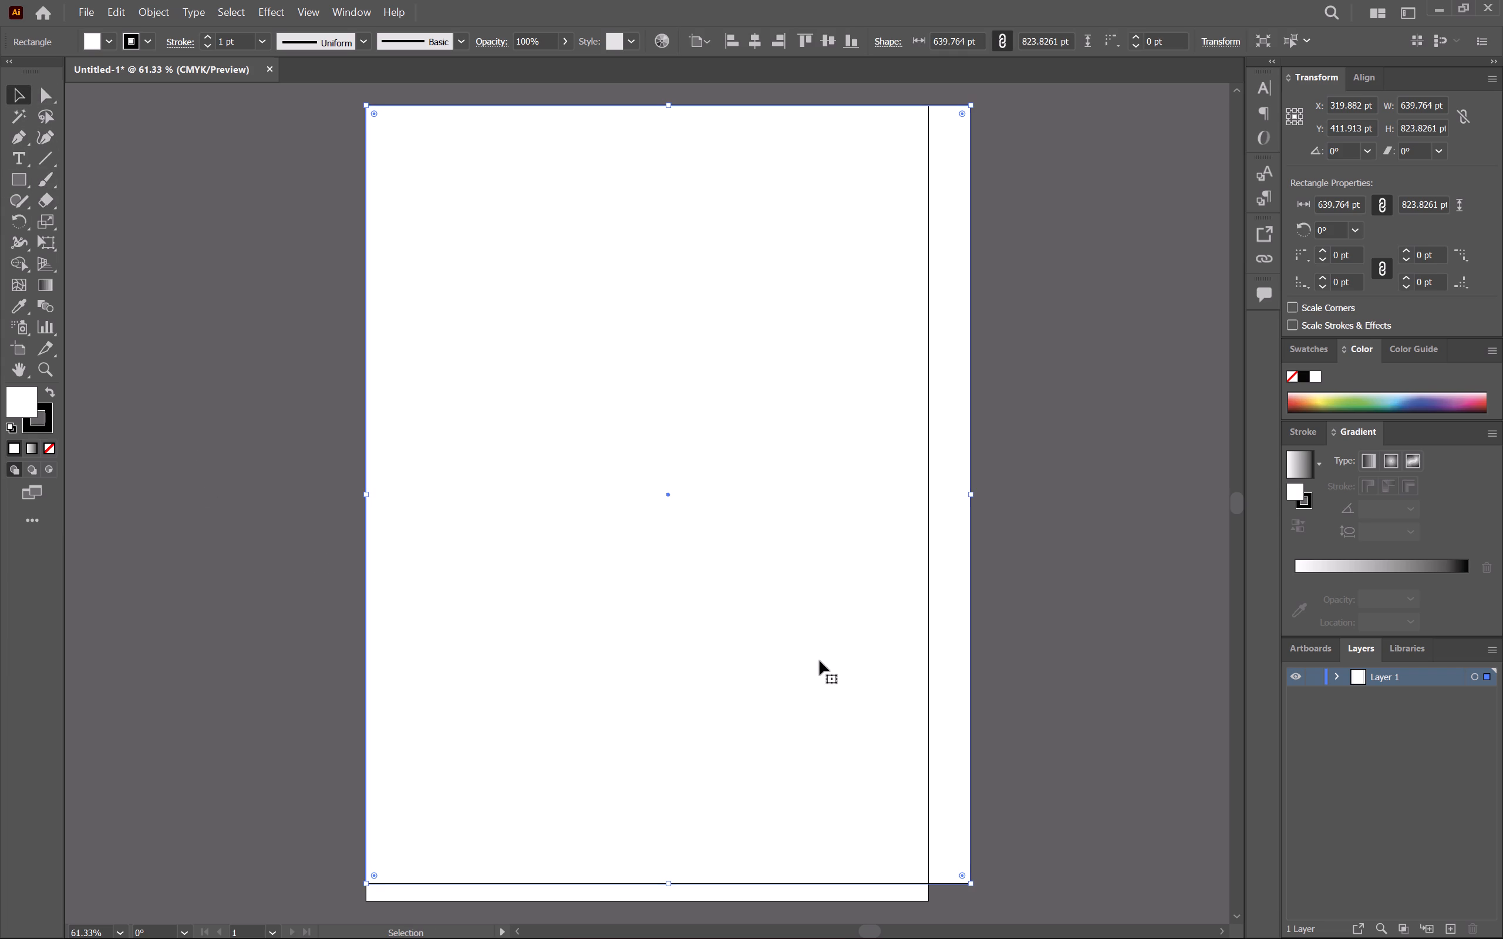
drag(972, 884, 932, 886)
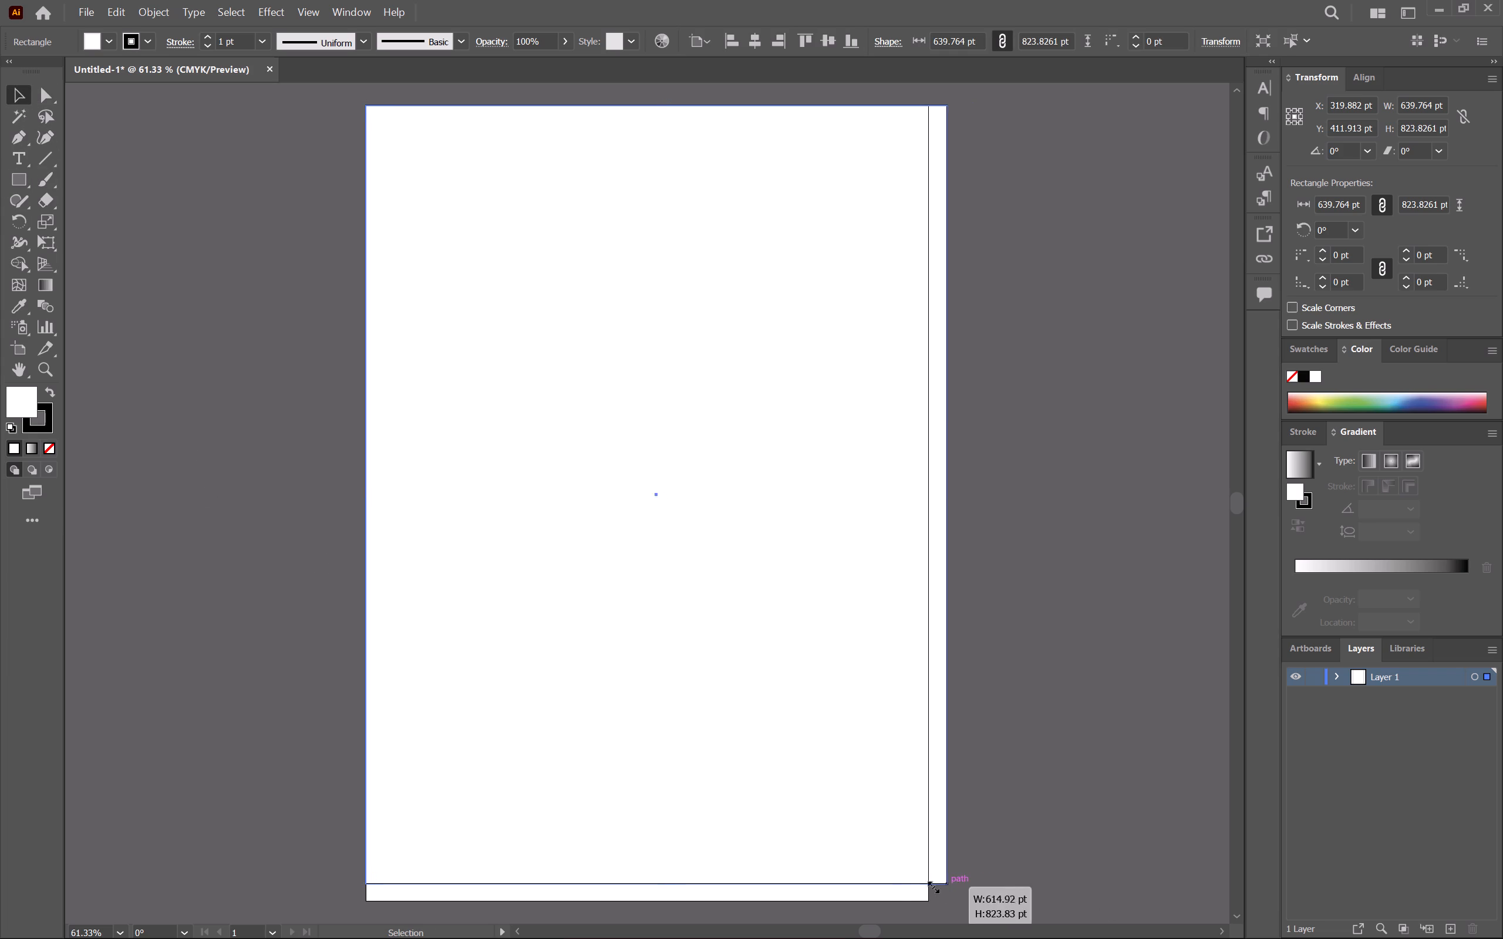
drag(932, 886, 928, 903)
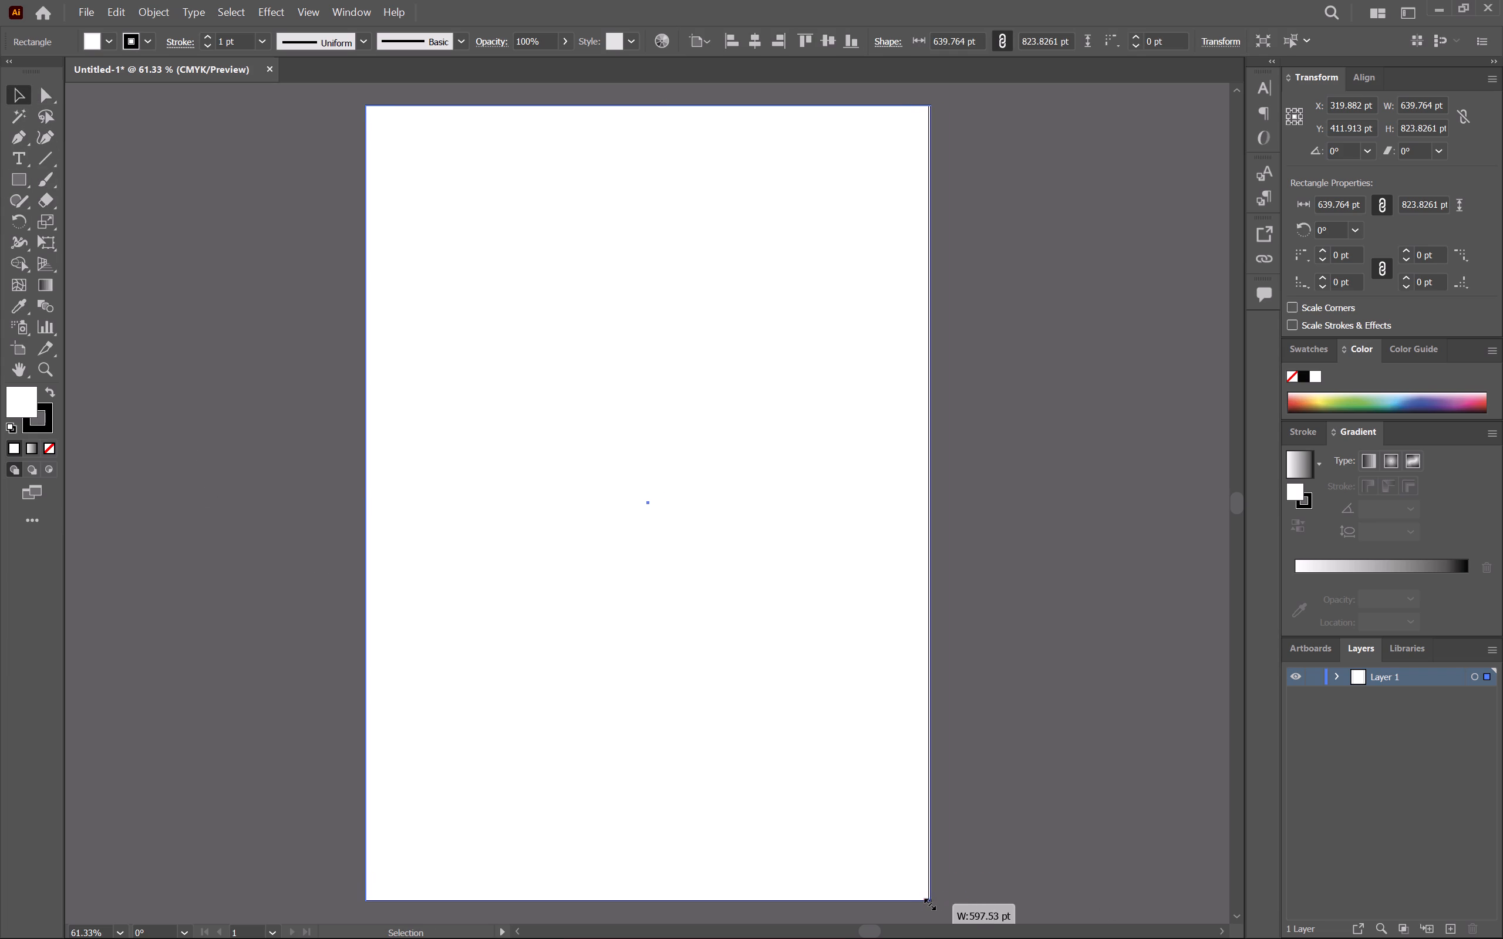
drag(928, 903, 930, 900)
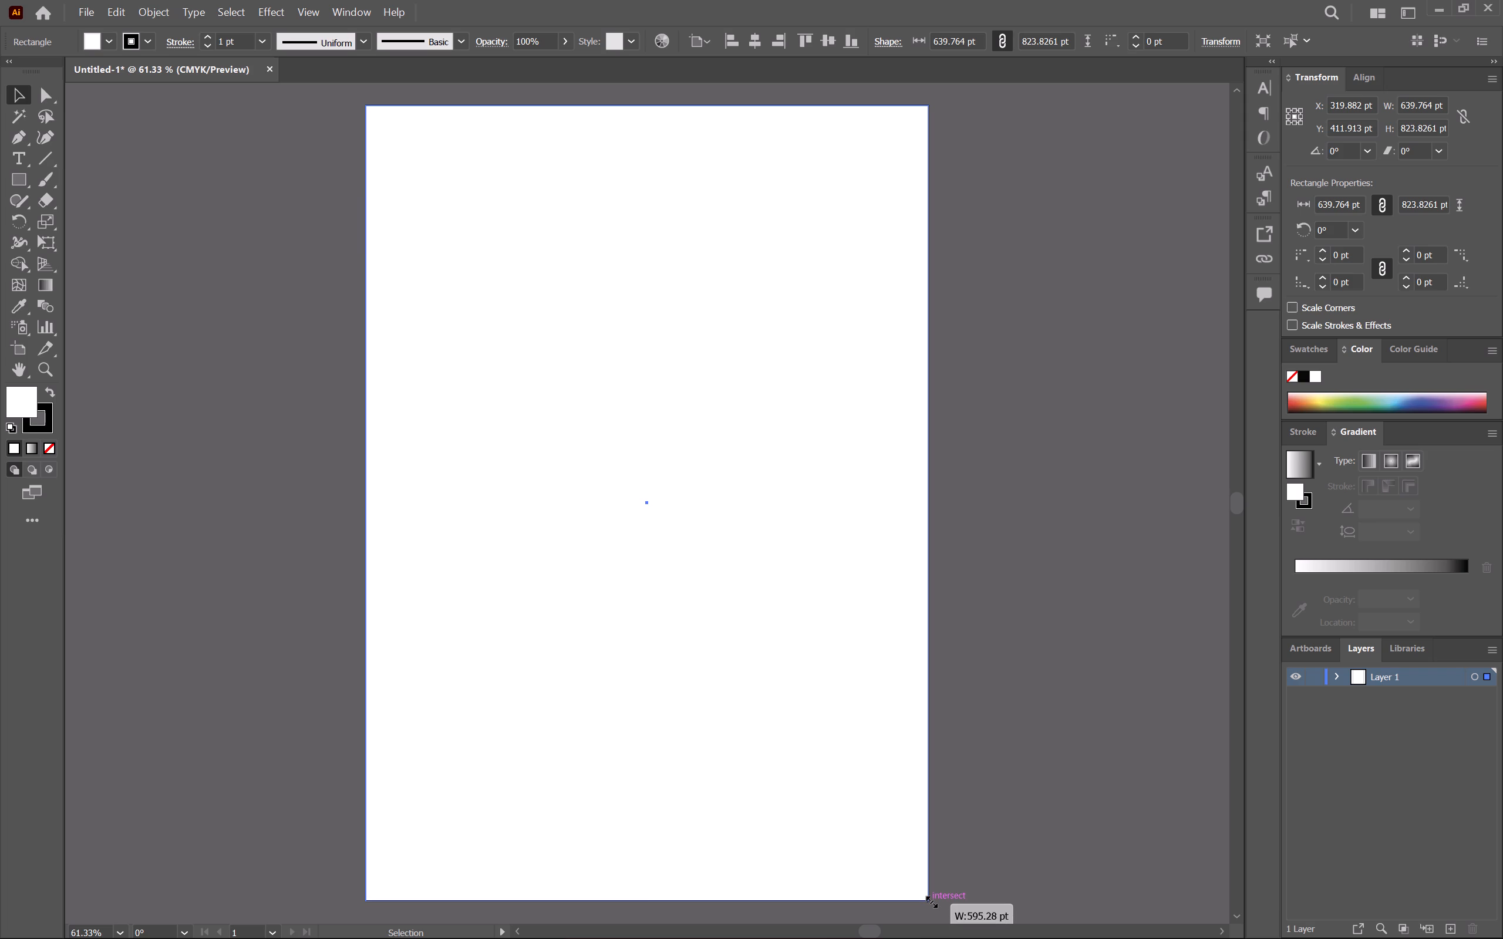
drag(930, 900, 931, 900)
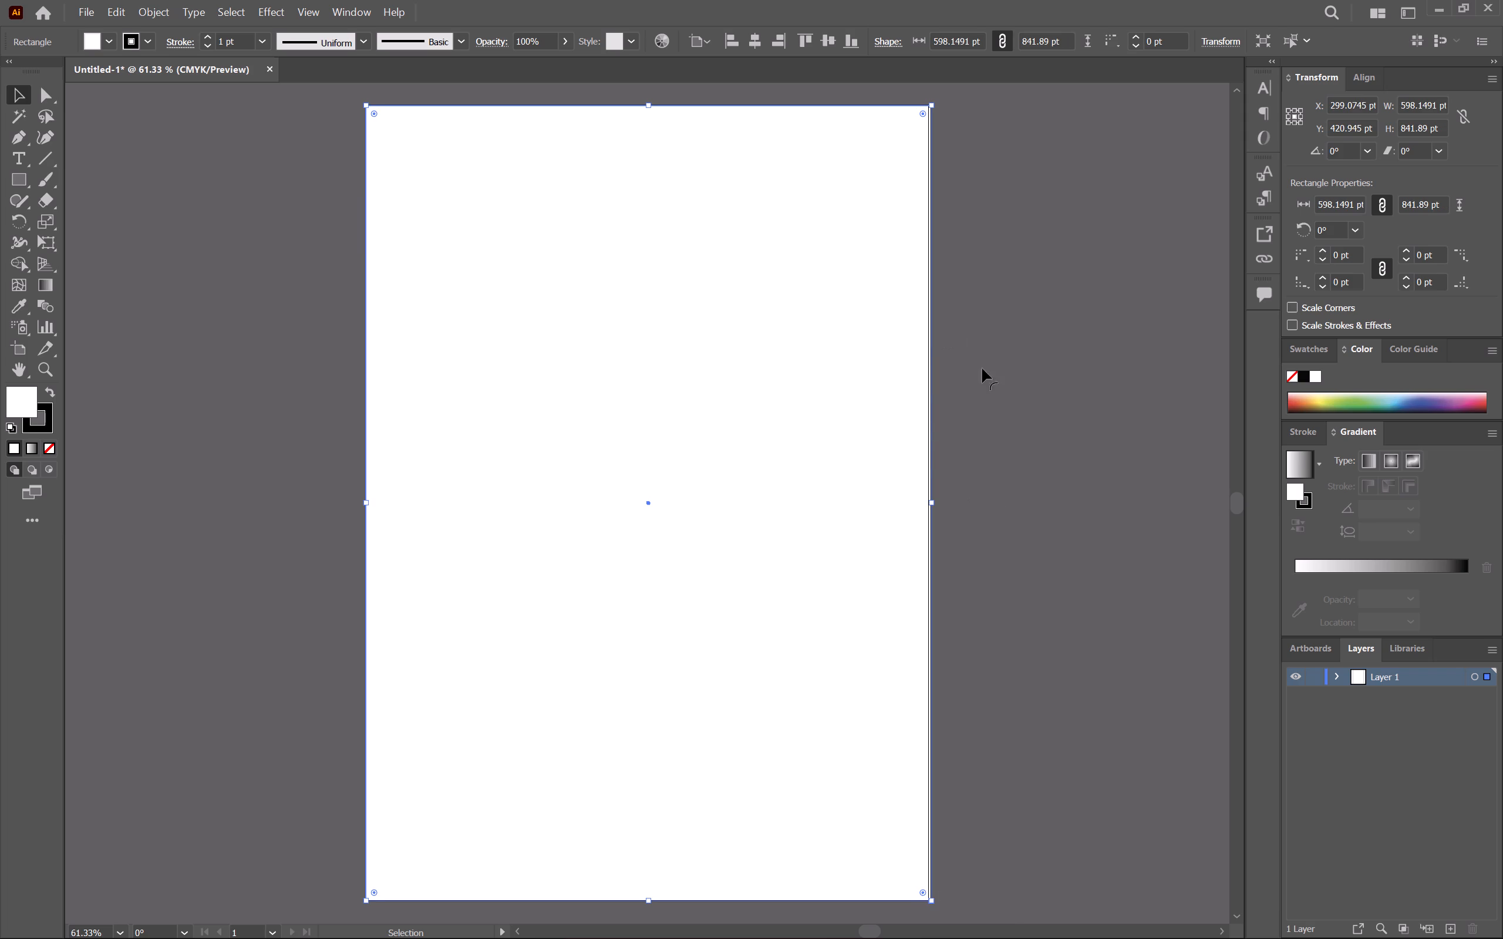
drag(932, 504, 937, 503)
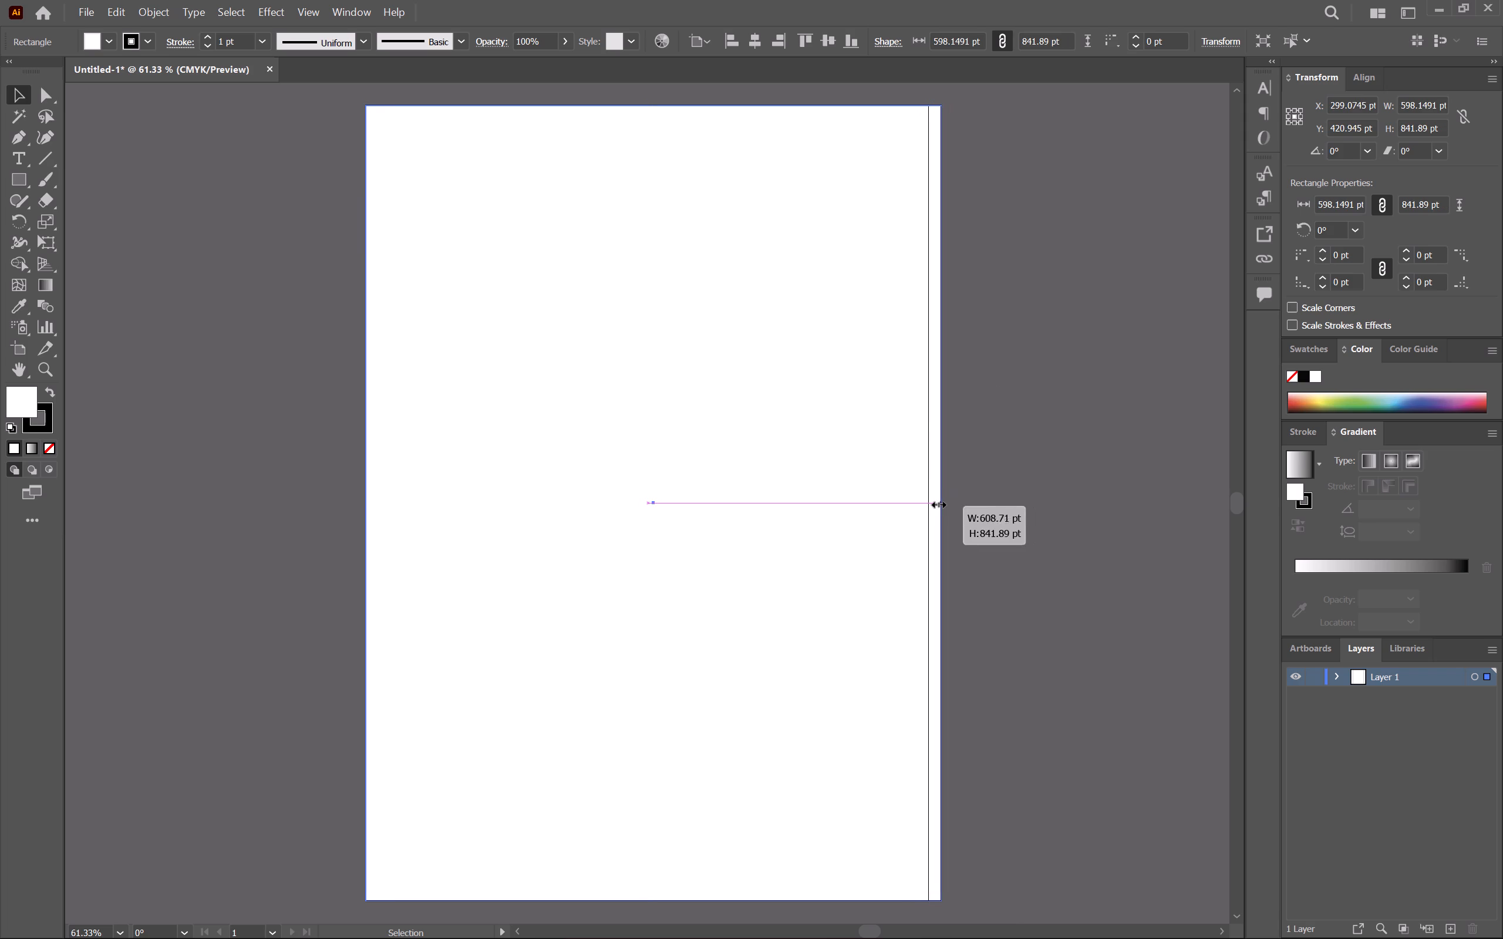
drag(937, 503, 927, 503)
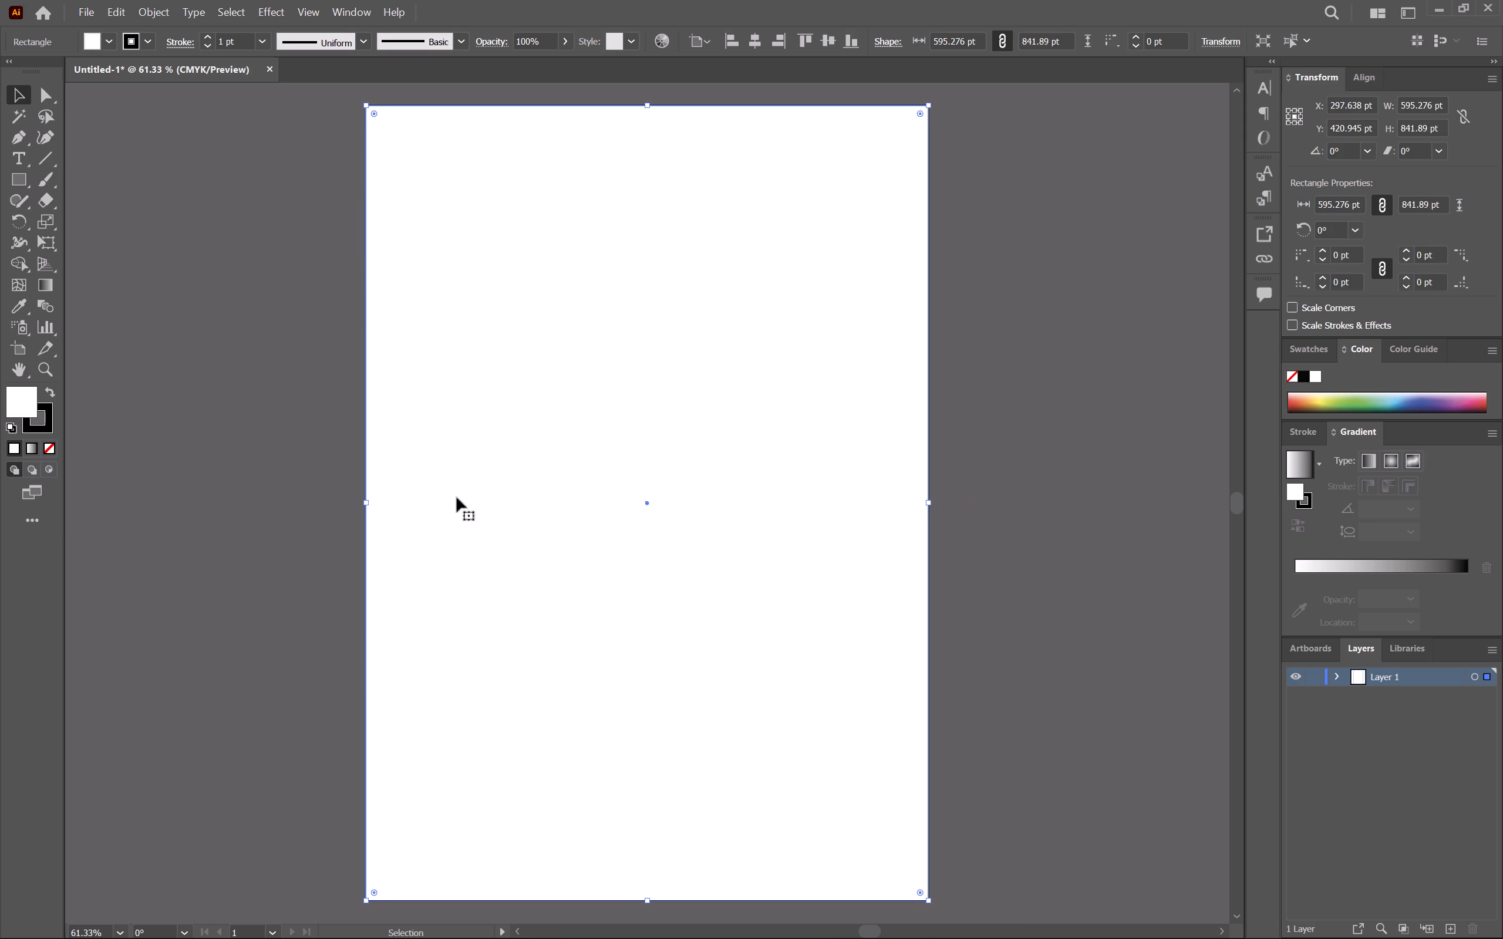
click(232, 259)
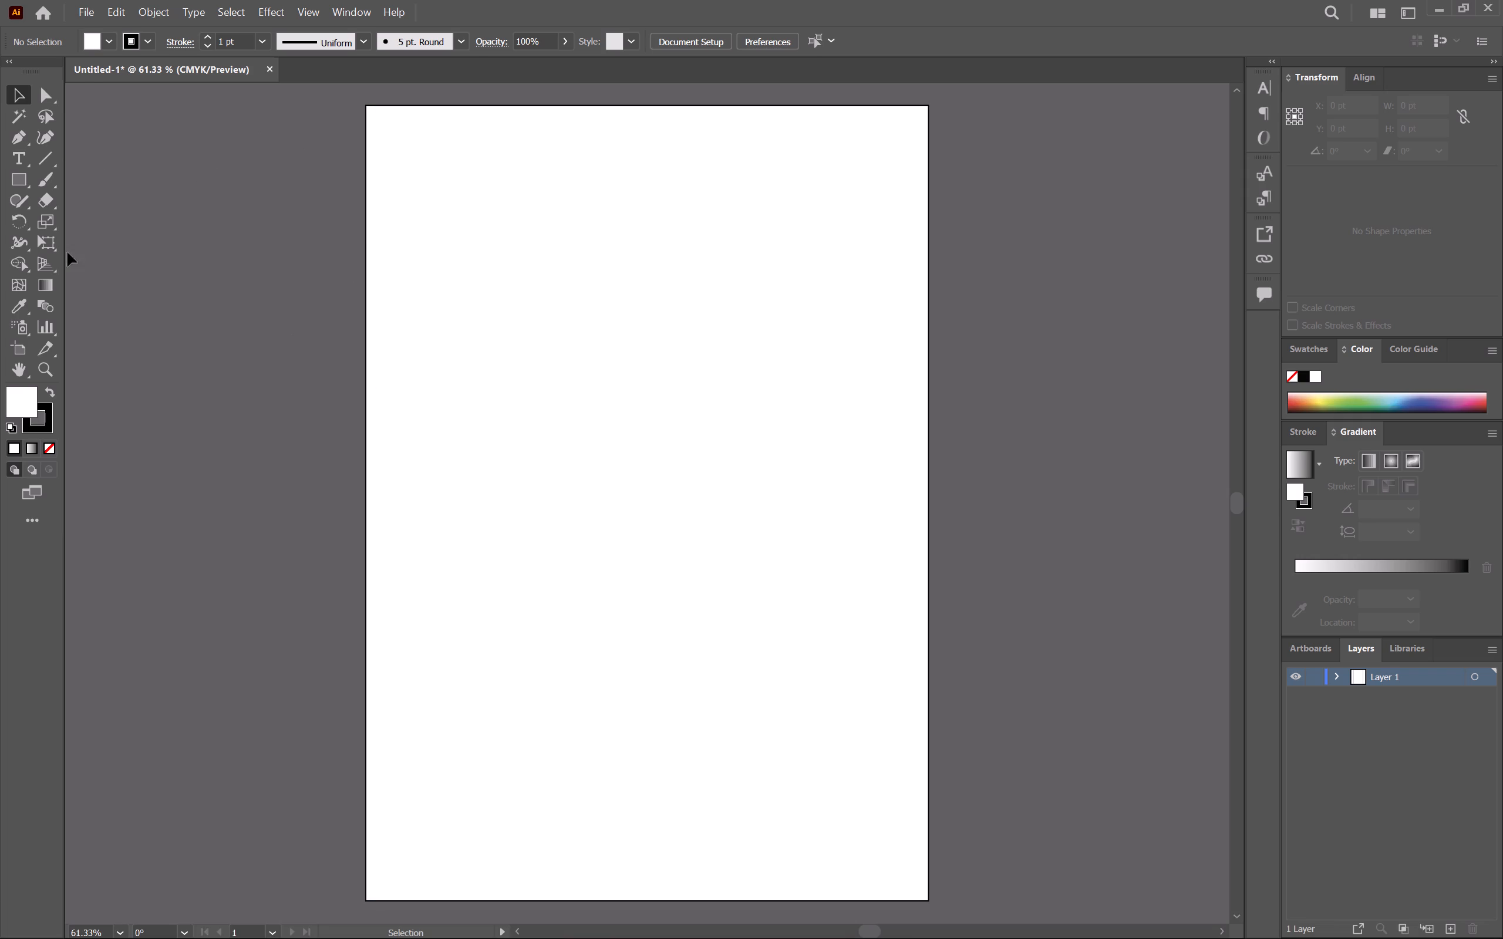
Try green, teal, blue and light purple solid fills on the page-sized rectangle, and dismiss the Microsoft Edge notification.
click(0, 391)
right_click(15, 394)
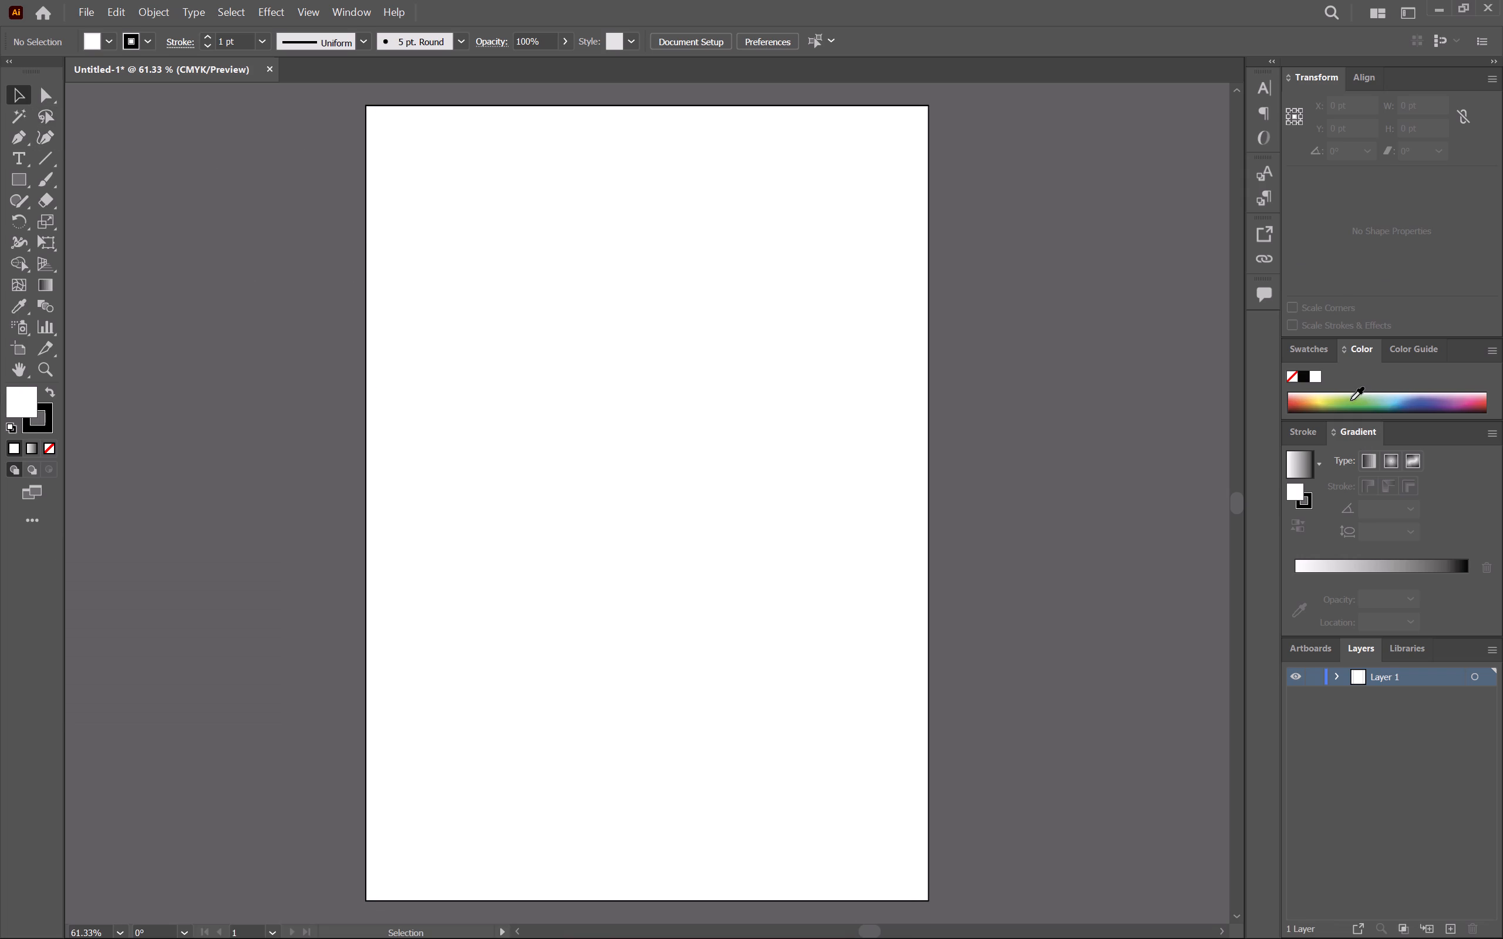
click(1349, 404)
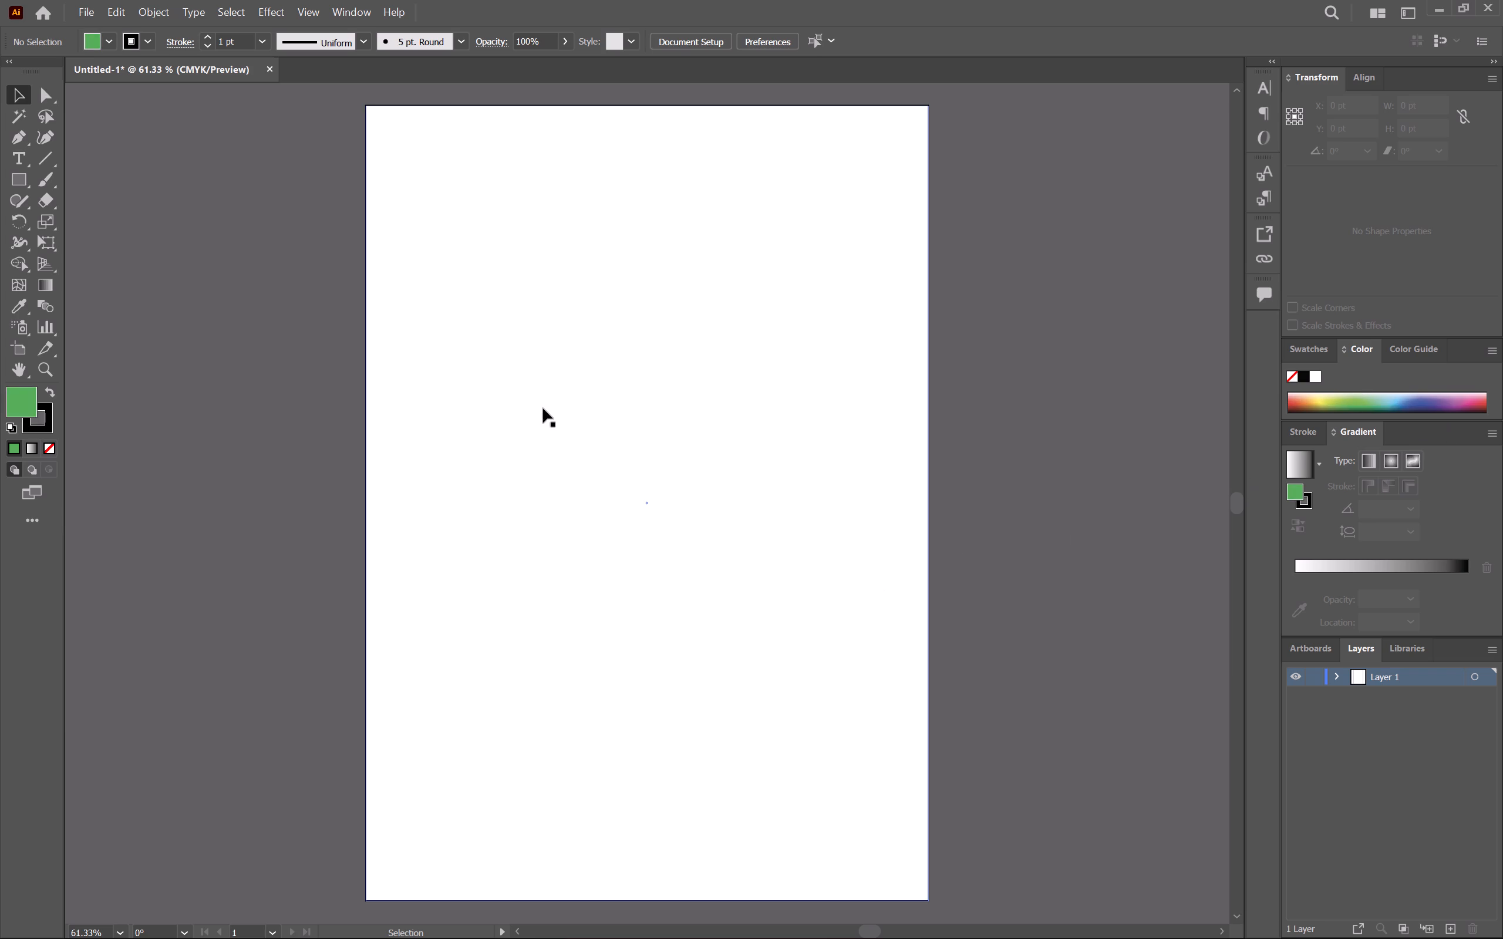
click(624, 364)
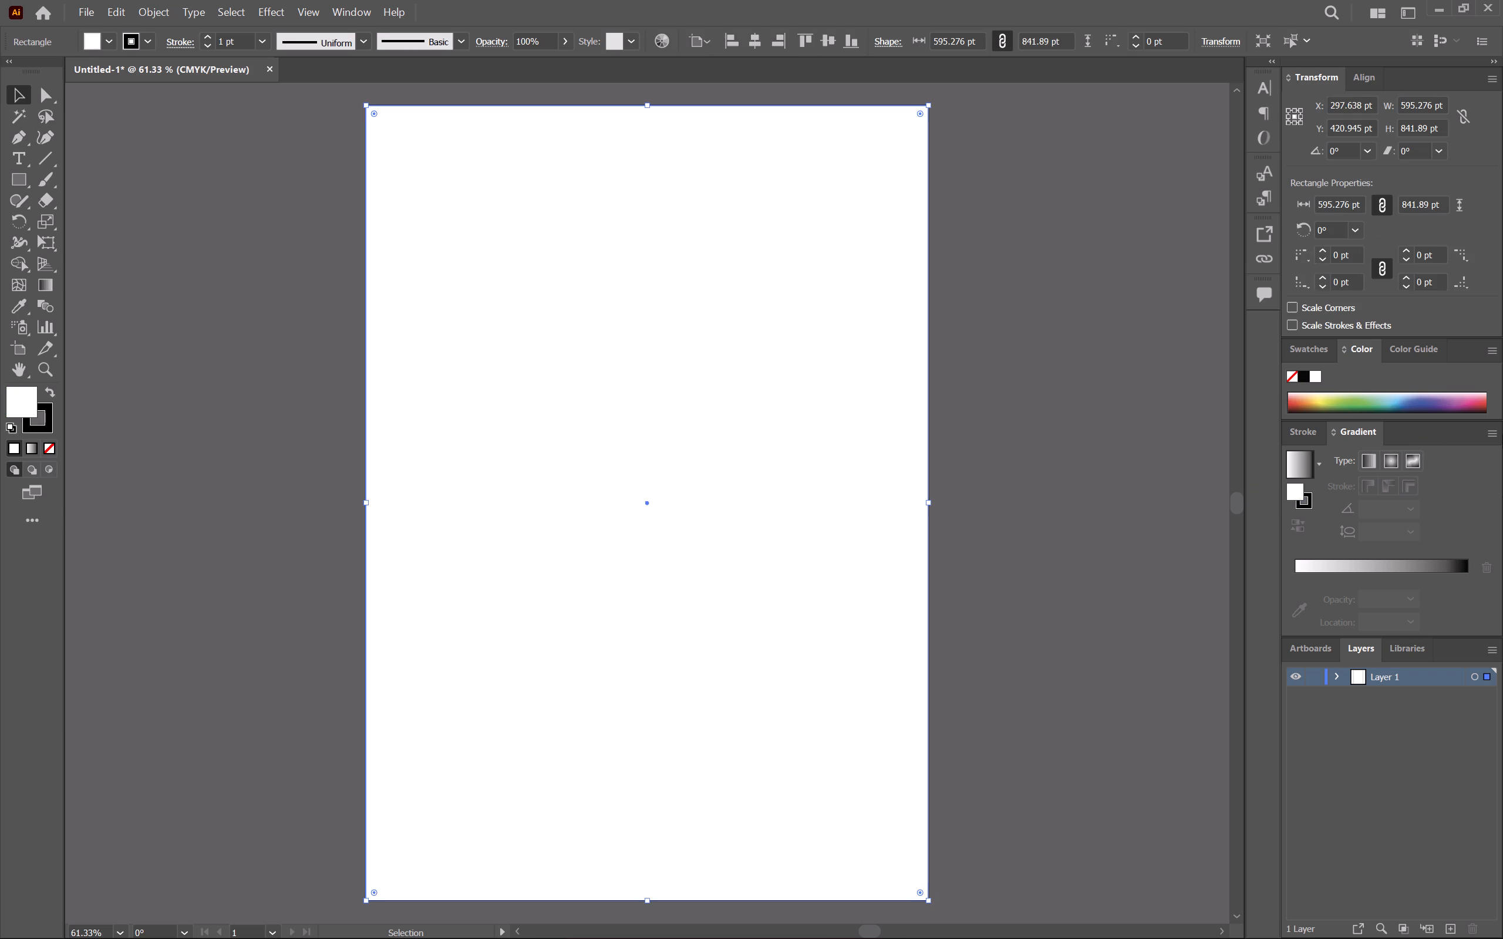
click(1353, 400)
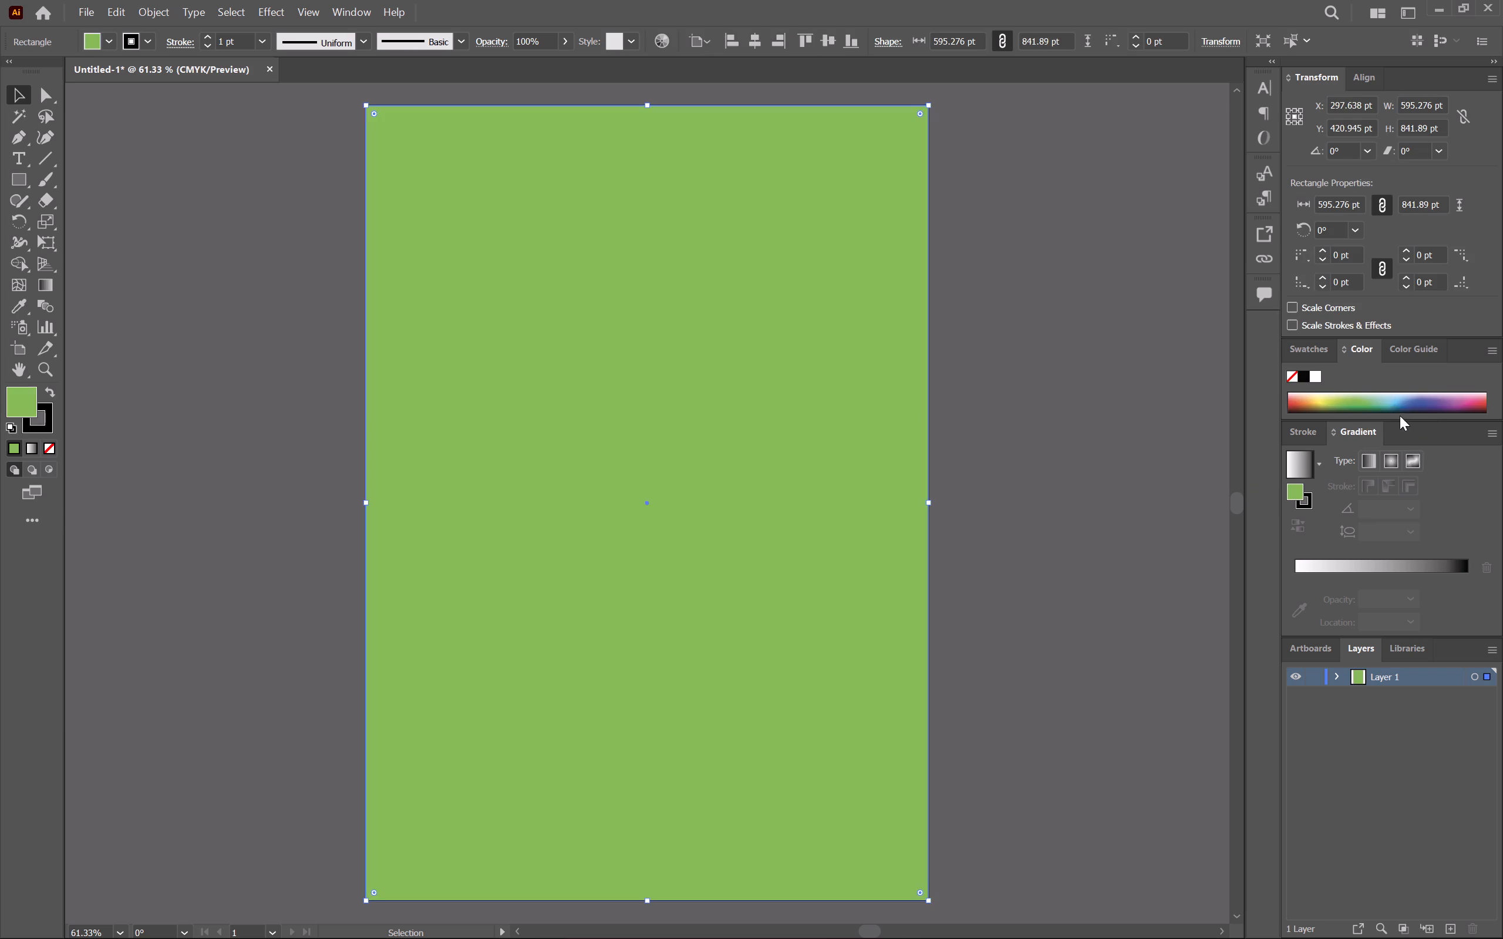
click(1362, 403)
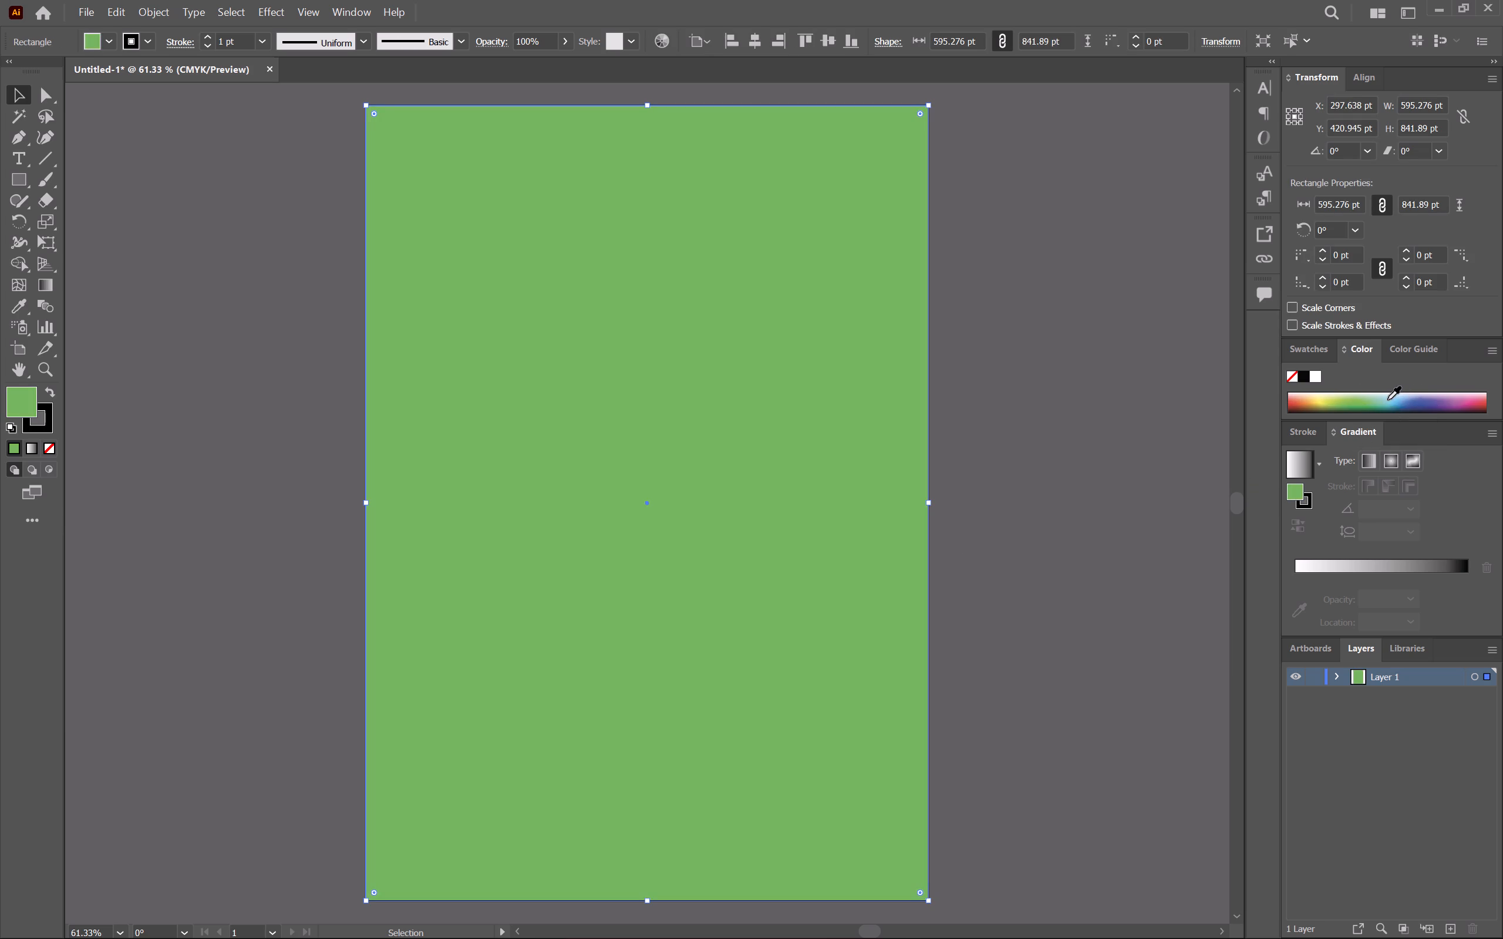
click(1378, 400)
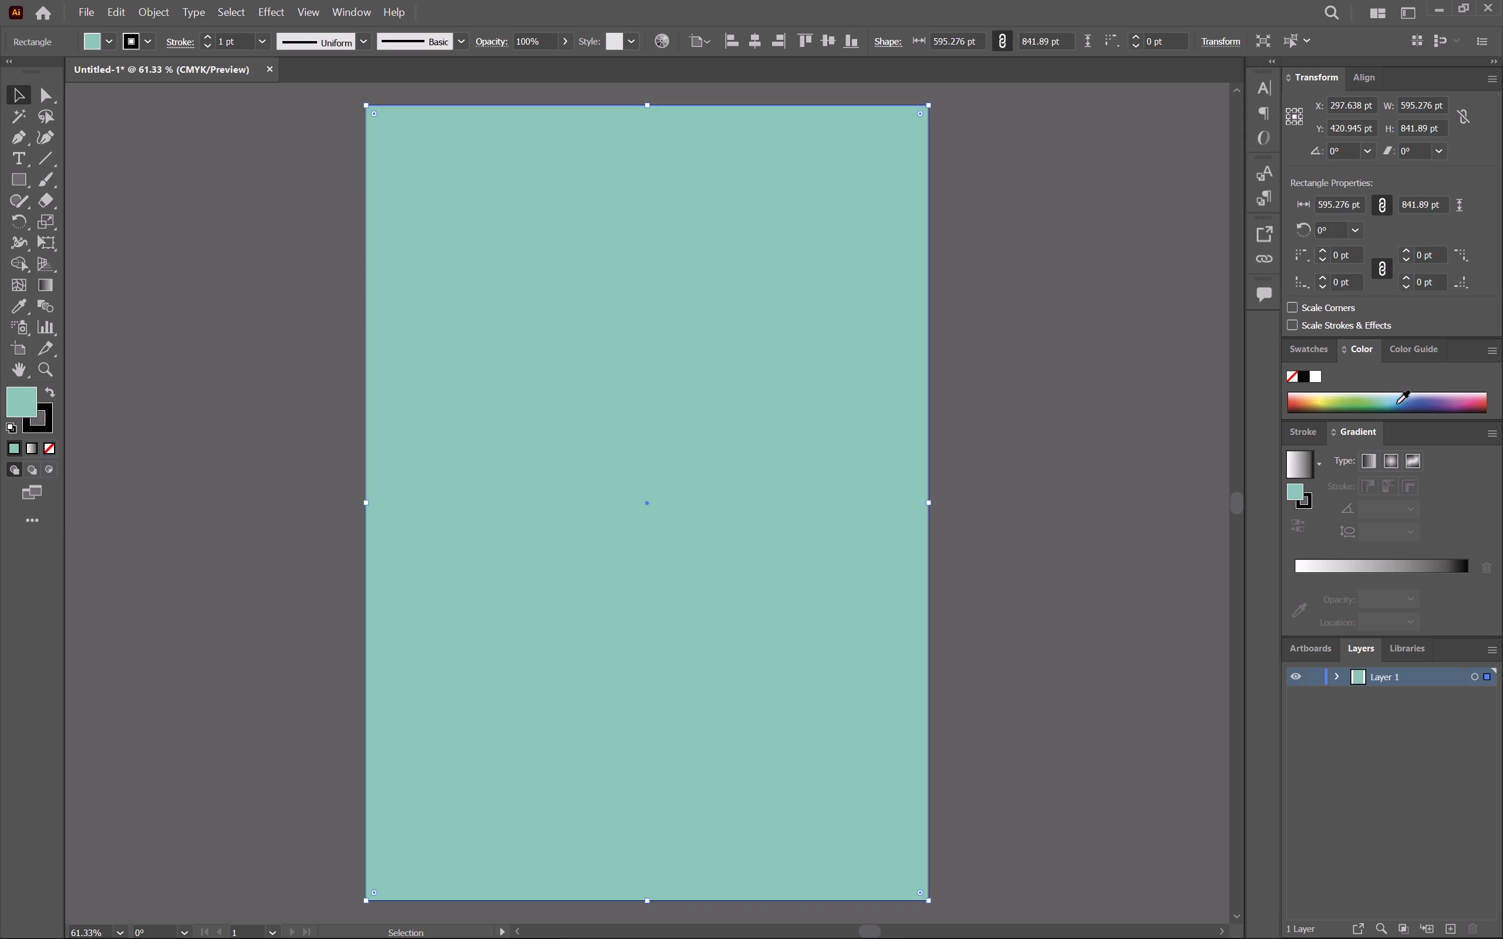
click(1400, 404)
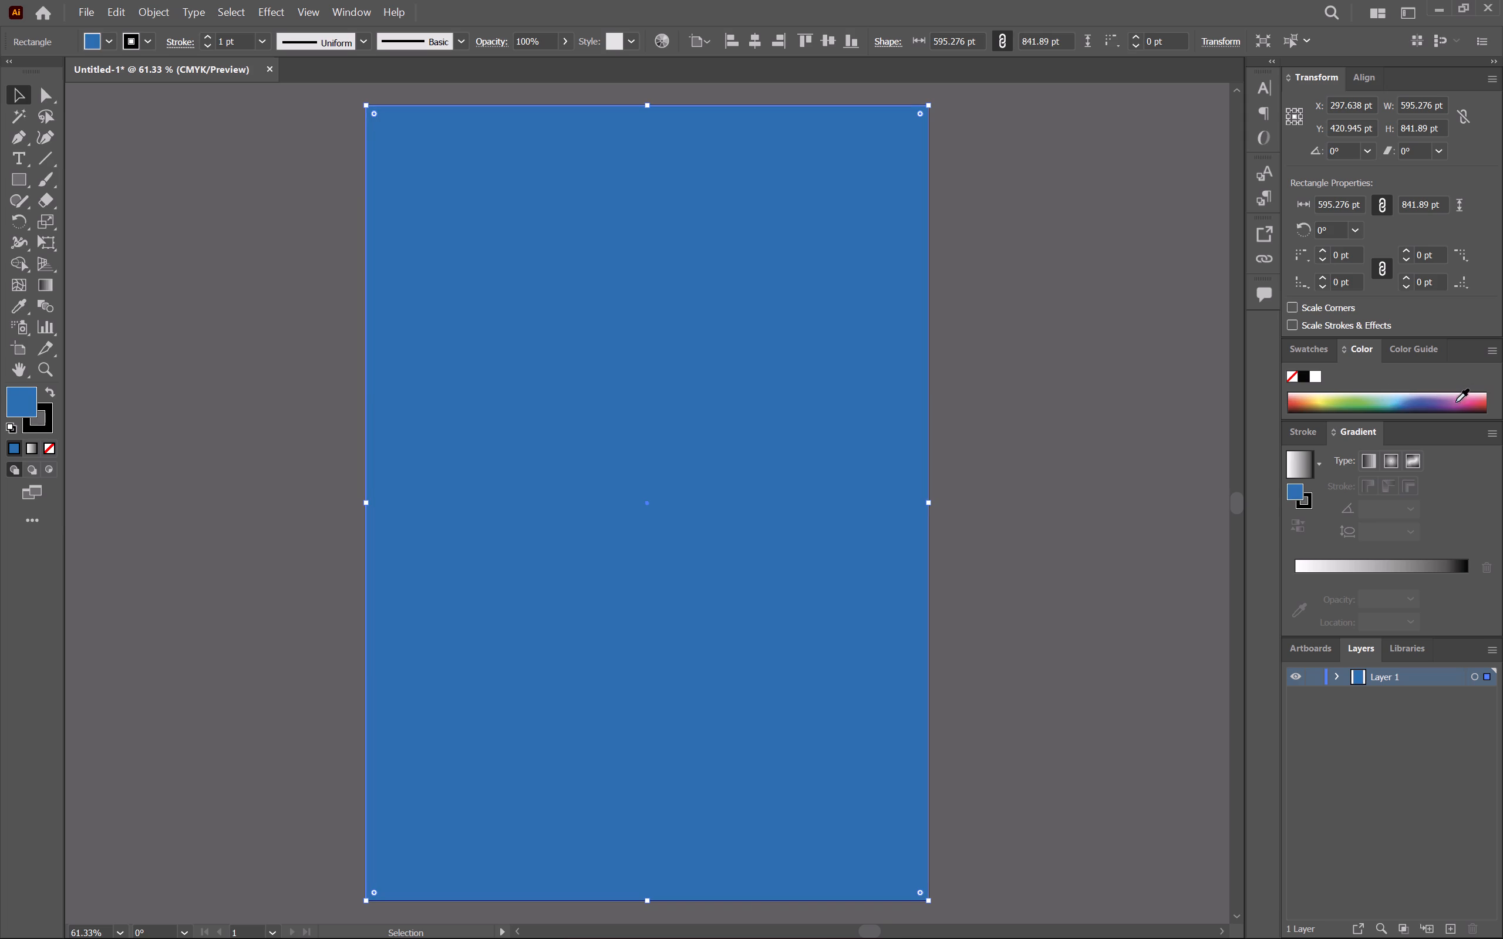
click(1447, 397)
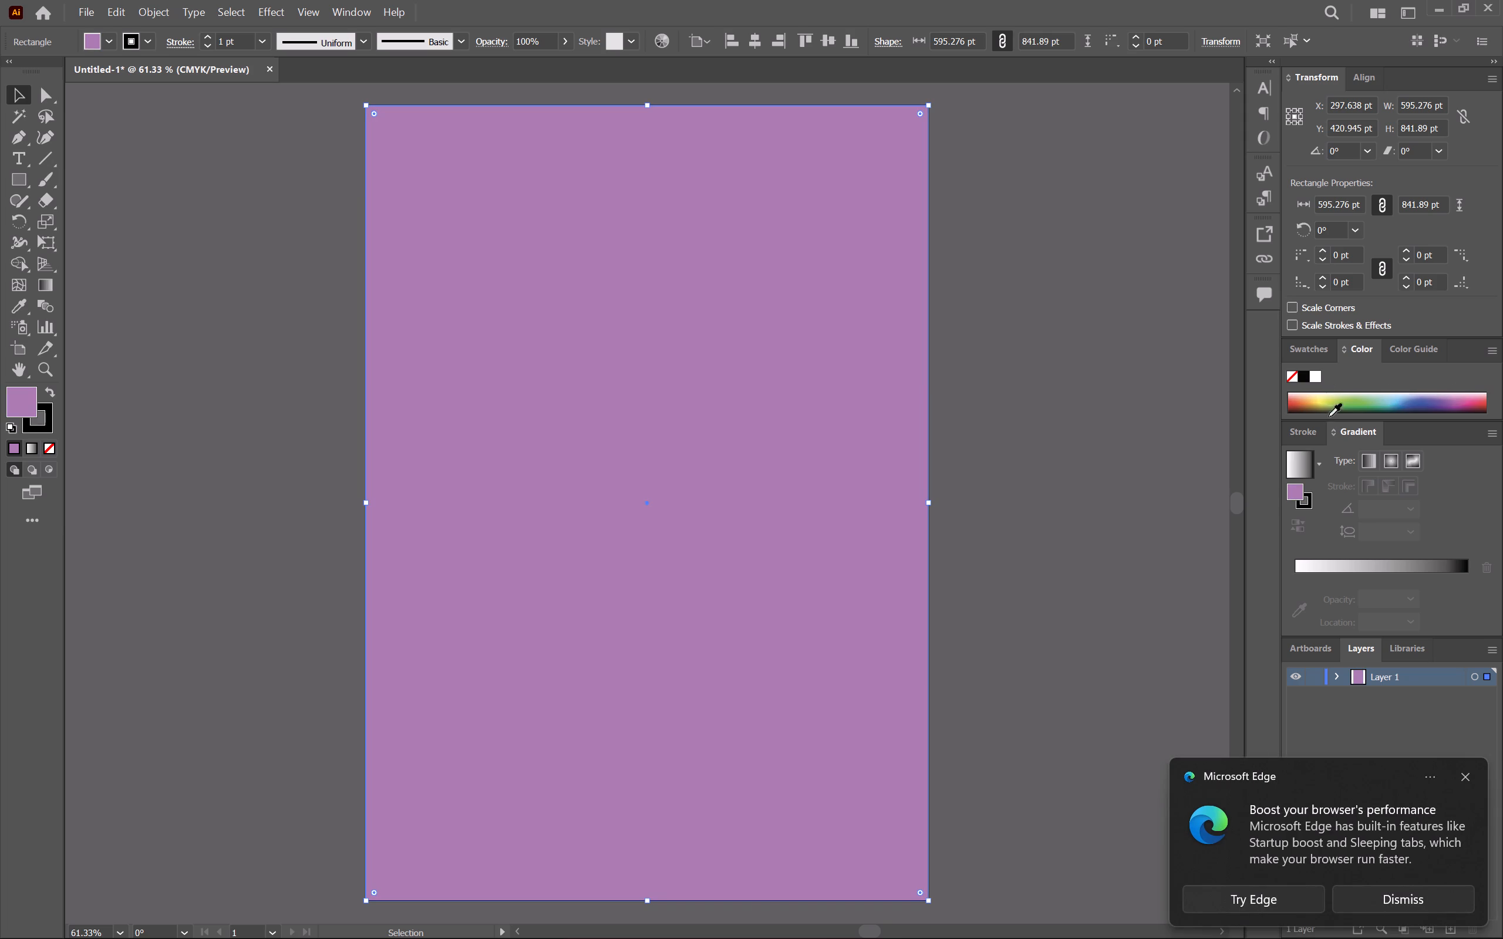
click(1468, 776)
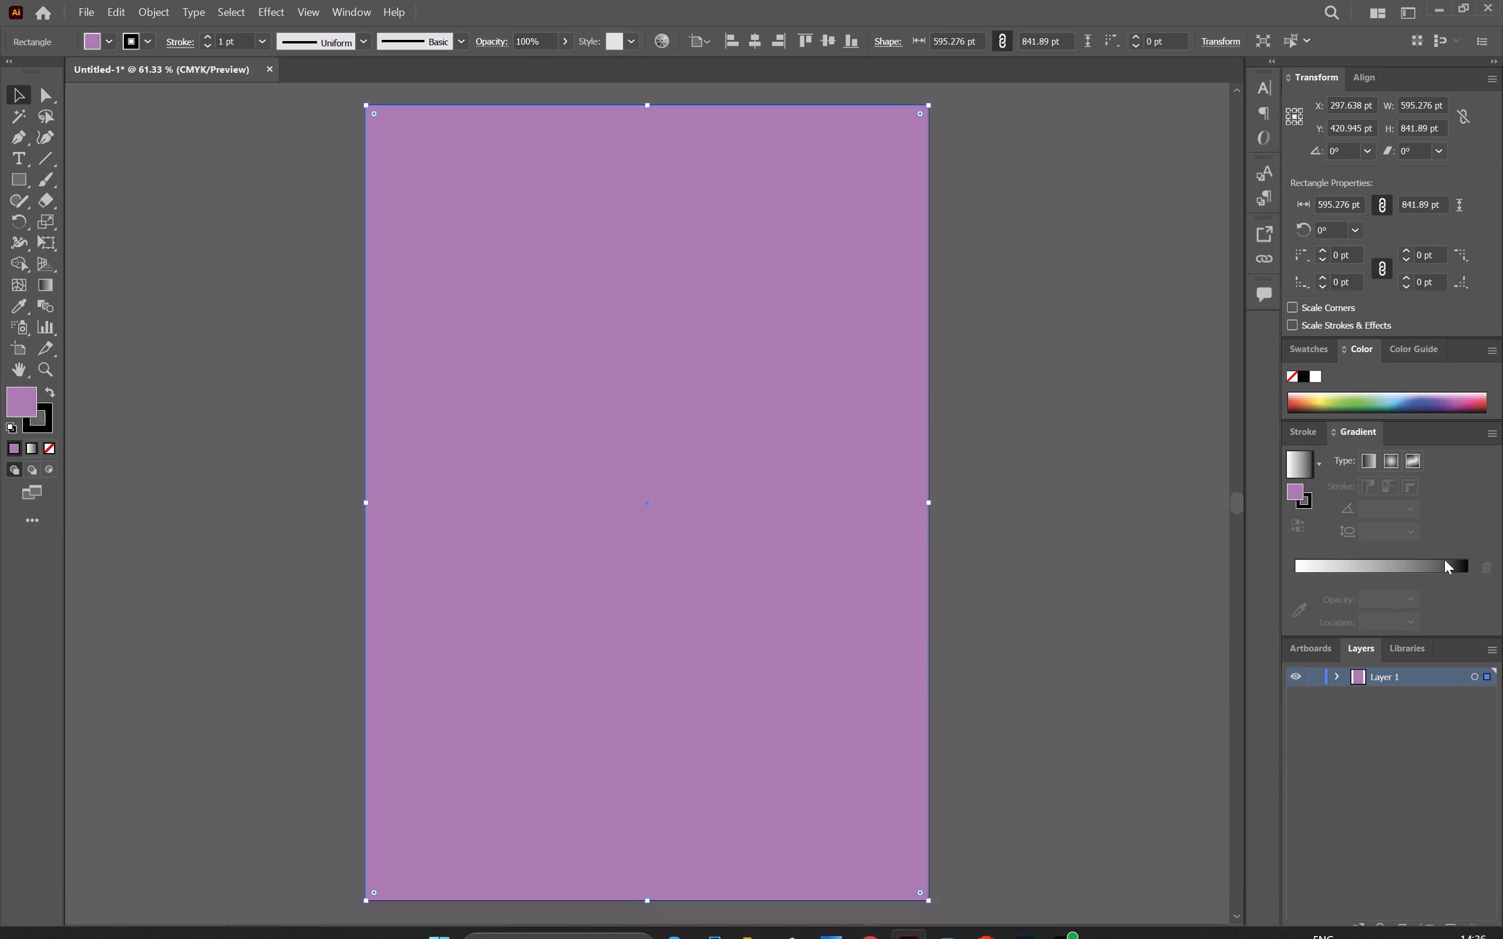
Fill the page-sized rectangle with the Super Soft Black Vignette gradient preset.
click(1317, 469)
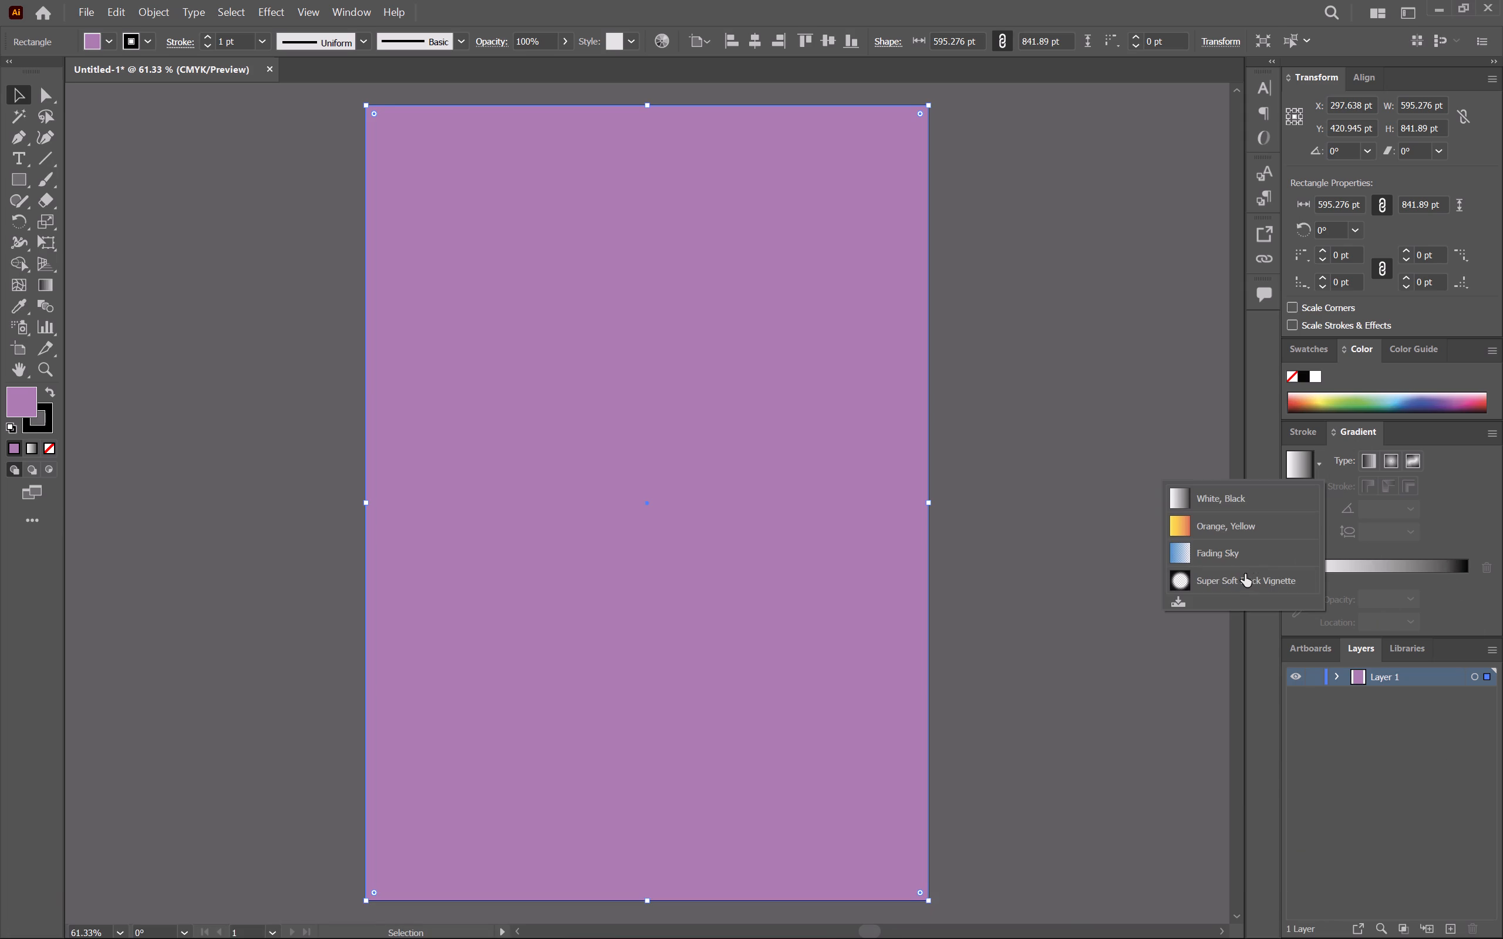
click(1232, 581)
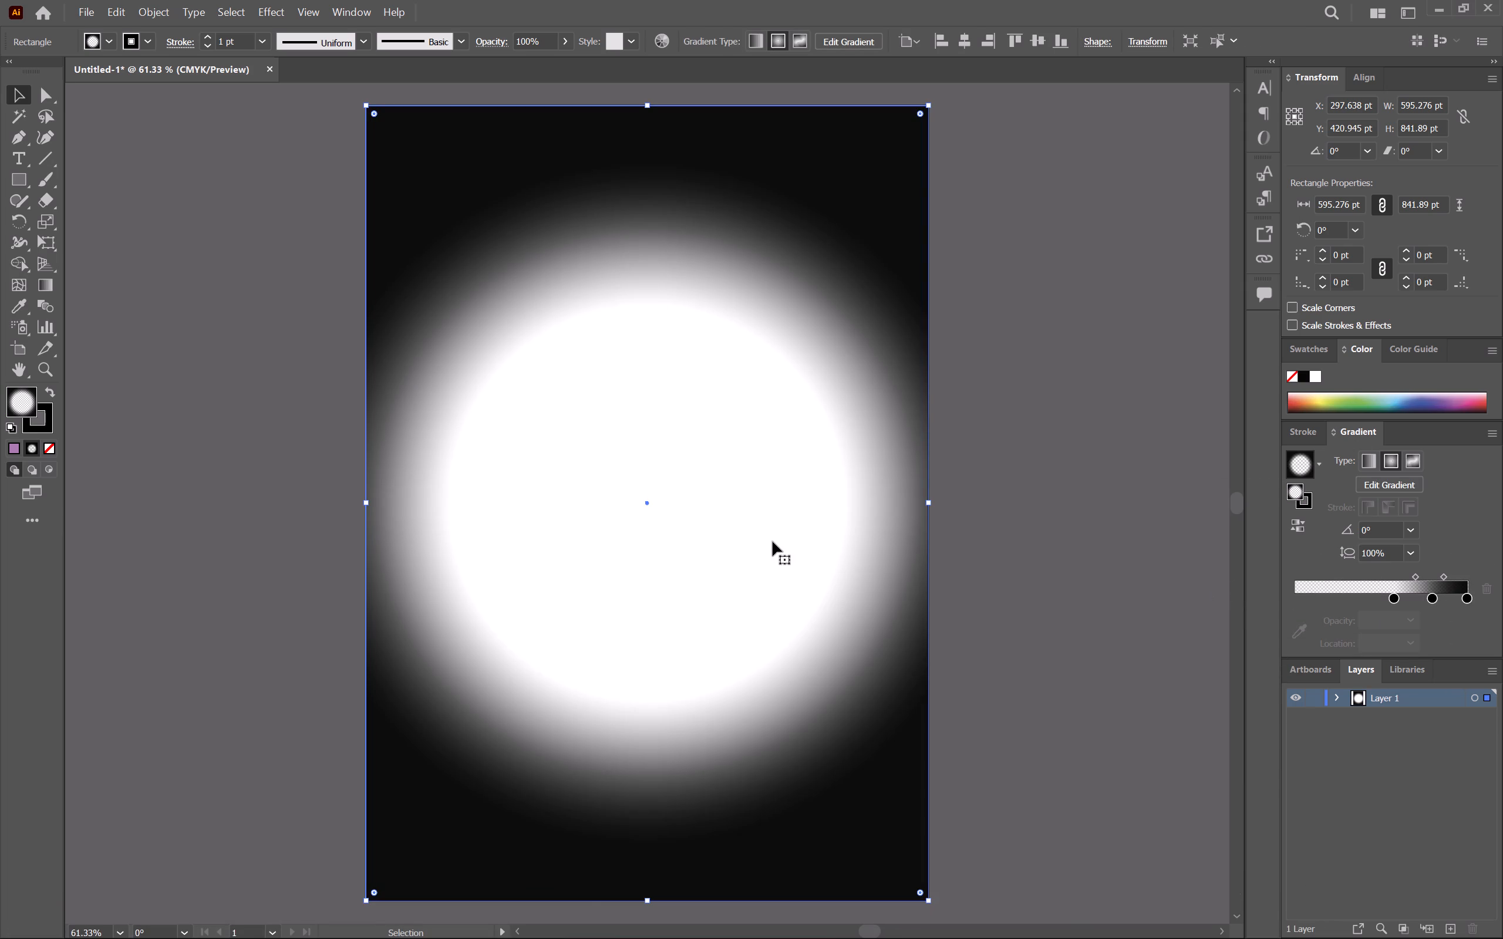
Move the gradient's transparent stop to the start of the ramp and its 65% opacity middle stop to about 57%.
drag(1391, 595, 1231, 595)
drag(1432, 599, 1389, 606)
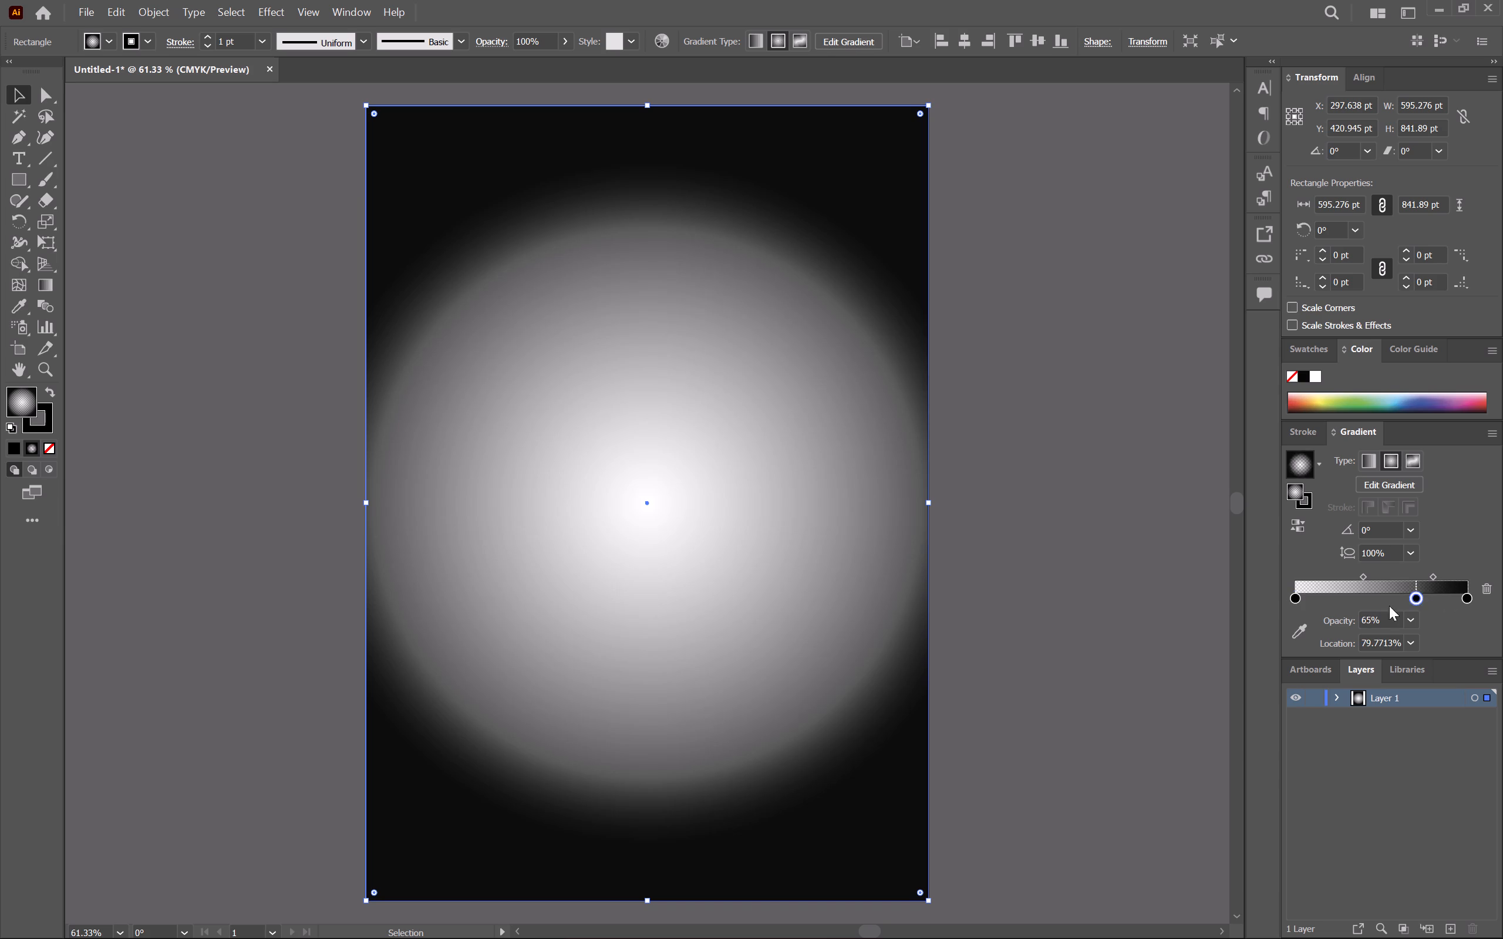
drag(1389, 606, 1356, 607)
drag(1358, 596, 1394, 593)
Open the colour options of the gradient's black end stop and activate the colour-sampling eyedropper.
right_click(1467, 597)
right_click(1467, 597)
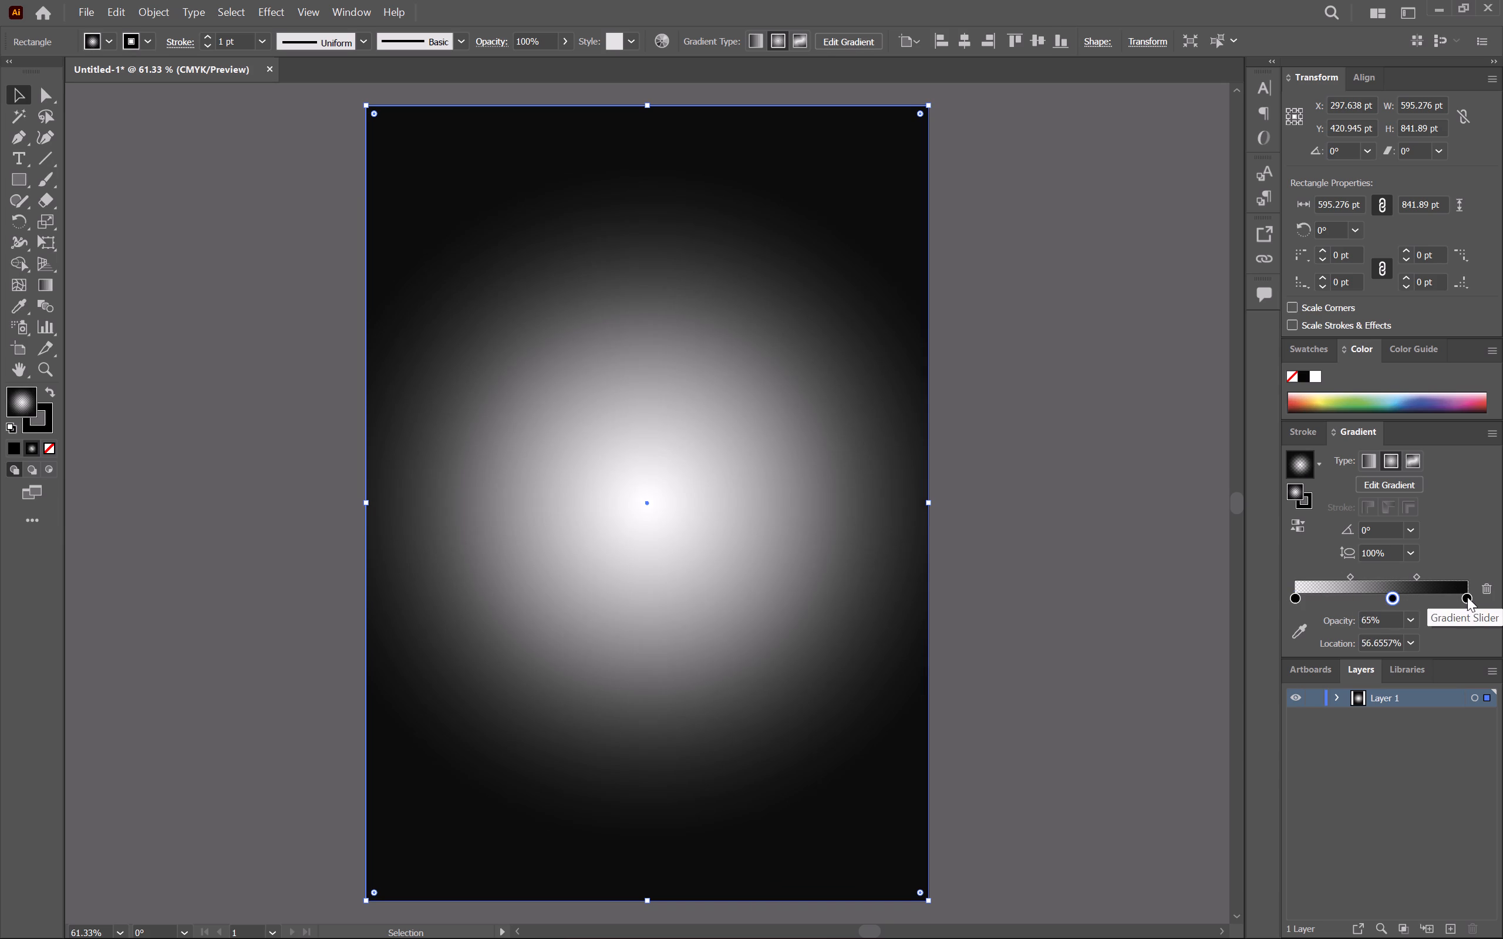
right_click(1467, 597)
right_click(1467, 597)
right_click(1467, 597)
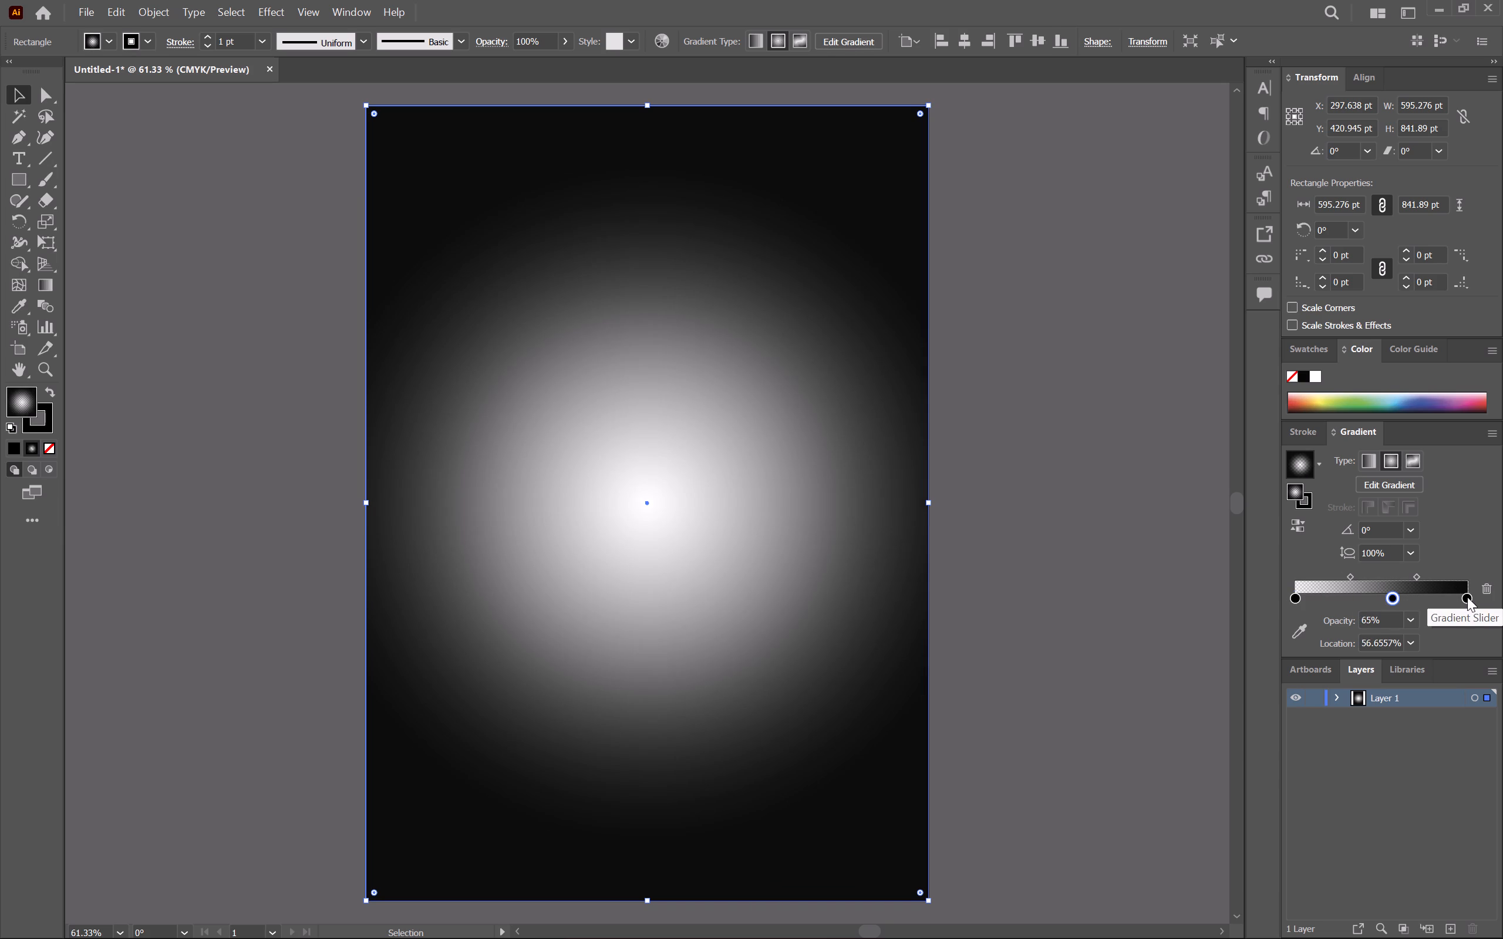
click(1467, 597)
double_click(1467, 597)
double_click(1468, 597)
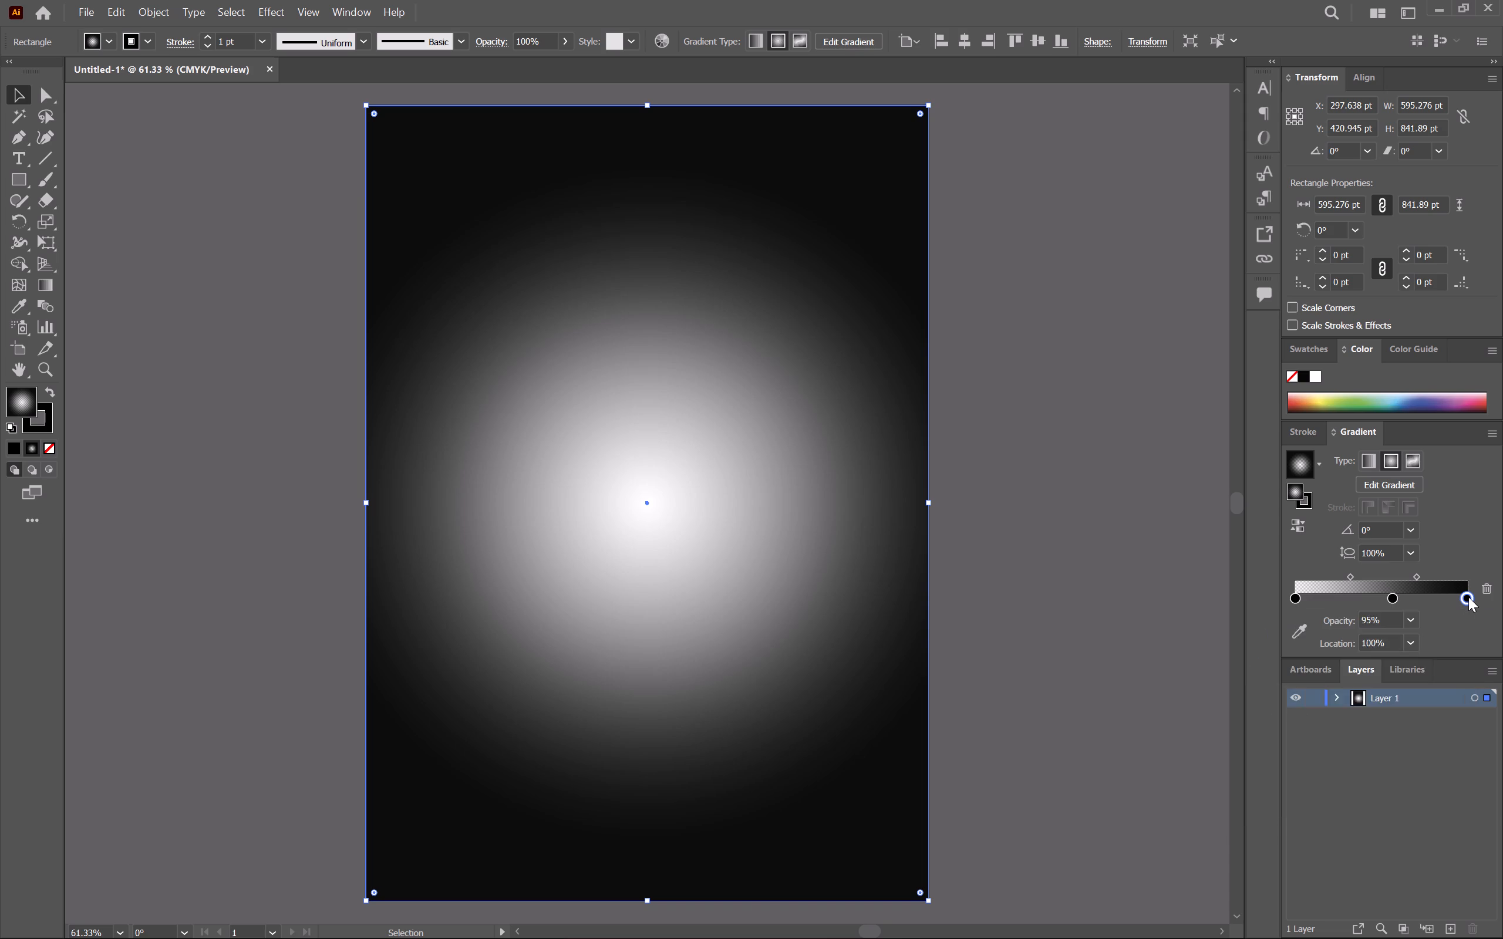
click(1236, 668)
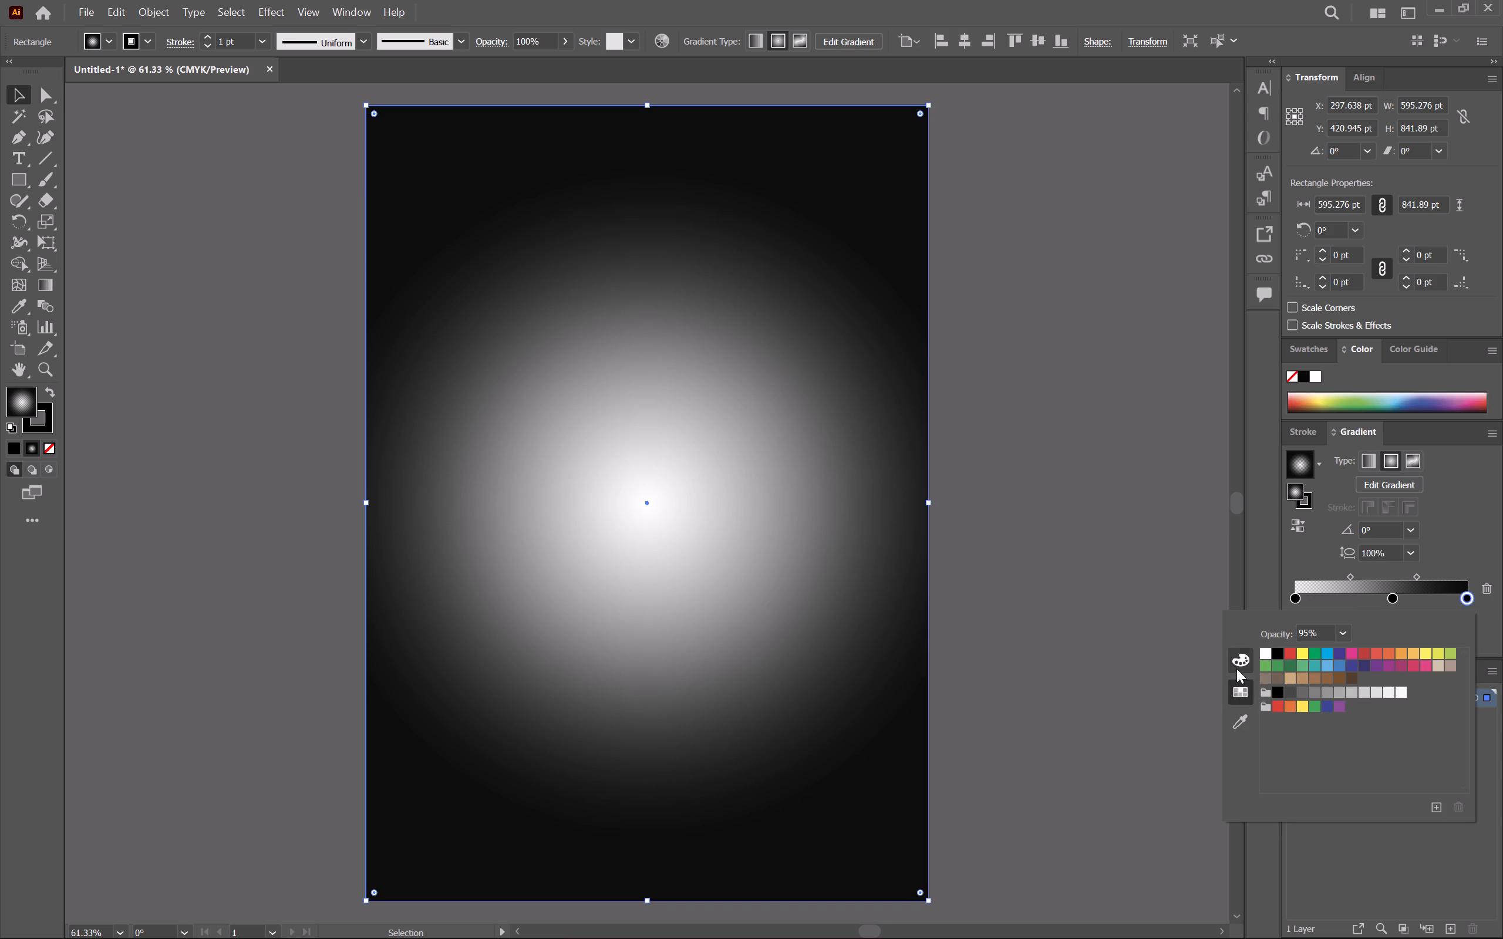
click(1238, 718)
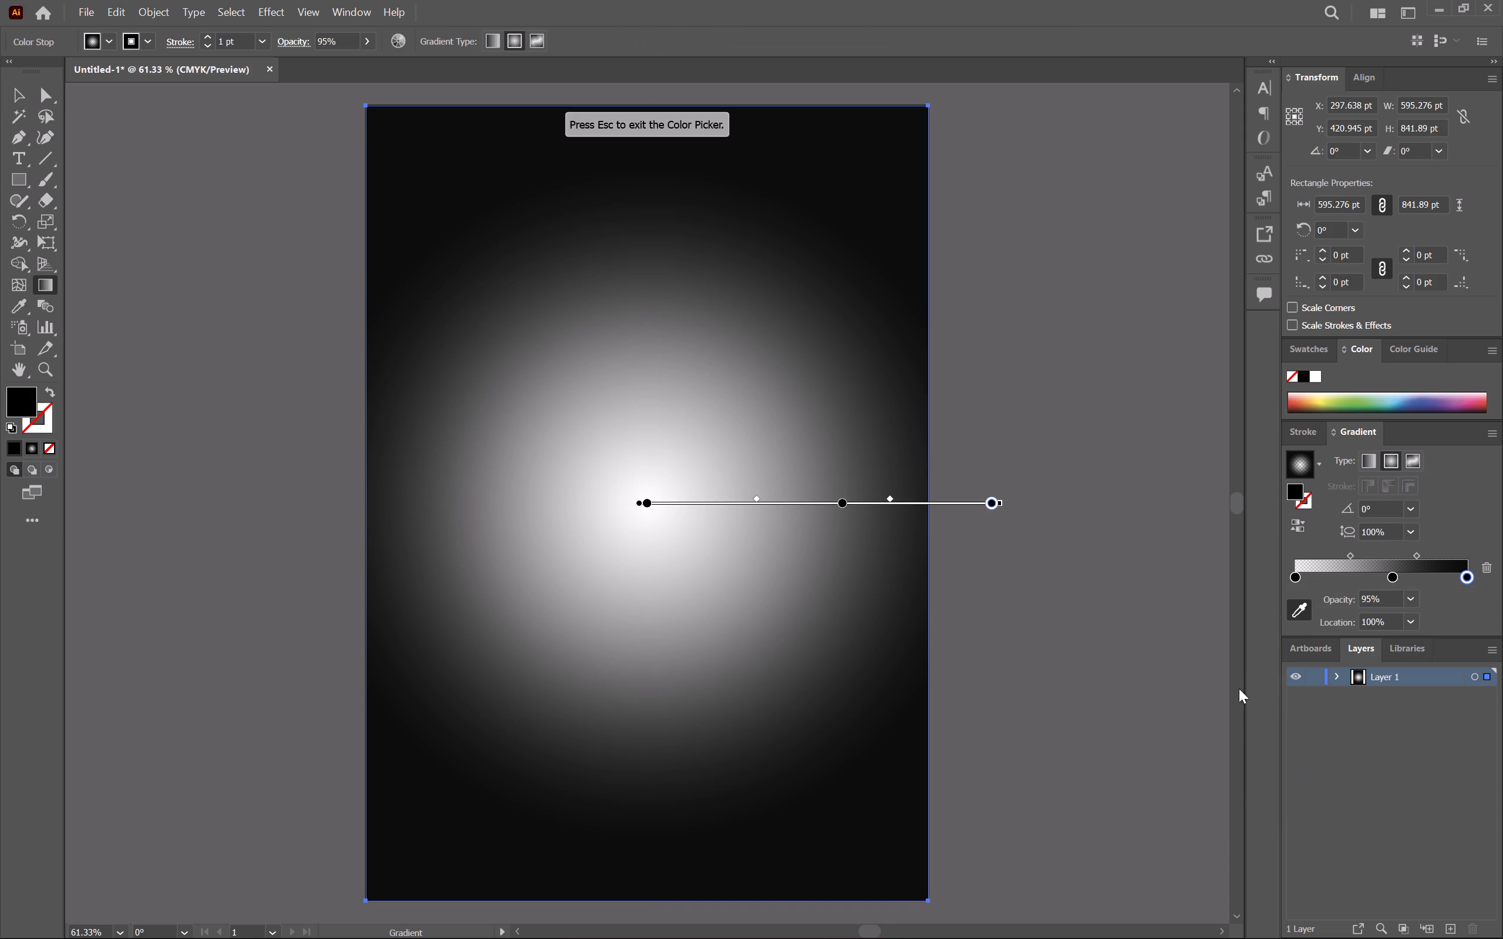
Remove the middle gradient stop, shift the radial focal point near the rectangle's right edge, and move the transparent stop to about 18%.
drag(845, 504, 959, 575)
click(912, 526)
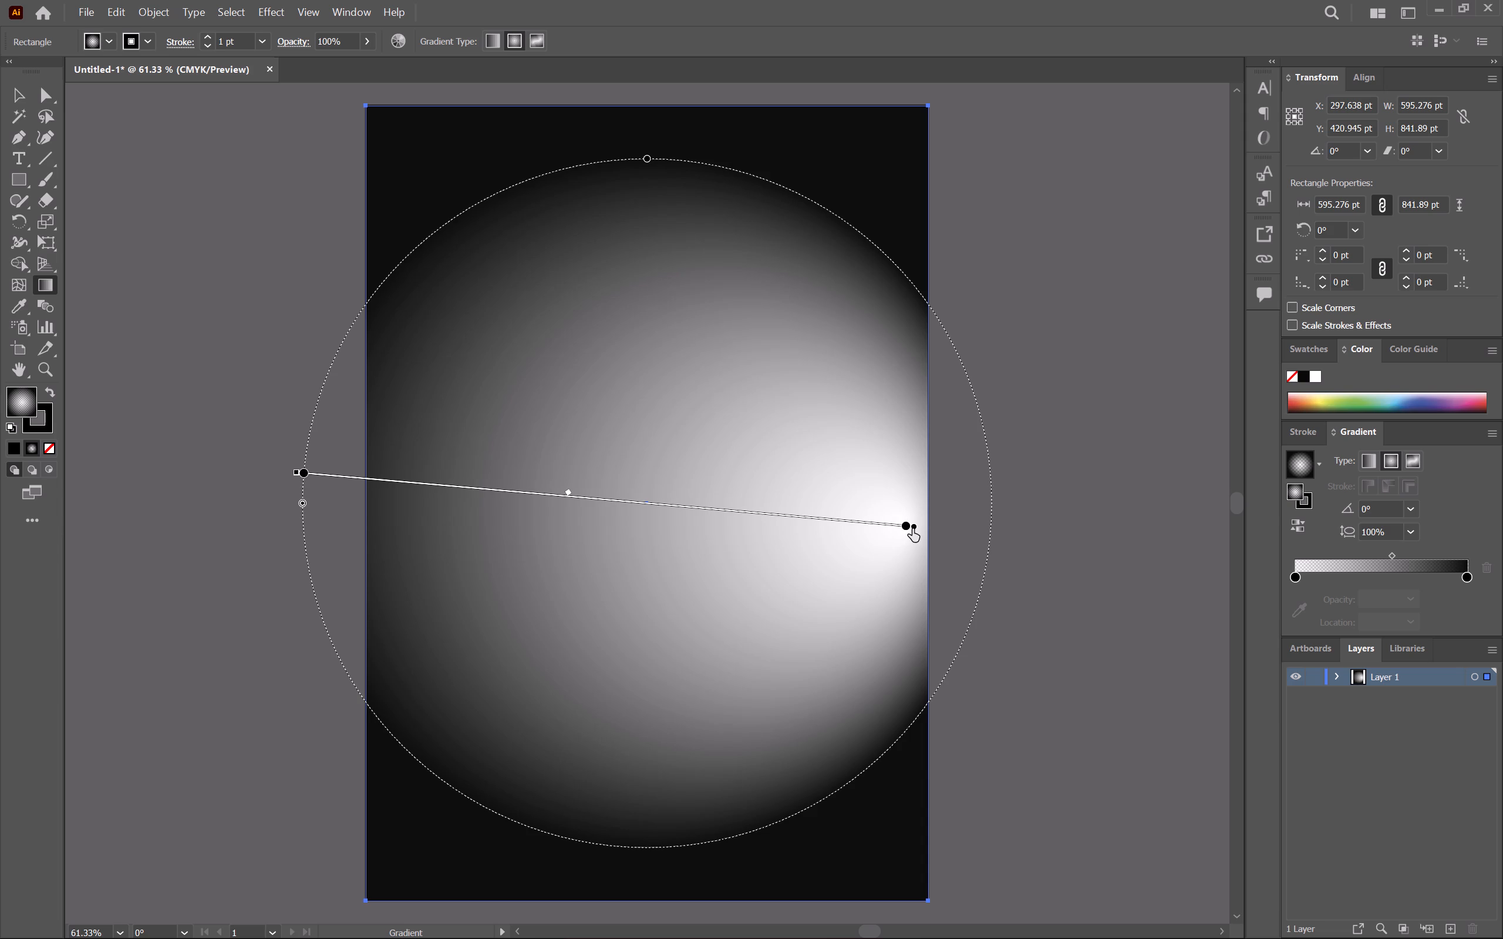
drag(910, 528, 796, 521)
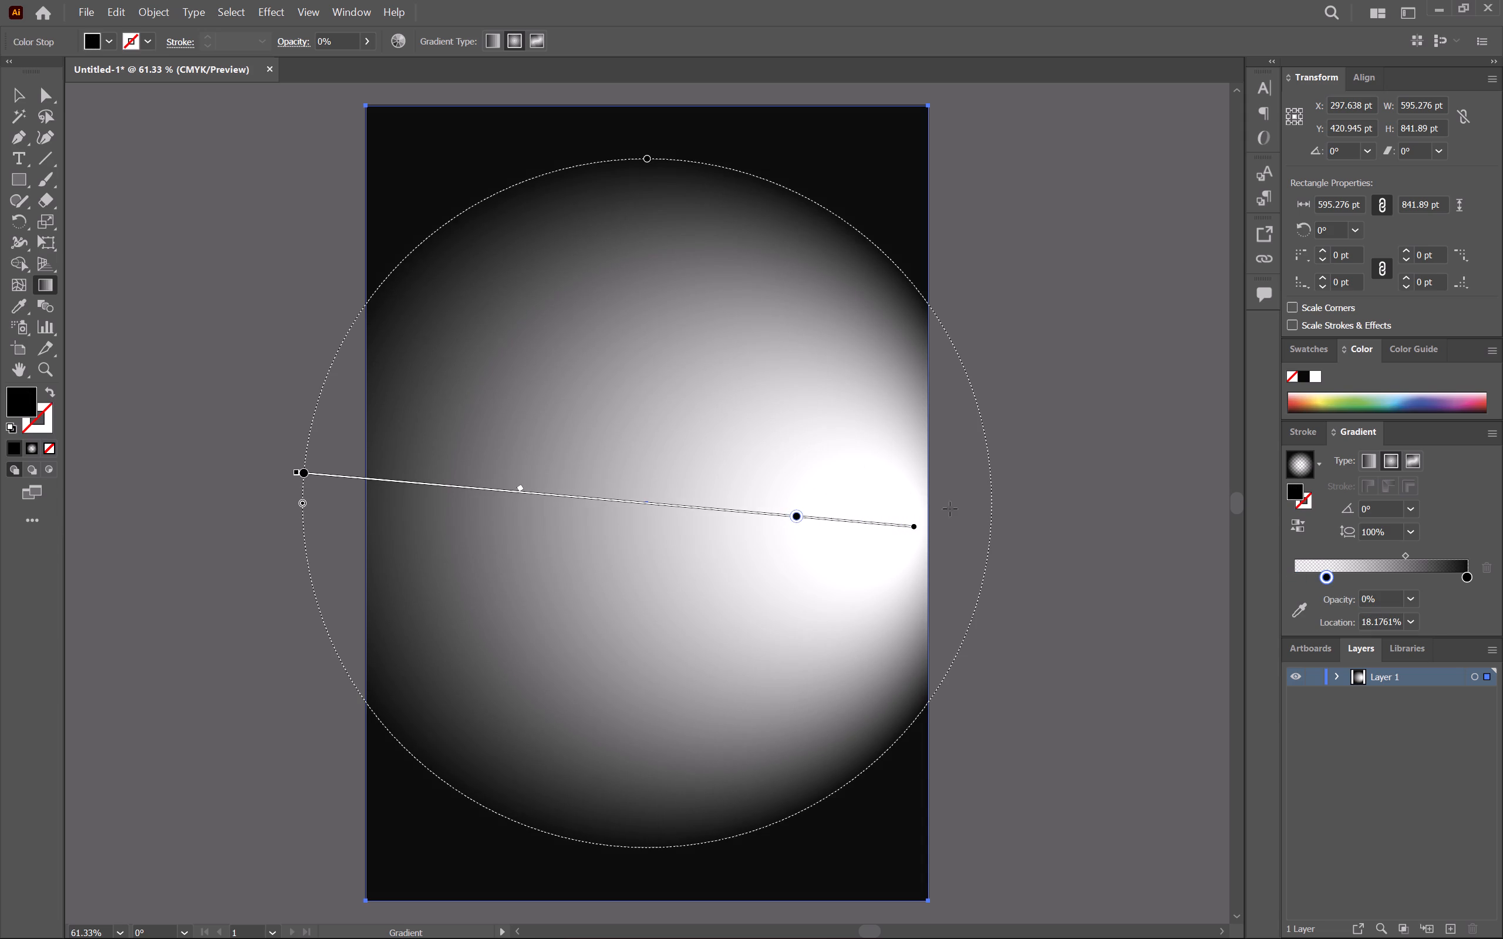
Recolour the gradient's black end stop to grey with CMYK values 0, 0, 0 and 83%.
double_click(1467, 579)
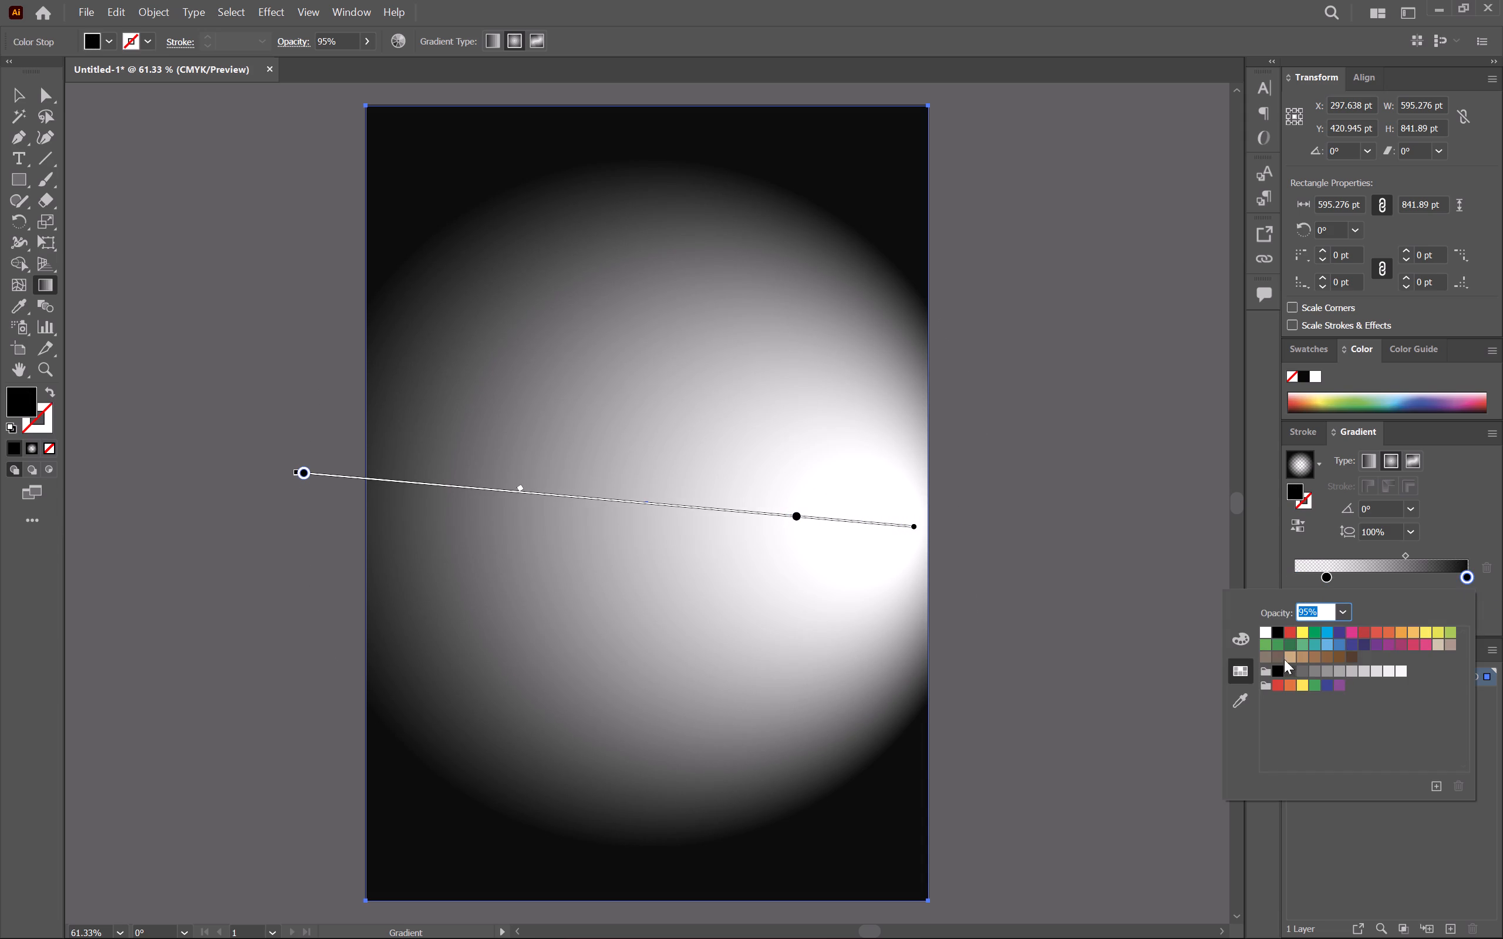
click(1243, 644)
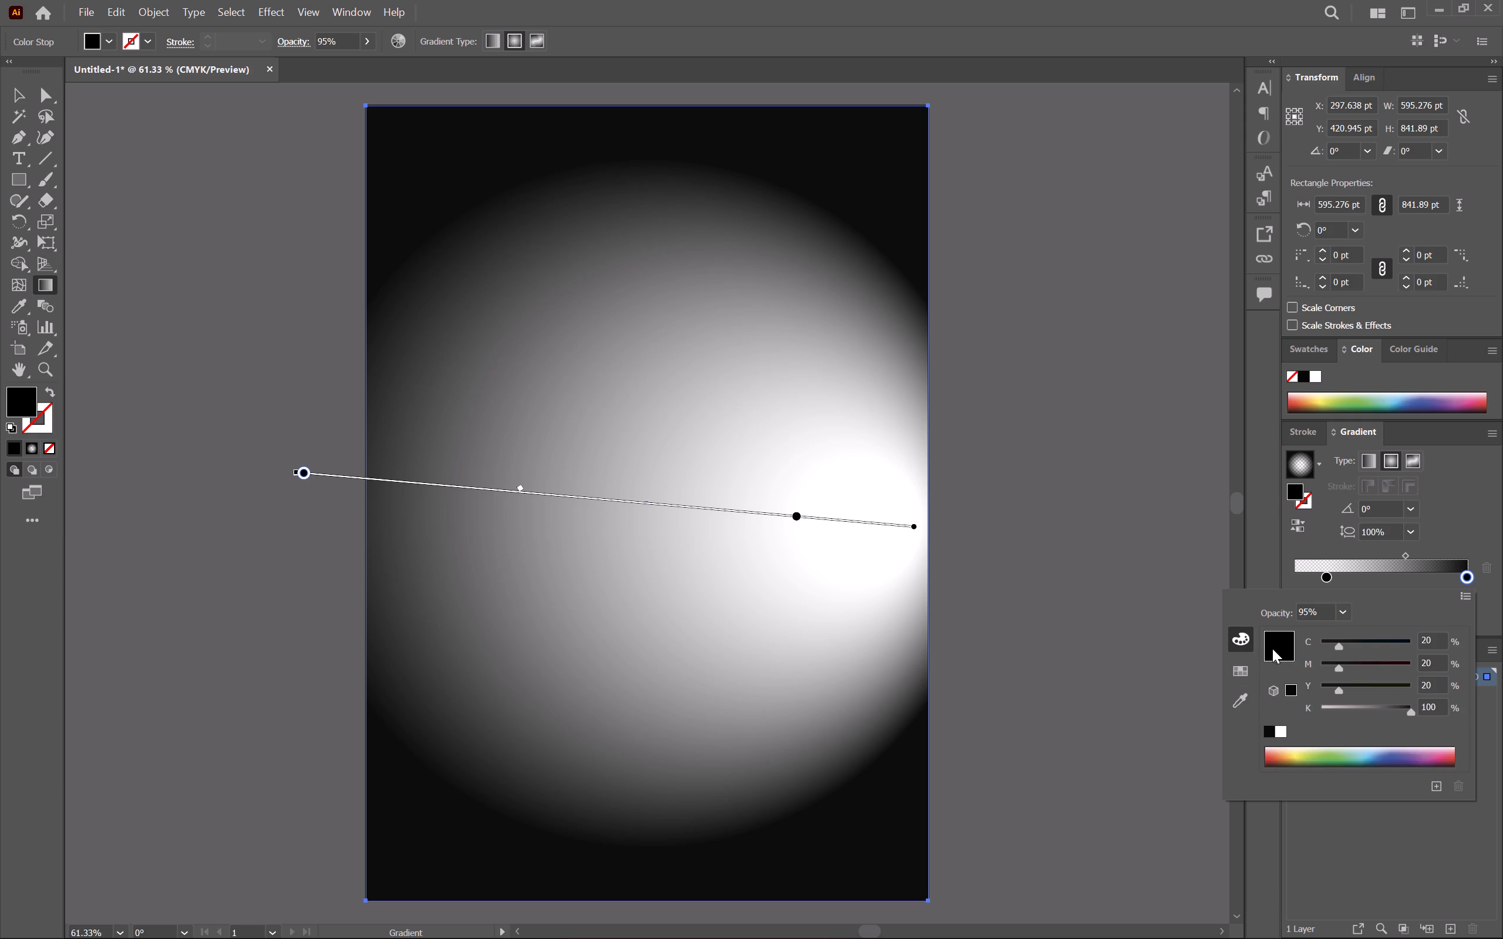
click(1299, 651)
double_click(1283, 645)
right_click(1283, 645)
click(1243, 667)
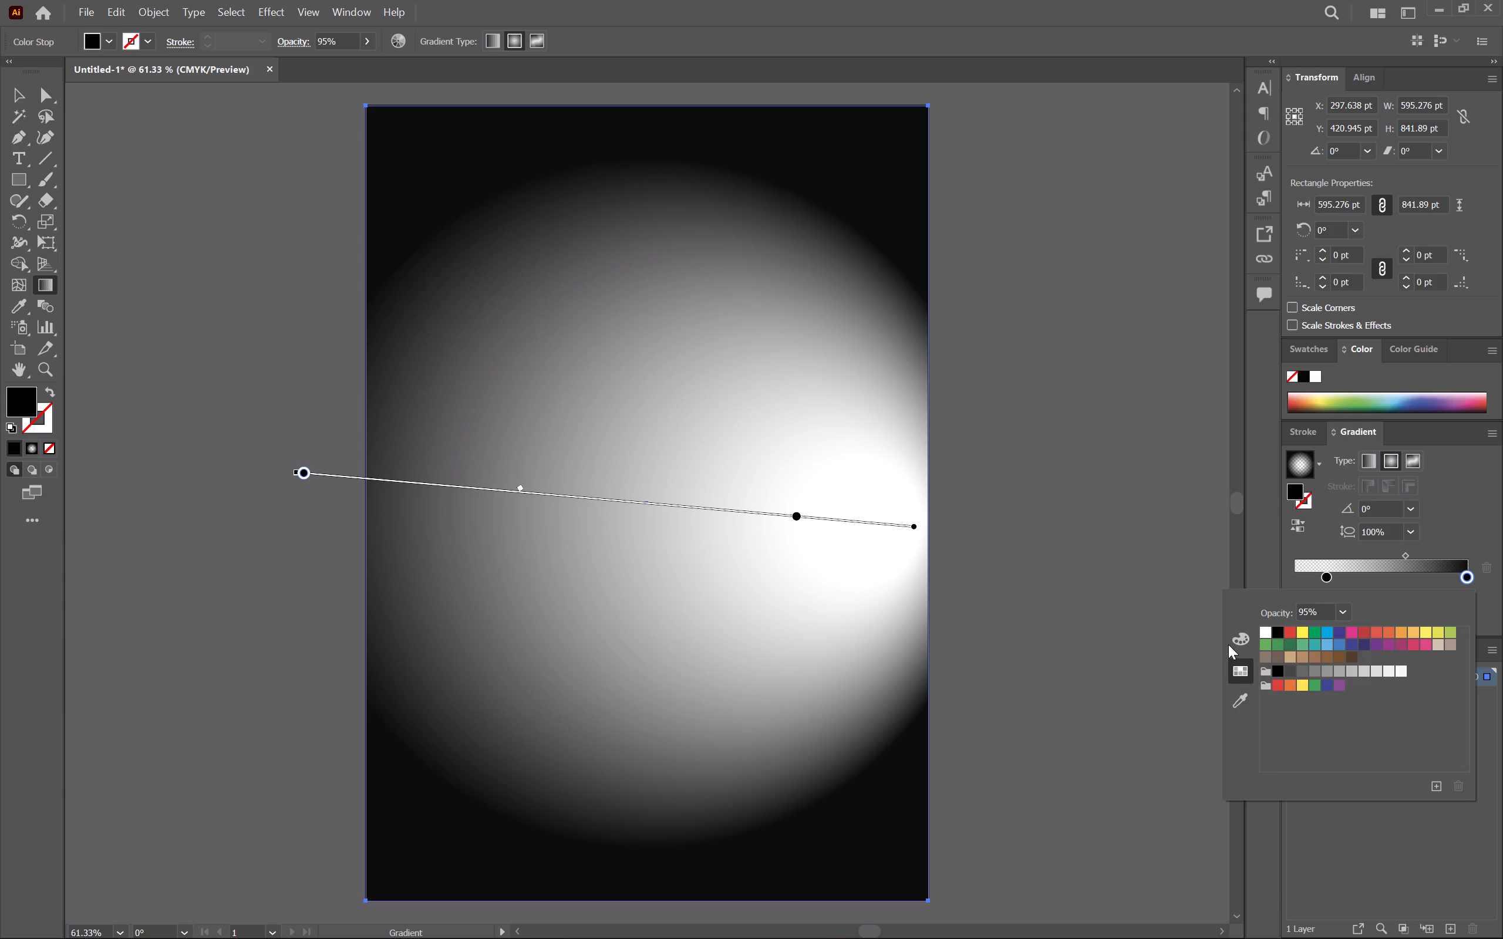
click(1228, 644)
triple_click(1286, 643)
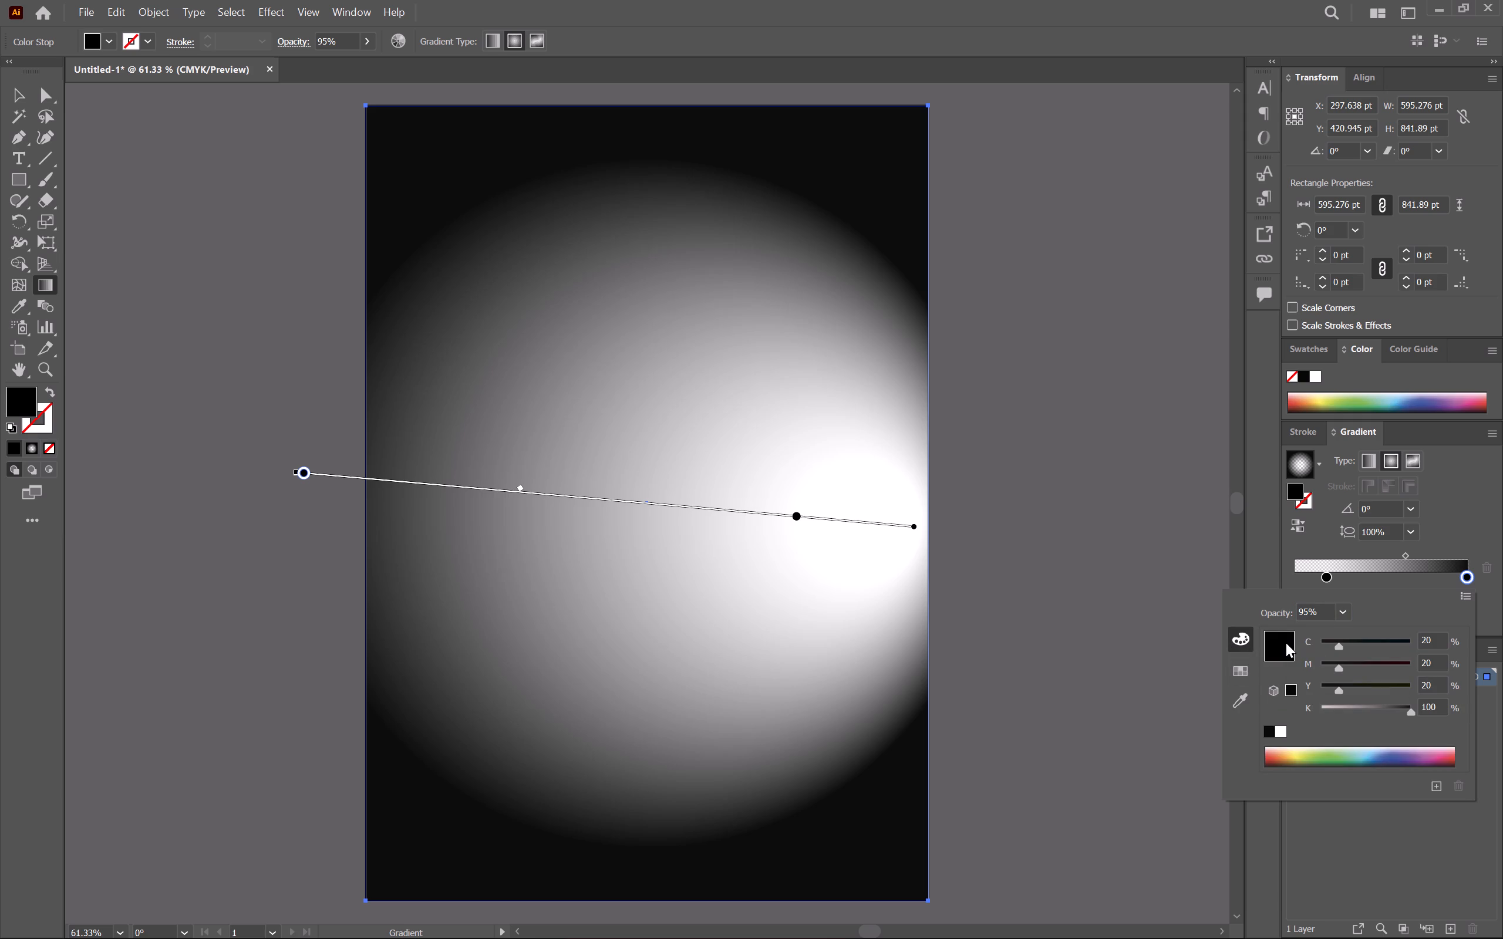
click(1282, 731)
drag(1322, 715, 1391, 707)
click(1391, 707)
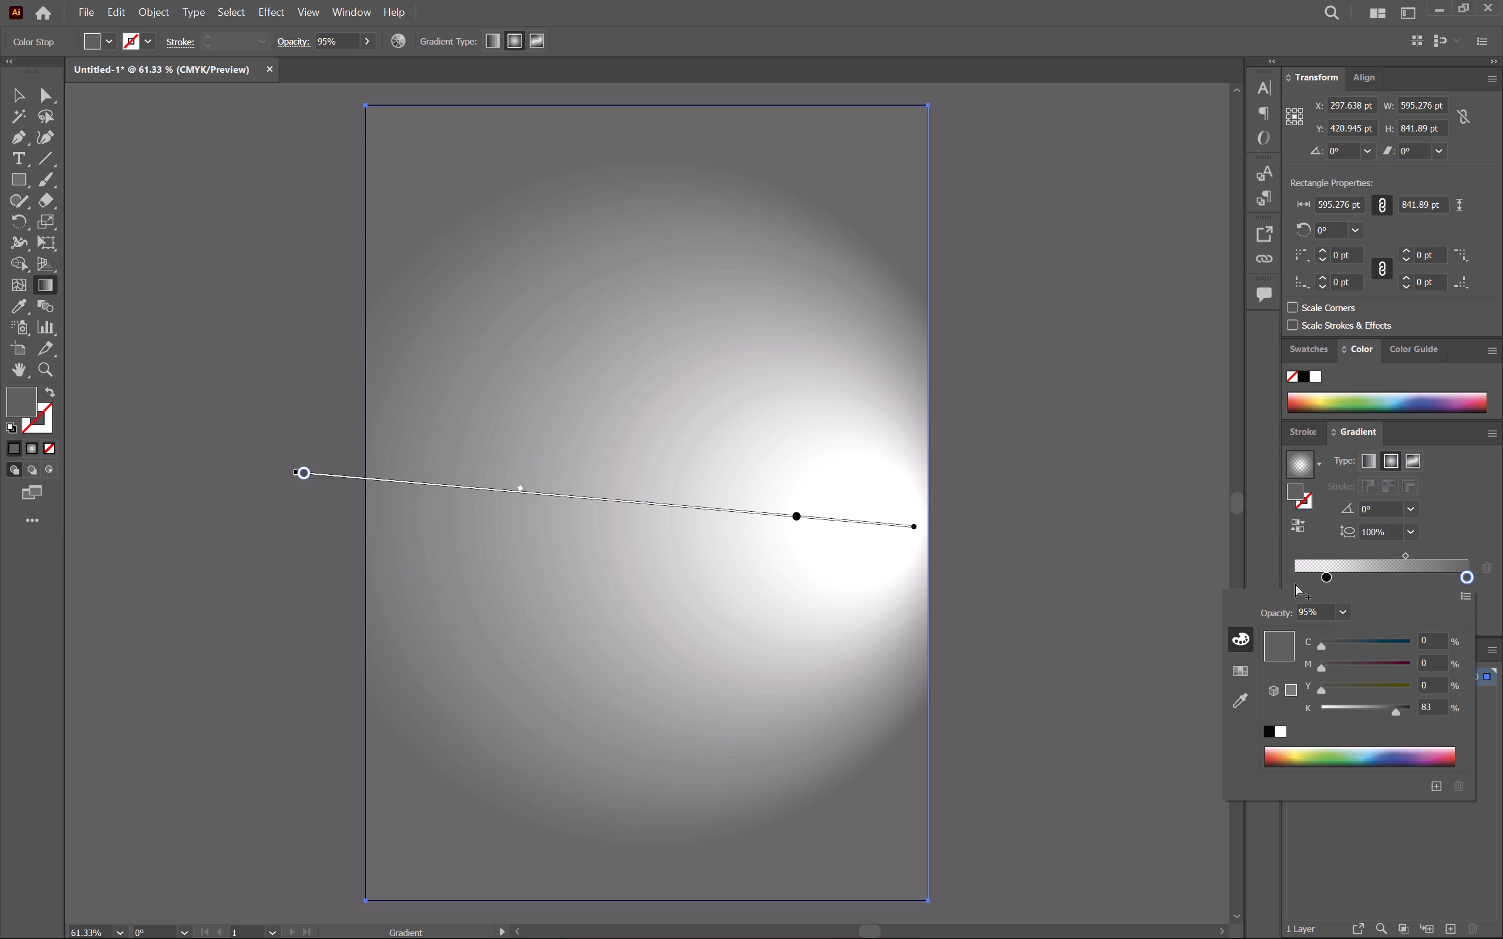
click(1464, 497)
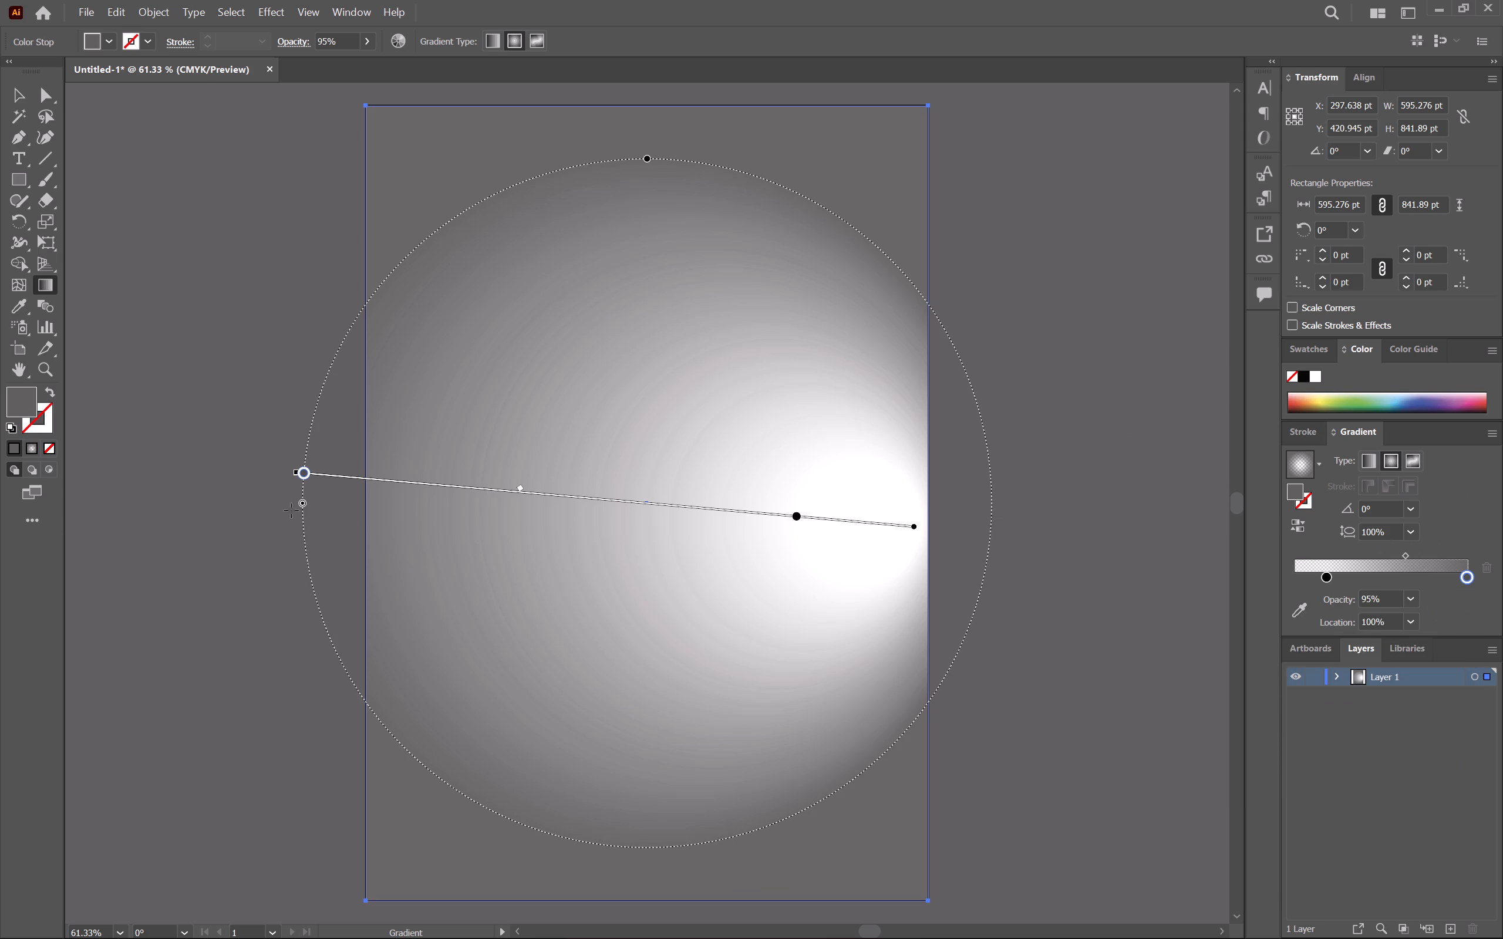
Move the grey gradient stop inward along the gradient line to about 77% location.
drag(305, 472, 440, 478)
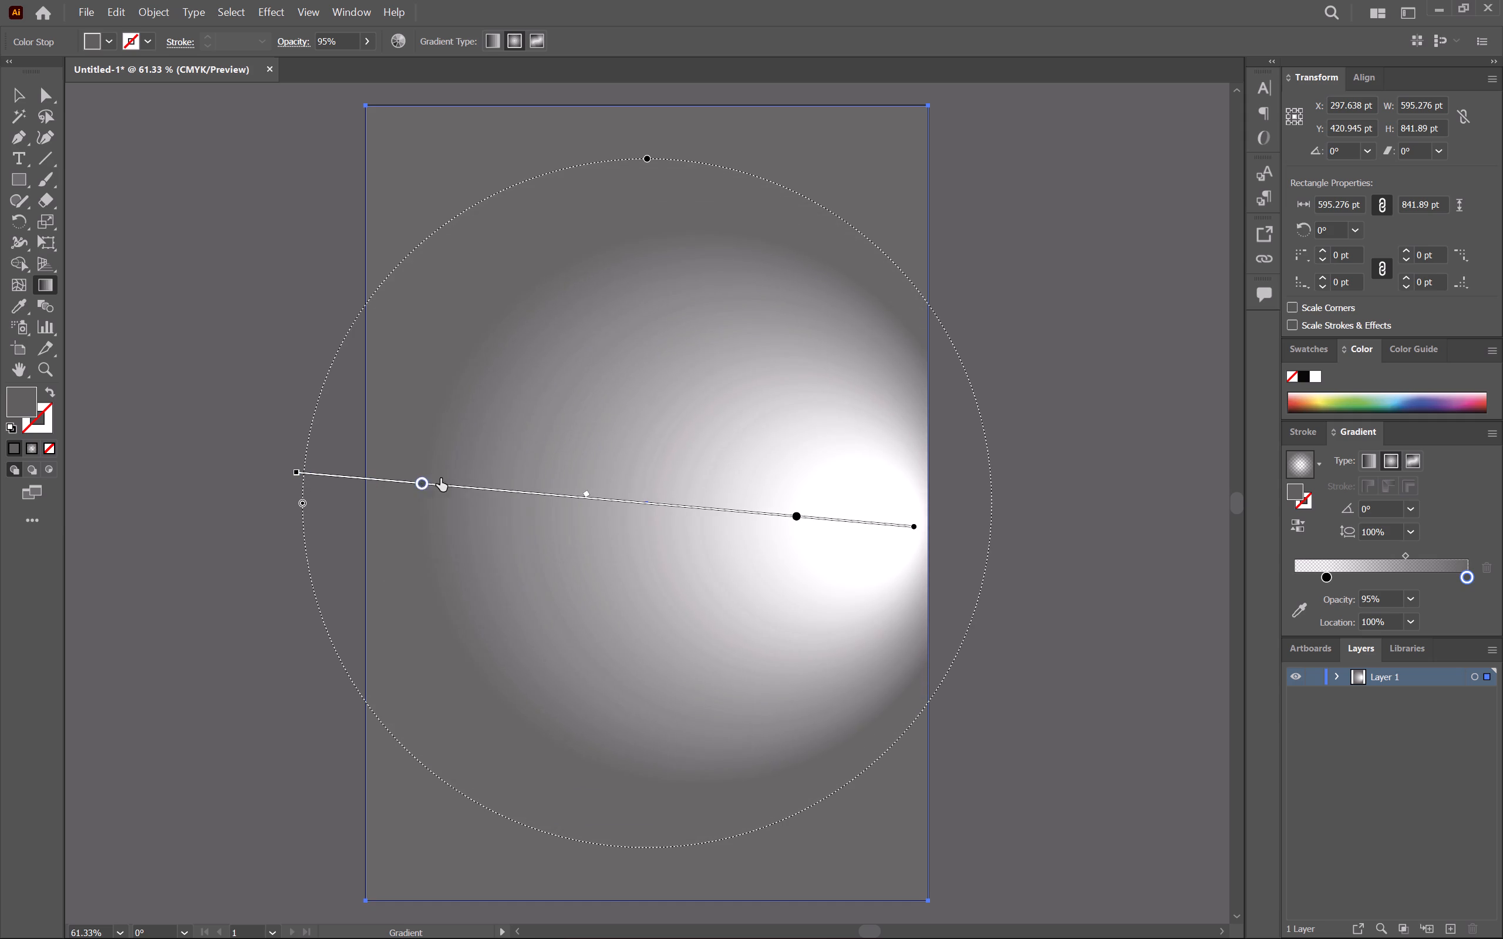
drag(440, 478, 444, 469)
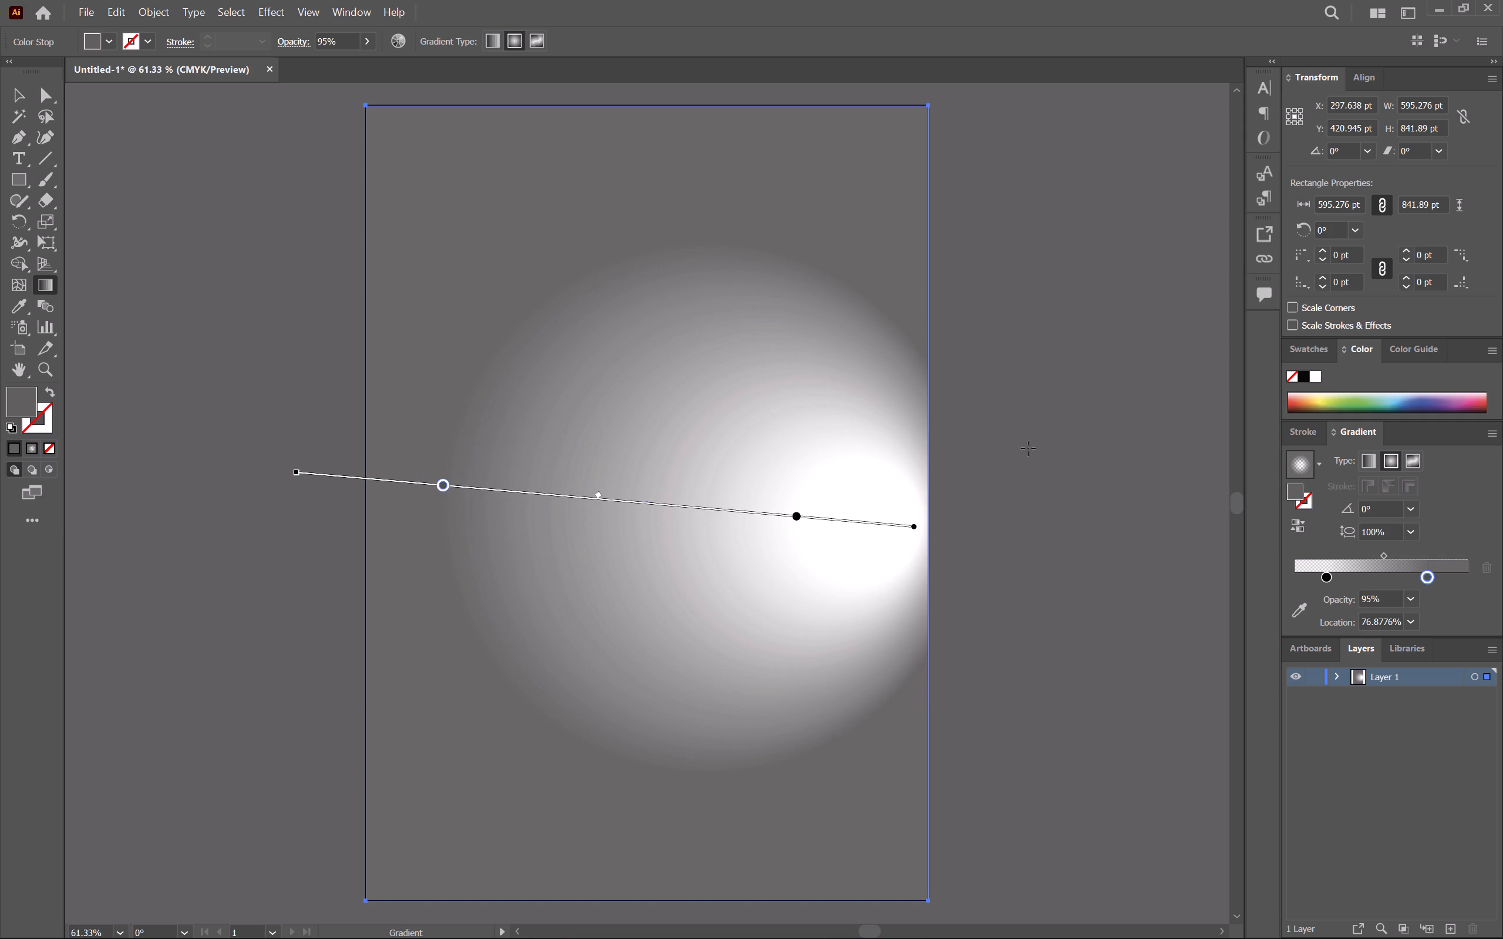
Reposition the radial gradient's focal point to the lower part of the rectangle's right edge, tilting the gradient line diagonally.
click(1089, 541)
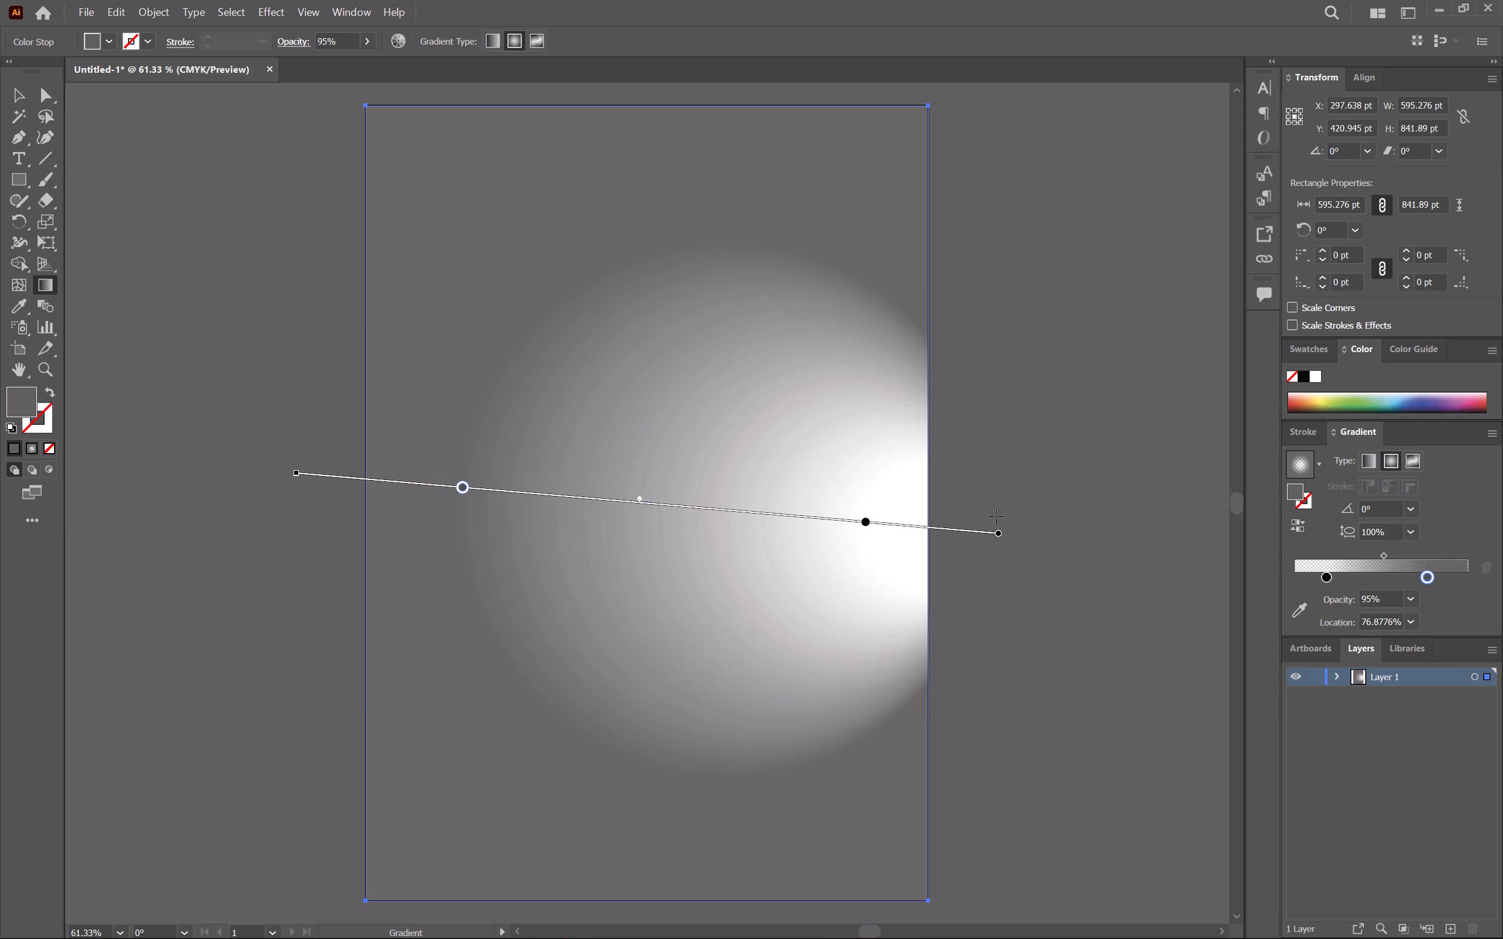
drag(997, 532, 911, 518)
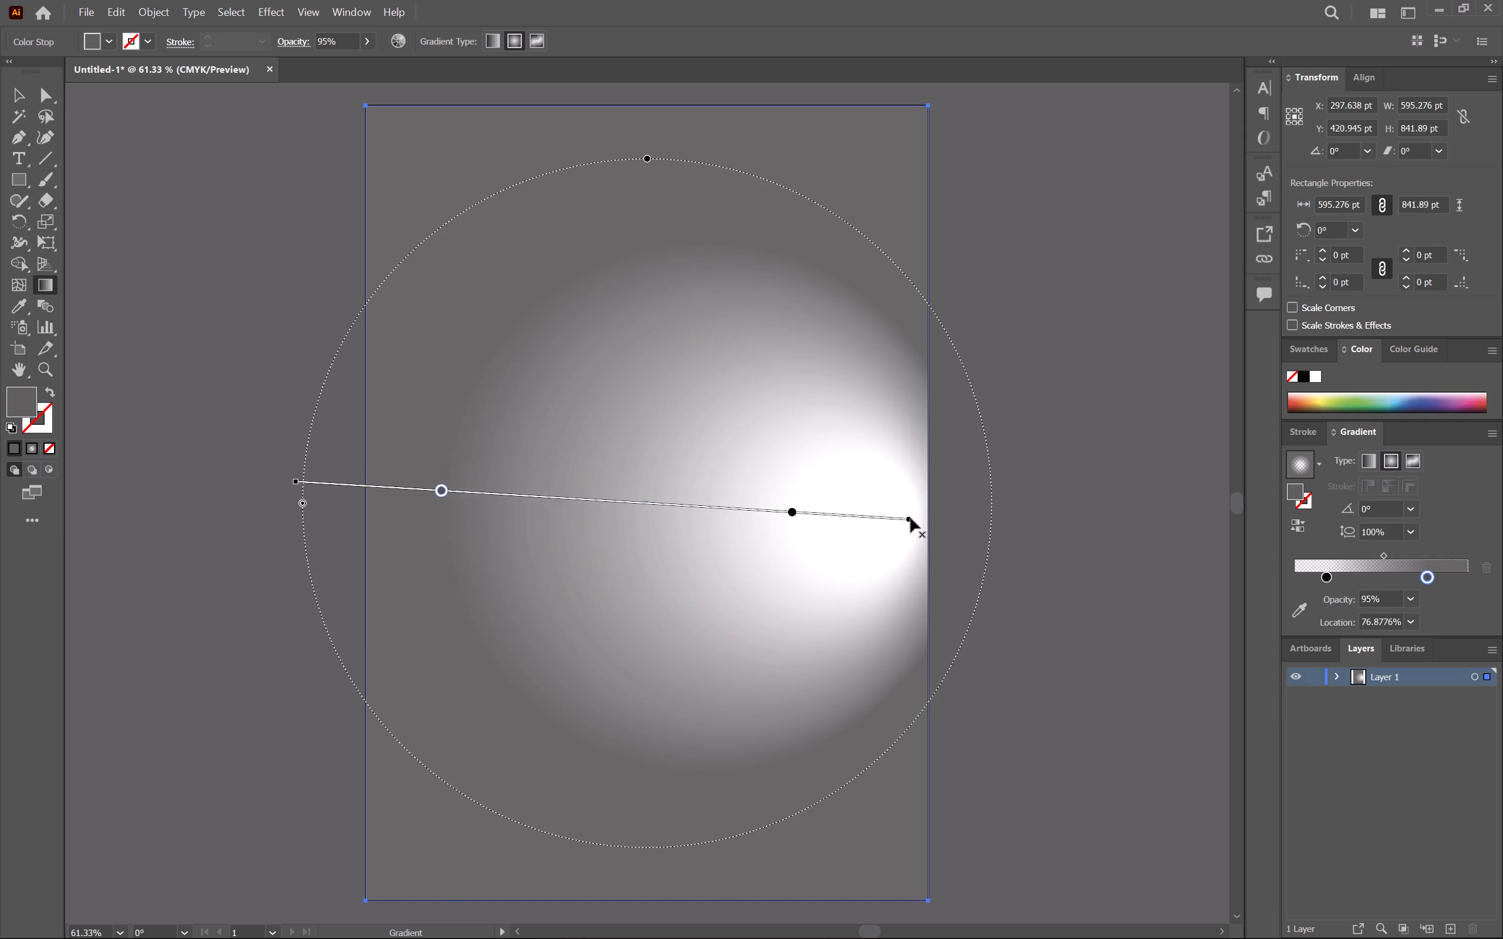
drag(911, 518, 937, 722)
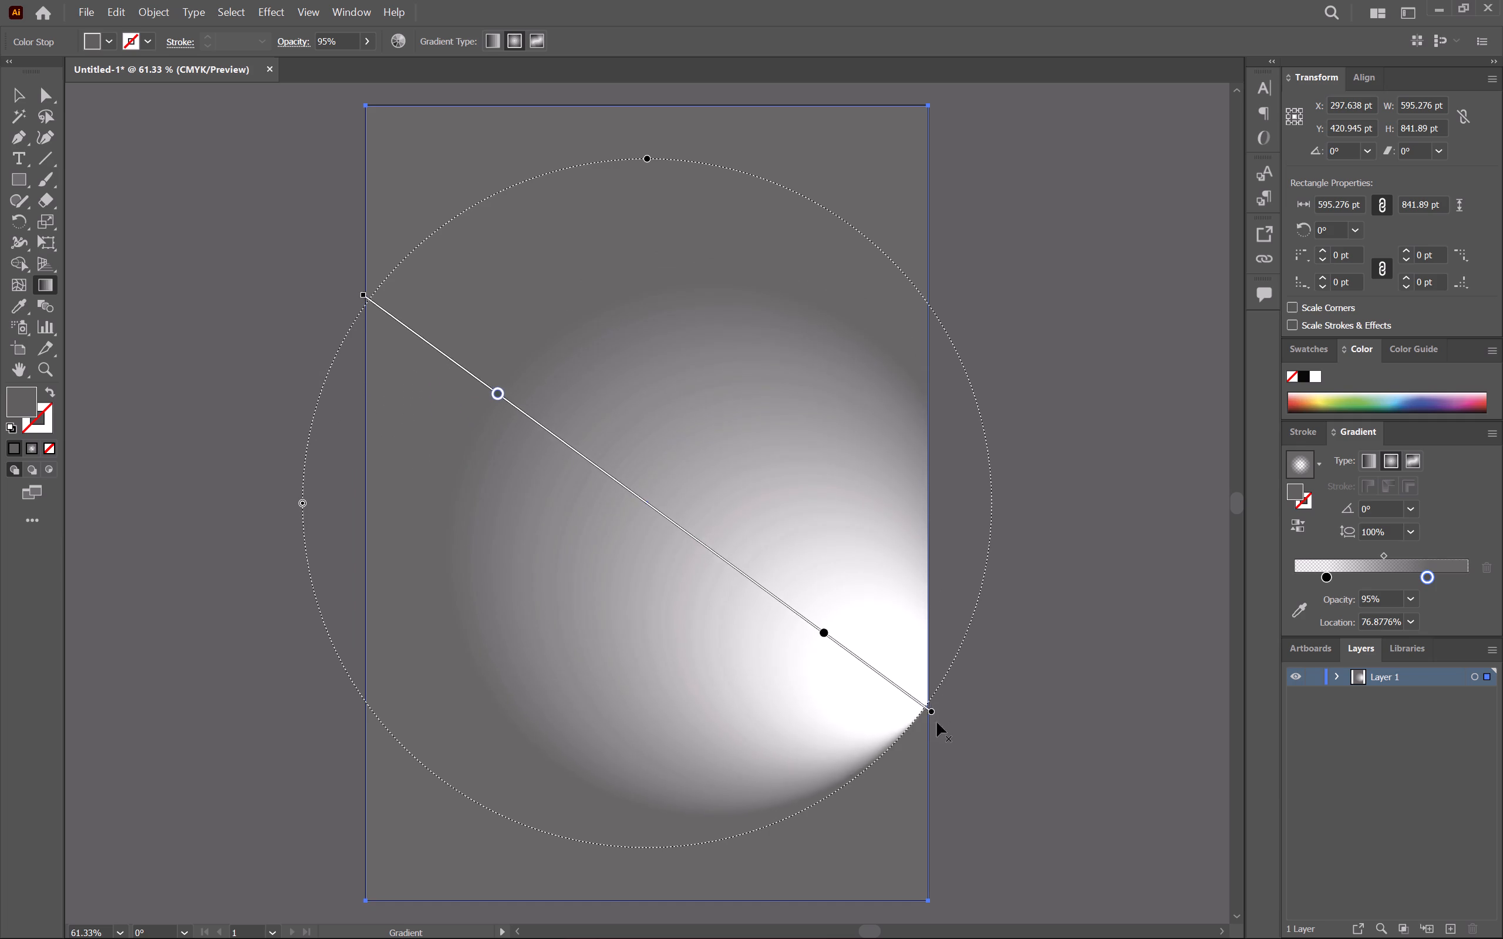
drag(937, 722, 929, 706)
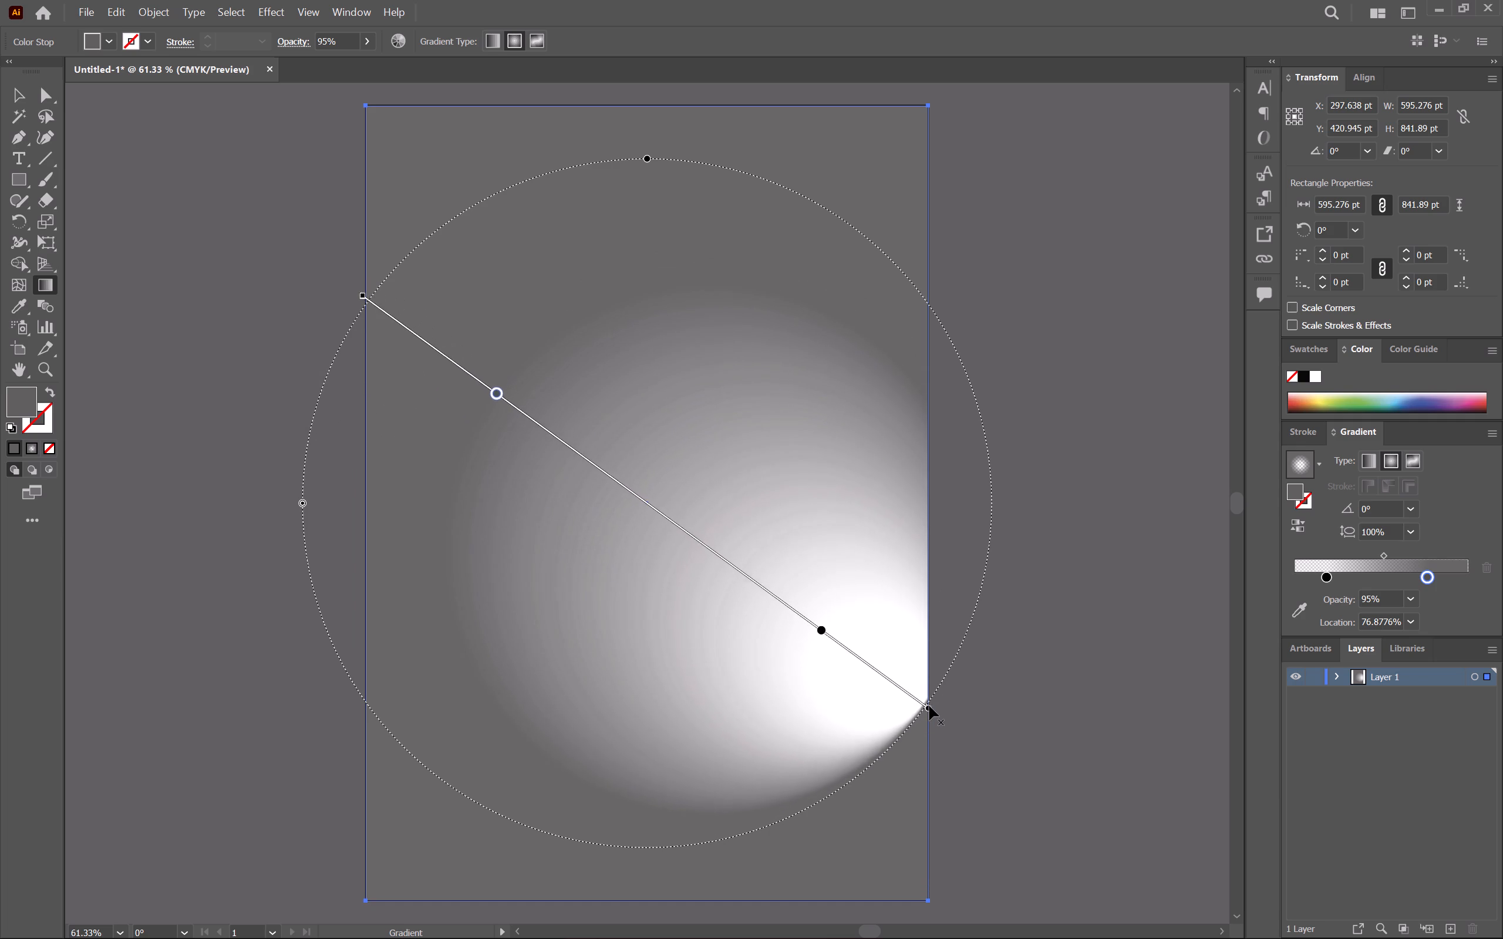
drag(929, 706, 939, 685)
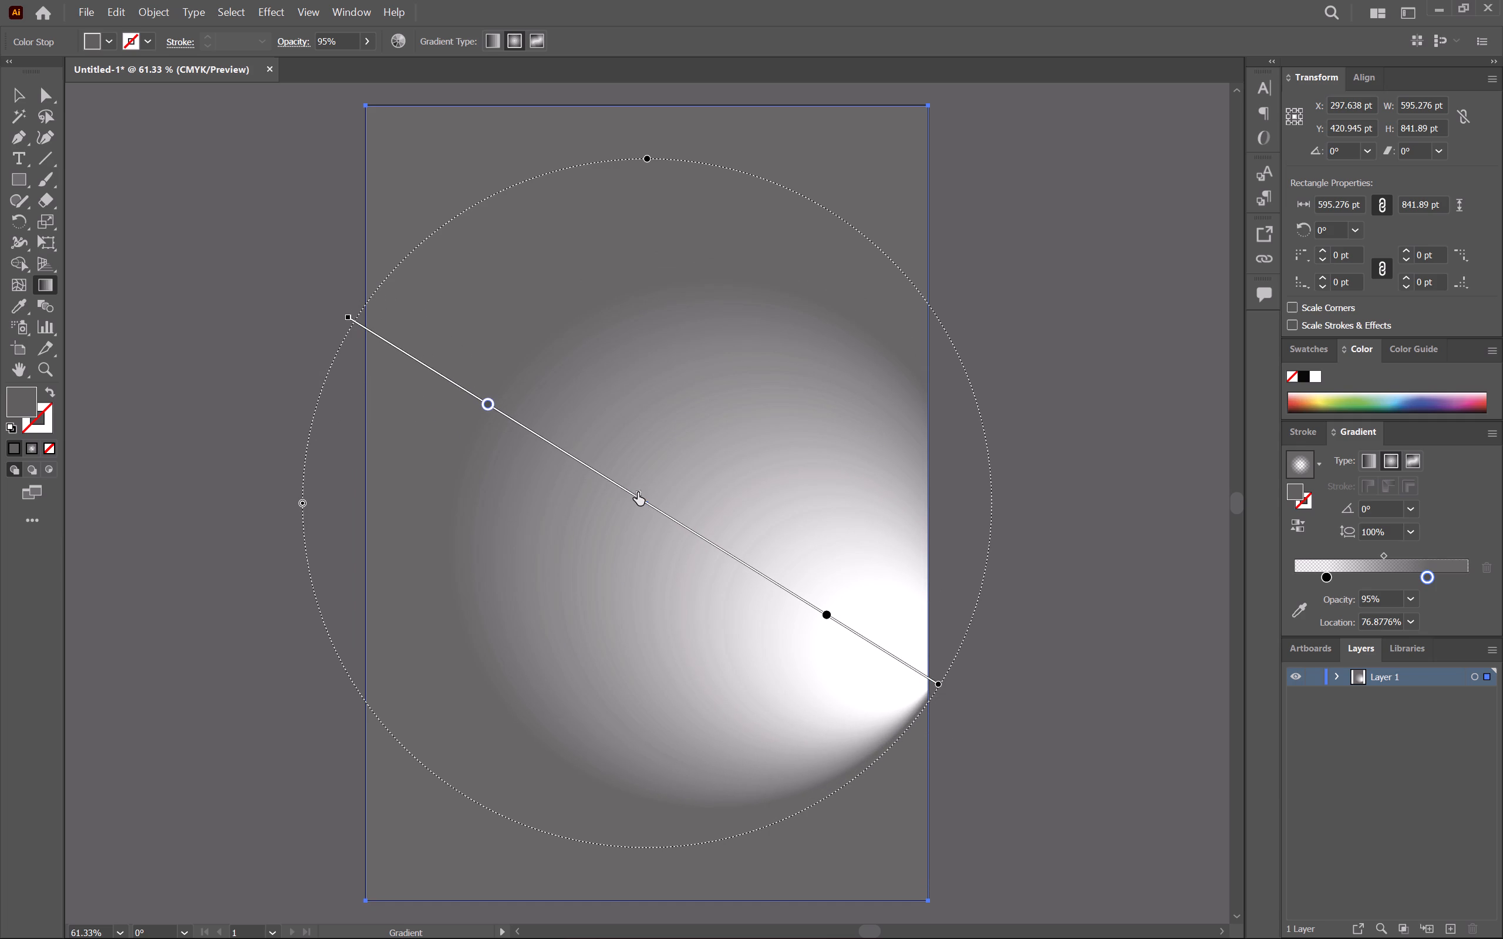
Adjust the gradient midpoint so it sits about halfway between the transparent and grey stops.
drag(638, 492, 713, 554)
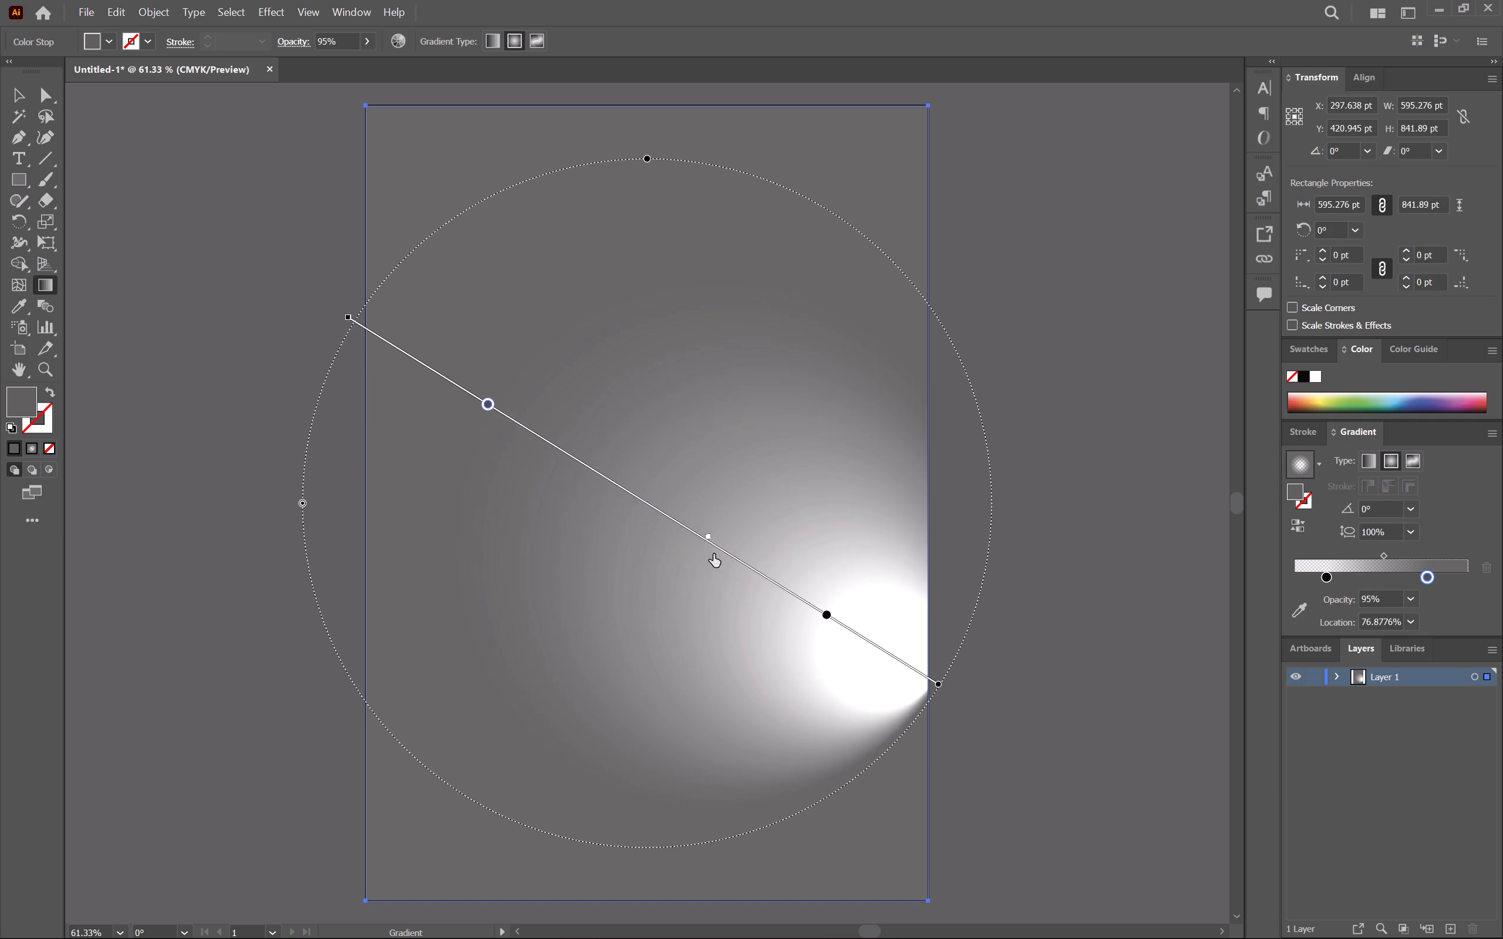
drag(713, 554, 659, 513)
drag(659, 513, 658, 513)
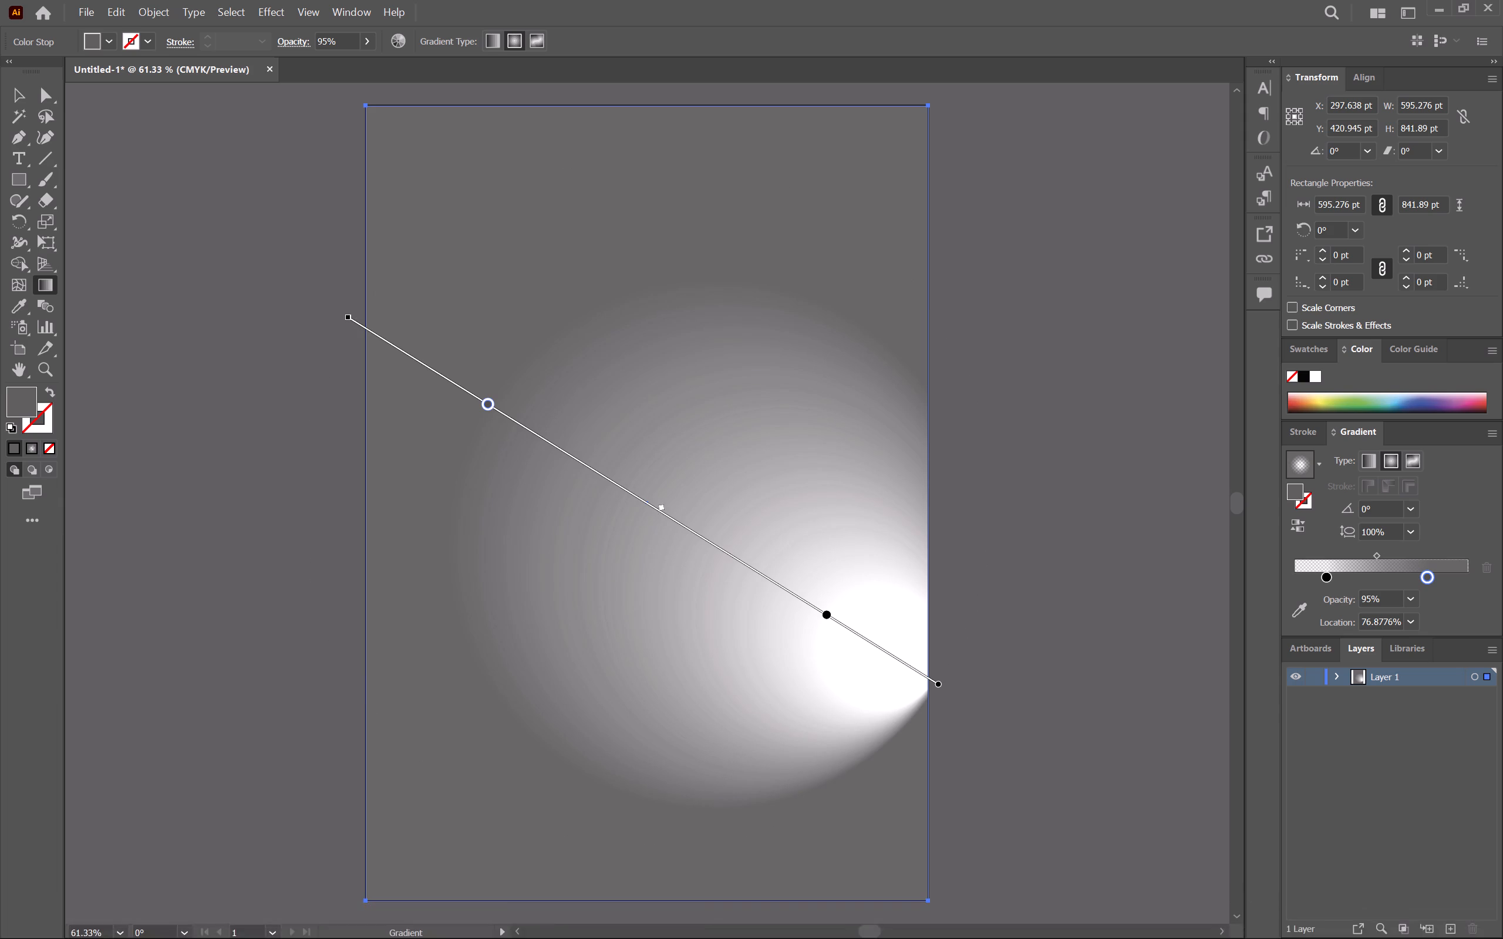
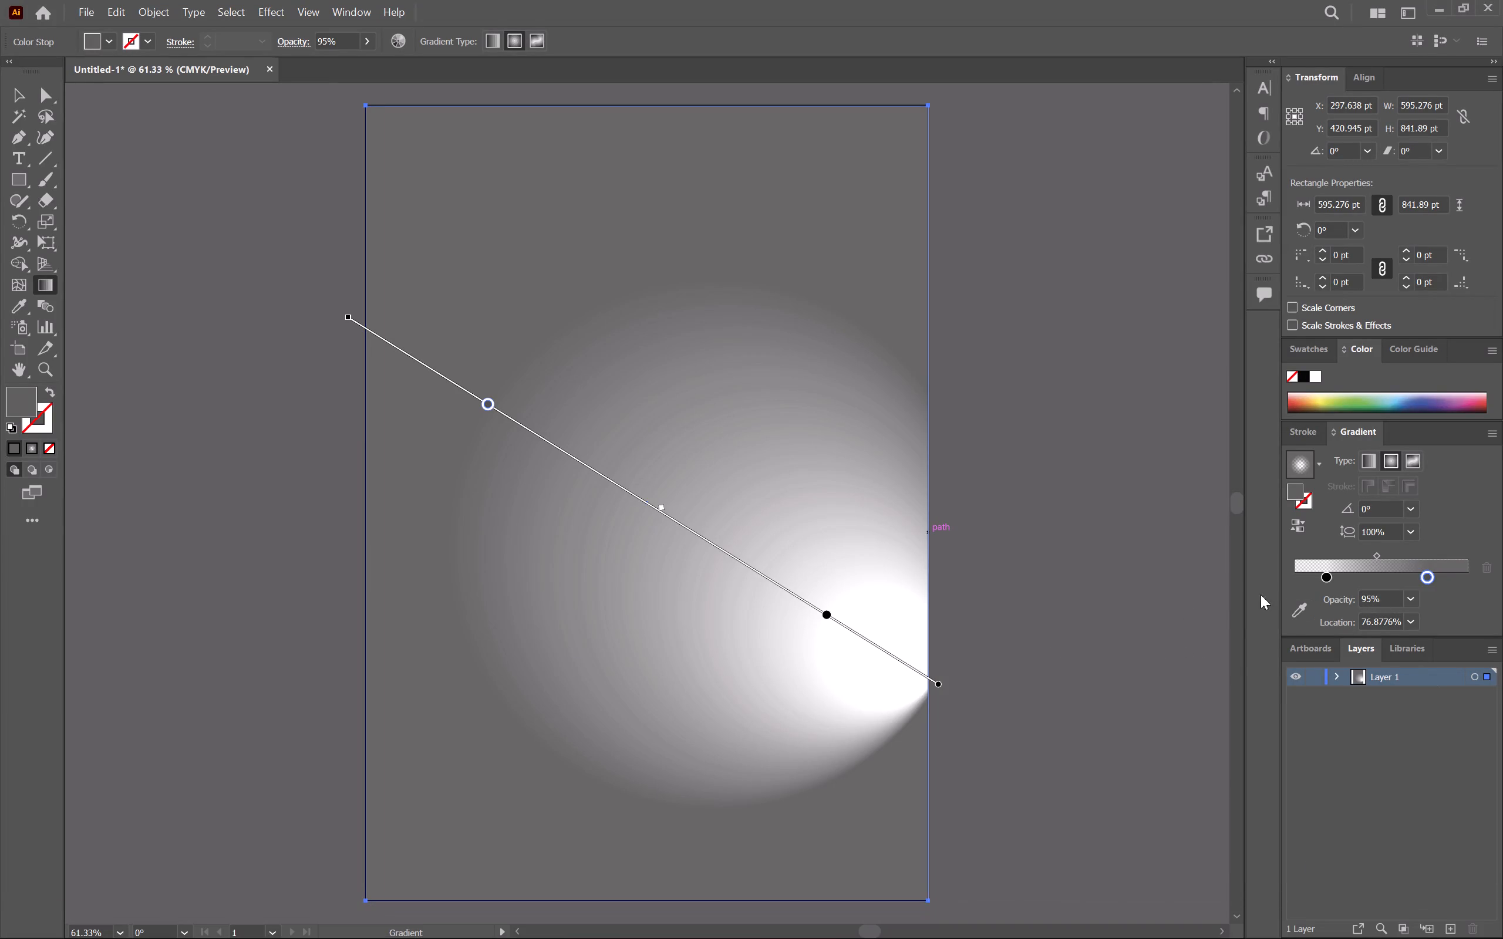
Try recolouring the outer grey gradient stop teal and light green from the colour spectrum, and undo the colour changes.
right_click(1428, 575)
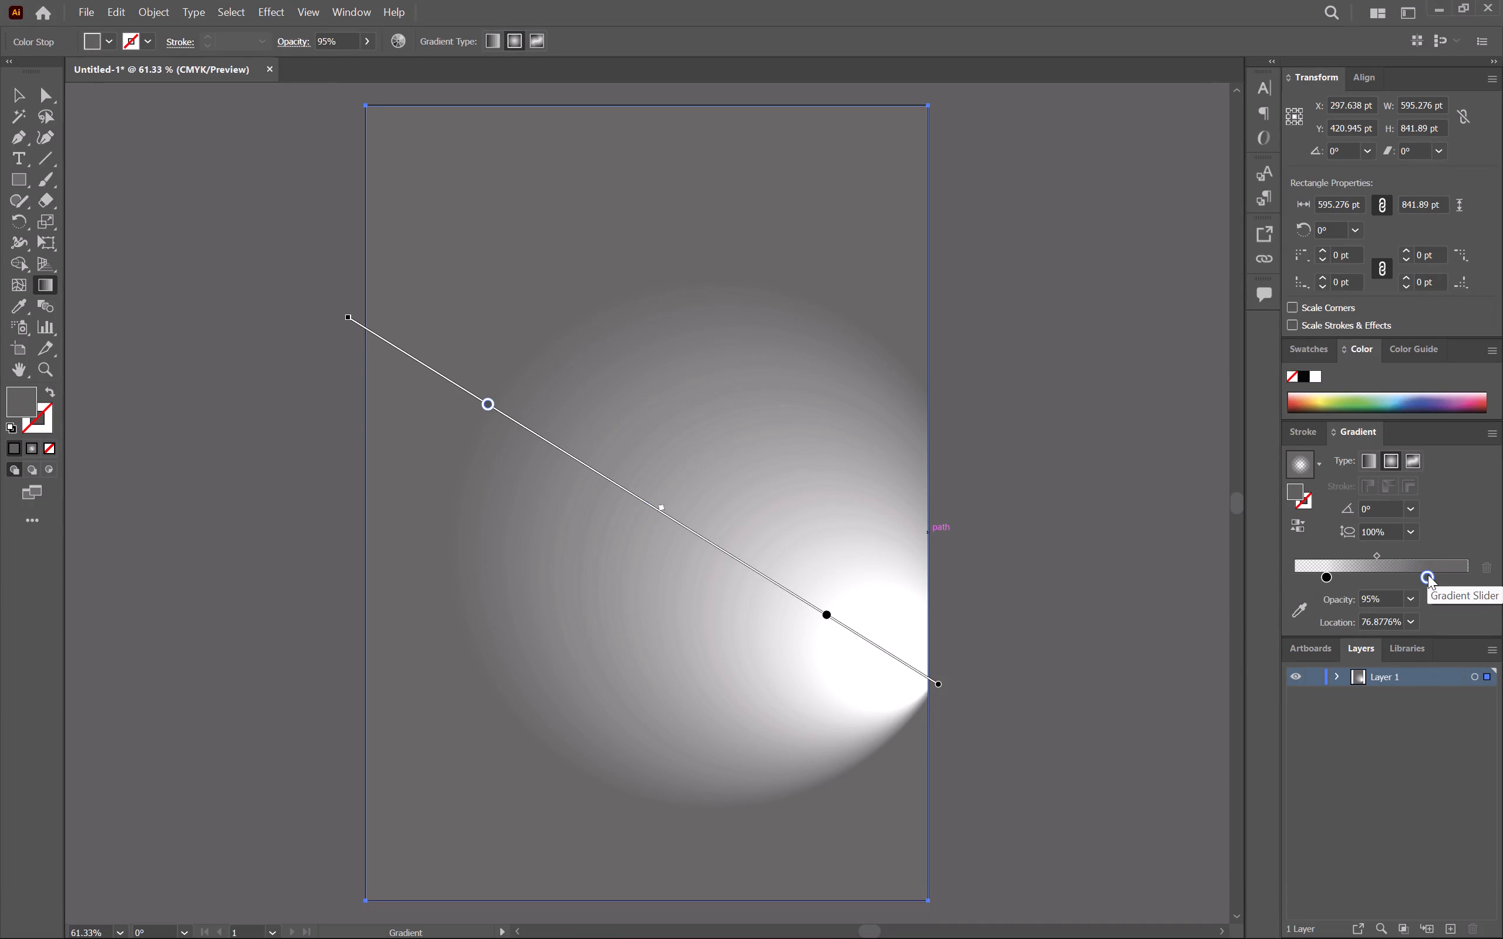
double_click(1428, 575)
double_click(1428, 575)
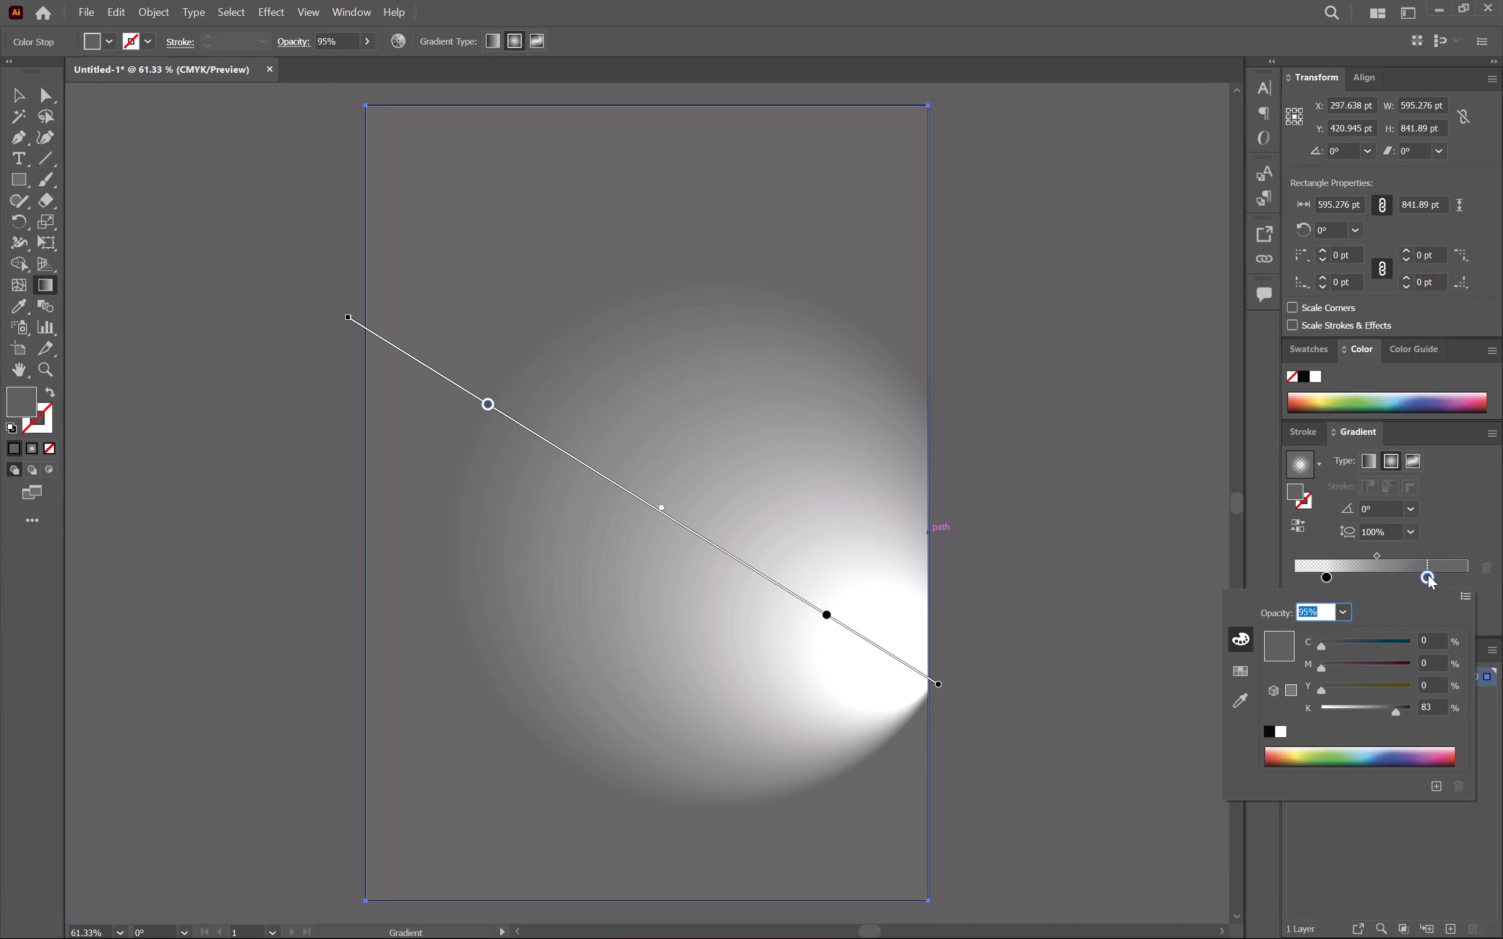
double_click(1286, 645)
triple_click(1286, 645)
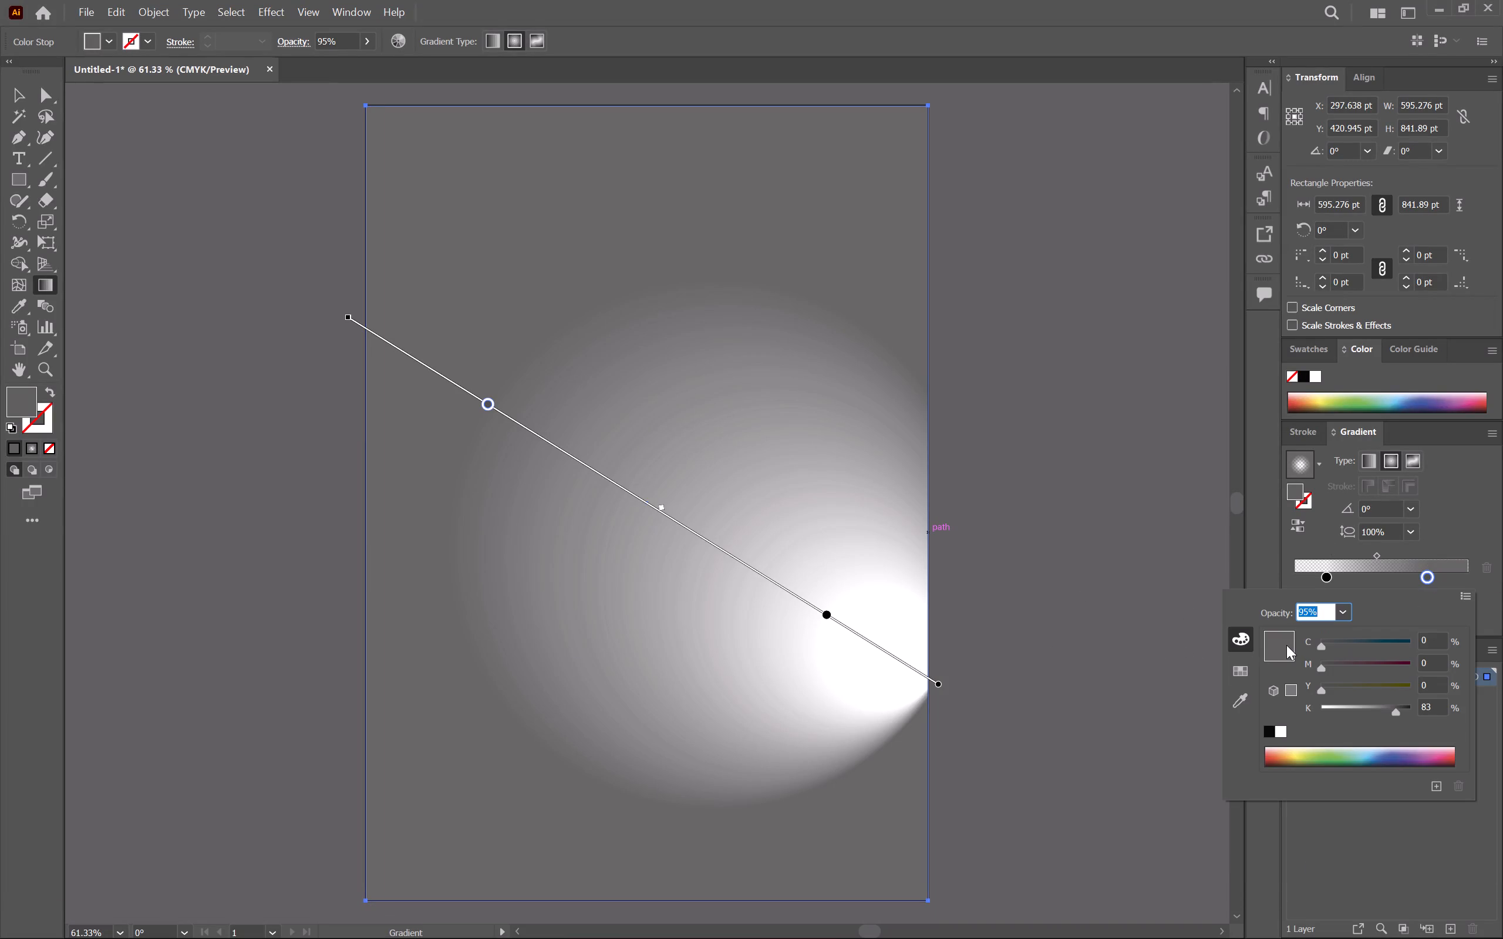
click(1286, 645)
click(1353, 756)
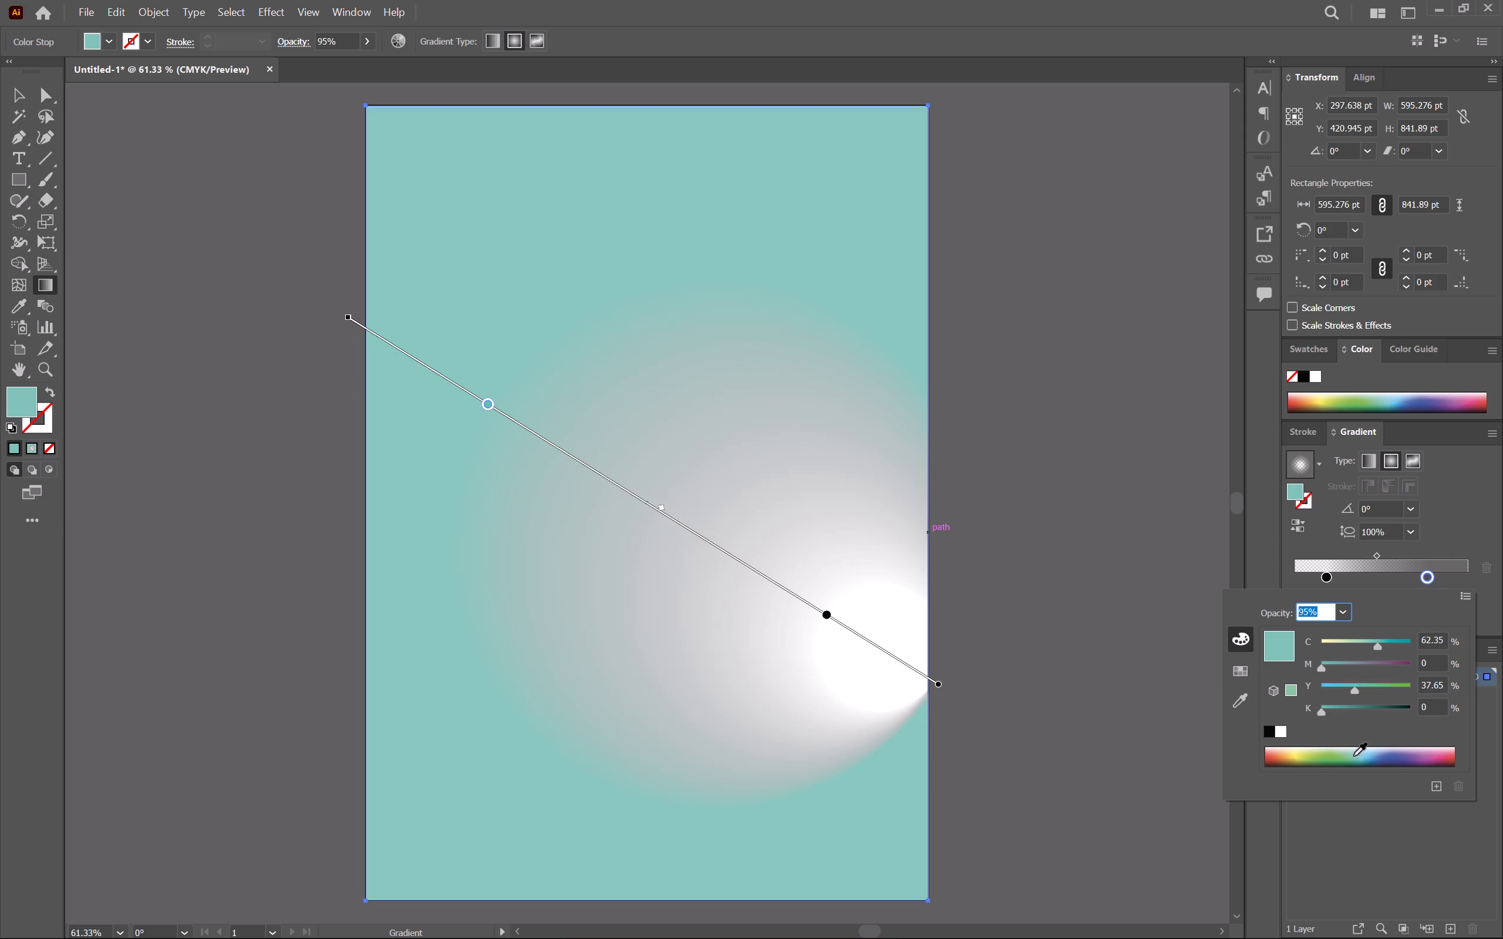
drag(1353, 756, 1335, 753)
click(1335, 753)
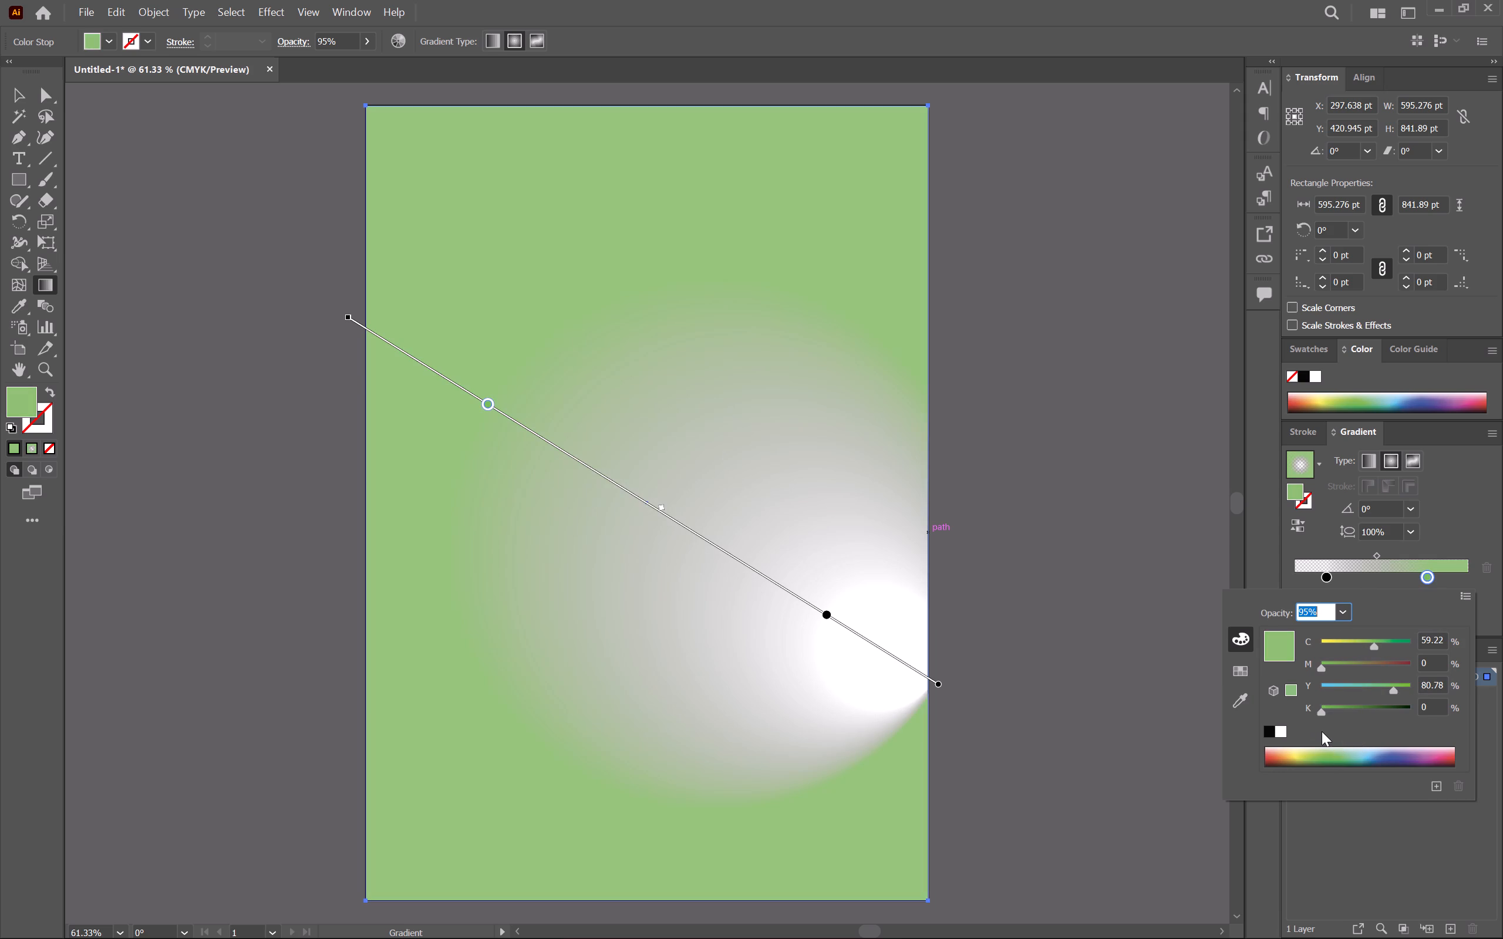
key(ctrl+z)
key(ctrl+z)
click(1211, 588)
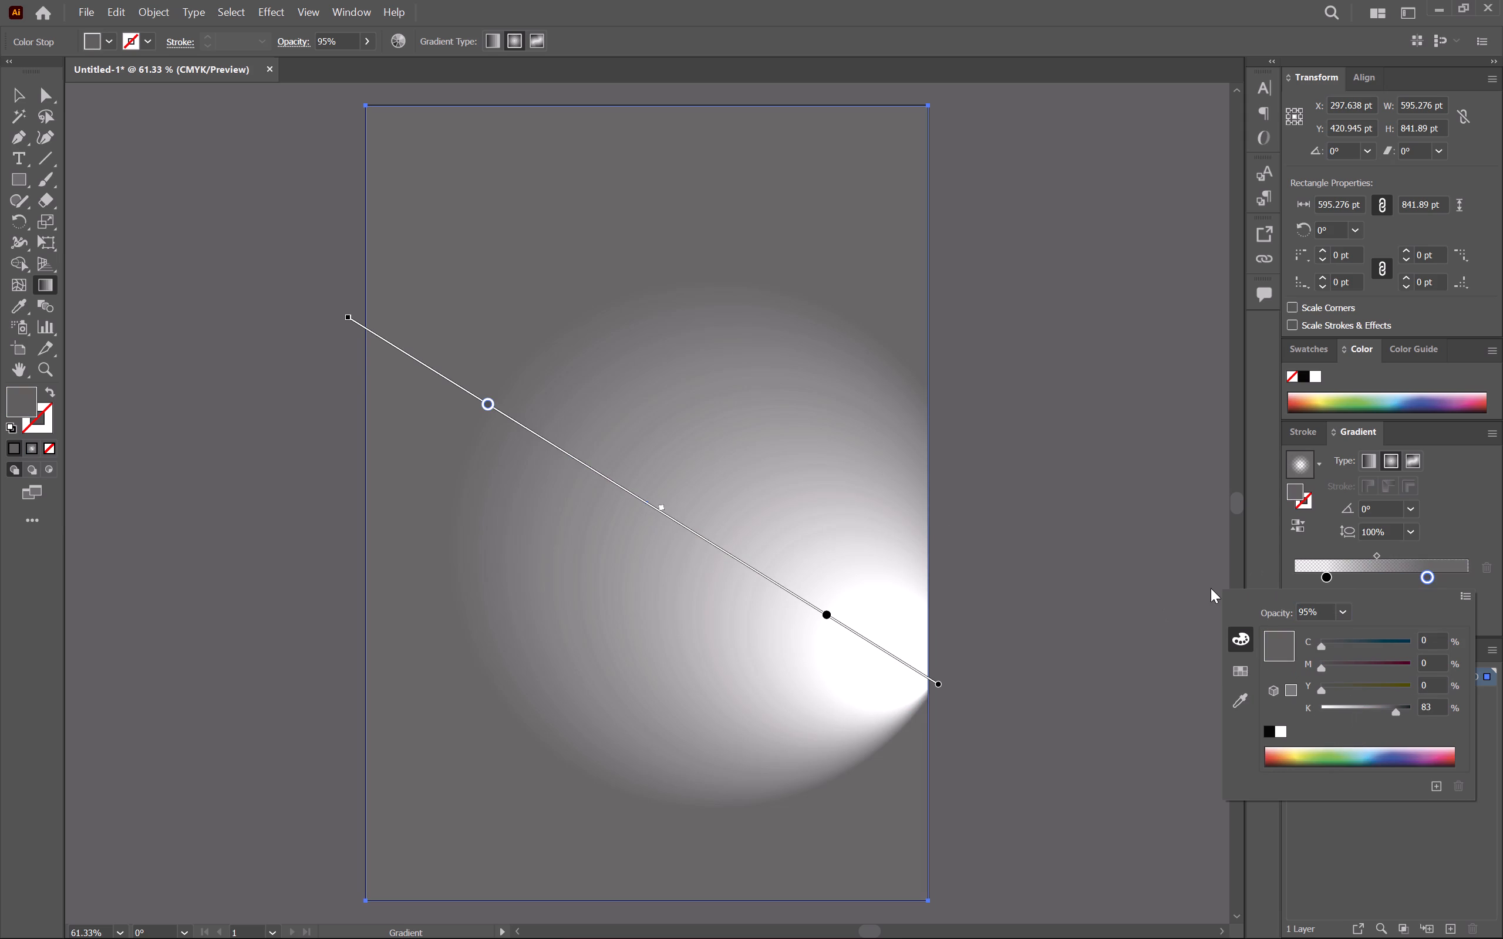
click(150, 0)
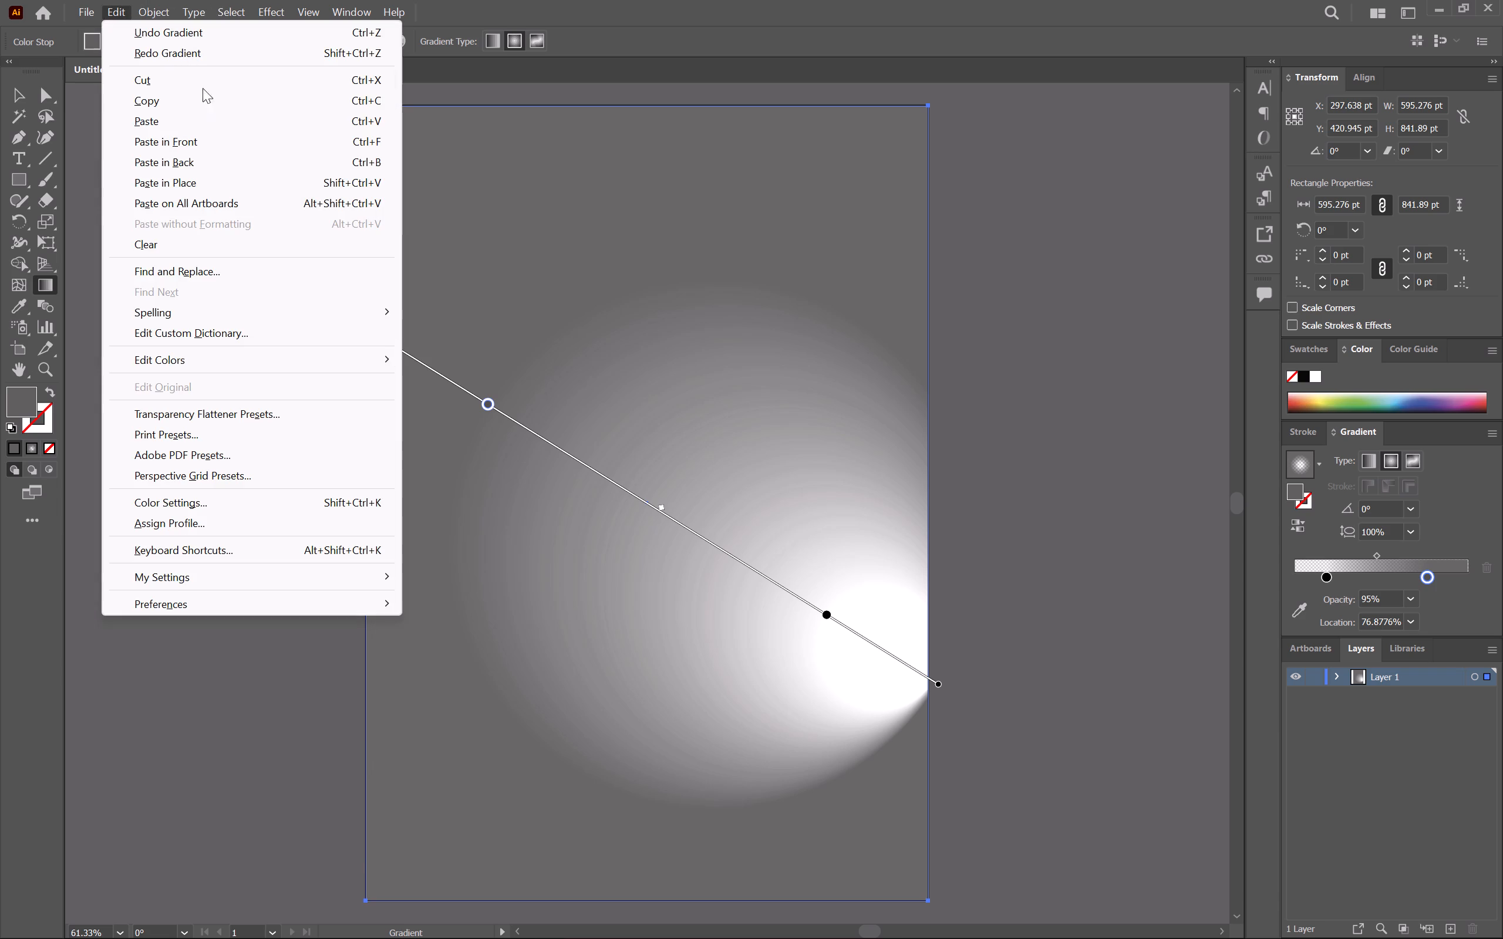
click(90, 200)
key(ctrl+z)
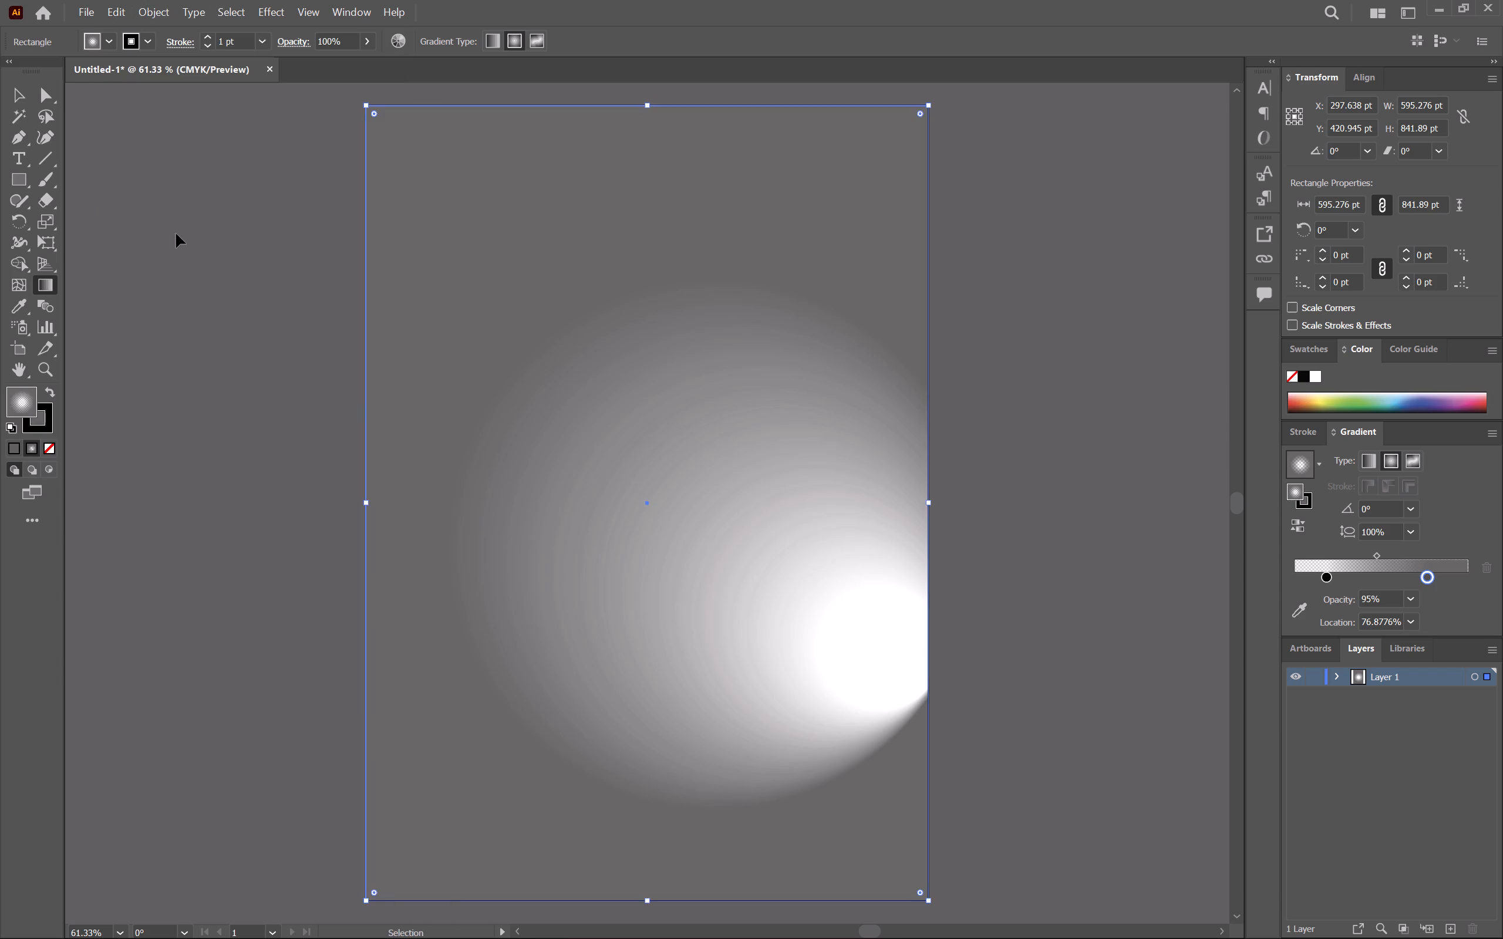
Add a line of point text reading FOODIE in the upper part of the page, replacing the placeholder text.
click(8, 144)
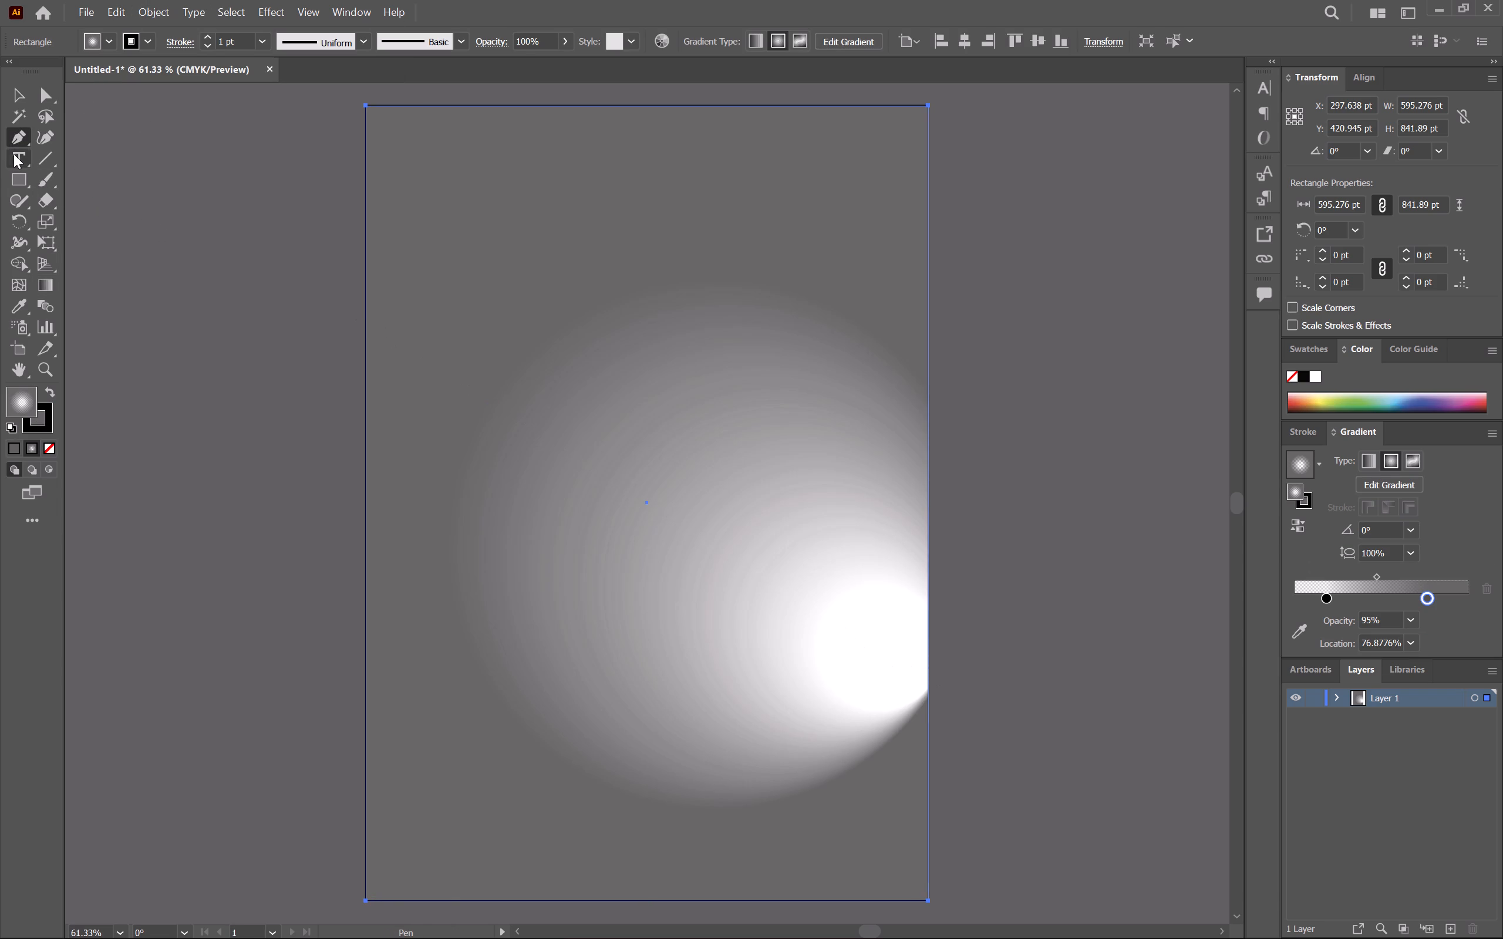
click(16, 158)
click(491, 302)
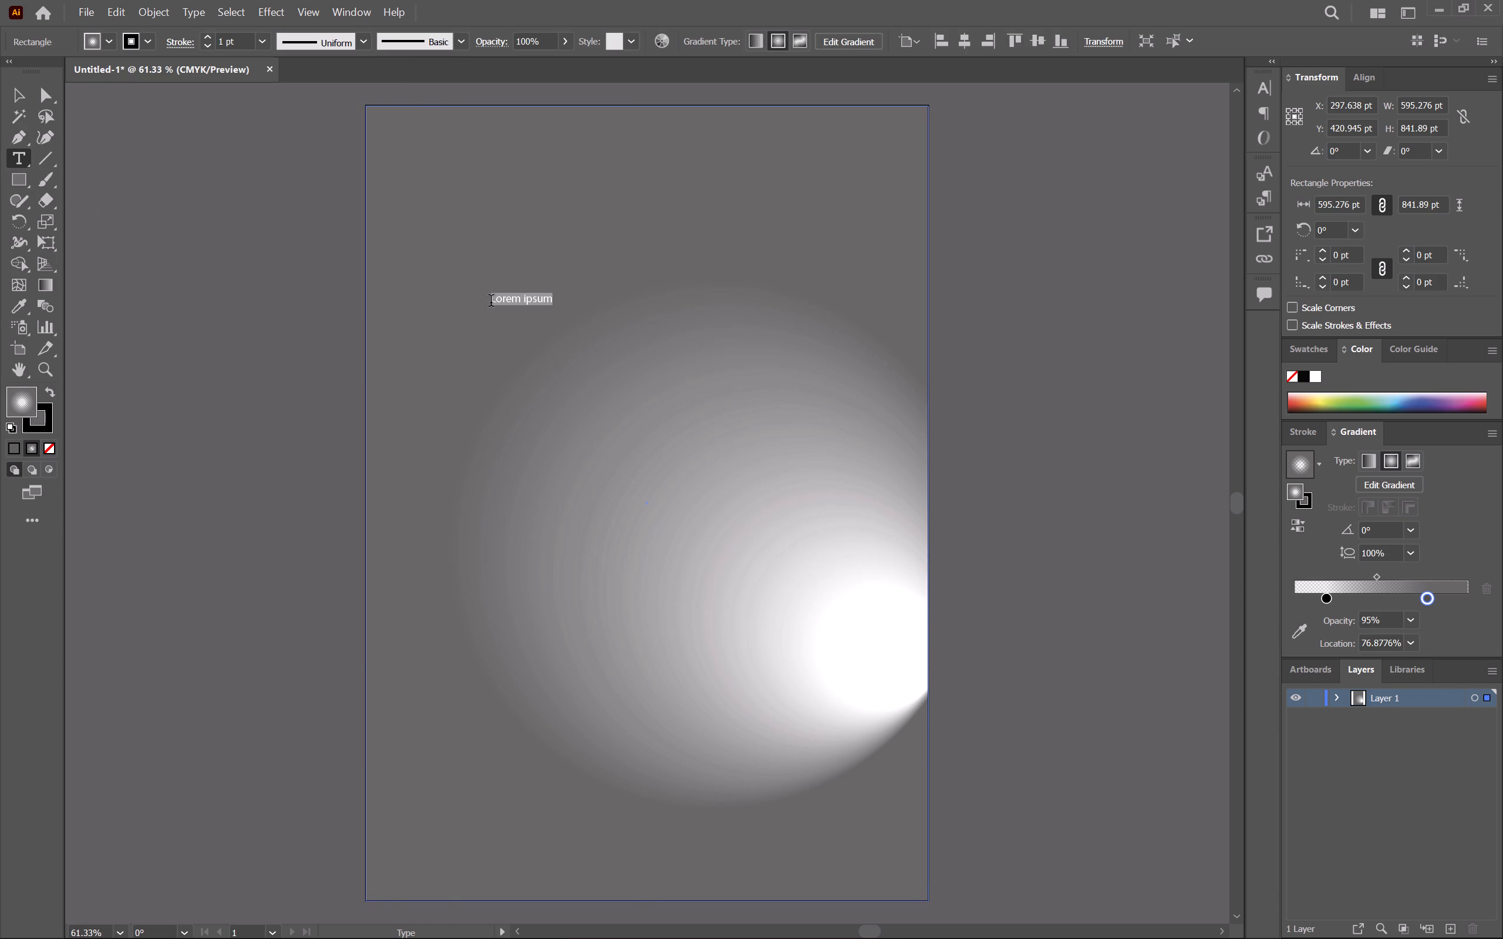
key(BackSpace)
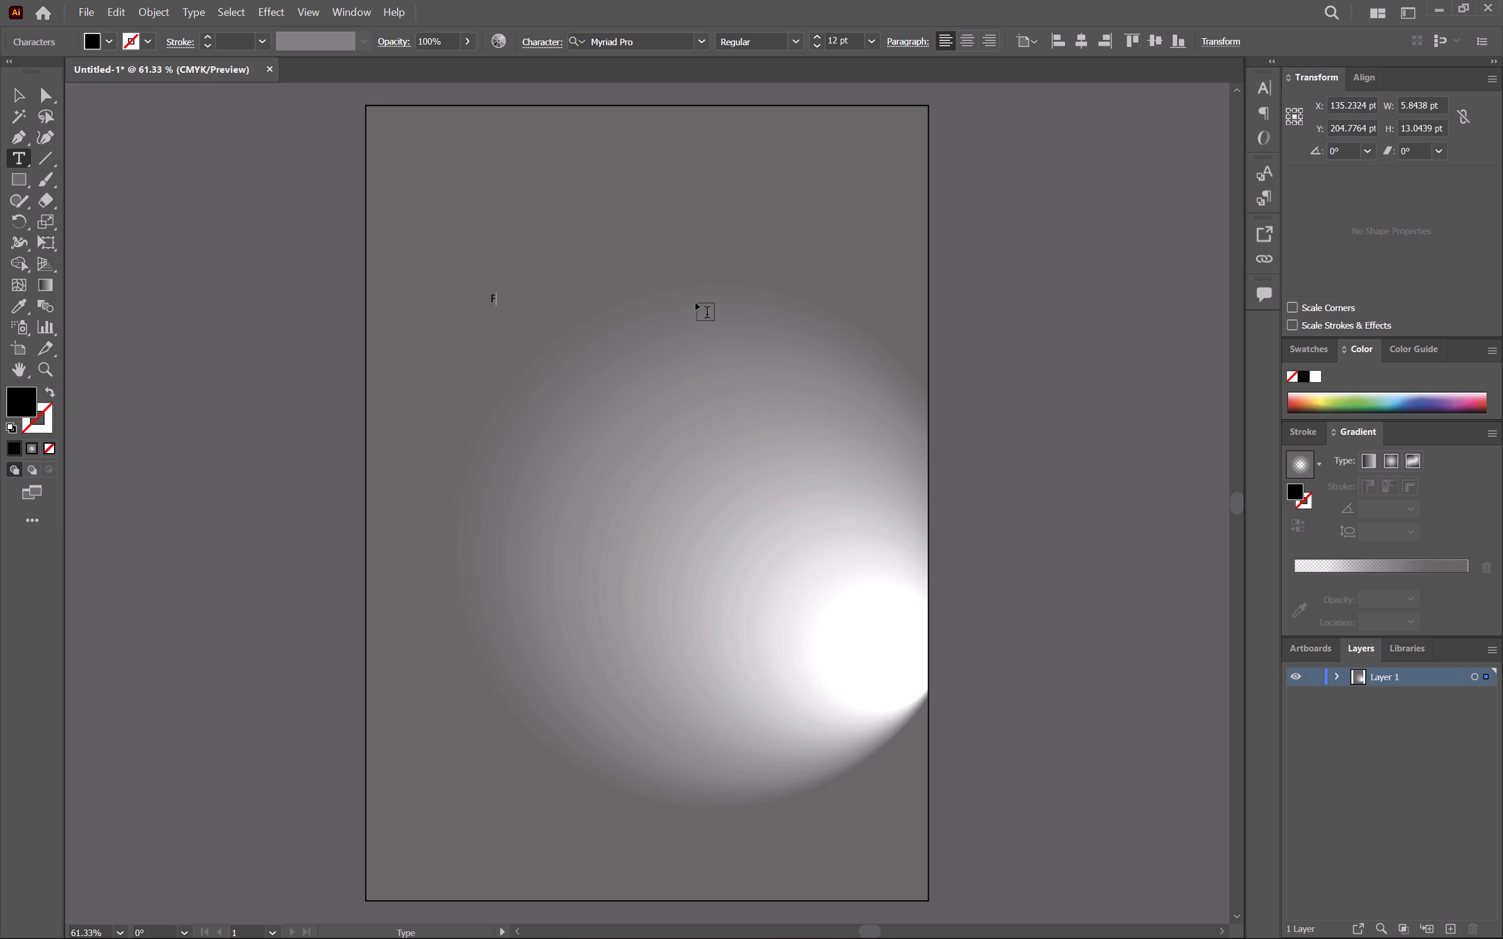
text(oo)
key(BackSpace)
key(BackSpace)
key(BackSpace)
text(FOODIE)
Set the font of the whole FOODIE text to Dominik.
key(ctrl+a)
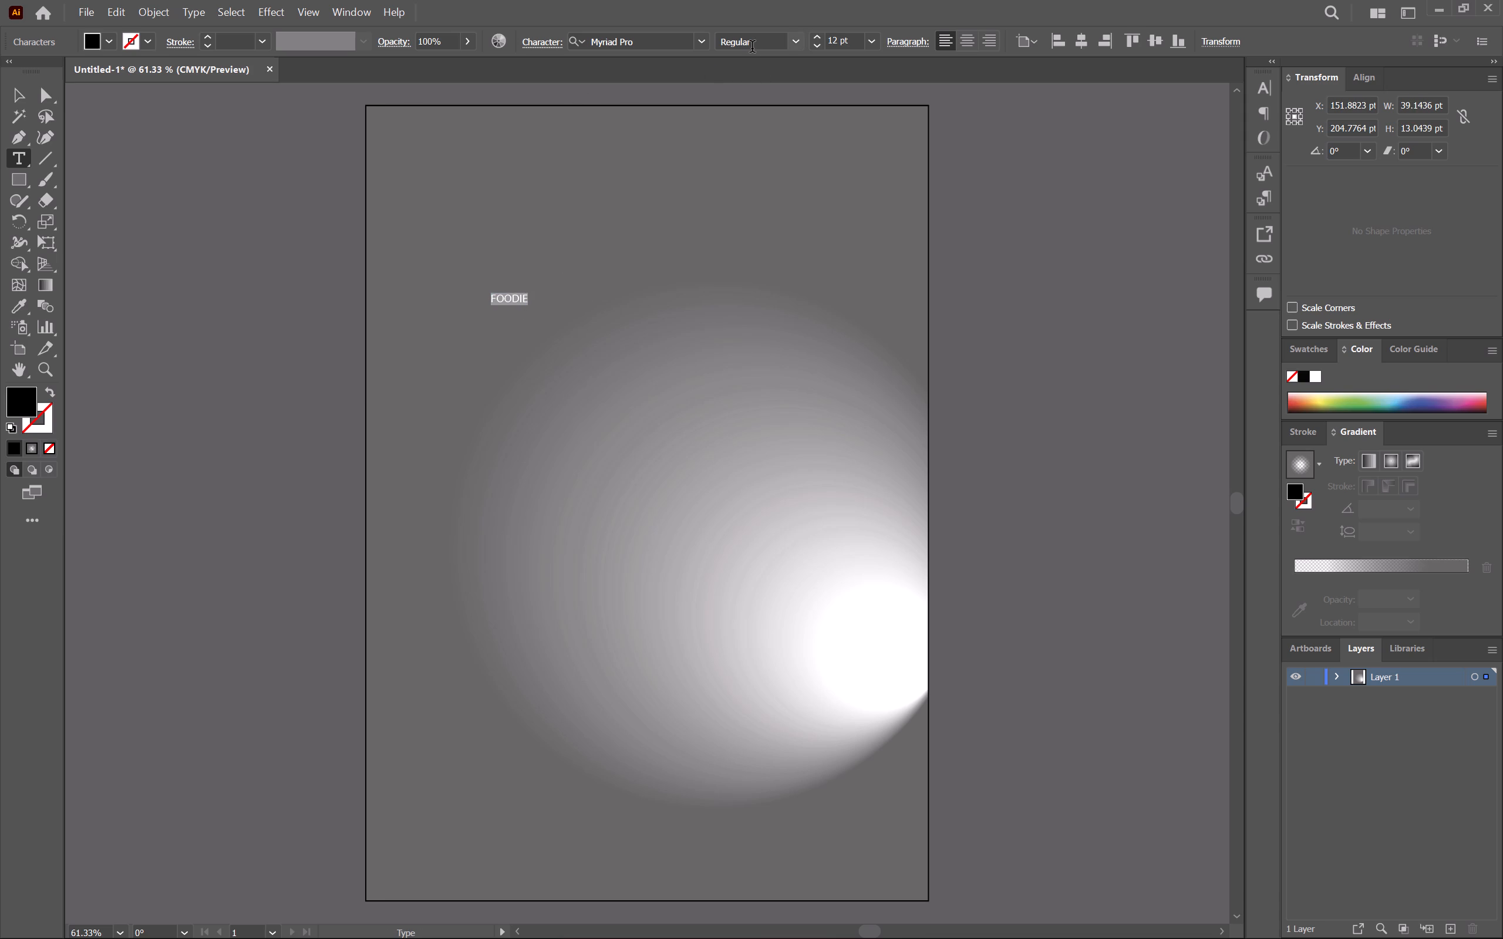
click(700, 45)
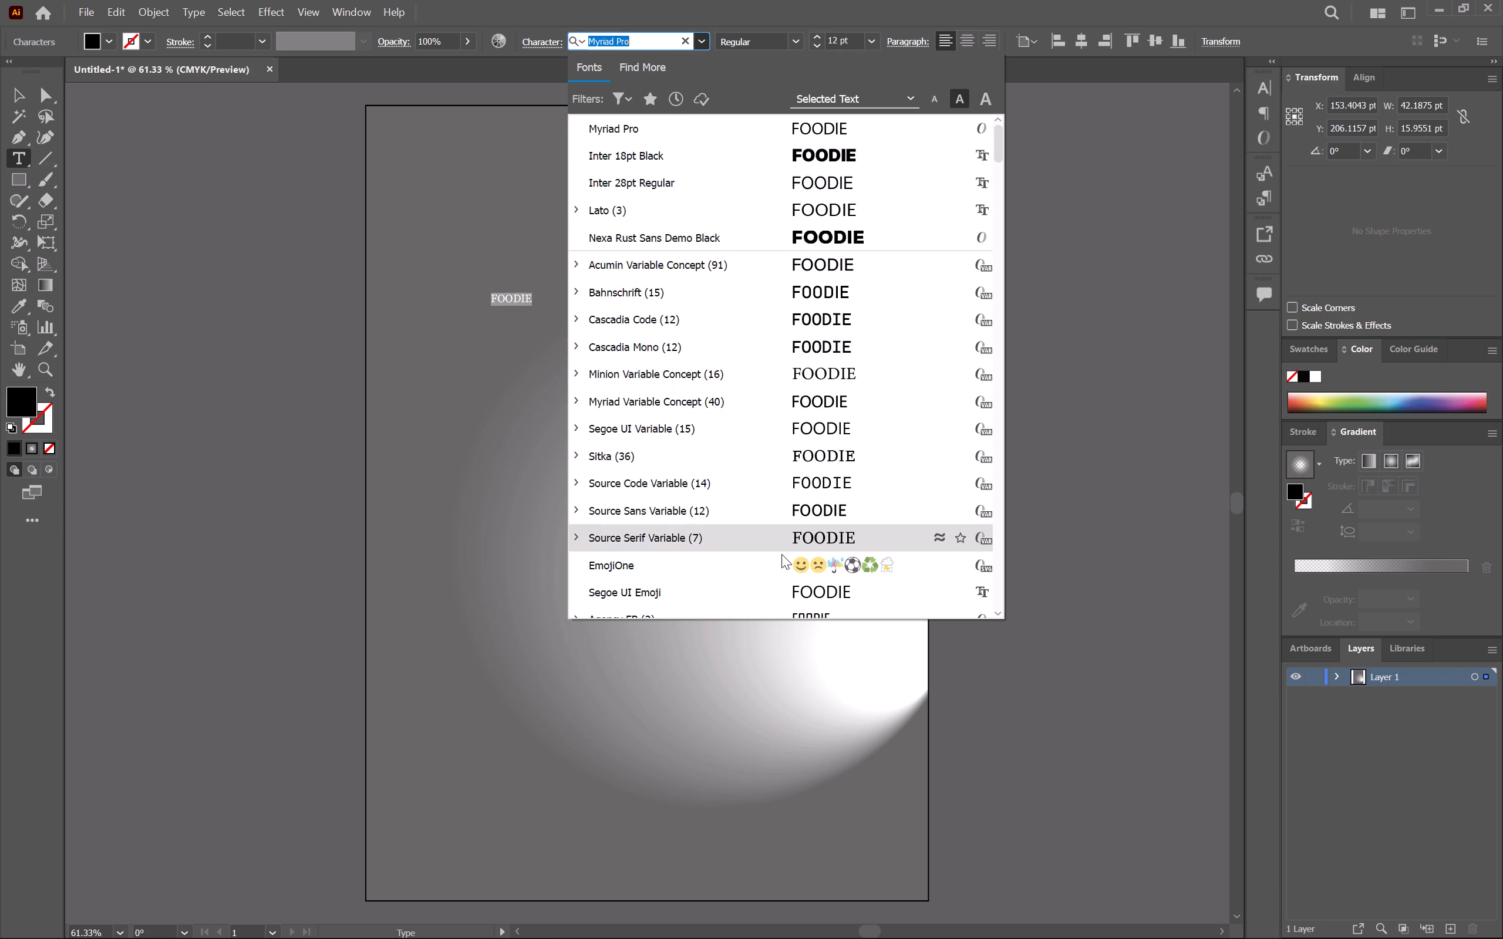
scroll(785, 388, down, 1)
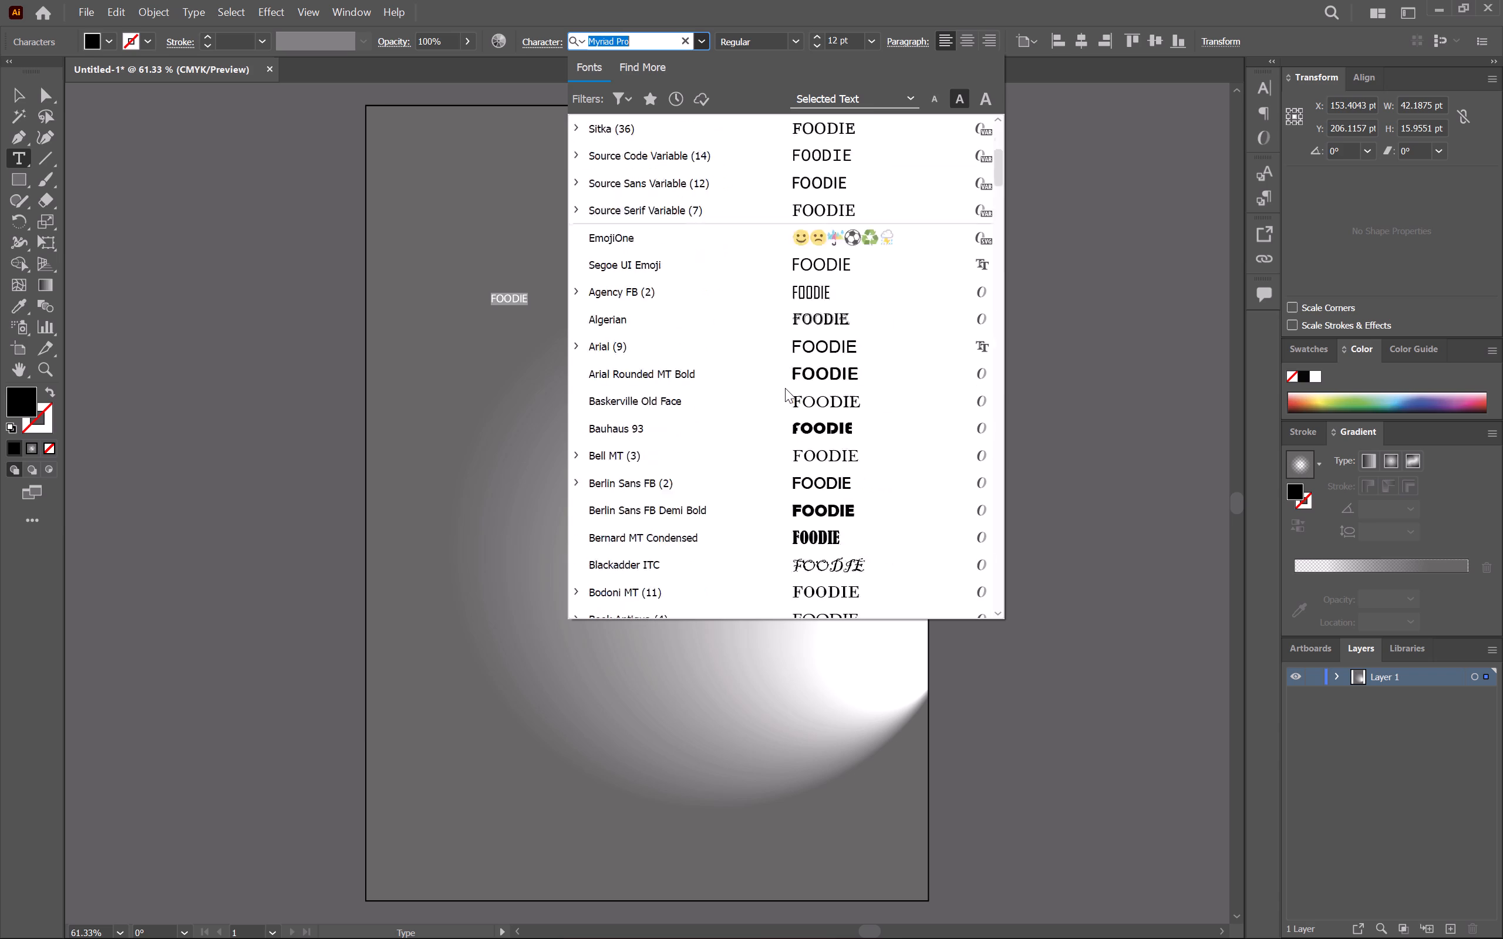
scroll(785, 388, down, 1)
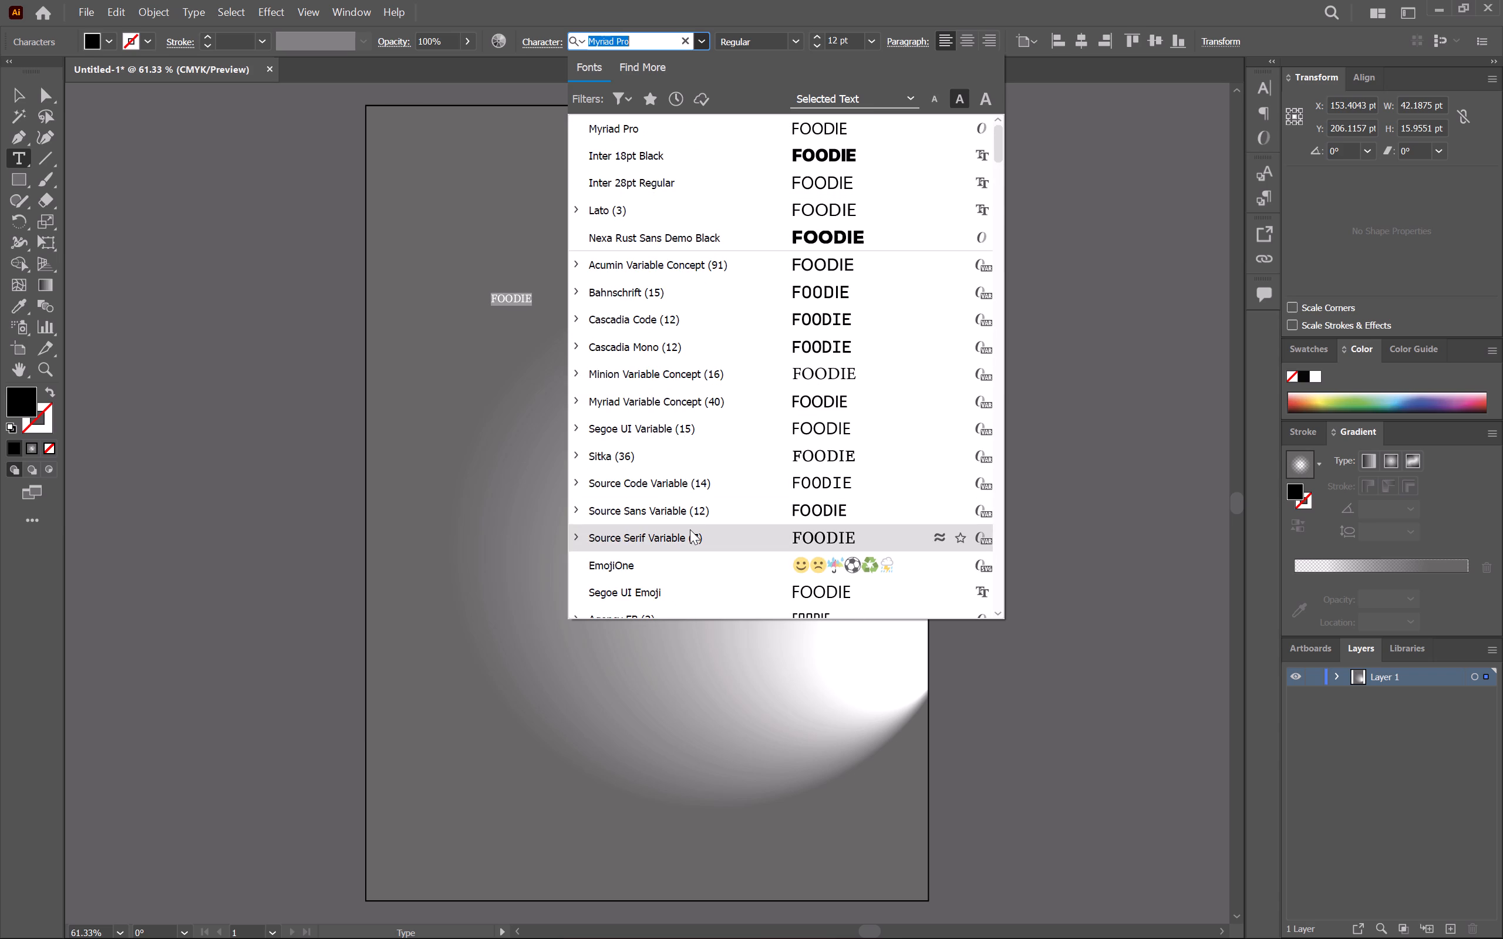
scroll(690, 529, down, 1)
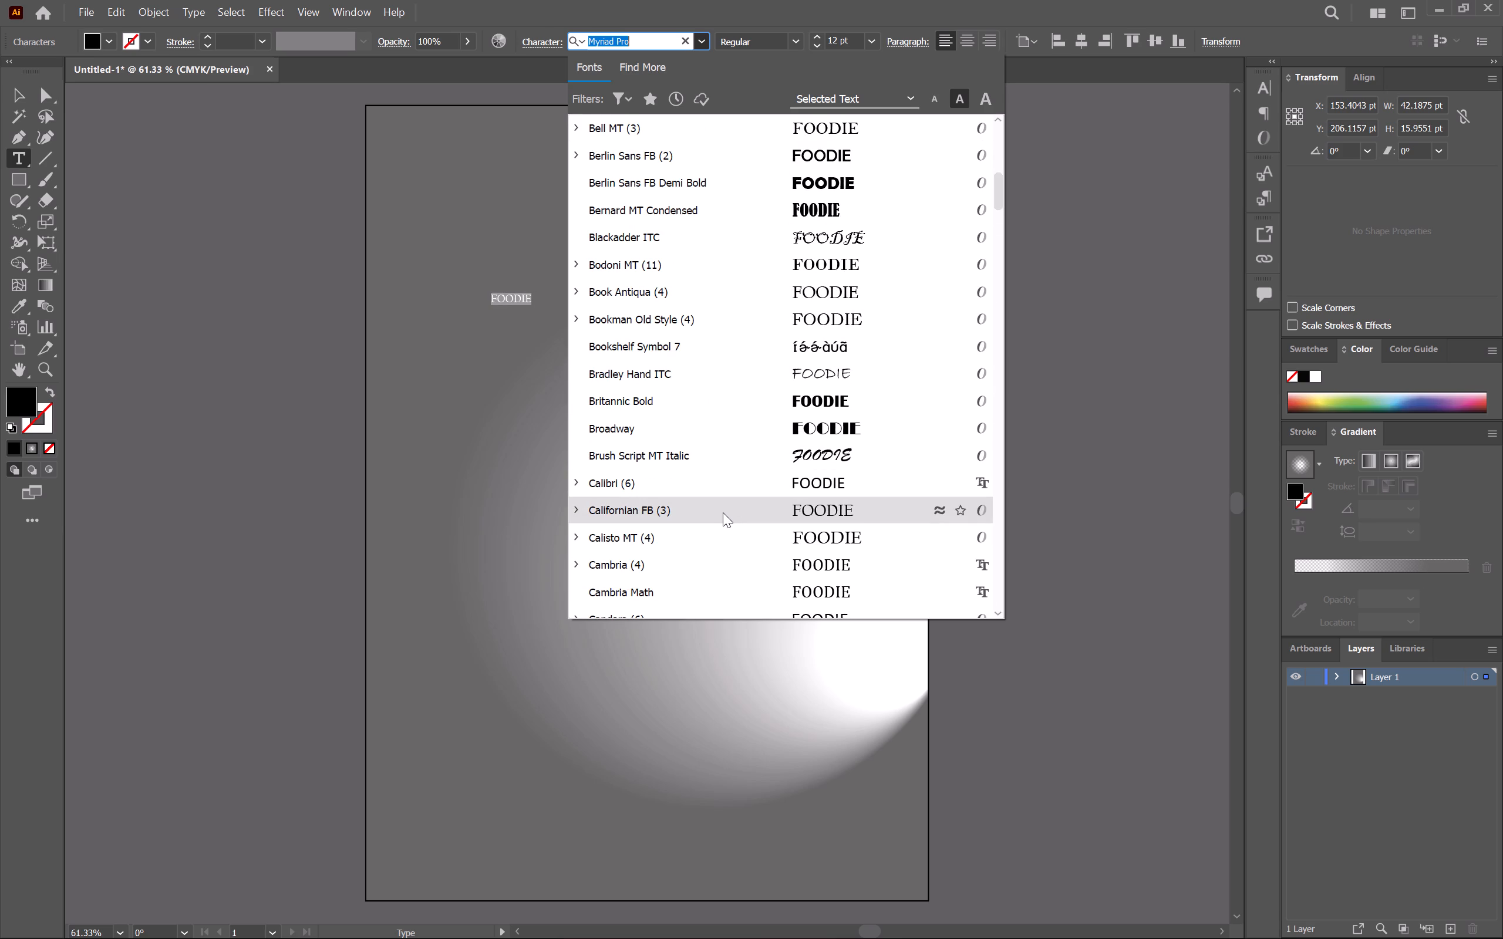
scroll(723, 512, down, 1)
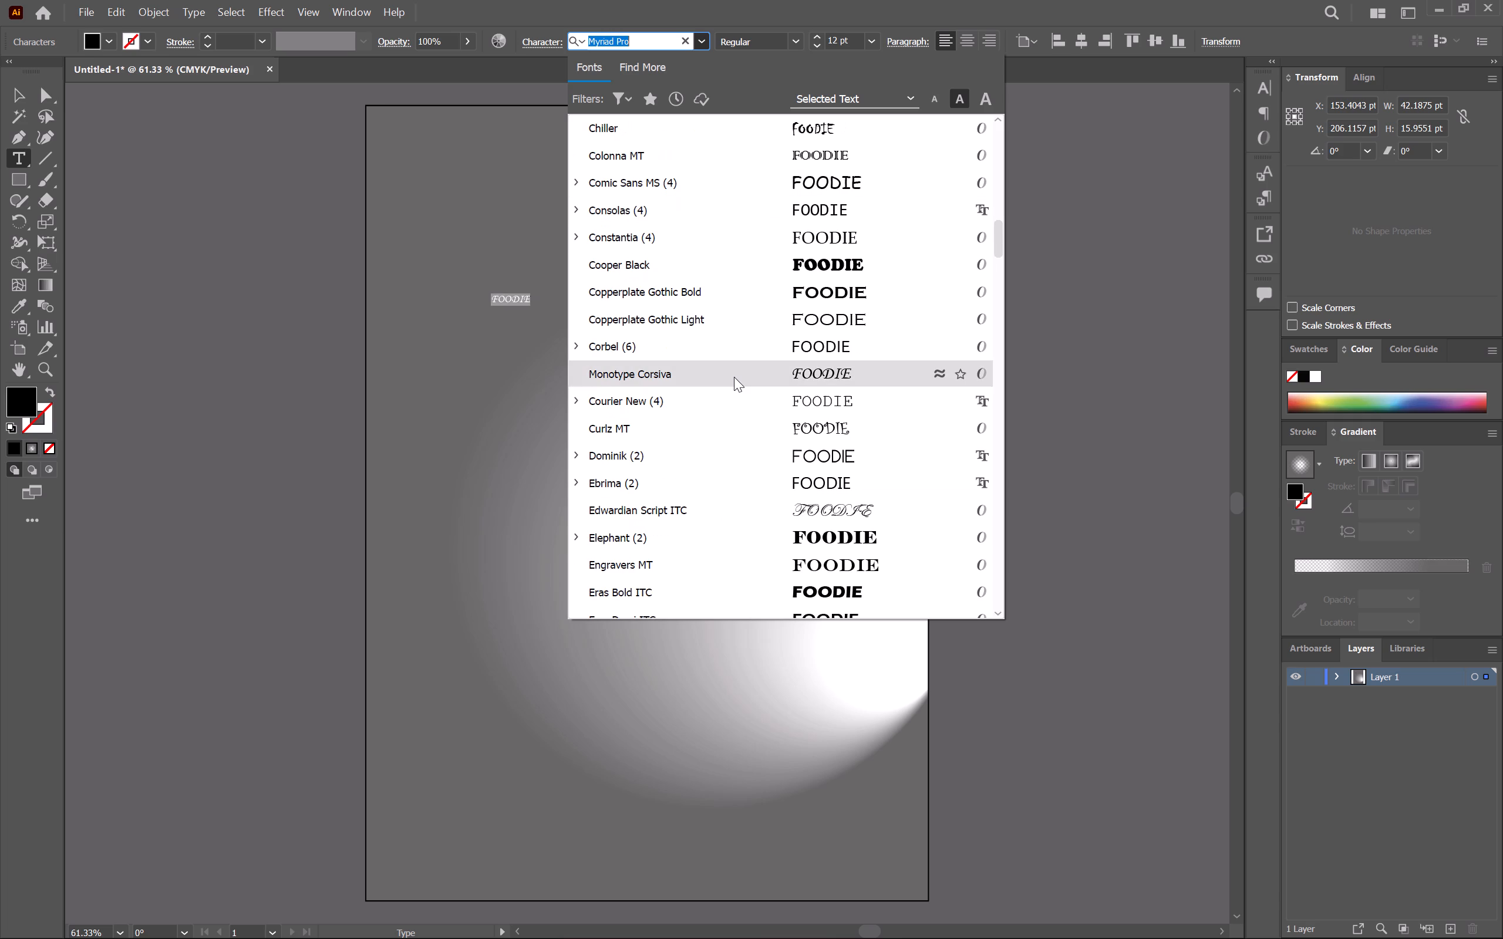
scroll(734, 377, down, 1)
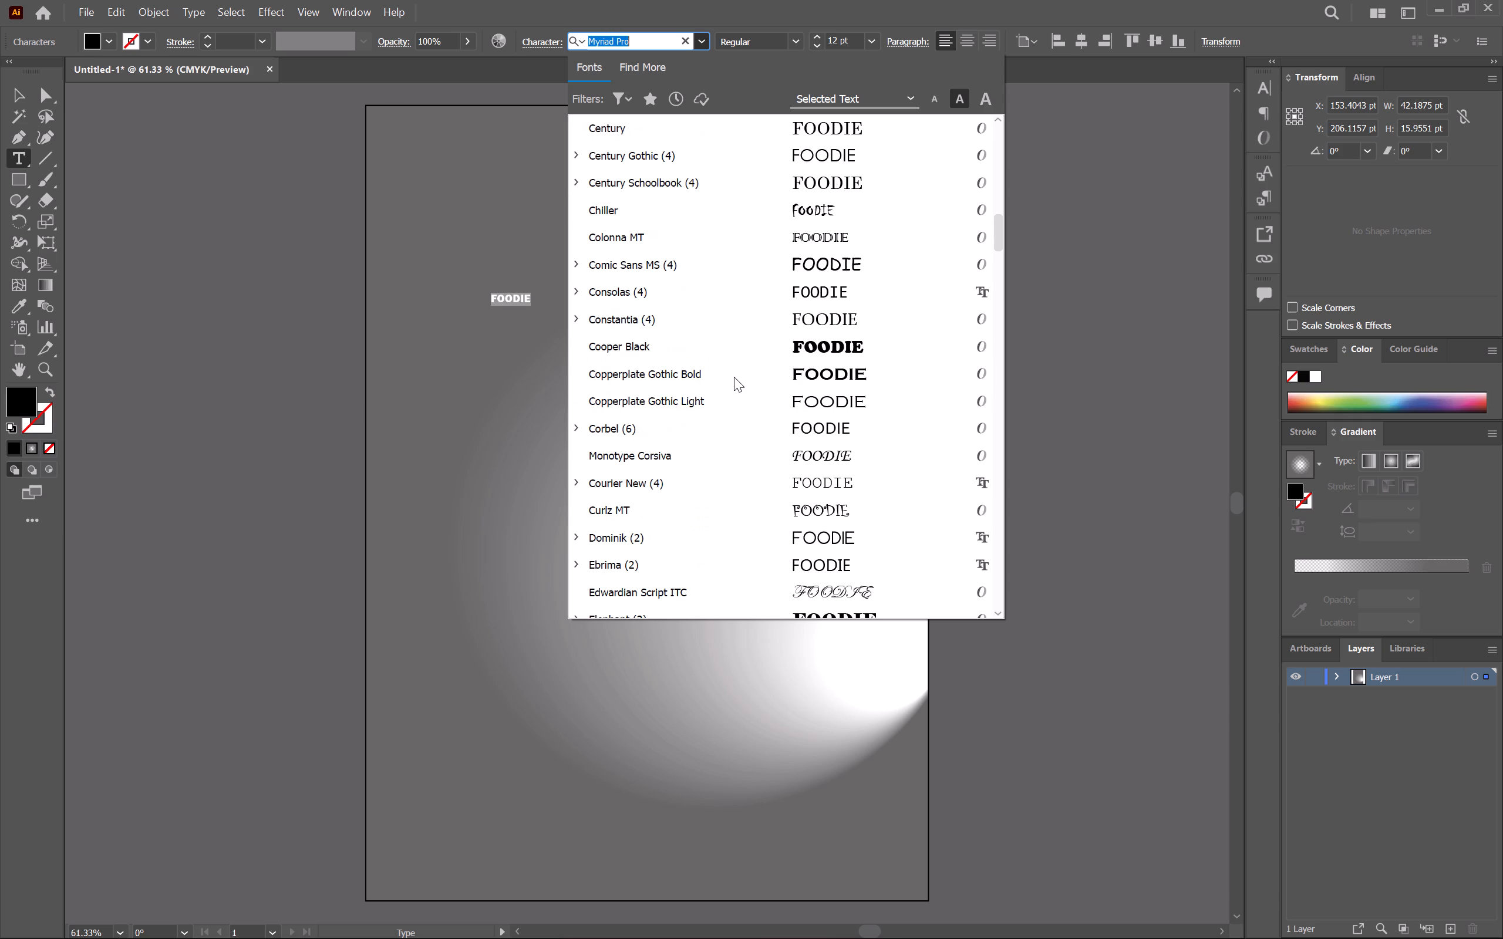
click(712, 541)
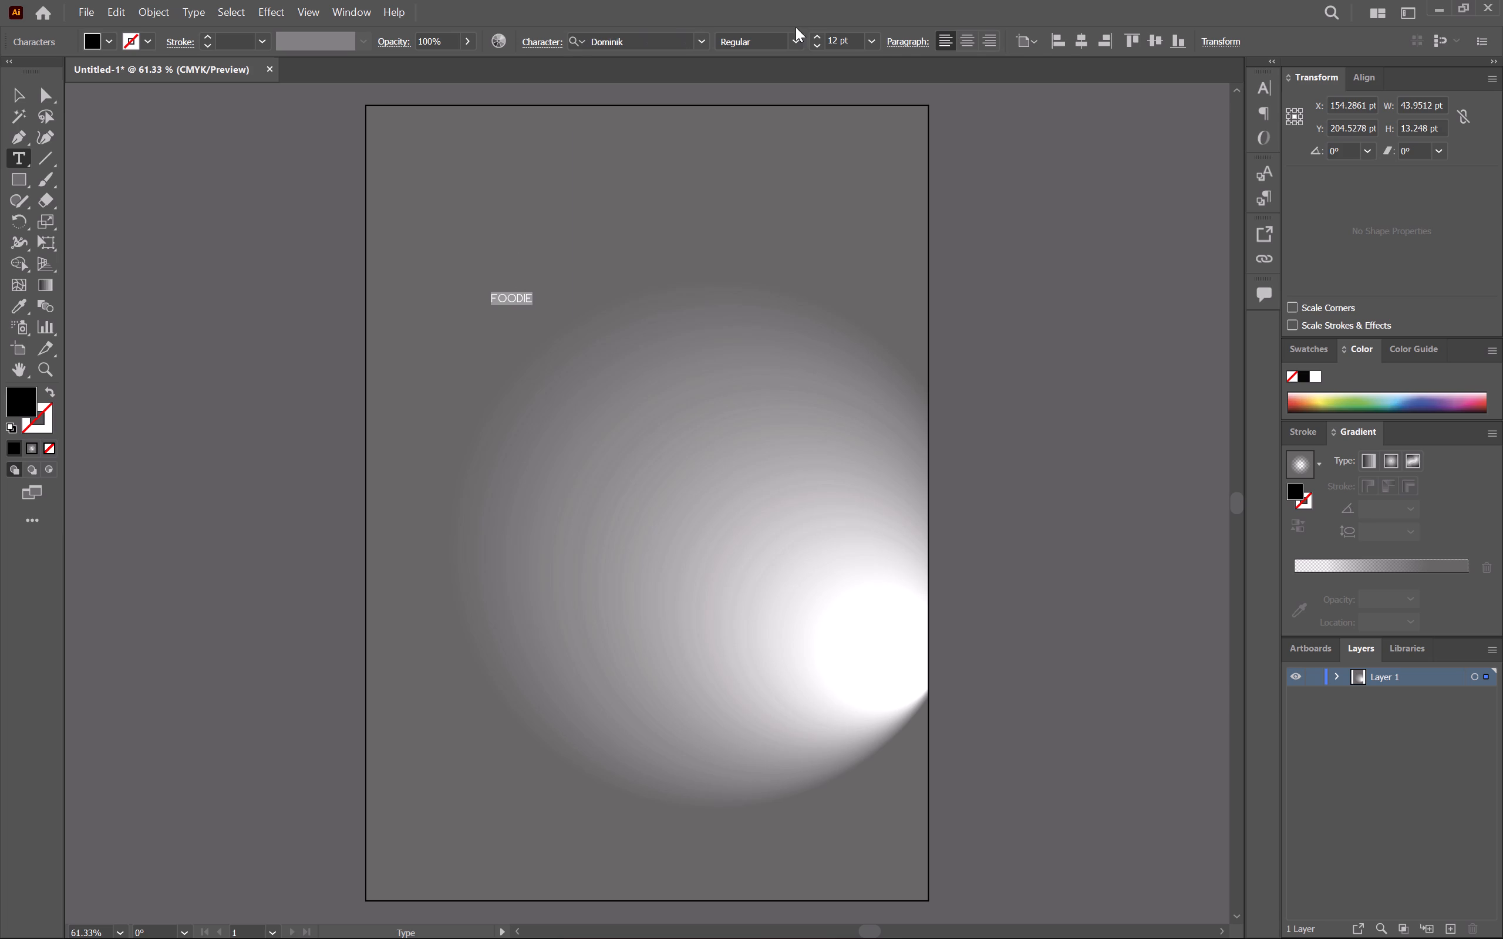
Set the FOODIE text's font size to 72 pt.
click(870, 42)
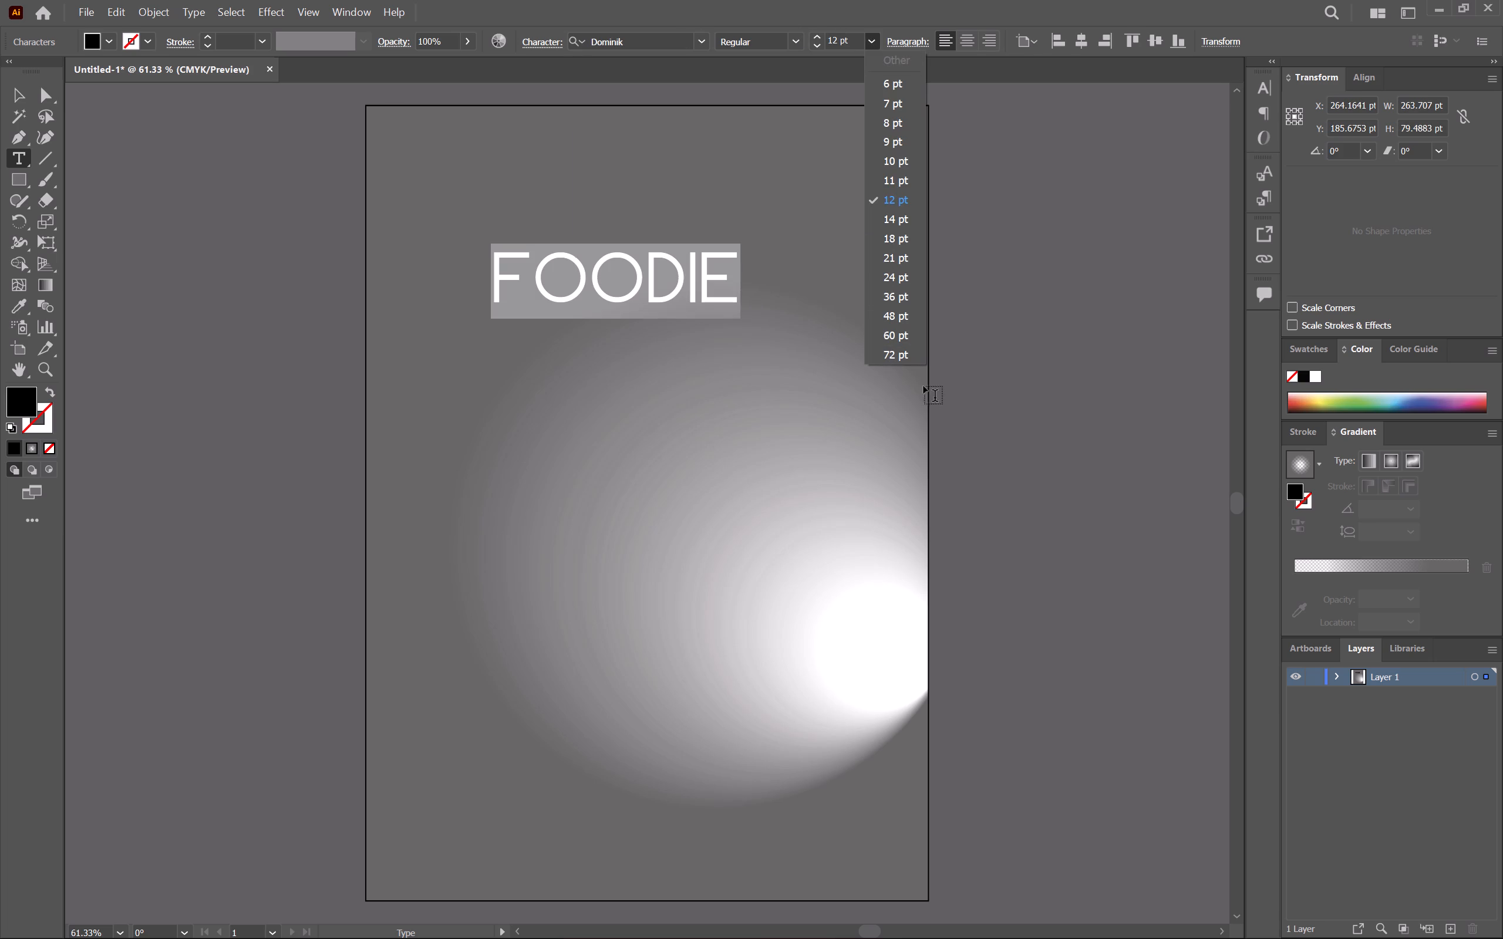
click(899, 353)
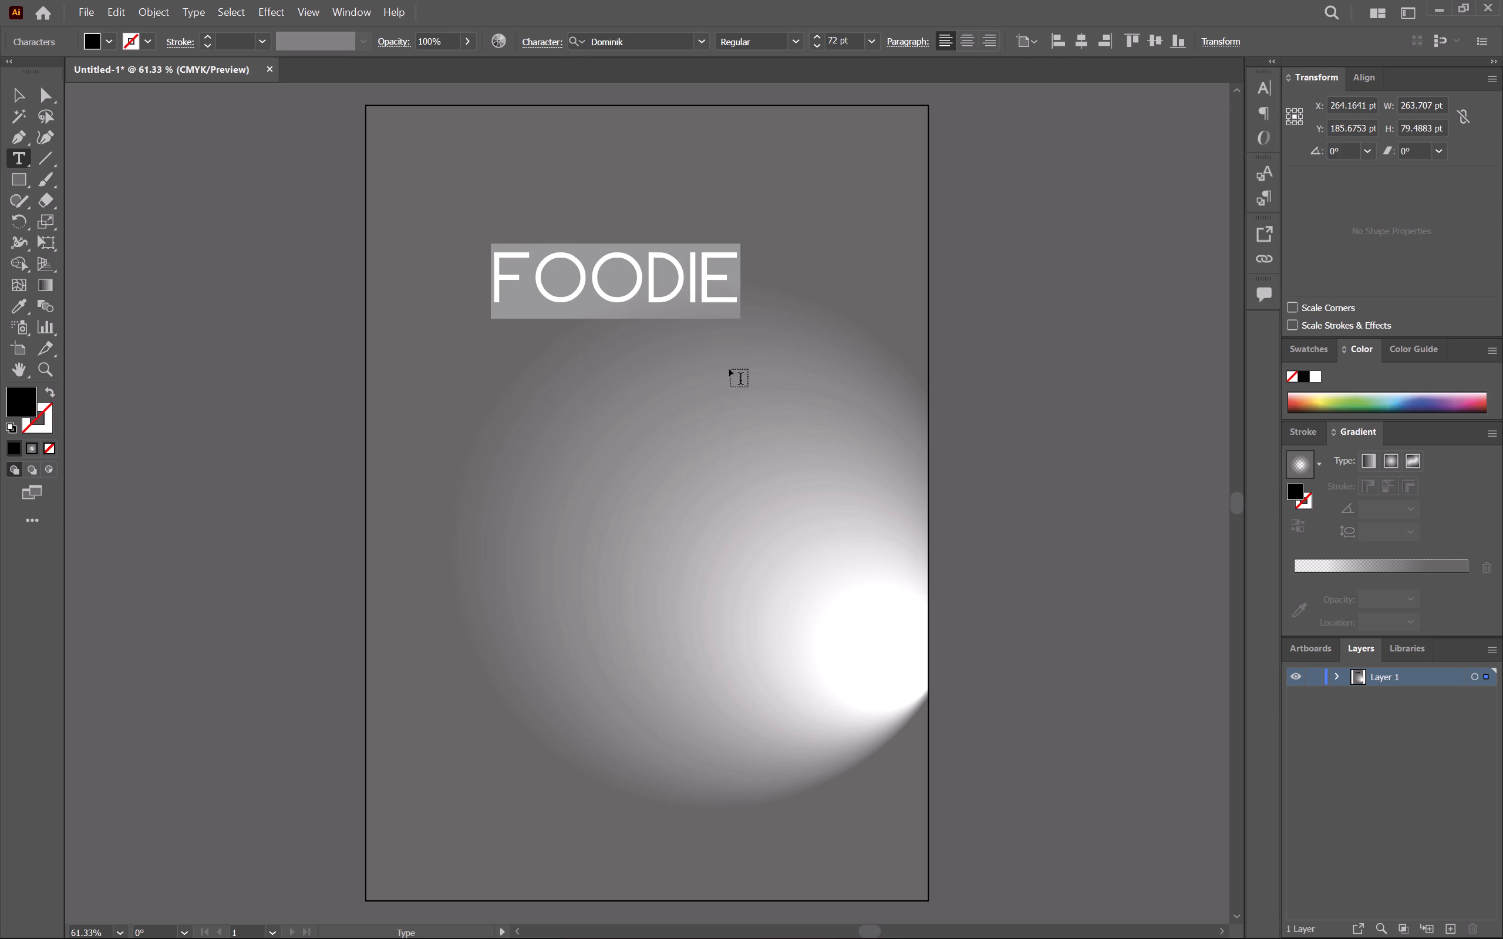
click(867, 42)
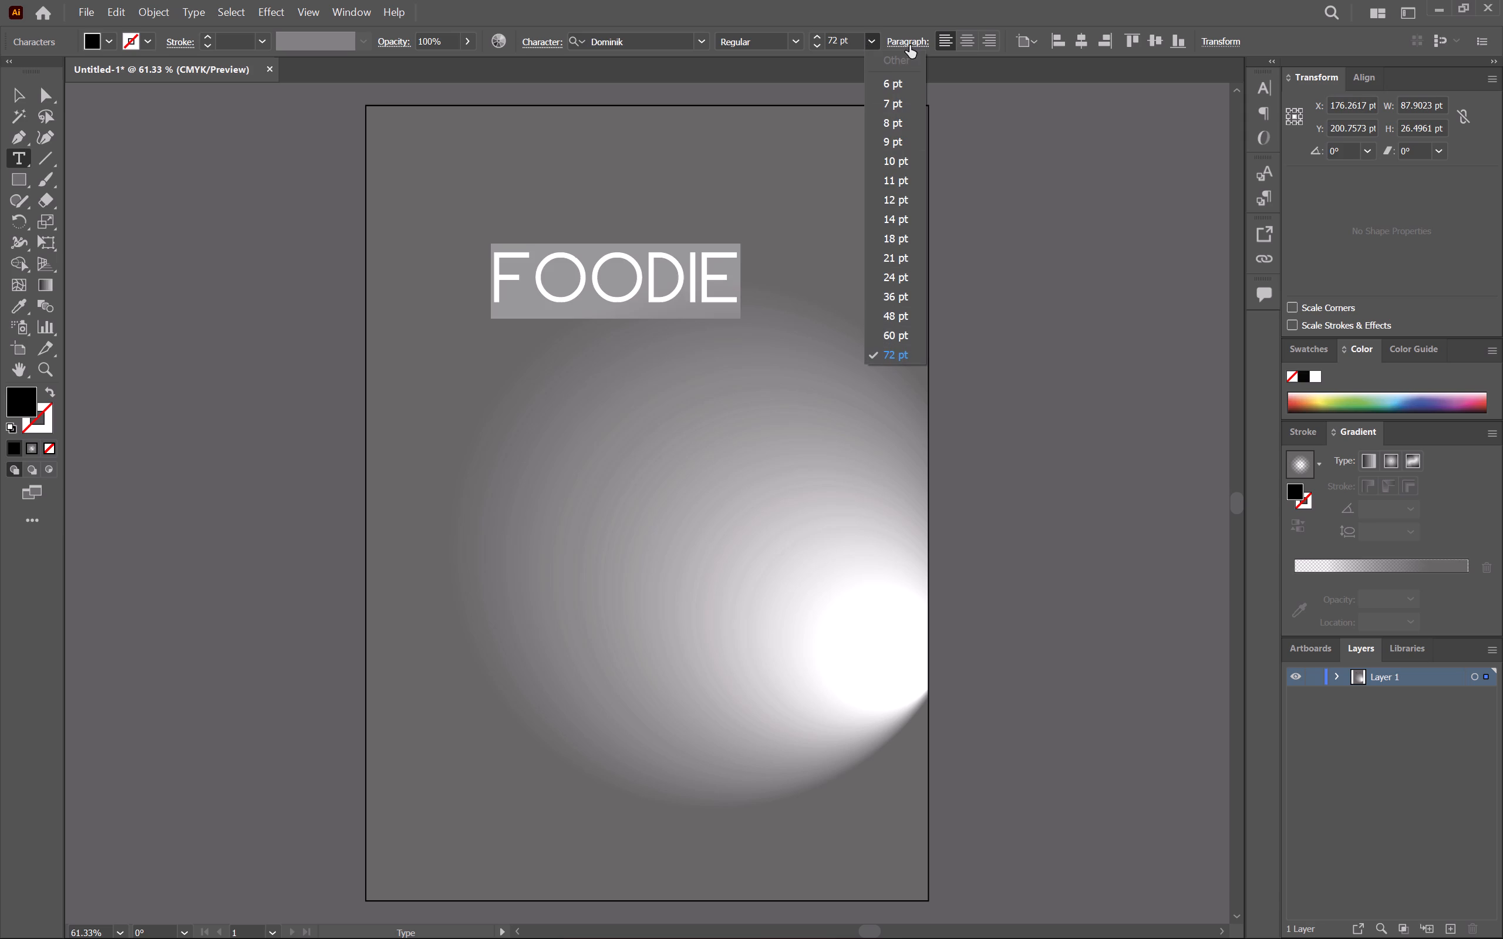
click(899, 58)
click(1002, 170)
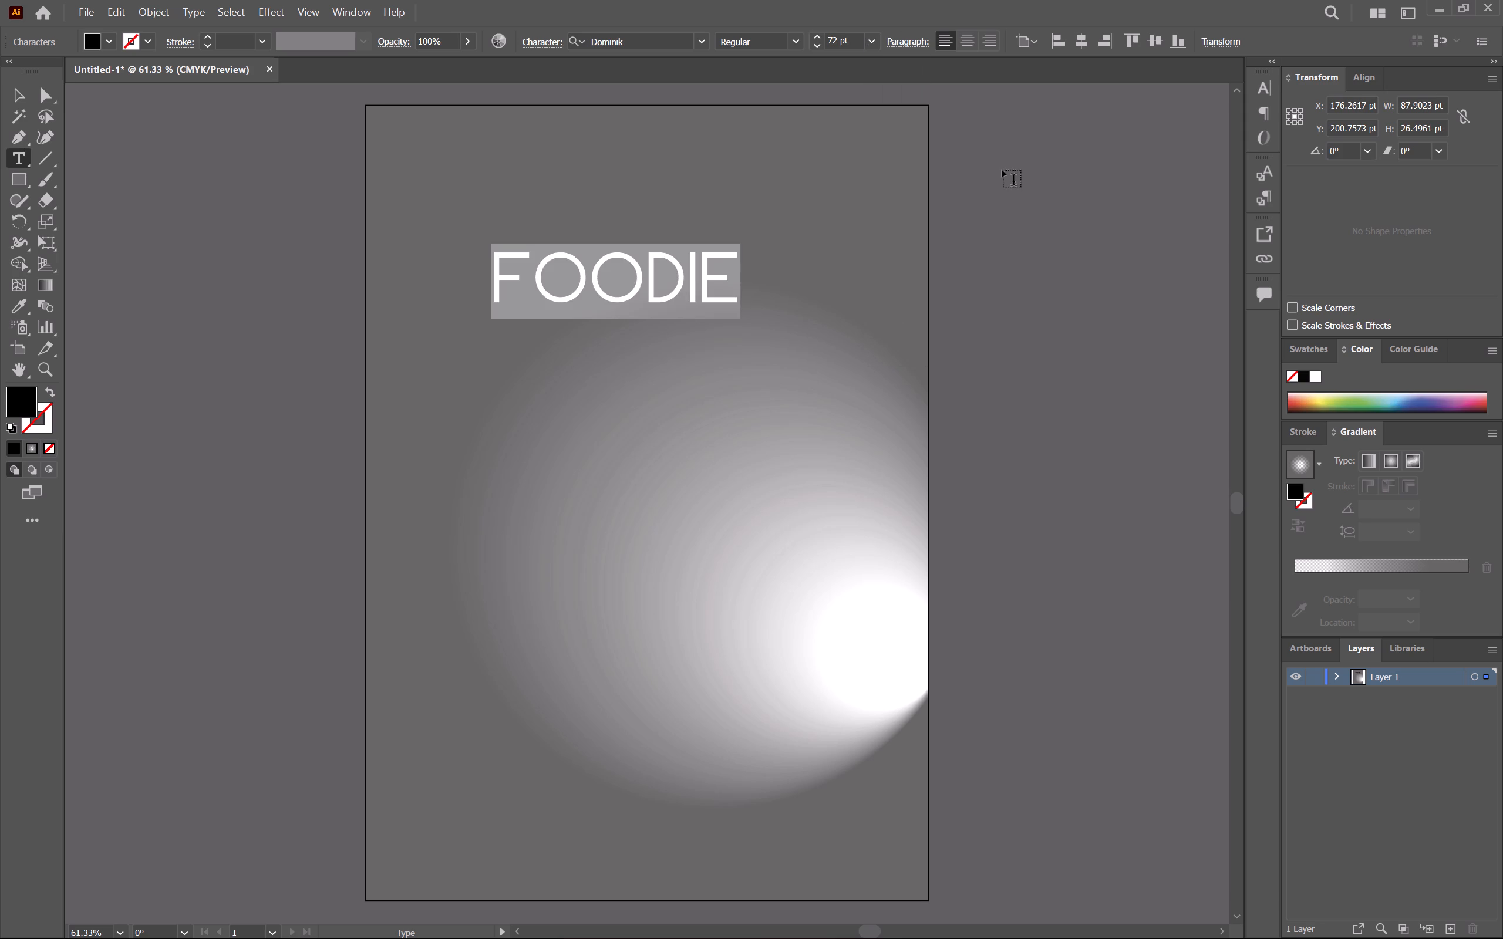
Enlarge the FOODIE text and move it to the top of the page so it spans most of the page width.
click(21, 85)
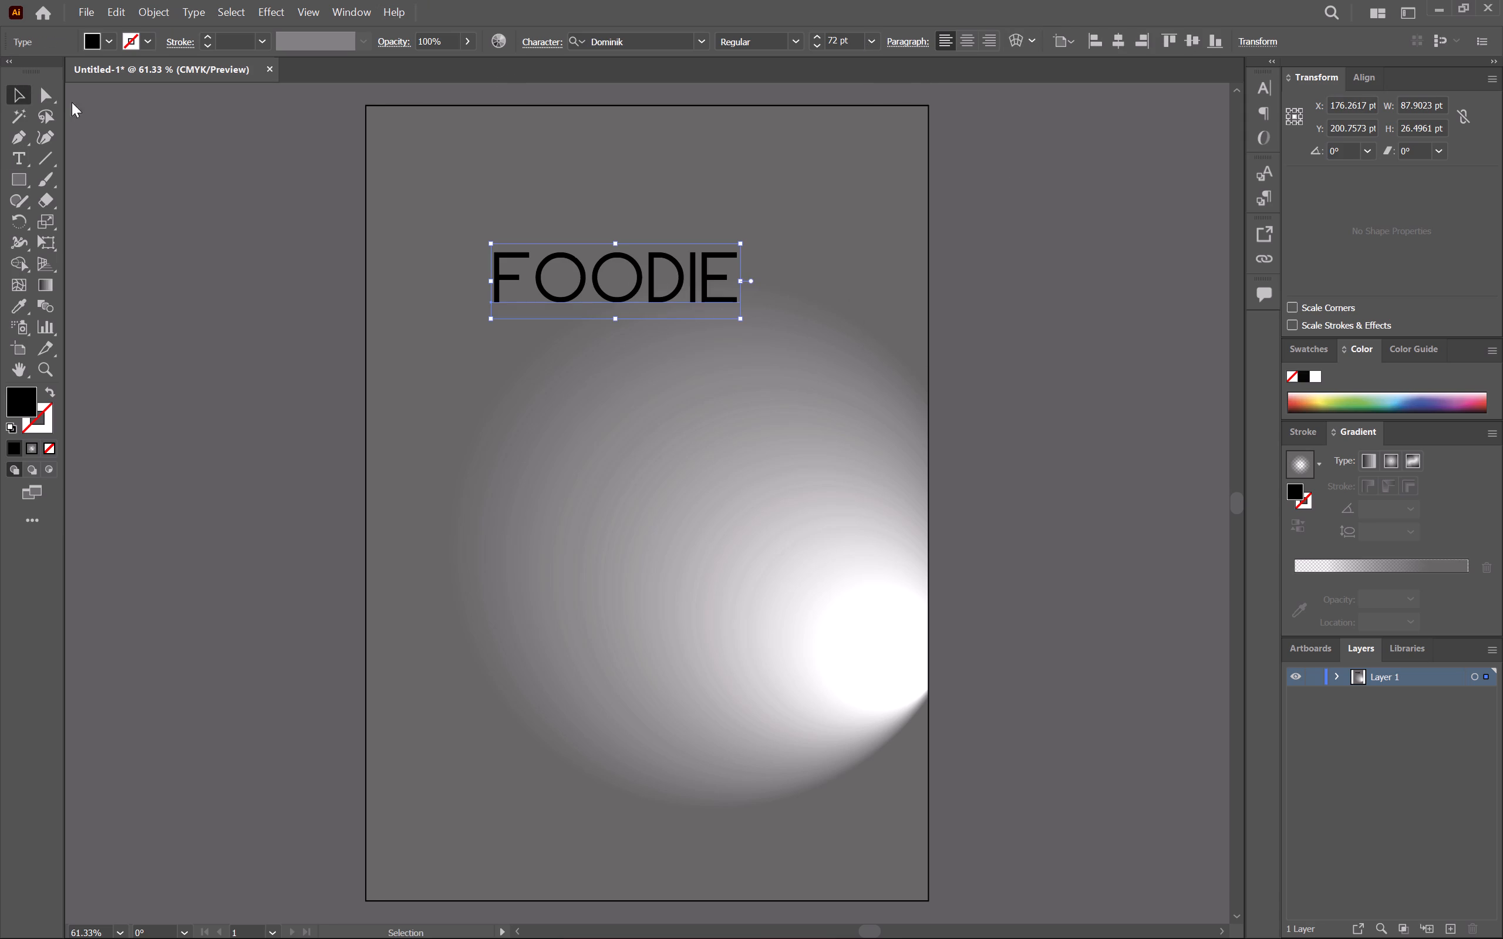
drag(742, 319, 875, 384)
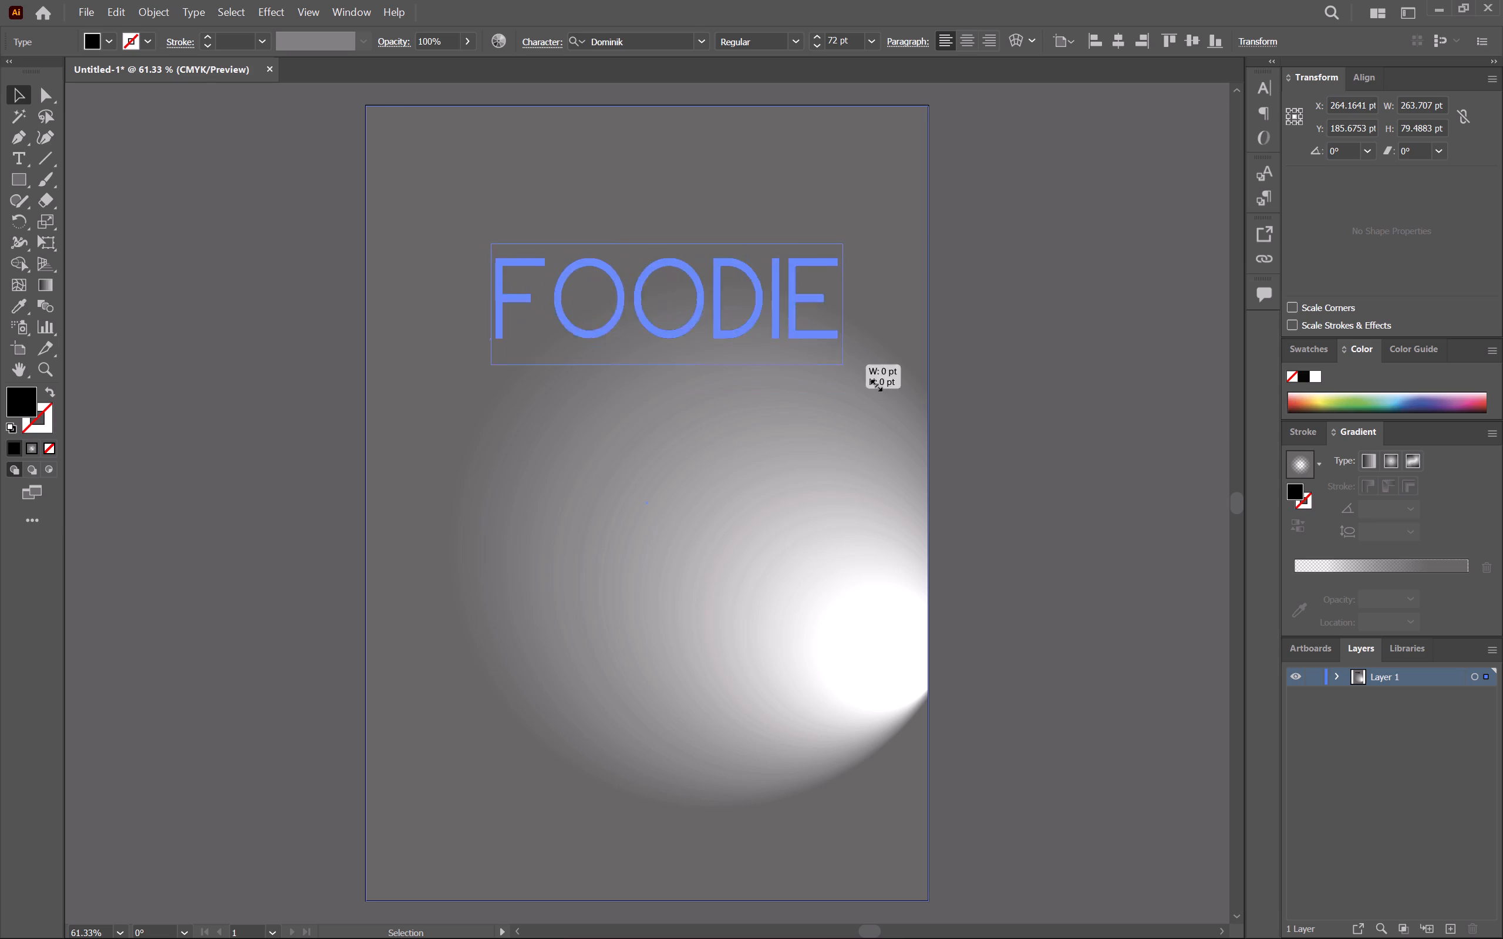
drag(875, 384, 896, 396)
drag(828, 317, 760, 185)
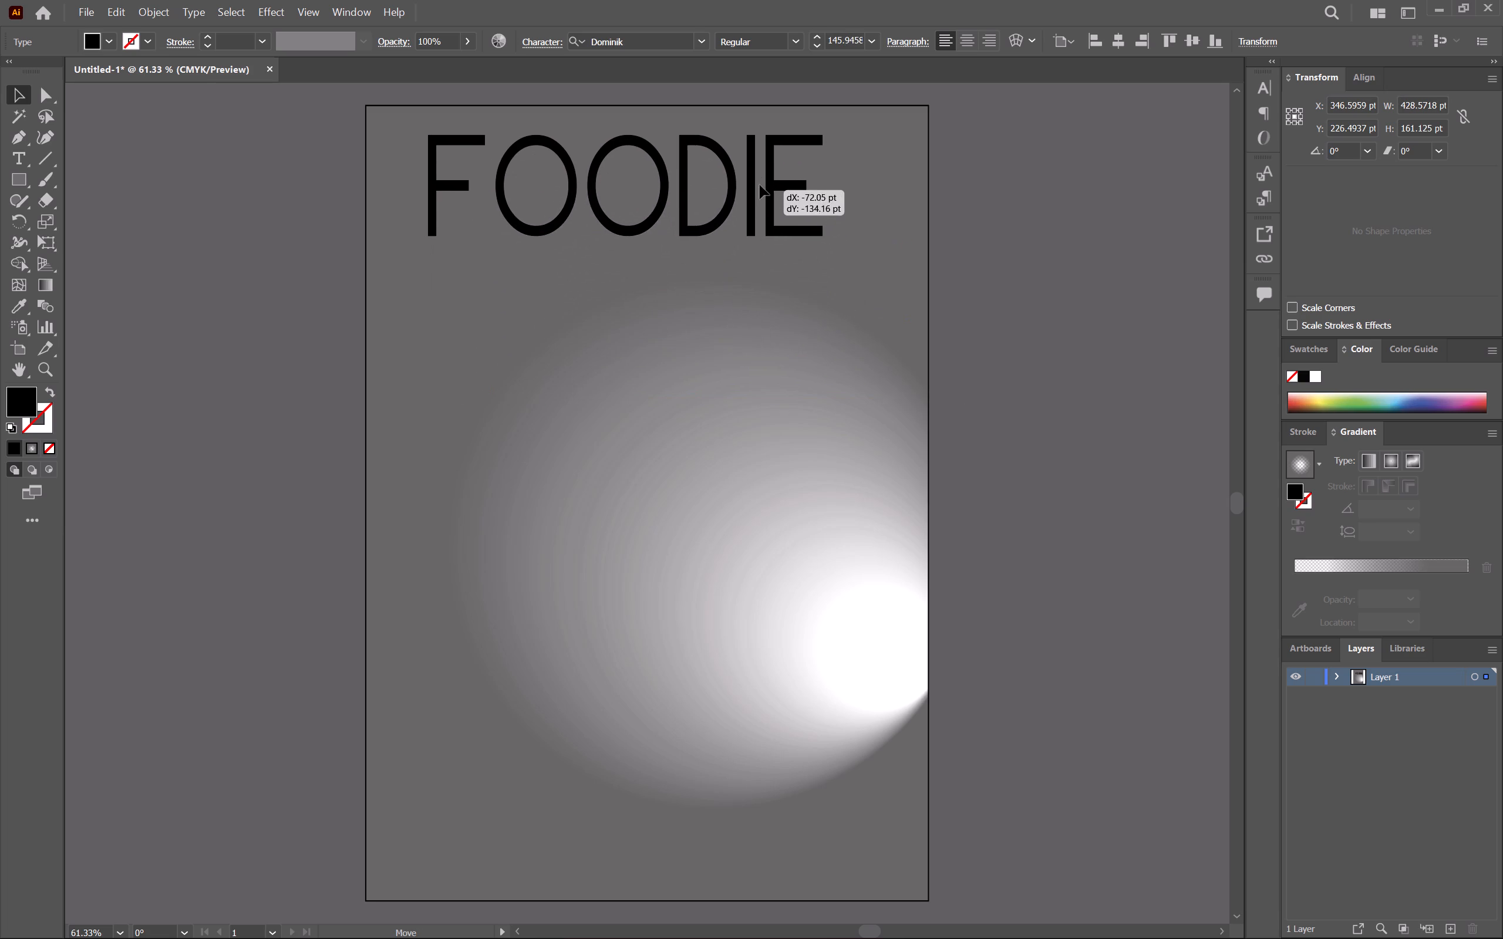
drag(760, 185, 745, 193)
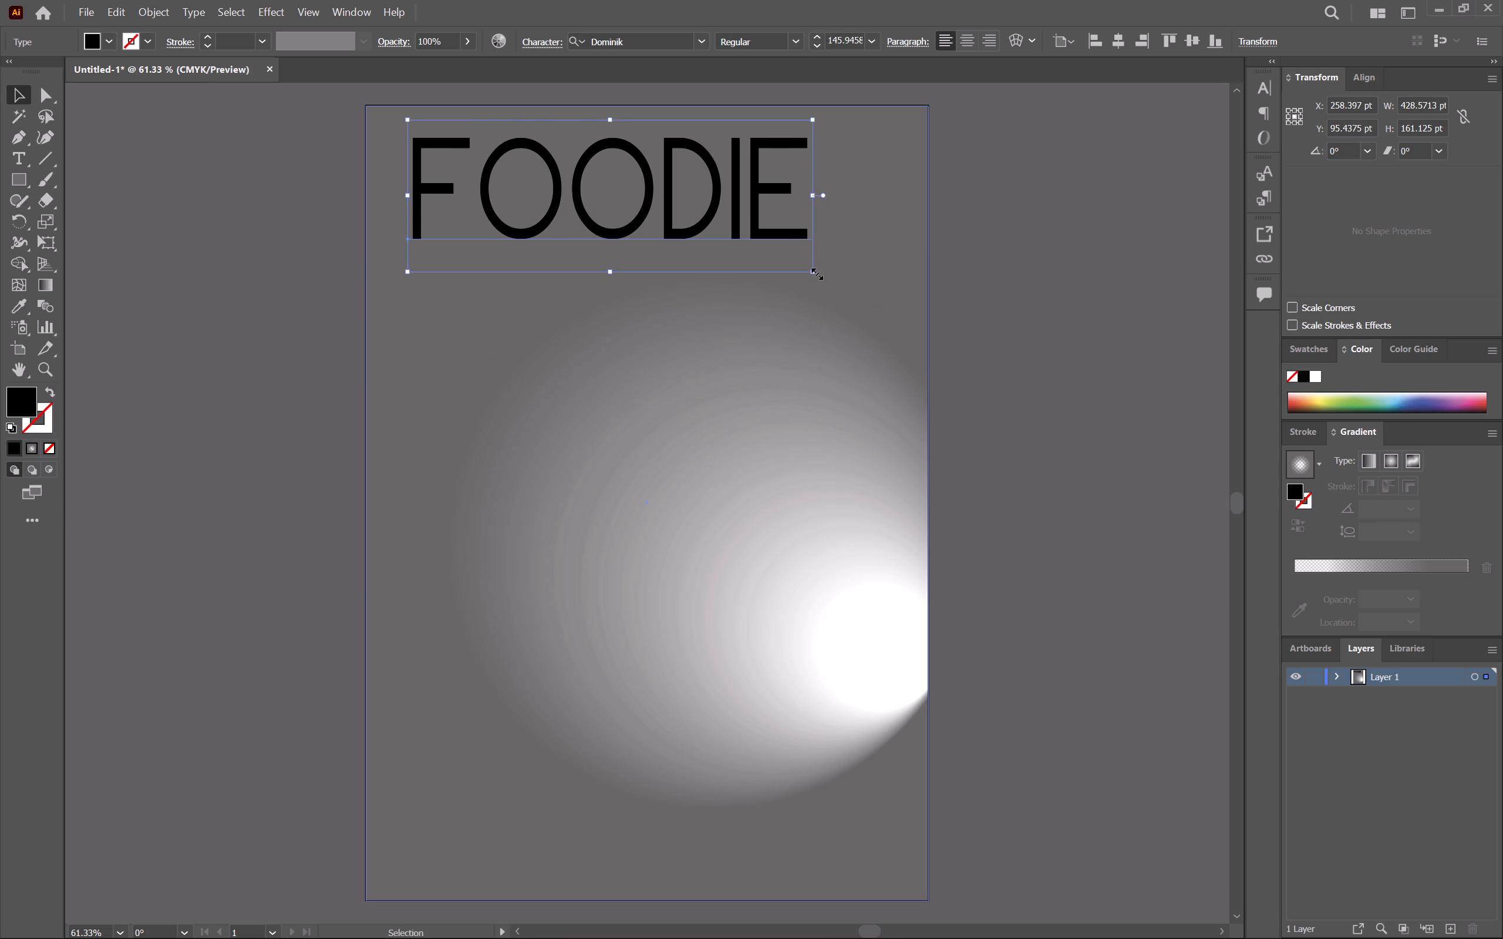
drag(815, 272, 885, 312)
click(1069, 382)
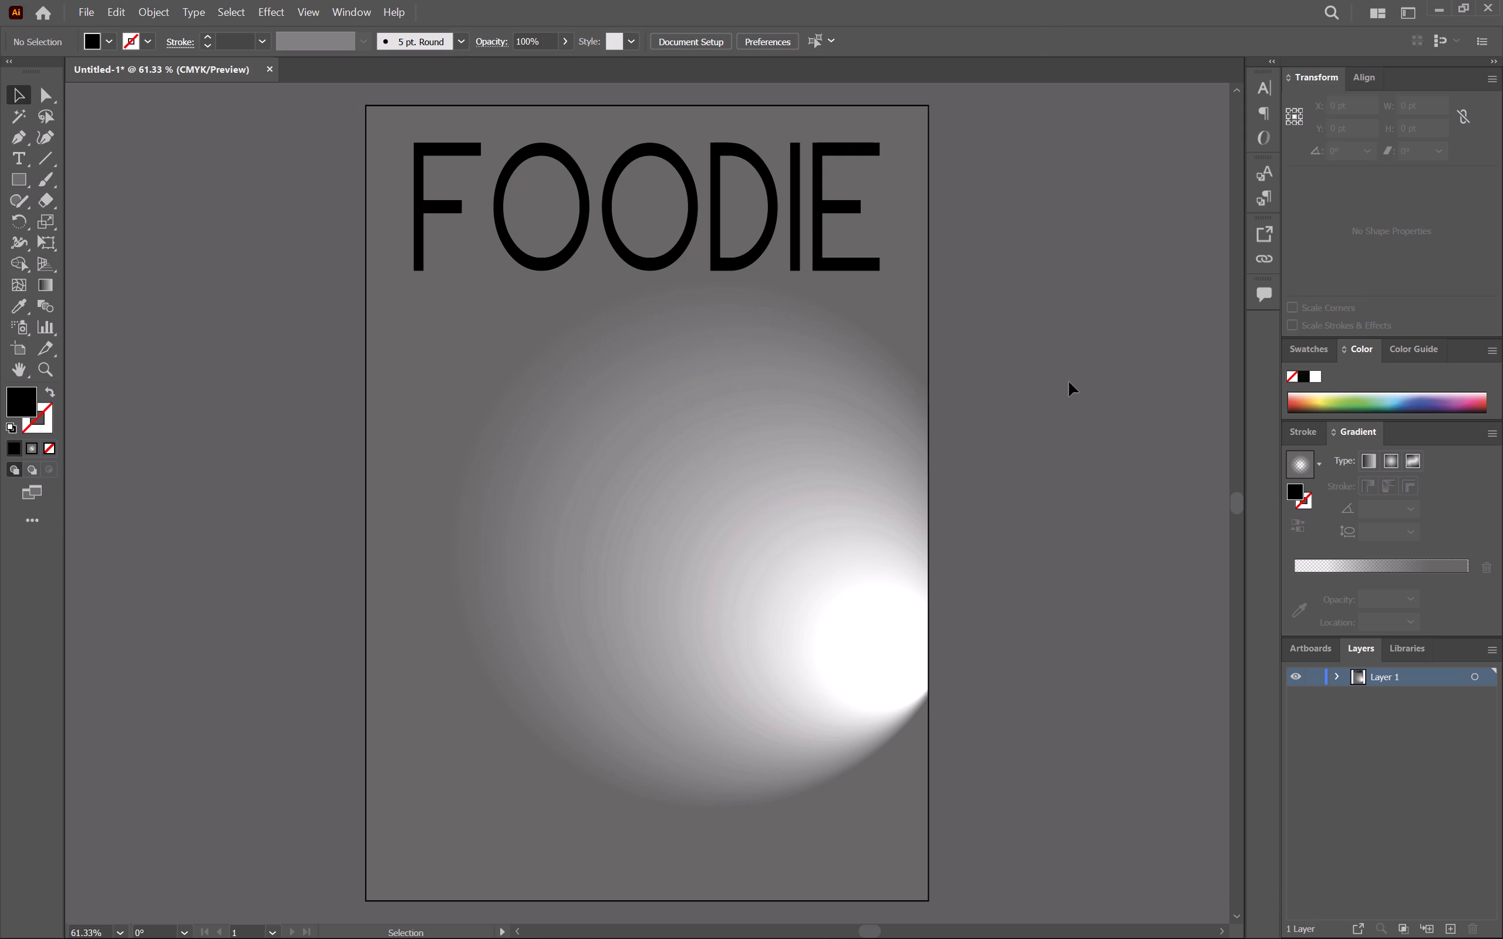
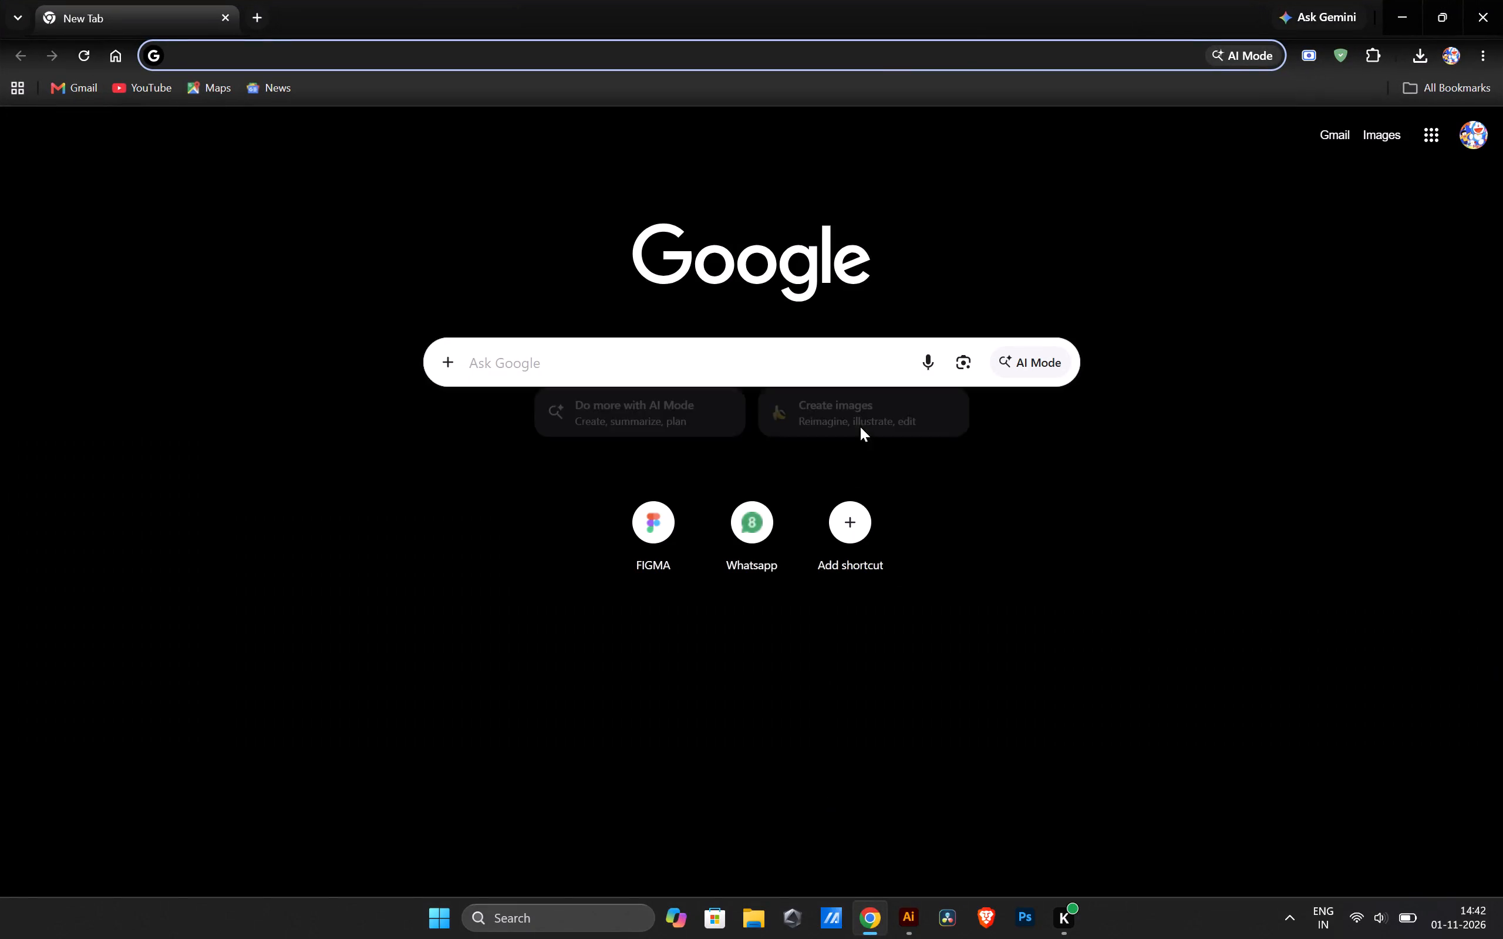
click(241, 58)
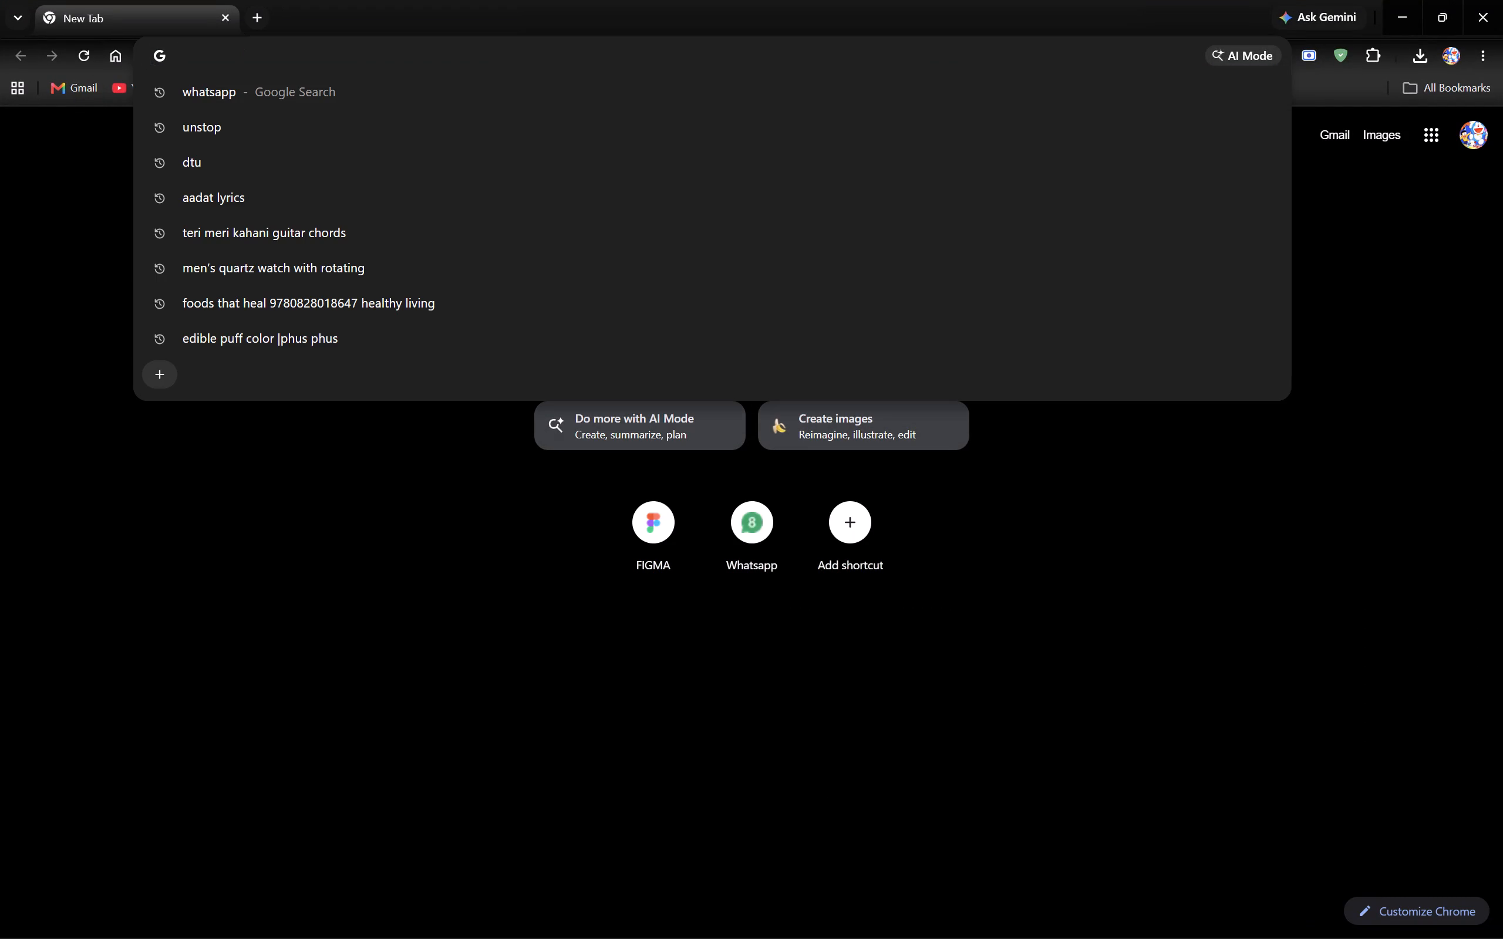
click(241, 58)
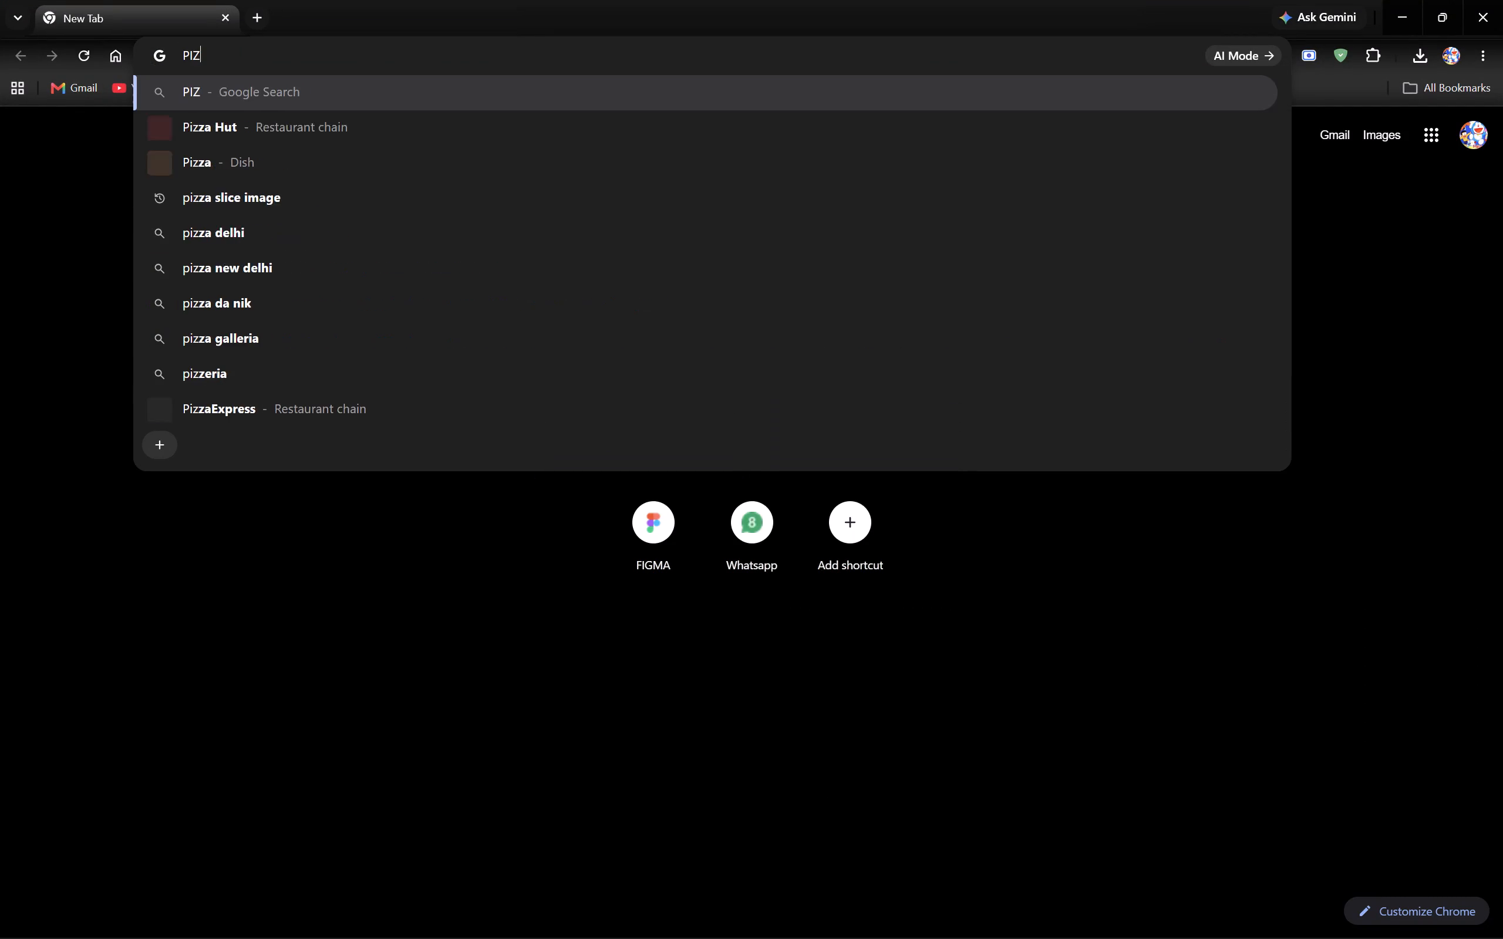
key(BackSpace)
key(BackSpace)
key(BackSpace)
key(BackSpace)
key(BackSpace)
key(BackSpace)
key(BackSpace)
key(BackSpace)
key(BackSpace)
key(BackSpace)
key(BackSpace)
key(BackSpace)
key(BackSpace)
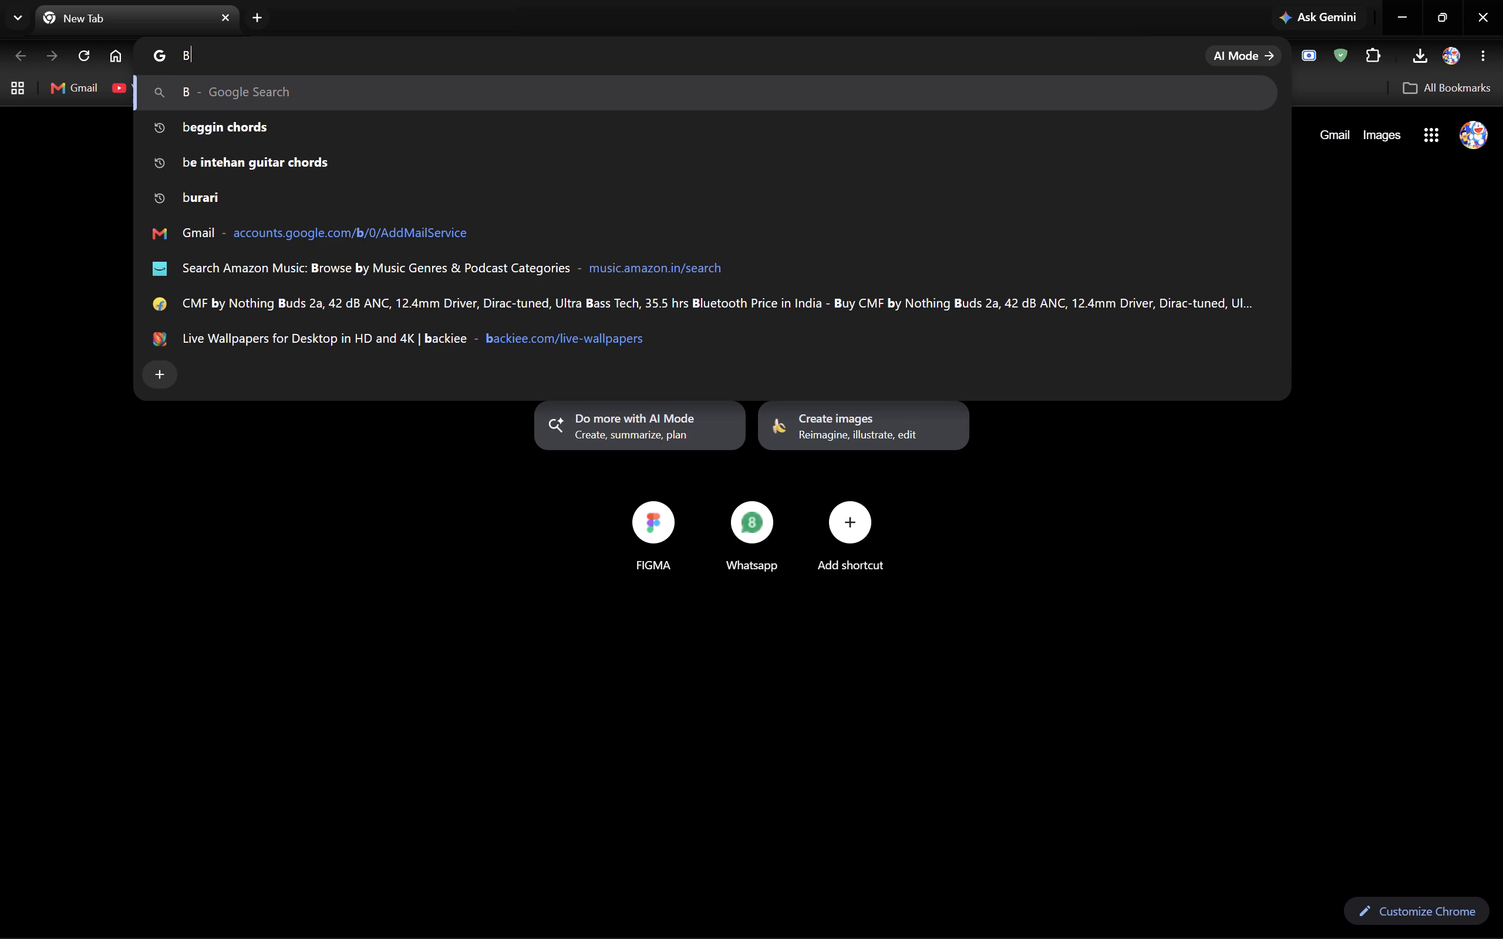
Search the web for Background remover and open the remove.bg site from the results.
text(ackgri)
key(BackSpace)
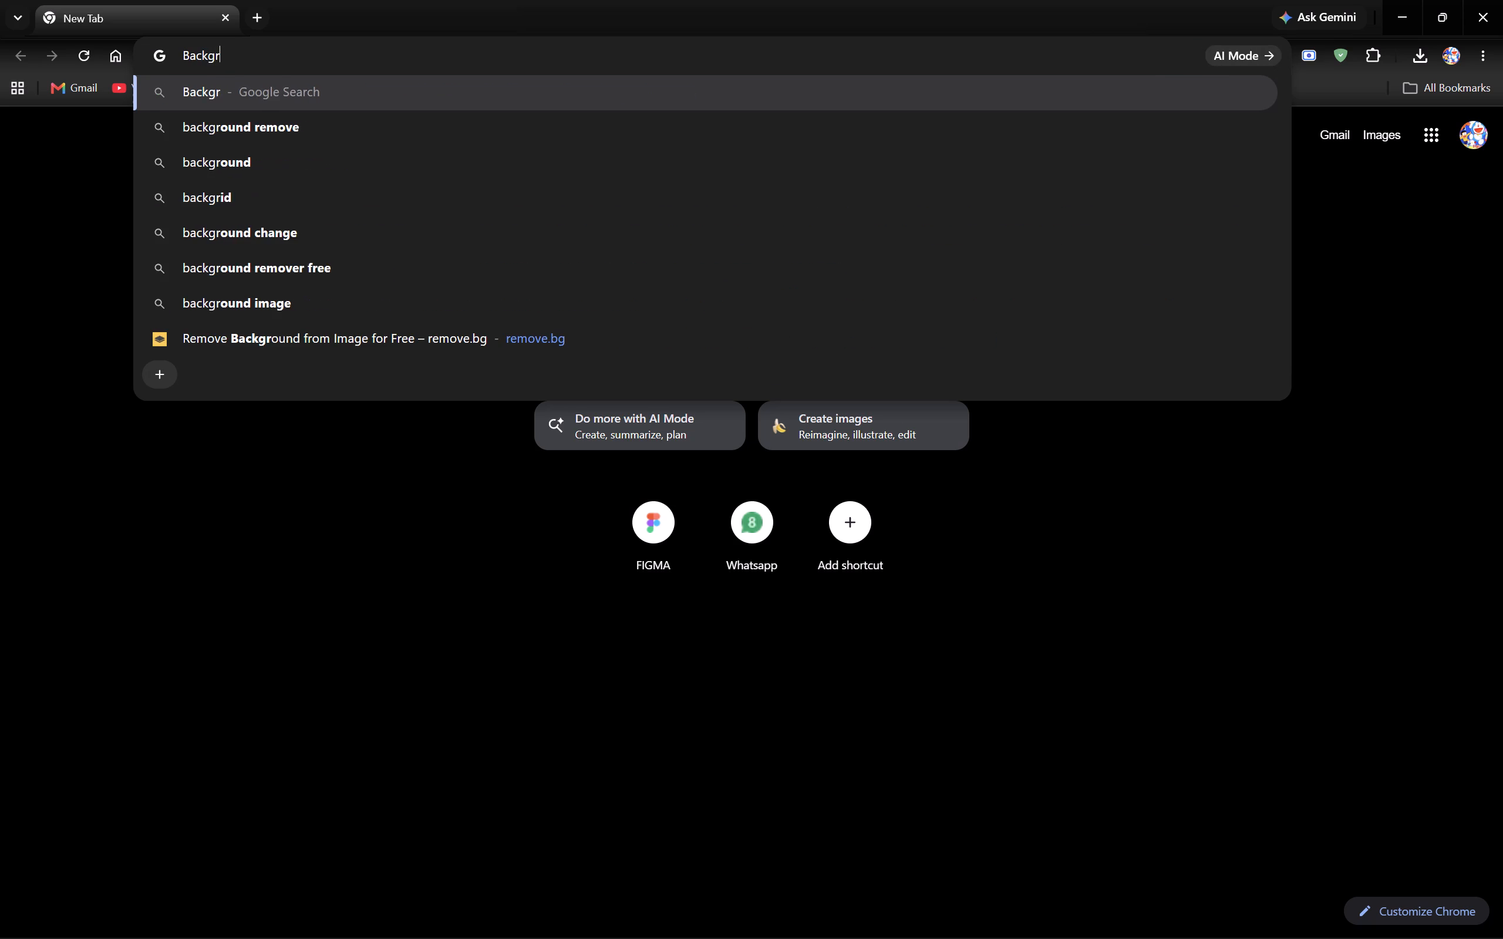
text(ound remover)
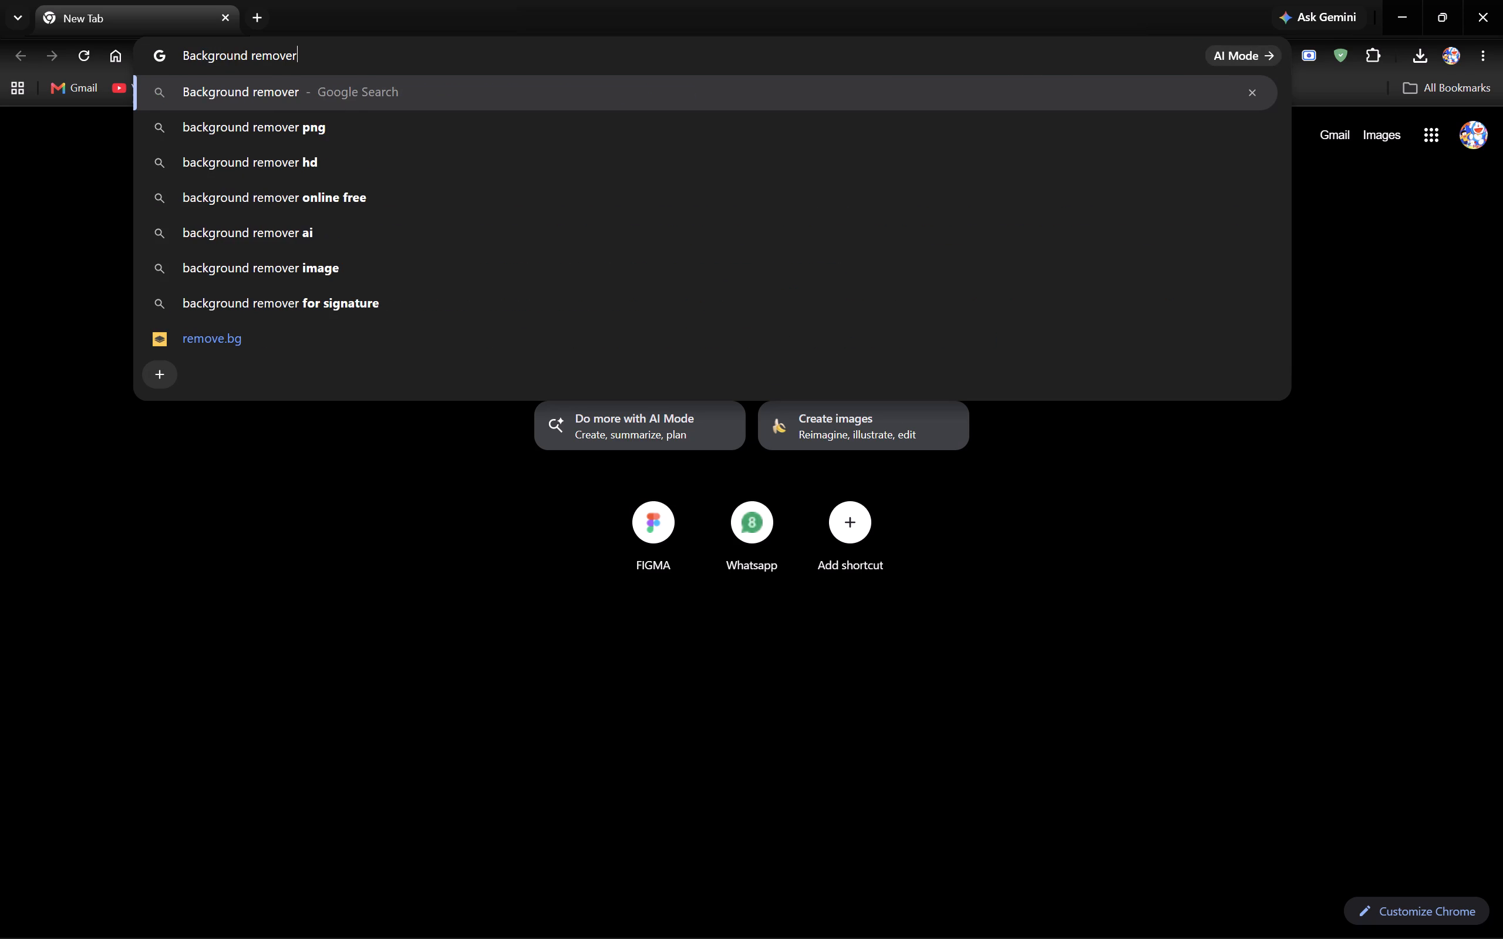
key(Return)
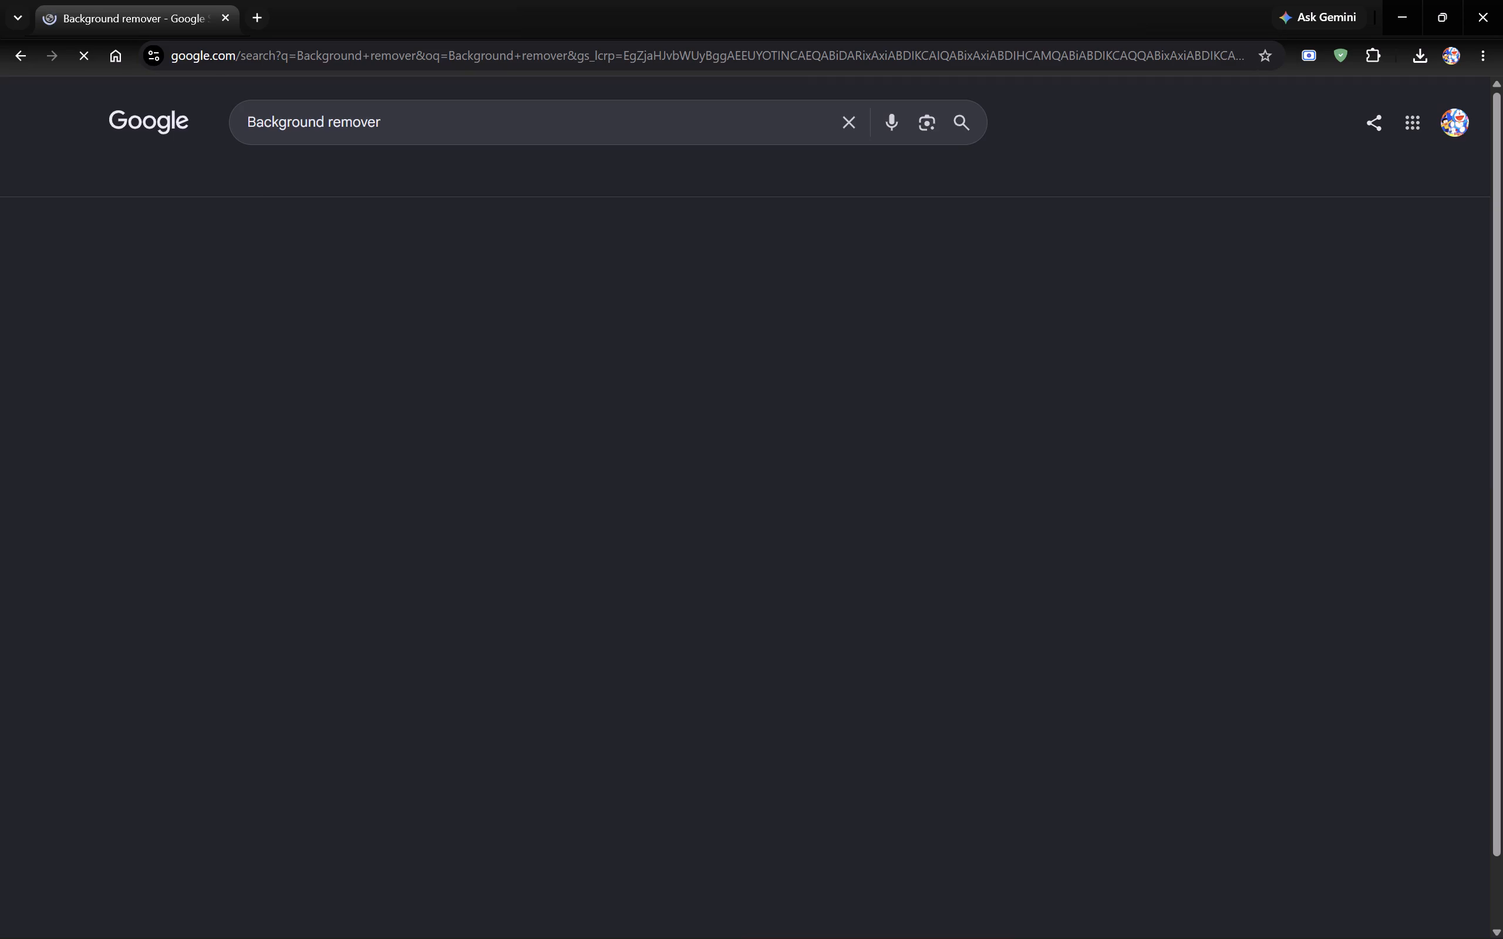
click(378, 258)
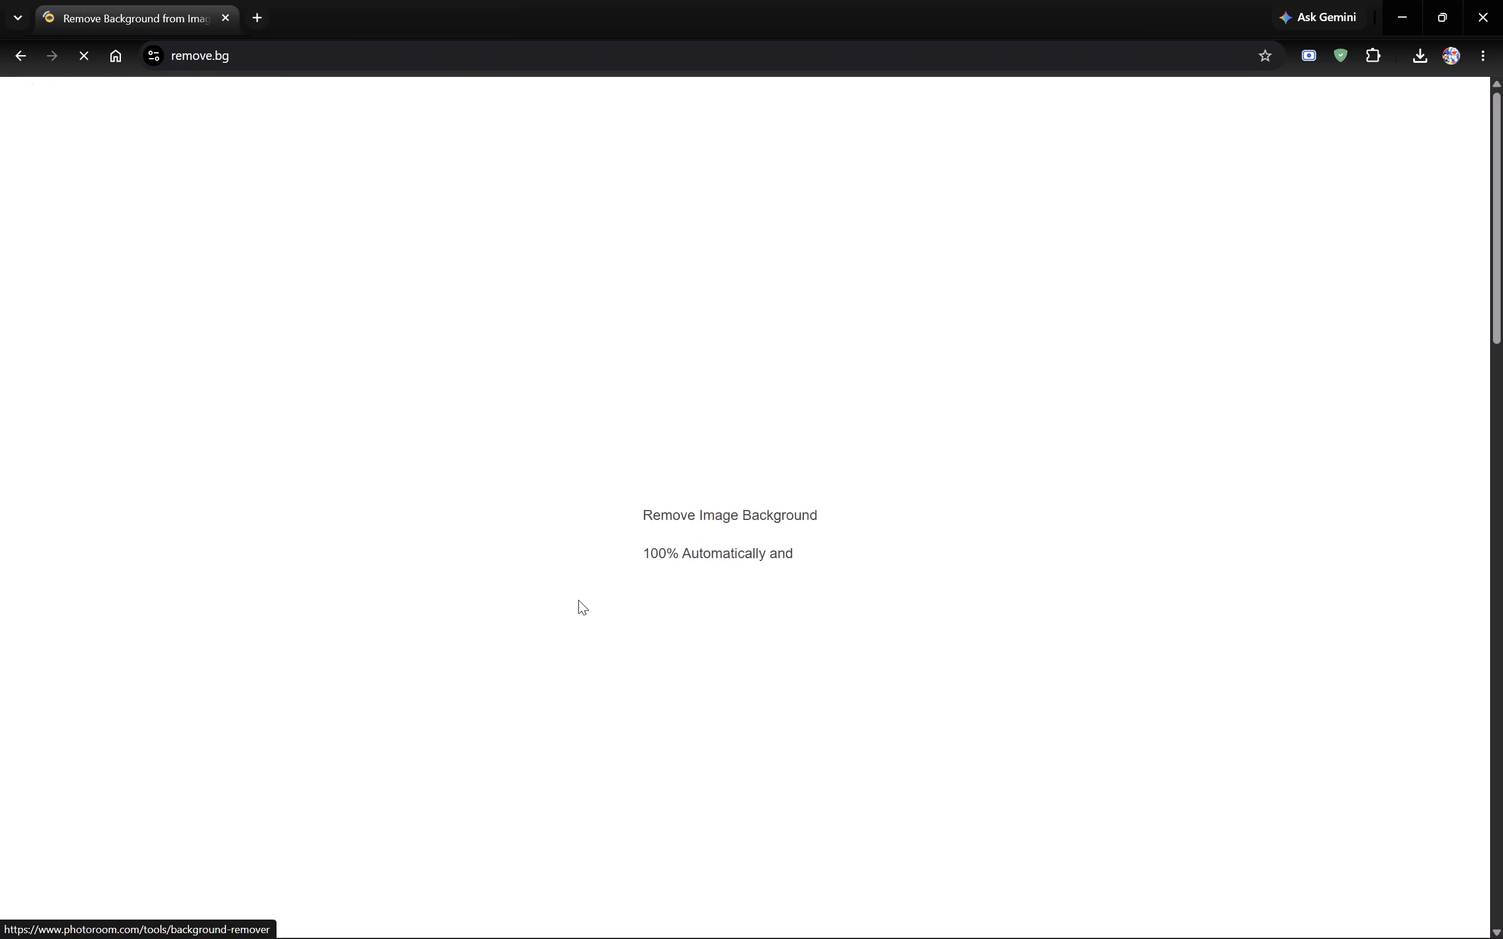
Upload the delicious-pizza-slice-gooey-cheese image from the assets folder in Downloads > Computer graphics assignment to remove.bg.
click(912, 614)
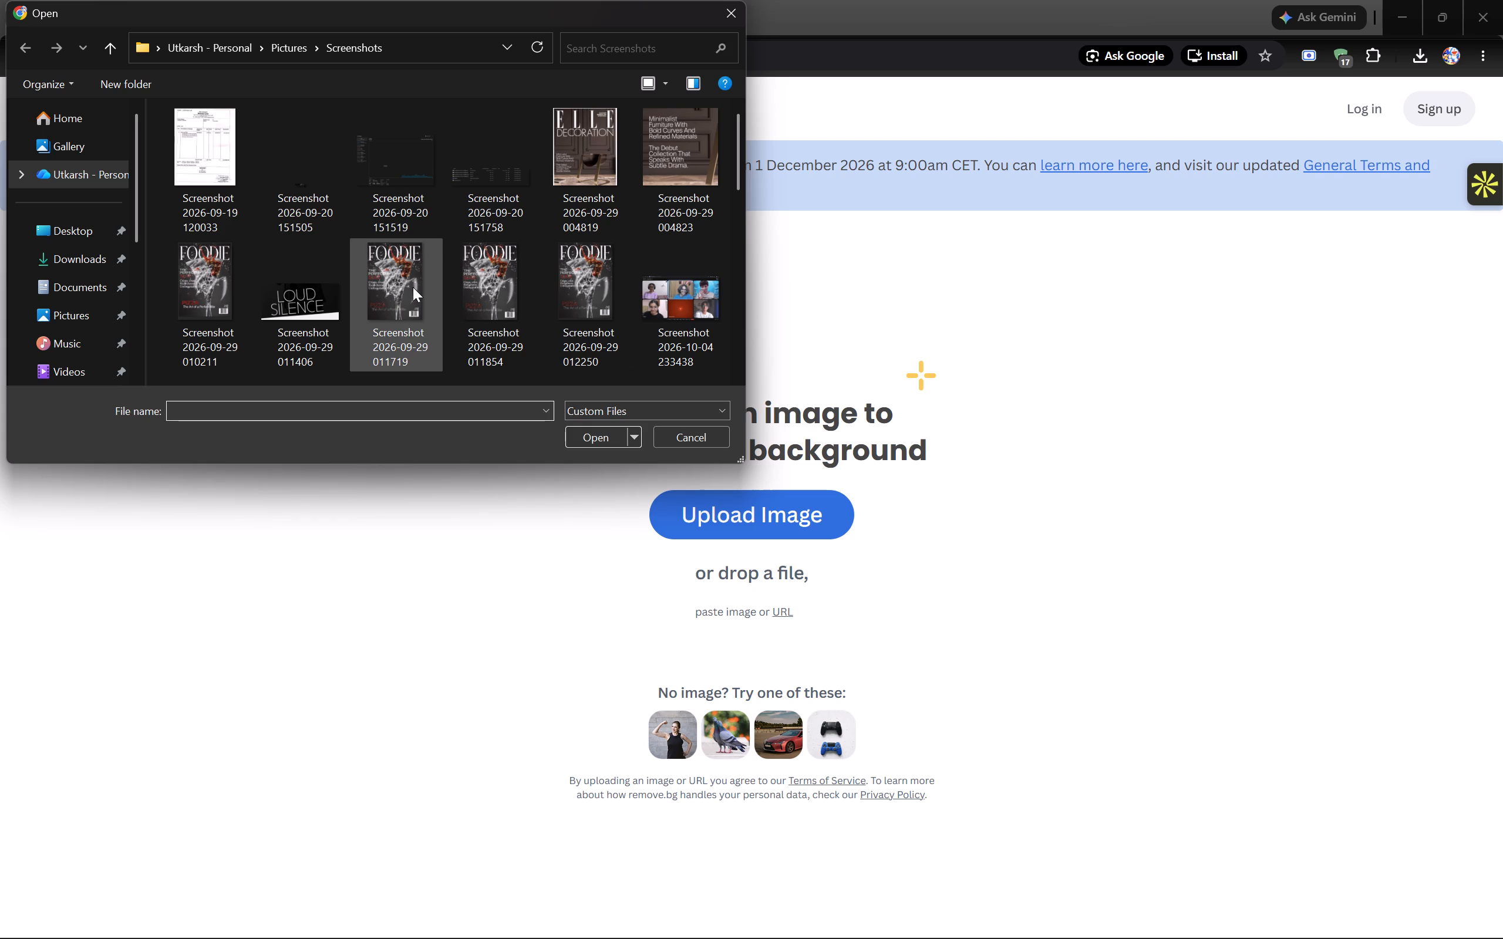
scroll(413, 287, down, 1)
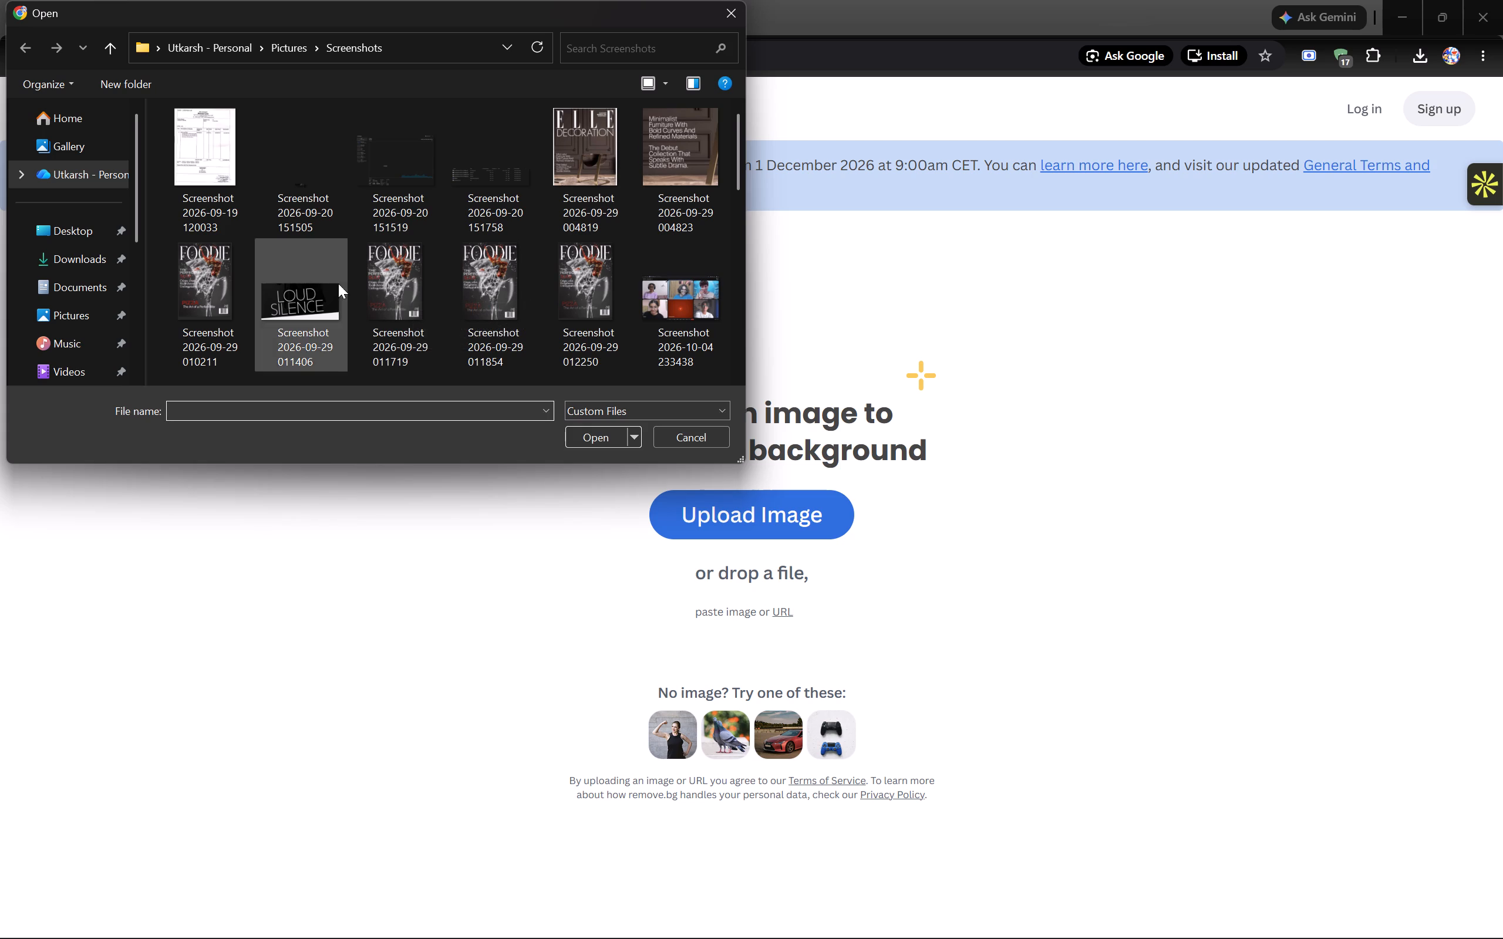
click(86, 262)
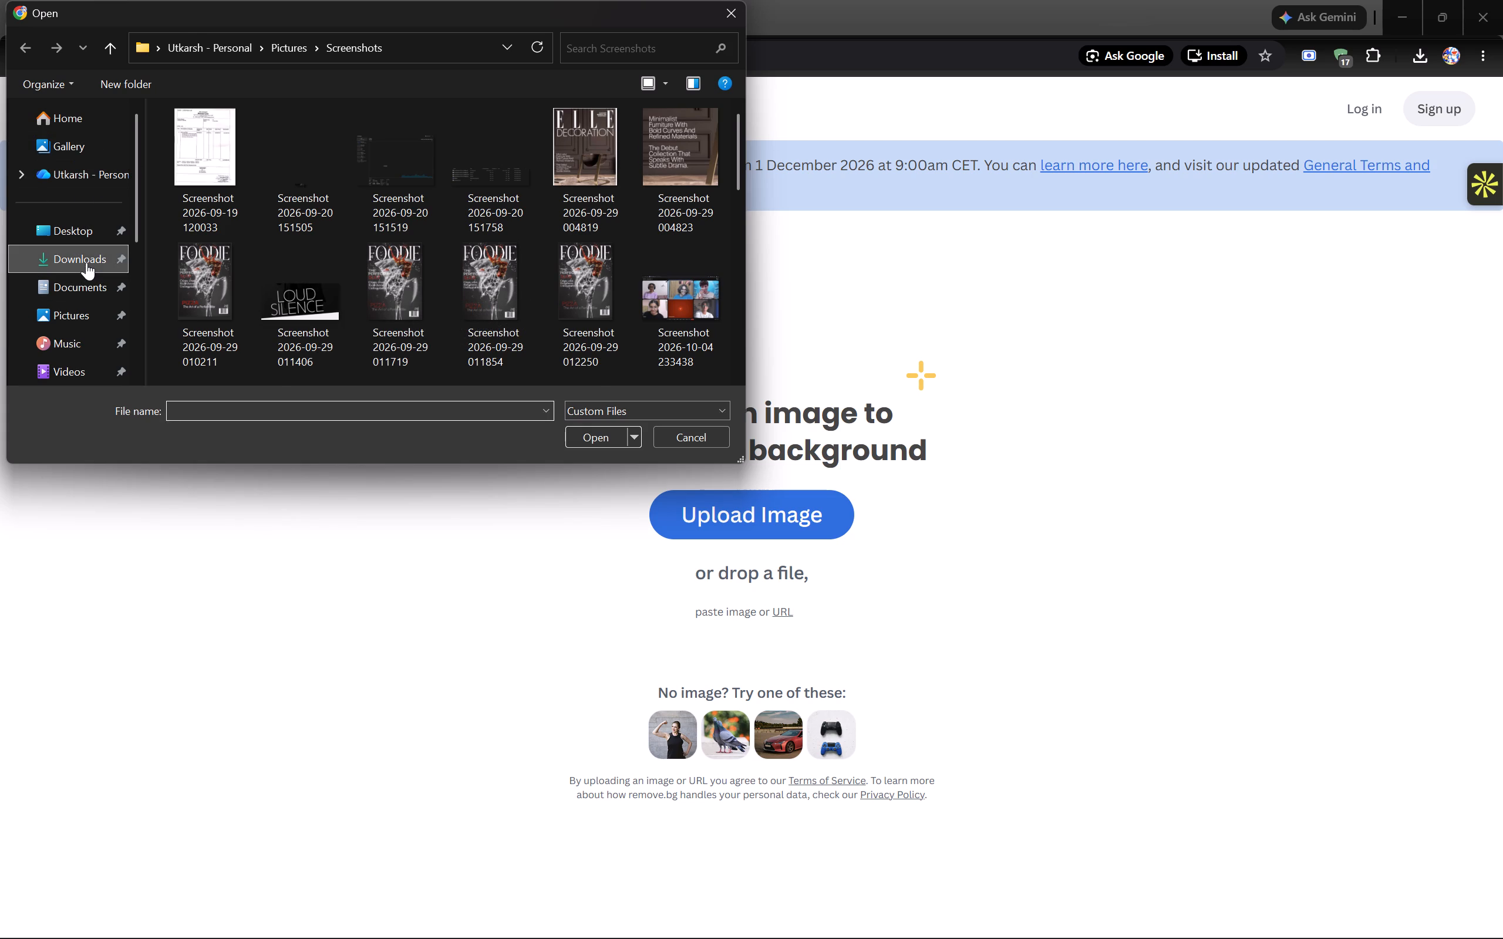
double_click(494, 275)
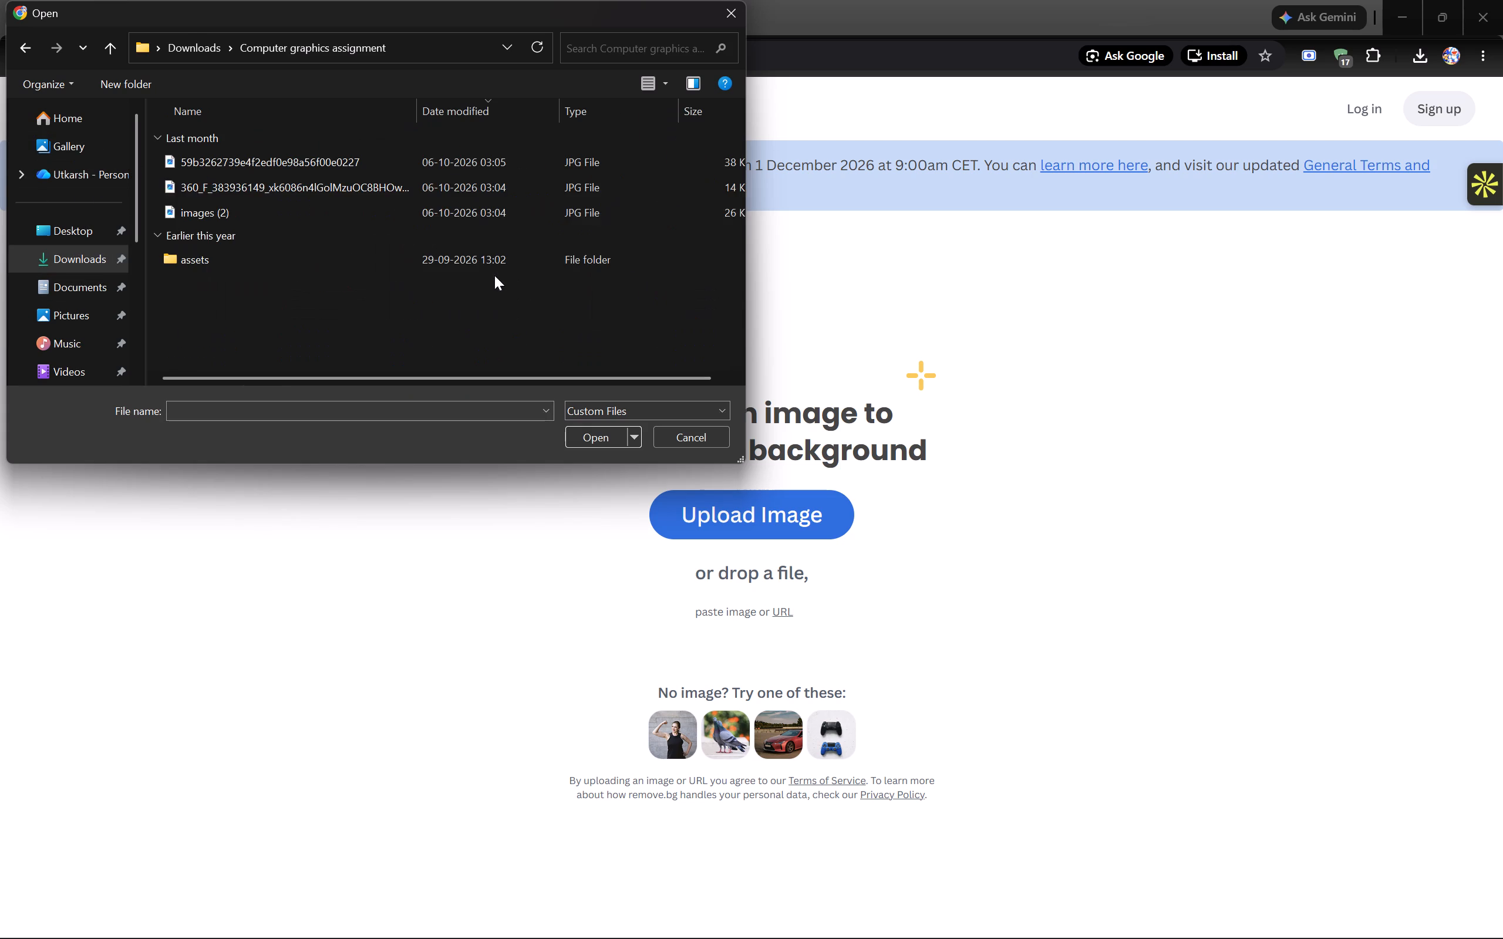
double_click(329, 249)
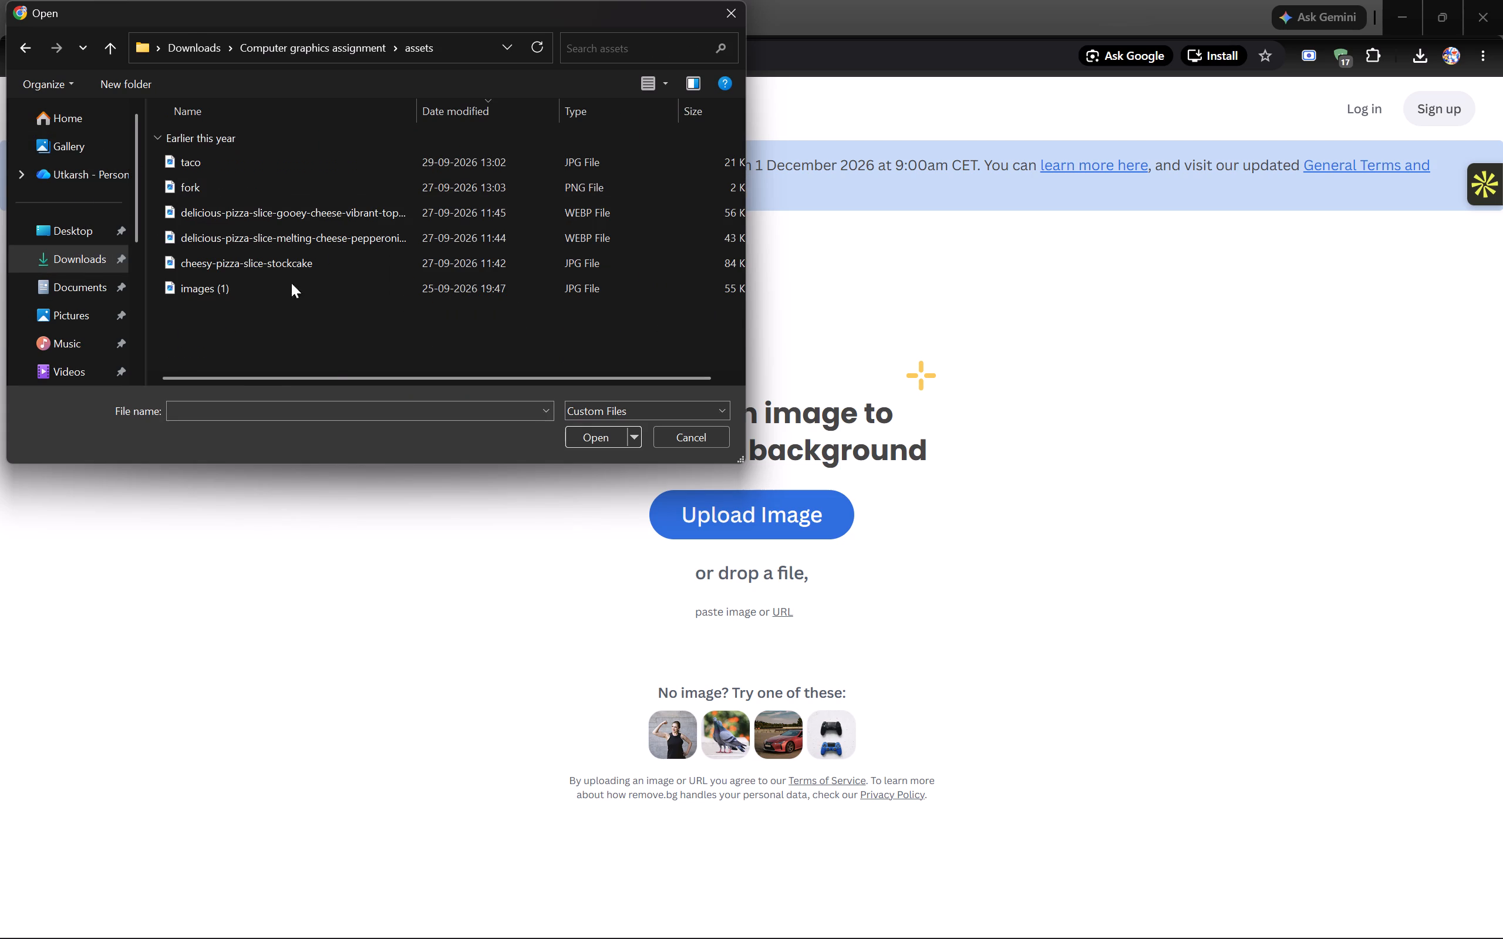
right_click(336, 364)
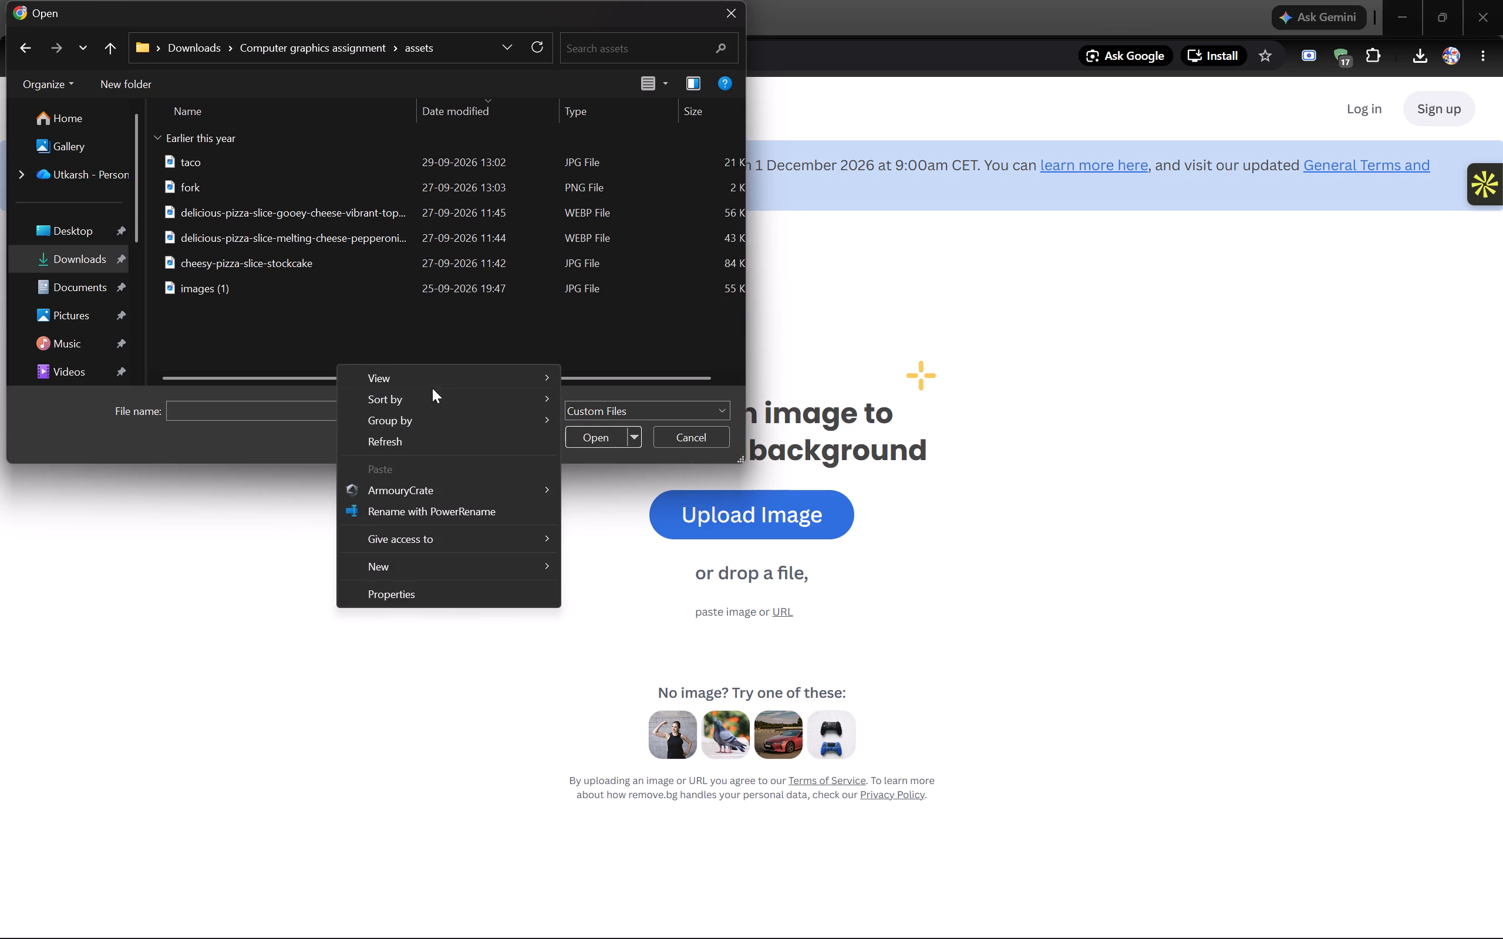
click(440, 376)
click(662, 427)
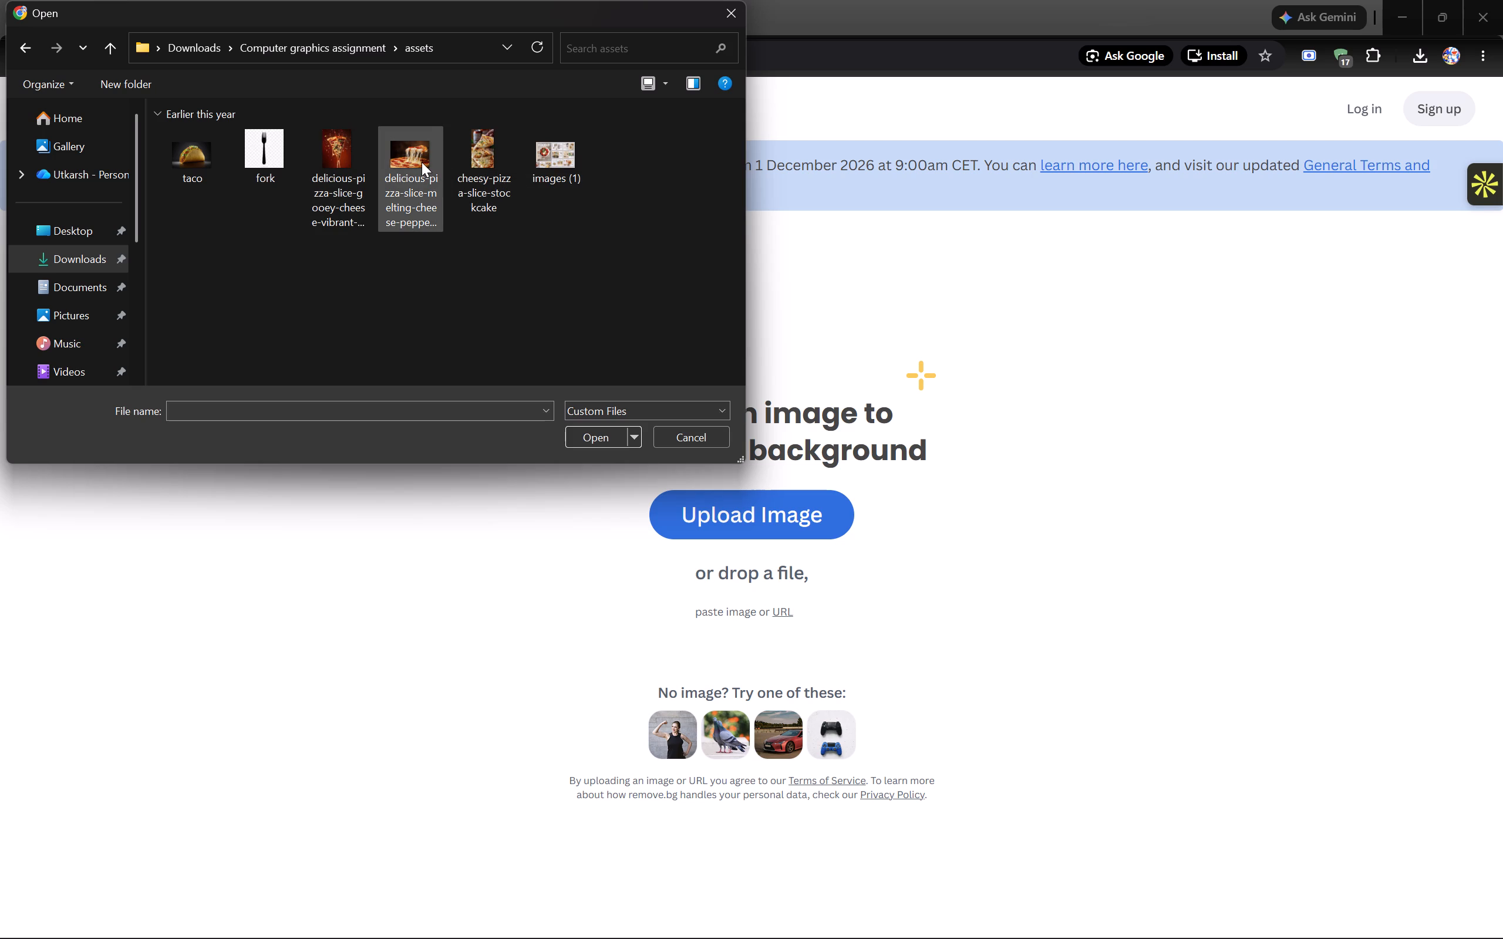
click(351, 147)
click(619, 445)
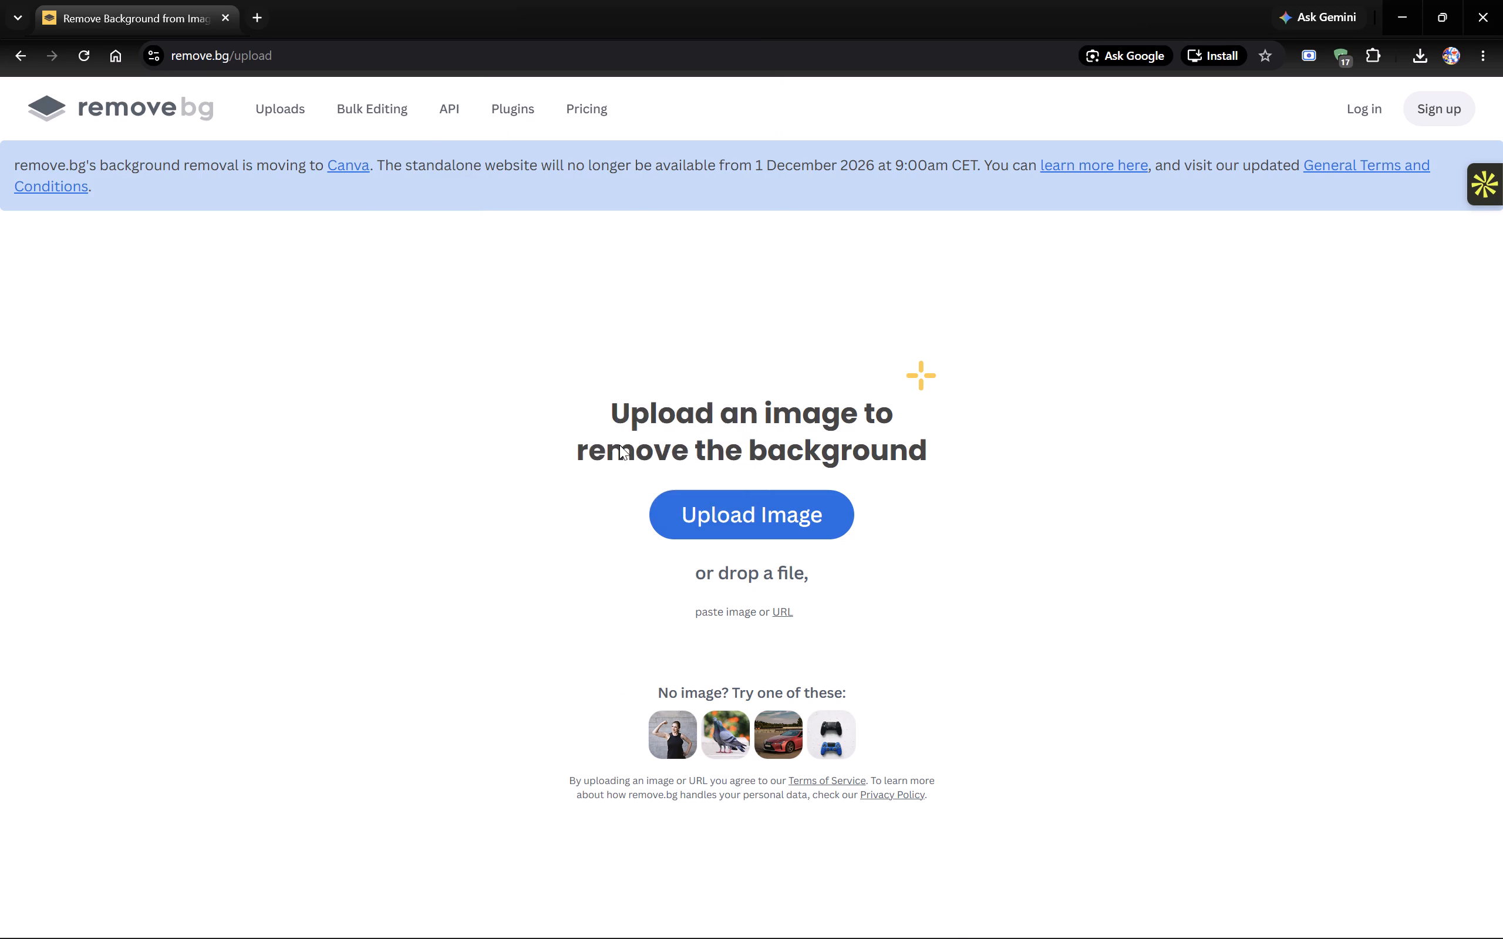
Download the free 433 x 576 preview version of the pizza slice cutout.
scroll(878, 687, down, 2)
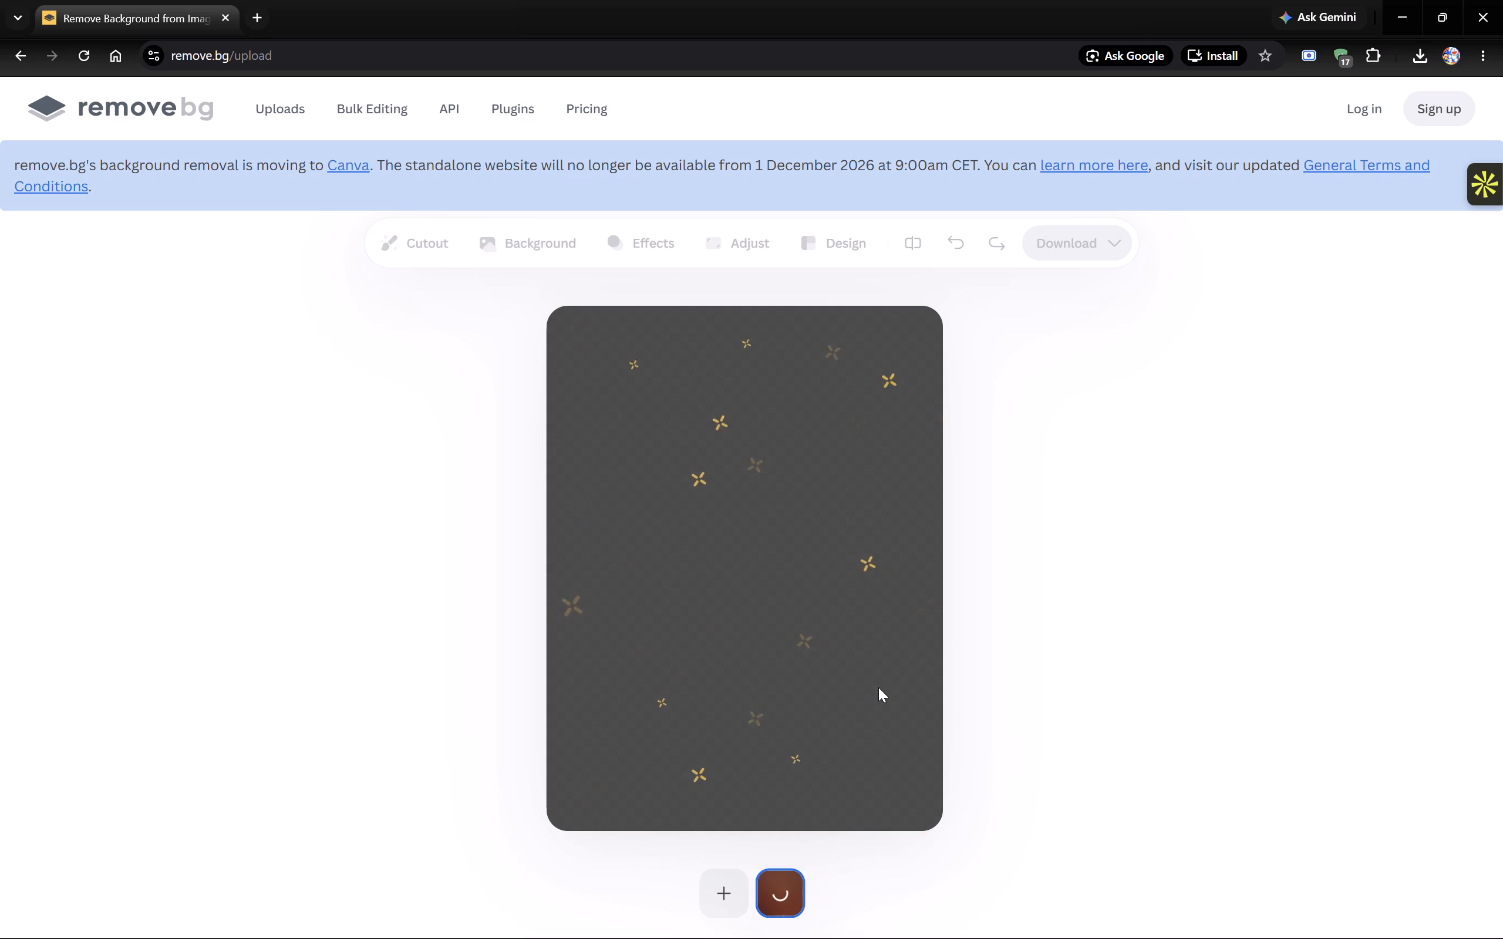
scroll(1036, 761, down, 1)
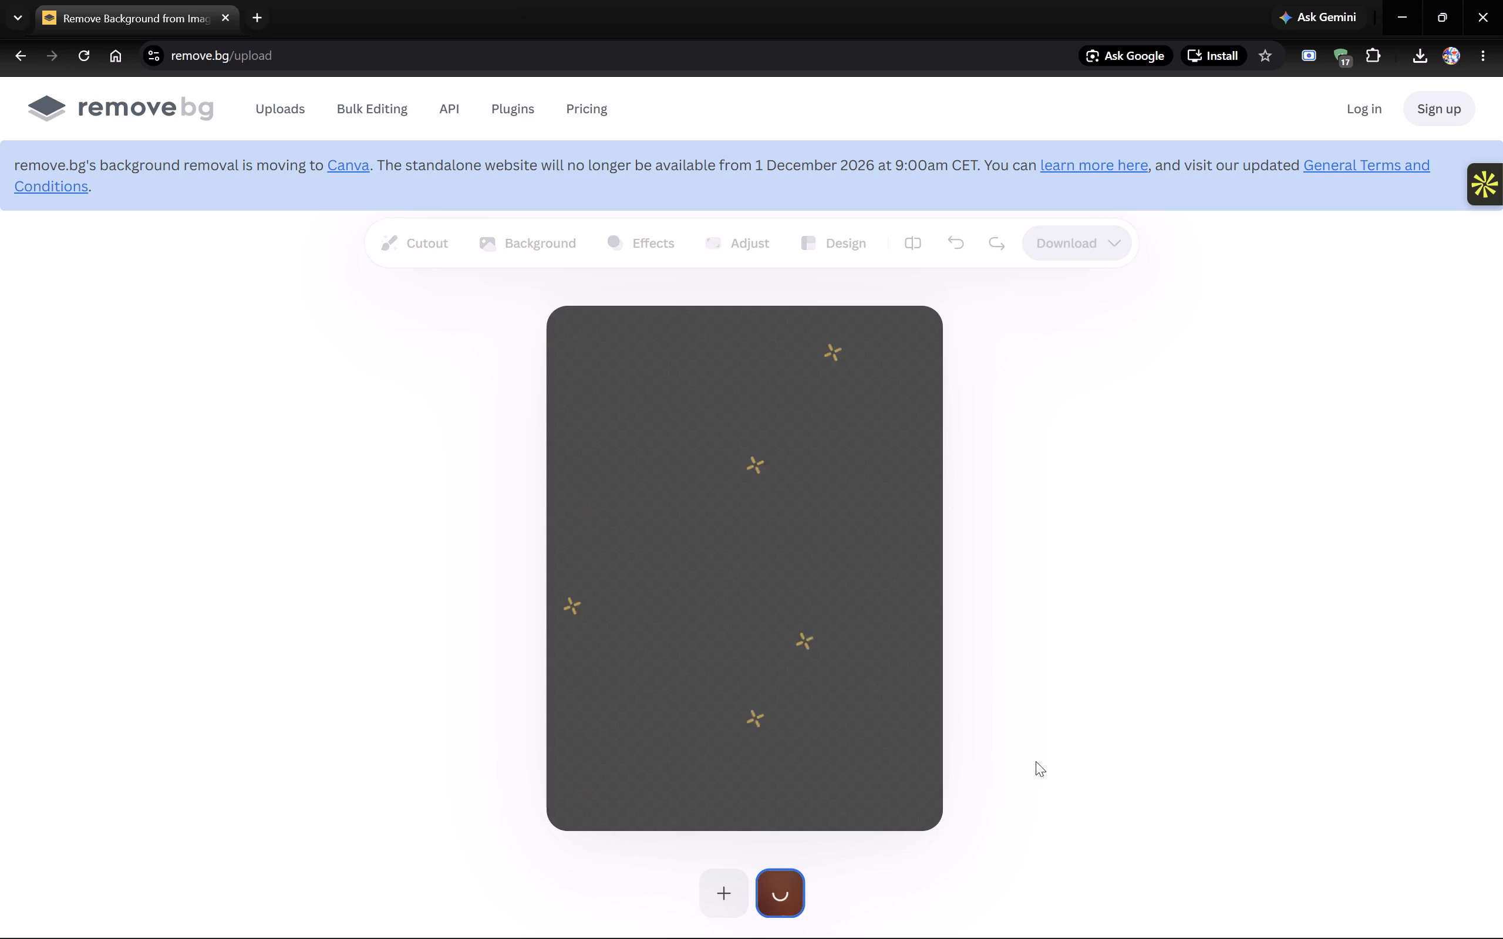
scroll(1036, 761, down, 1)
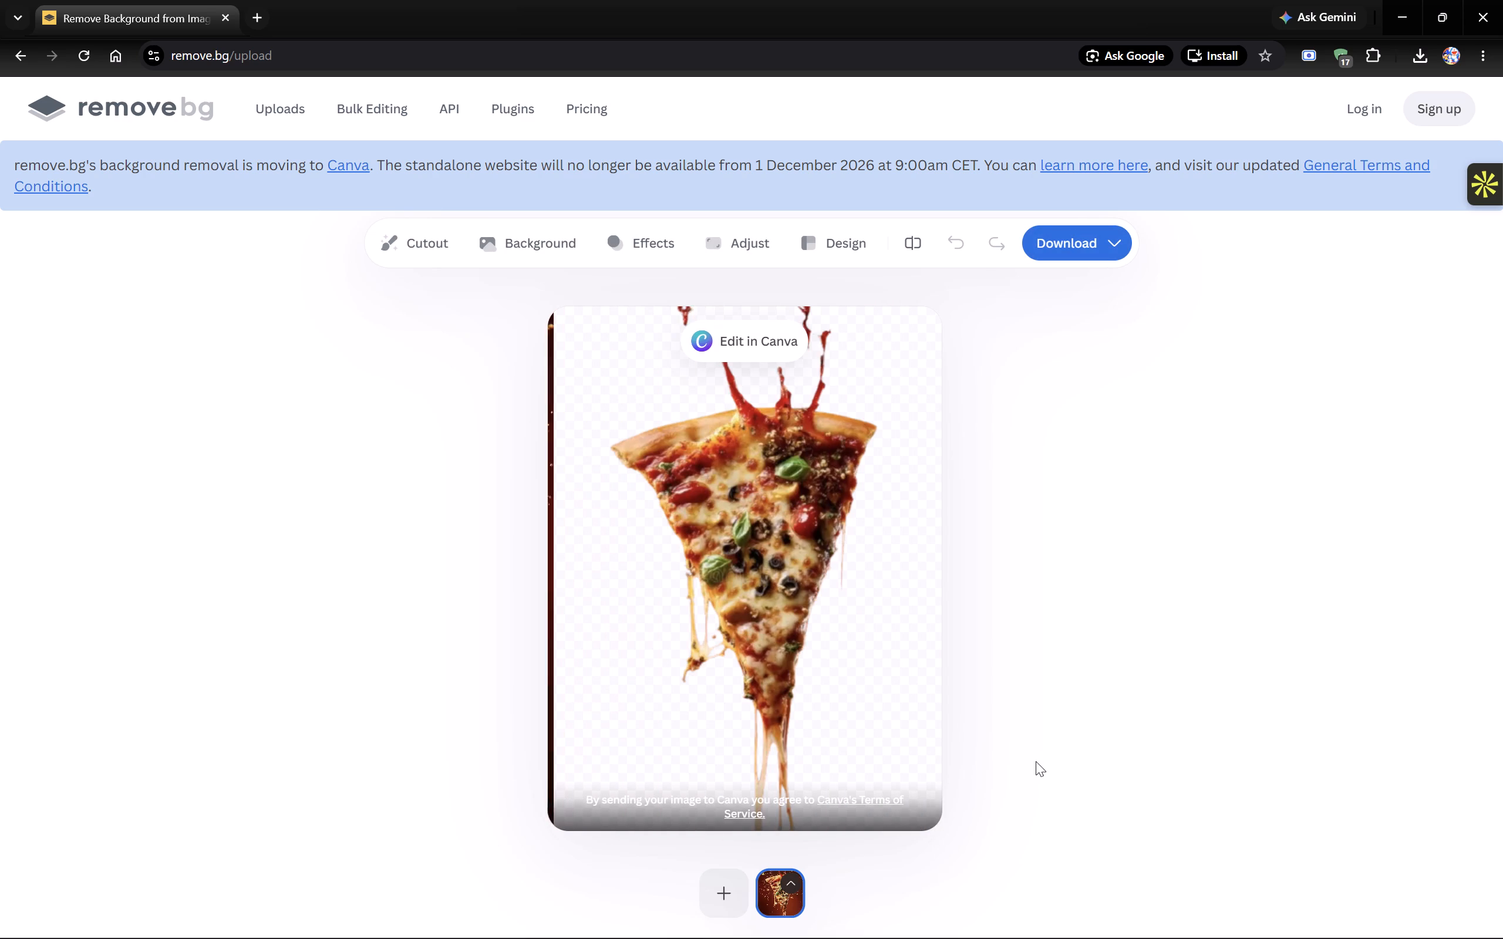
click(1072, 243)
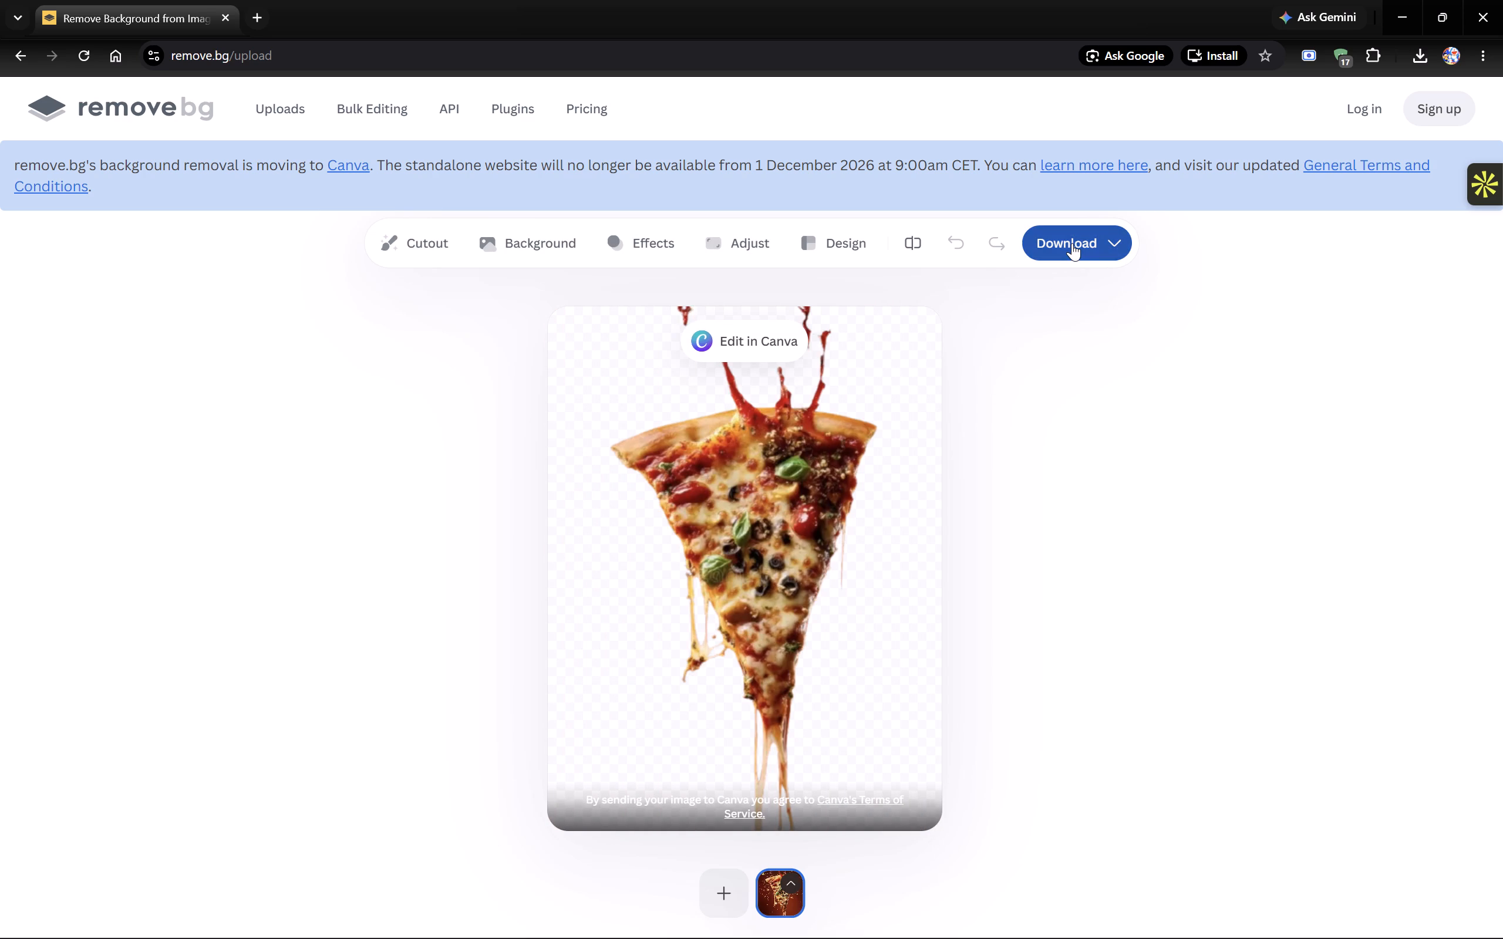
click(1164, 296)
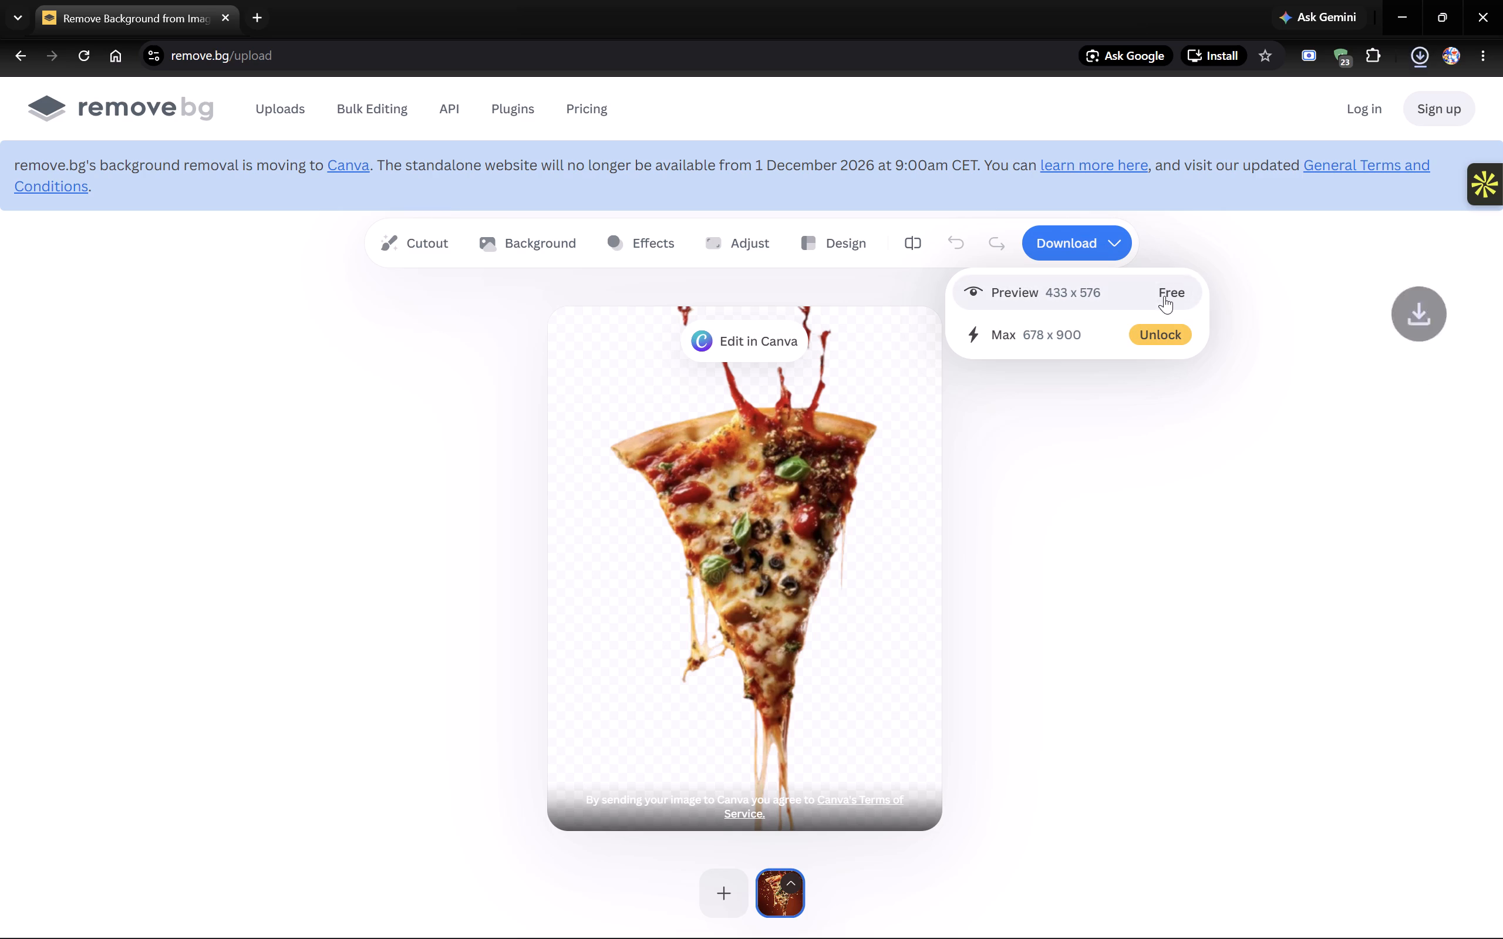
click(1043, 532)
Switch back to Illustrator and open the Downloads folder in a smaller File Explorer window over the poster.
key(alt+Tab)
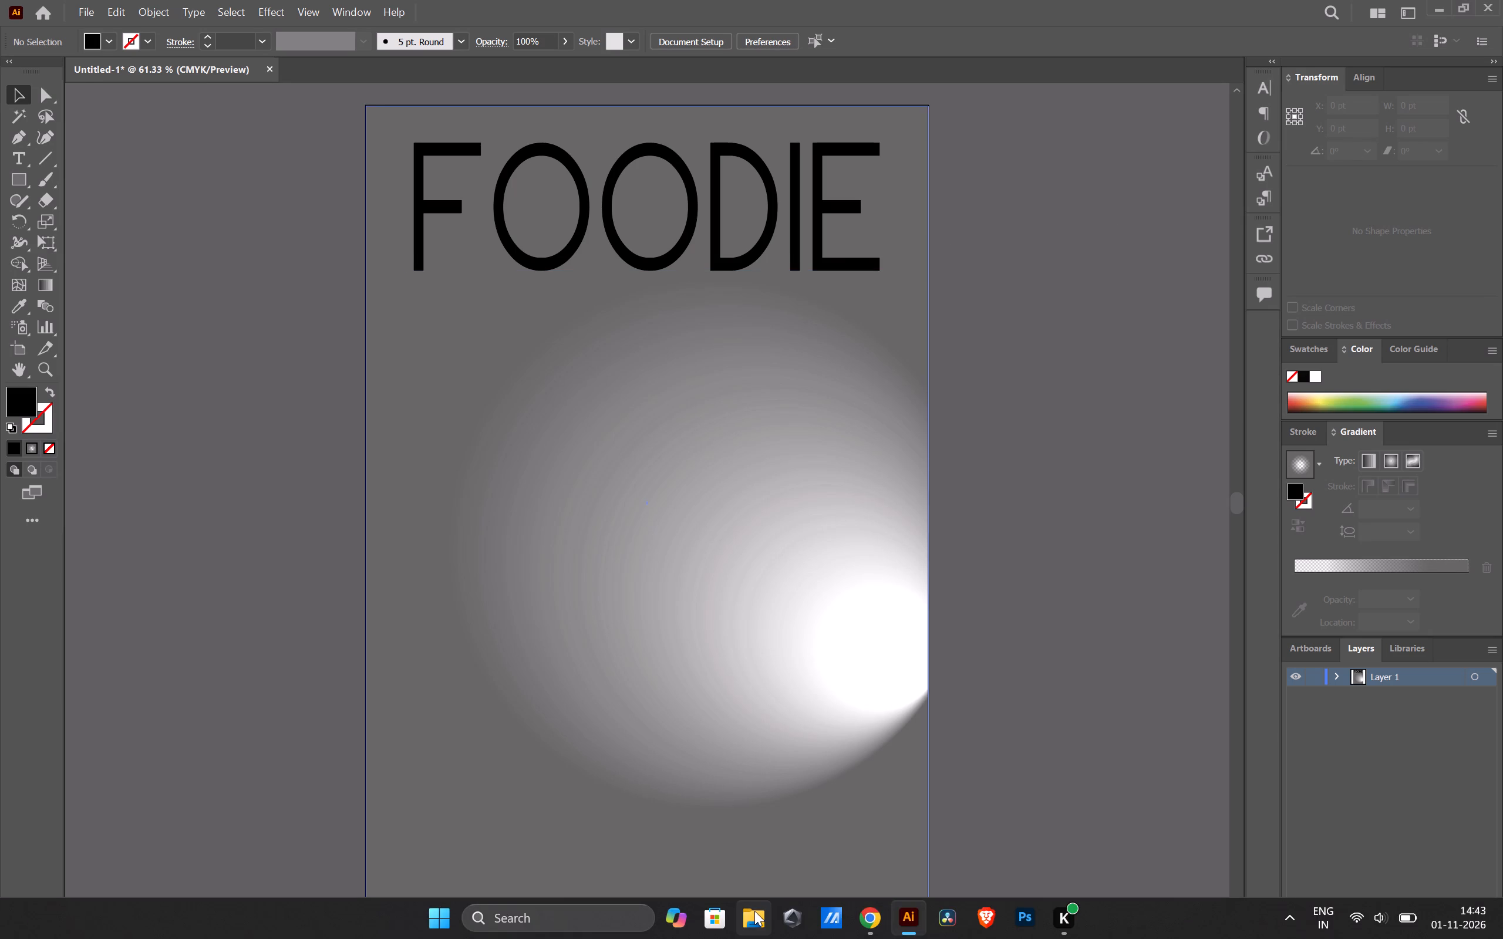
click(754, 905)
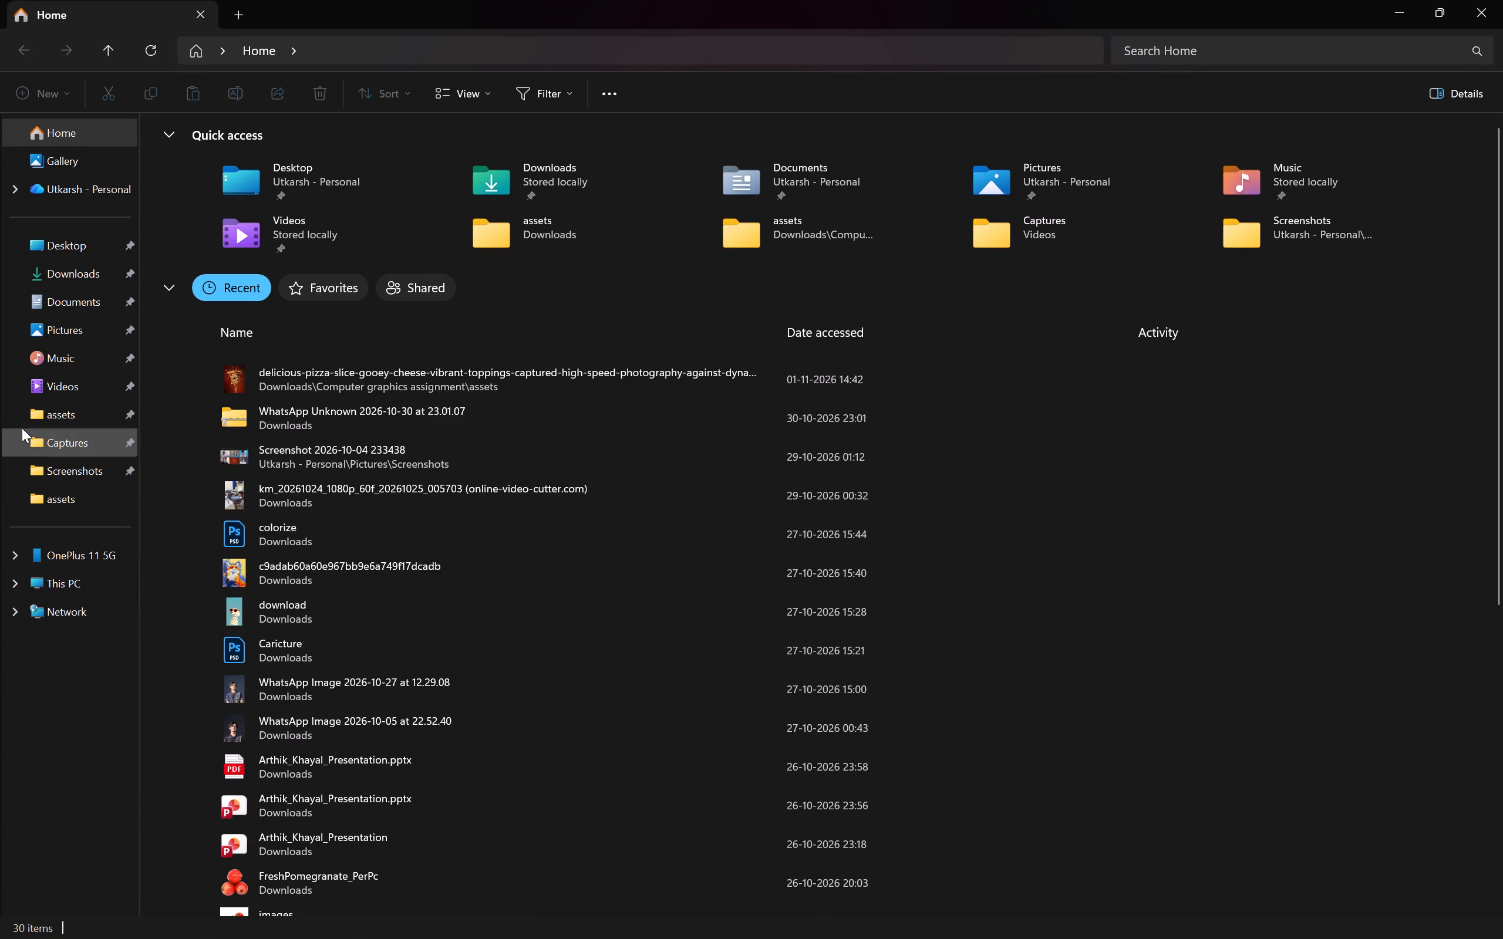
click(84, 273)
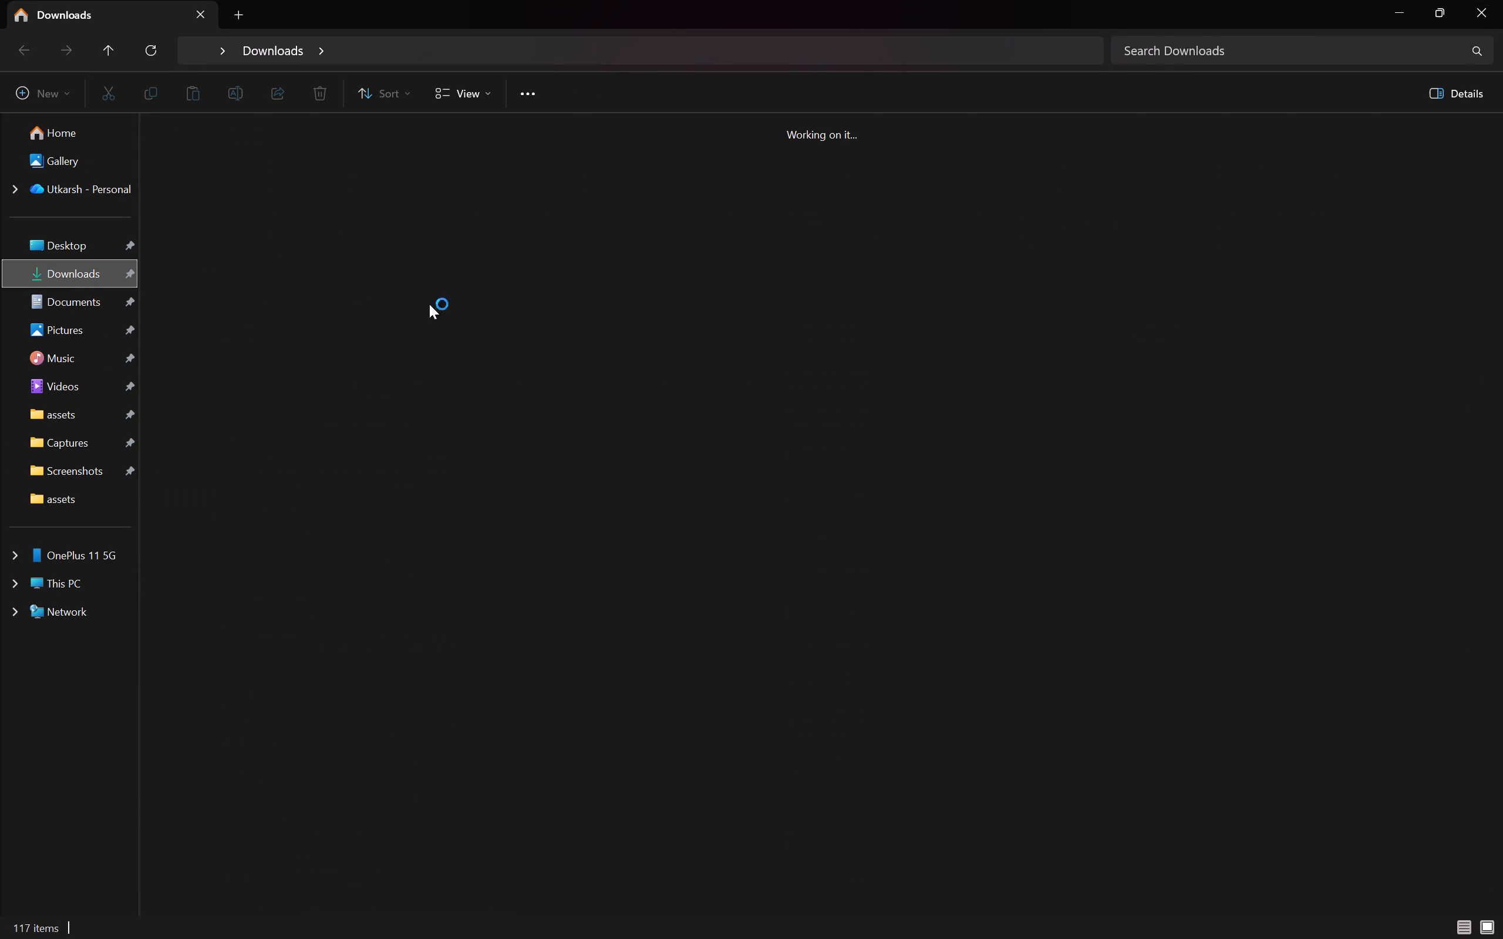
click(1445, 0)
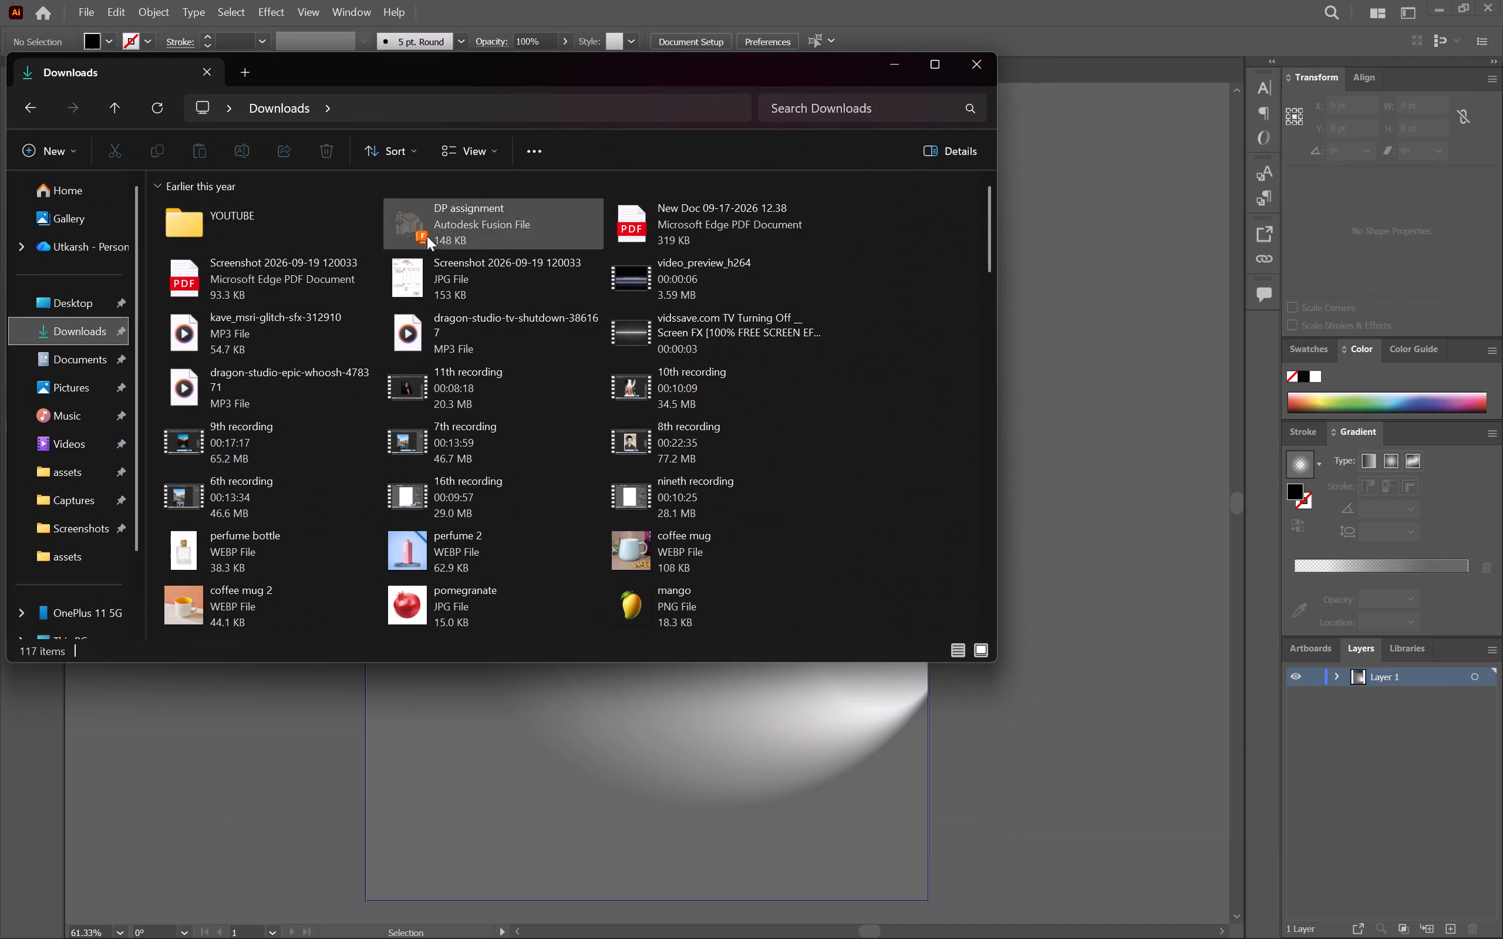
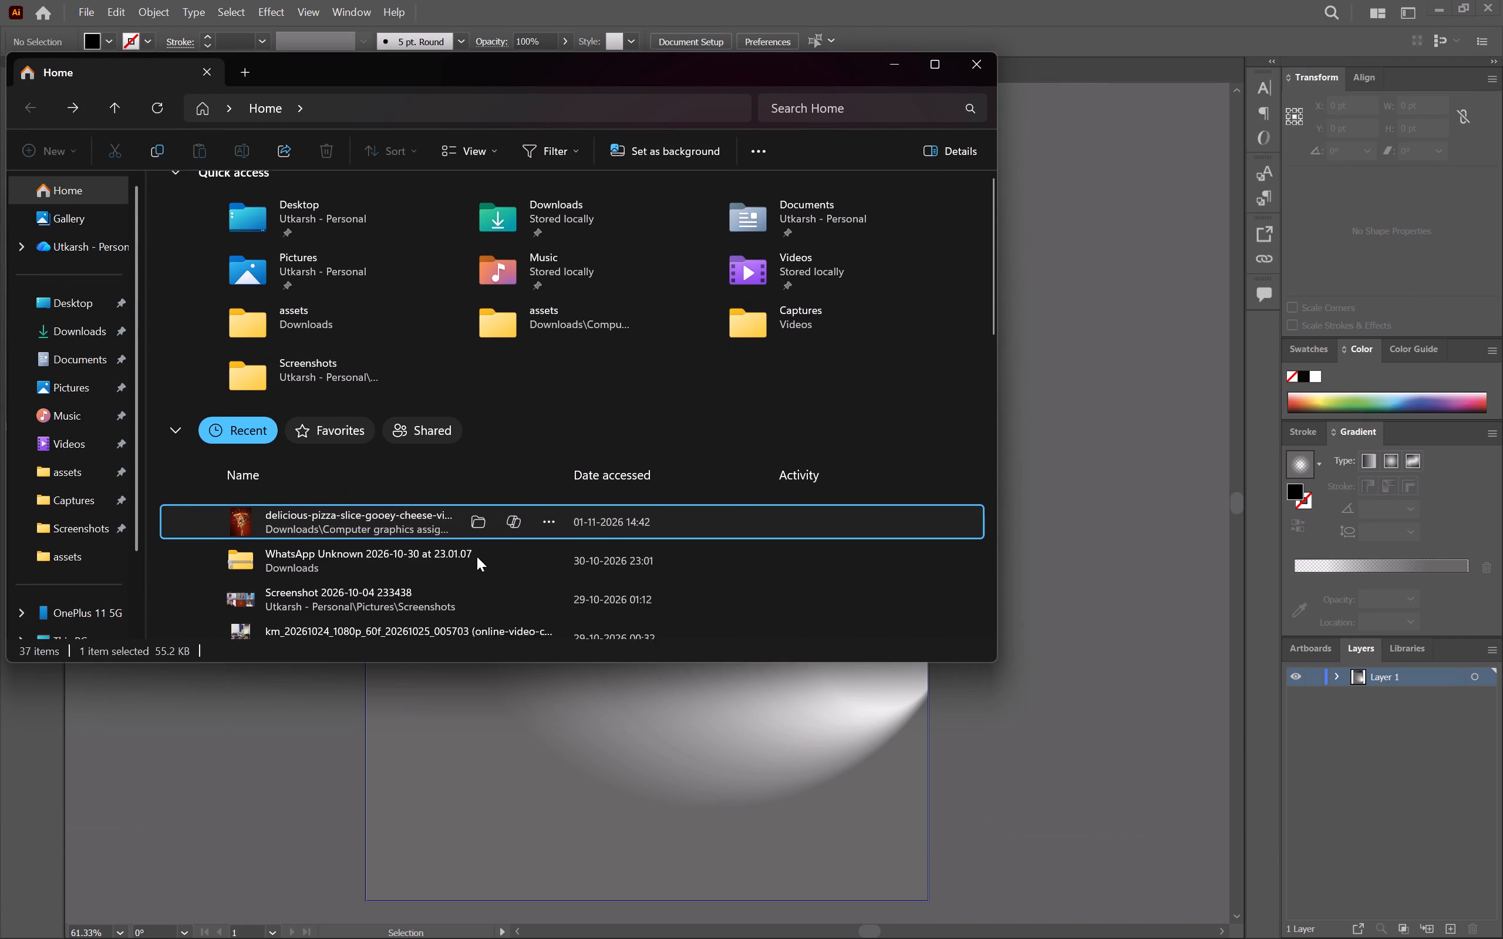
Place the delicious-pizza-slice-gooey-cheese PNG cutout from the Downloads folder onto the poster and close File Explorer.
scroll(477, 556, down, 4)
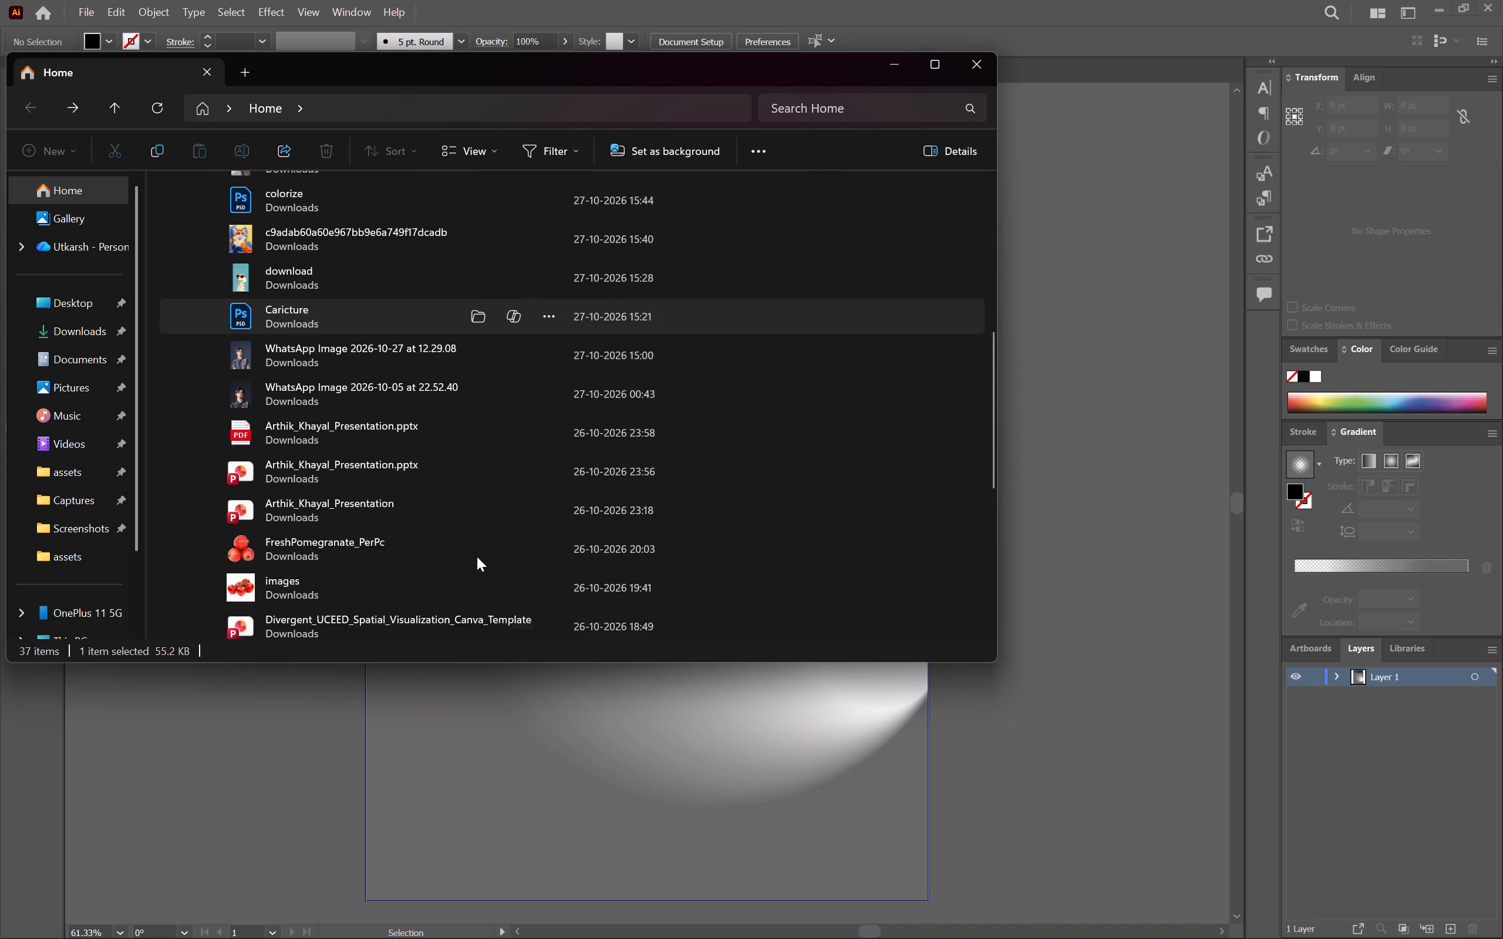
scroll(477, 556, down, 1)
click(74, 362)
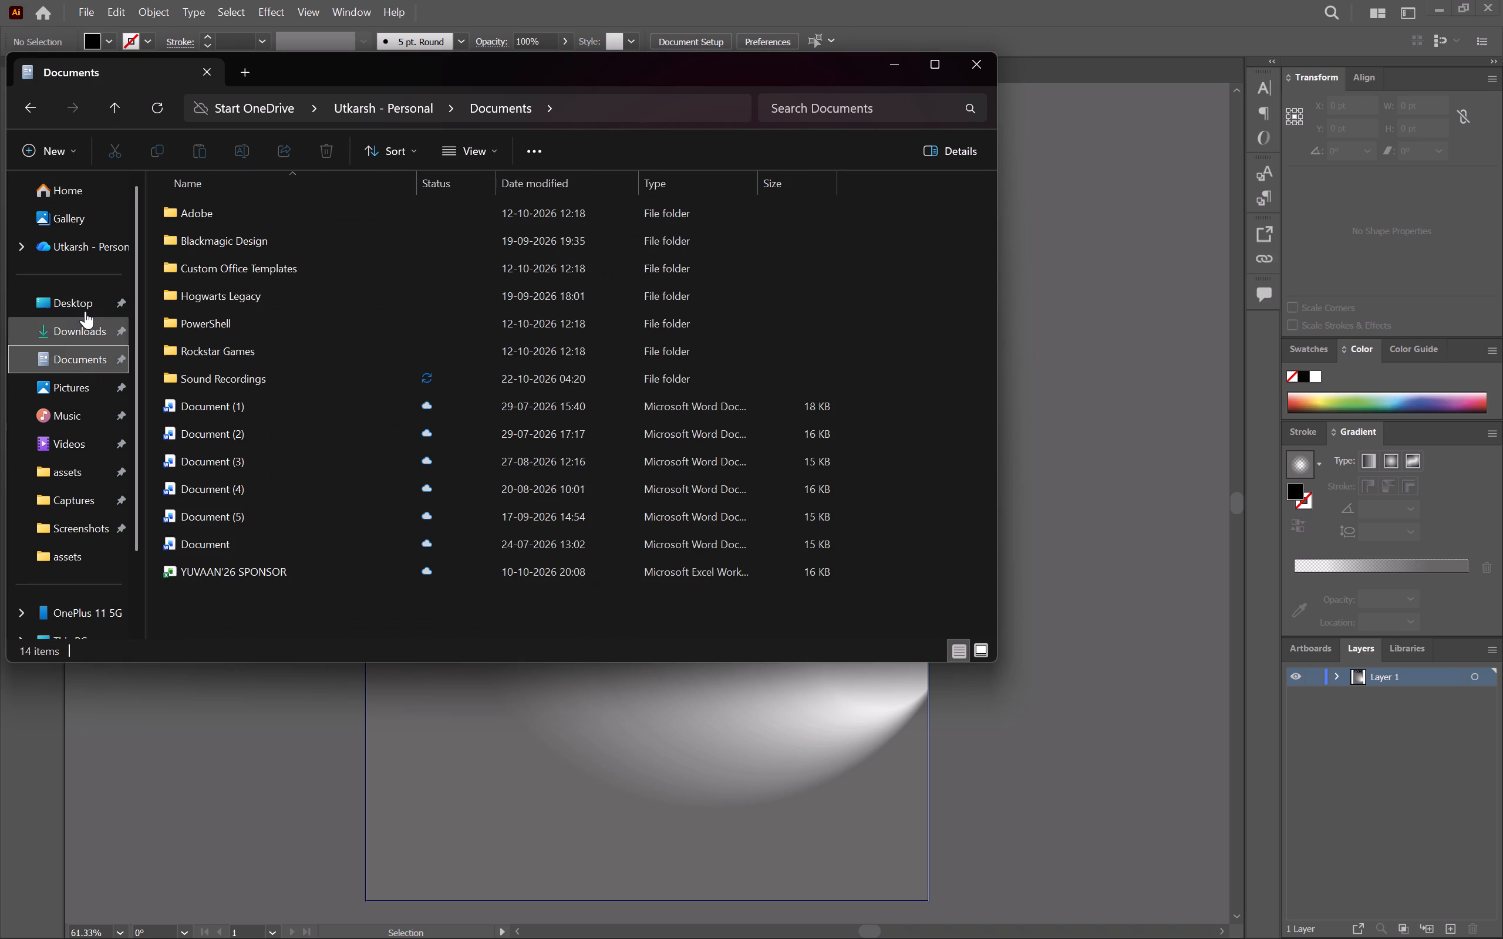
click(85, 310)
click(80, 329)
scroll(427, 464, down, 11)
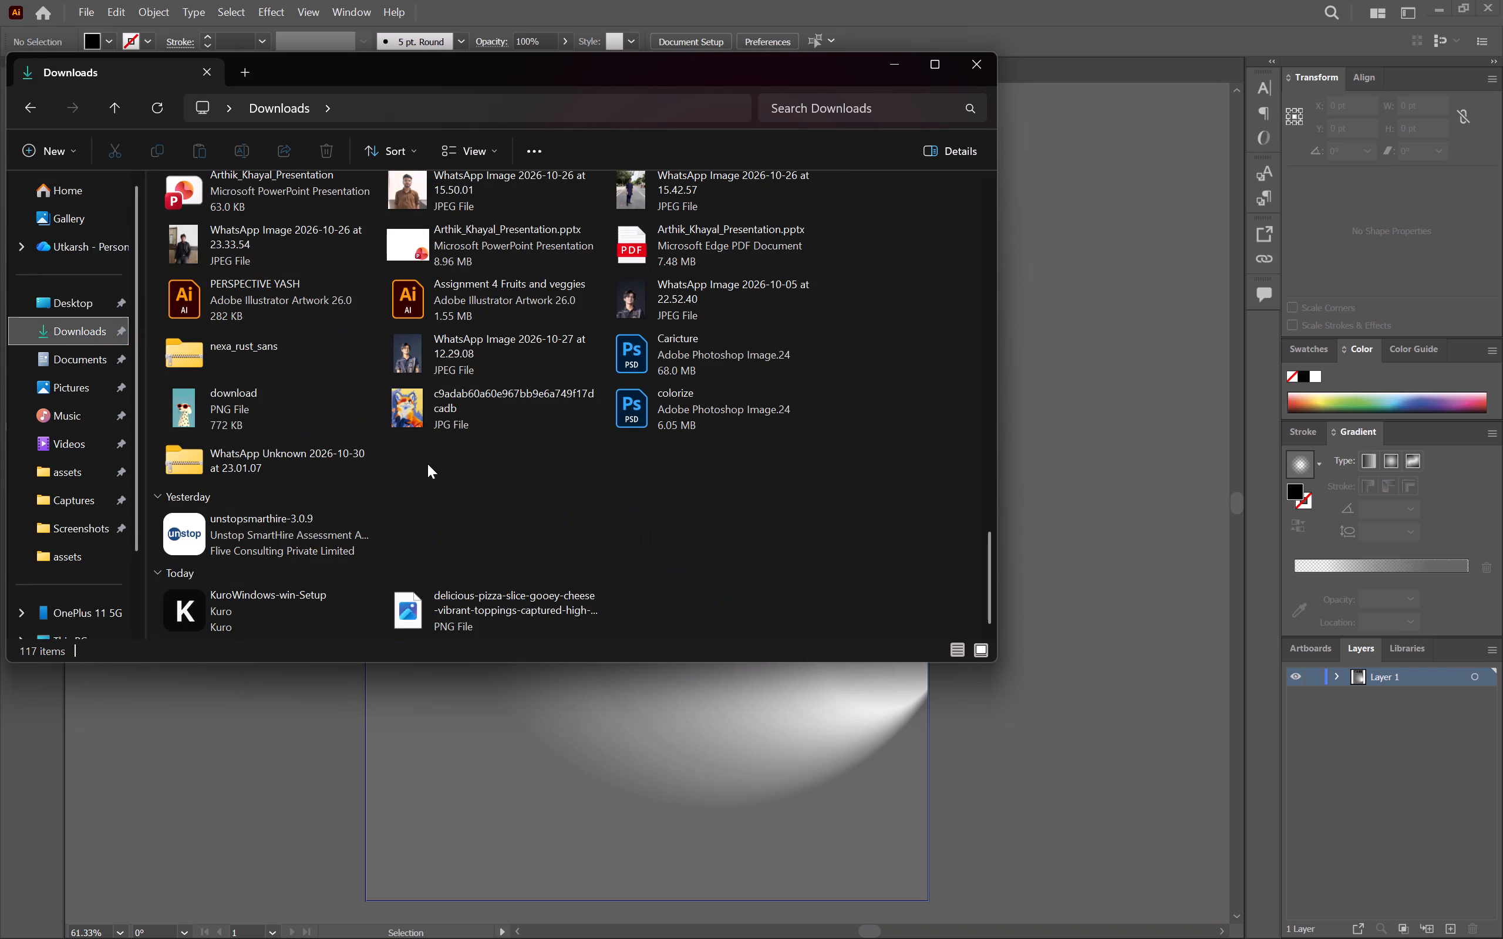
scroll(427, 464, down, 1)
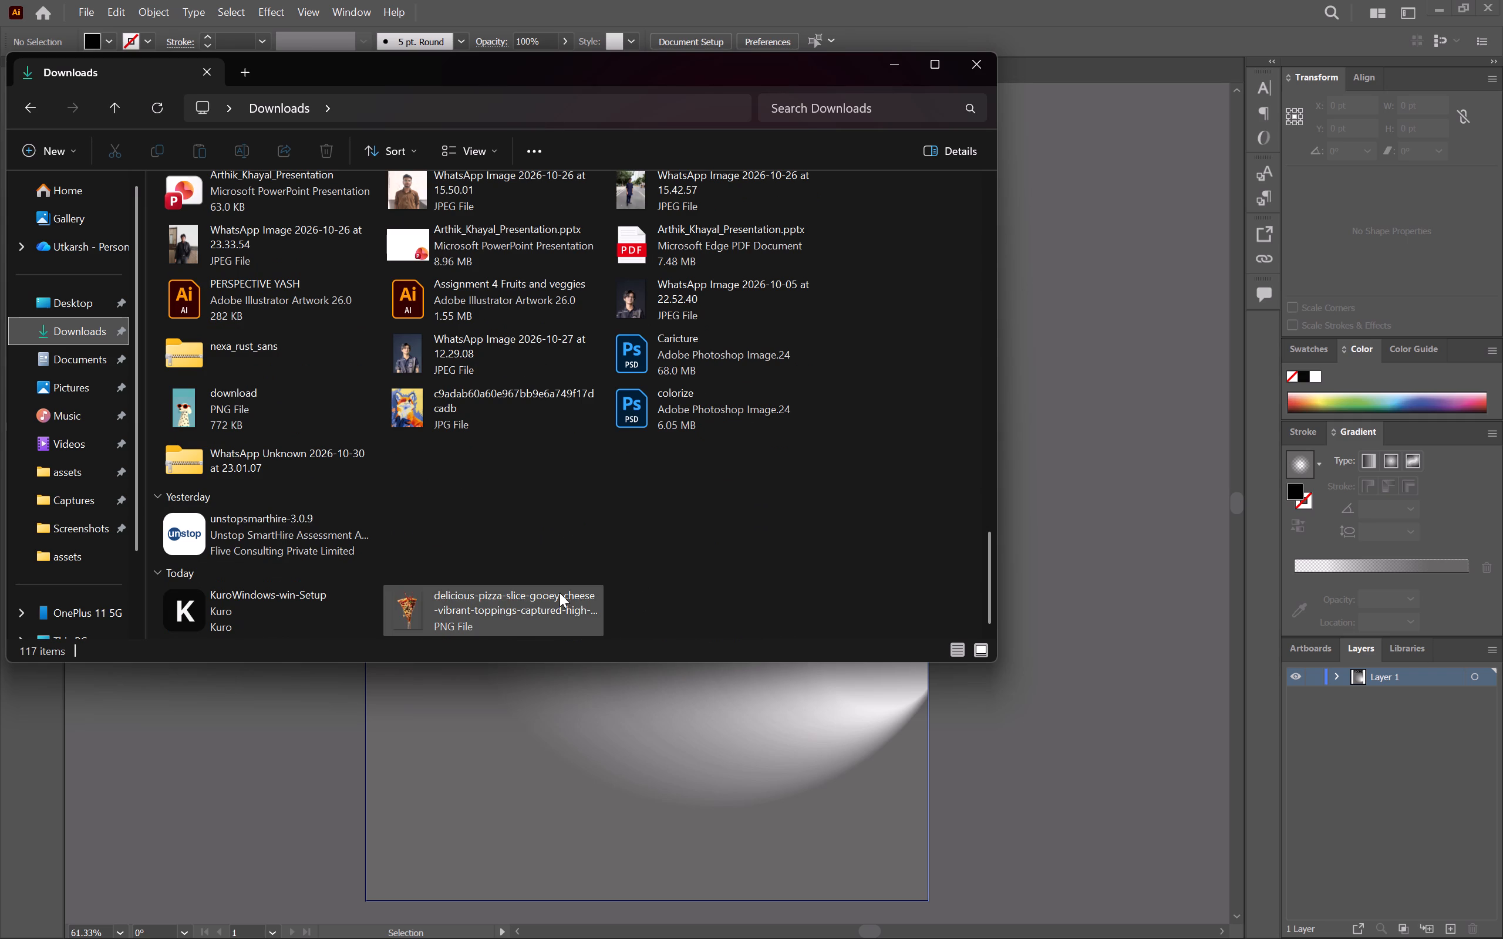
drag(560, 593, 762, 792)
click(972, 69)
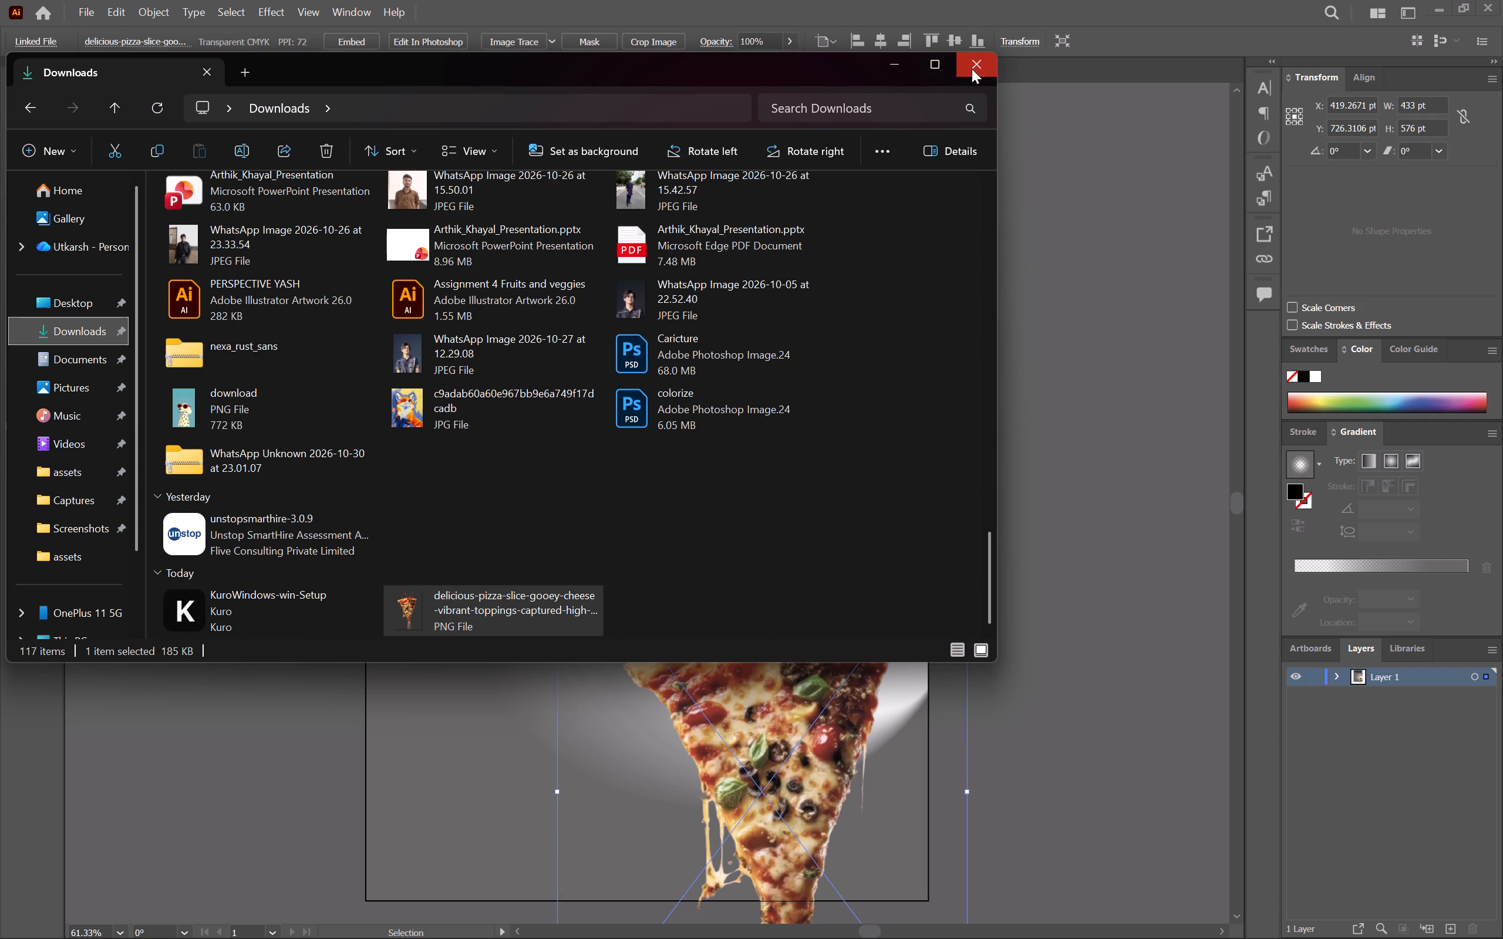
Move the pizza slice up so its sauce splashes overlap the FOODIE title.
drag(866, 586, 739, 278)
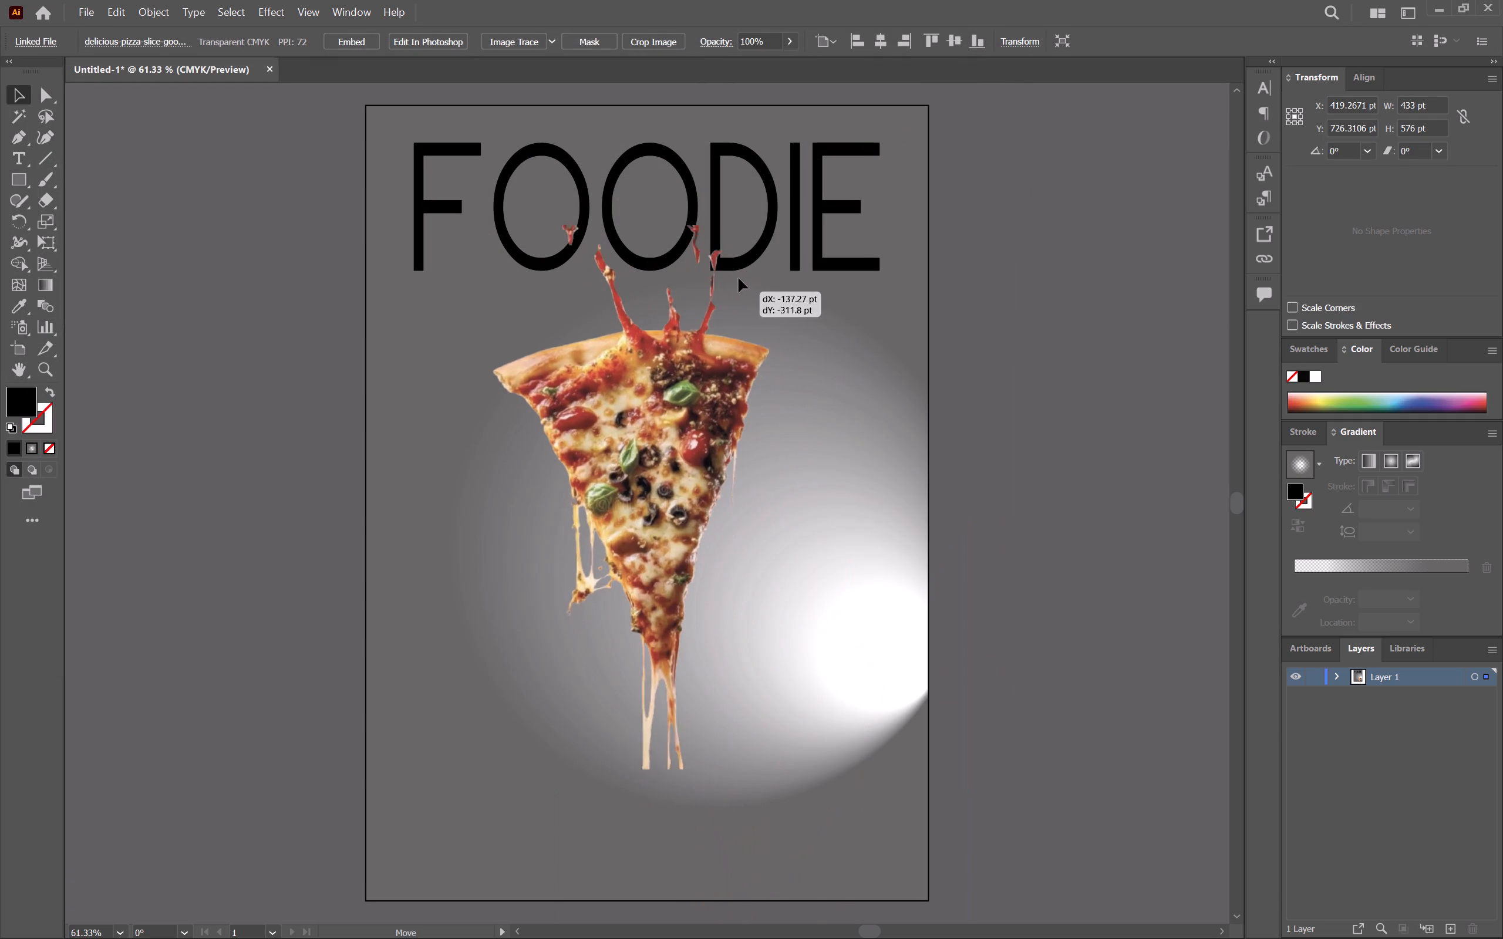
drag(739, 278, 719, 216)
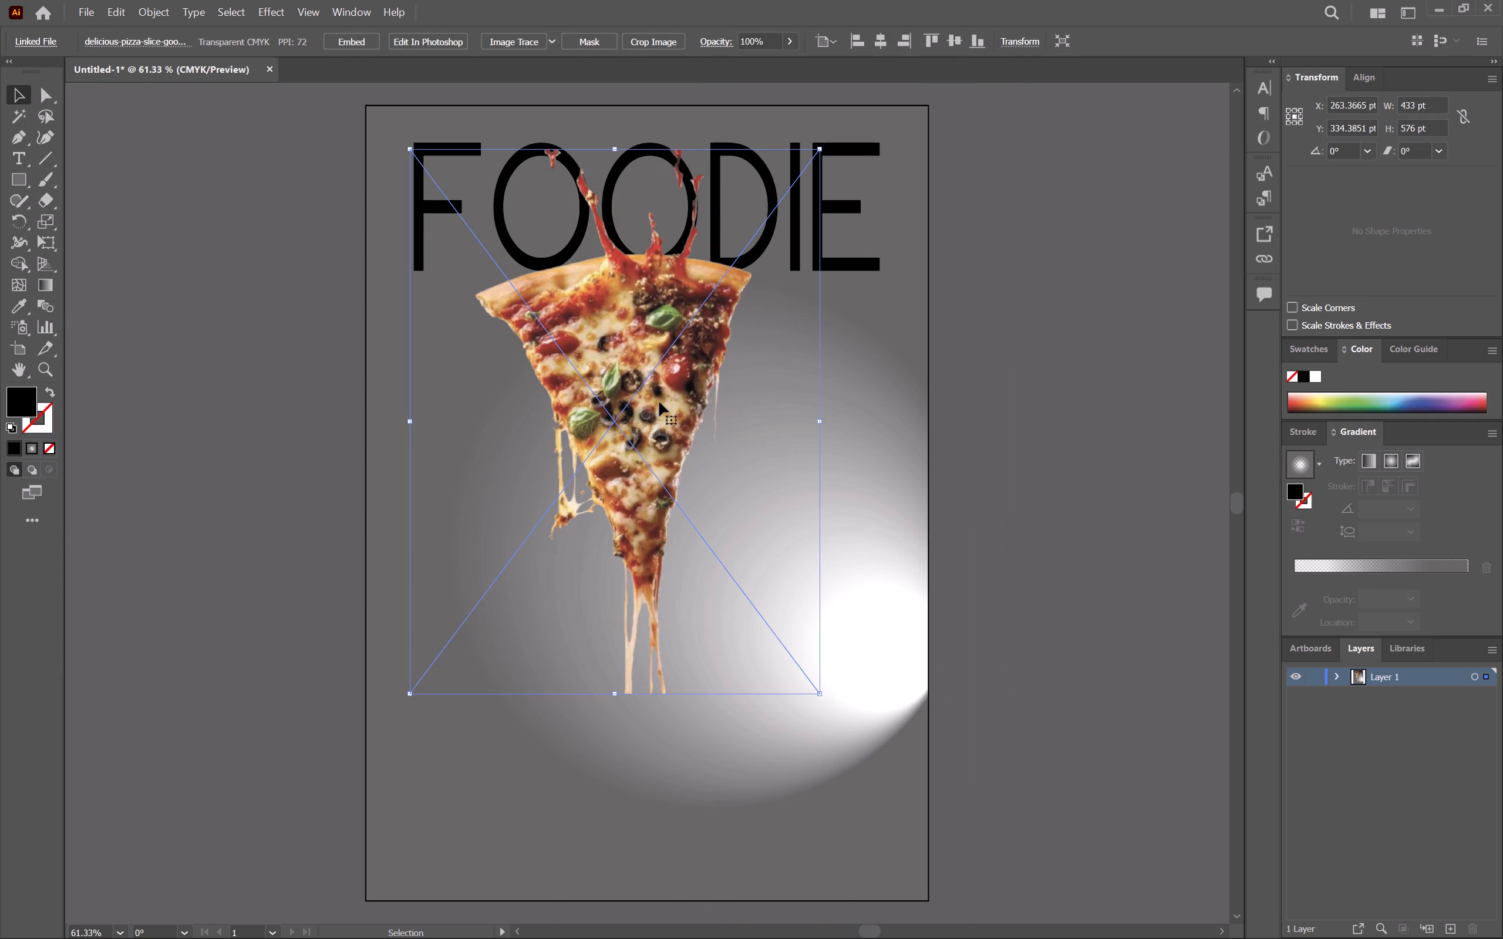
right_click(659, 402)
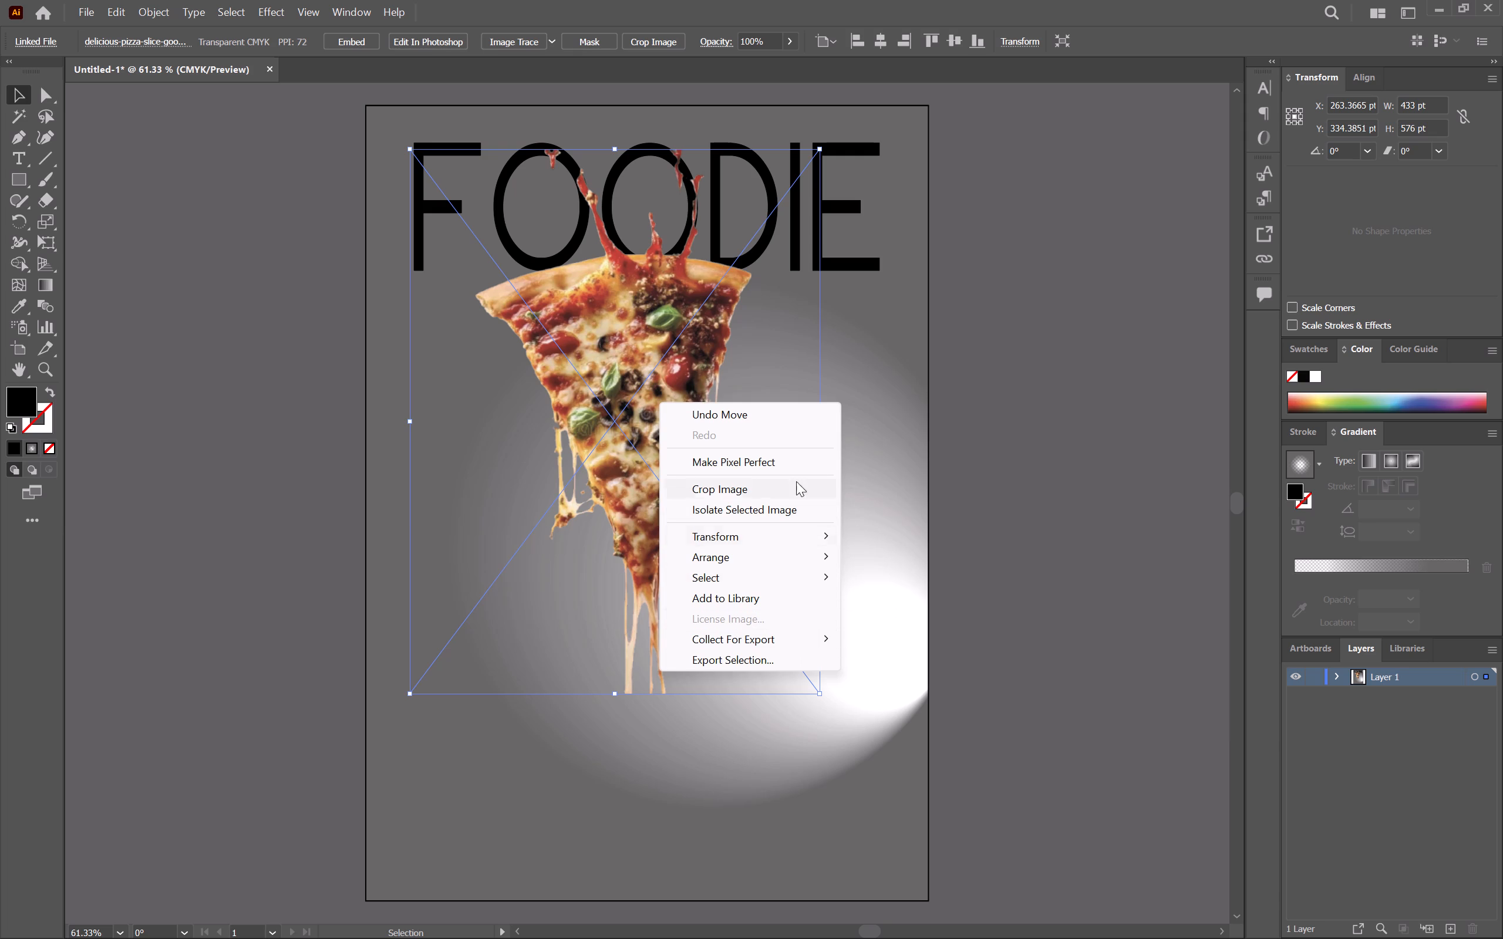
click(618, 349)
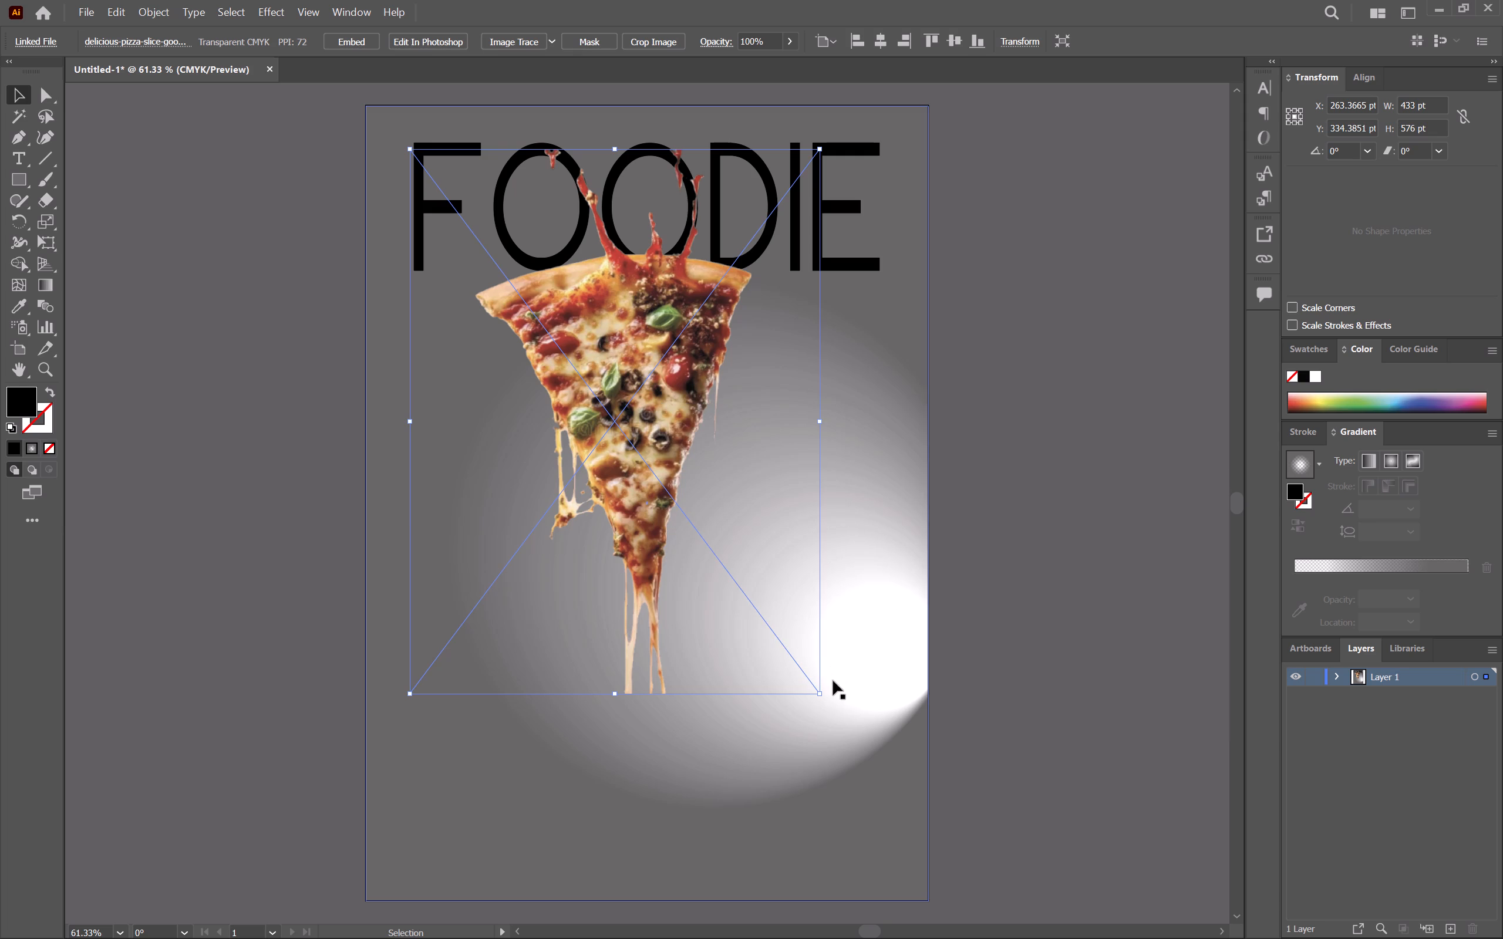
Enlarge the pizza slice to about 581 × 802 pt, positioned from the title's top down to the artboard's bottom edge.
drag(821, 690, 928, 839)
drag(722, 587, 636, 537)
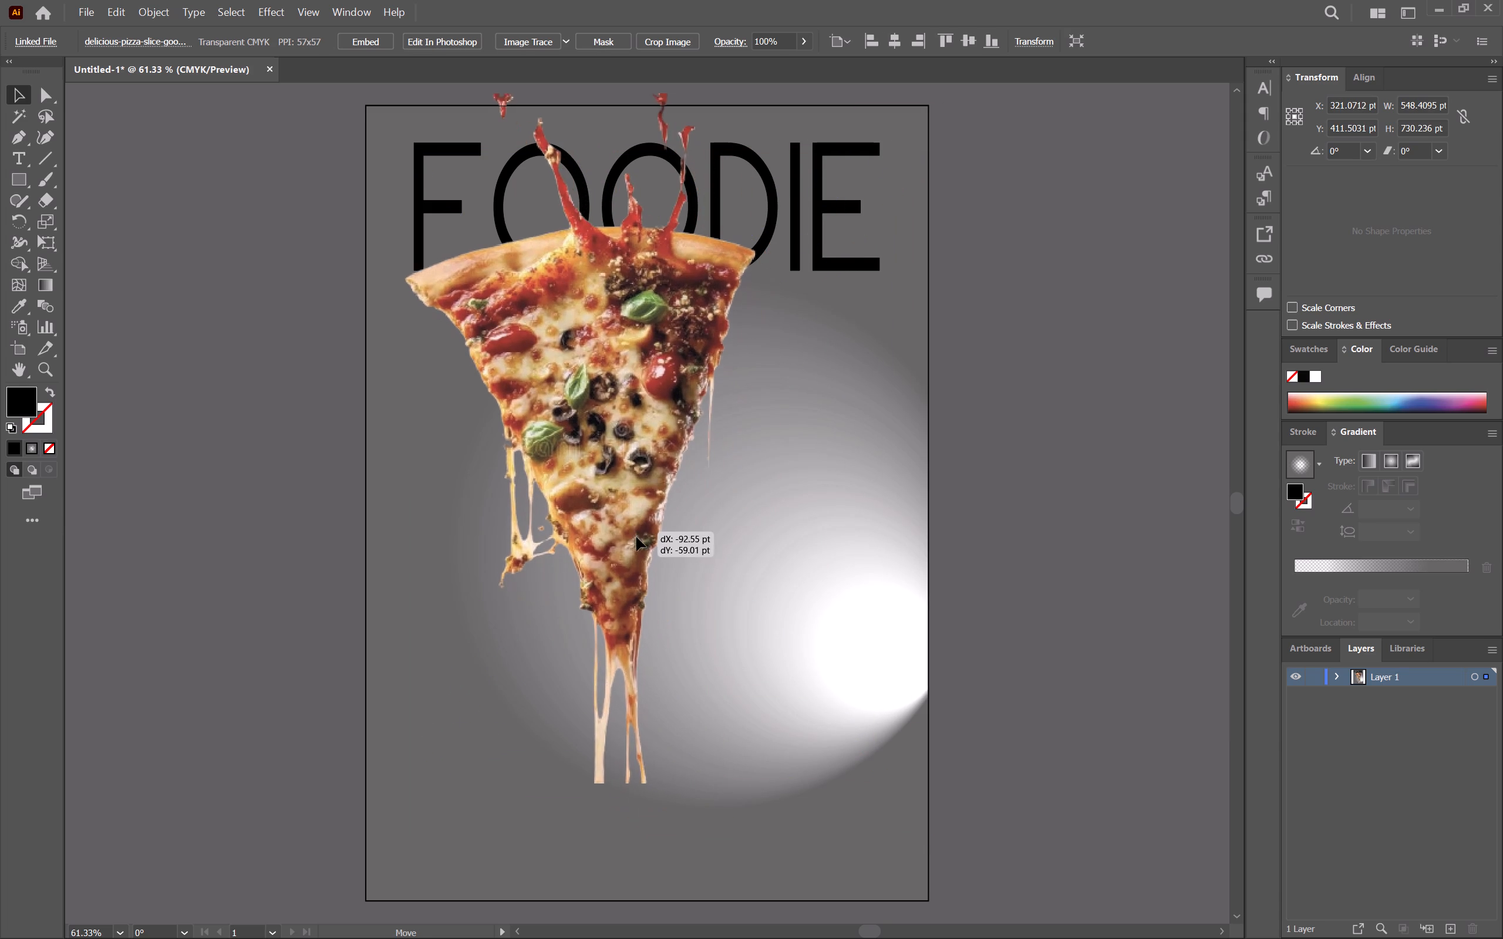
drag(636, 537, 641, 557)
drag(648, 554, 649, 555)
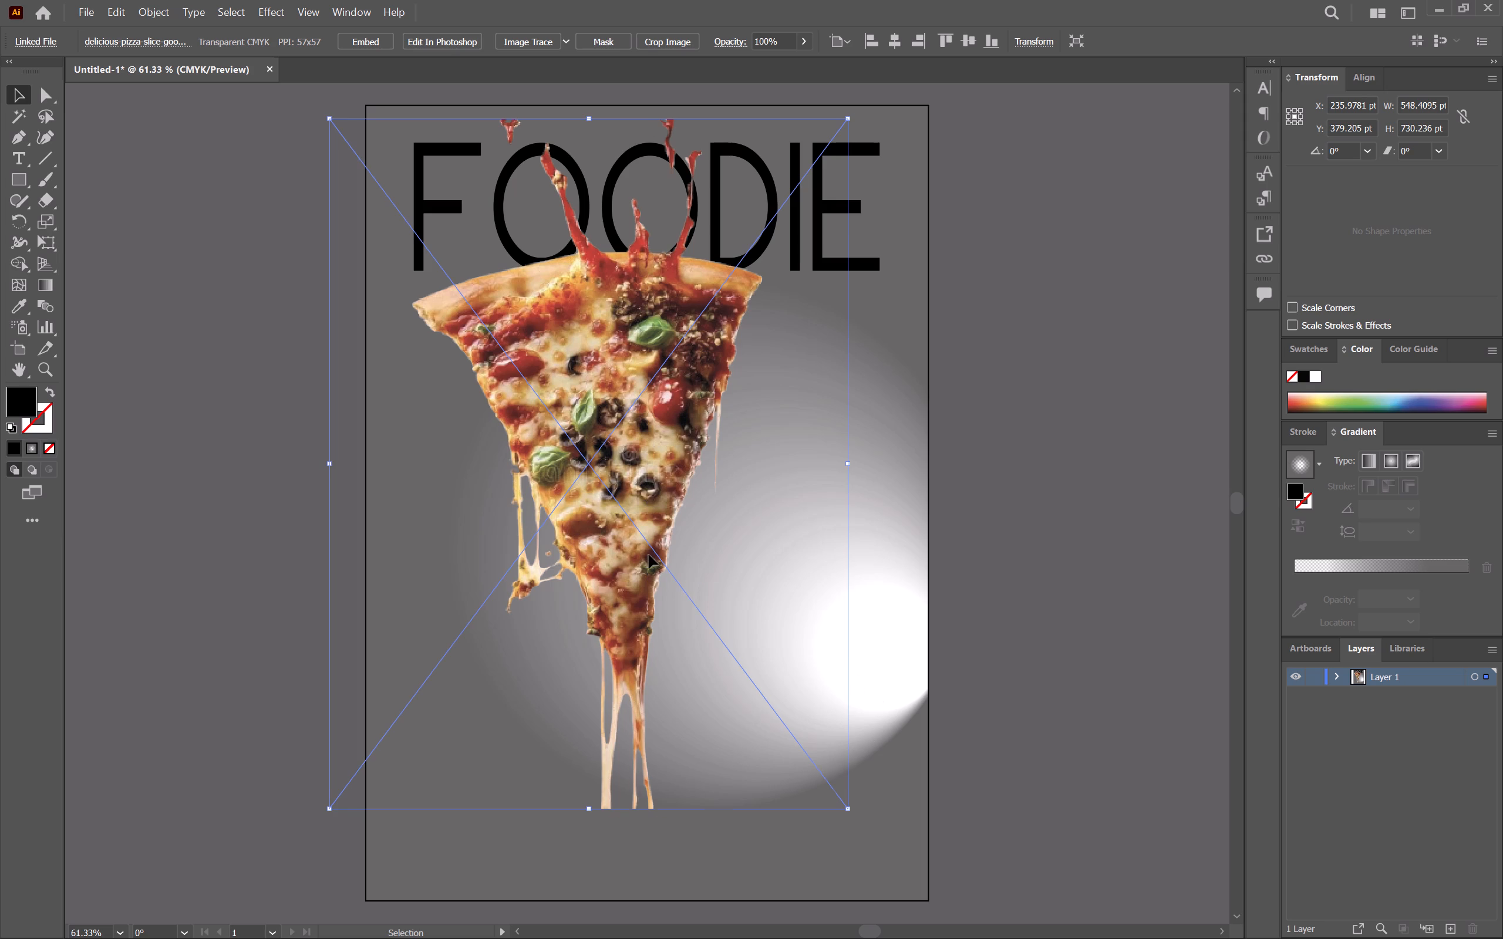
drag(649, 555, 697, 579)
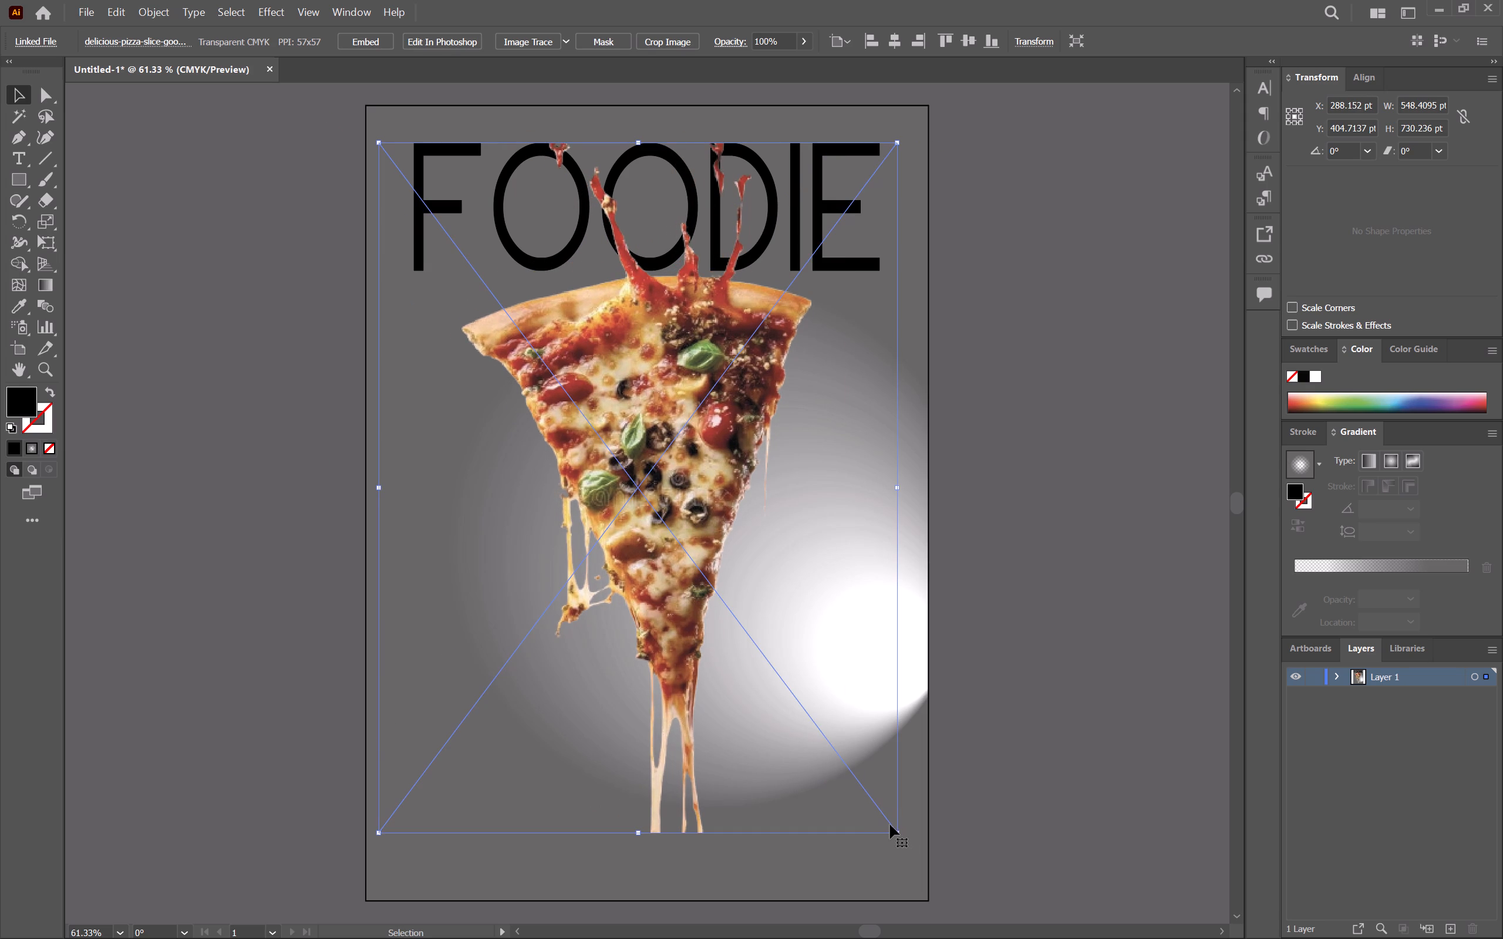
drag(898, 832, 931, 908)
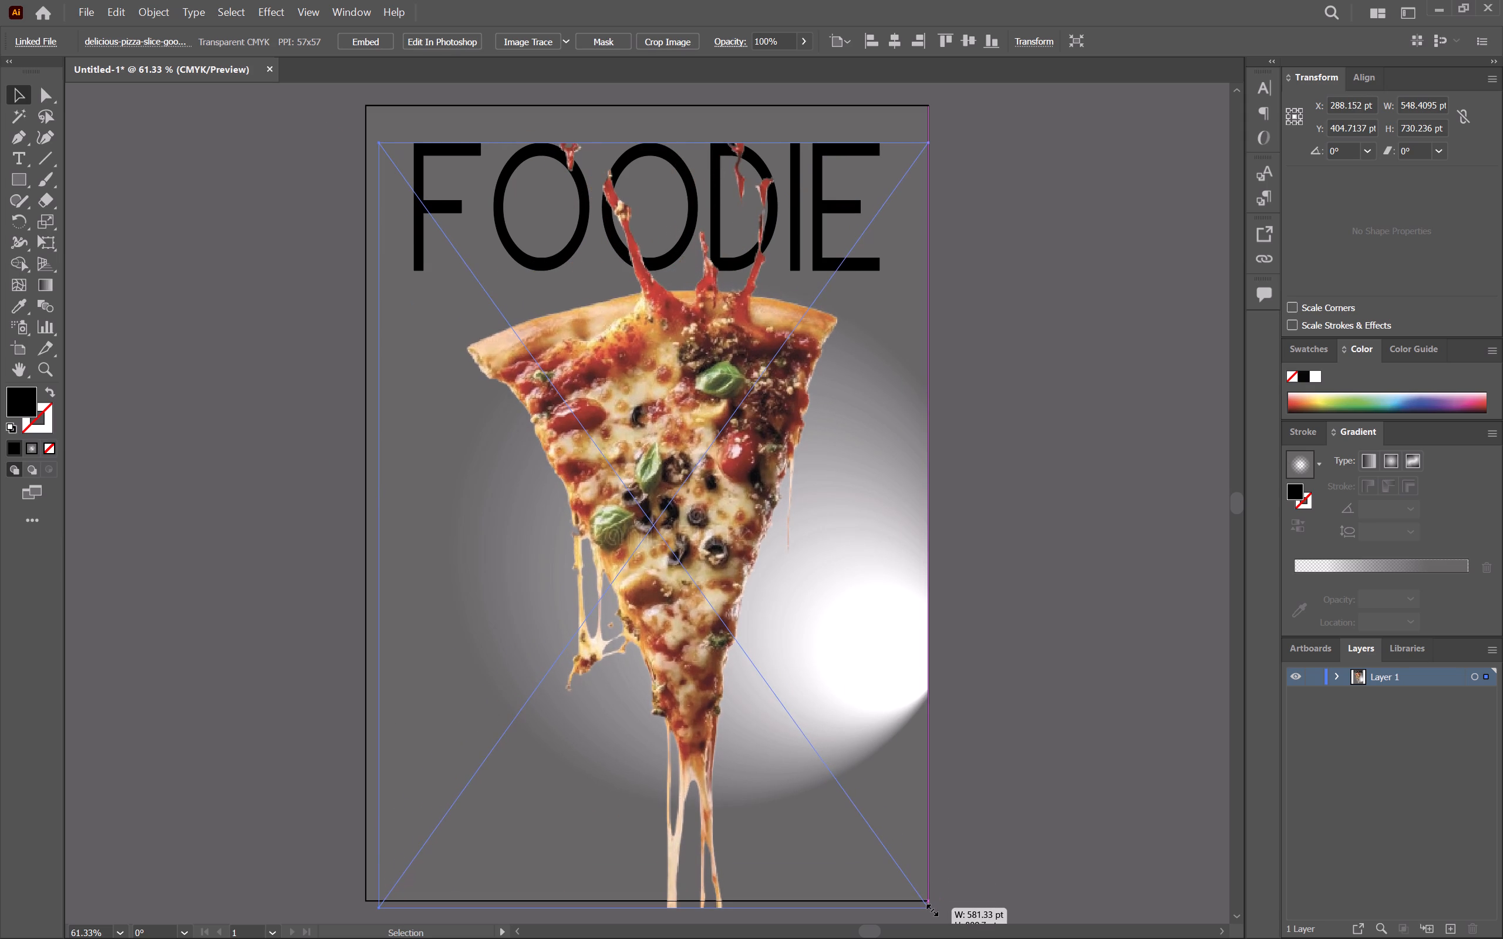
drag(931, 908, 931, 901)
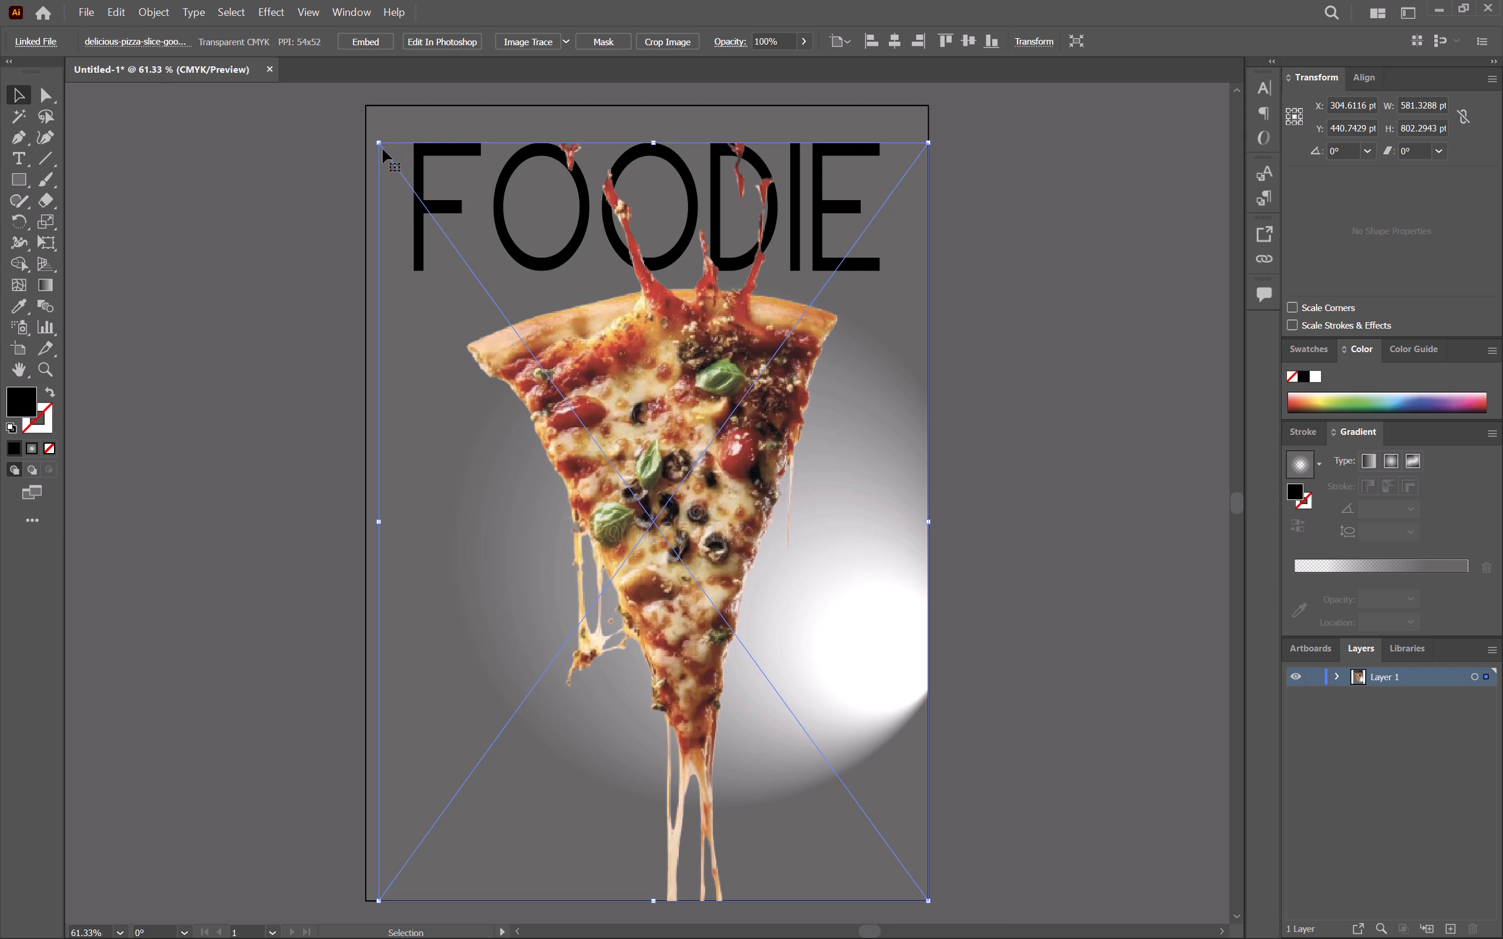
Shift the pizza image against the artboard's left edge and lower it so the crust sits just beneath the FOODIE title.
drag(531, 214, 528, 208)
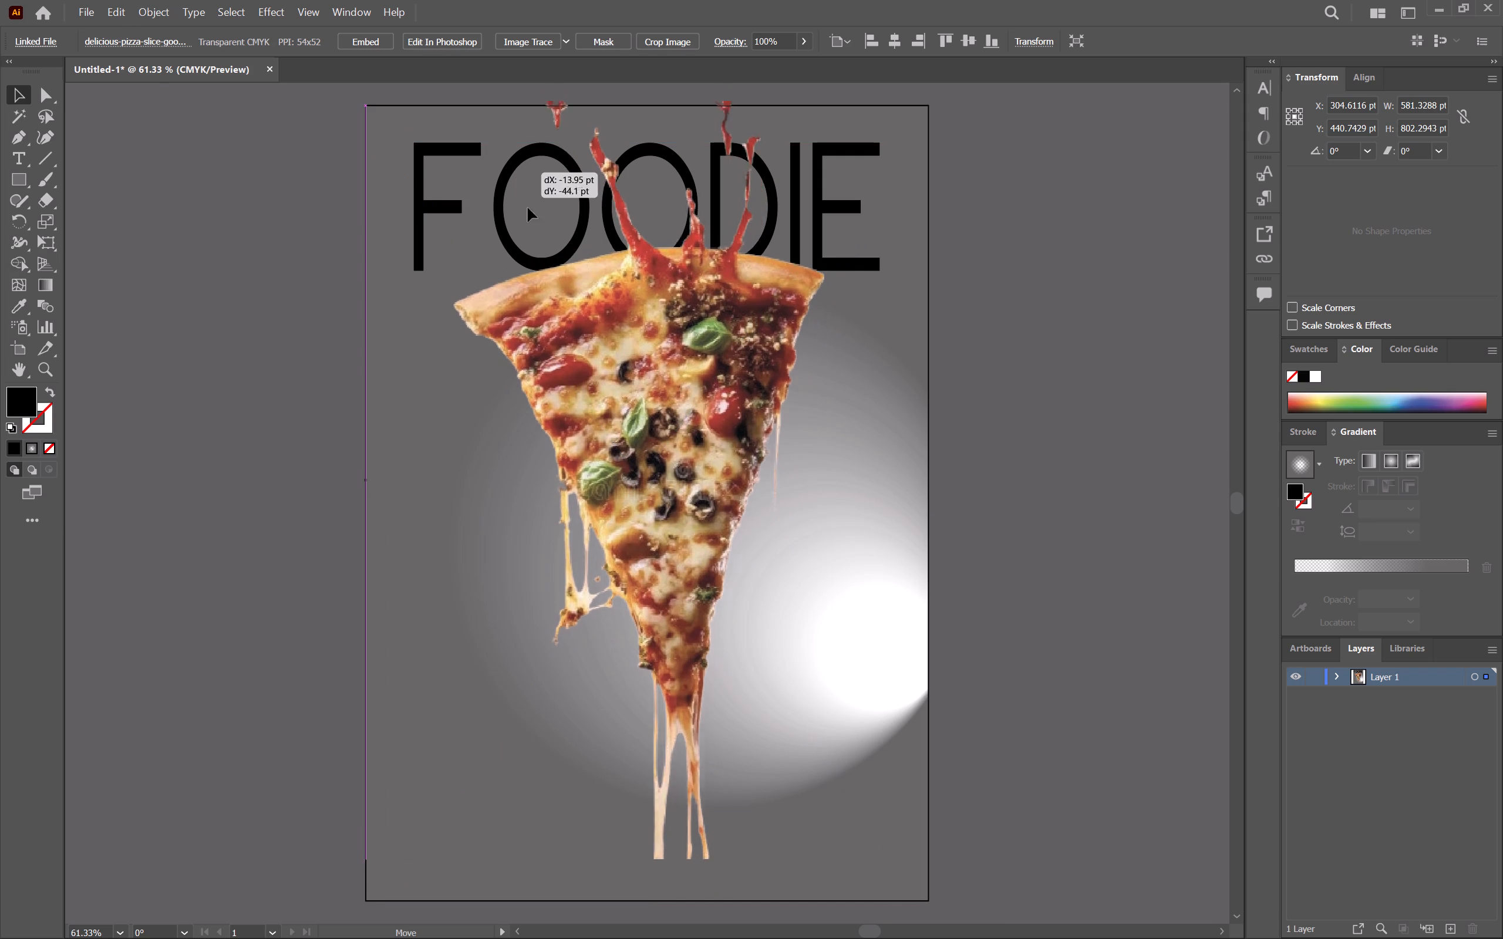
drag(528, 208, 520, 205)
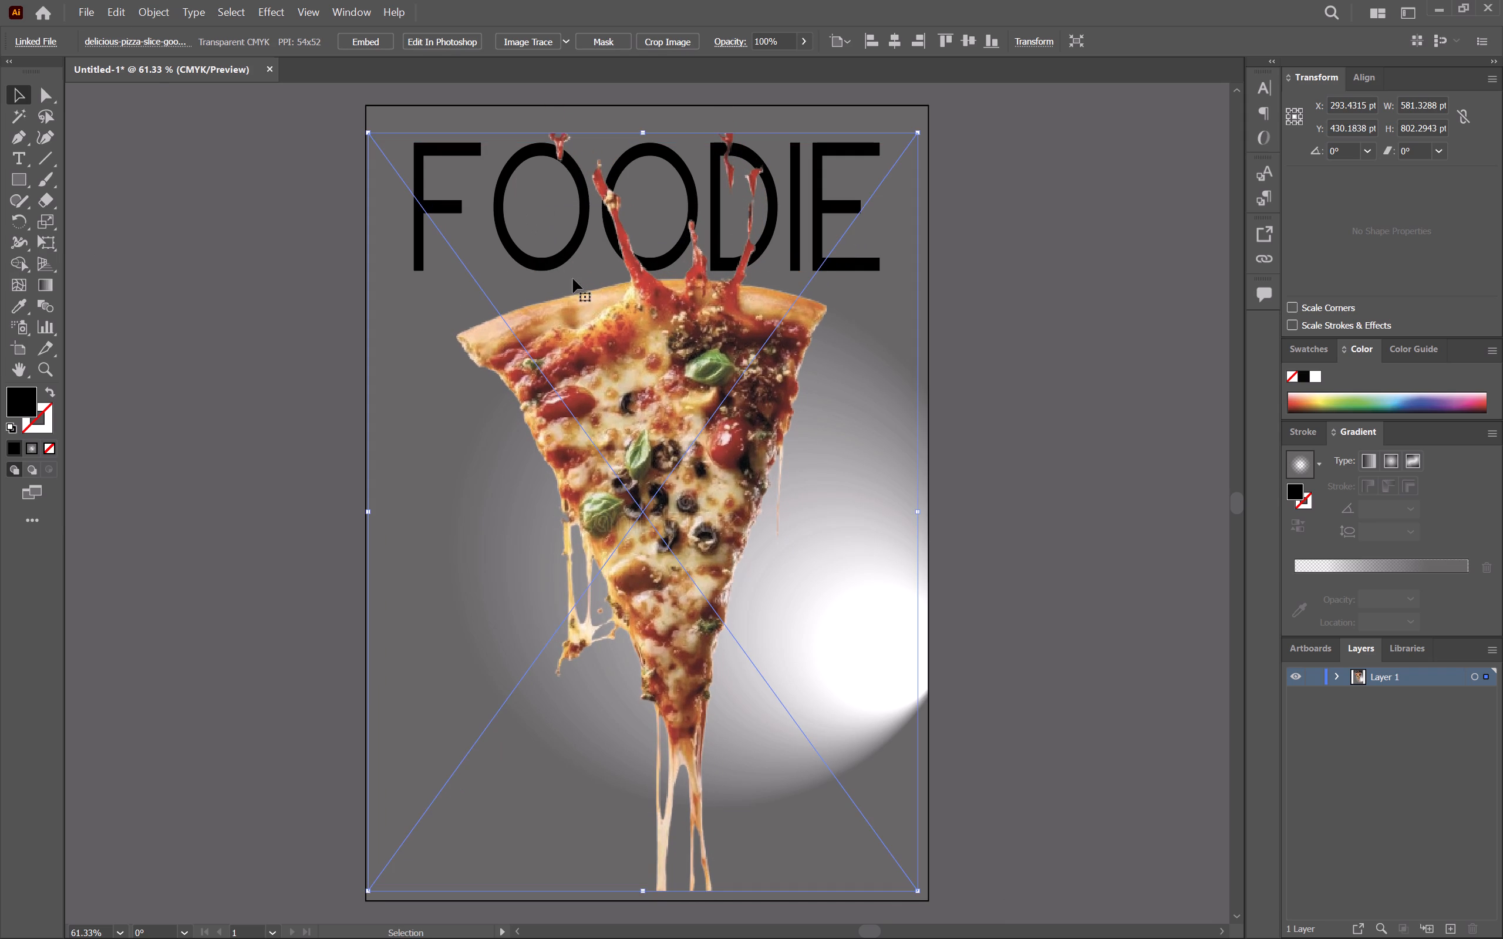
click(998, 150)
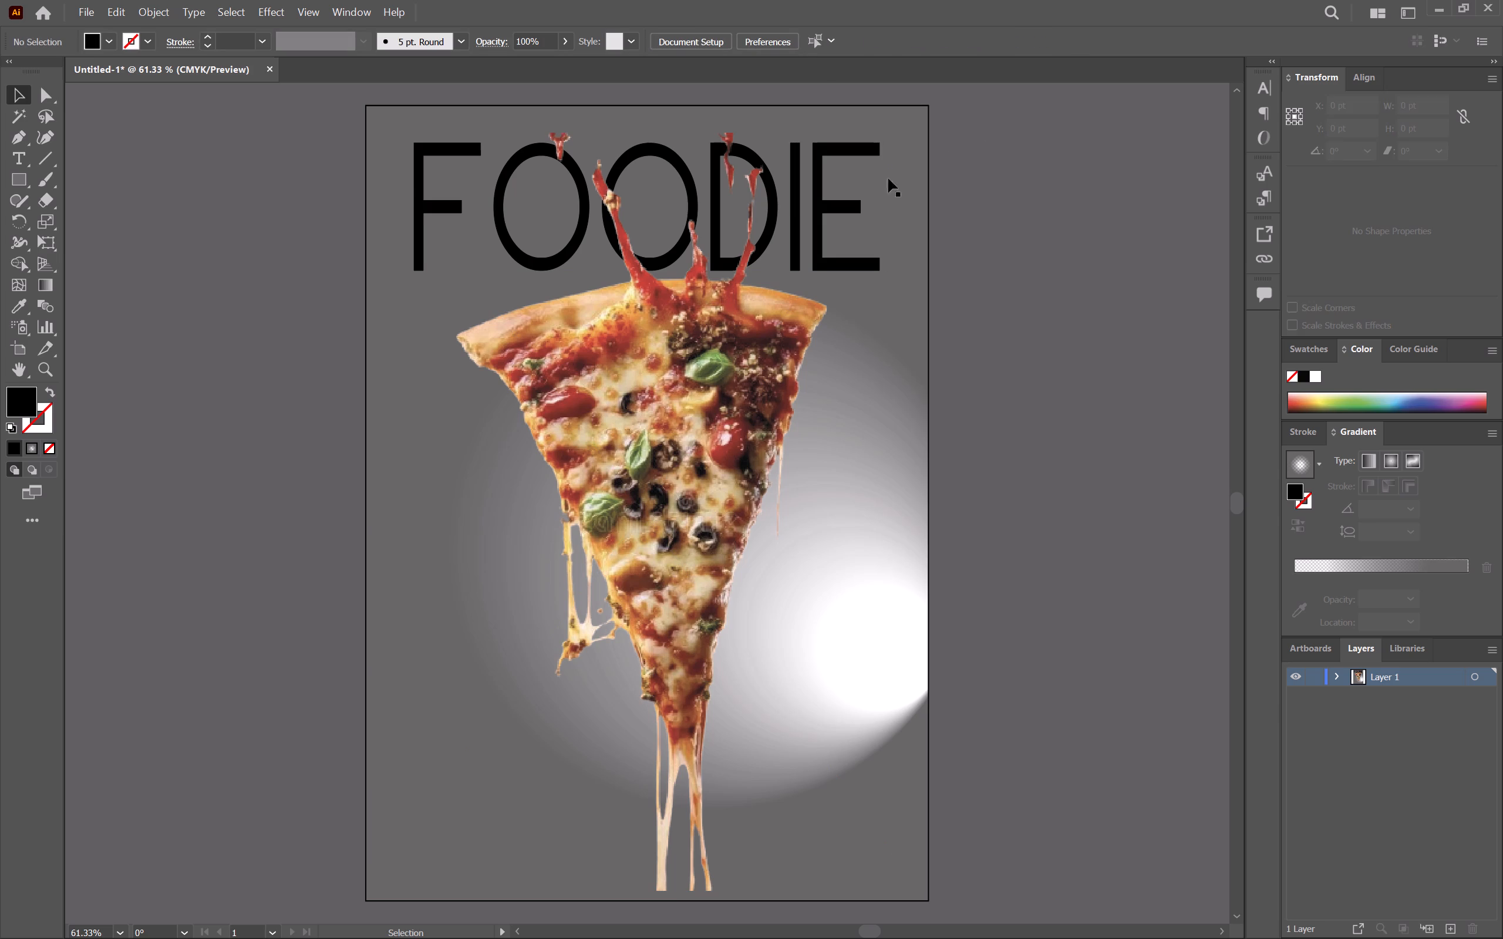
click(784, 197)
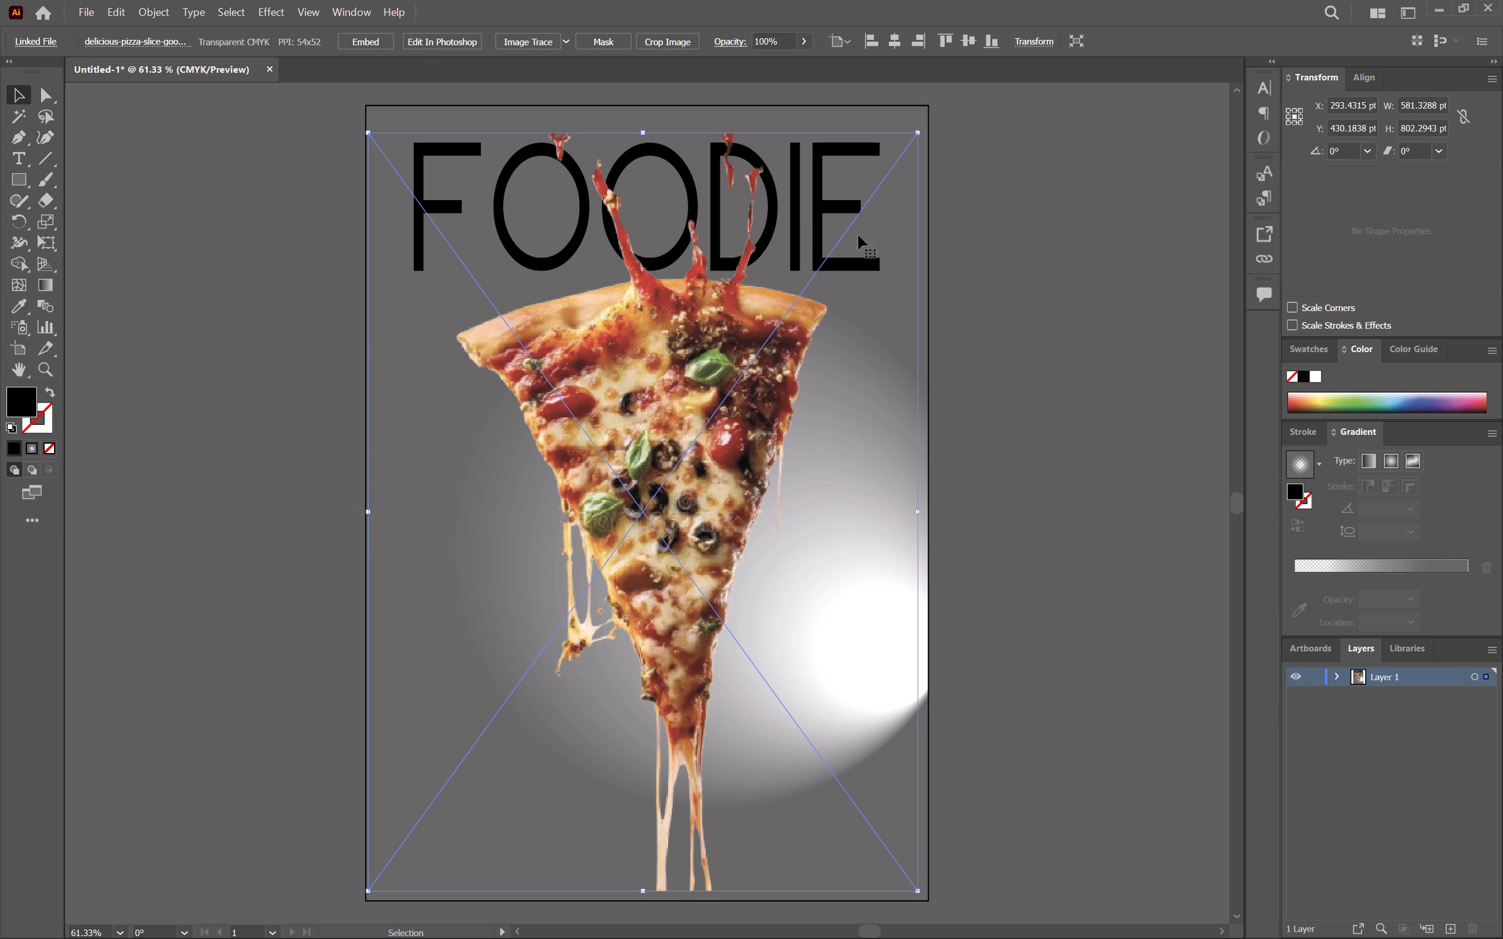
drag(789, 234, 786, 266)
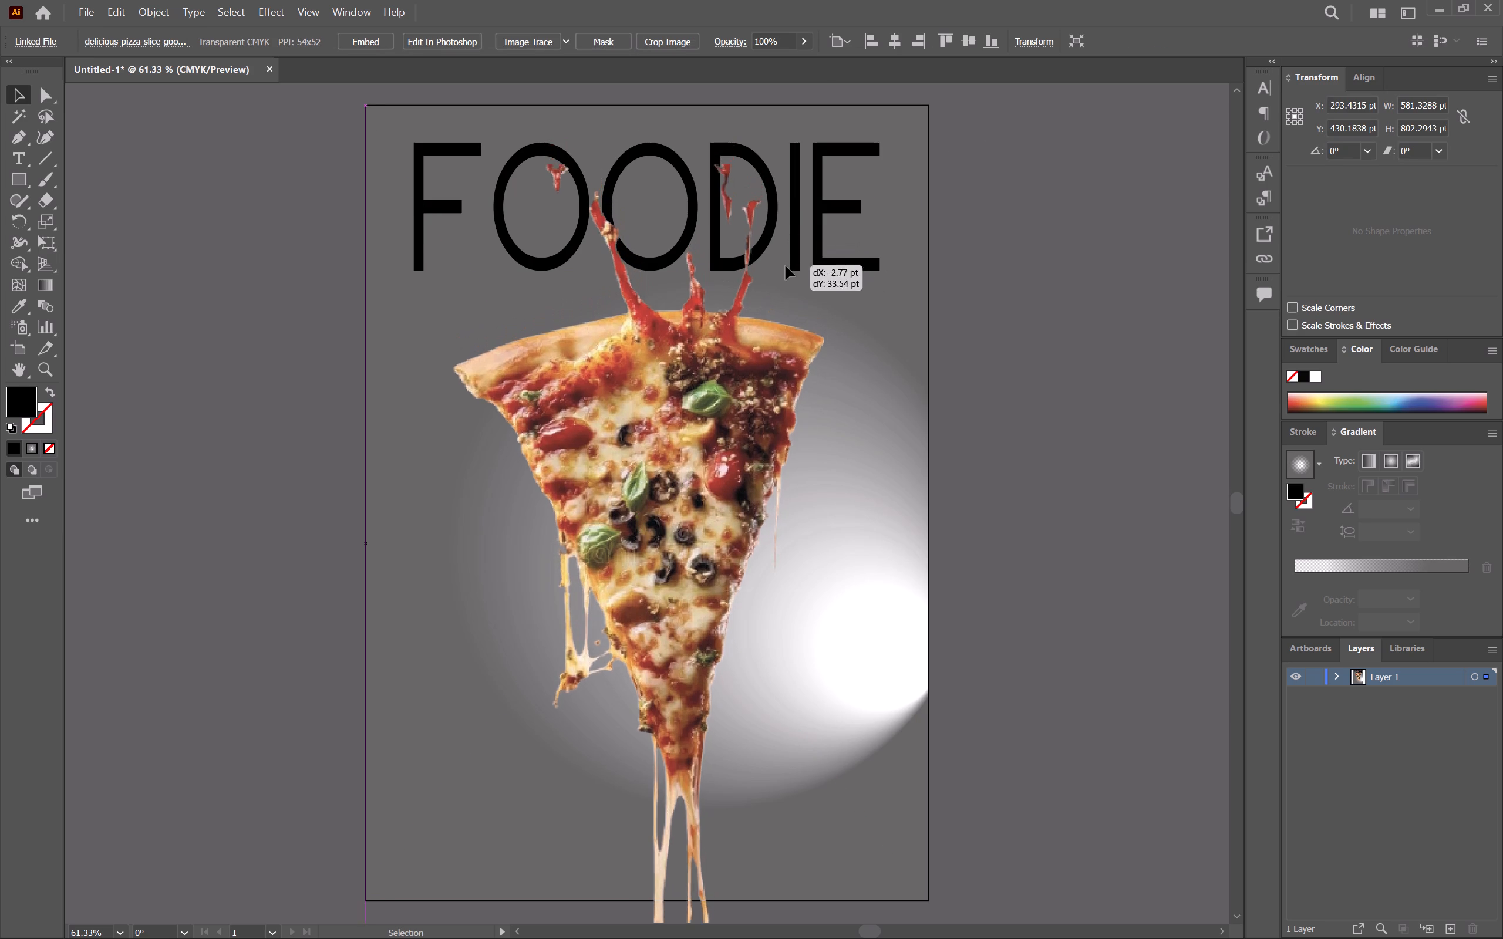
Move the FOODIE title up by about 14 pt, to about Y 103 pt, keeping its horizontal position.
click(719, 148)
drag(719, 148, 708, 118)
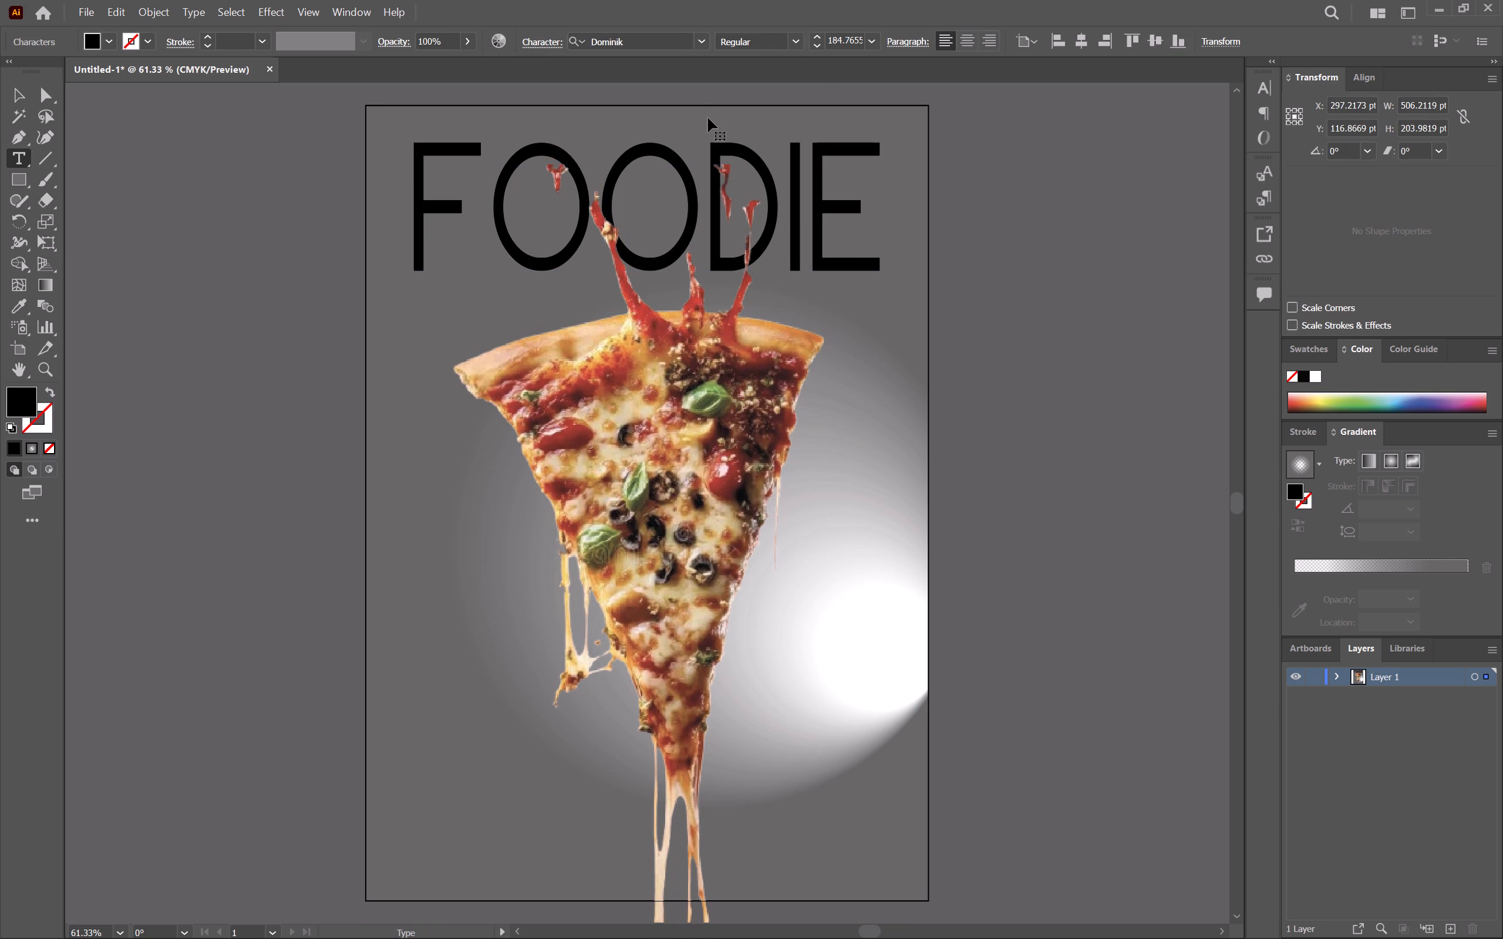
drag(708, 118, 716, 154)
drag(719, 157, 715, 144)
click(17, 90)
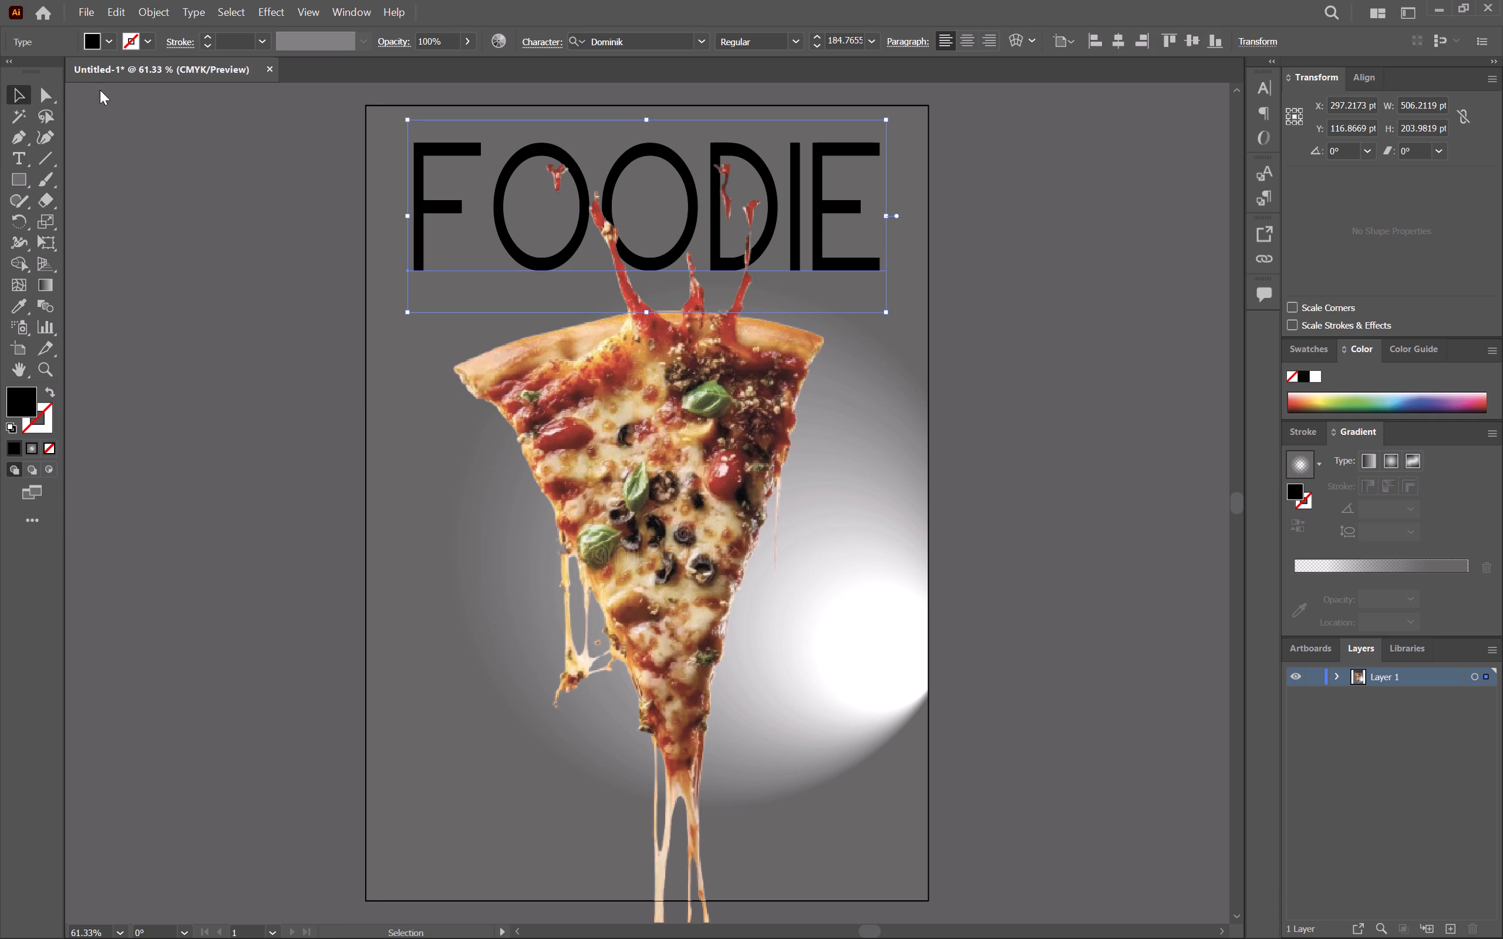
drag(436, 147, 431, 127)
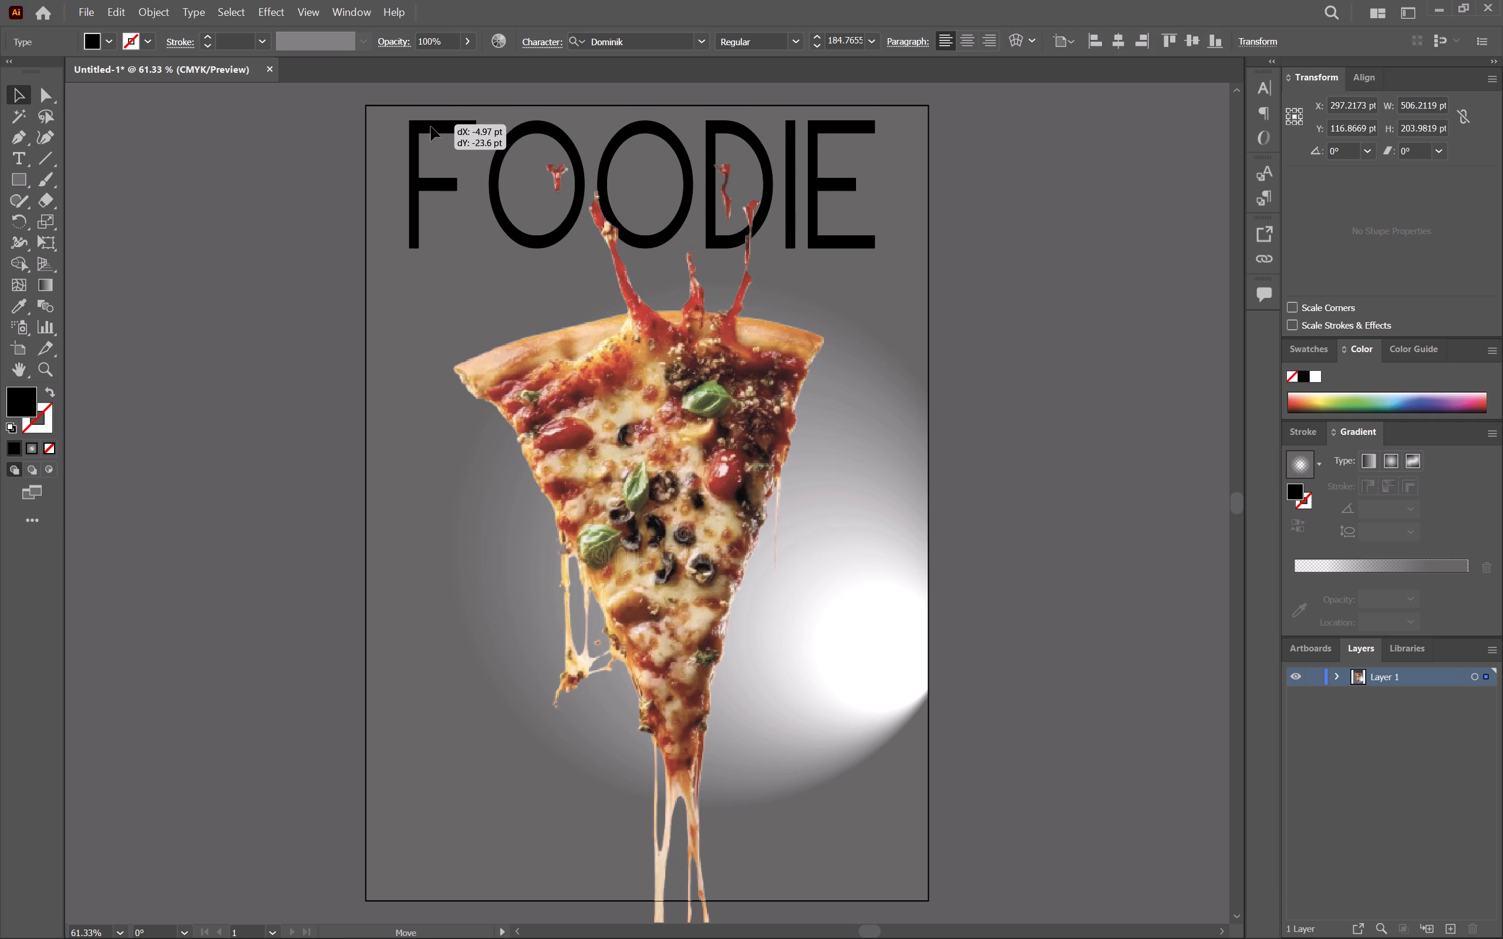
drag(431, 127, 447, 136)
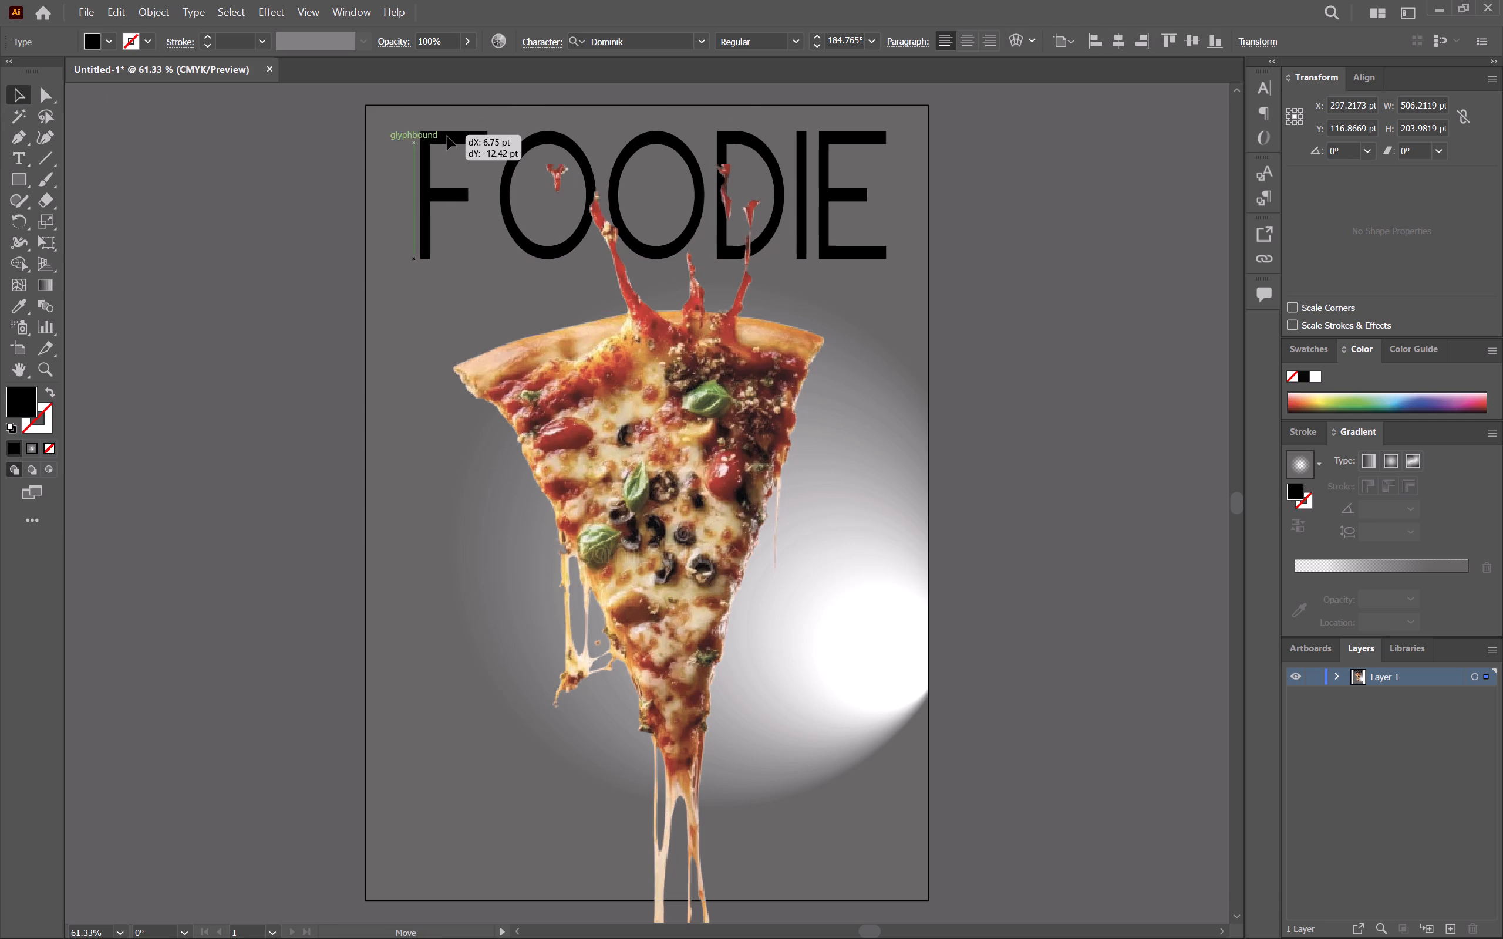
drag(447, 136, 442, 133)
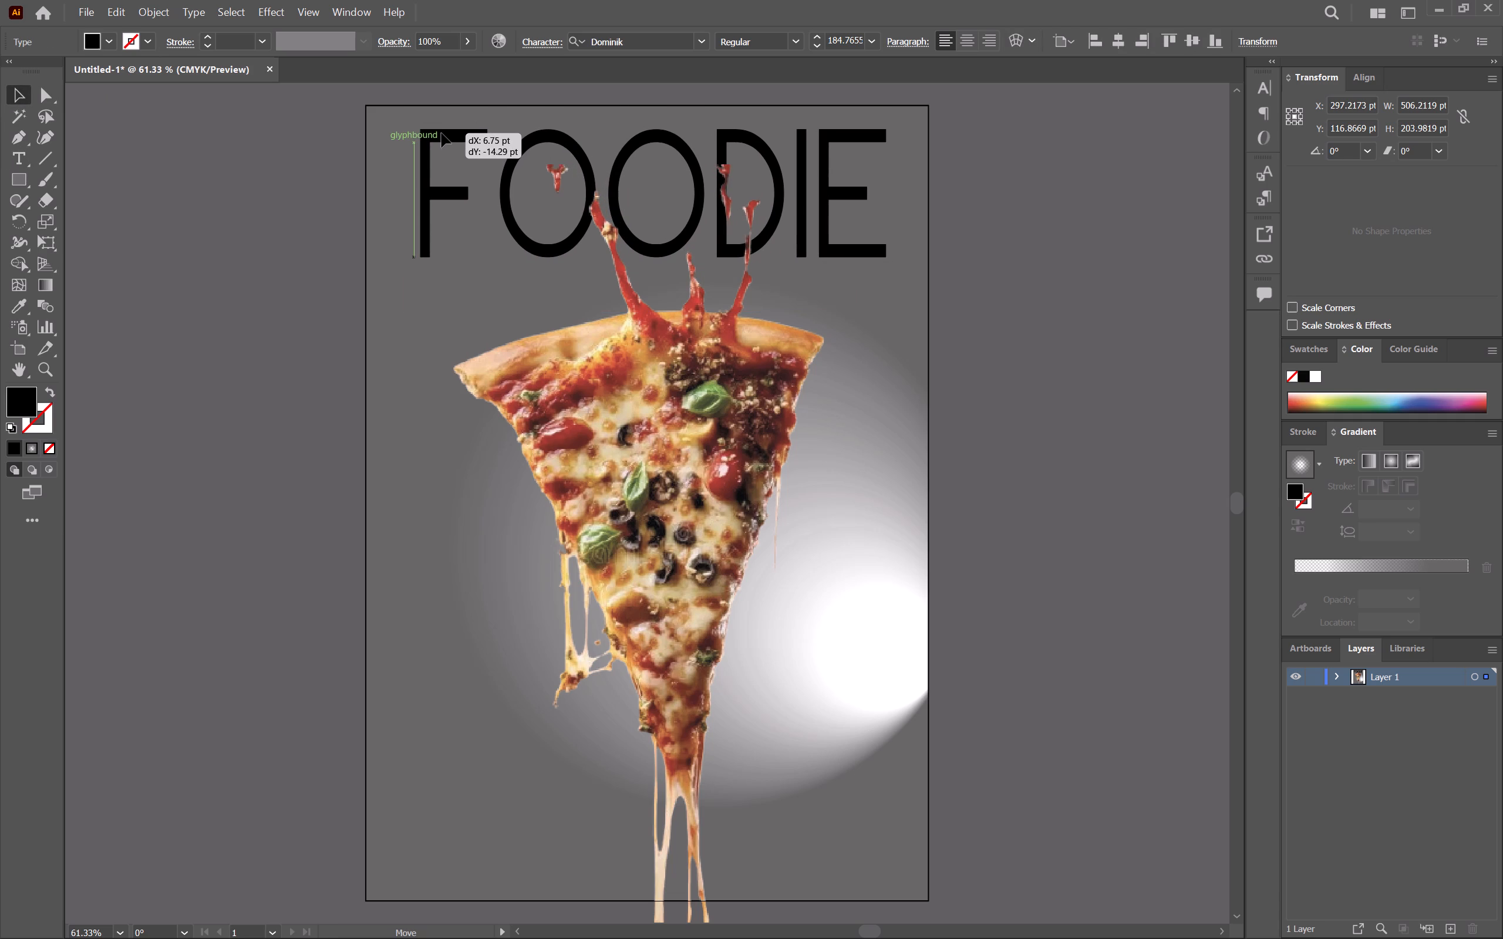
drag(442, 133, 434, 132)
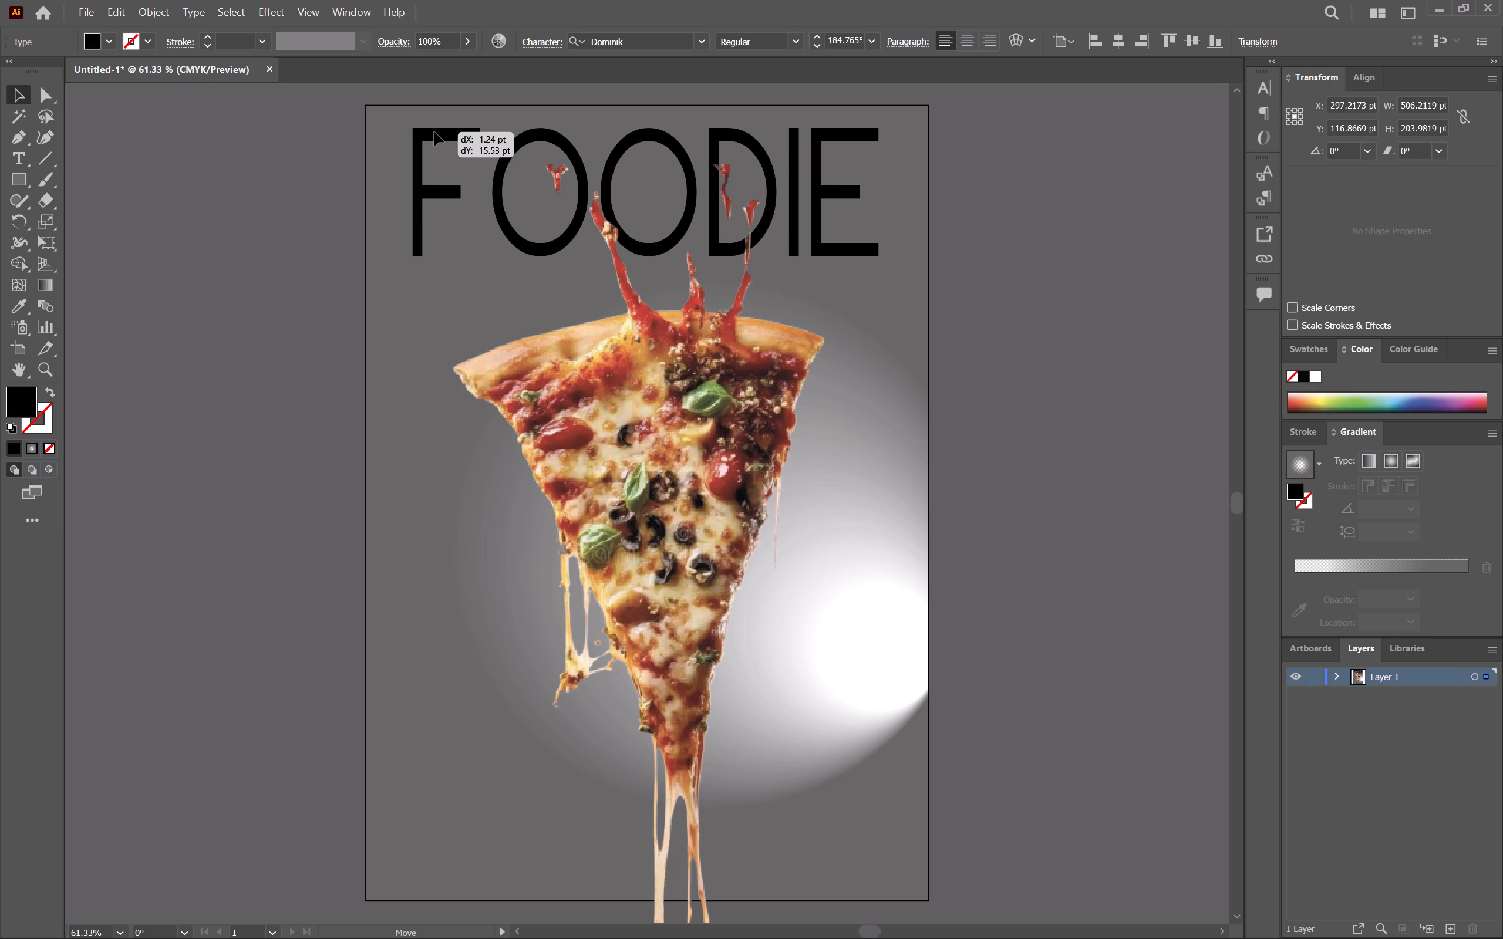
drag(434, 132, 436, 134)
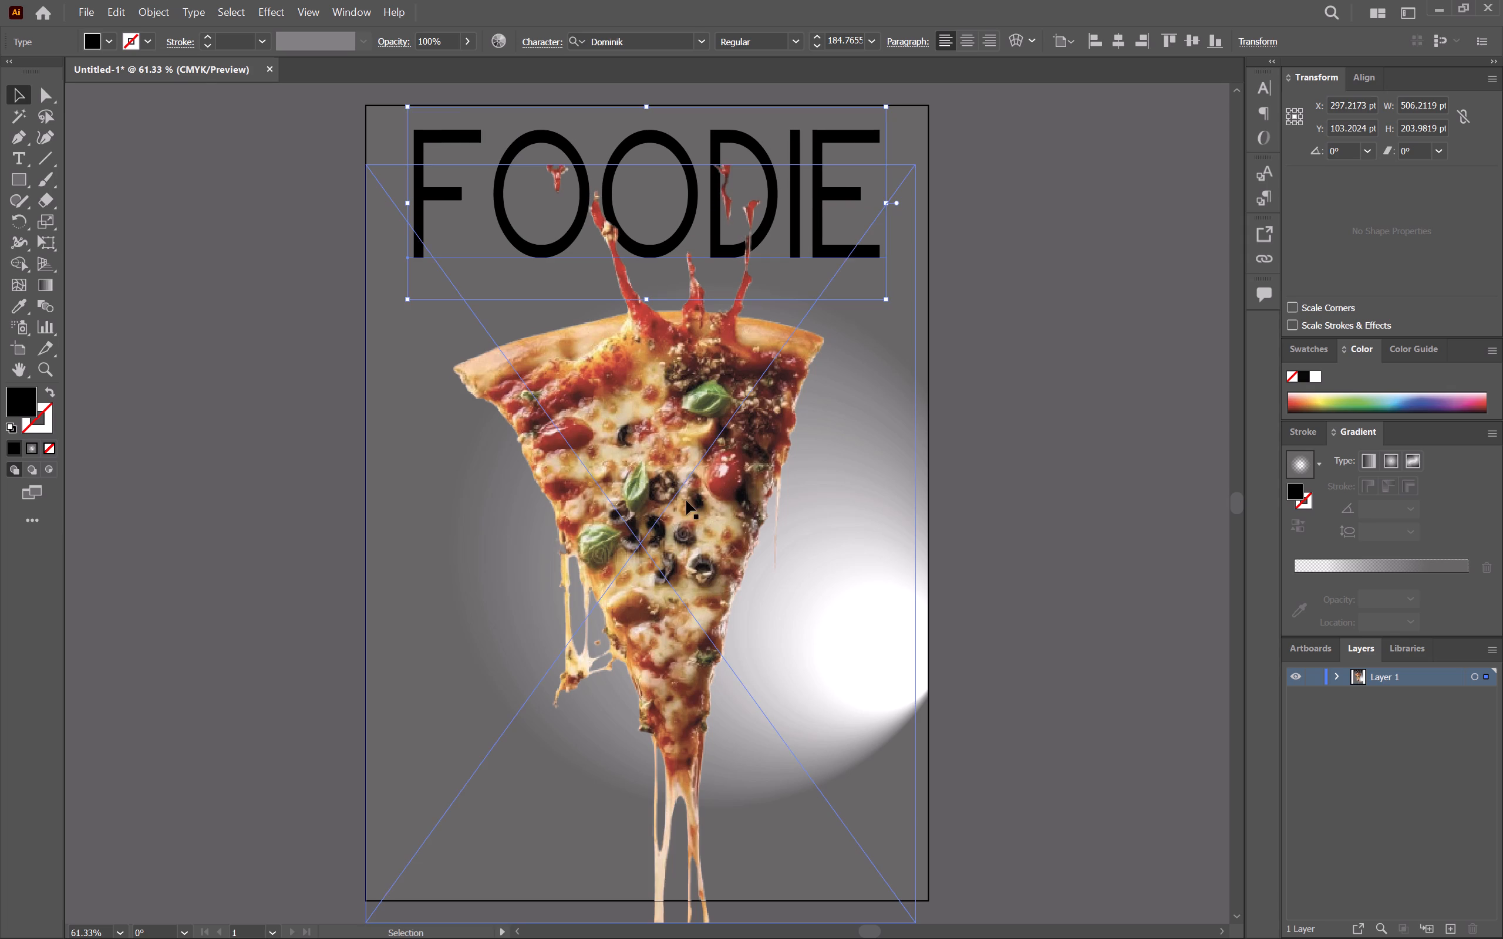
Raise the pizza image to about X 291 pt, Y 438 pt, so its bottom meets the artboard's lower edge.
drag(686, 501, 672, 494)
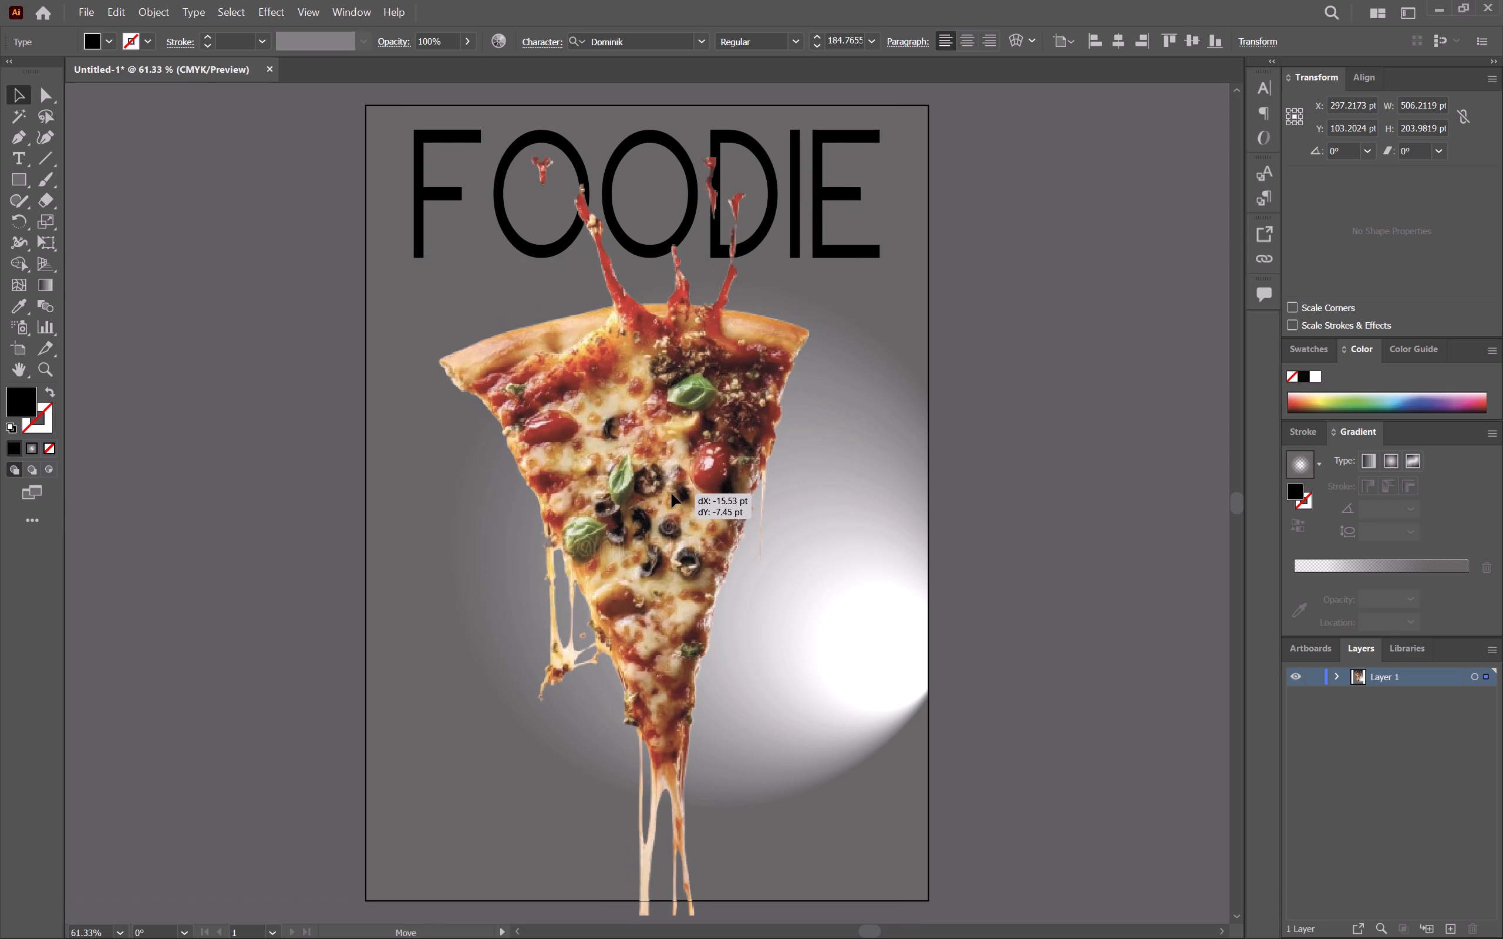
drag(672, 494, 658, 477)
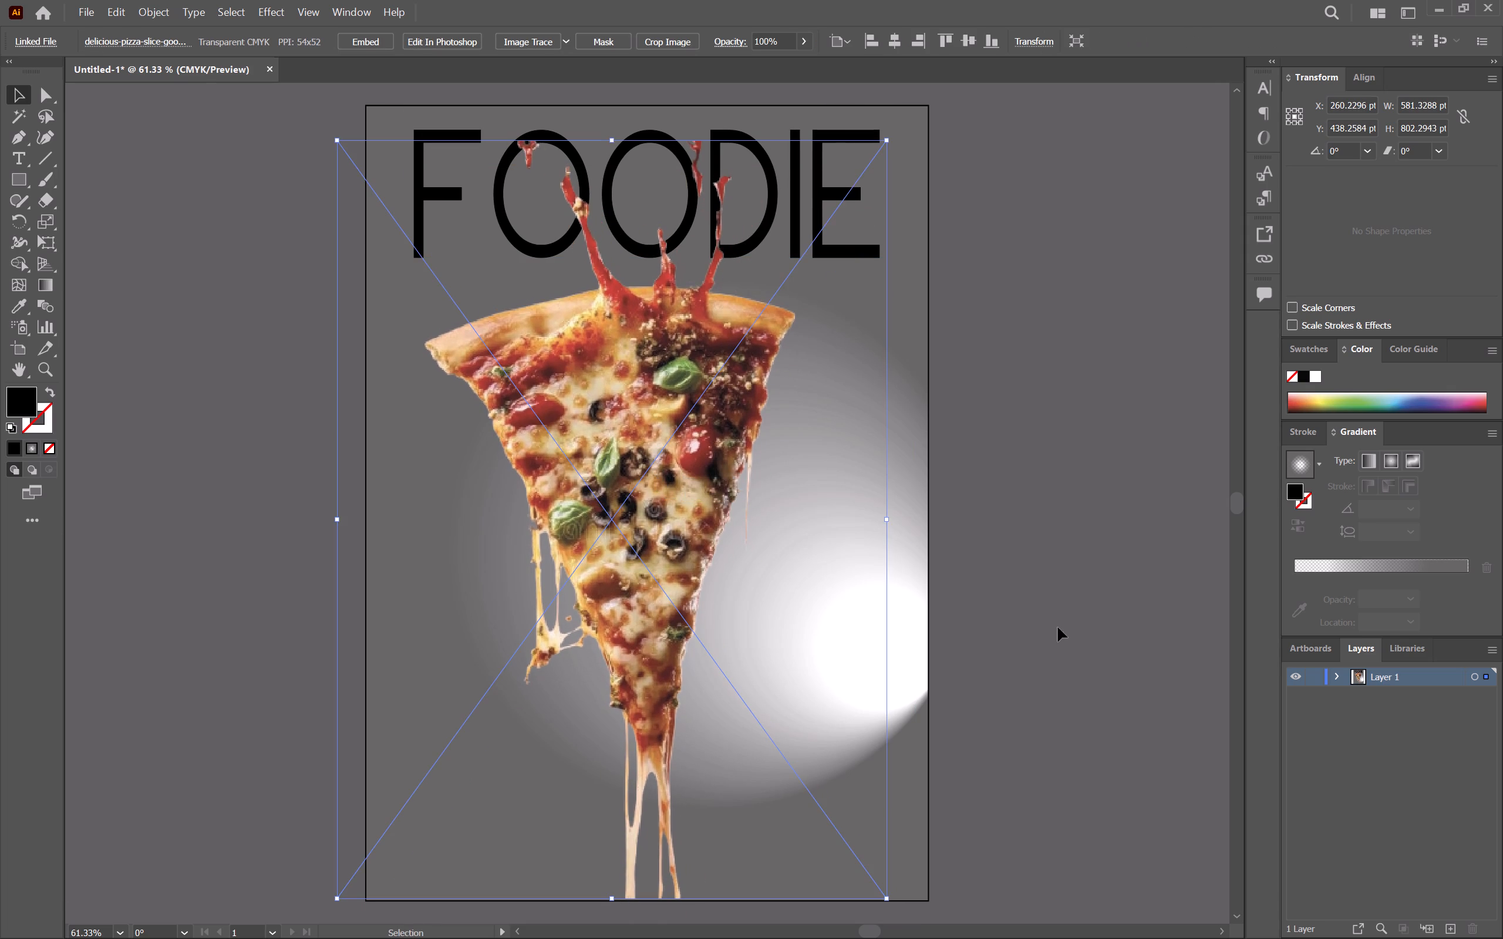
drag(703, 566, 735, 566)
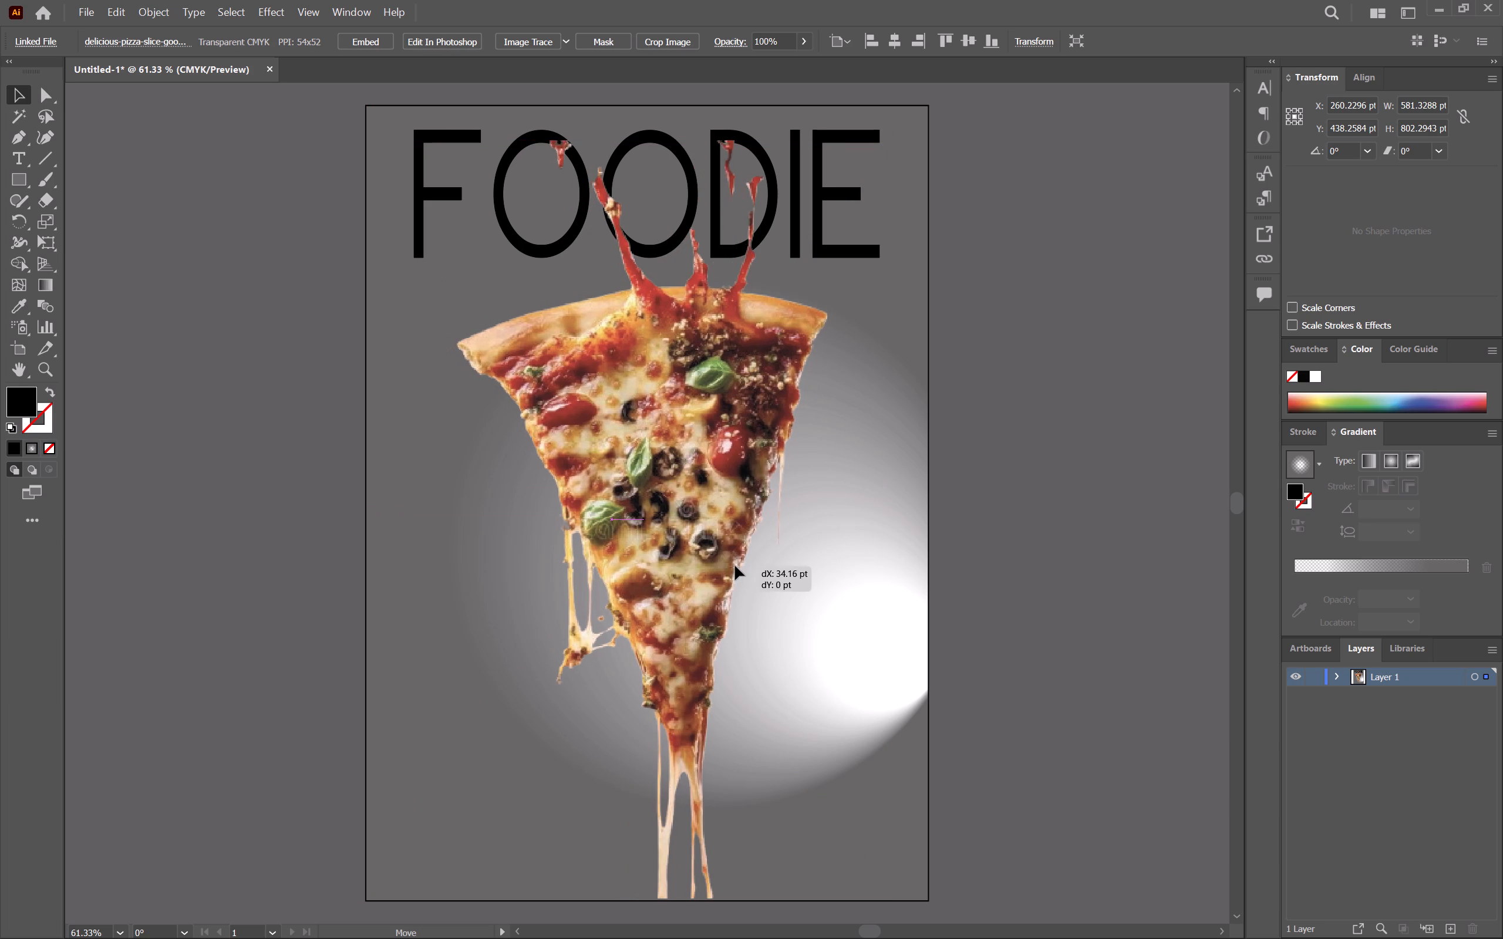
drag(735, 566, 733, 565)
click(1063, 622)
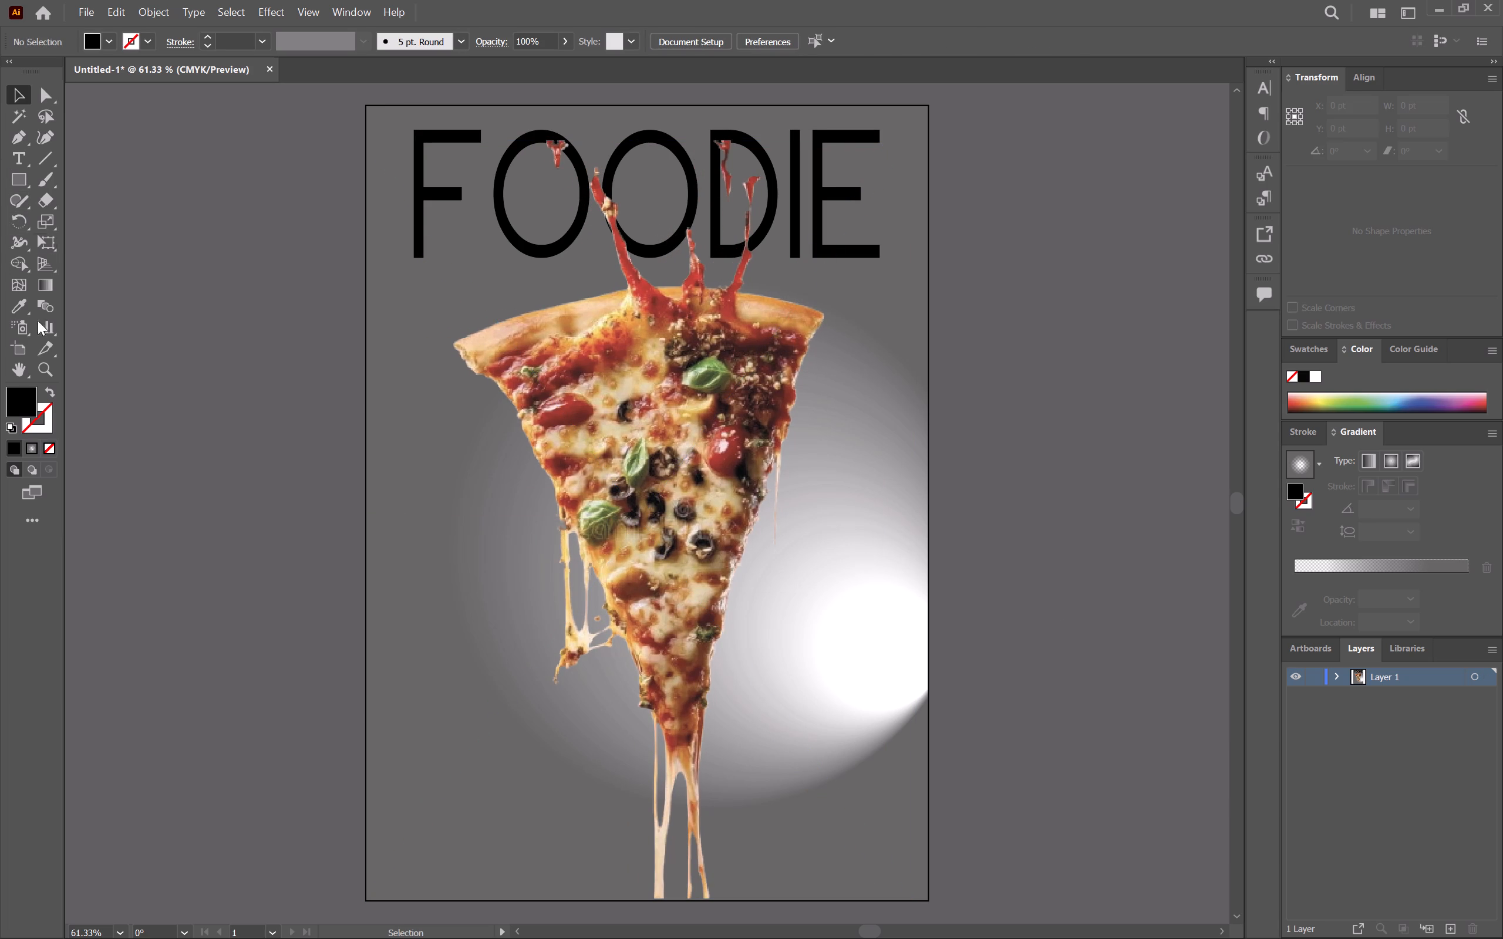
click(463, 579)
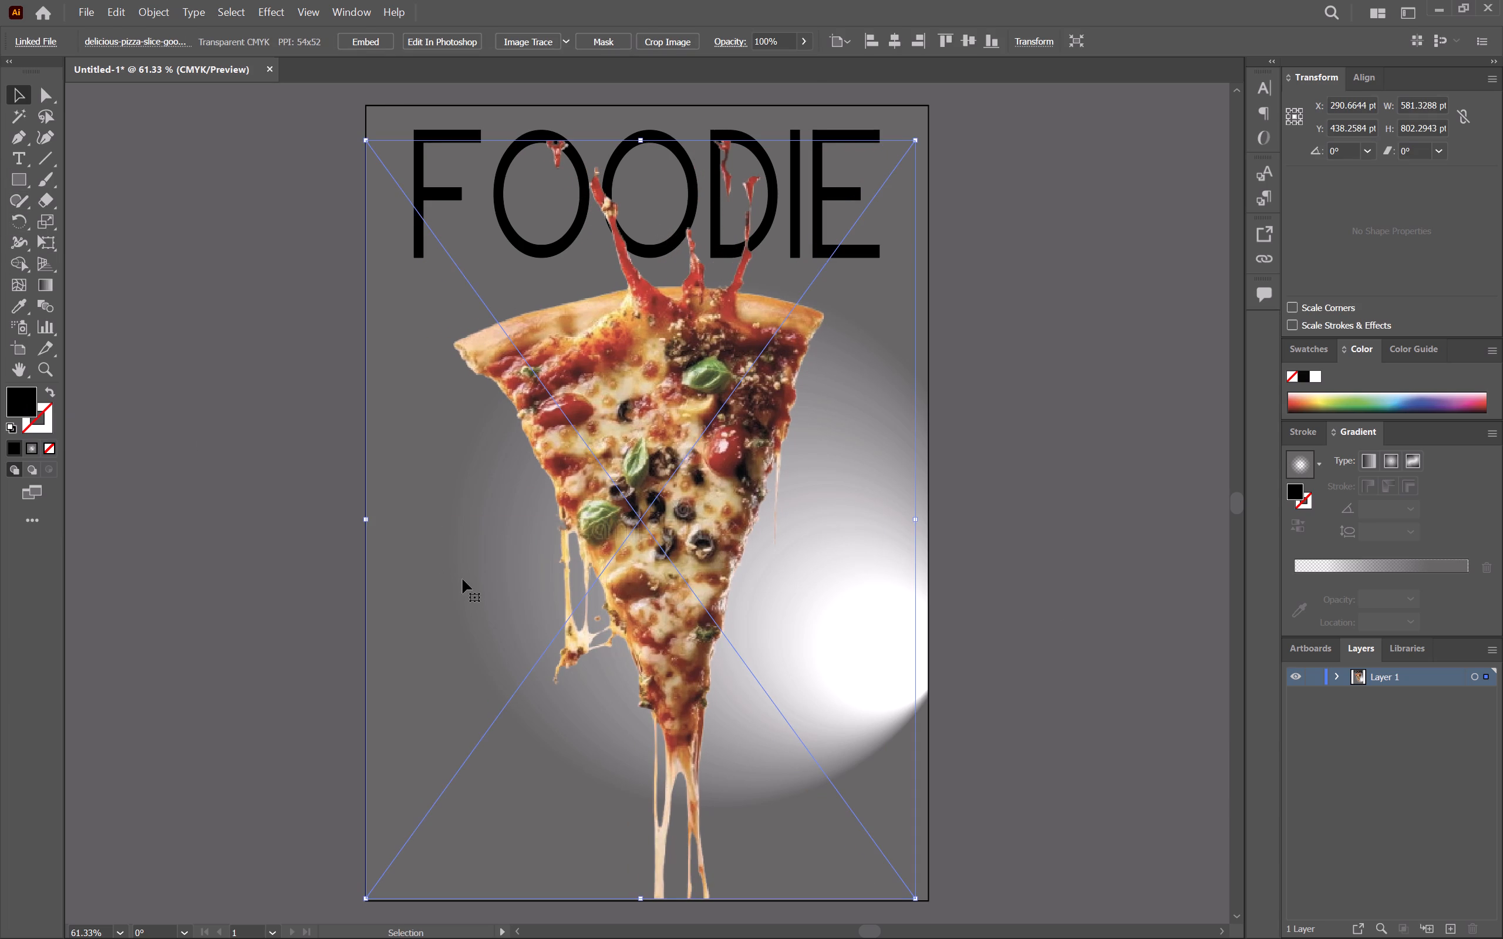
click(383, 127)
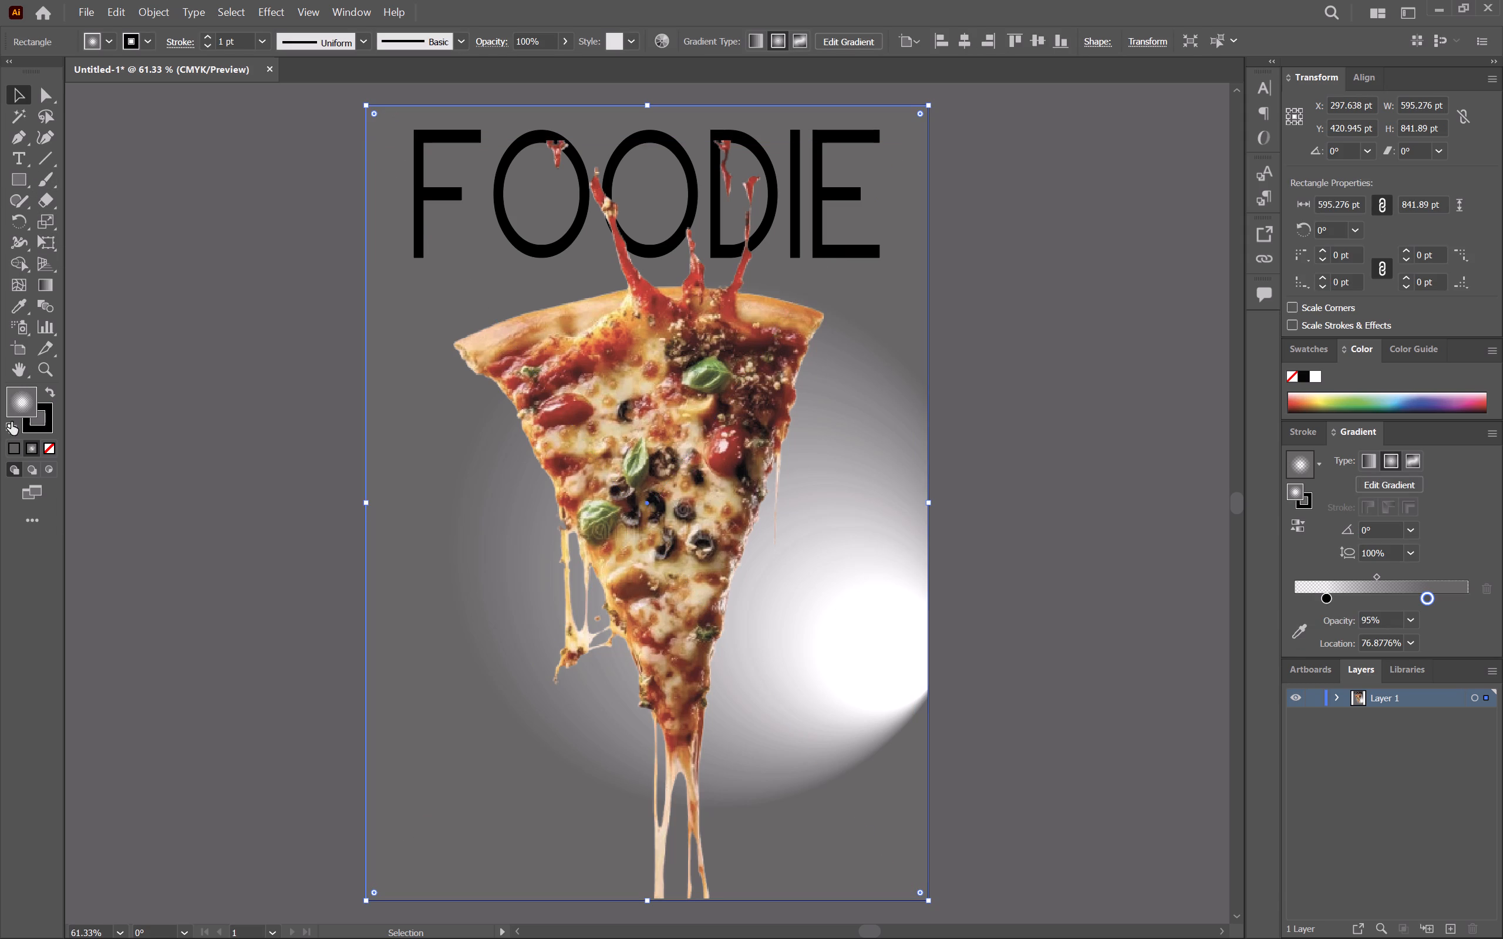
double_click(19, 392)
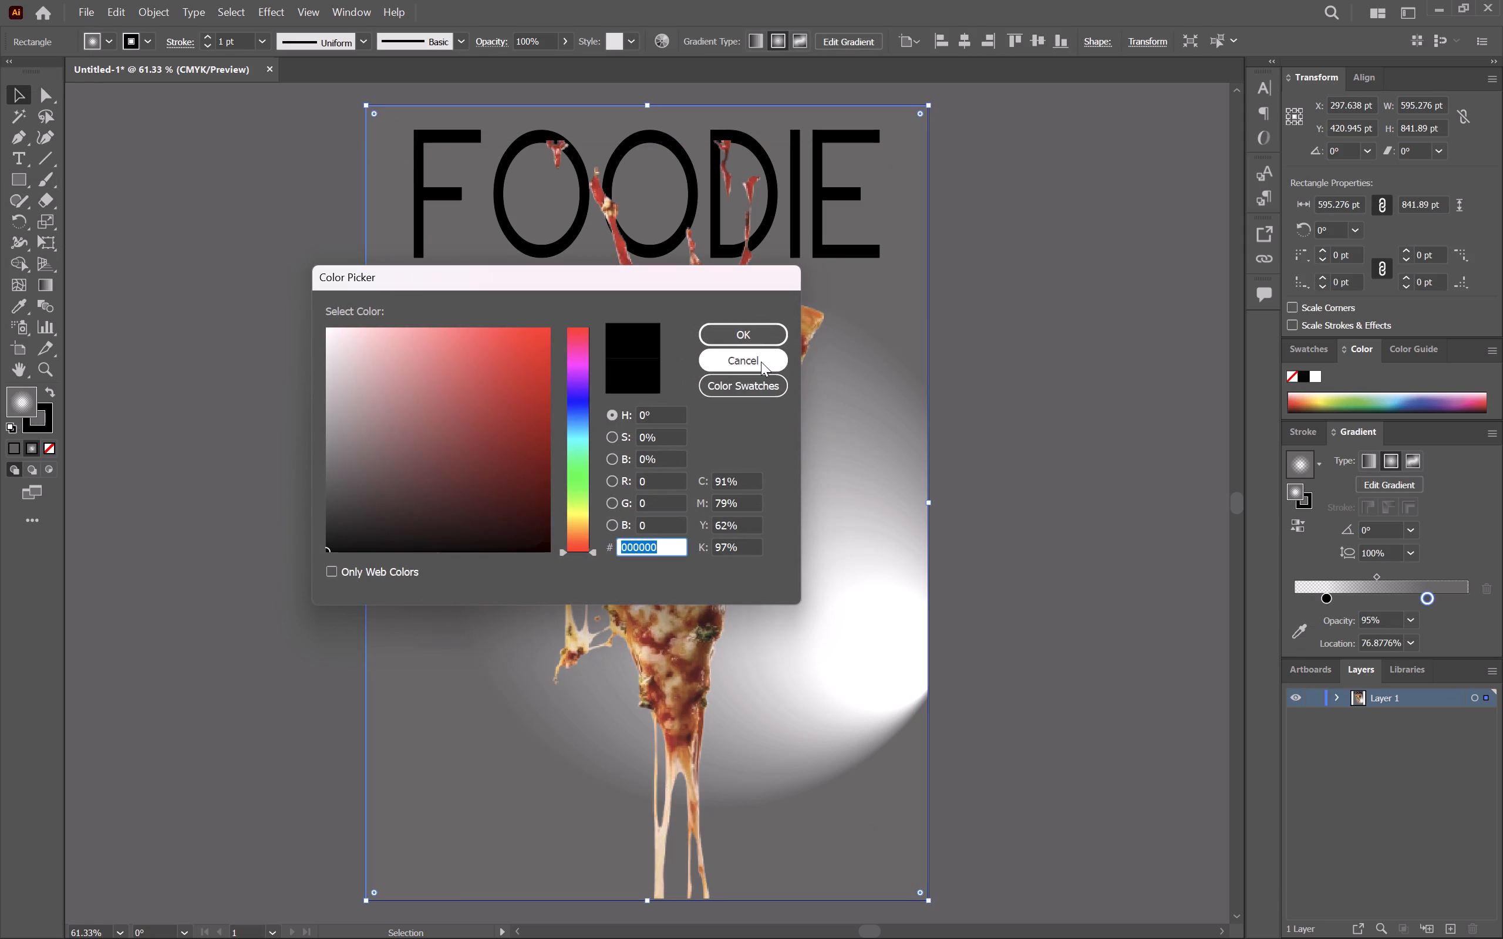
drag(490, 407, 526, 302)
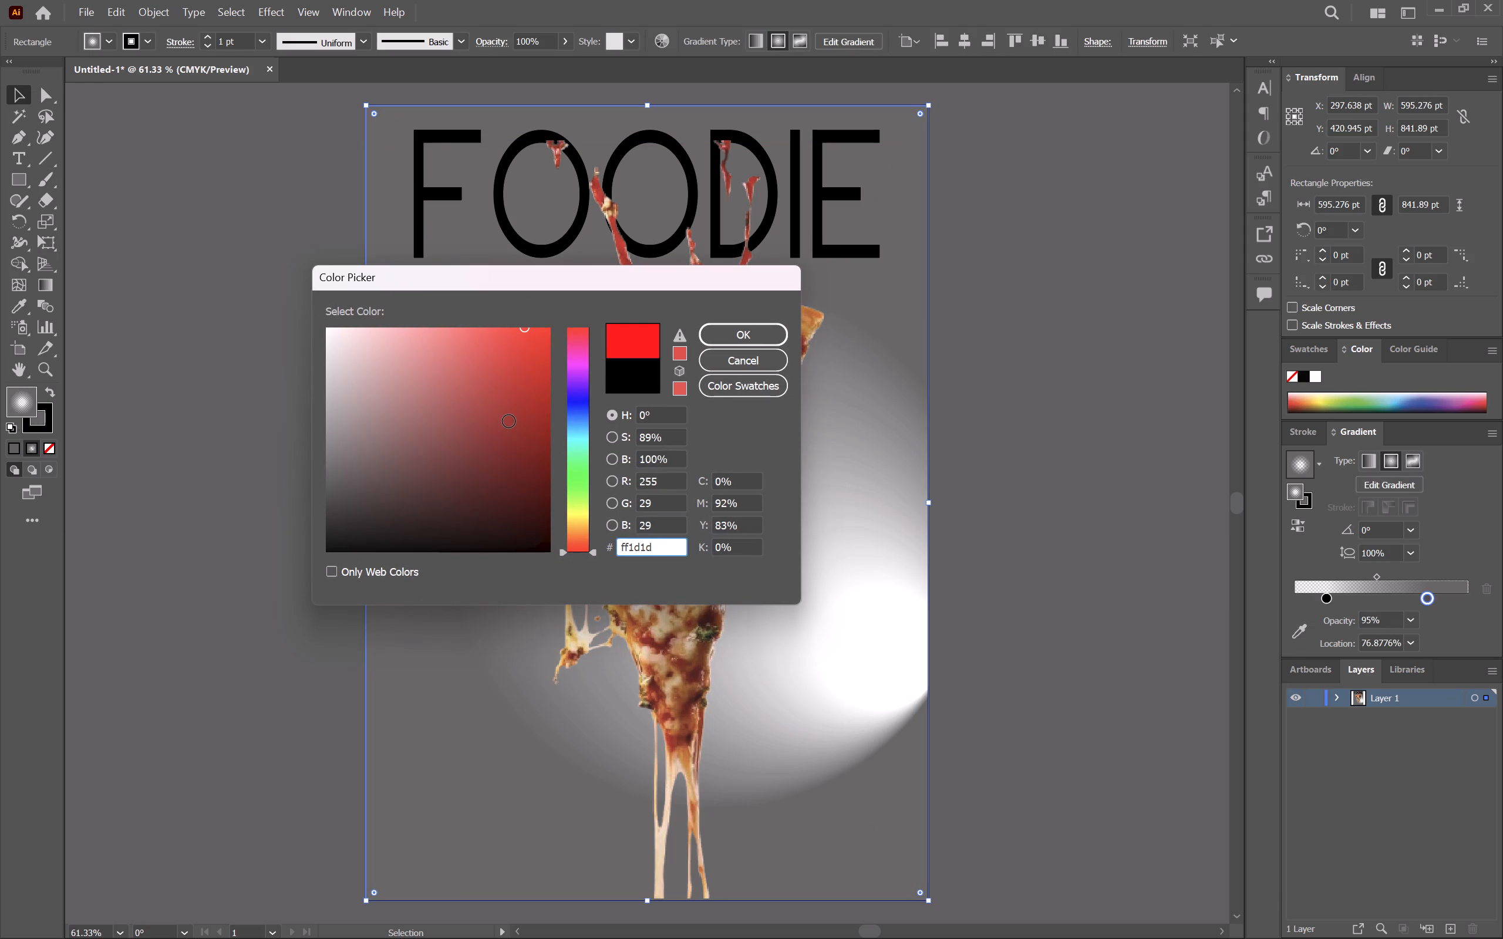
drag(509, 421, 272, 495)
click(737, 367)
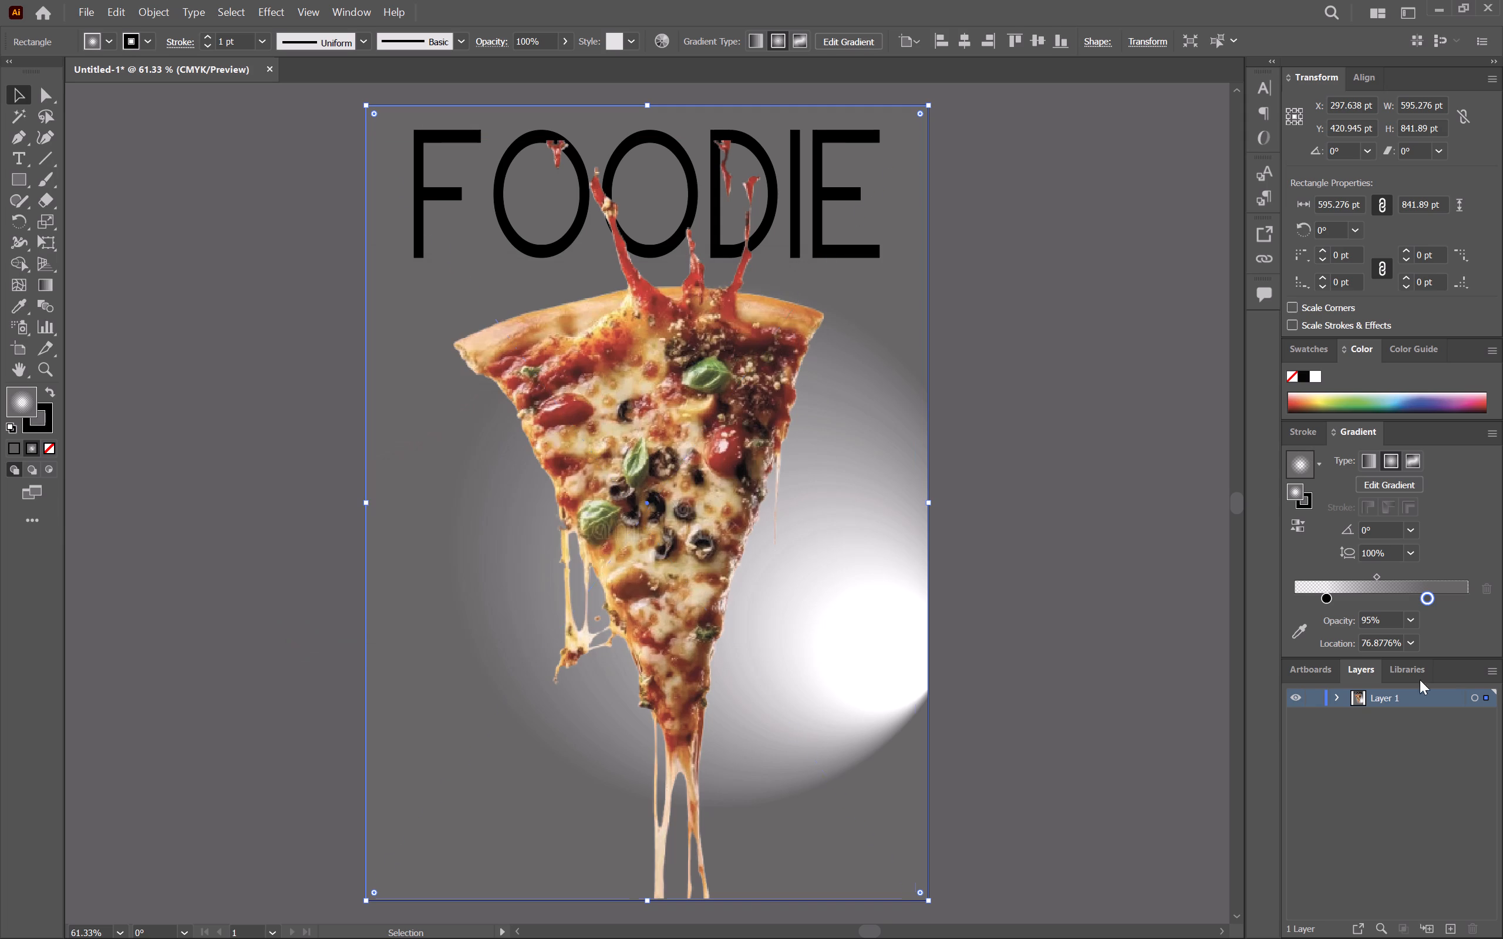
Move the outer stop of the background rectangle's radial gradient outward to a location of about 81%.
click(1426, 602)
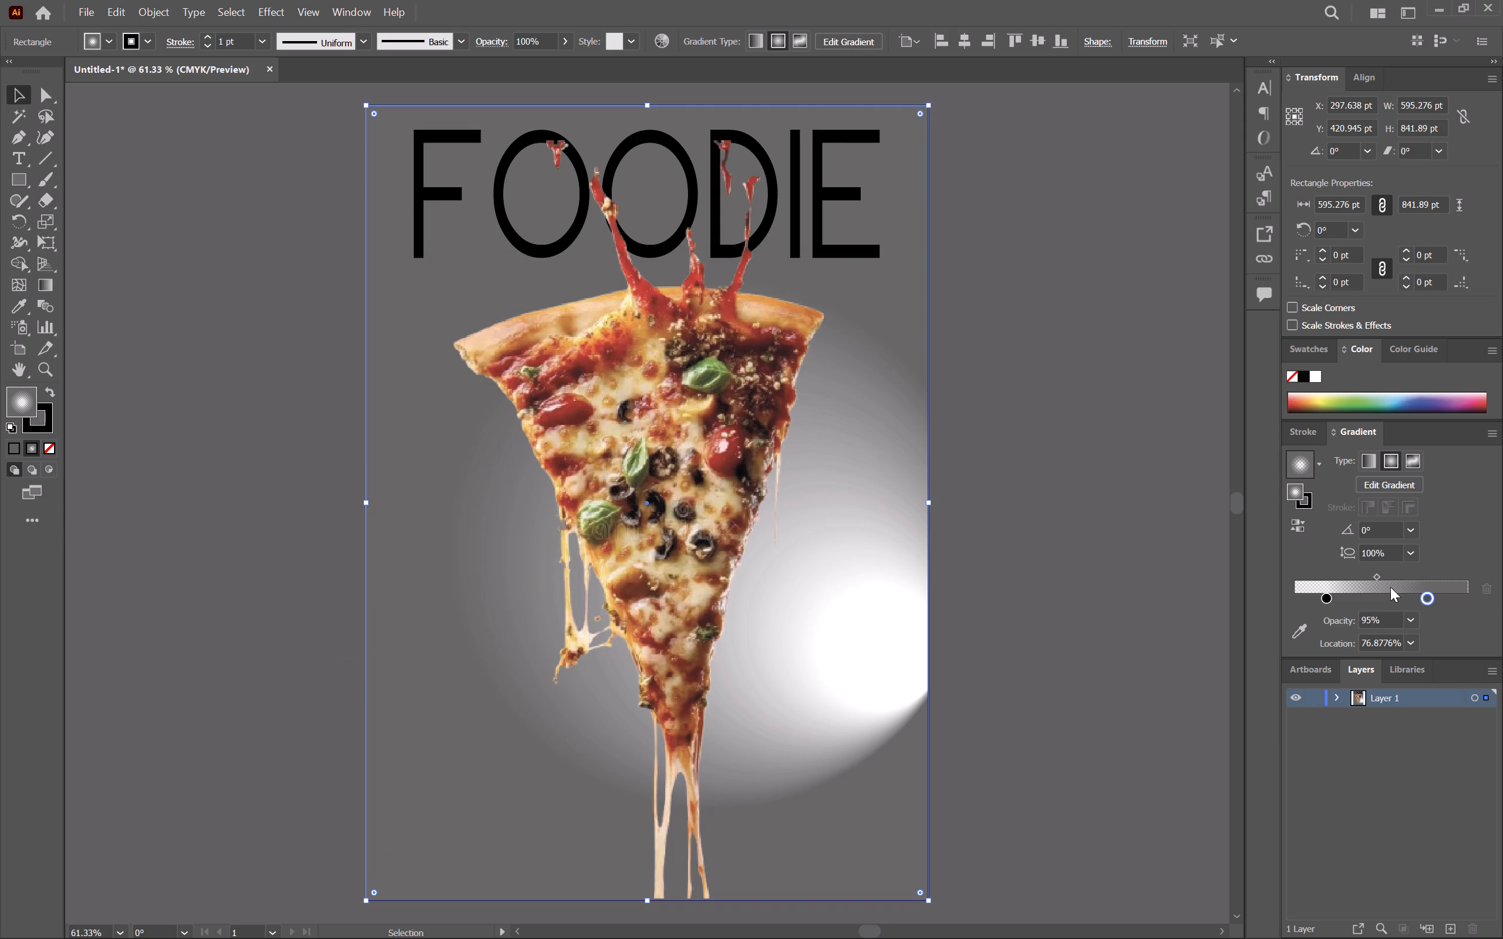
click(1383, 582)
drag(1425, 597, 1451, 595)
drag(1451, 595, 1464, 594)
drag(1467, 597, 1435, 598)
drag(932, 614, 943, 653)
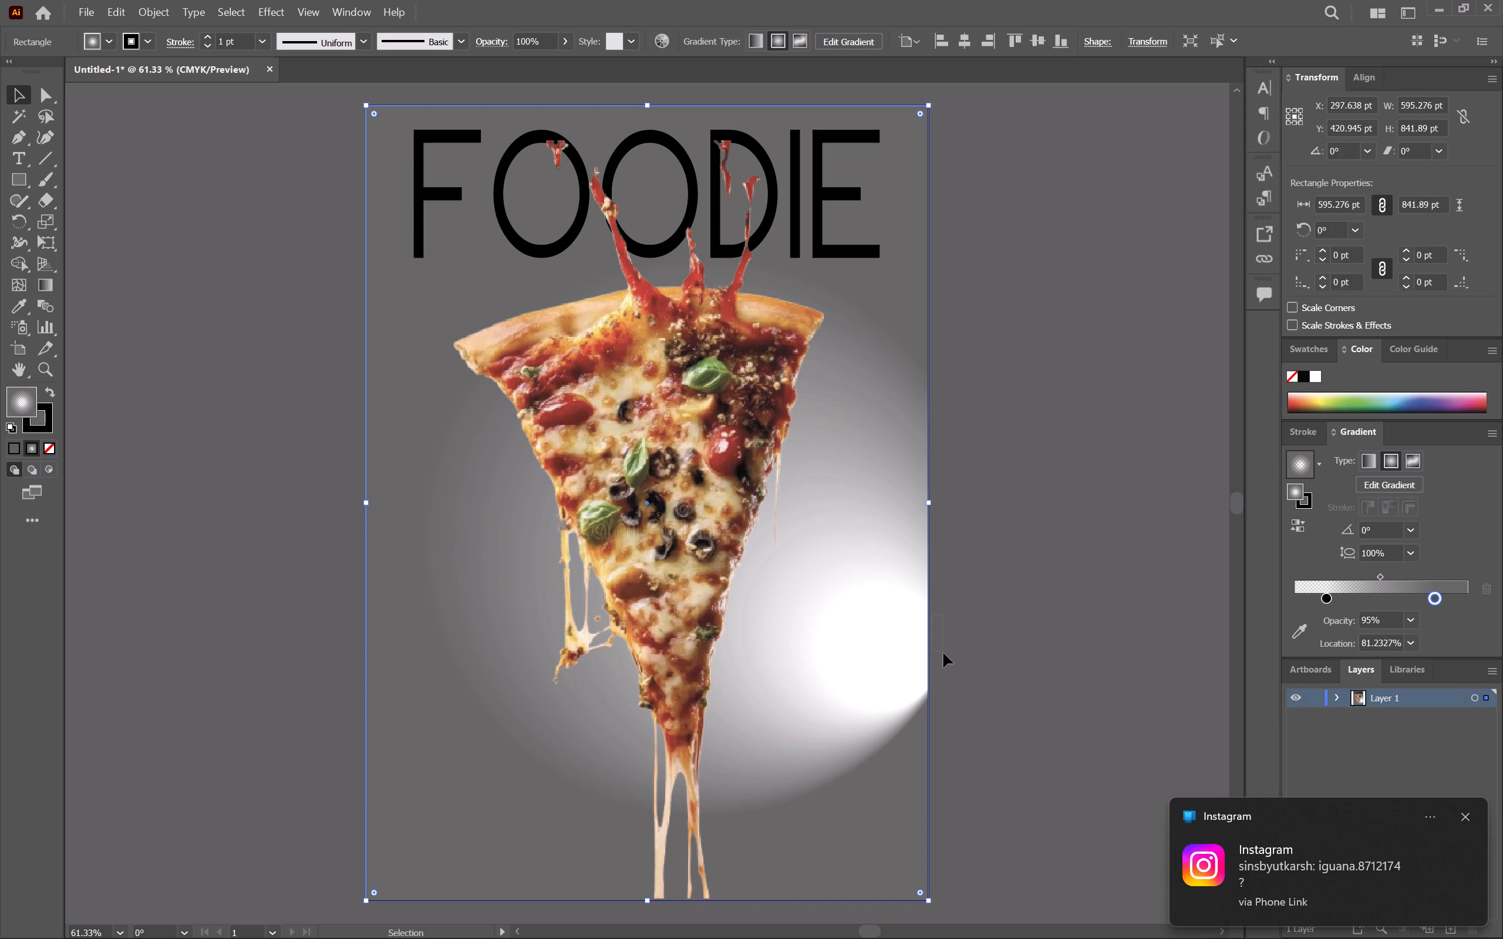
drag(943, 653, 946, 652)
drag(1029, 634, 1005, 691)
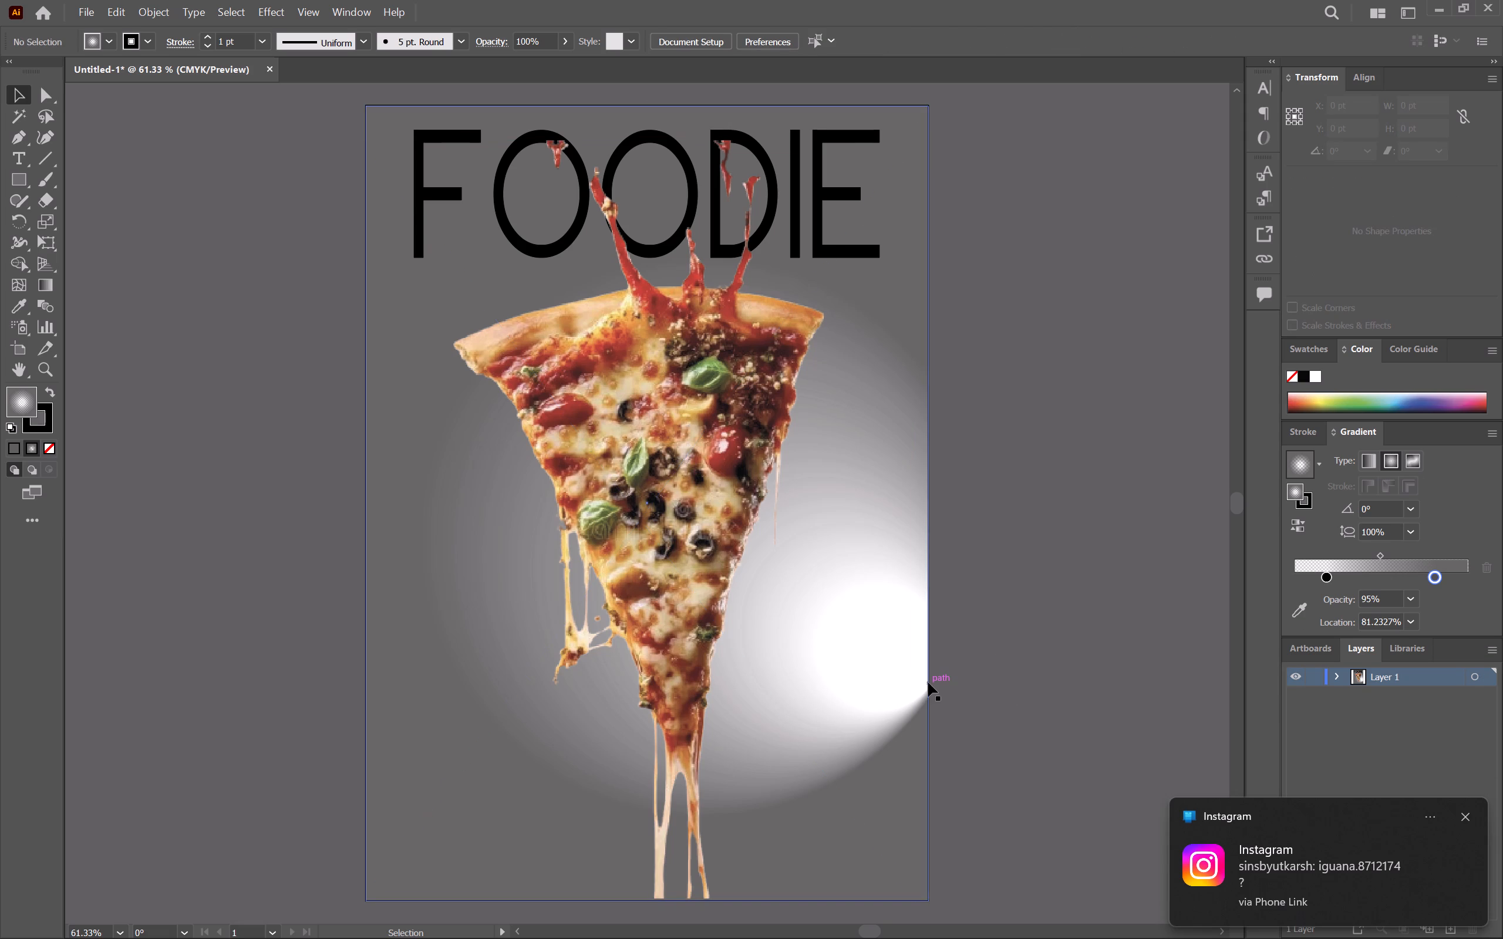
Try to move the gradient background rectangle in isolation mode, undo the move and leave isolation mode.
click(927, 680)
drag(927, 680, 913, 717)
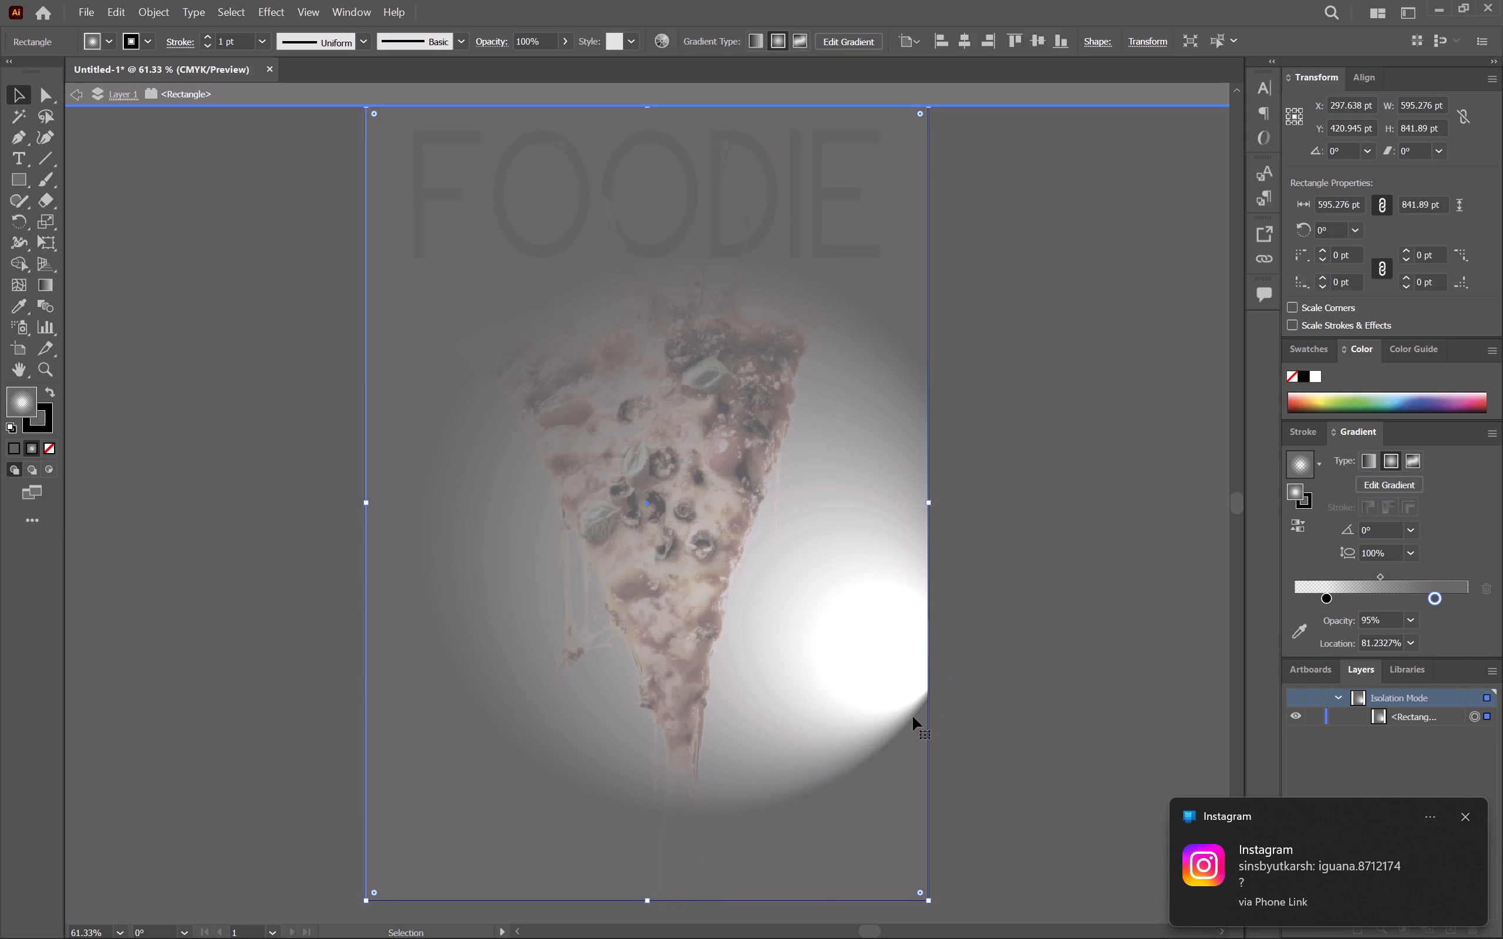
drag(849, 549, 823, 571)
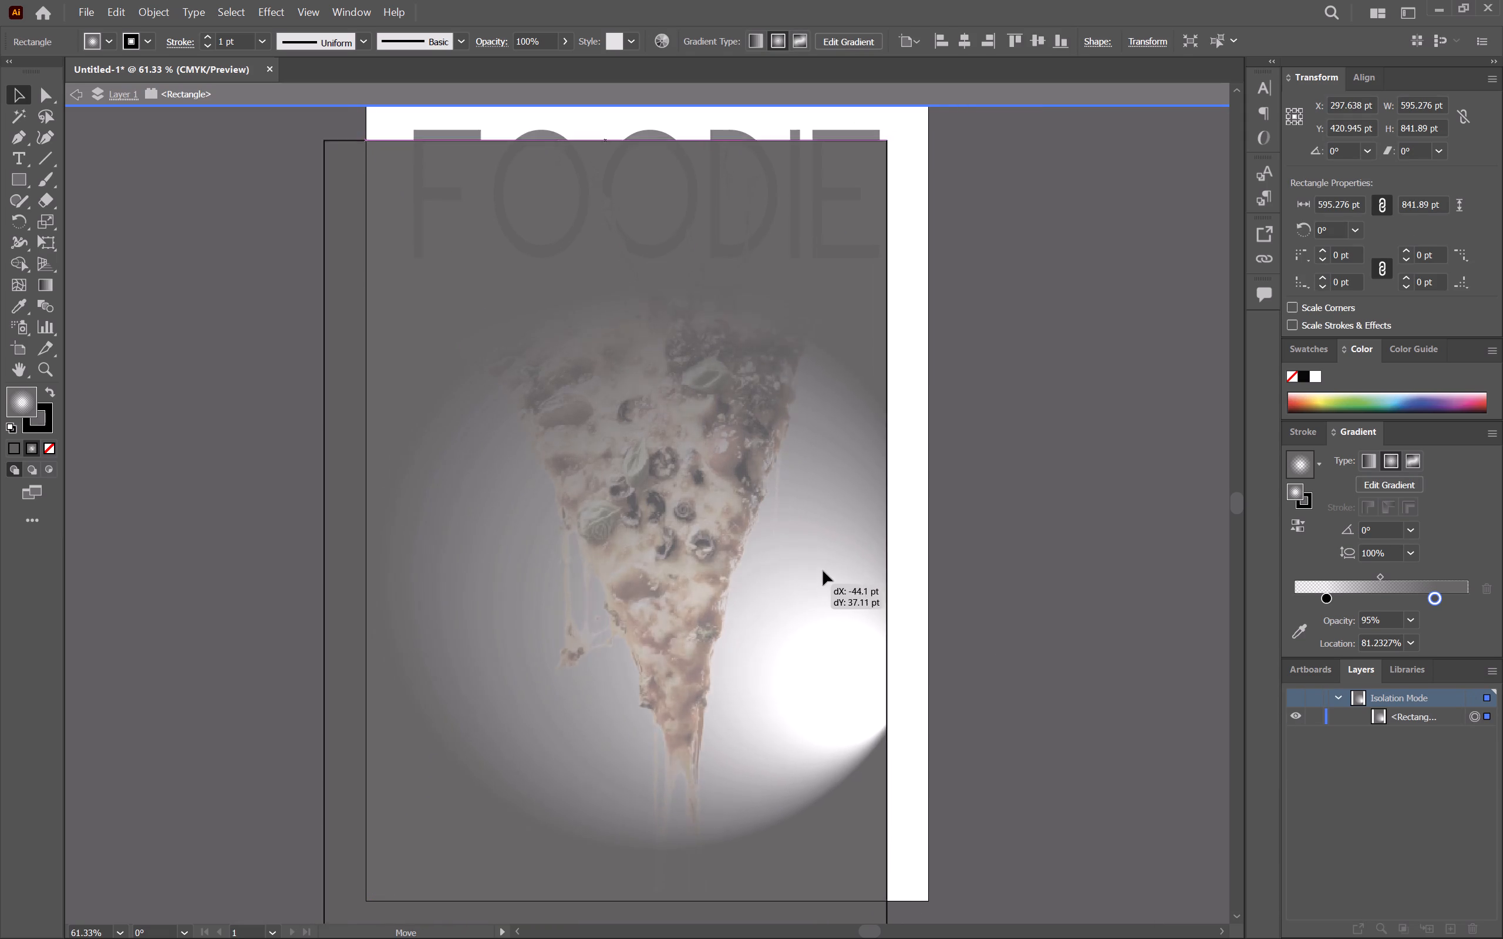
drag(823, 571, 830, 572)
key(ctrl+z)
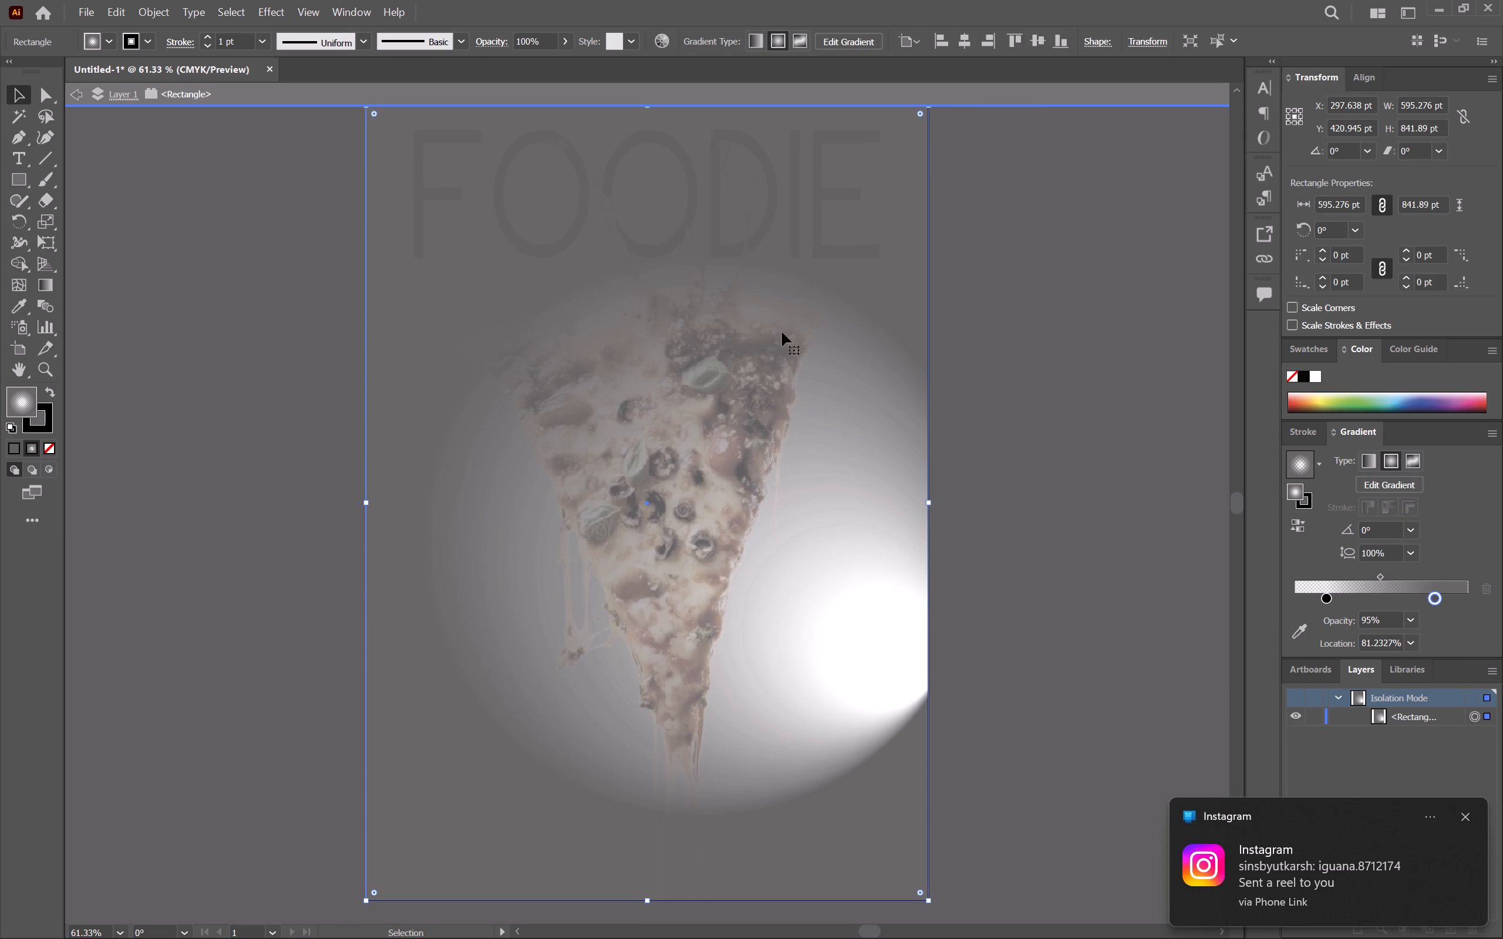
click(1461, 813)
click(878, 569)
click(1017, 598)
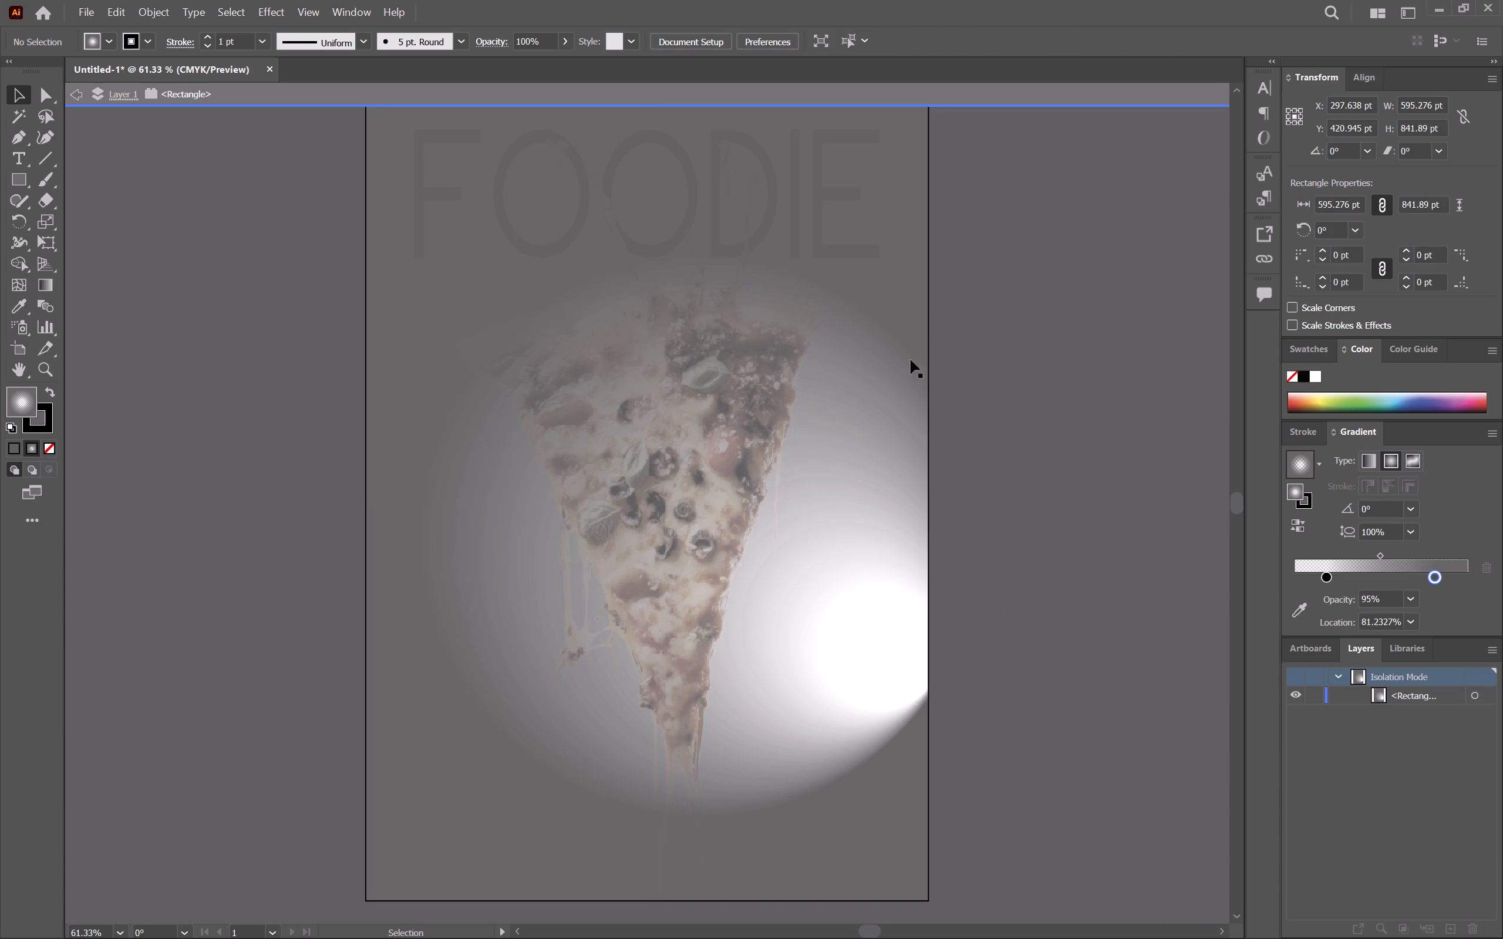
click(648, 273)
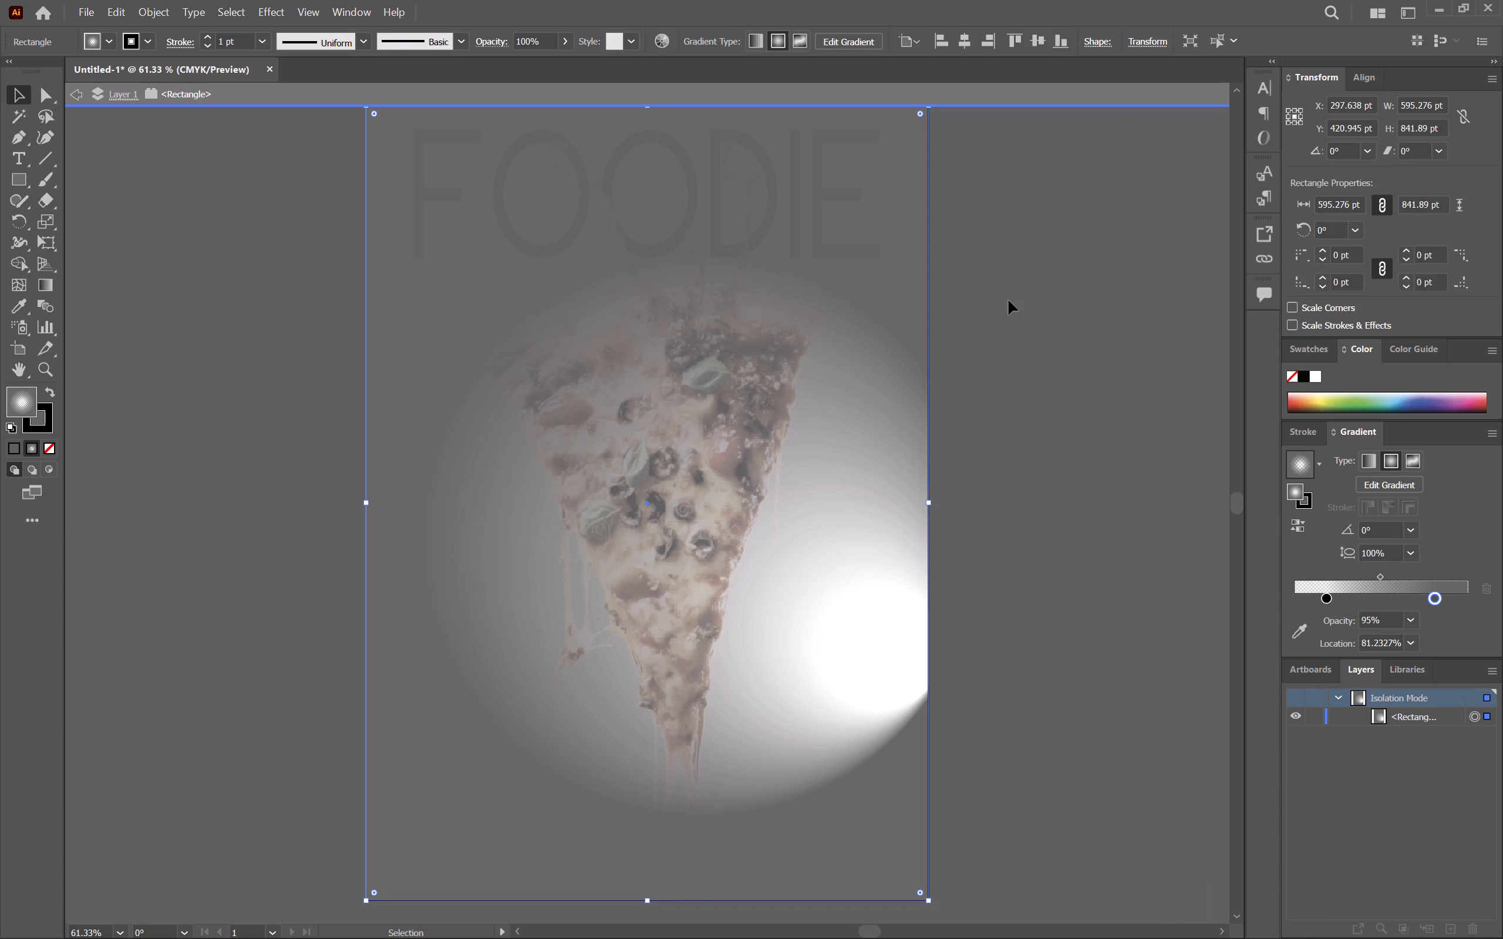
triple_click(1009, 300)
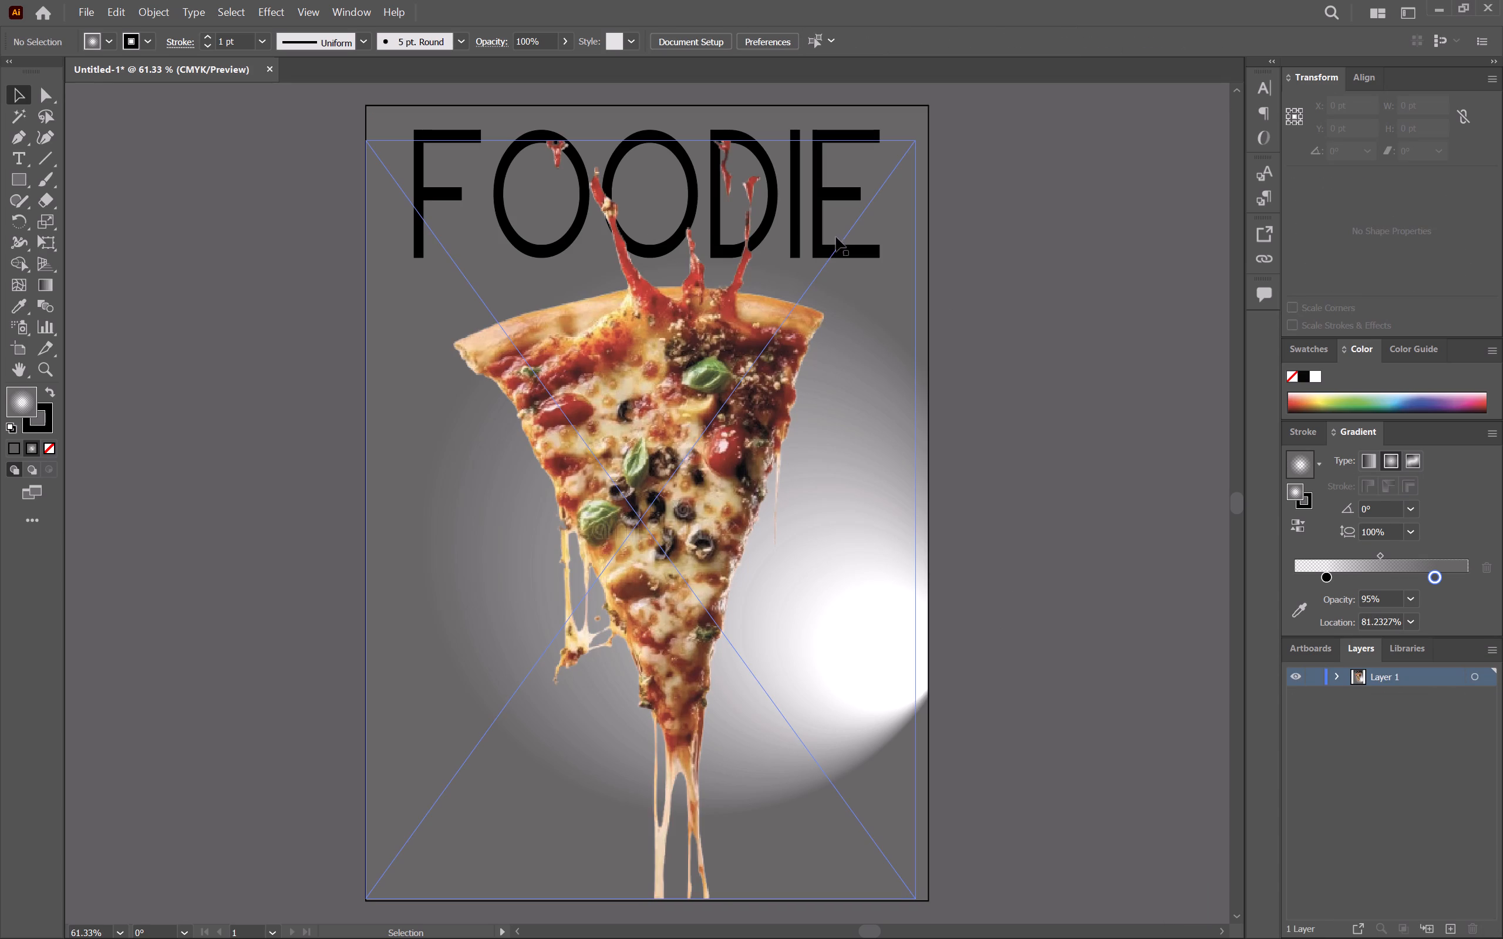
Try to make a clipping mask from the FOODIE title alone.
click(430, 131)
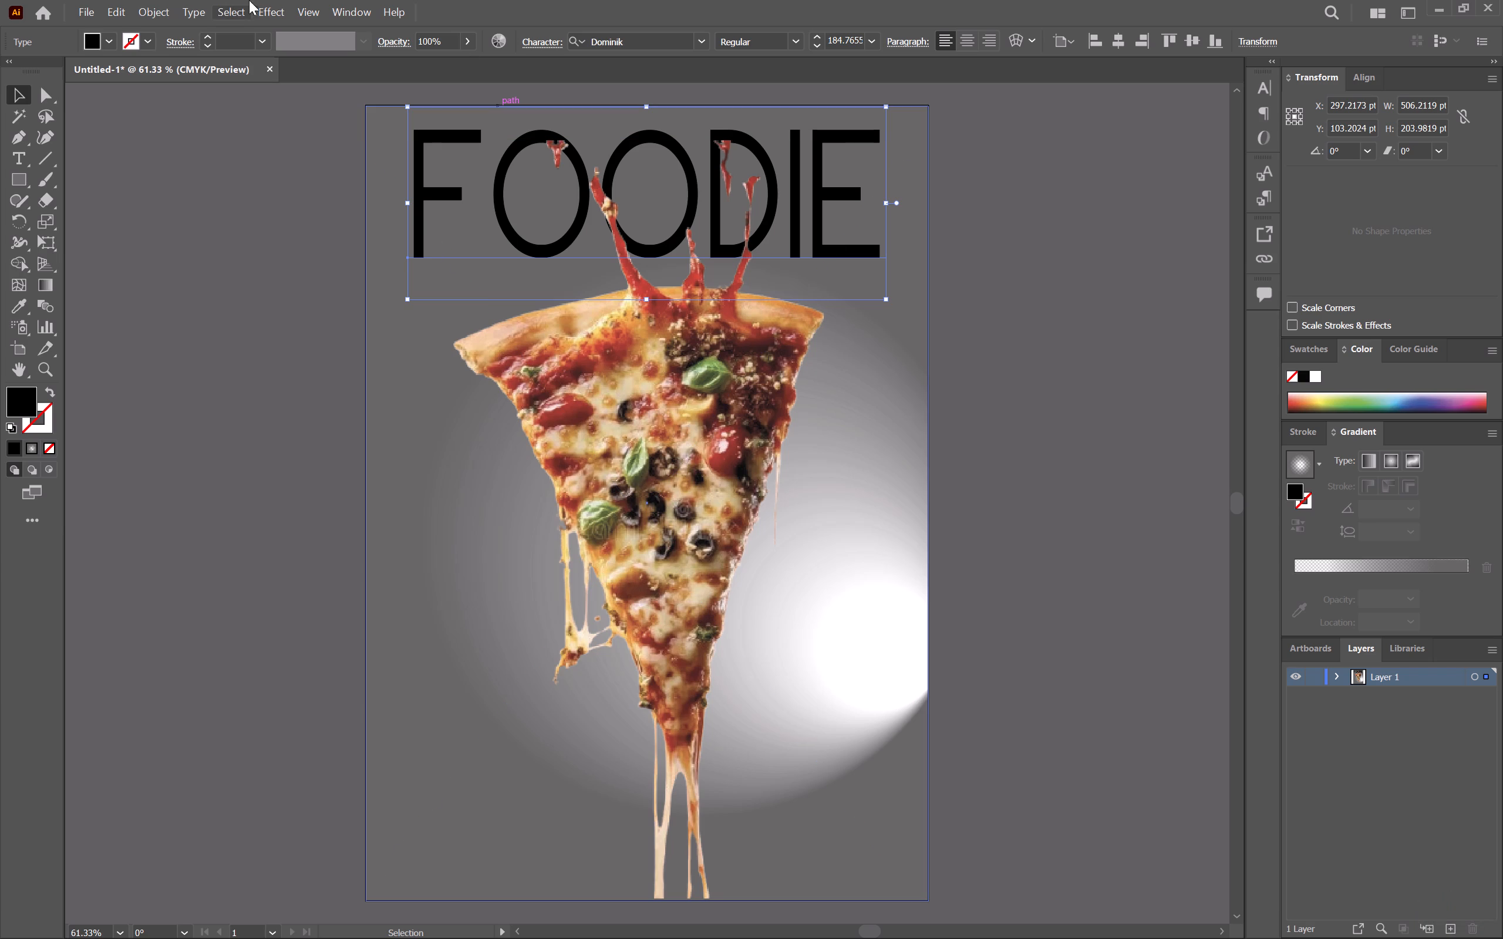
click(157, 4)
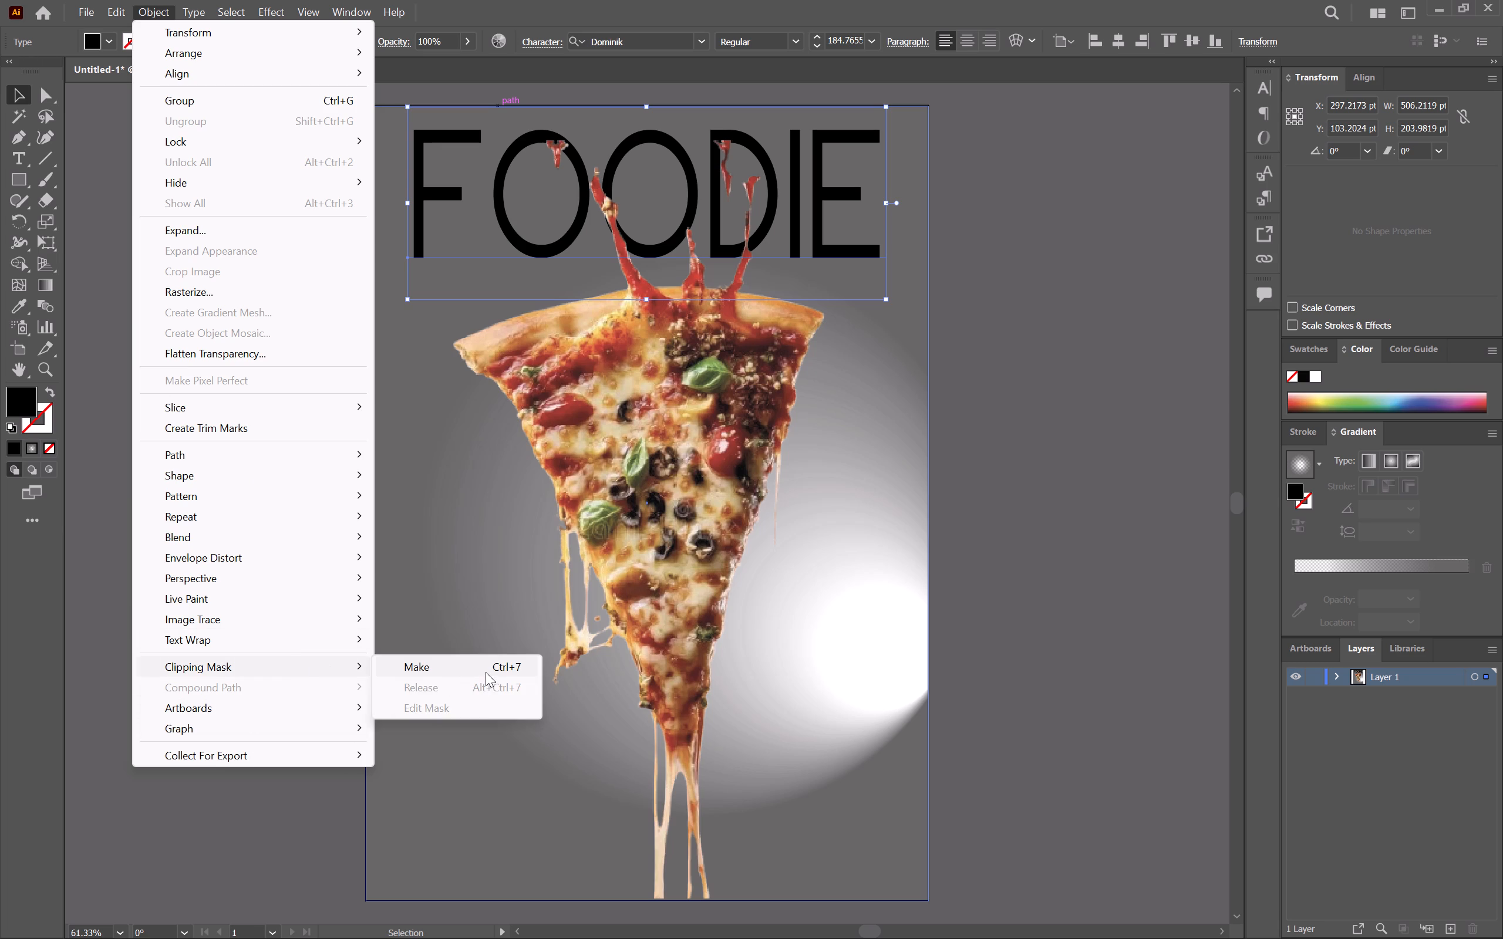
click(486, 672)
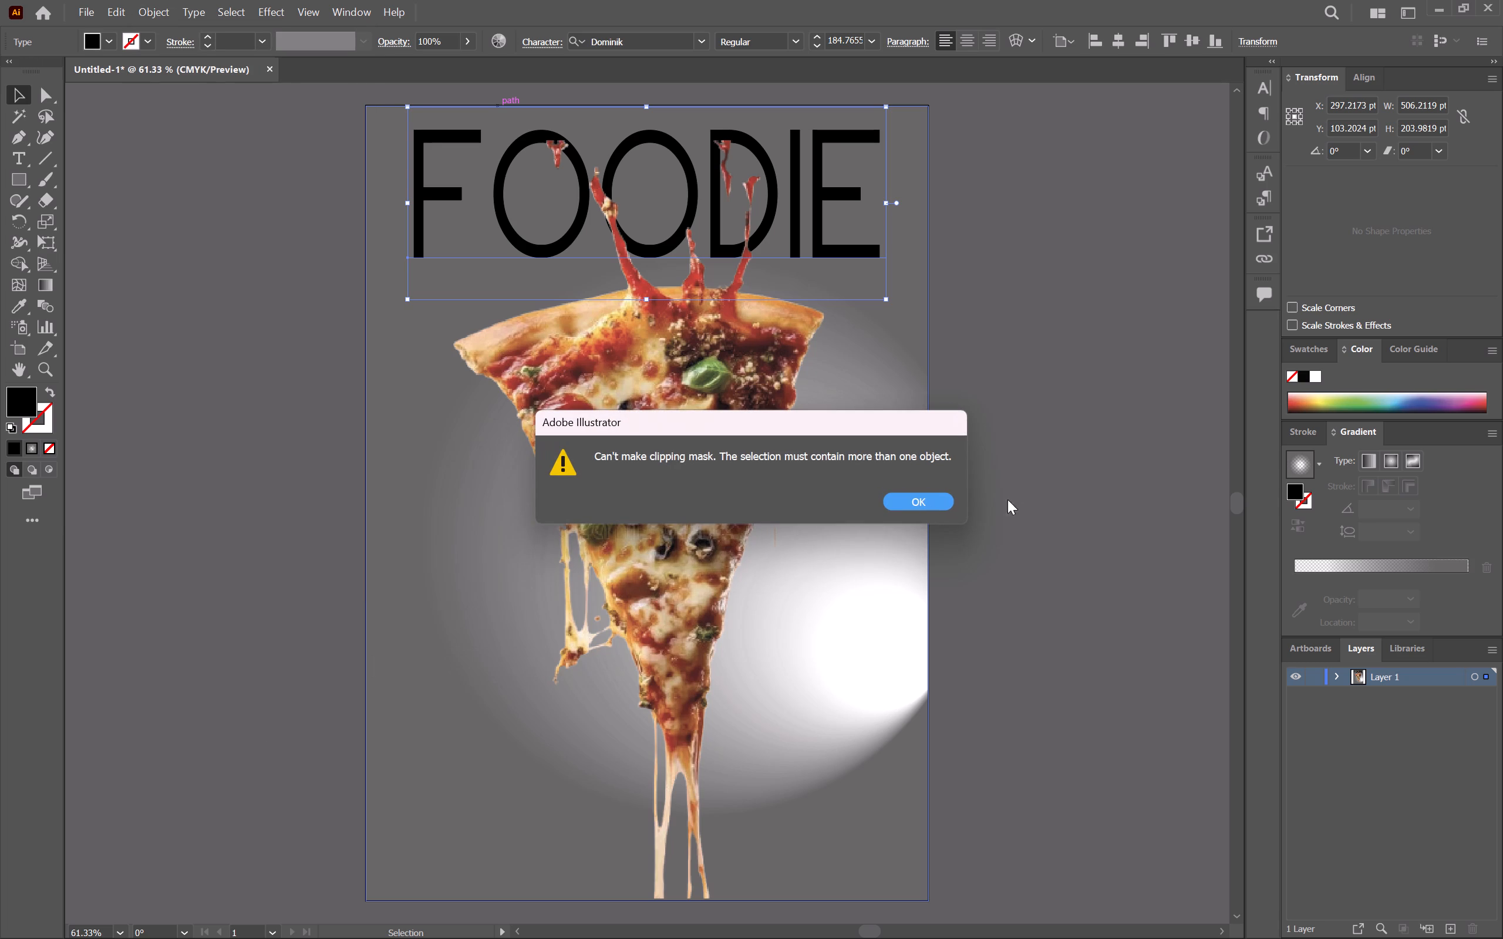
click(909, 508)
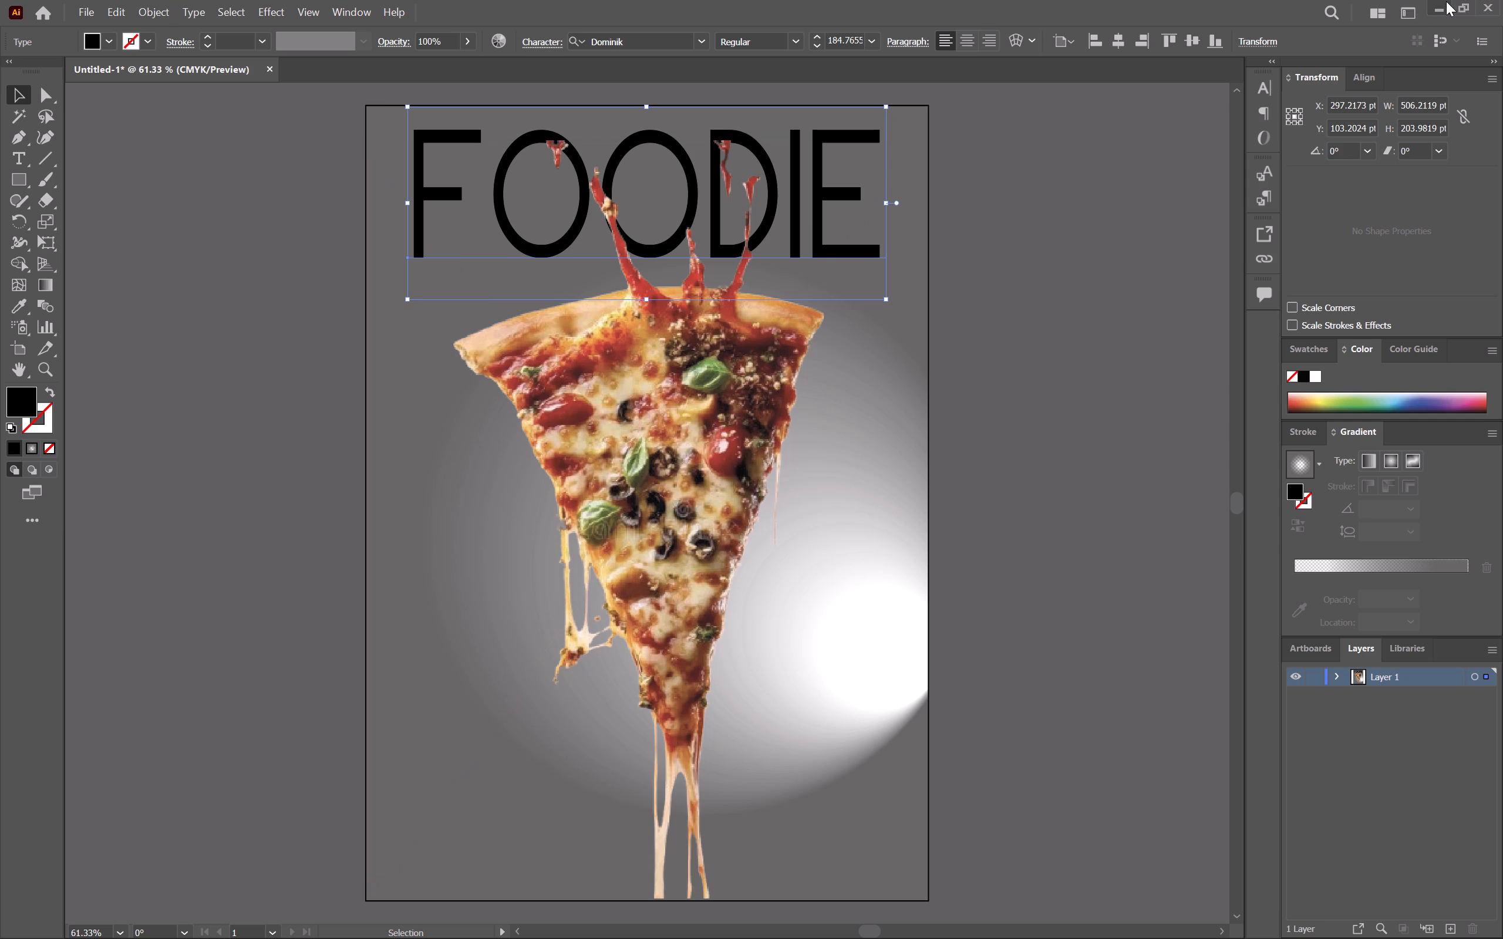
Switch from Illustrator to the browser showing the remove.bg upload page.
click(1446, 1)
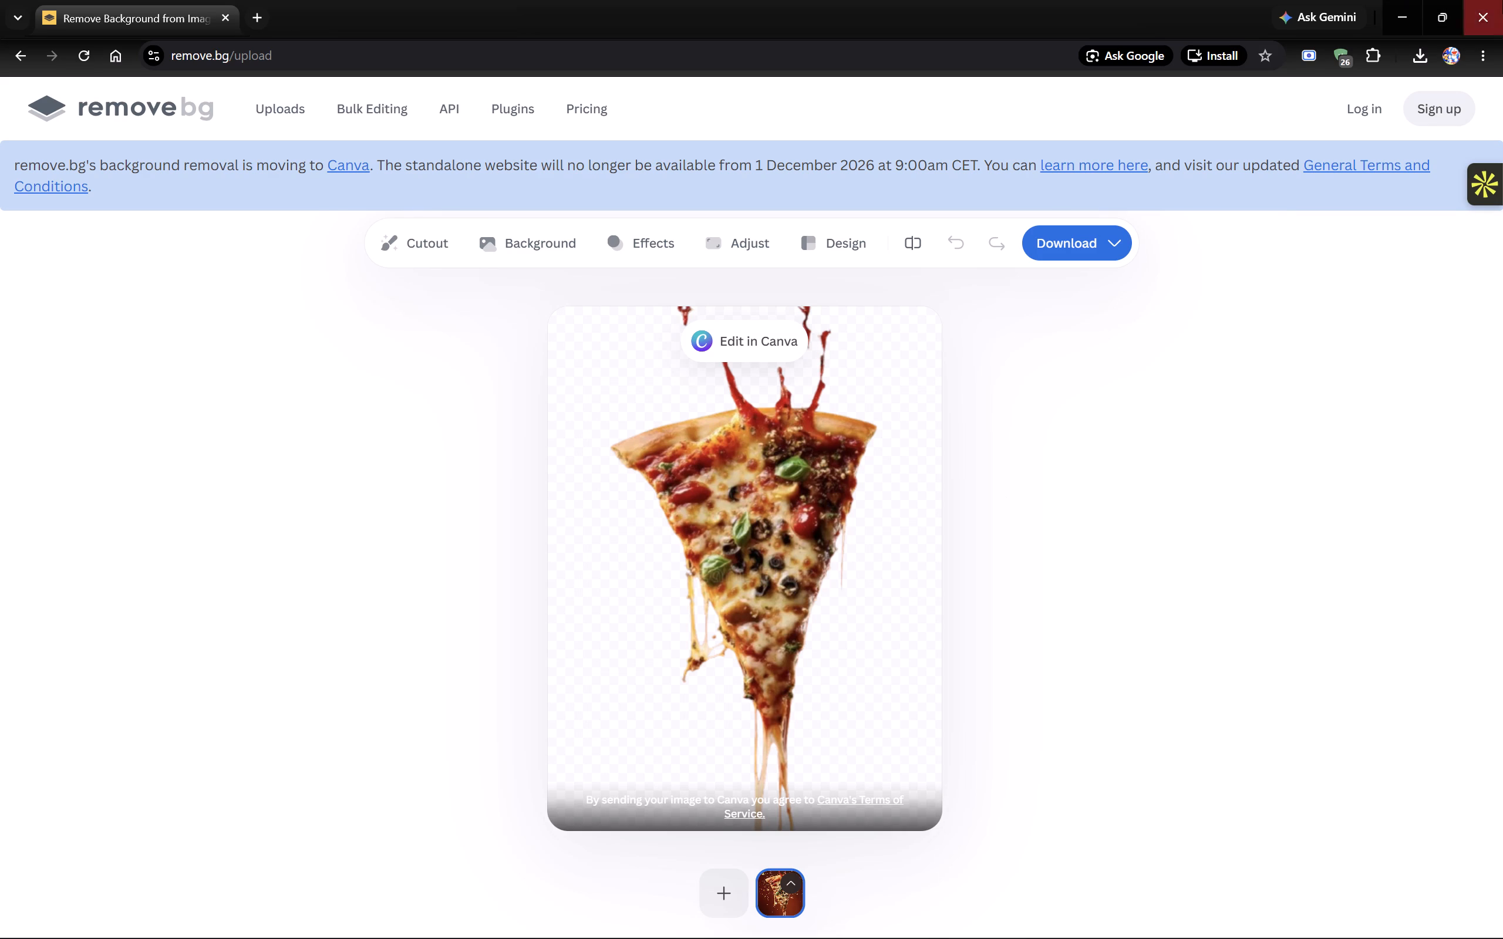
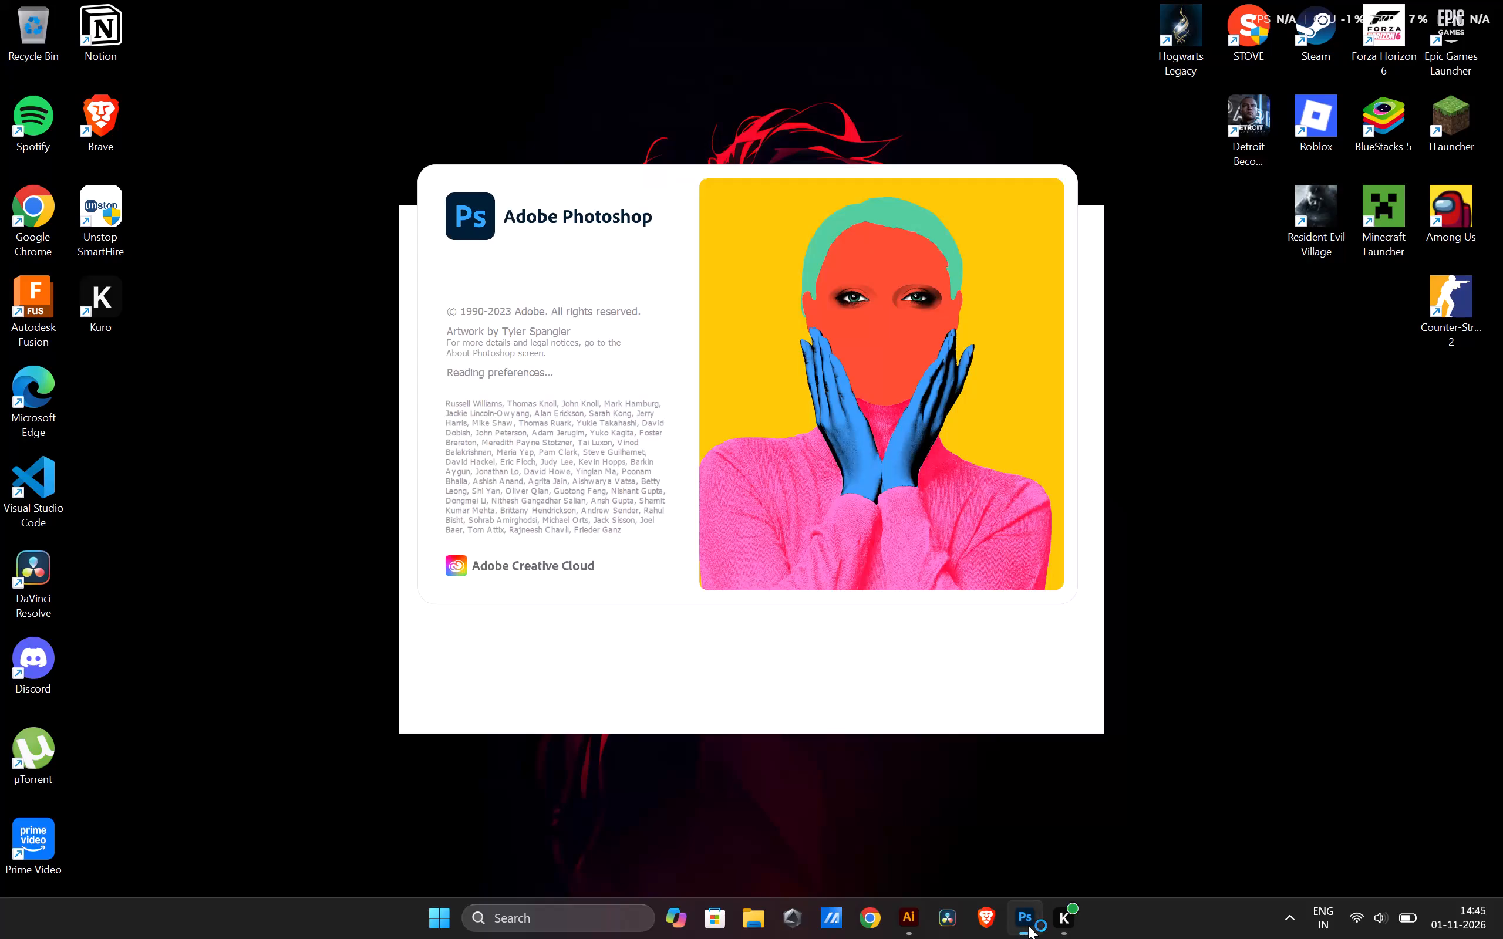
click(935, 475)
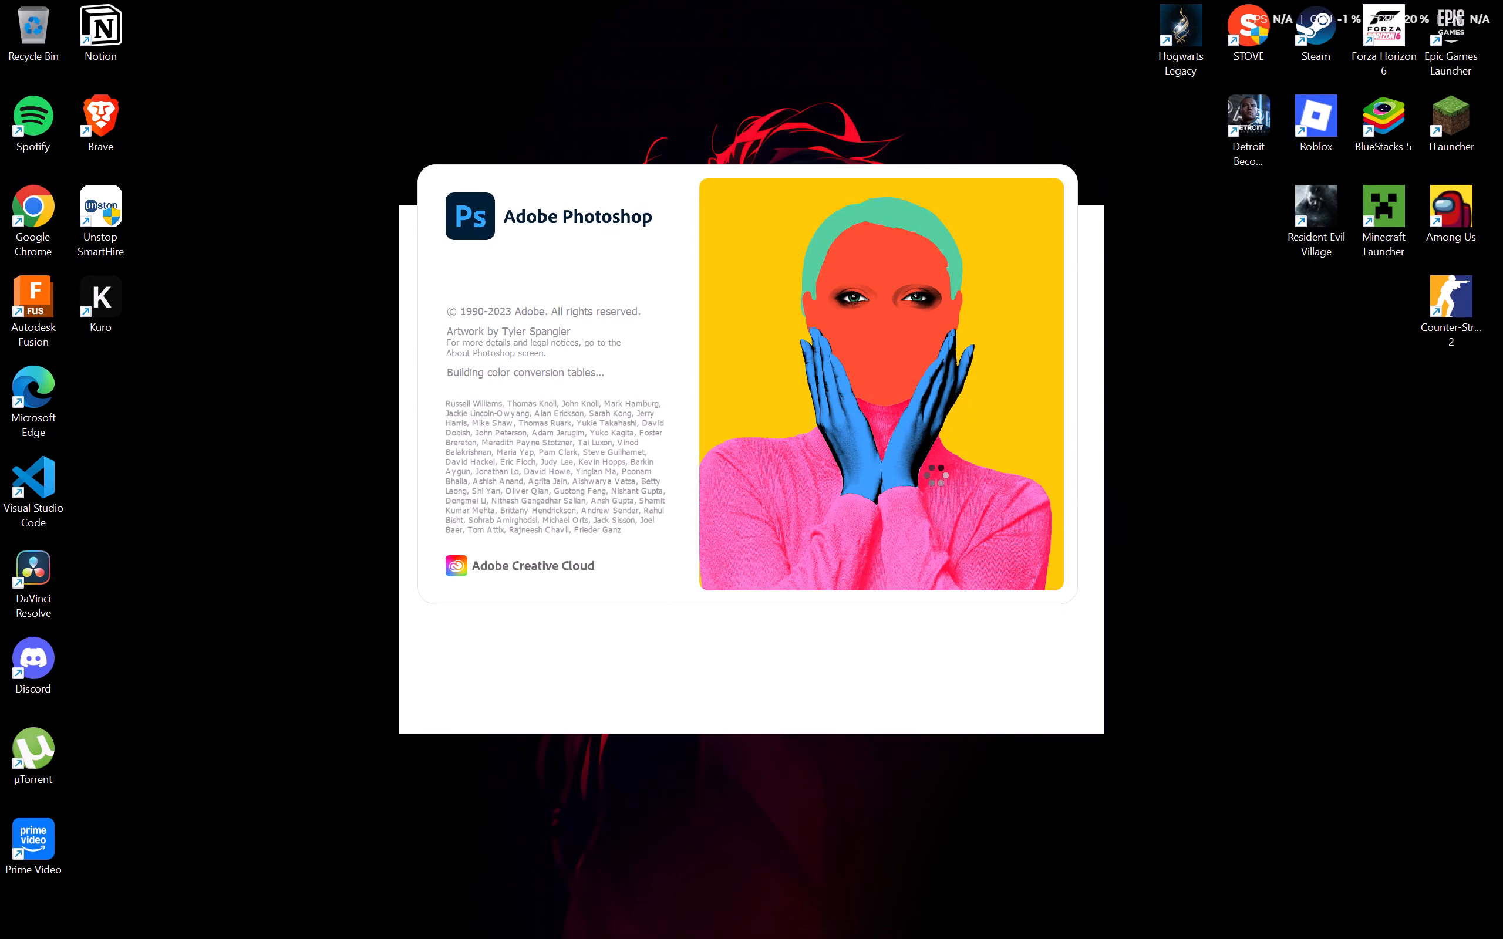
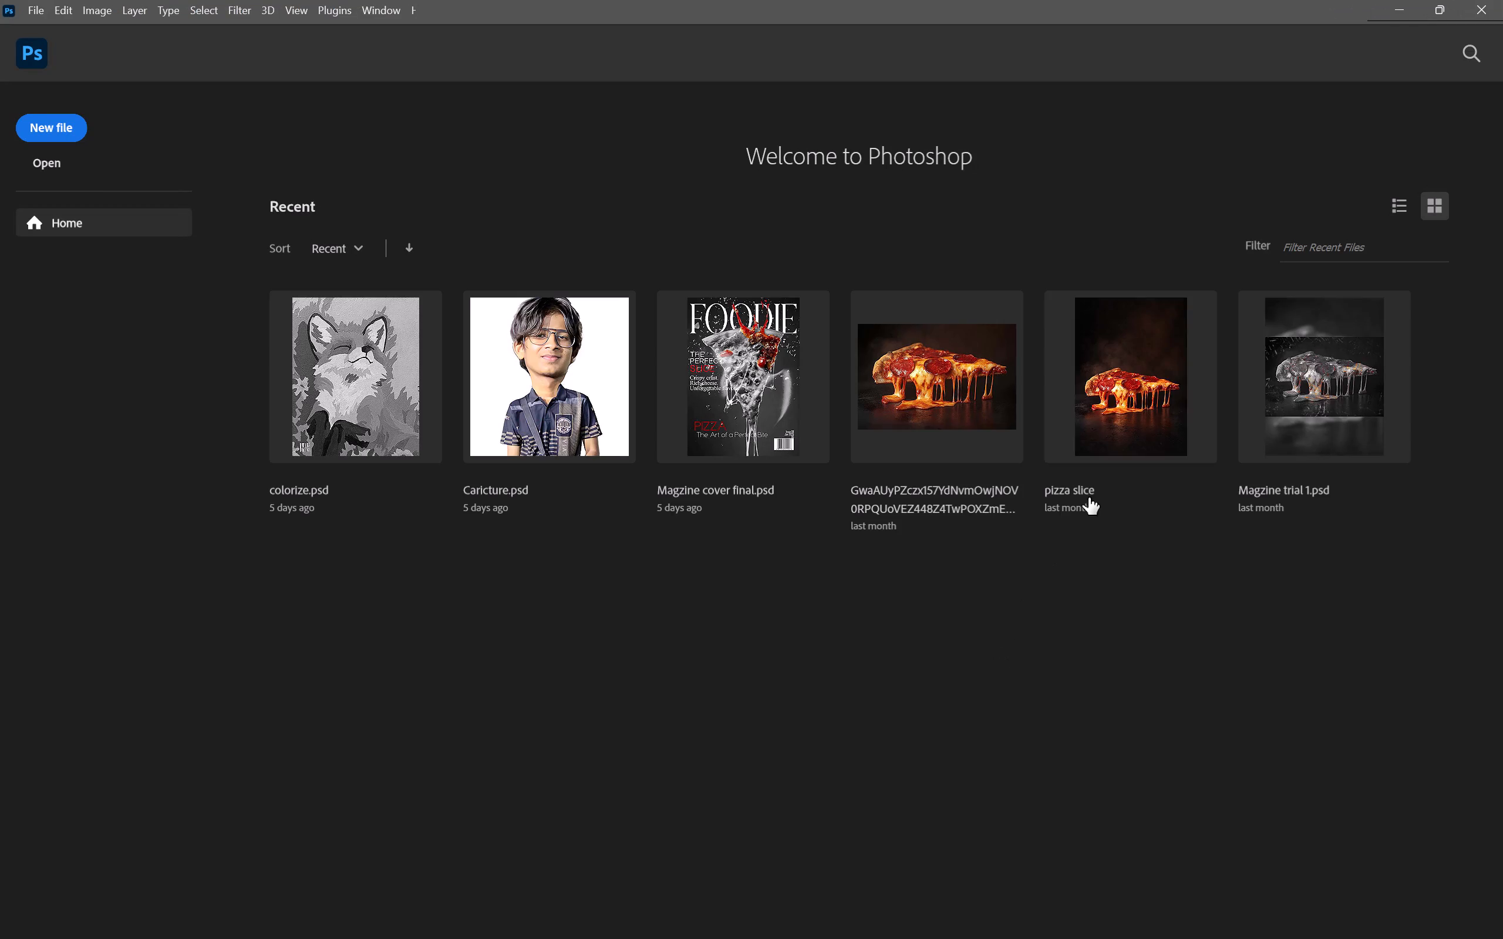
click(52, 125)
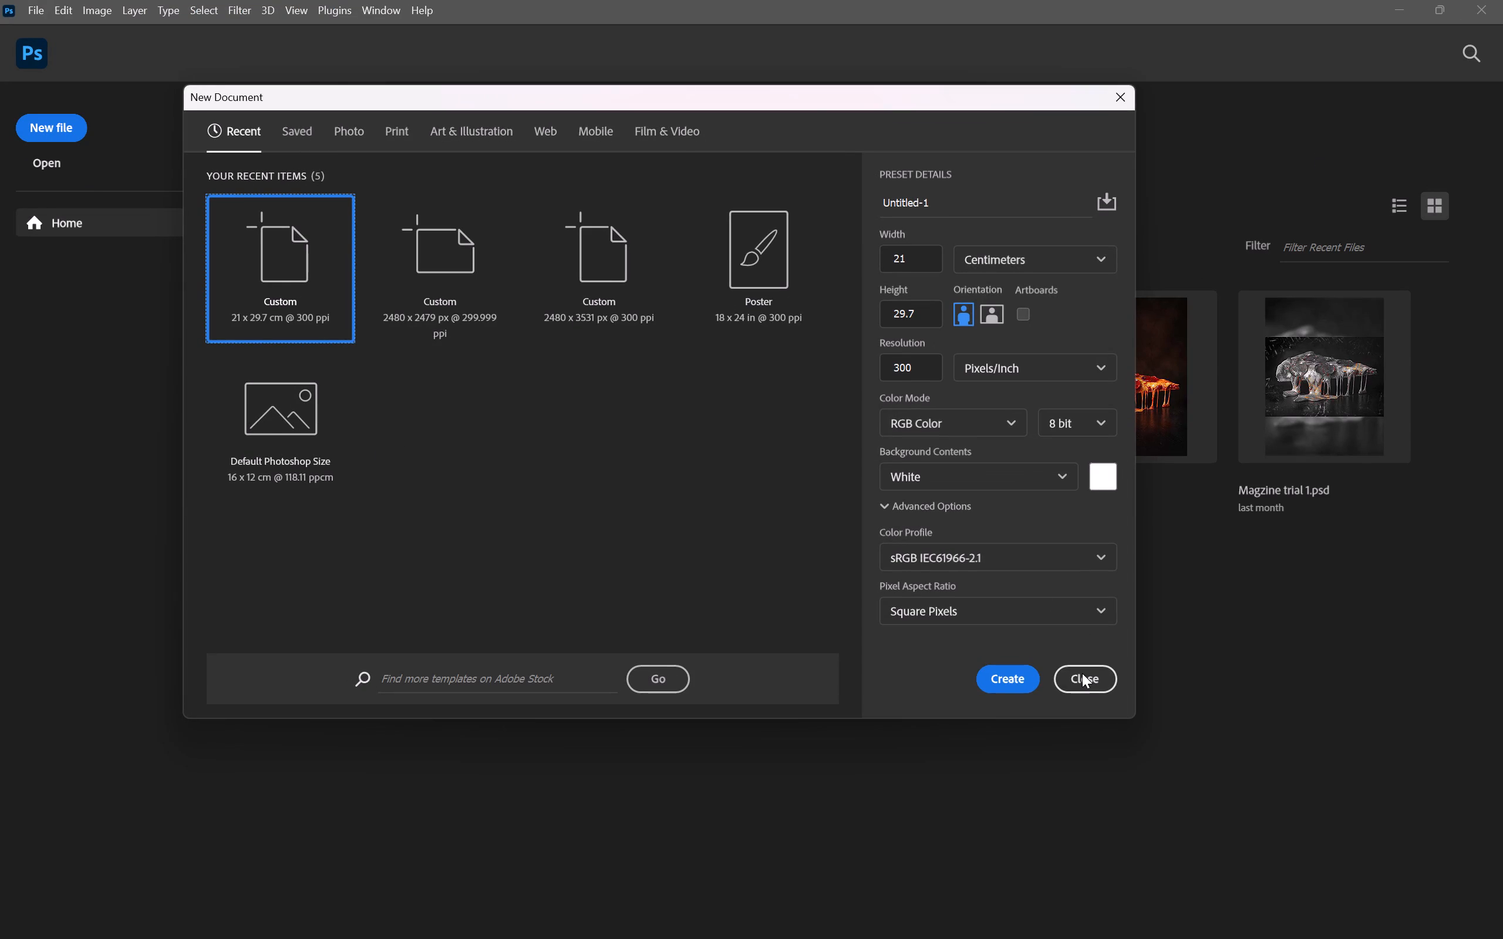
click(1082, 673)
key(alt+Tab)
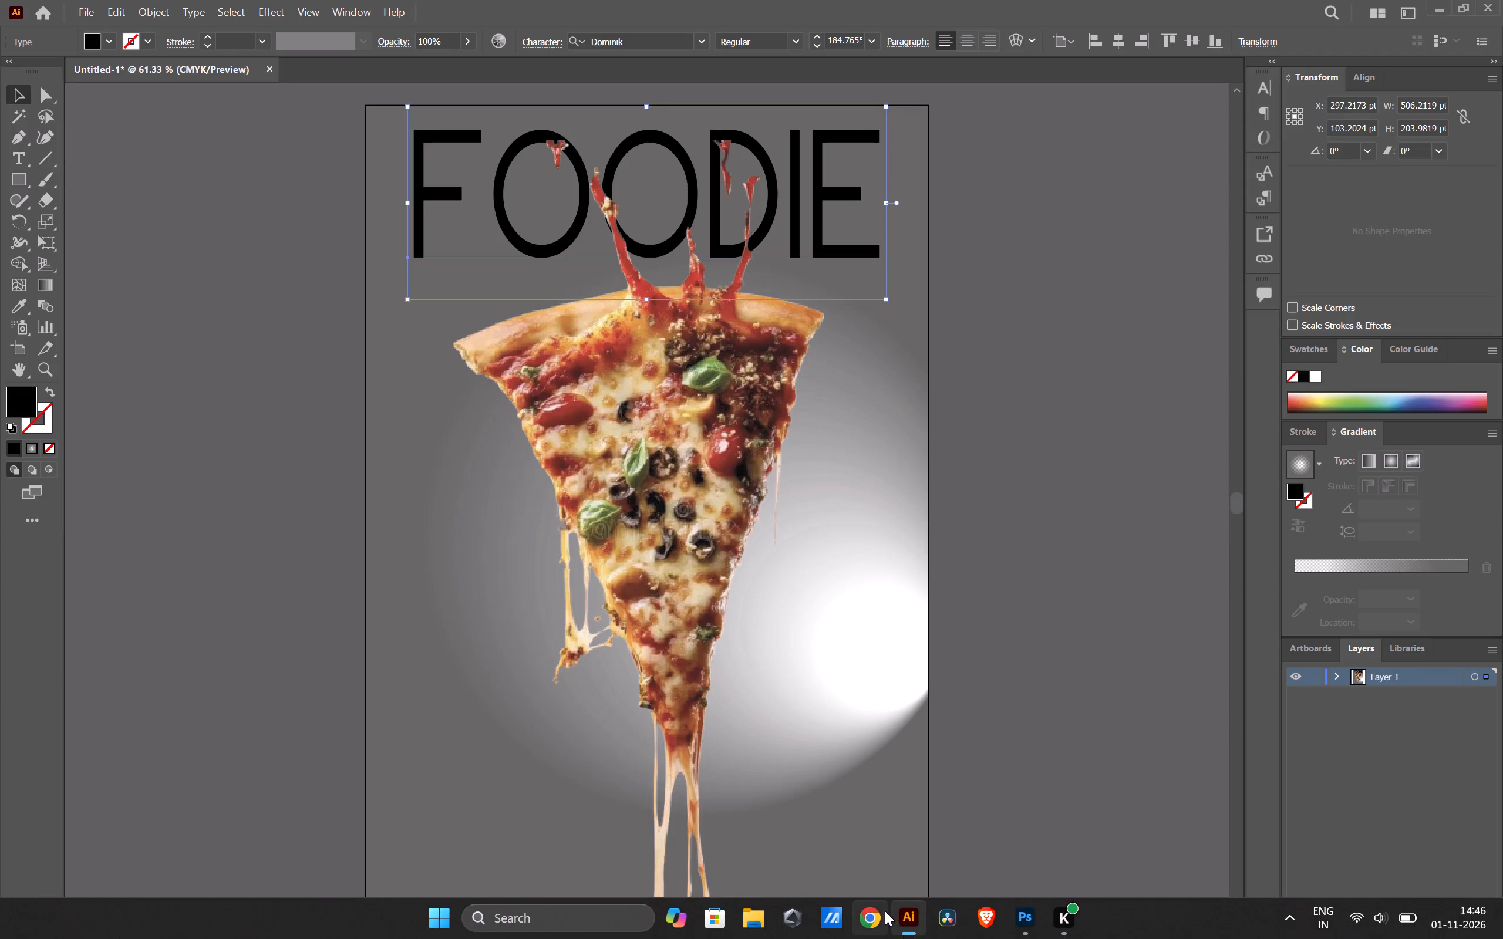
Switch to Chrome, search Google for "sharukh khan photo" and show only the image results.
click(885, 911)
click(534, 65)
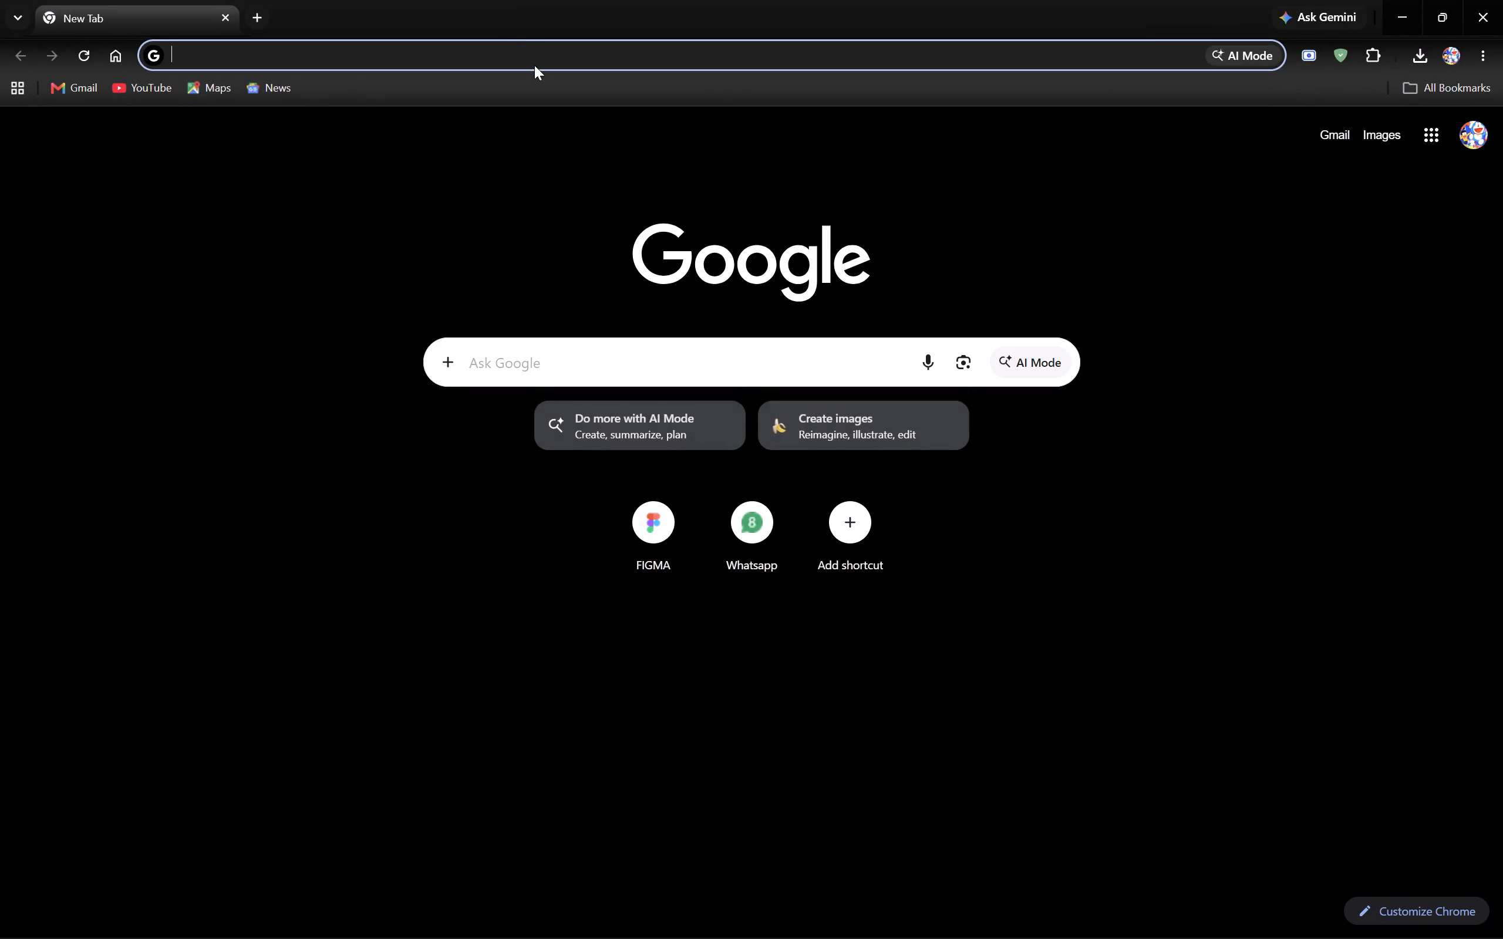
text(sharukh kja)
key(BackSpace)
key(BackSpace)
text(han photo)
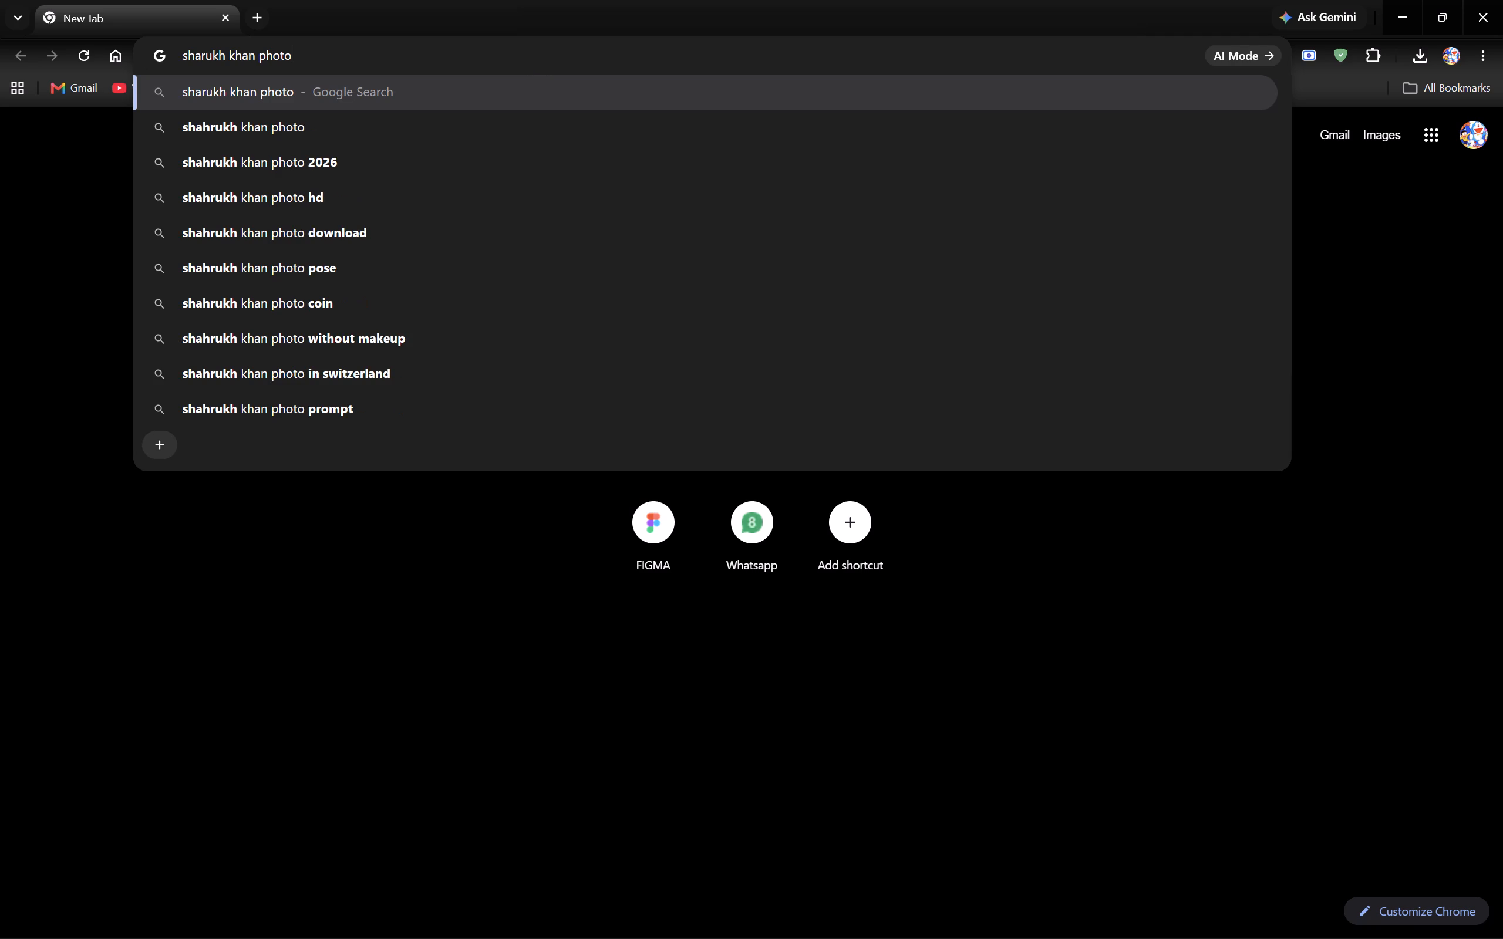
key(Return)
scroll(486, 474, down, 1)
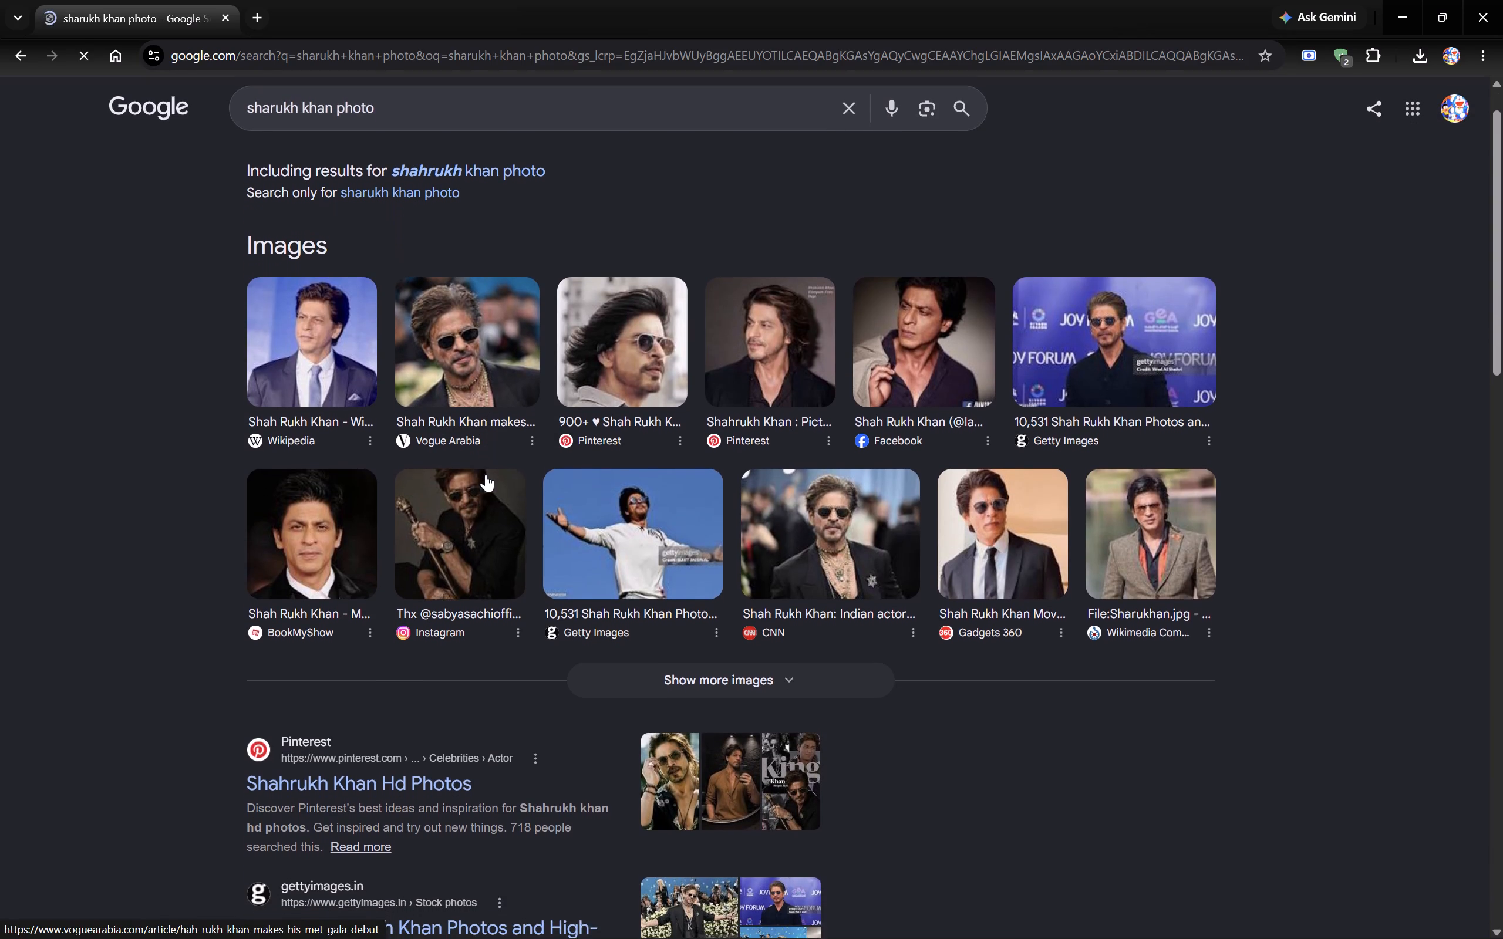
scroll(486, 474, down, 2)
scroll(376, 261, up, 1)
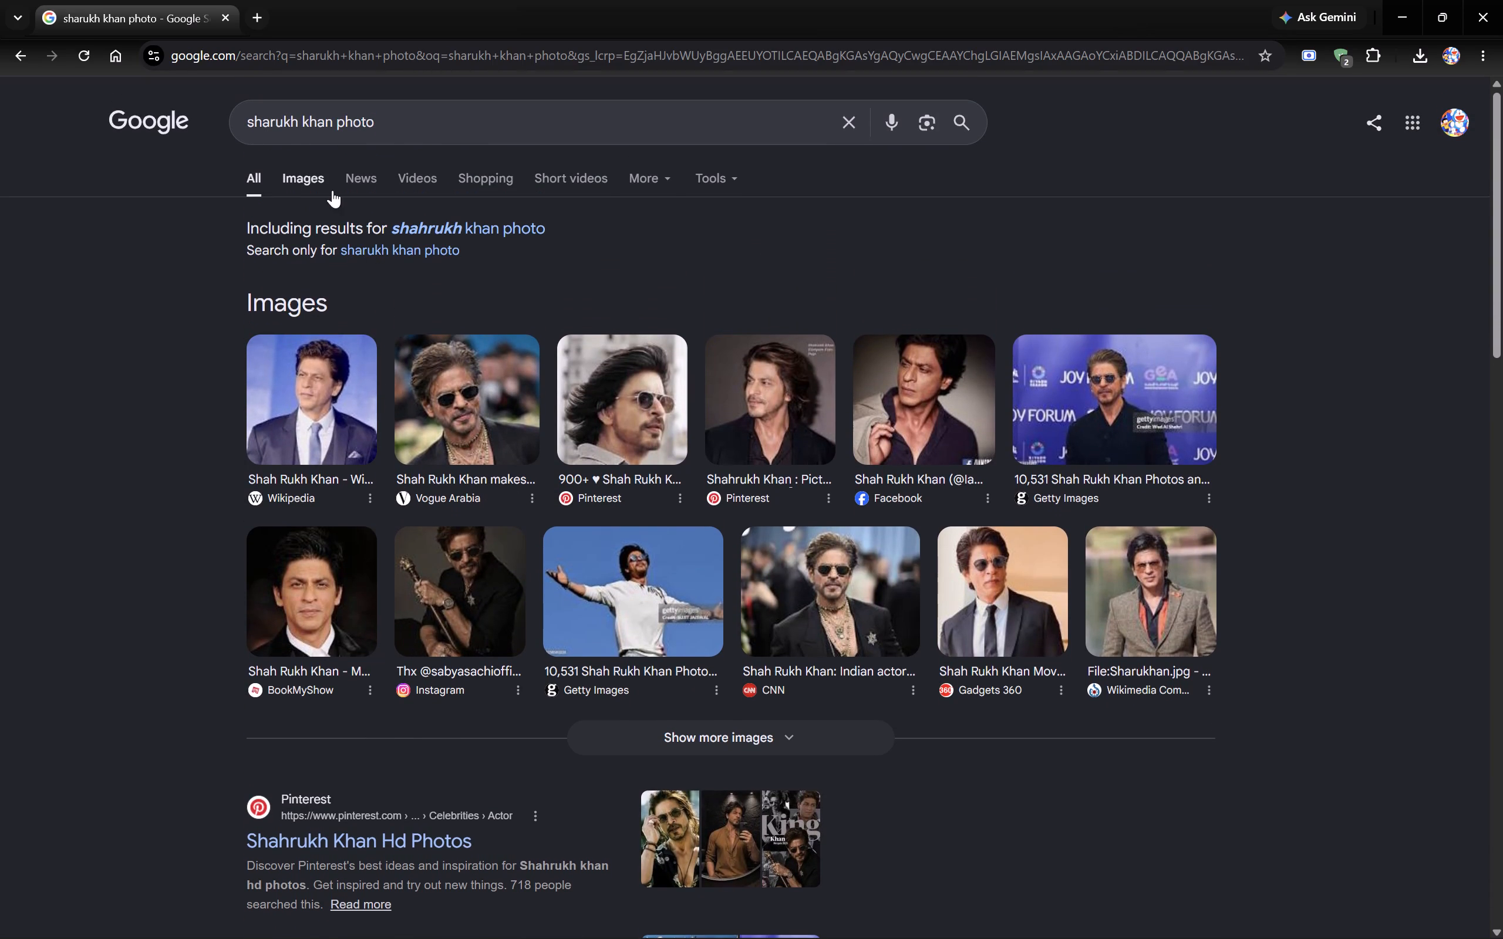
click(301, 174)
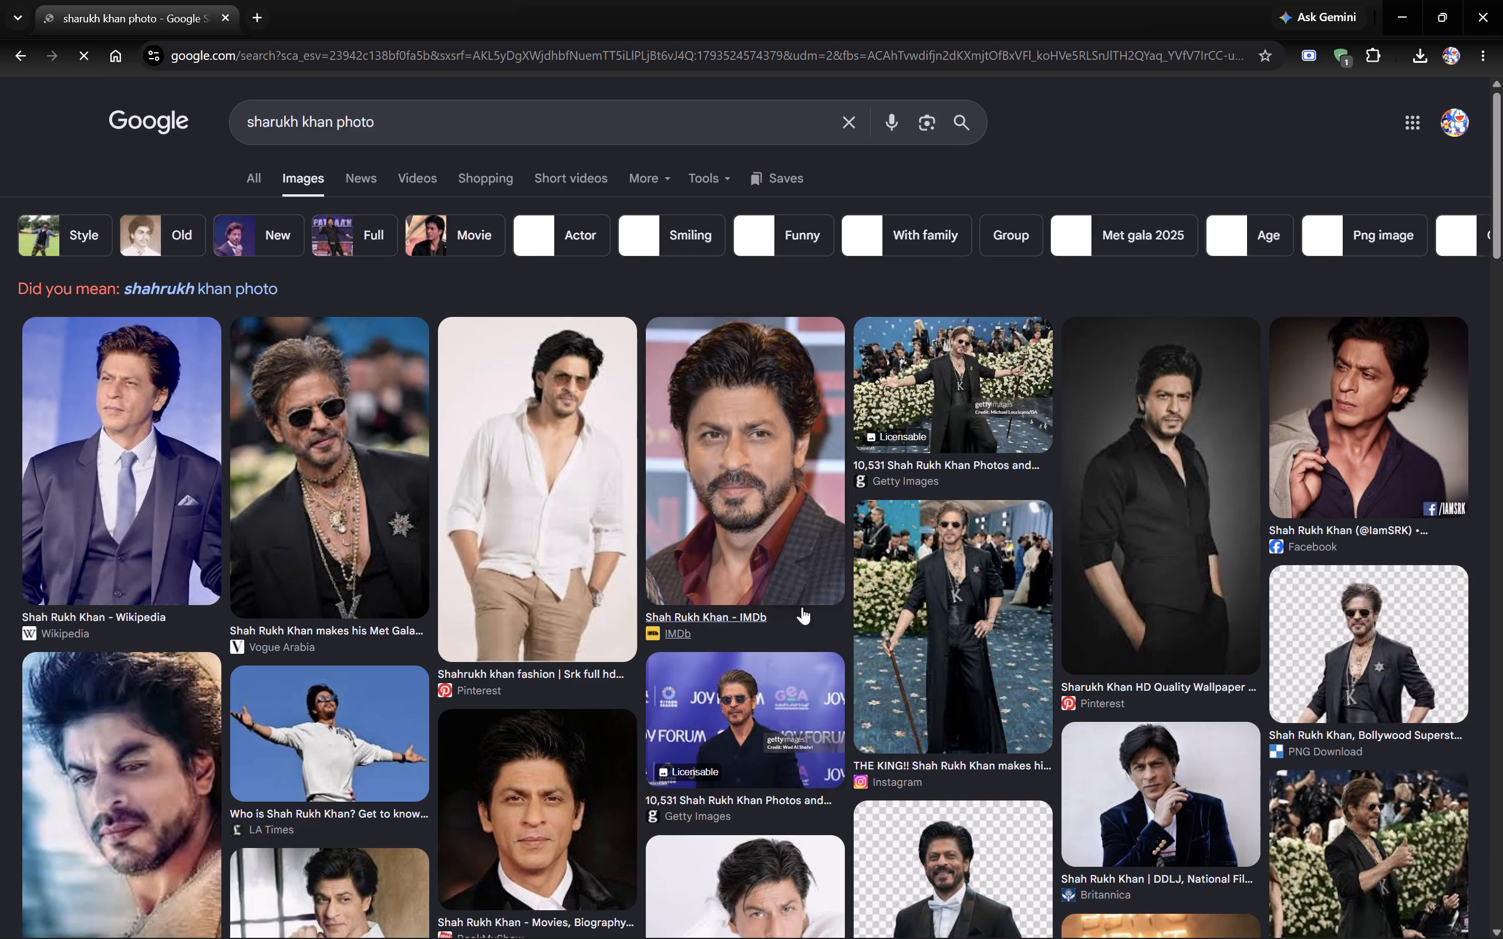
Browse the image results and preview the PNG Download cutout of Shah Rukh Khan in a black tuxedo with white bow tie.
scroll(888, 672, down, 2)
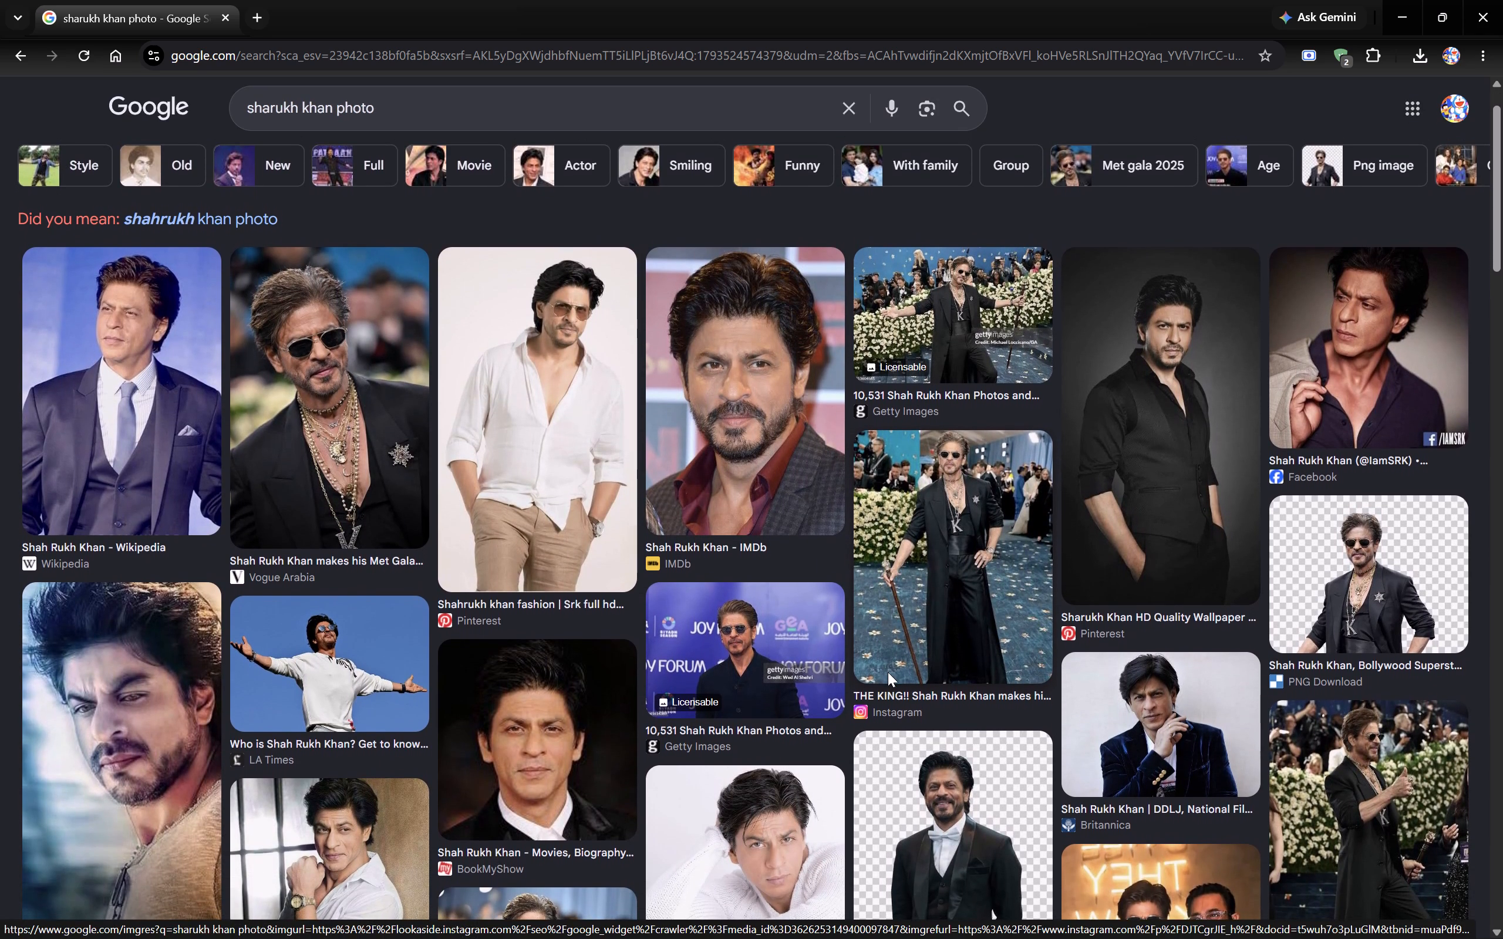
scroll(888, 672, down, 1)
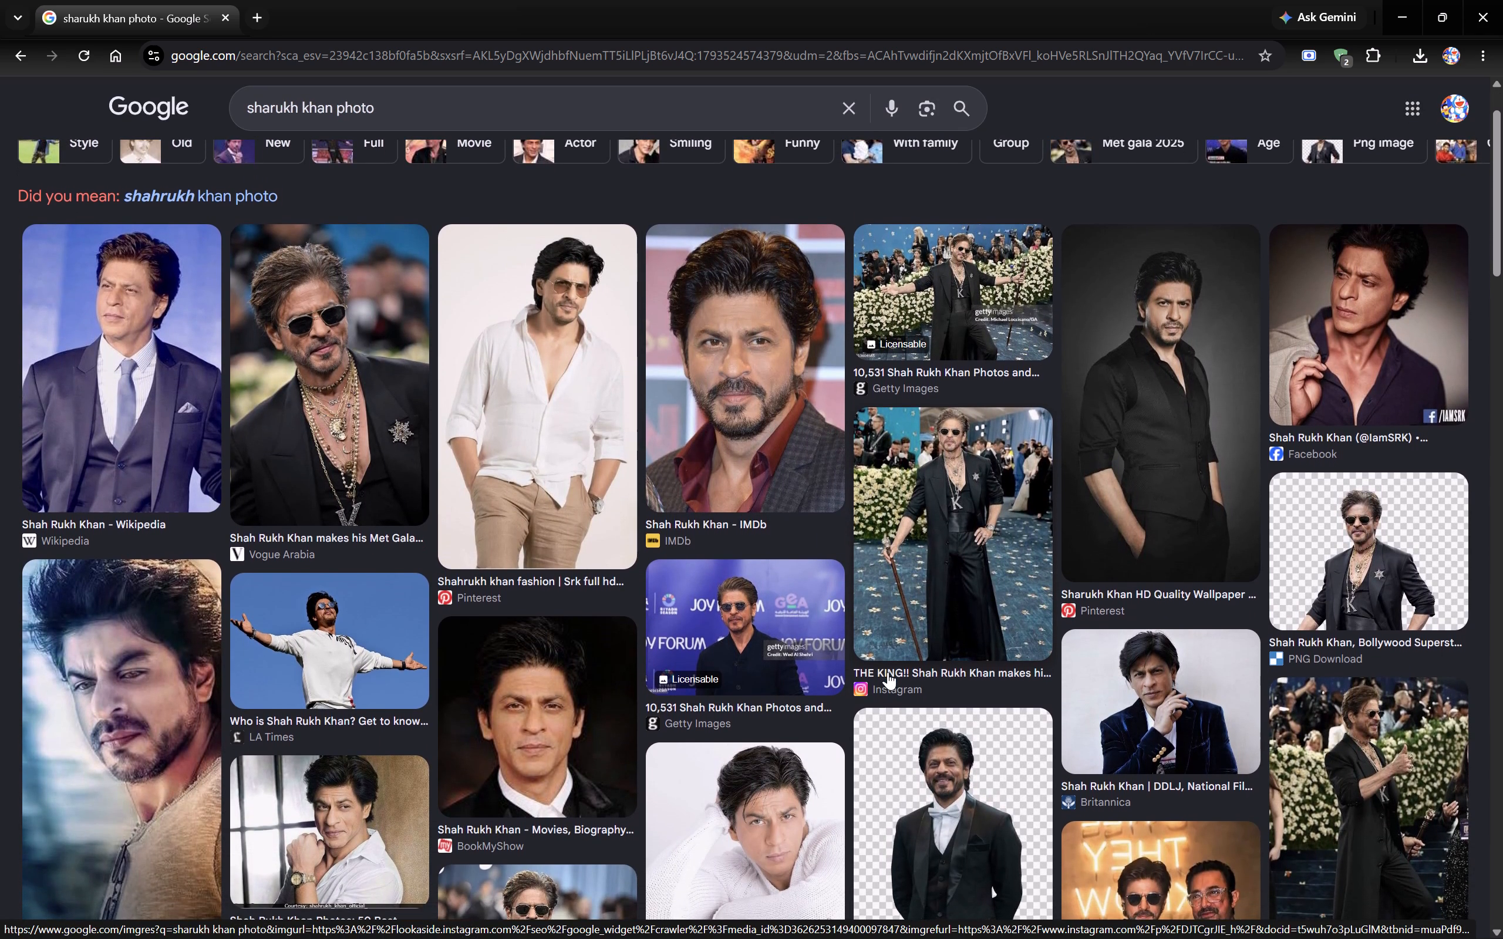
scroll(888, 672, down, 2)
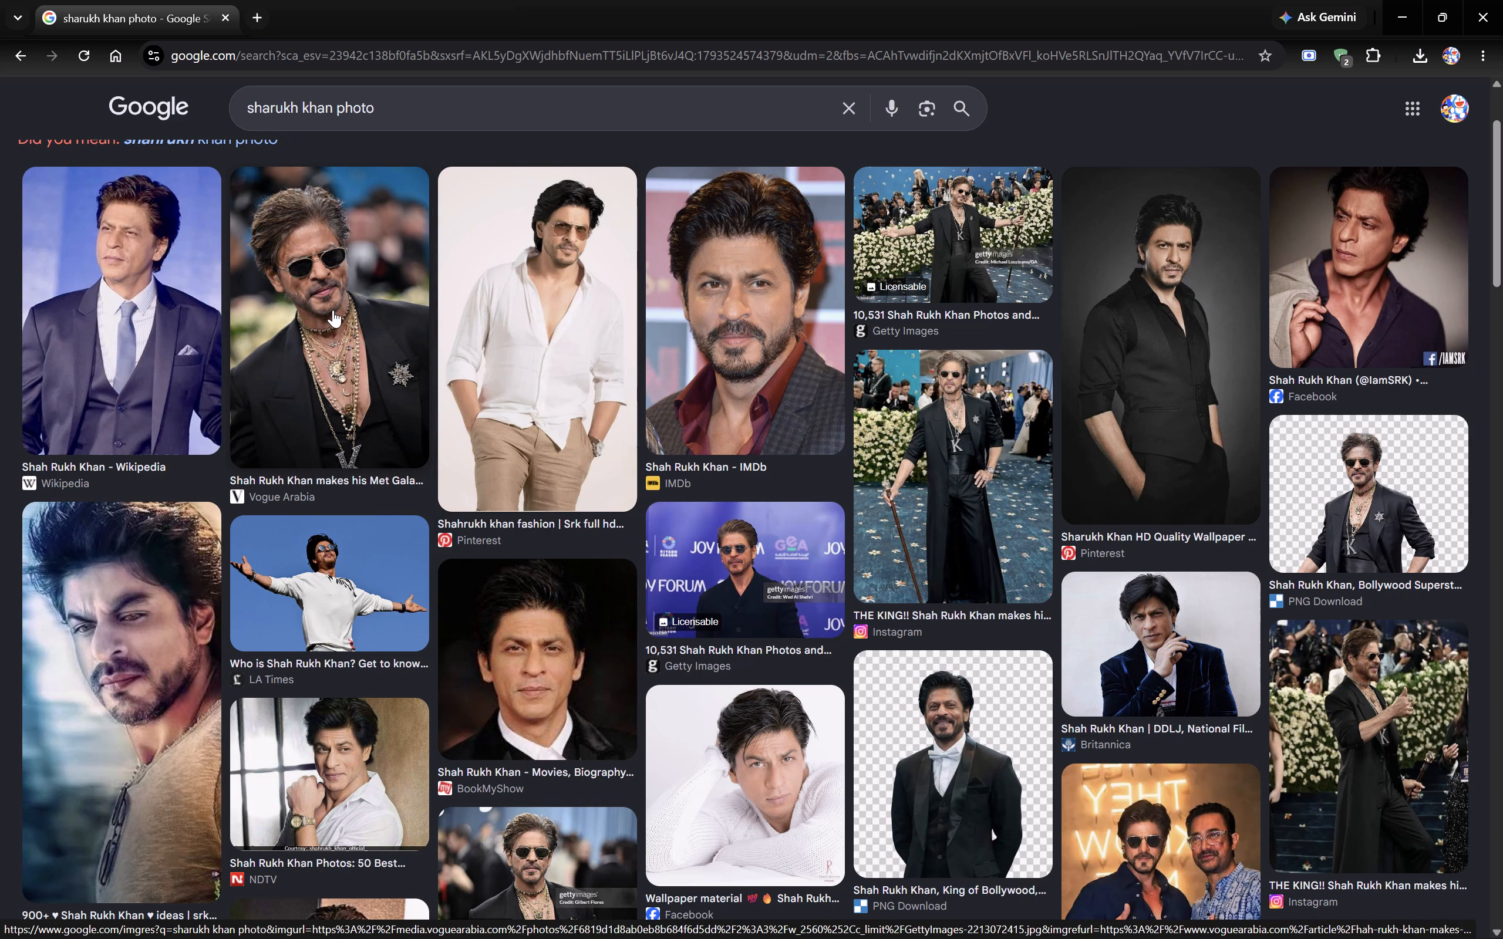
scroll(333, 310, down, 3)
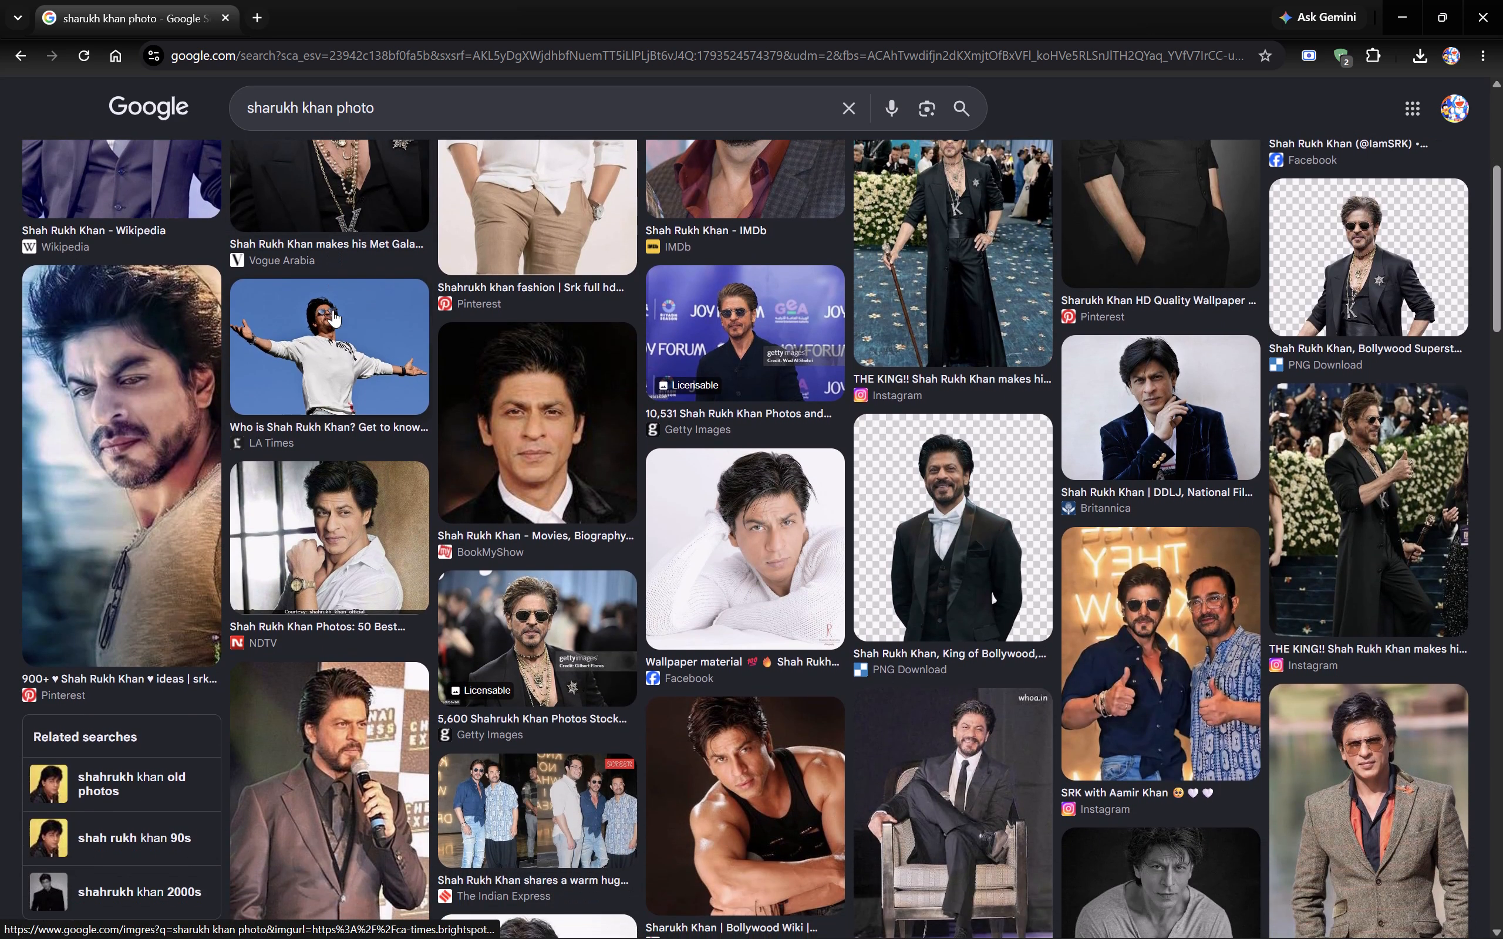
click(896, 493)
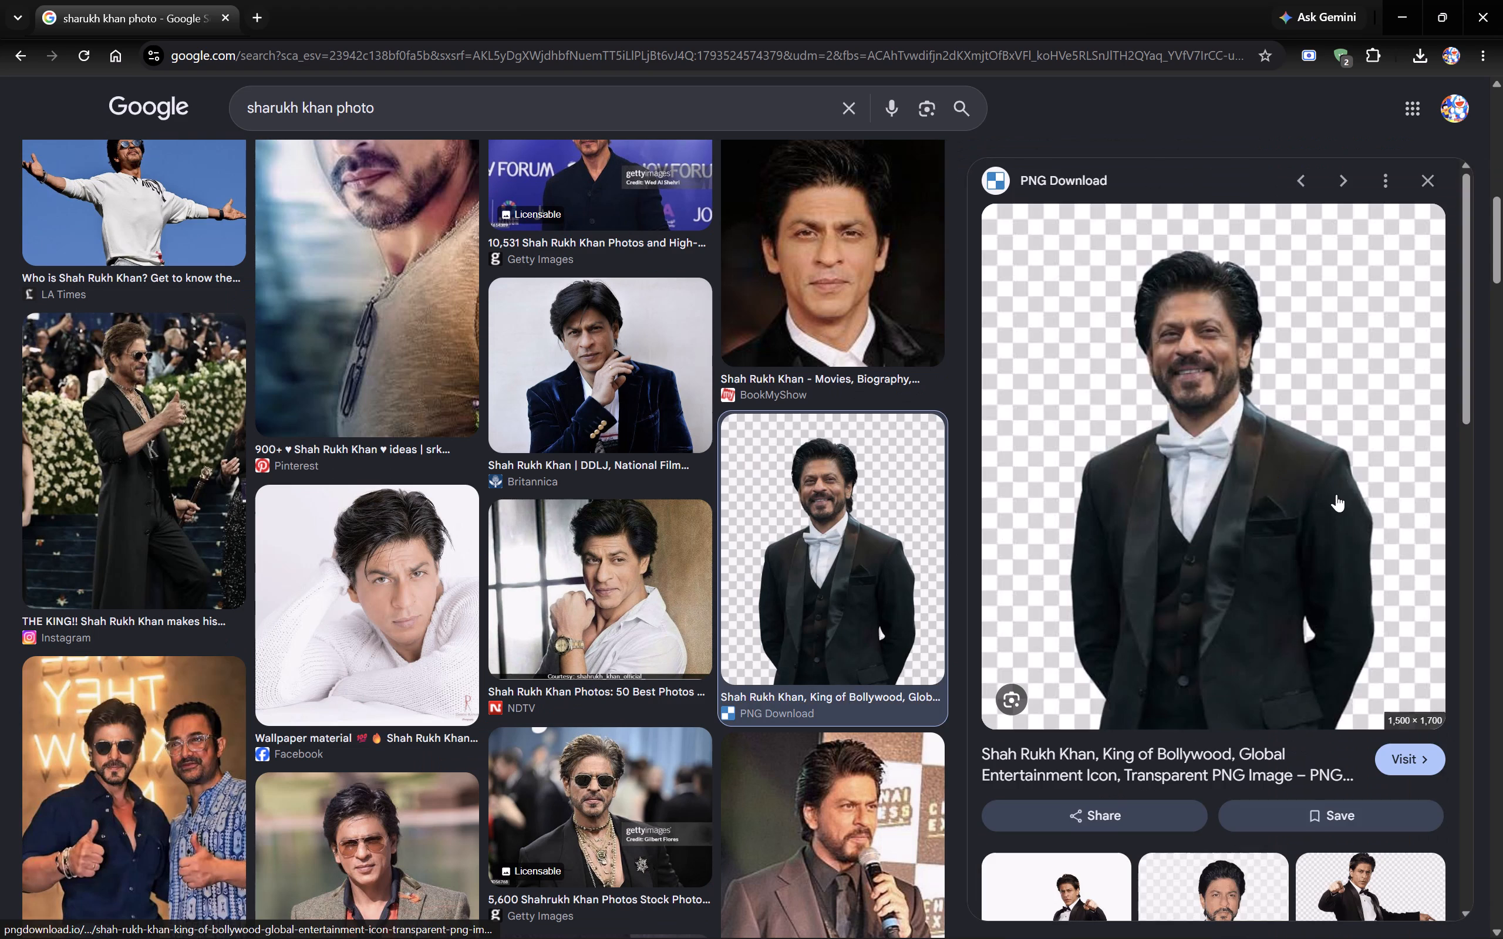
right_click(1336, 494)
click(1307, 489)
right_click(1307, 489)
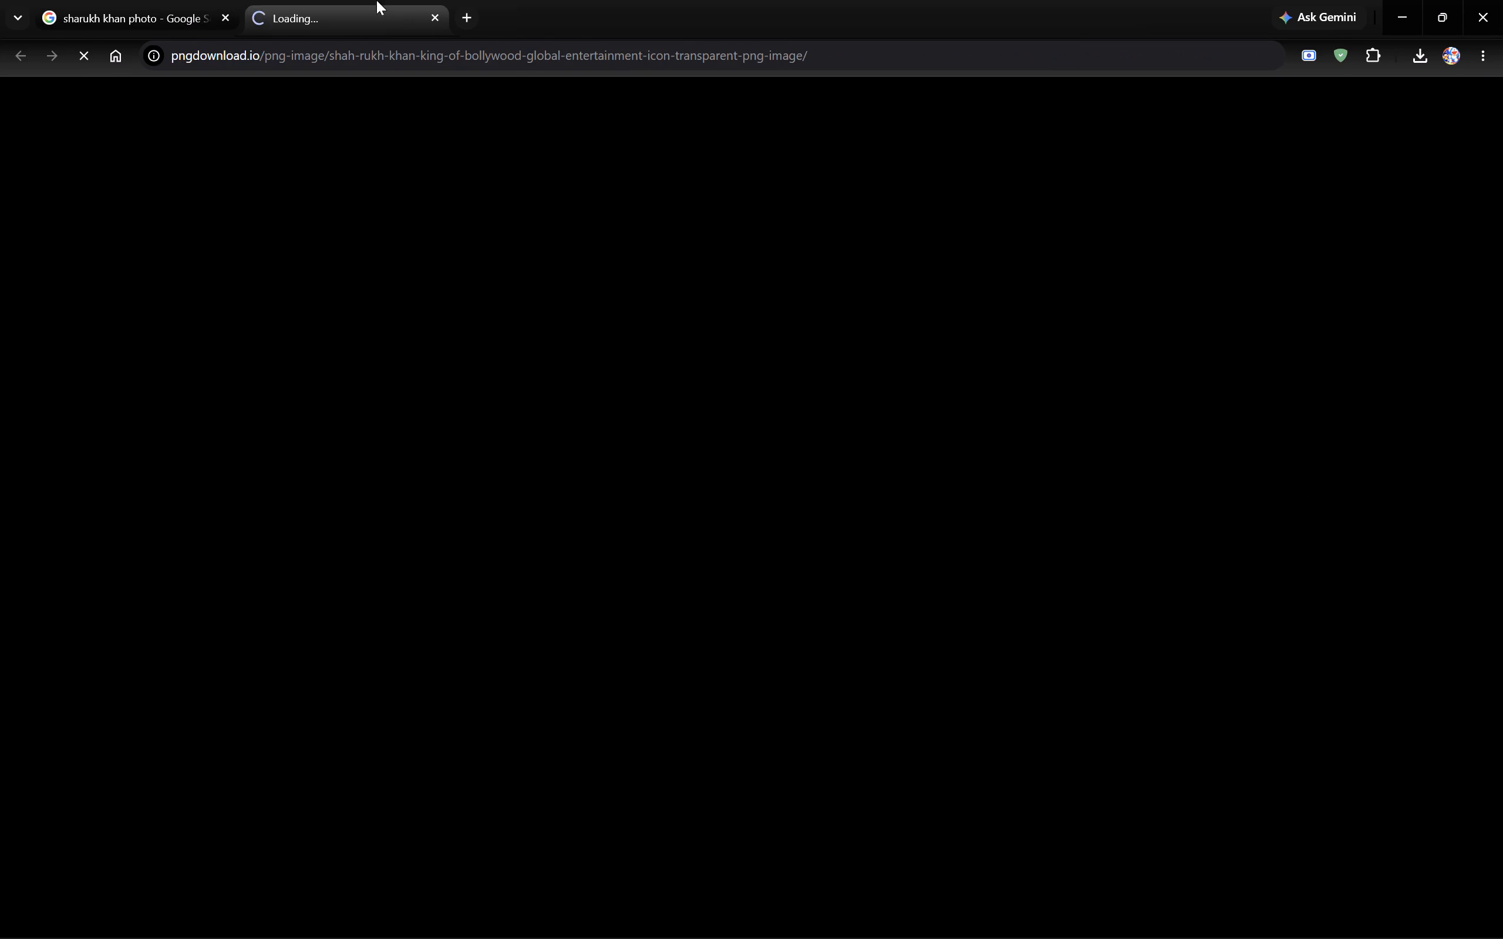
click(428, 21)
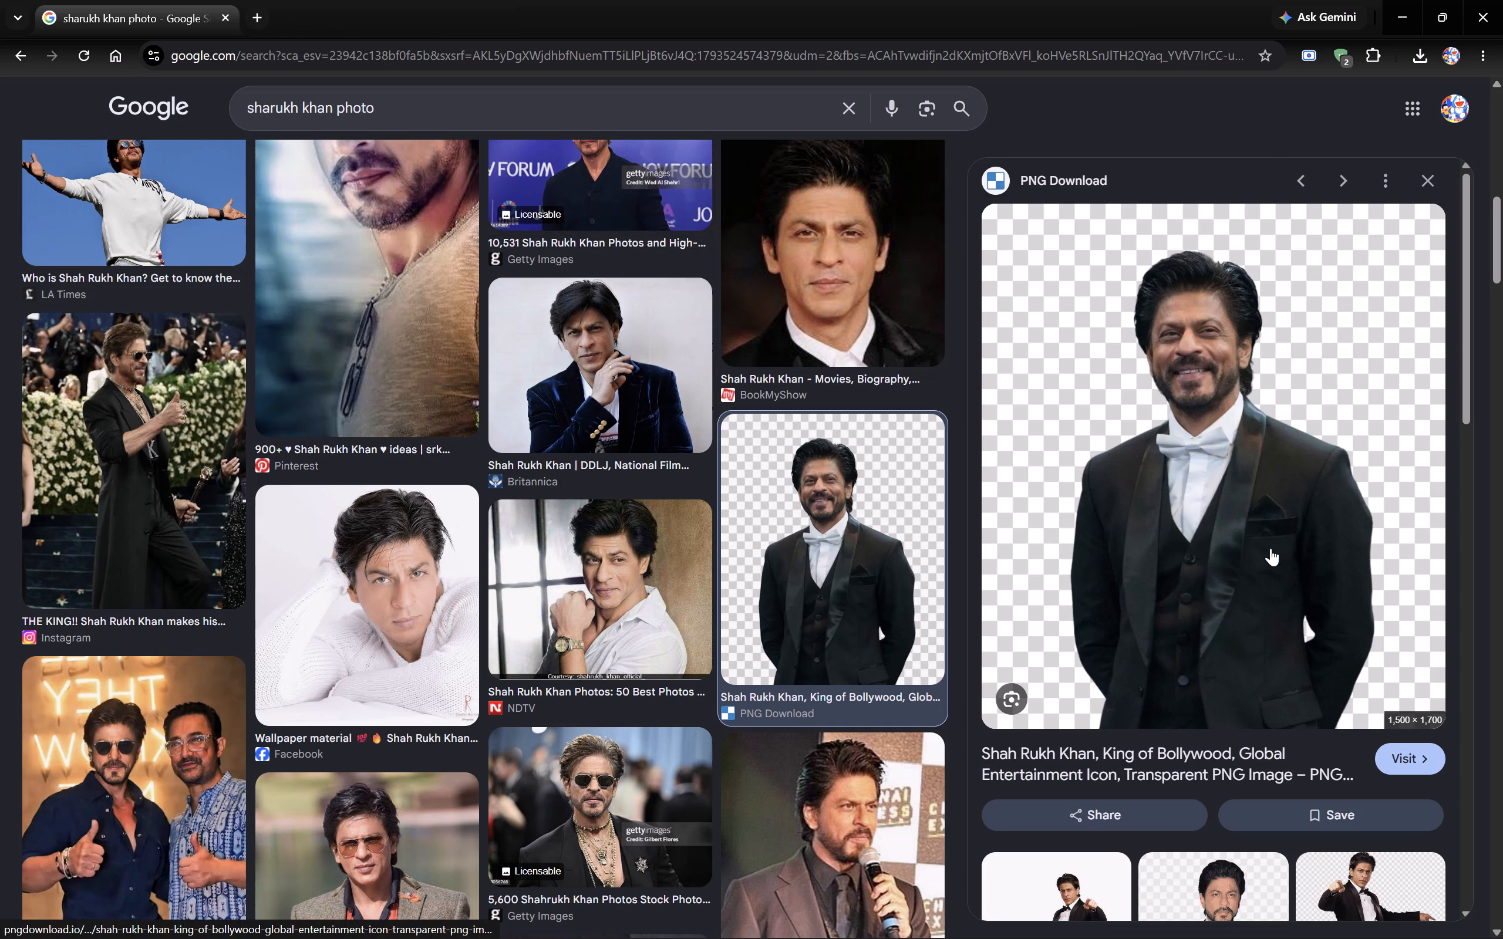
Save the previewed tuxedo cutout to the Downloads folder as Shah-Rukh-Khan-King-of-Bollywood, with the file type set to All Files.
right_click(1271, 548)
click(1159, 379)
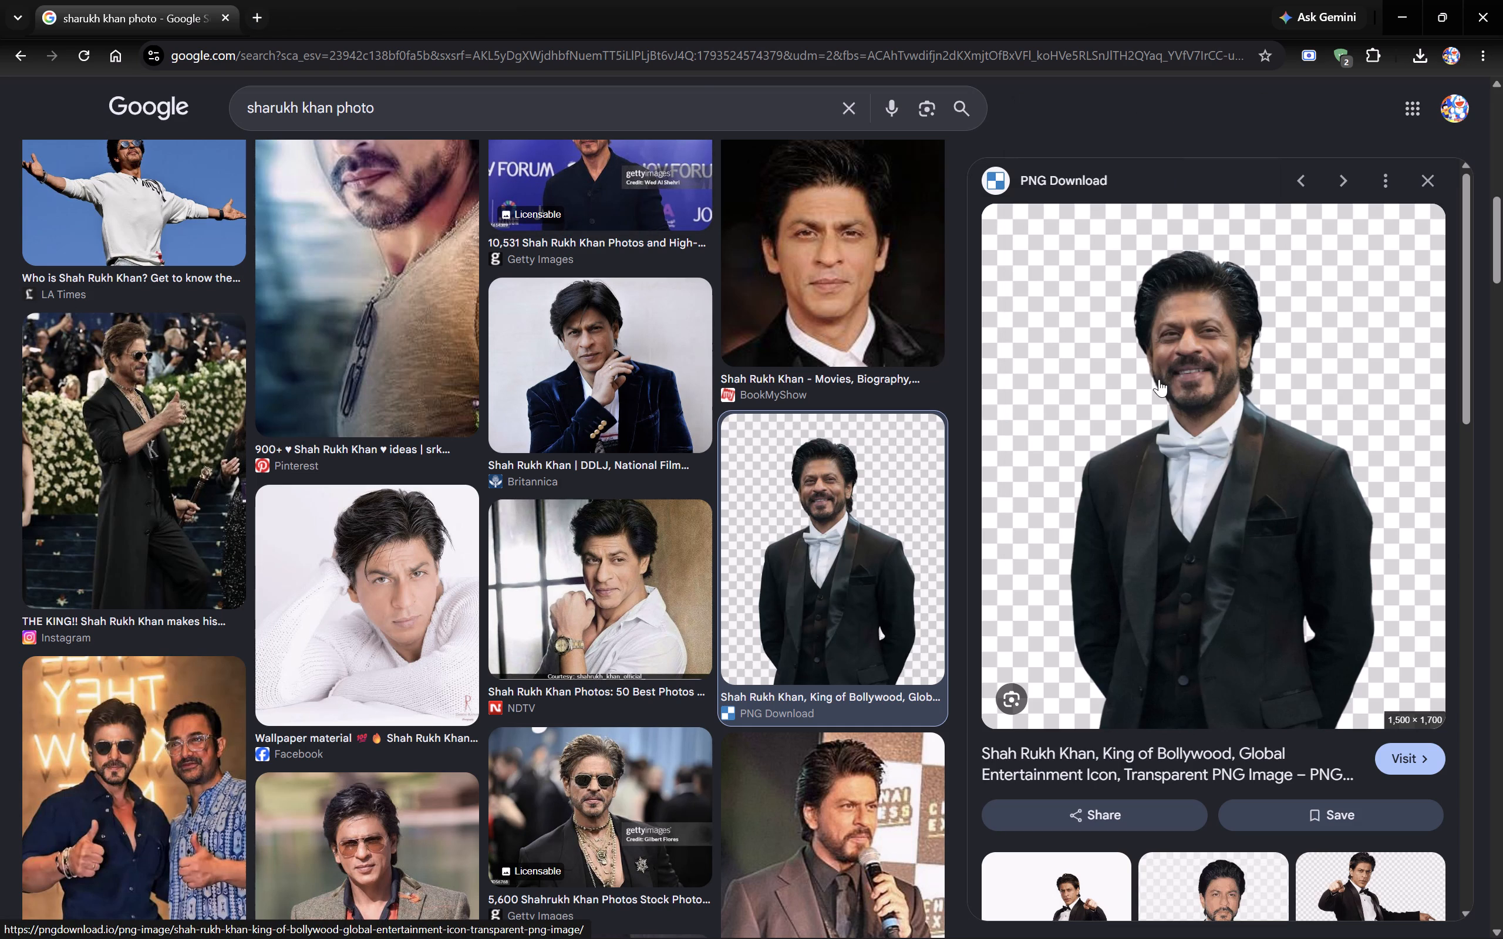
click(443, 349)
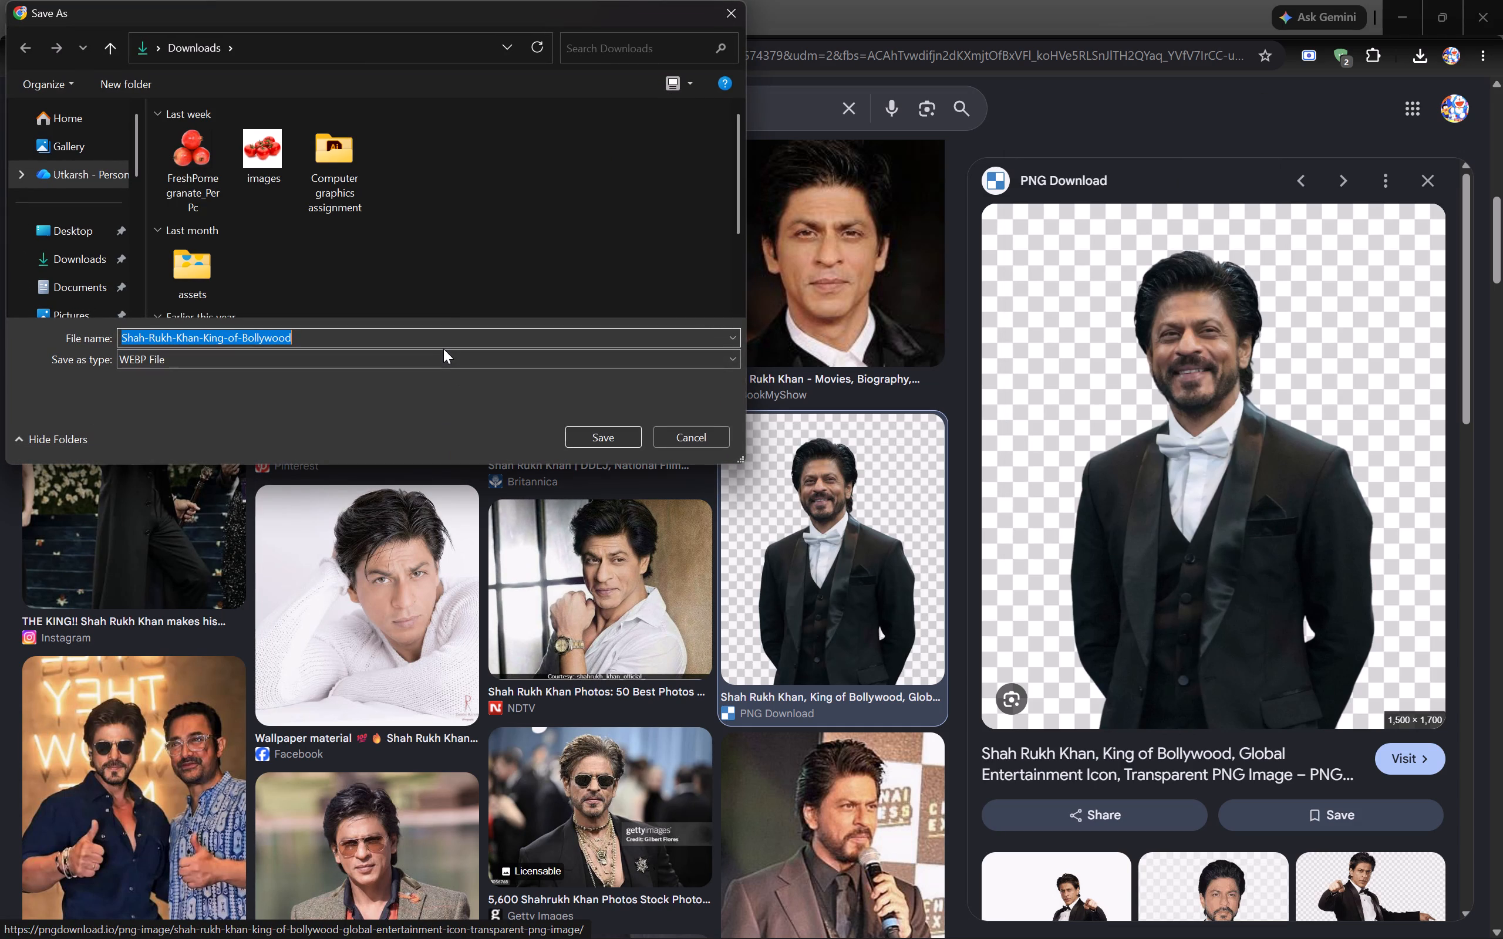
click(447, 360)
click(447, 394)
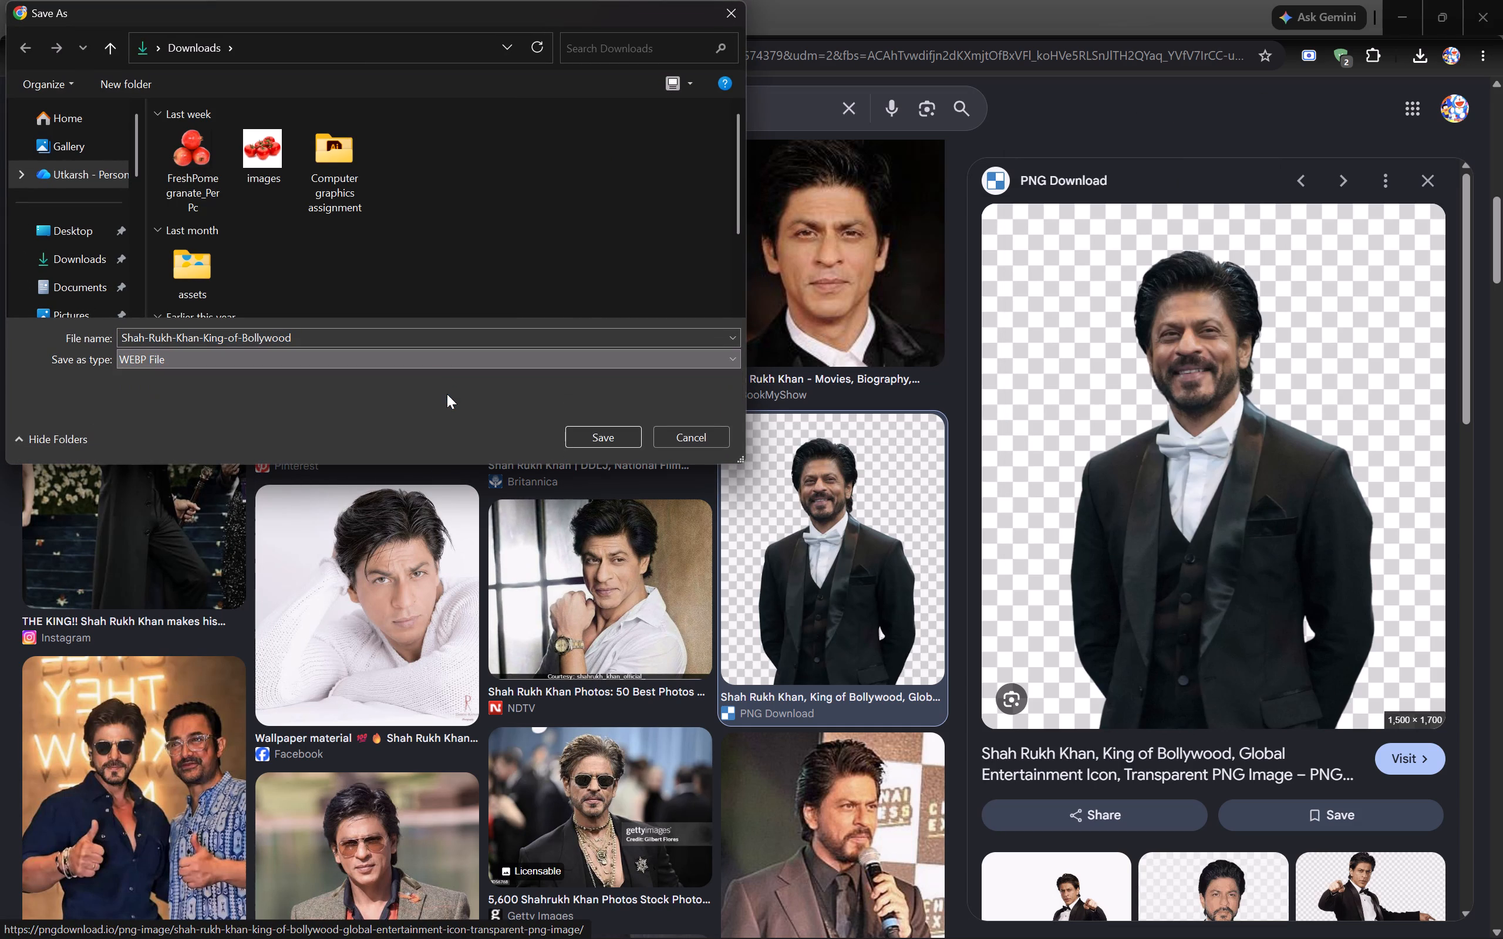
click(67, 258)
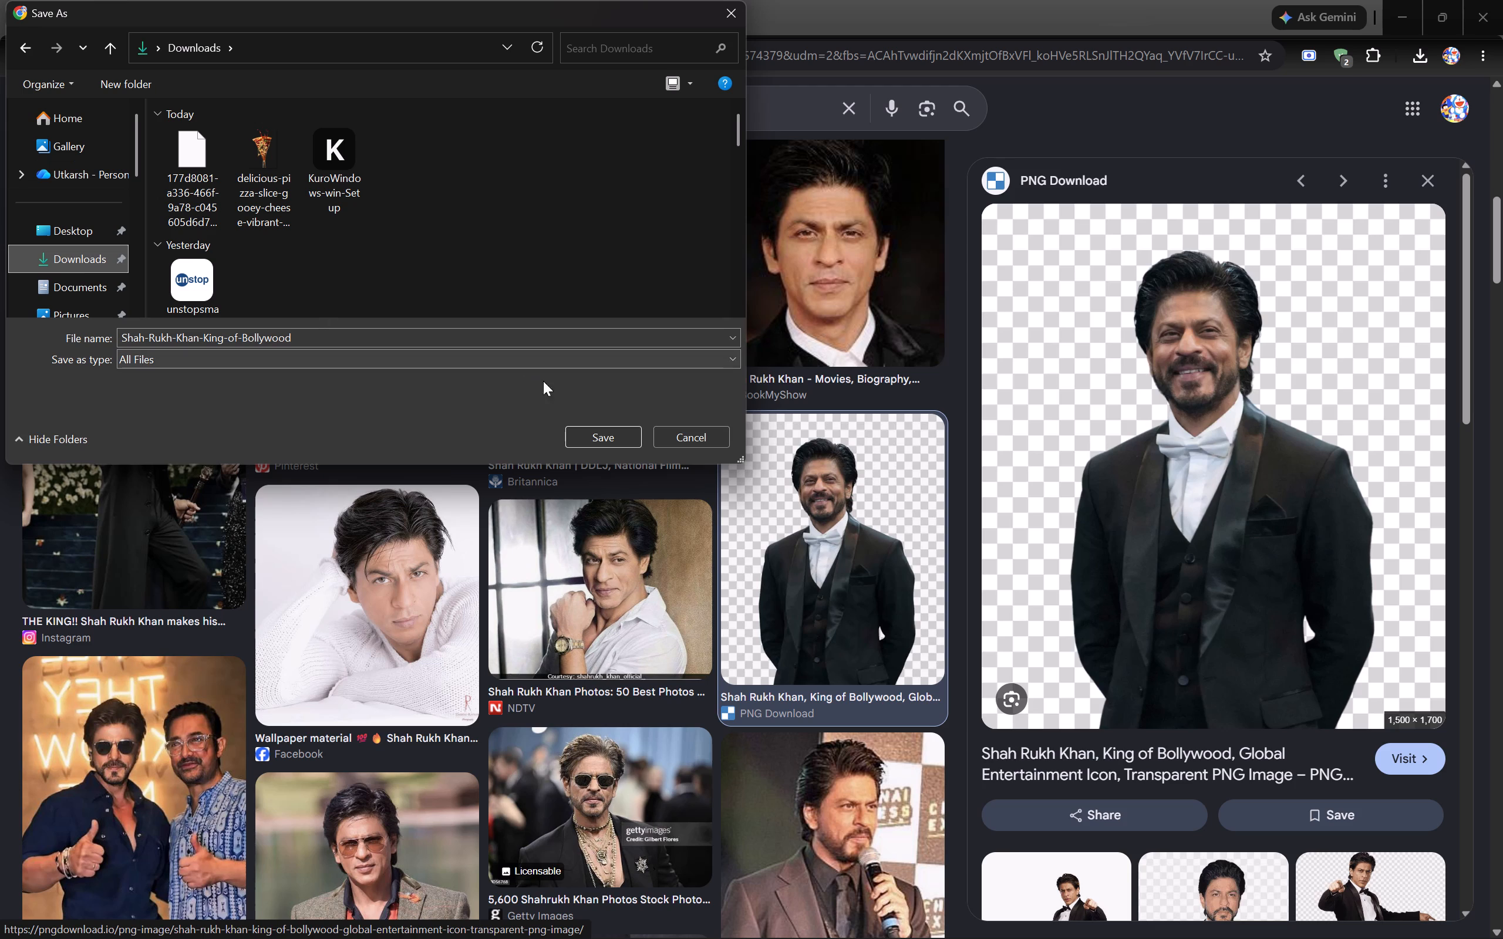
click(605, 434)
Look through the remaining Shah Rukh Khan image results for other usable portrait photos.
scroll(568, 642, down, 2)
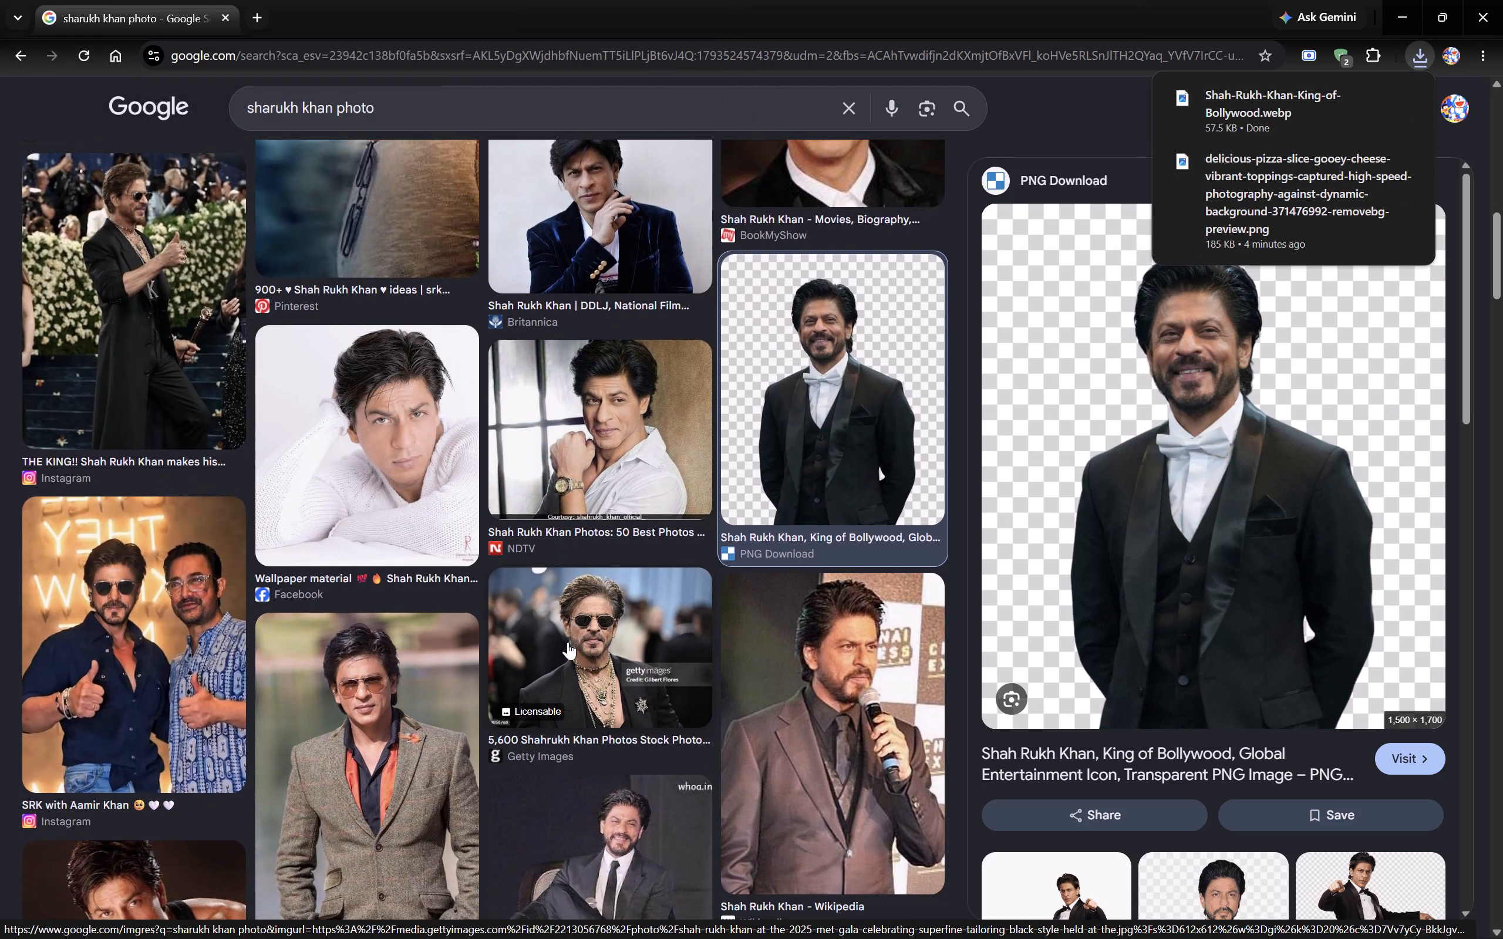
scroll(568, 642, down, 3)
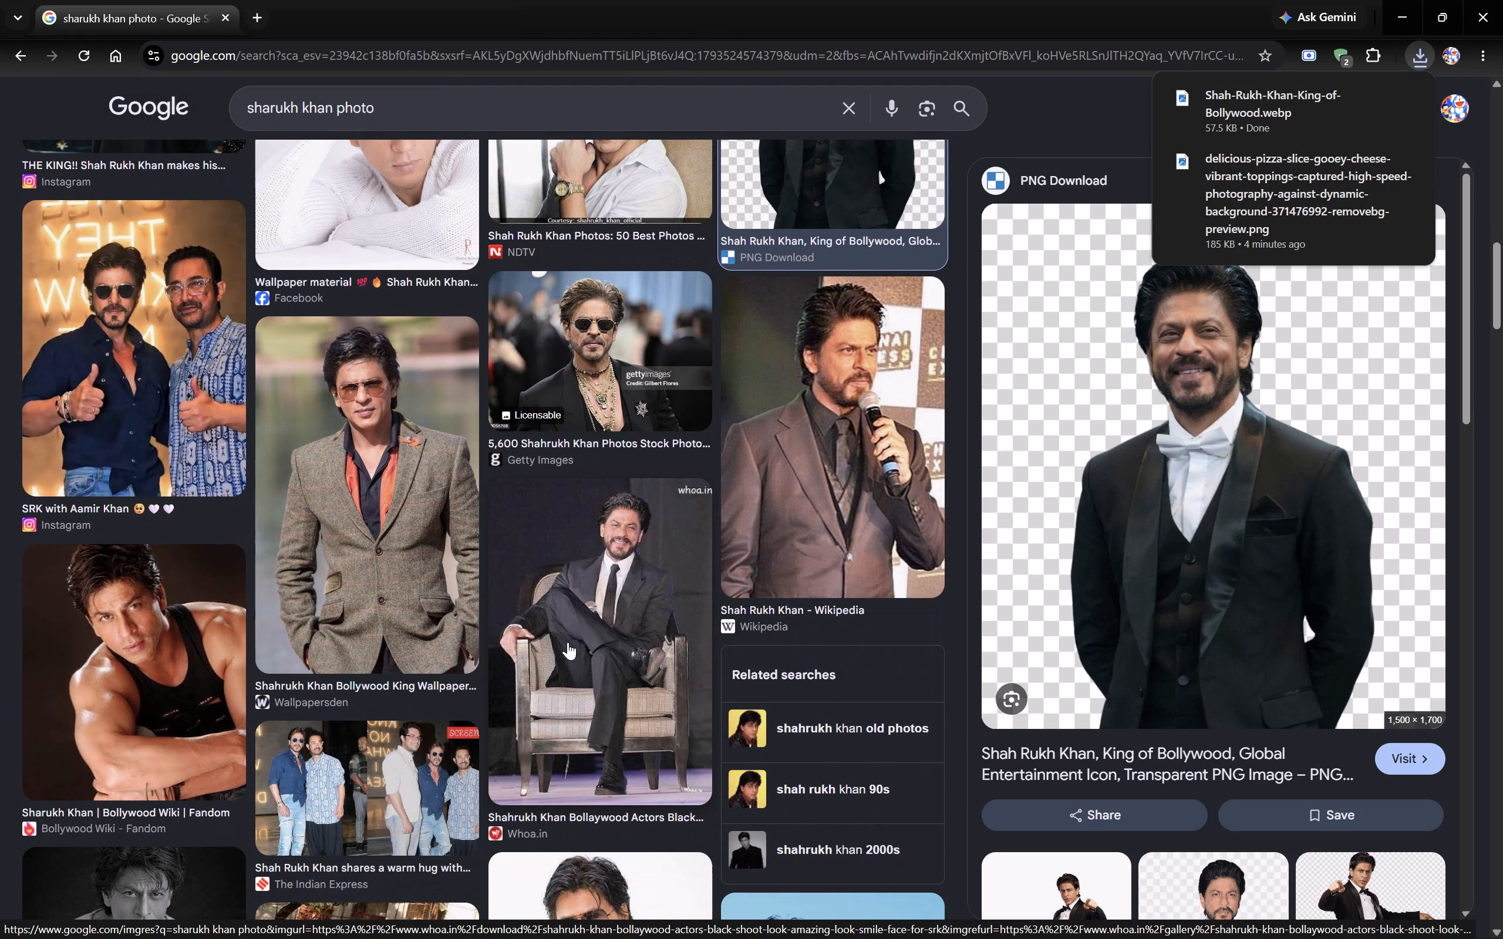
scroll(583, 572, down, 2)
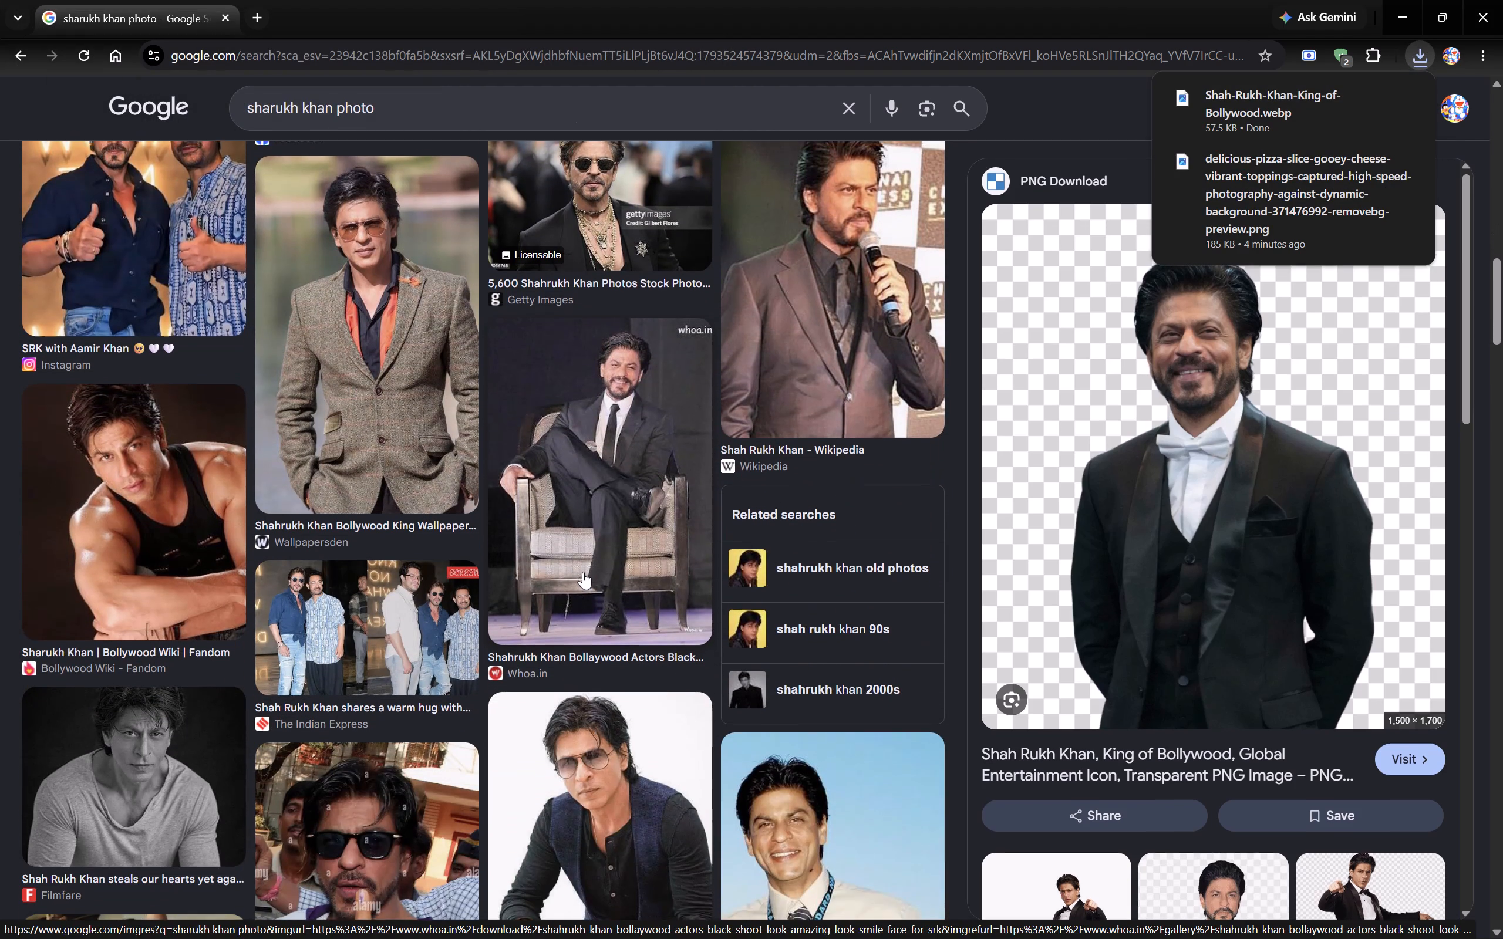
scroll(583, 572, down, 5)
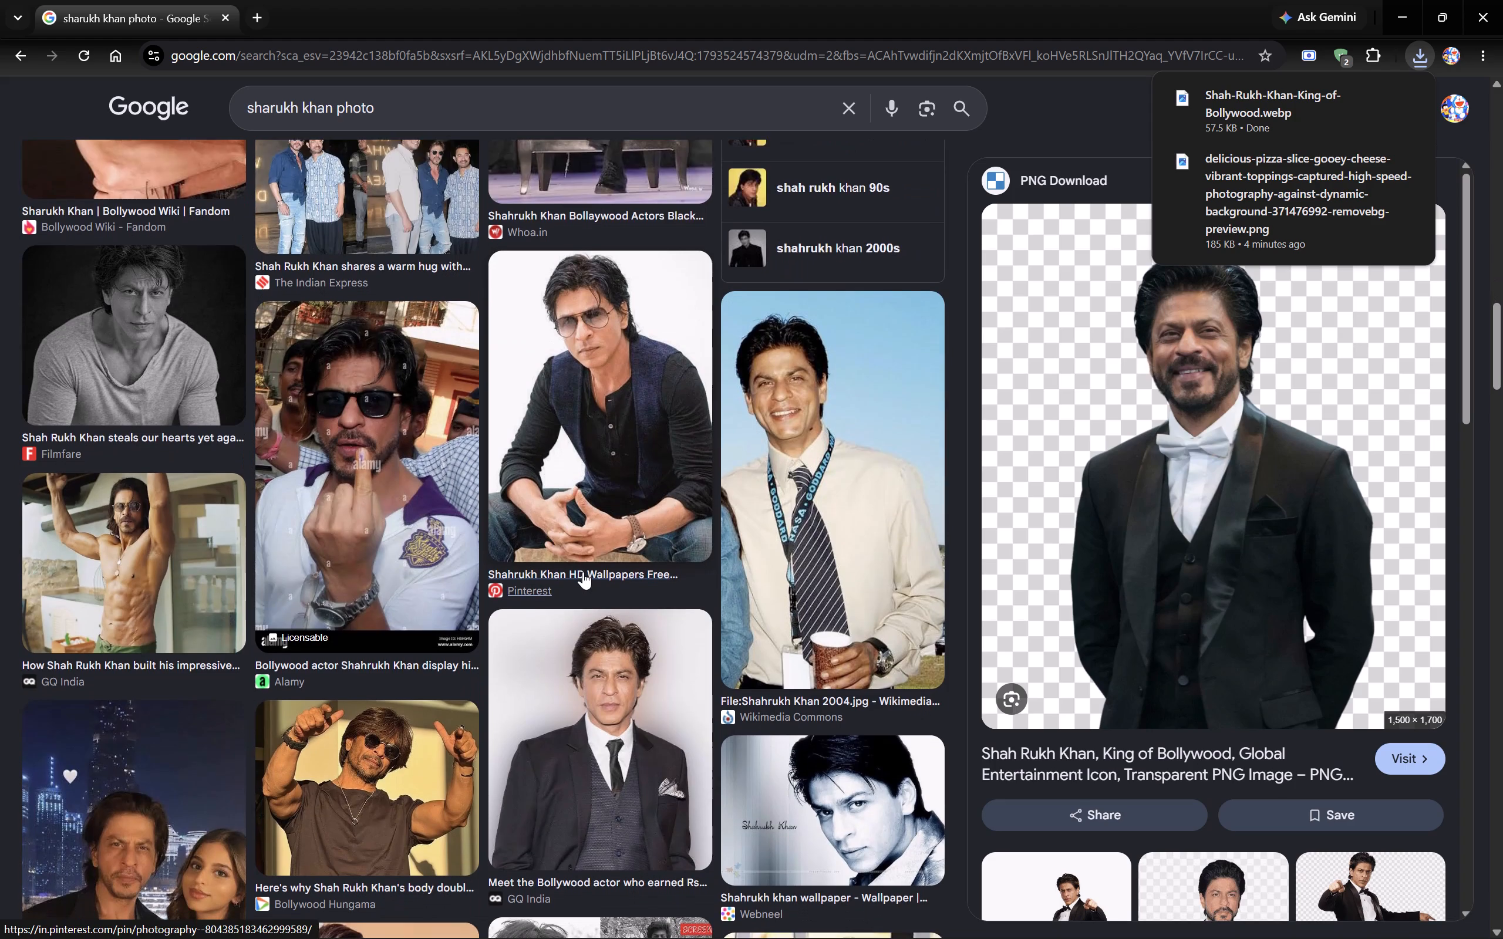
scroll(583, 572, down, 4)
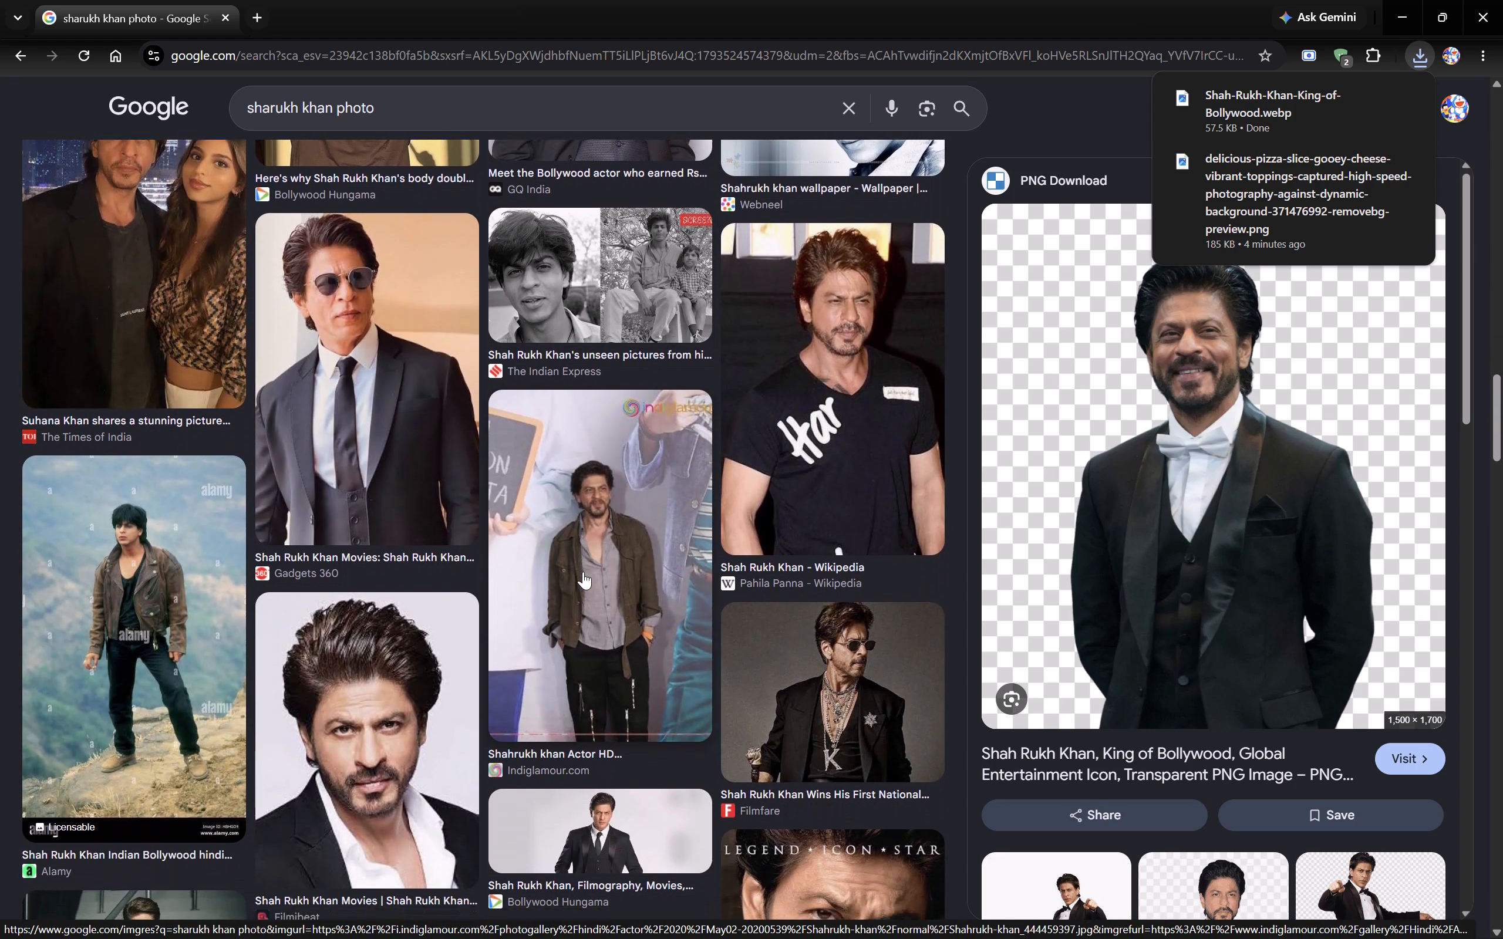
scroll(583, 572, down, 4)
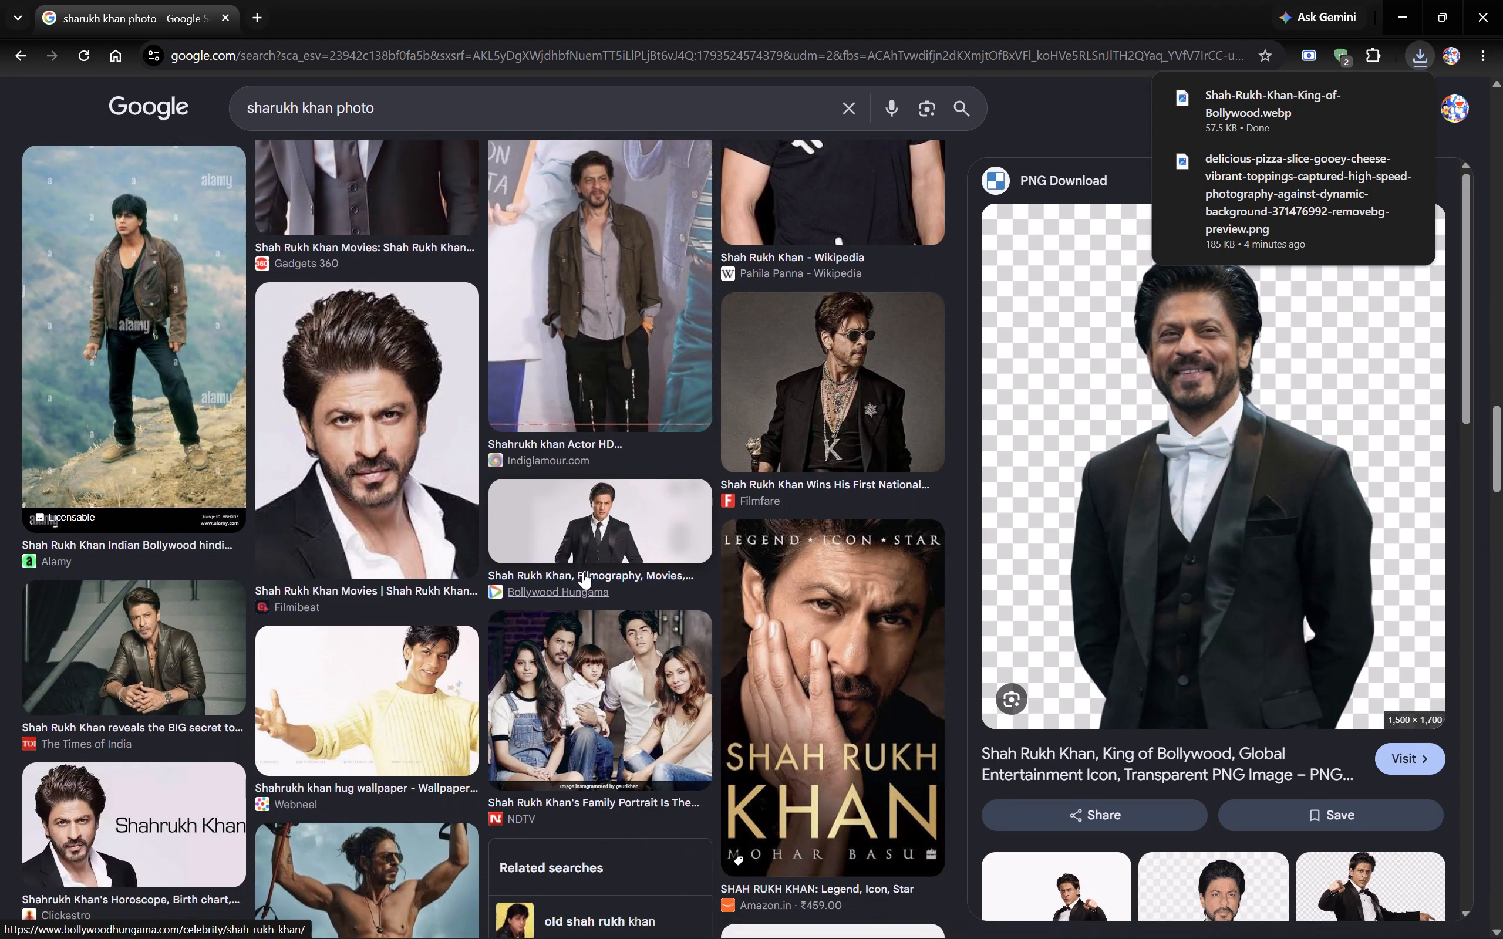
scroll(583, 572, down, 4)
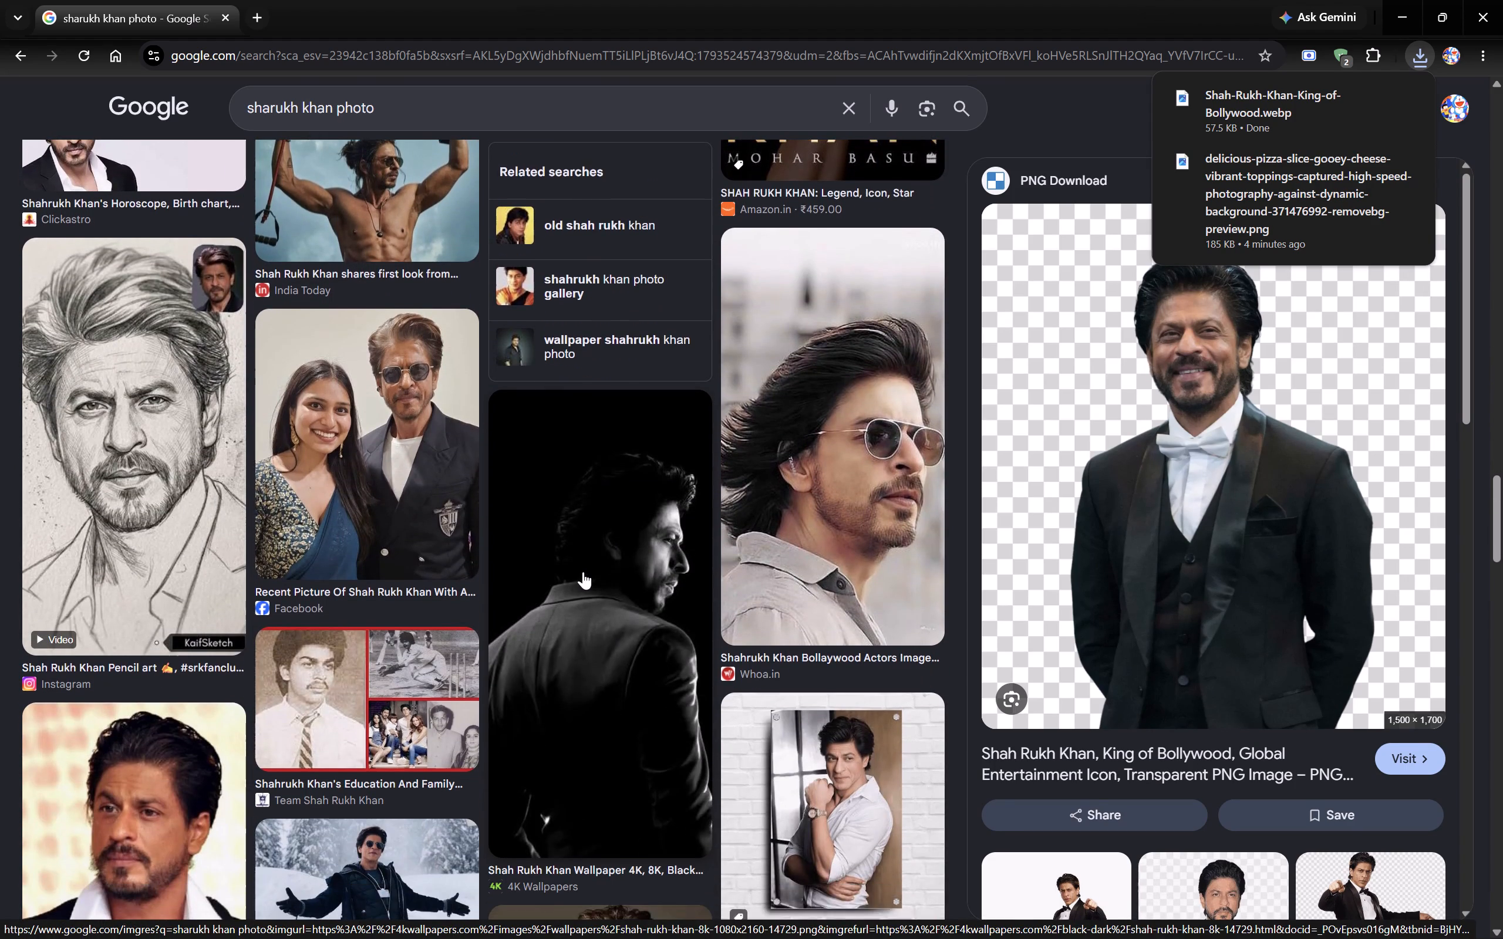
scroll(583, 572, down, 4)
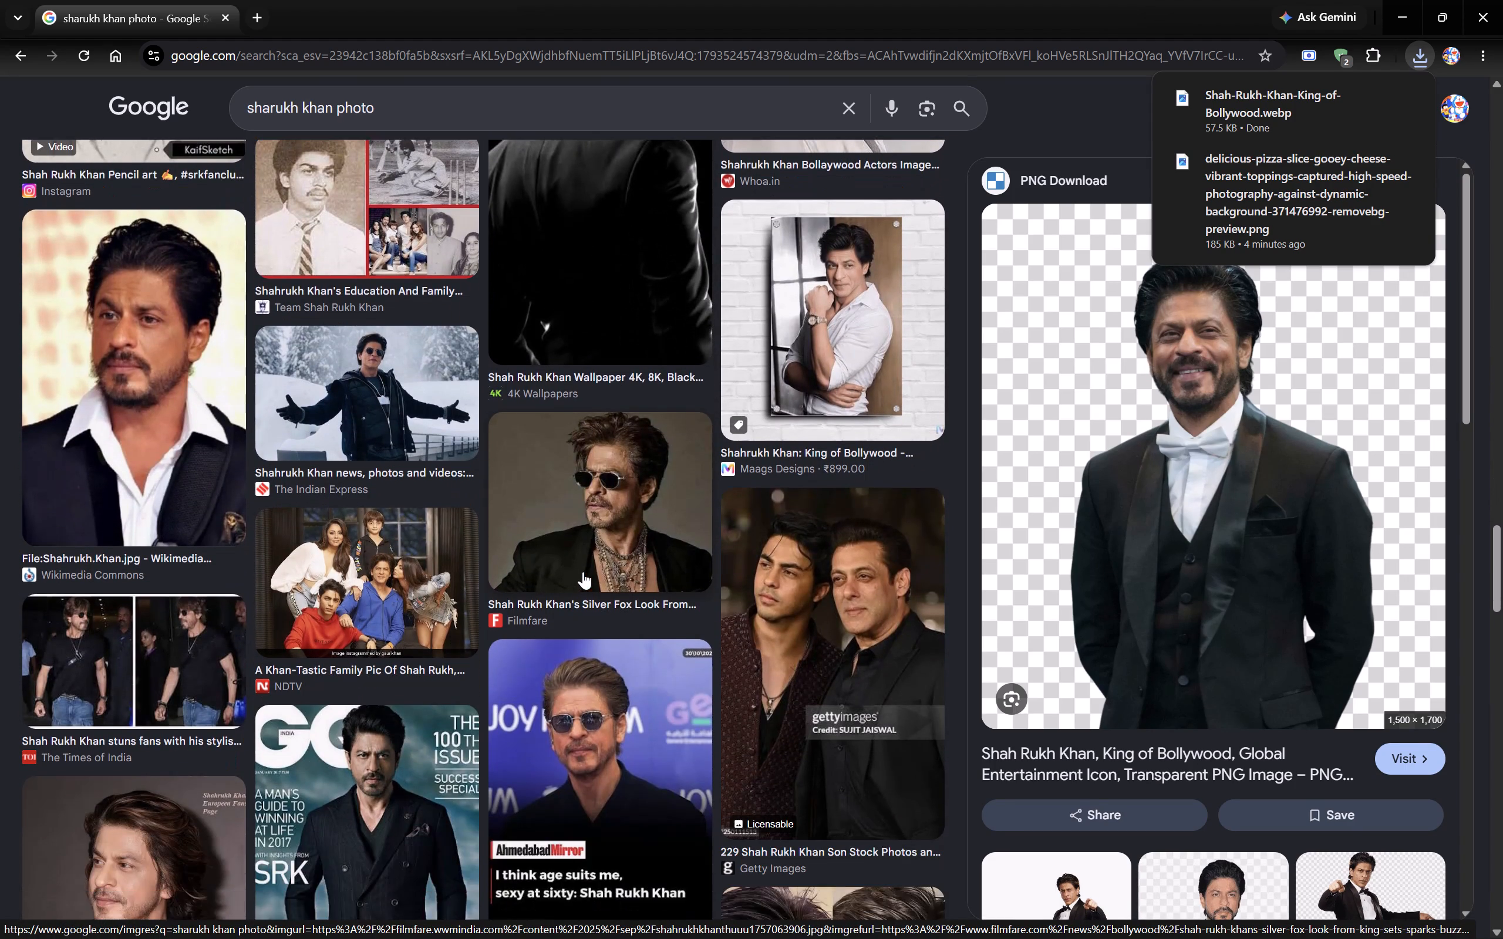
scroll(583, 572, down, 4)
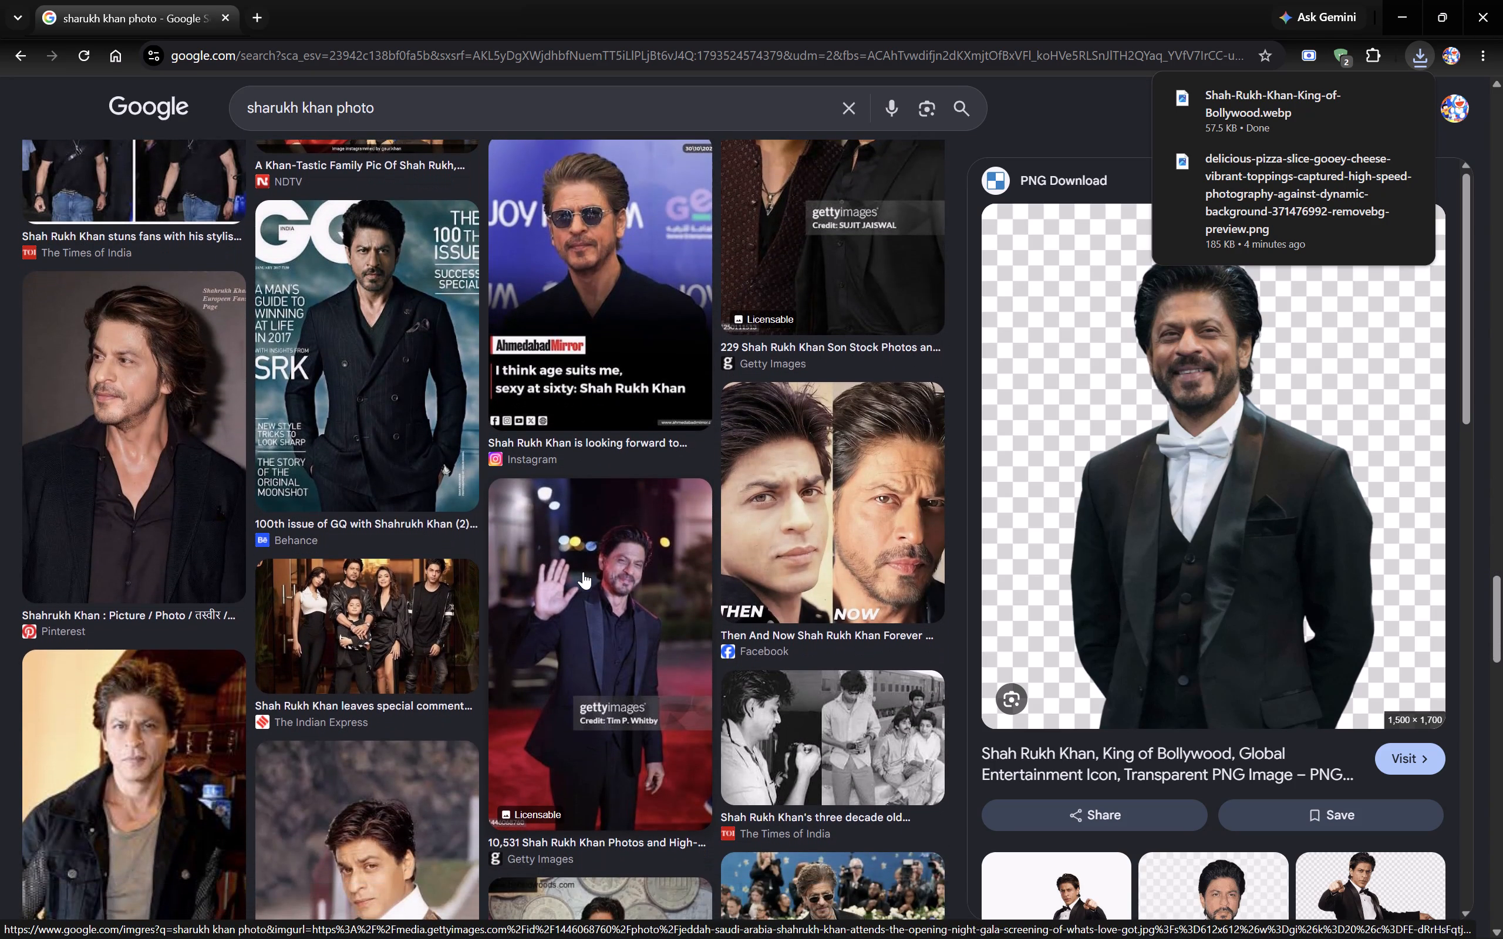
scroll(583, 572, down, 3)
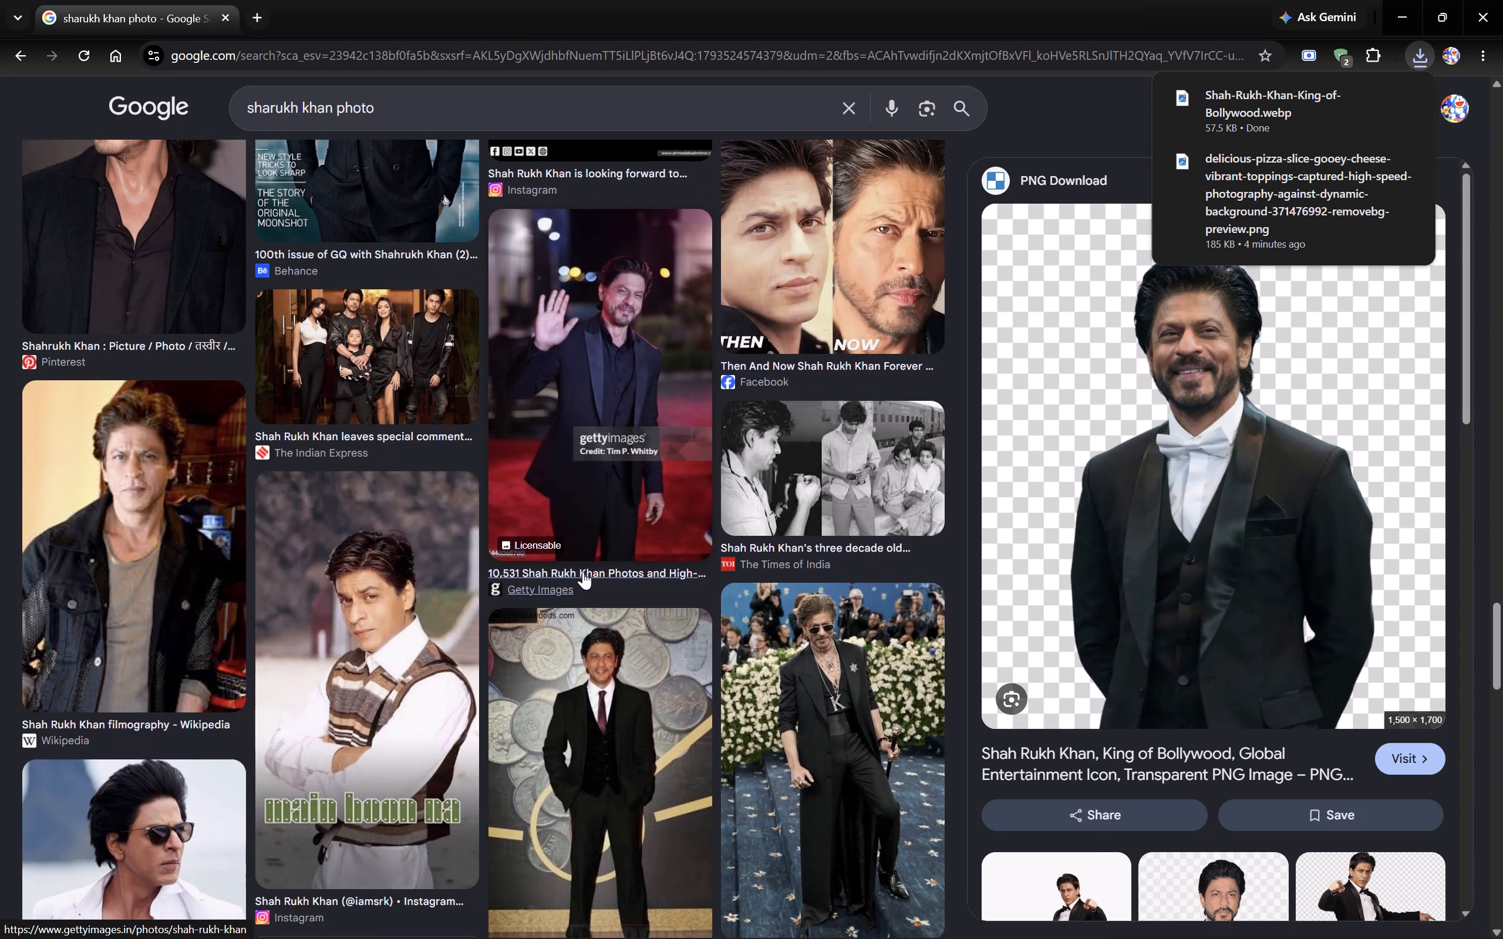
scroll(583, 572, down, 5)
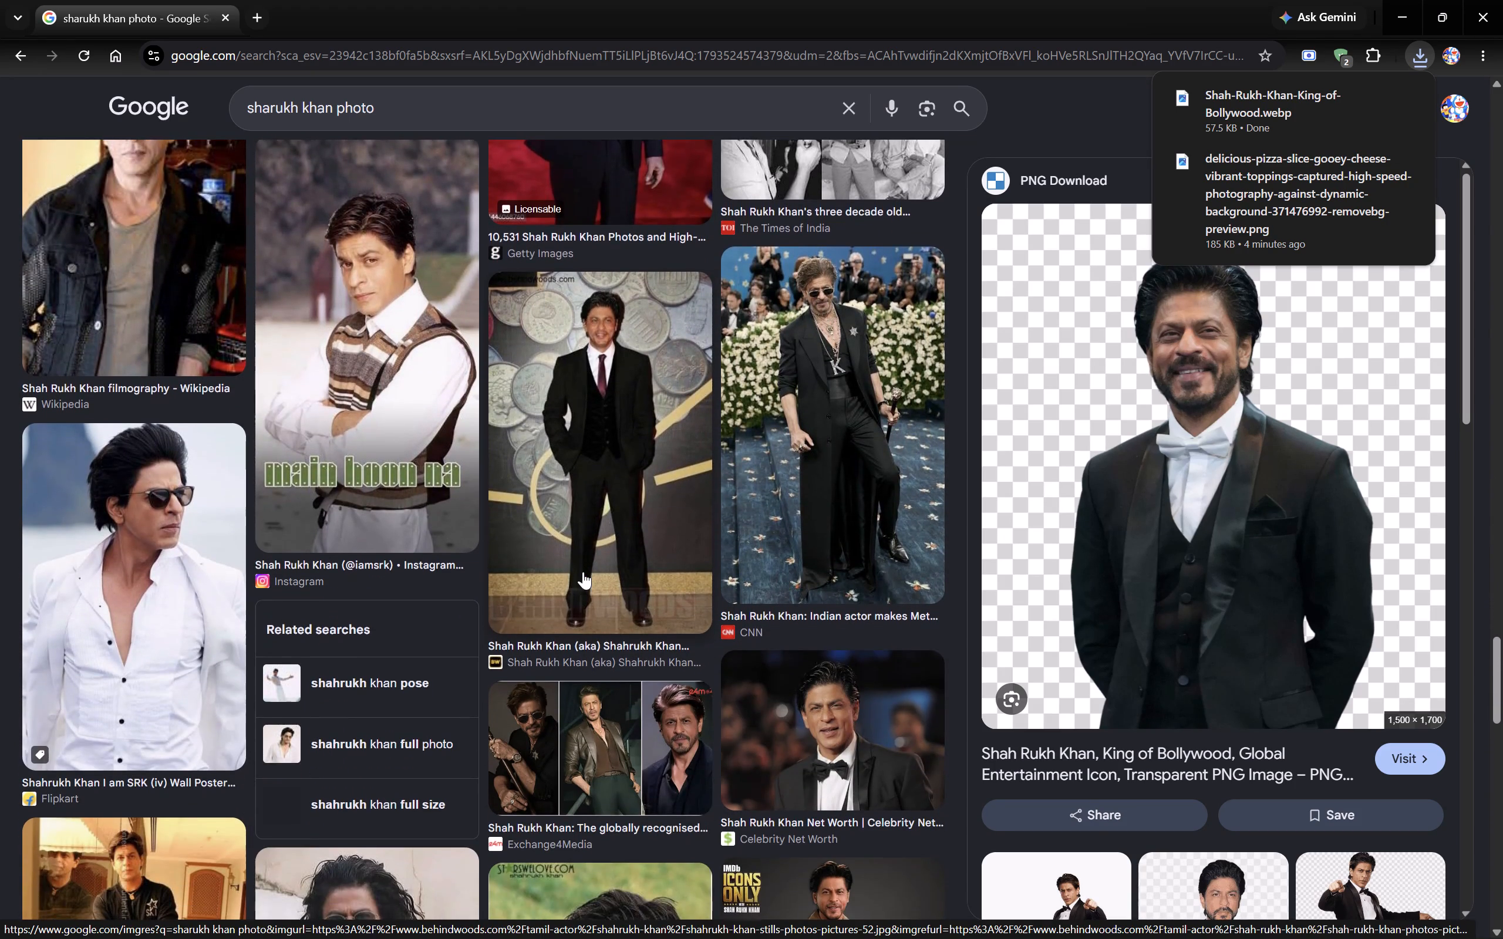
scroll(583, 572, down, 4)
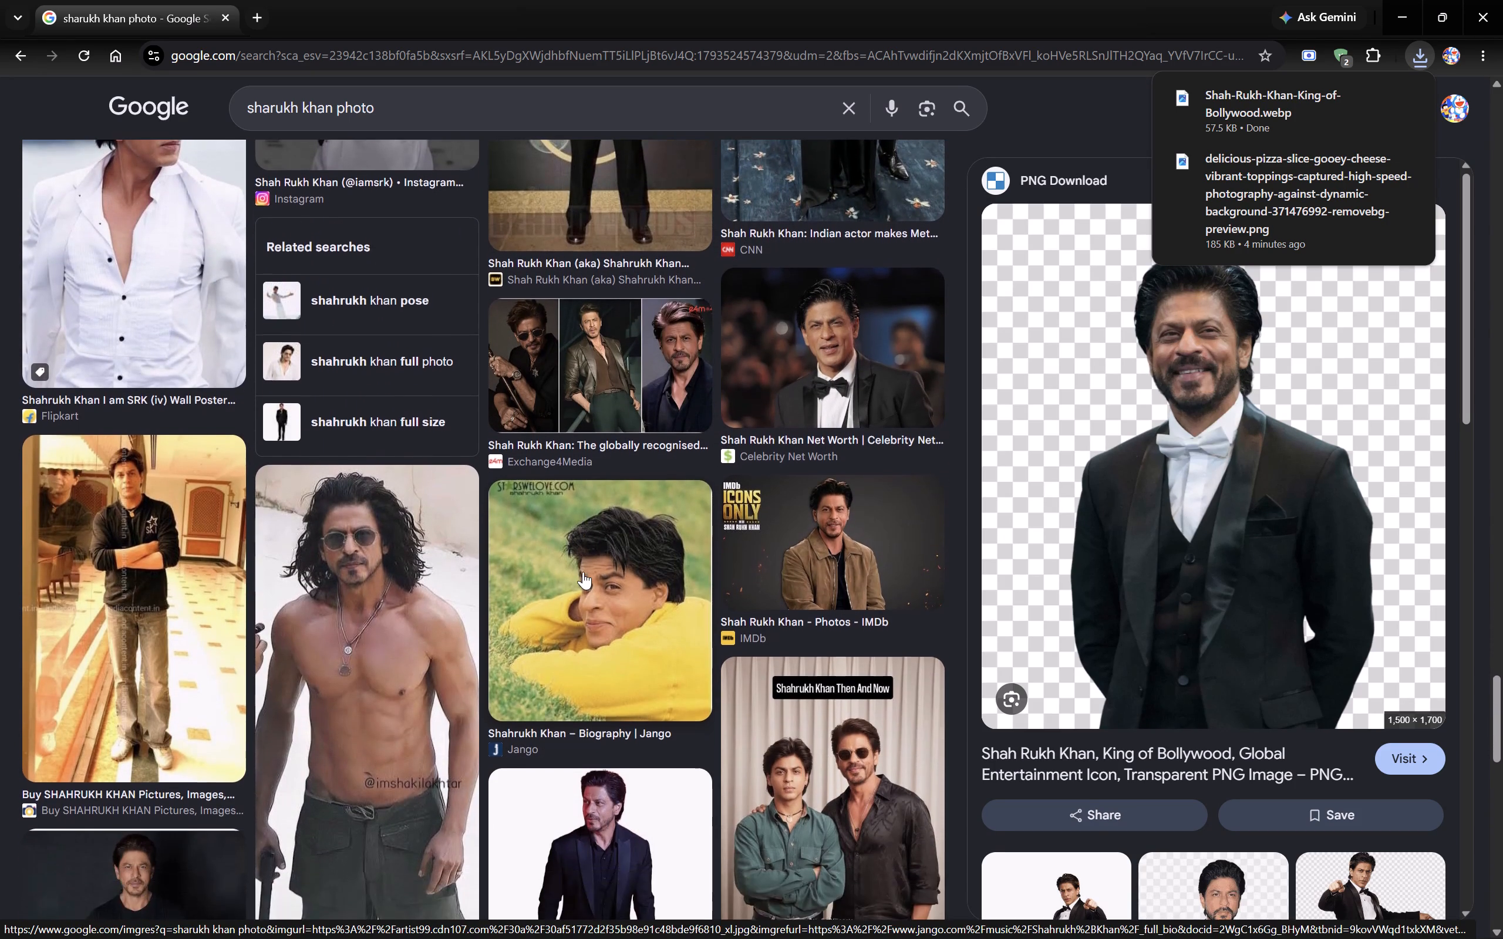
scroll(583, 572, down, 4)
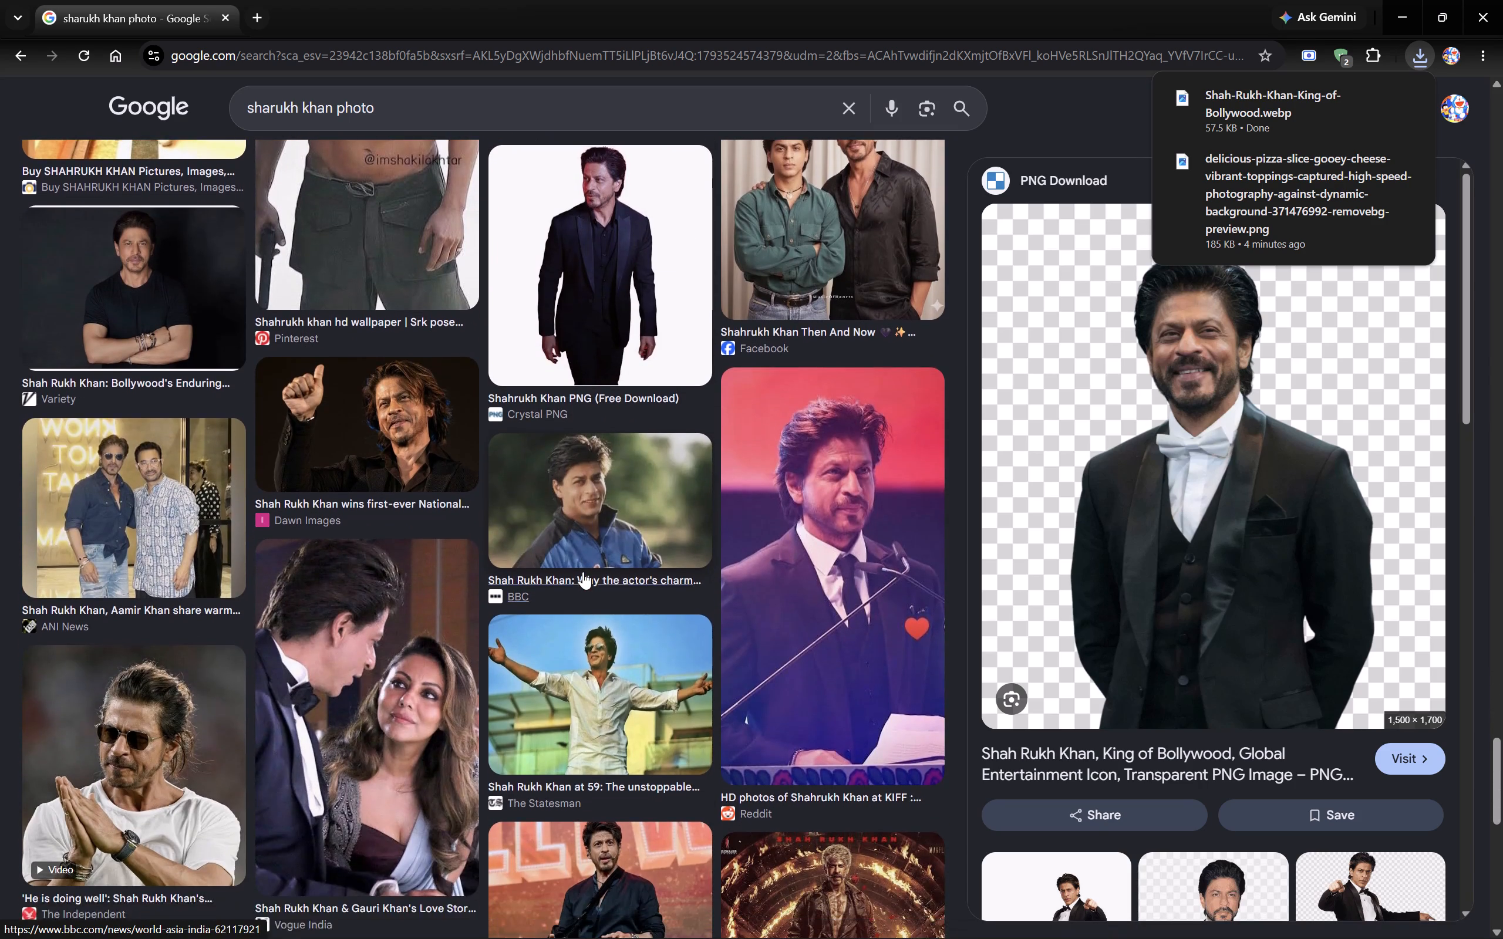
scroll(583, 572, down, 4)
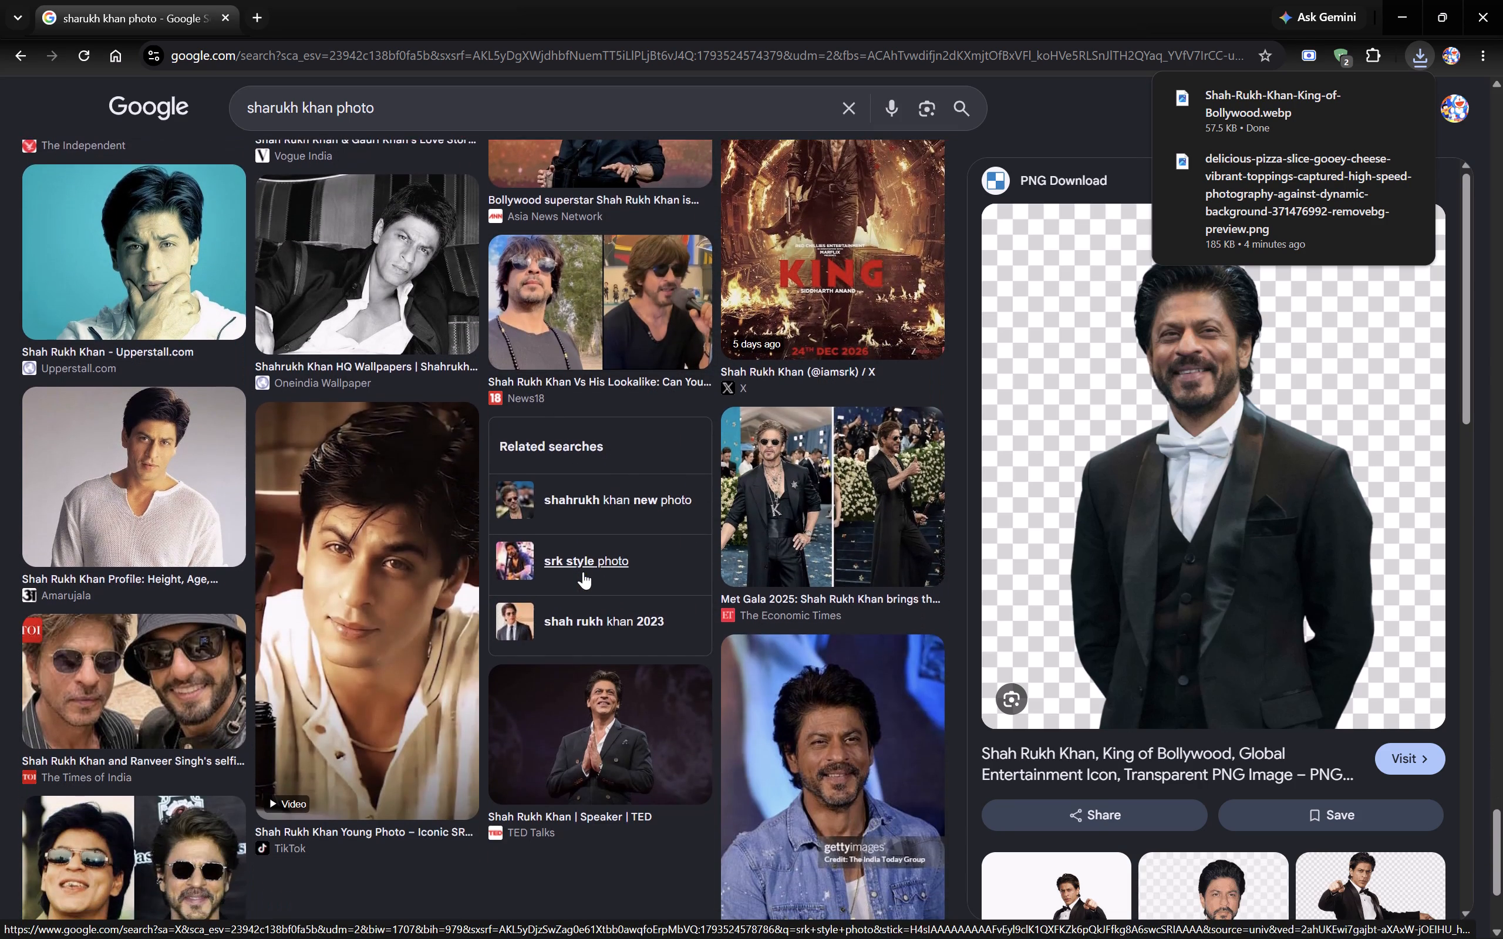
scroll(583, 572, down, 4)
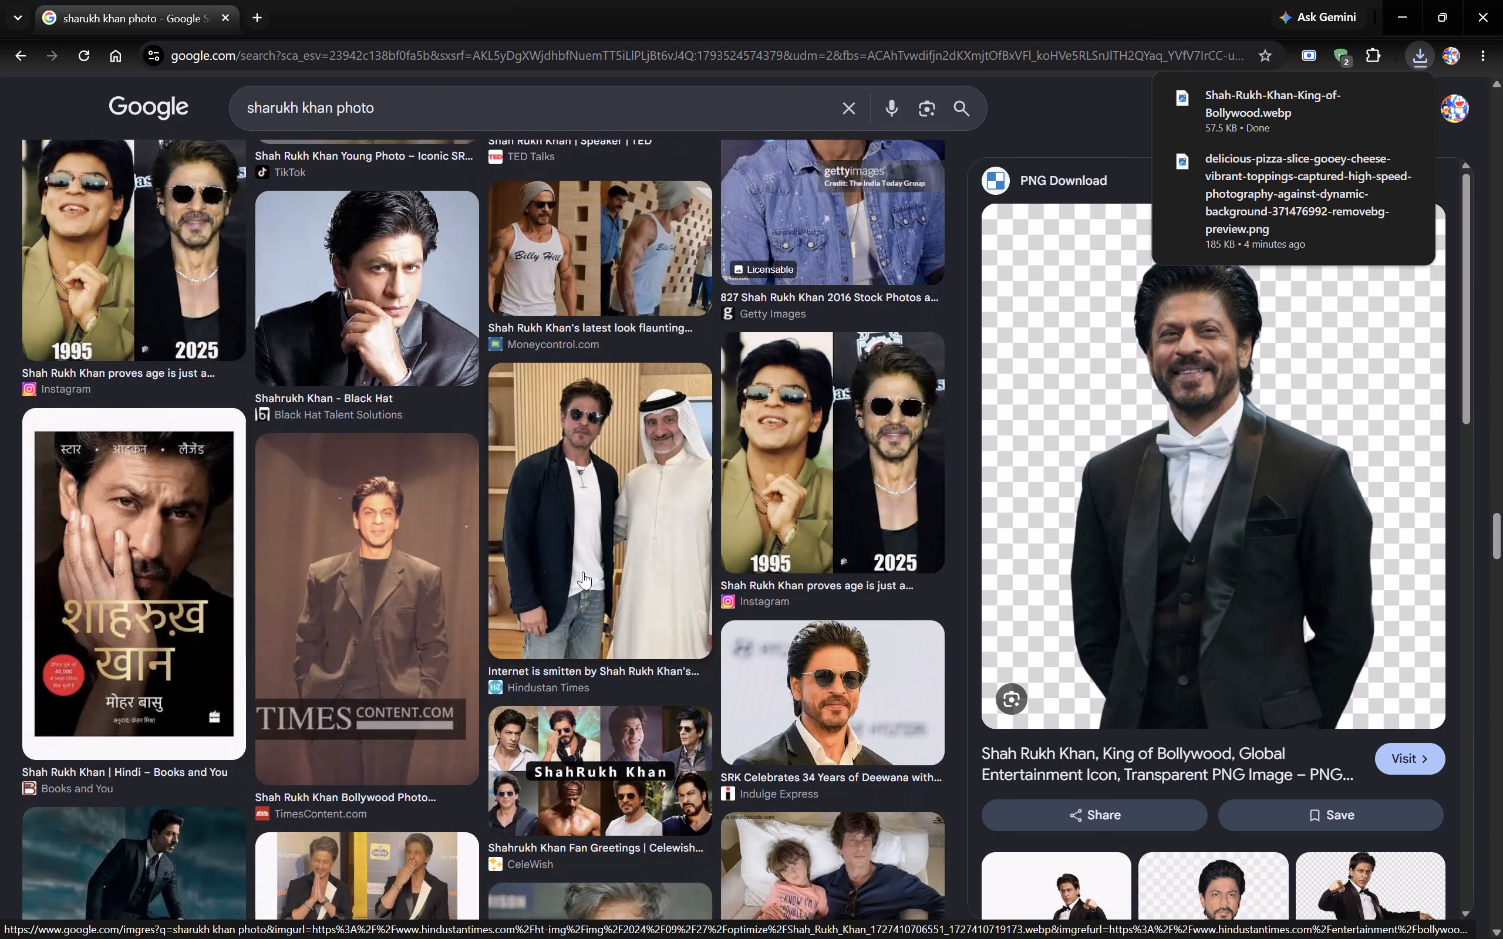
scroll(583, 572, down, 1)
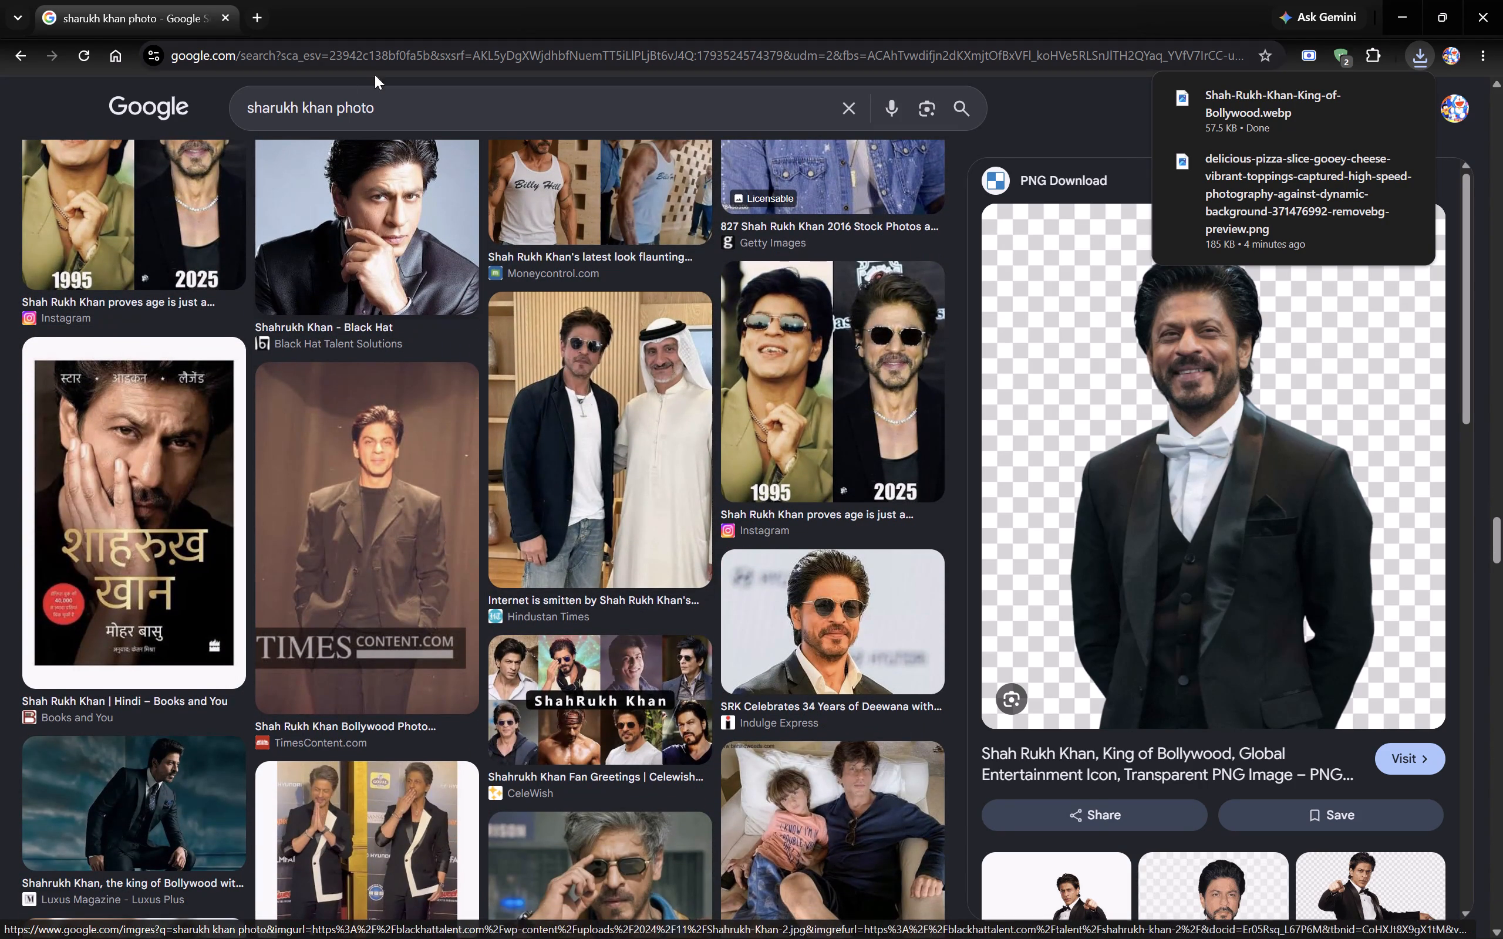
Refine the image search to "sharukh khan front facing photo".
click(380, 96)
click(334, 112)
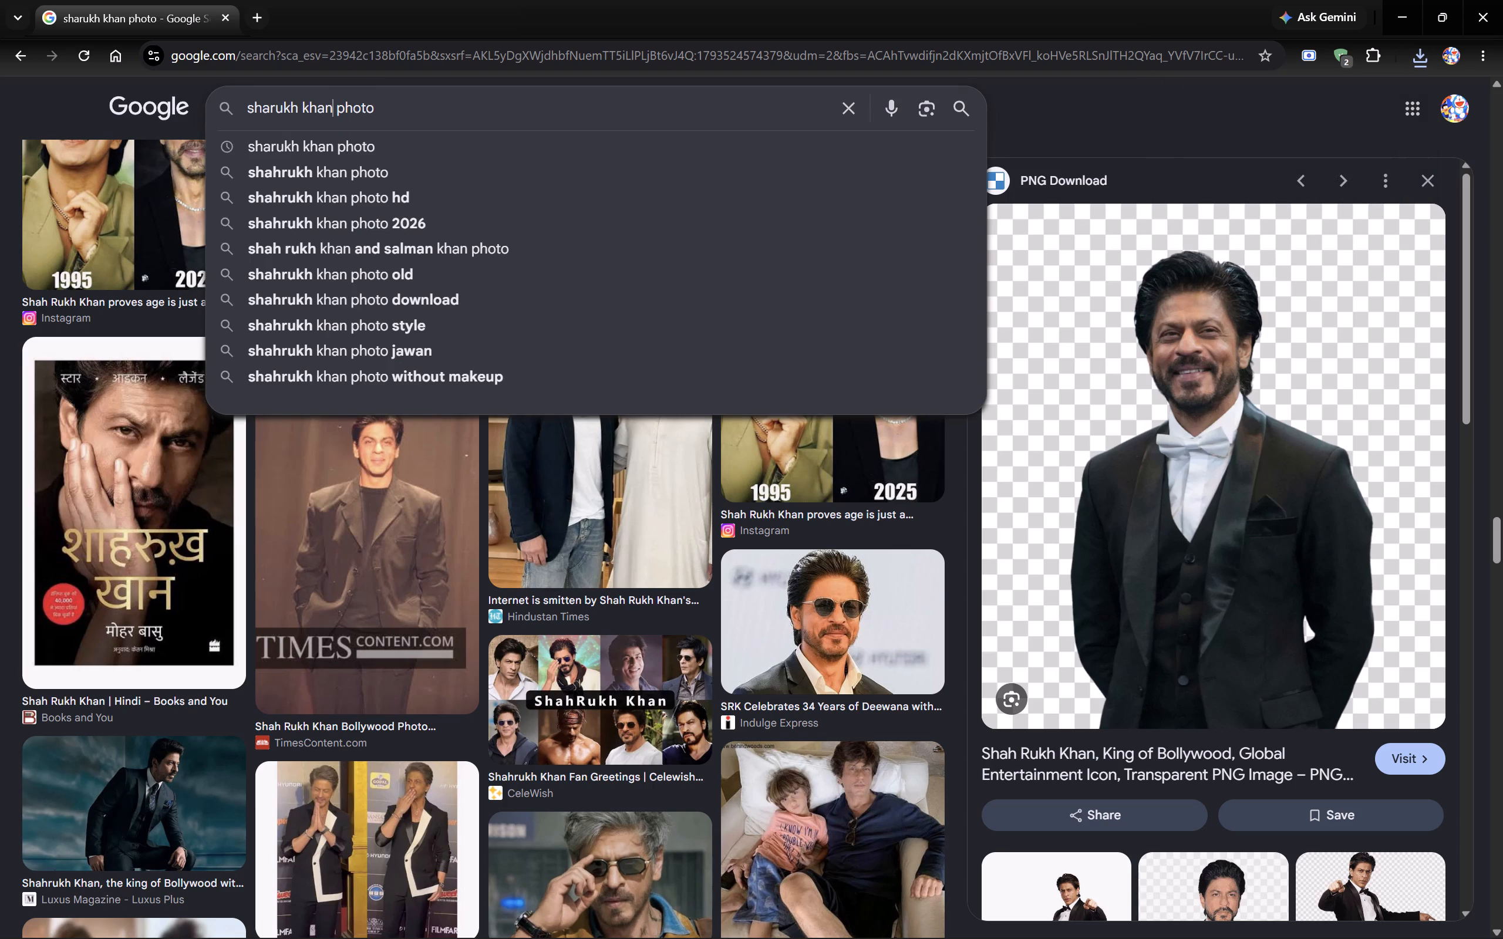
key(space)
text(front)
key(space)
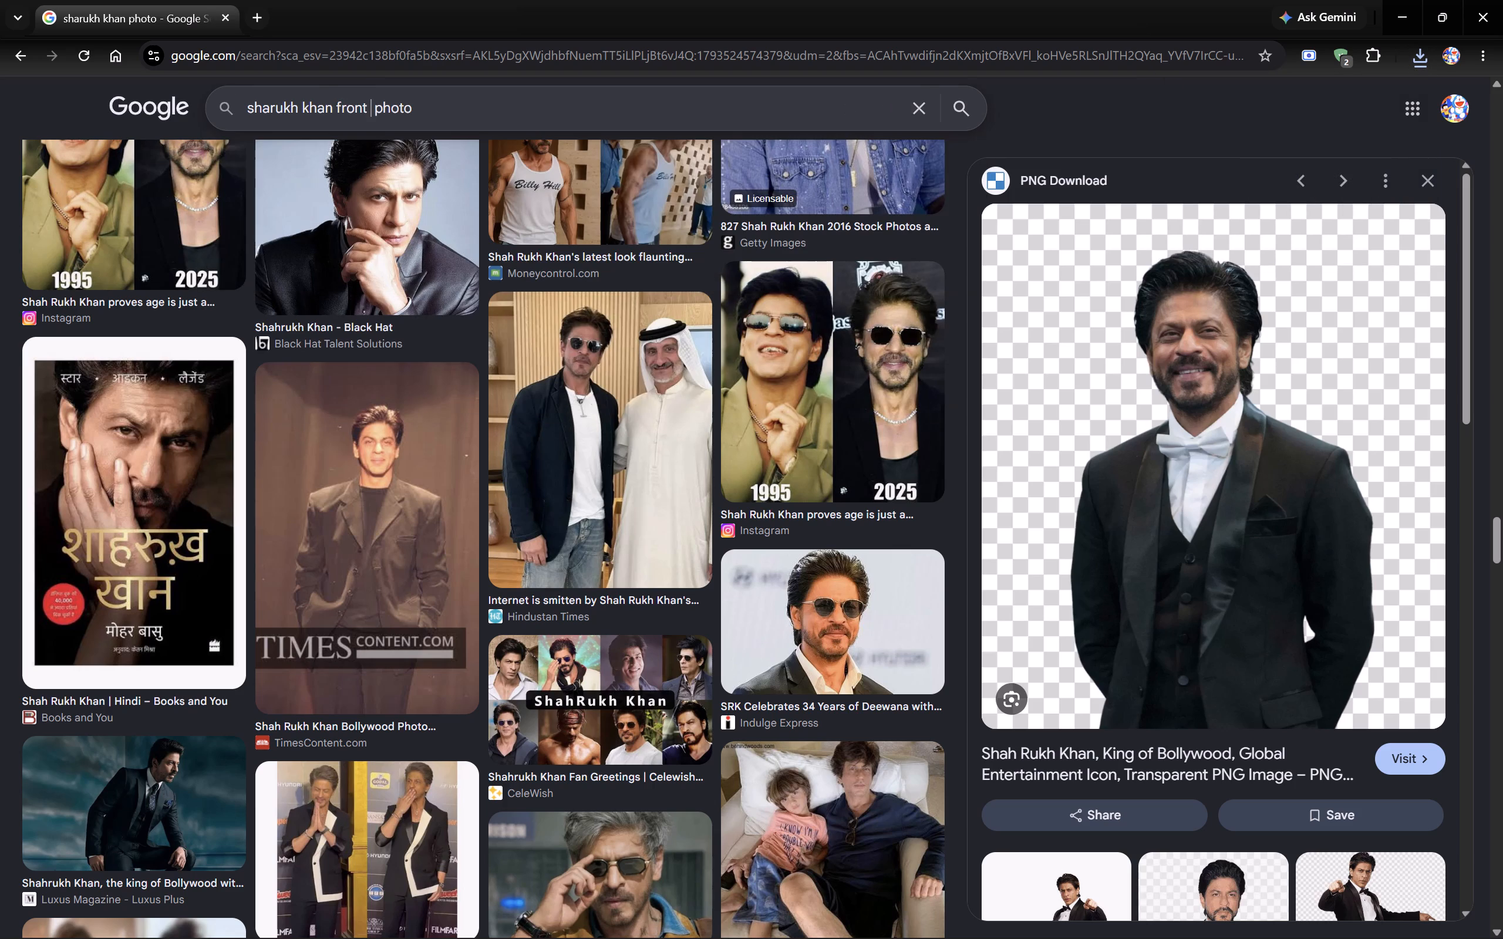
text(facing)
key(Return)
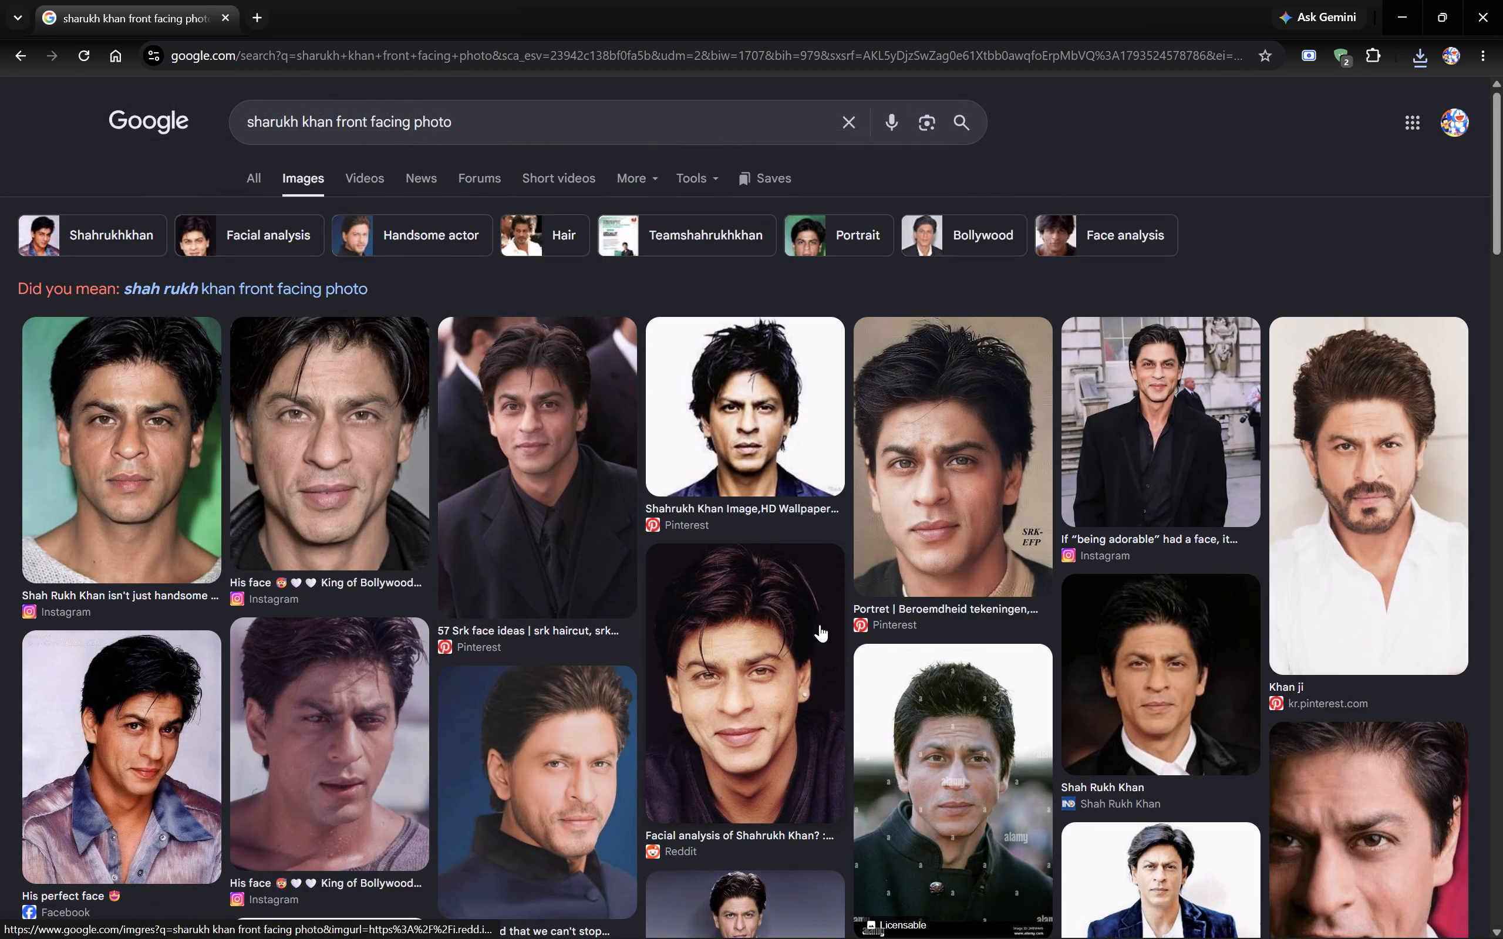
Look through the front-facing Shah Rukh Khan image results for a usable straight-on portrait.
scroll(750, 612, down, 4)
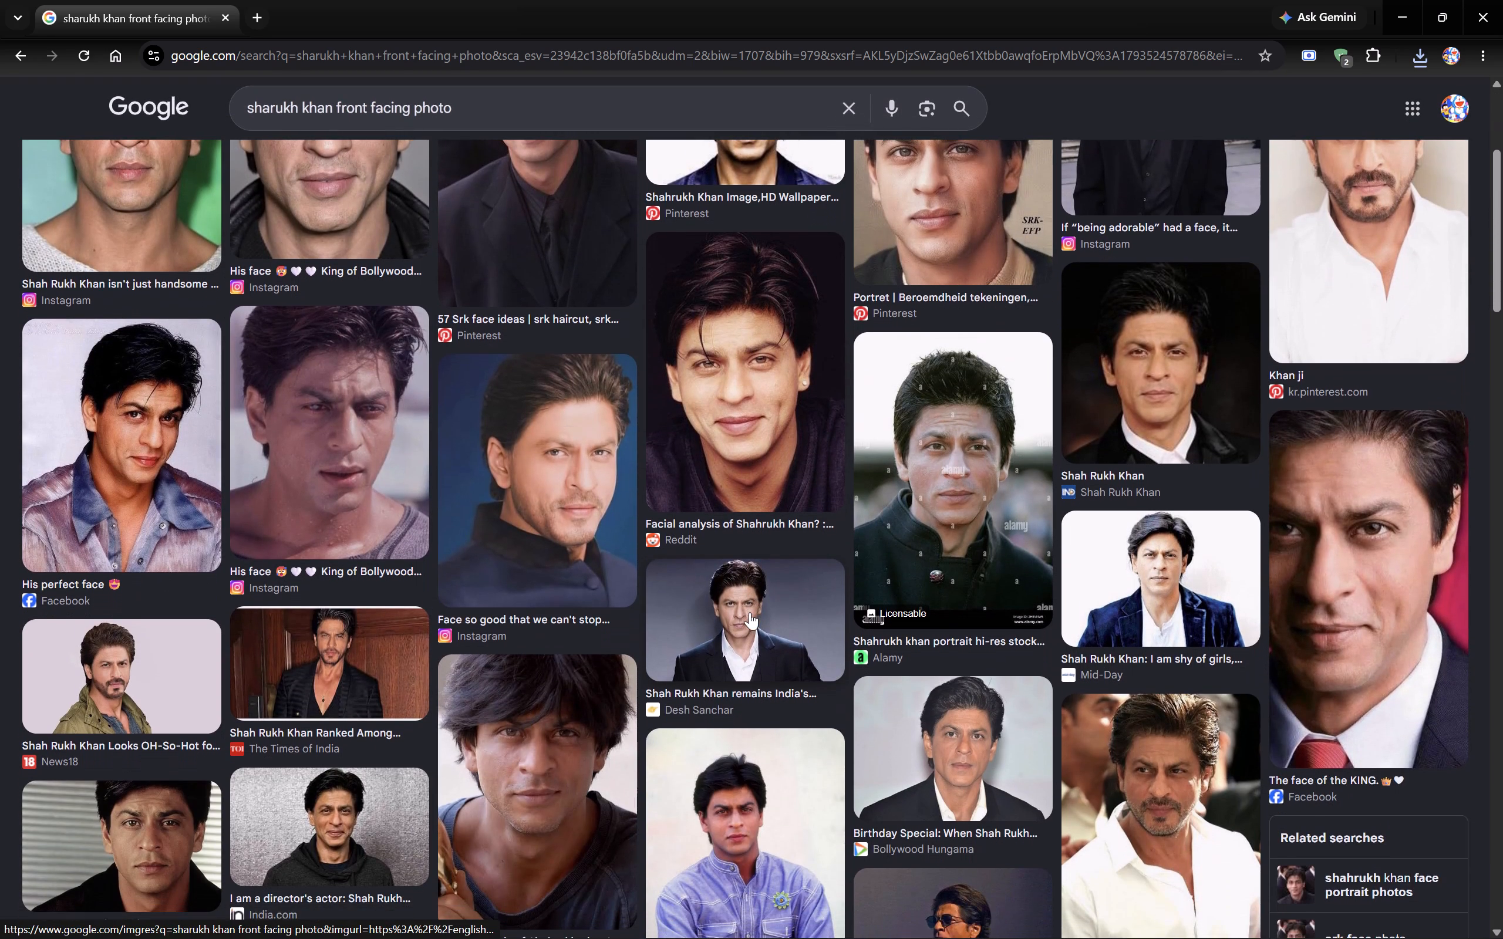
scroll(750, 612, down, 5)
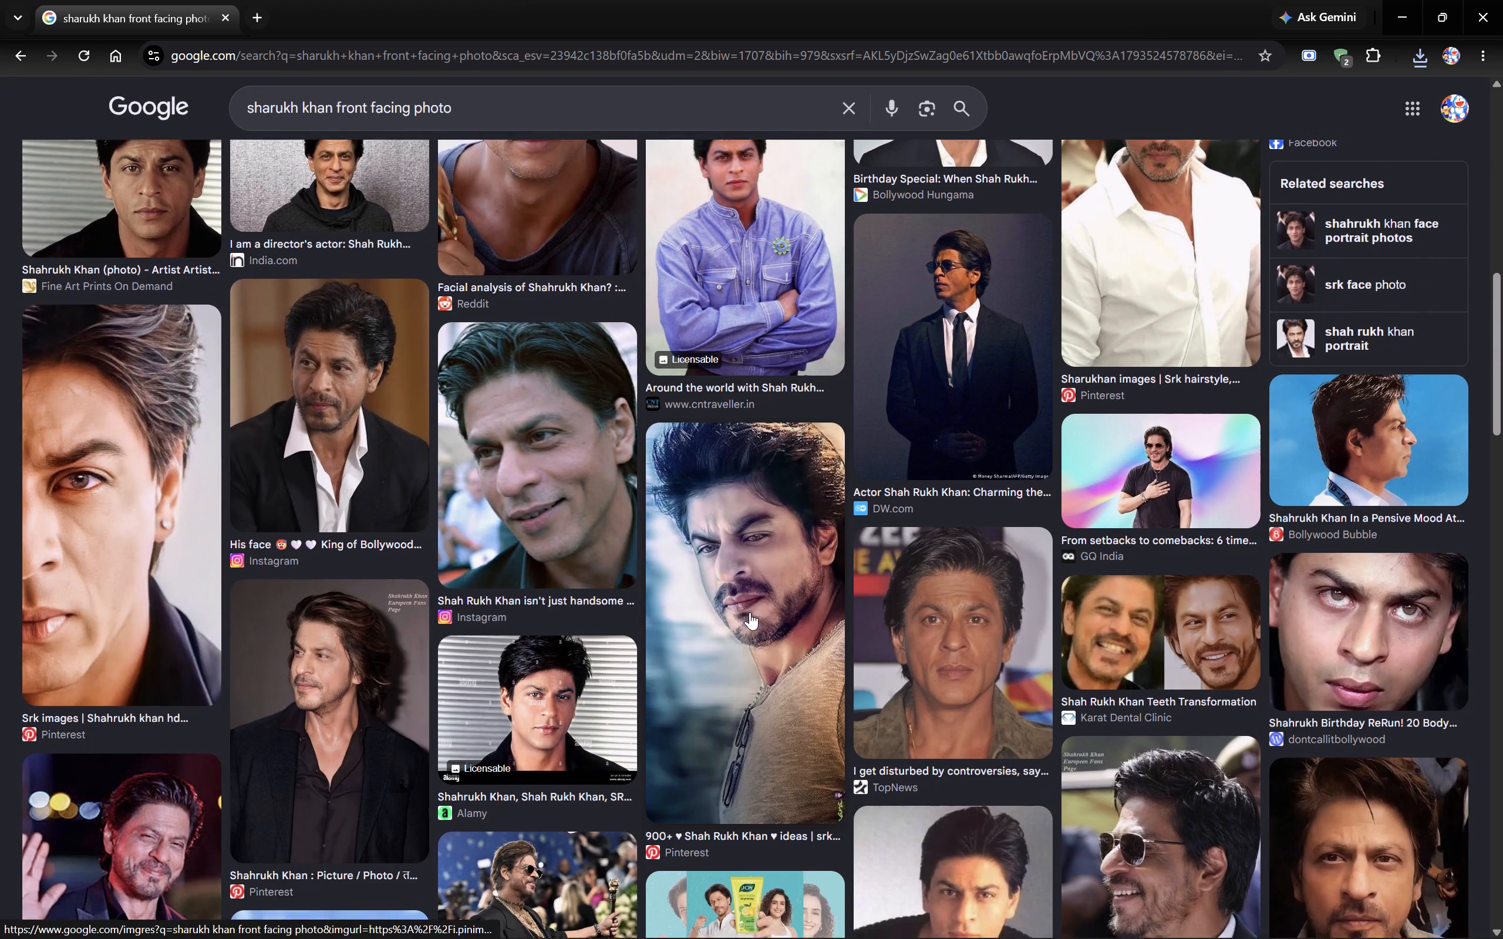
scroll(750, 612, down, 6)
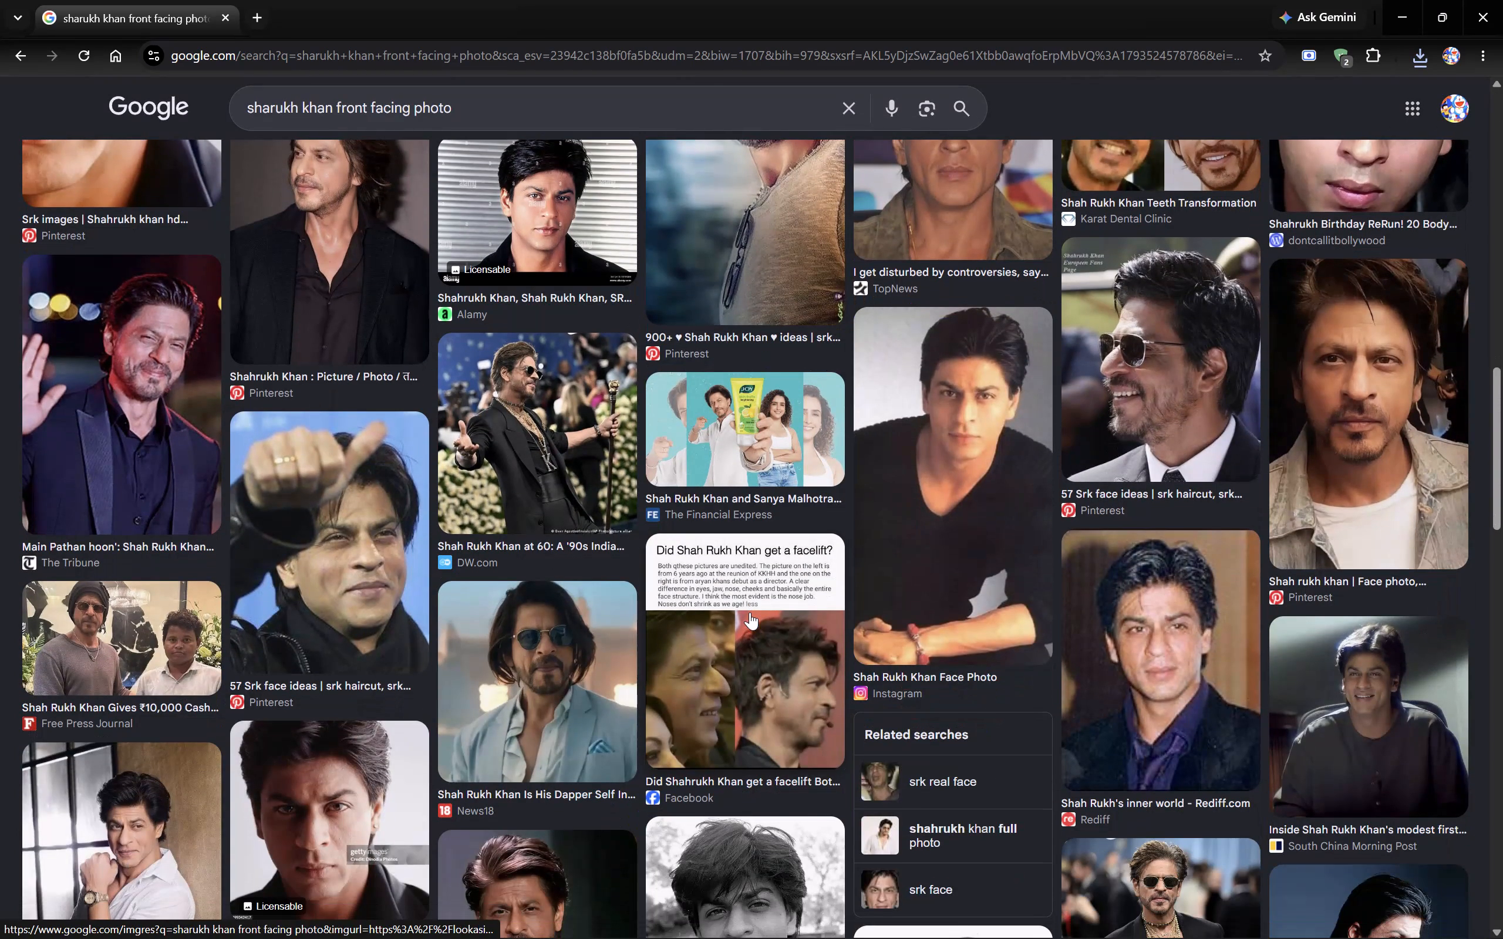
scroll(750, 612, down, 3)
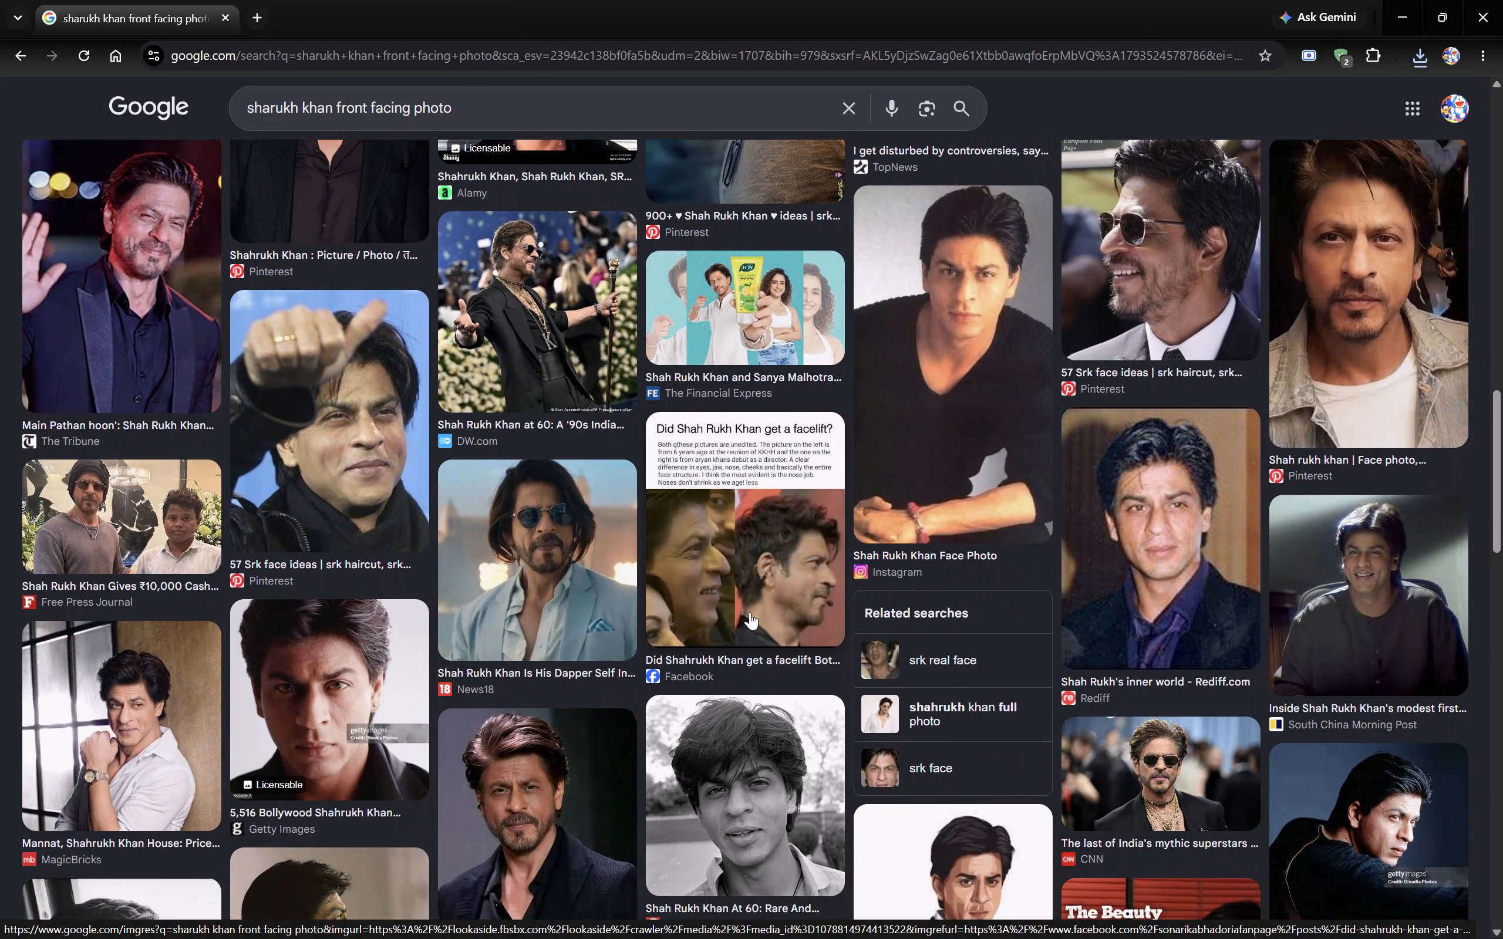
scroll(750, 612, down, 4)
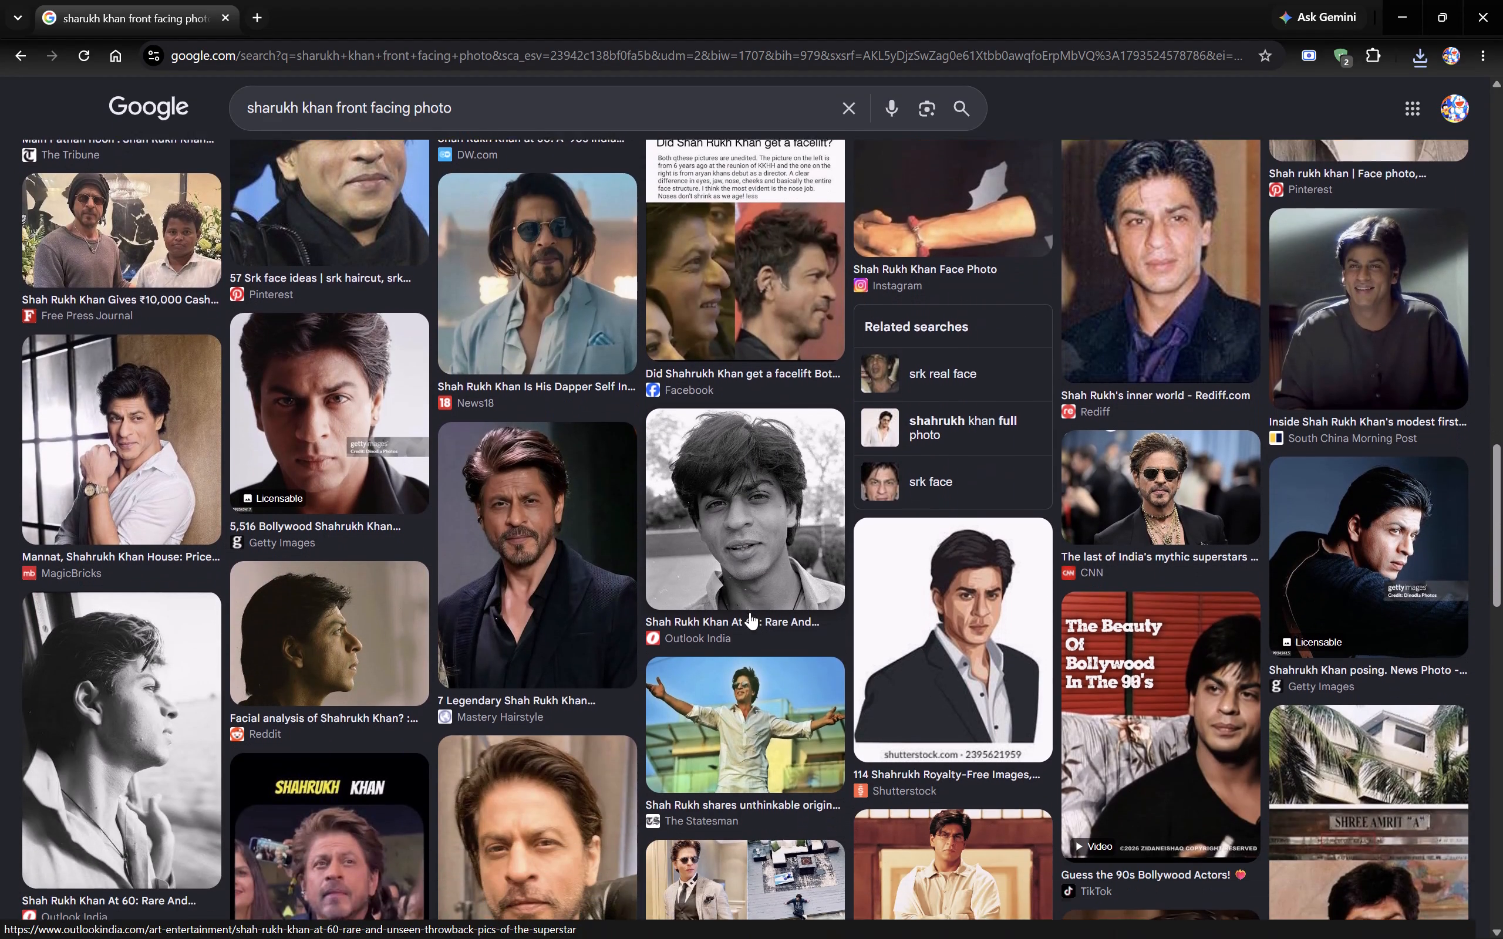
scroll(750, 612, down, 5)
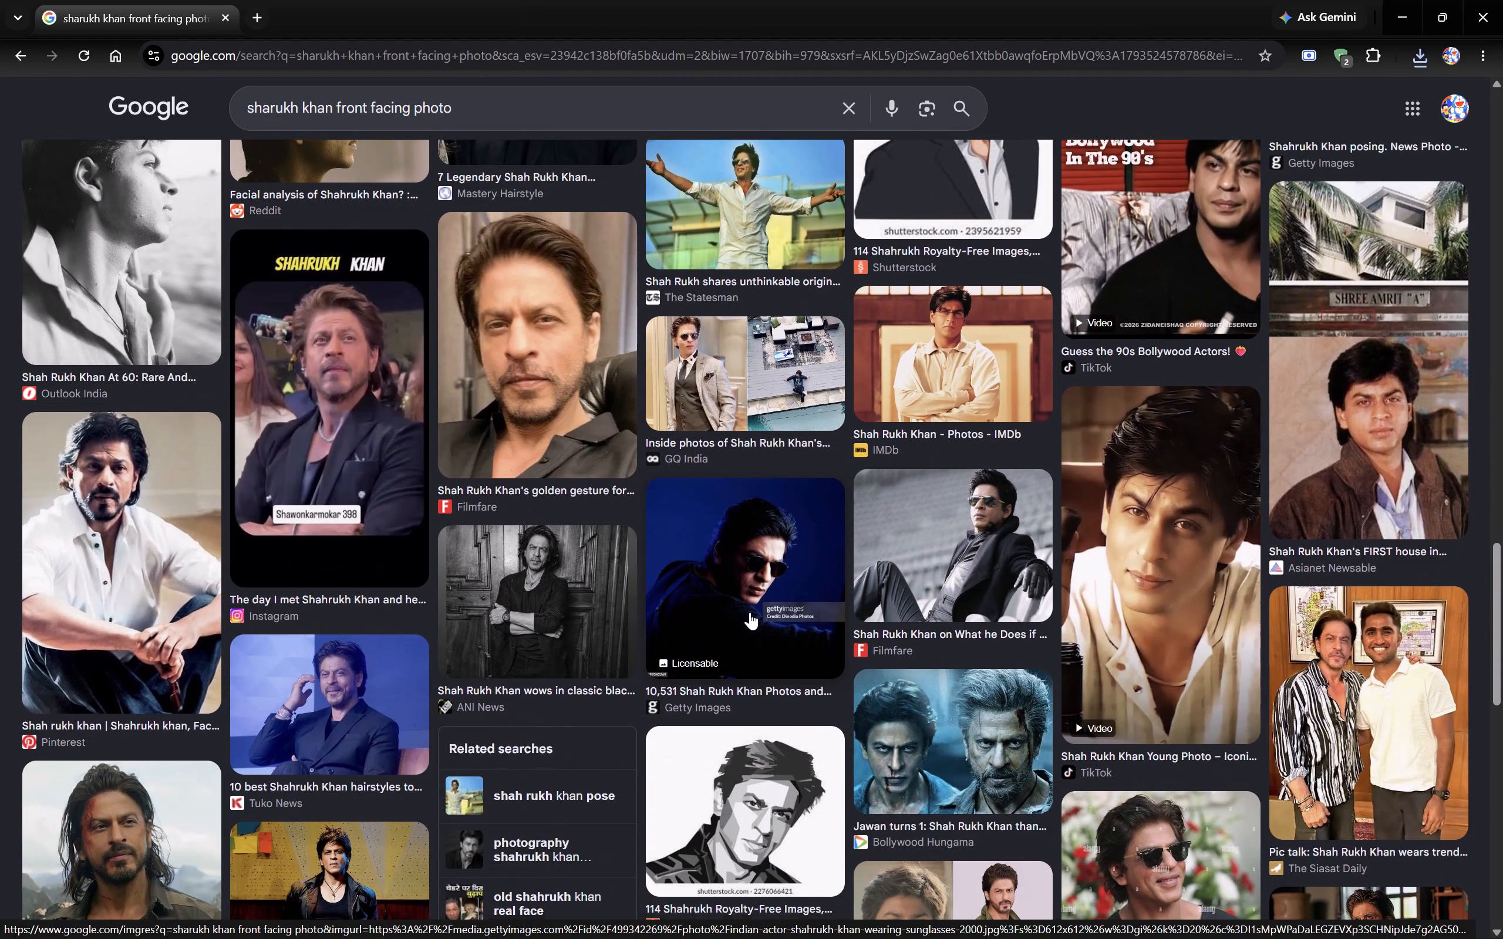
scroll(750, 612, down, 4)
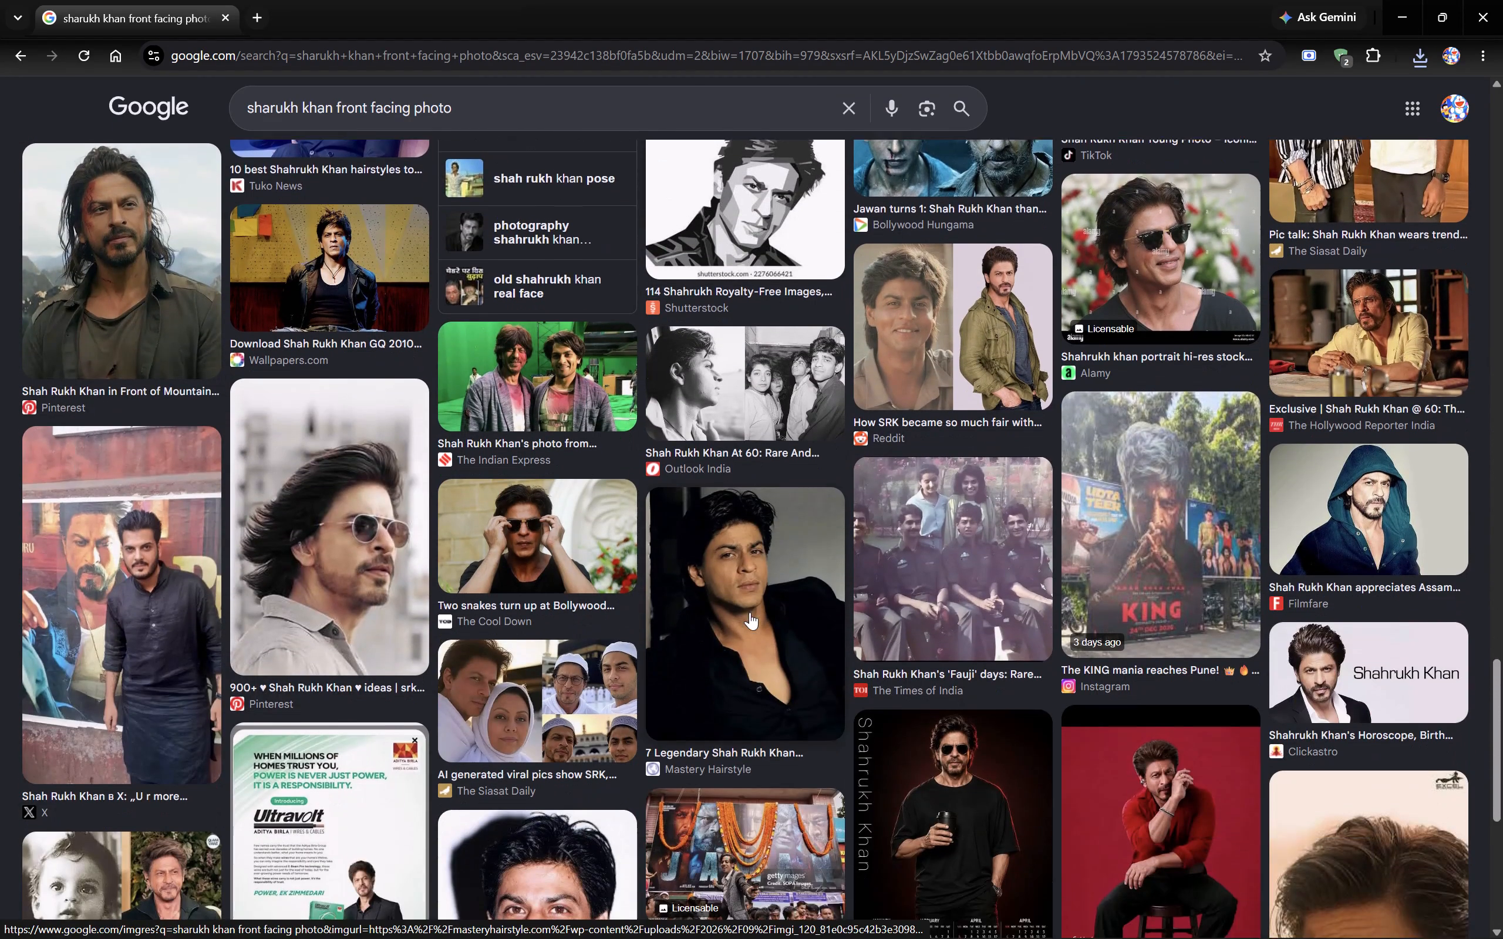
scroll(750, 612, down, 4)
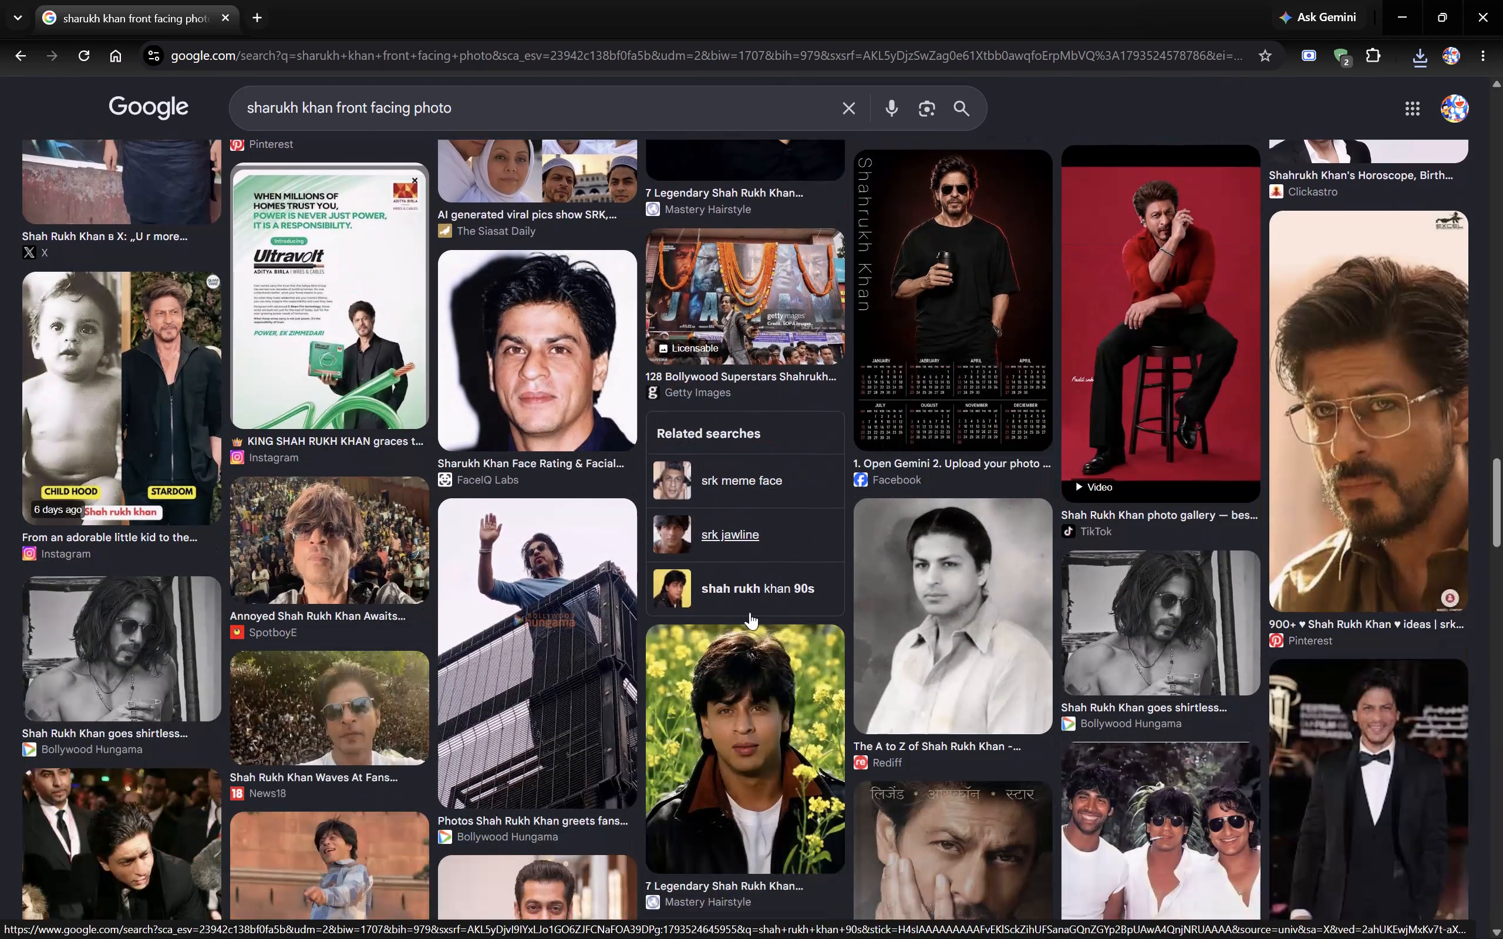
scroll(750, 612, down, 4)
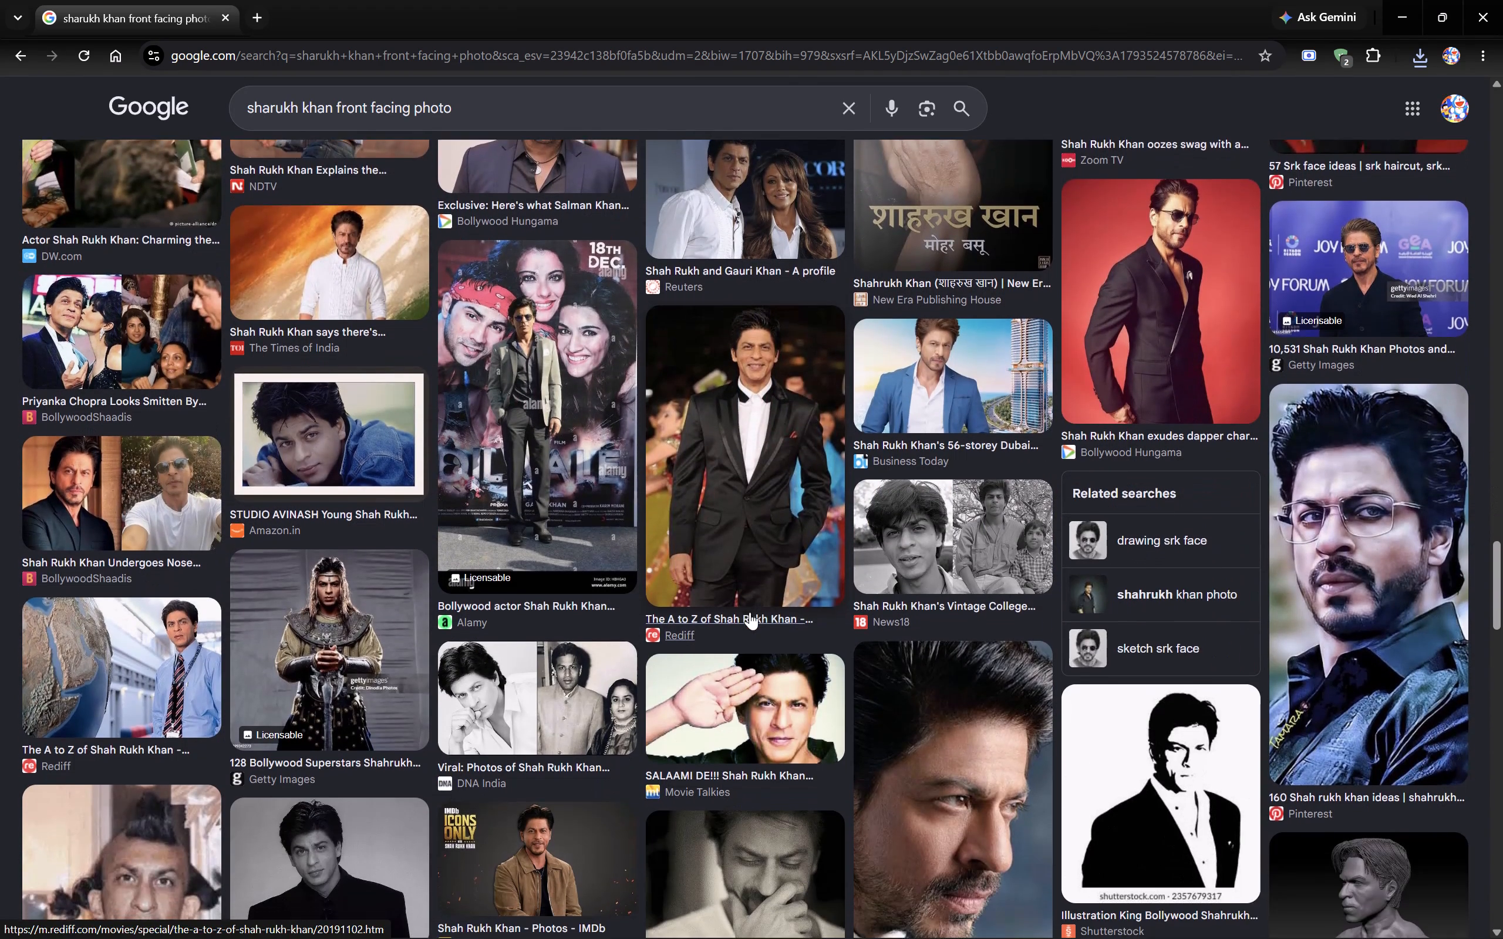
scroll(750, 612, down, 4)
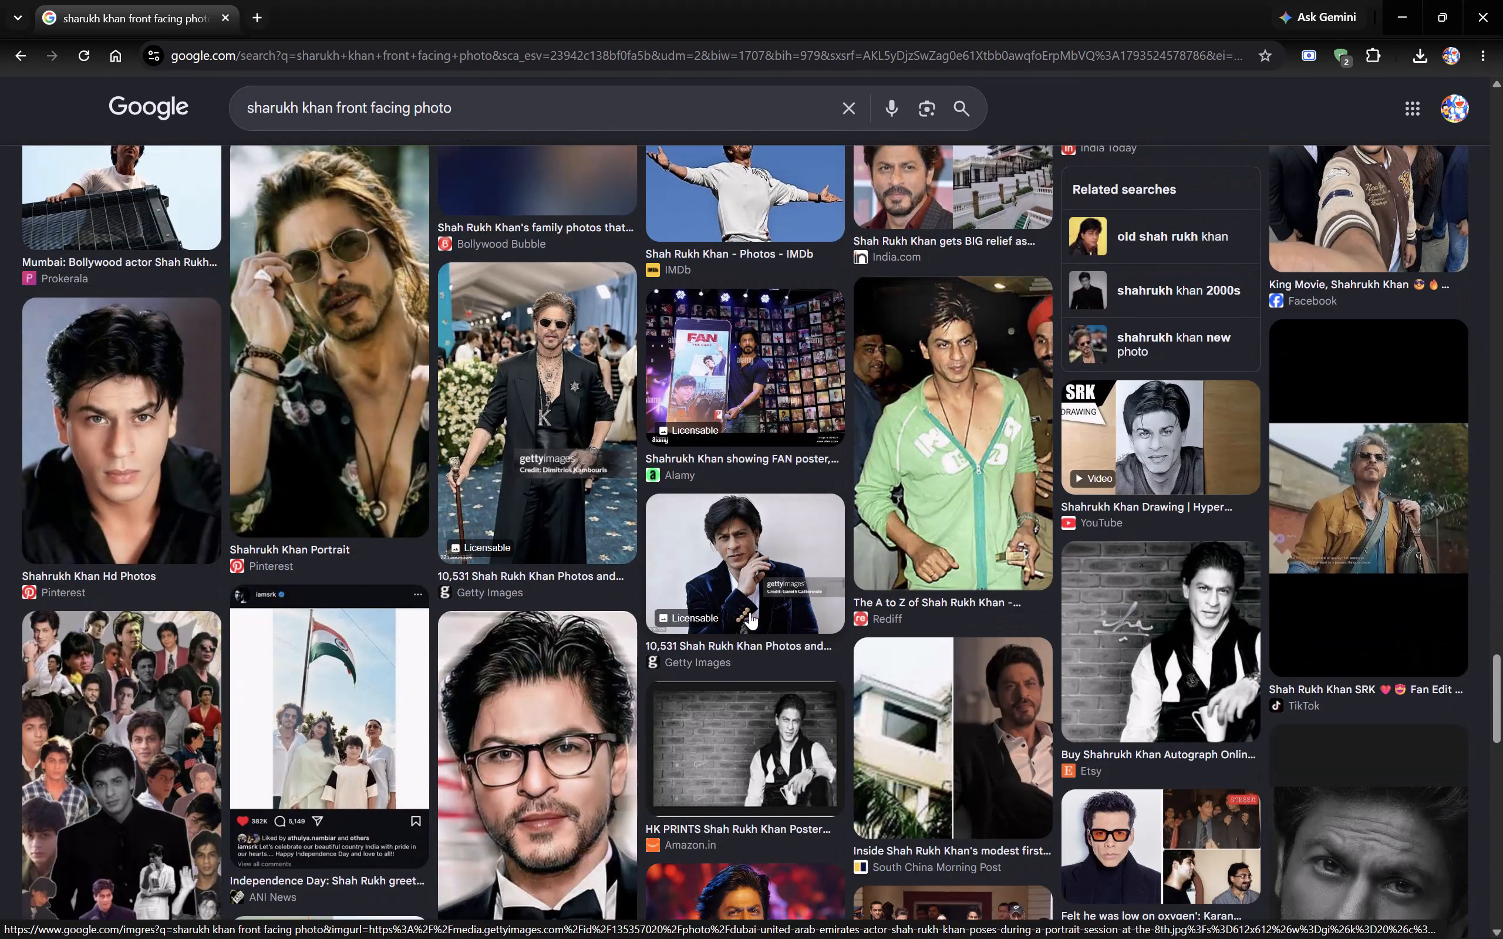
scroll(750, 612, down, 2)
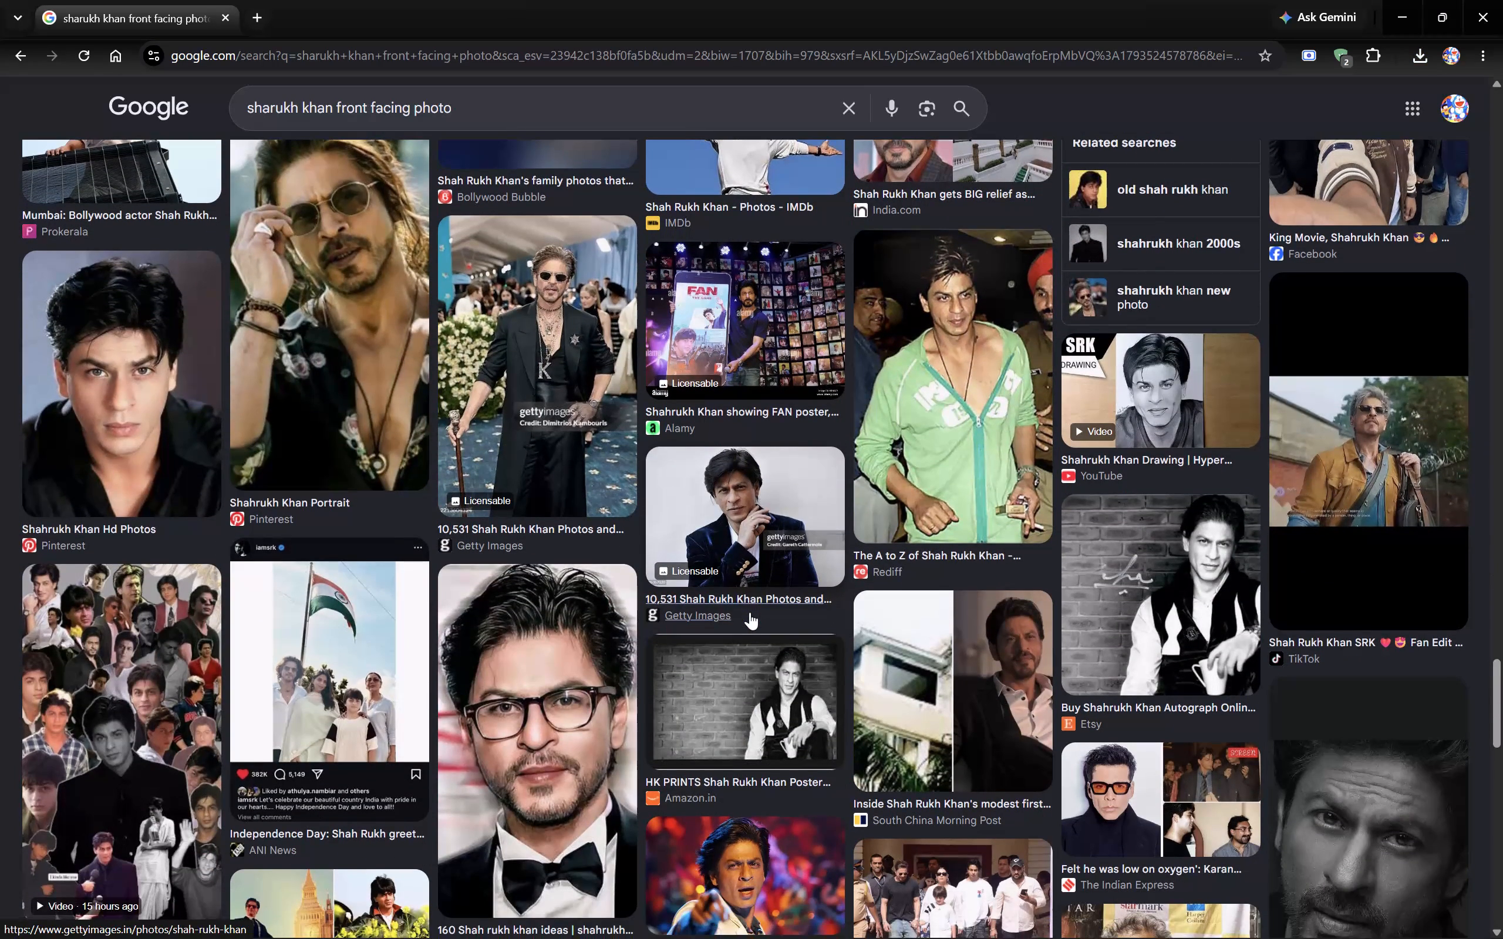
scroll(705, 688, down, 1)
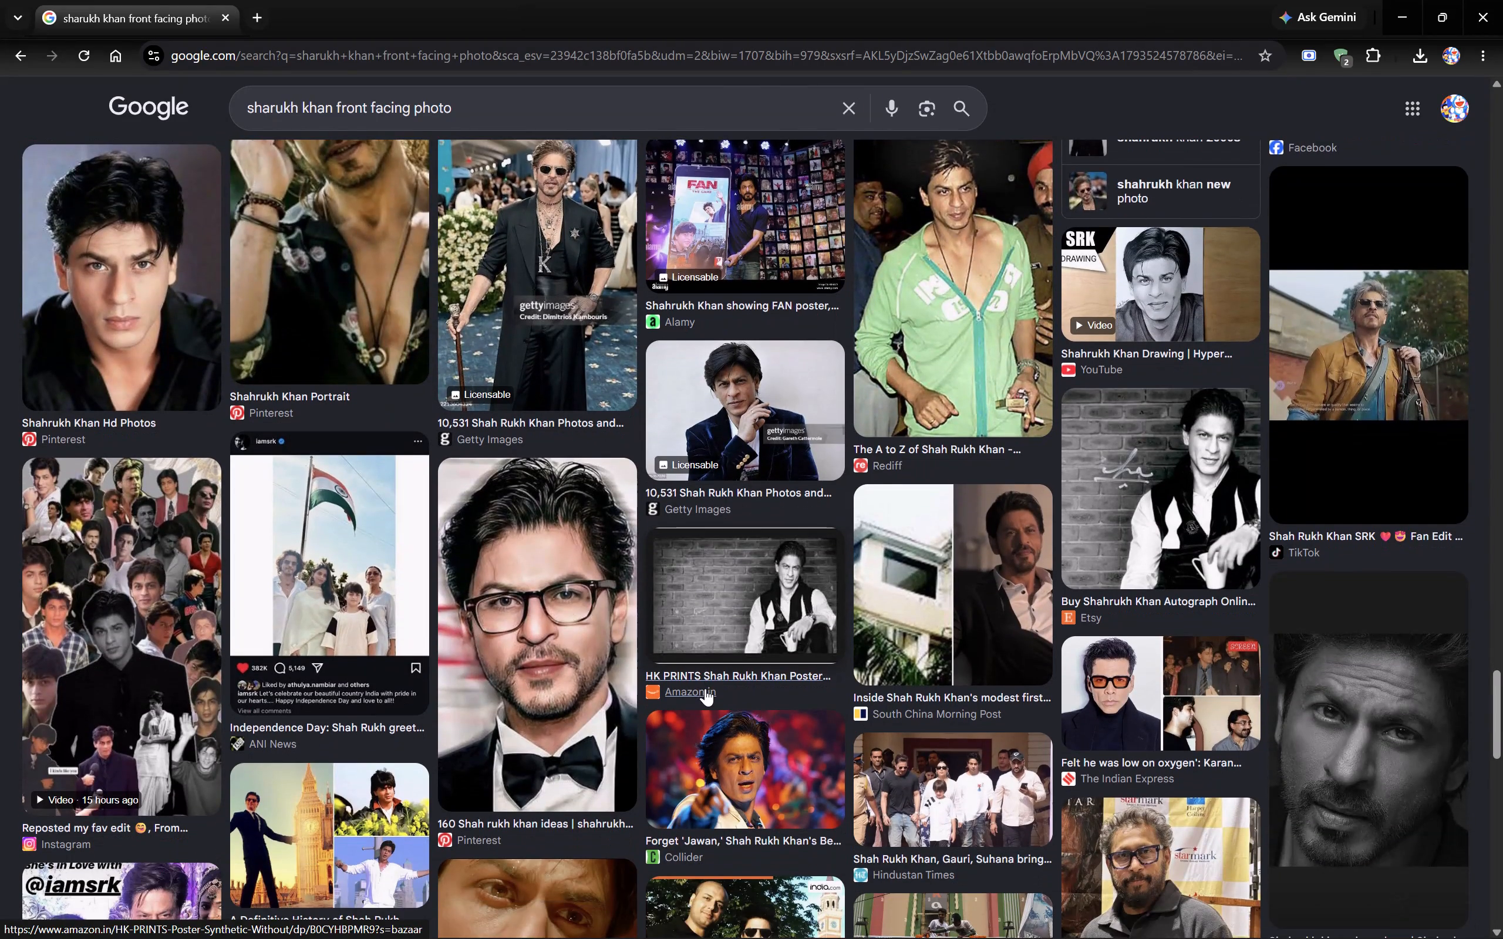
scroll(705, 688, down, 3)
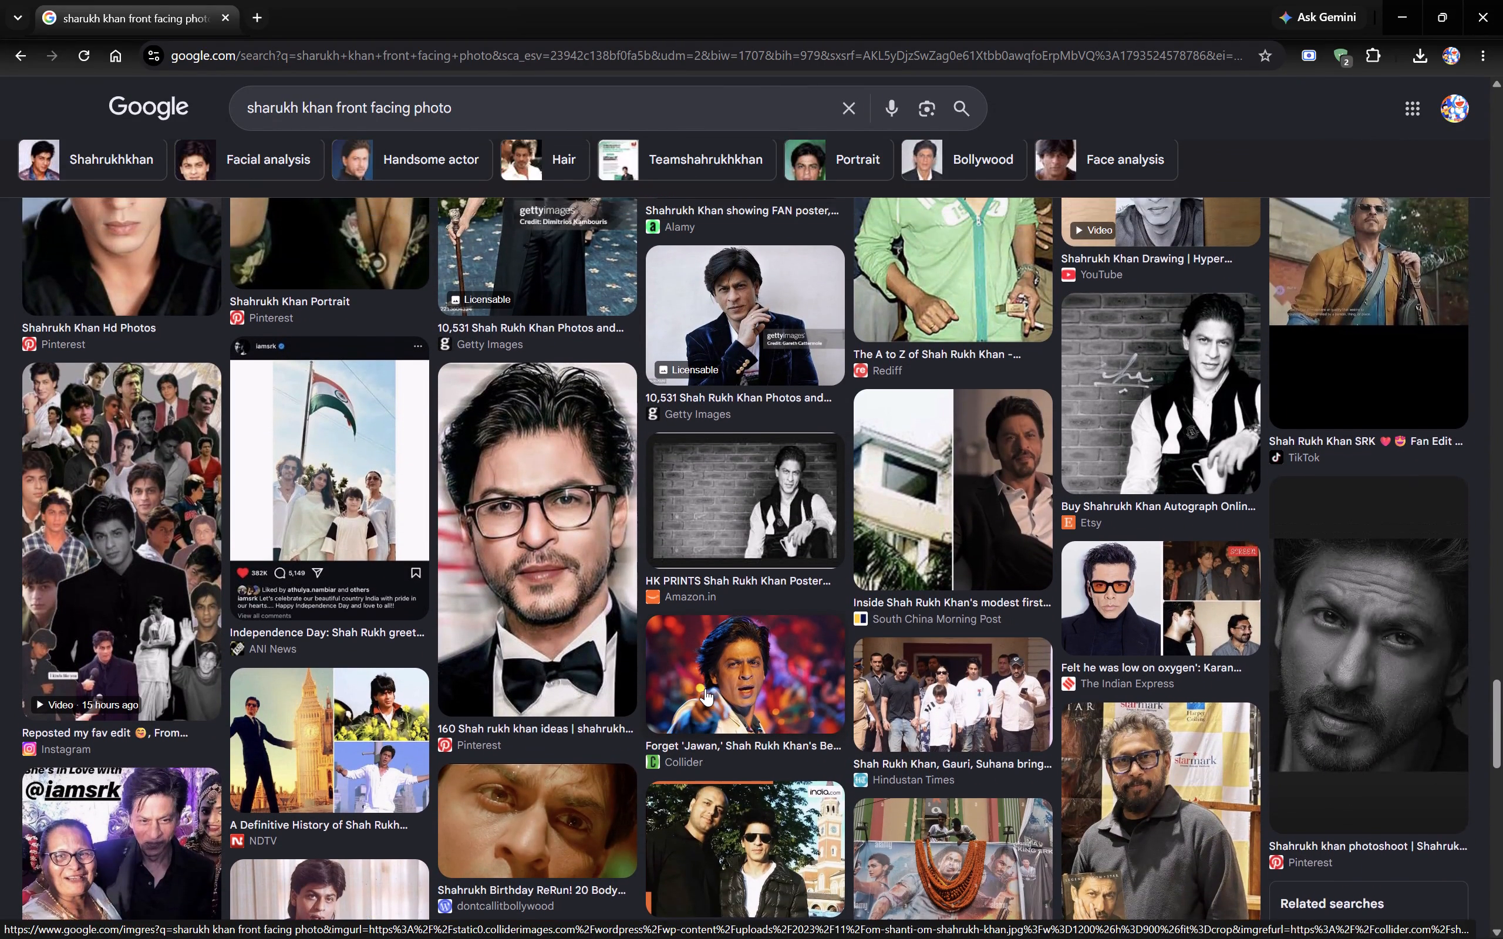
scroll(705, 688, down, 4)
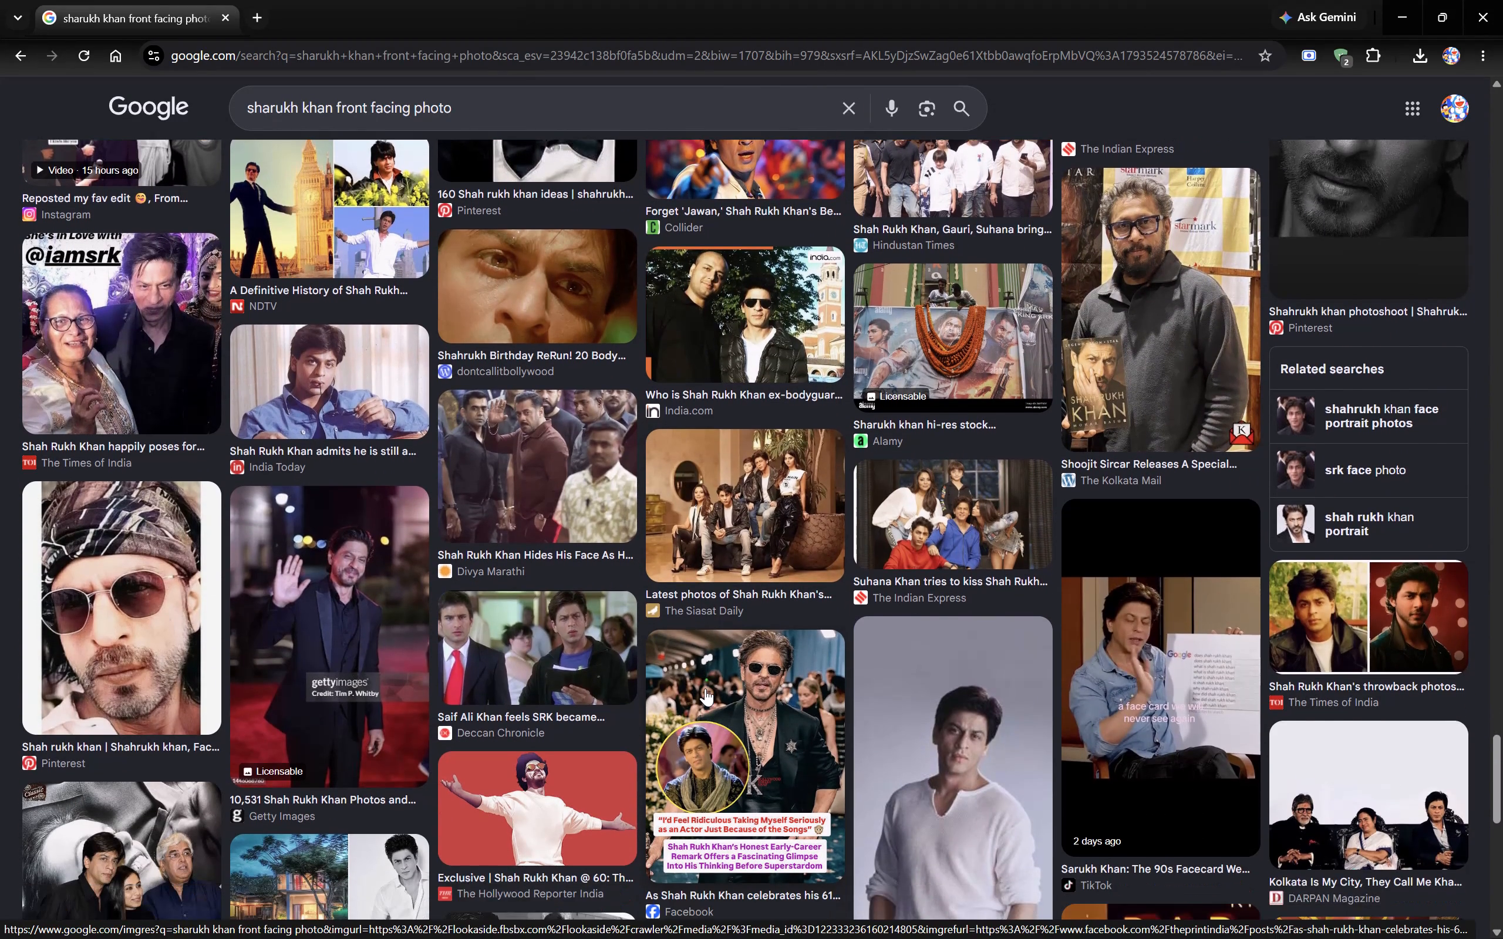
scroll(705, 688, down, 2)
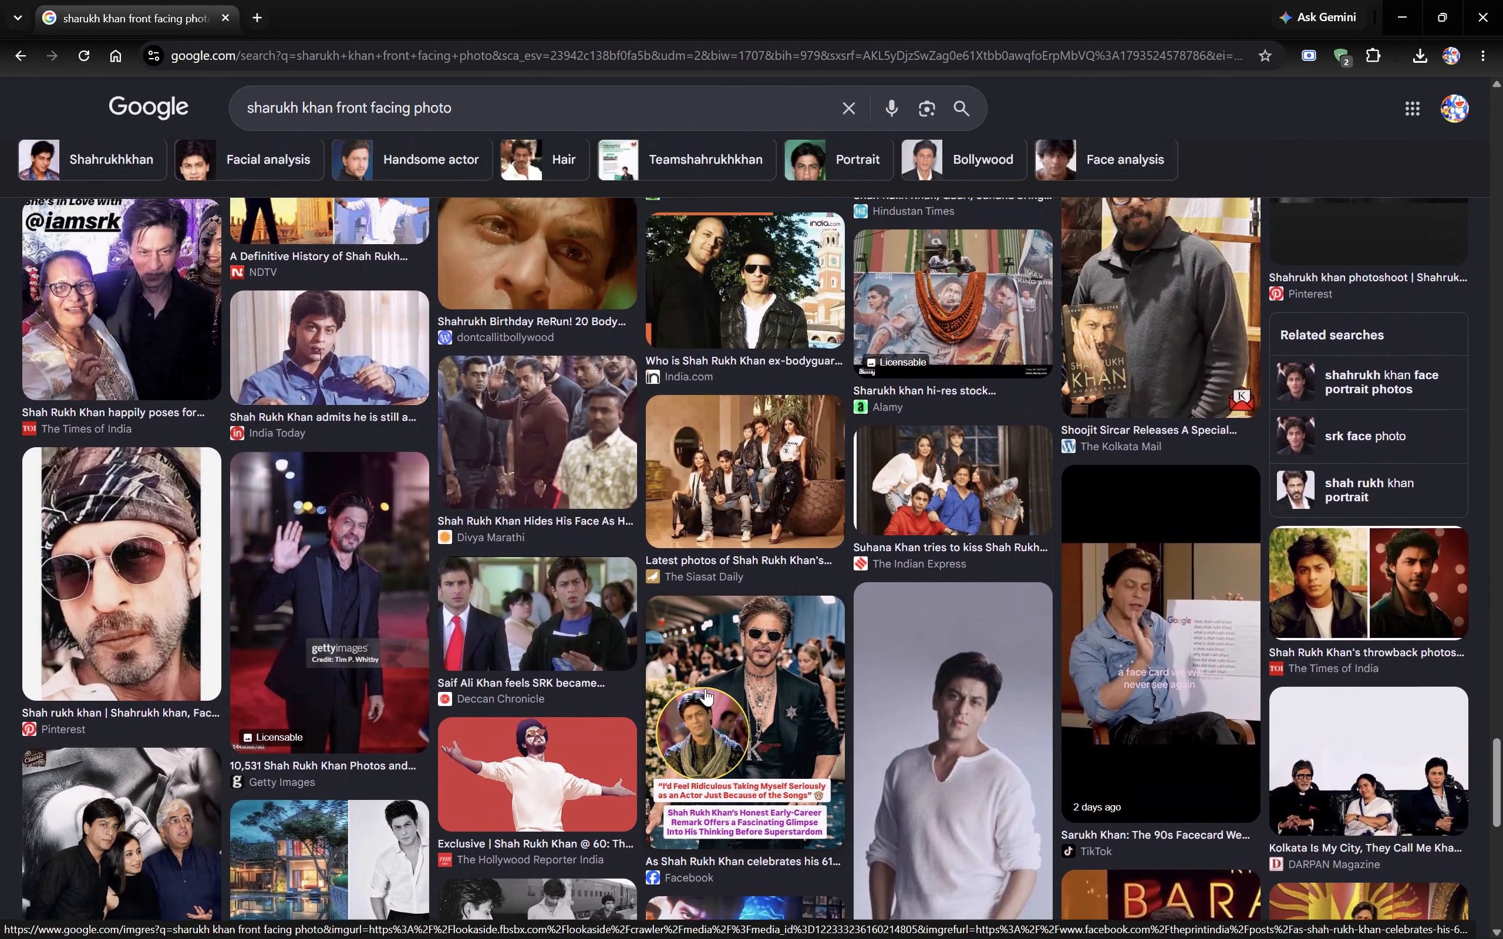
scroll(705, 688, down, 1)
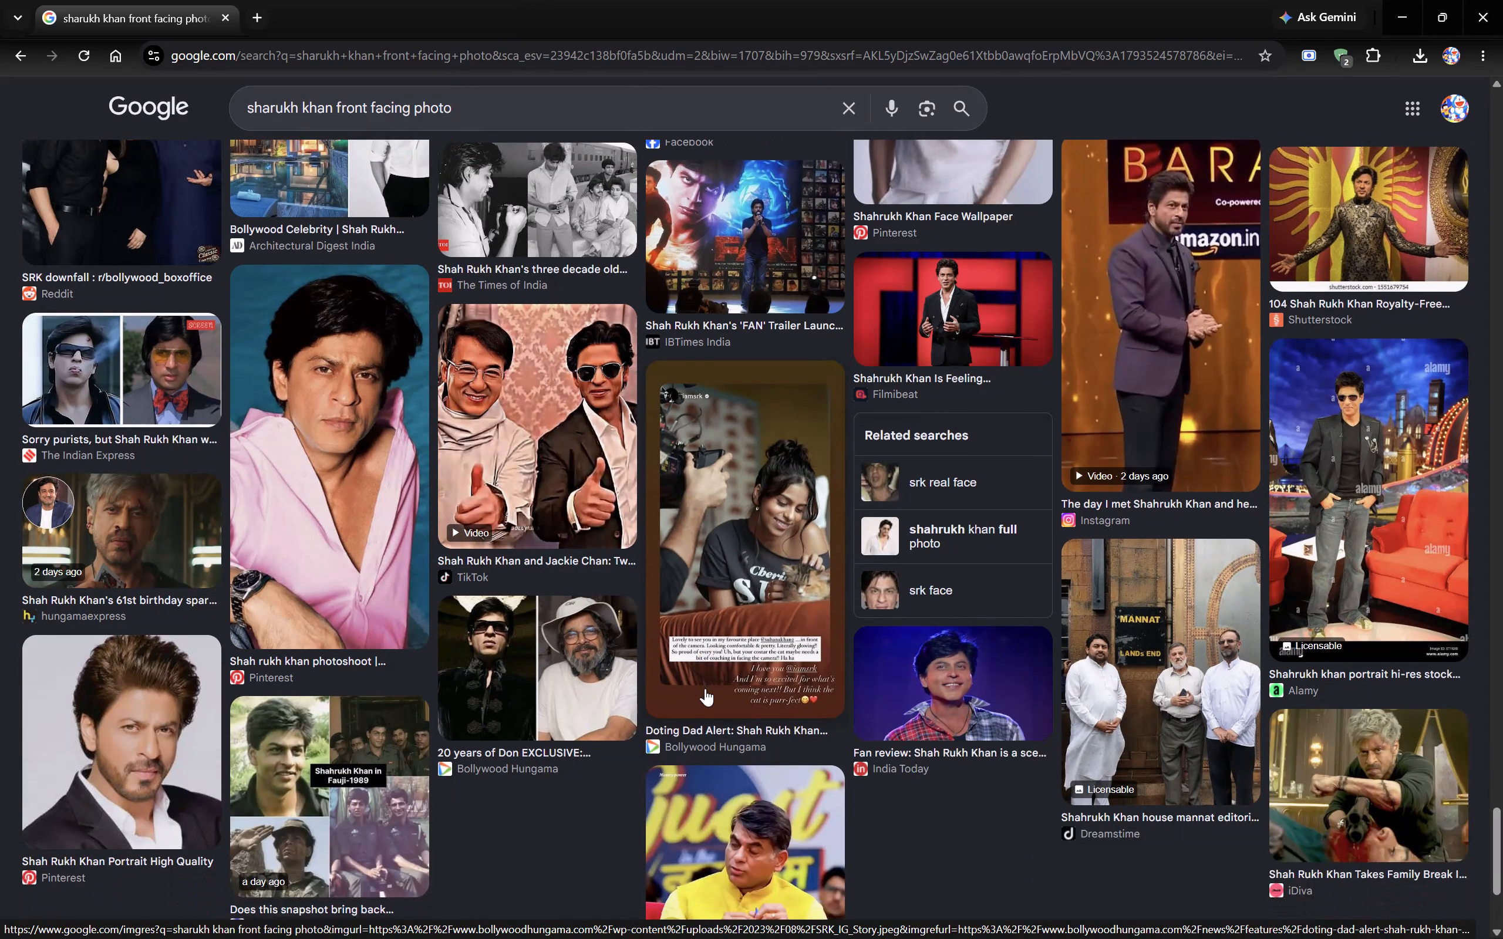
scroll(705, 688, down, 4)
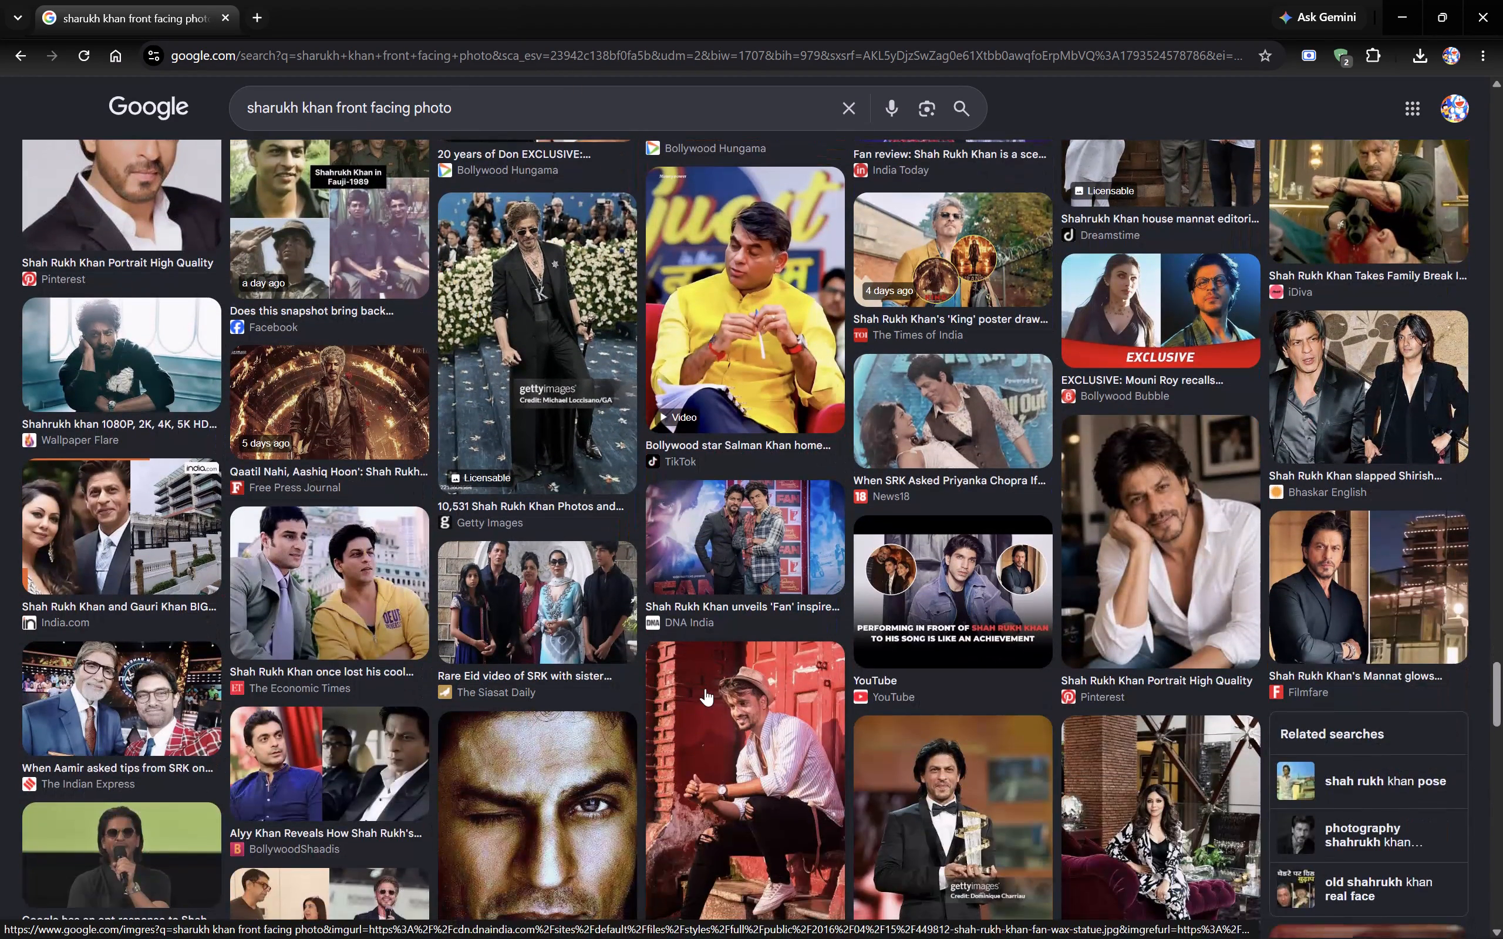
scroll(705, 688, down, 5)
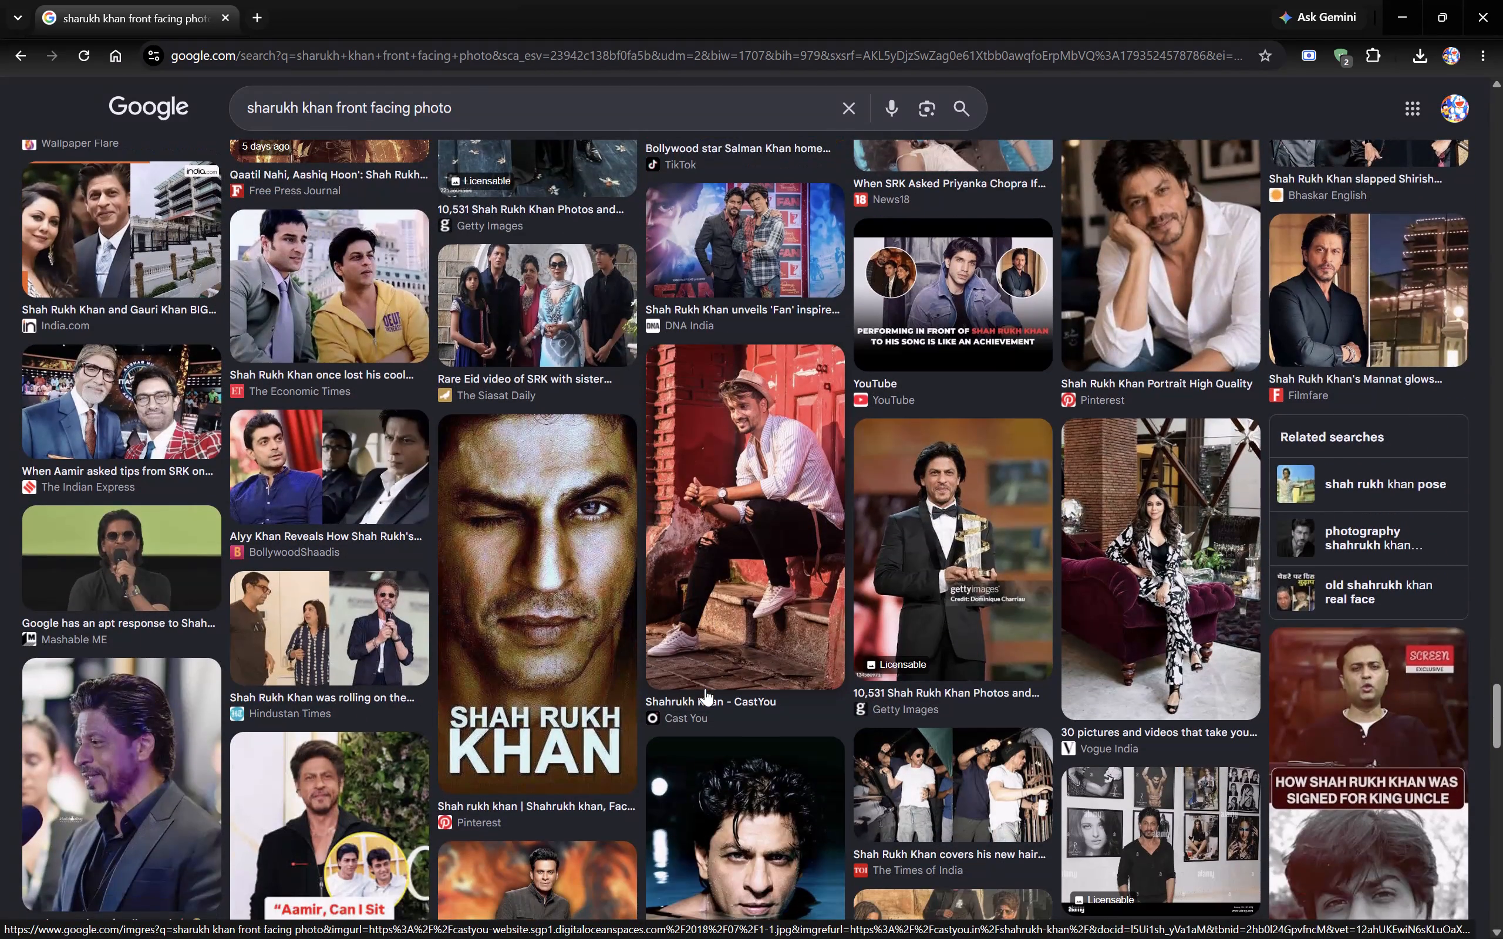
scroll(705, 688, down, 5)
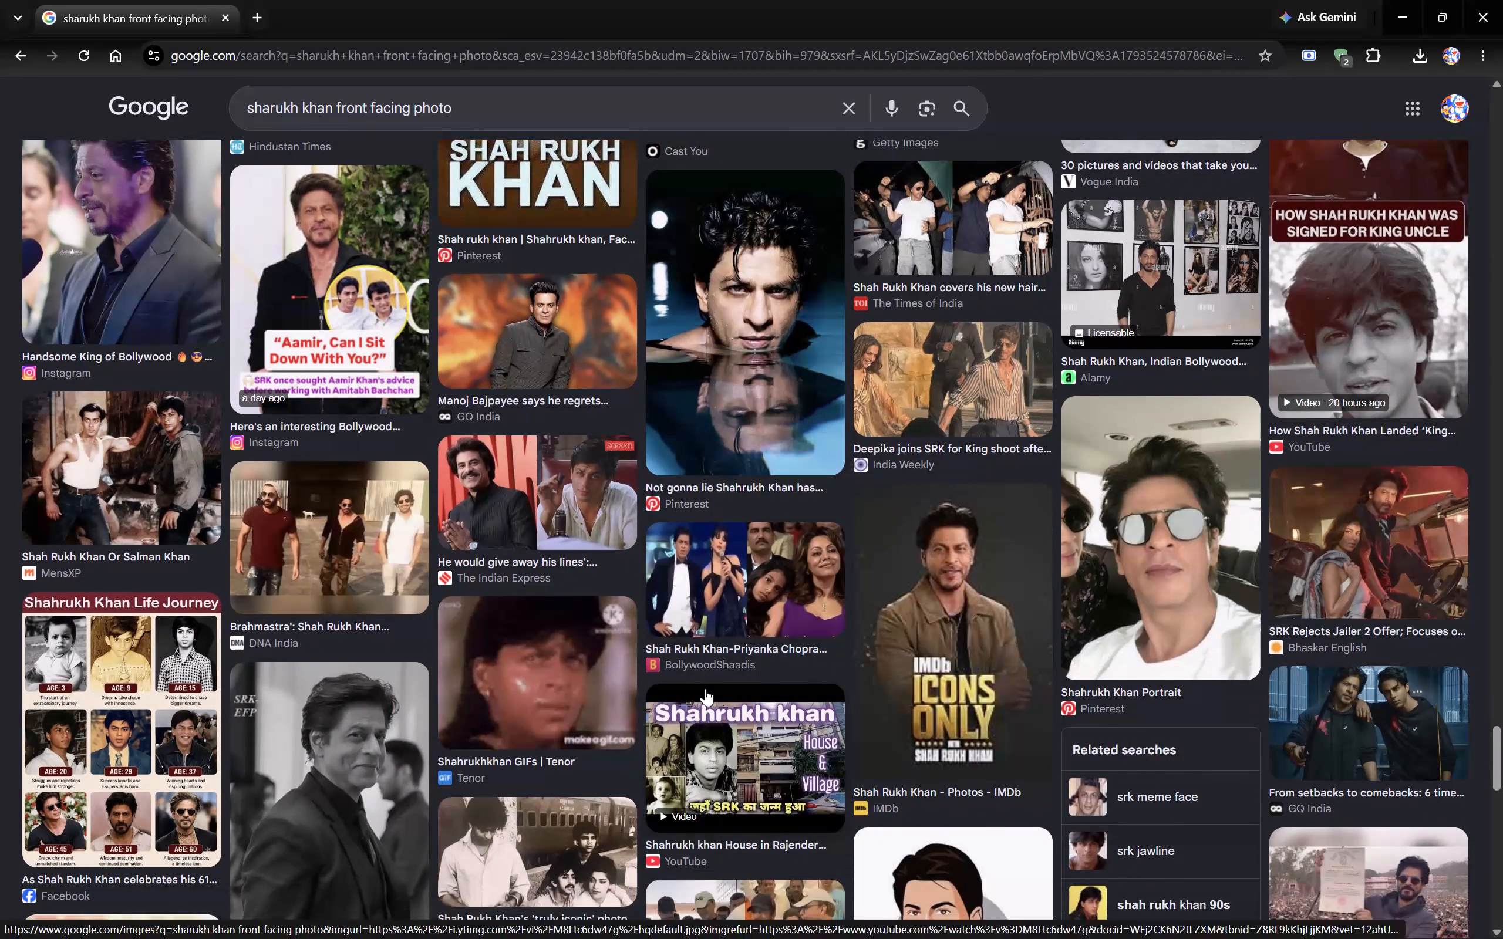
scroll(705, 688, down, 4)
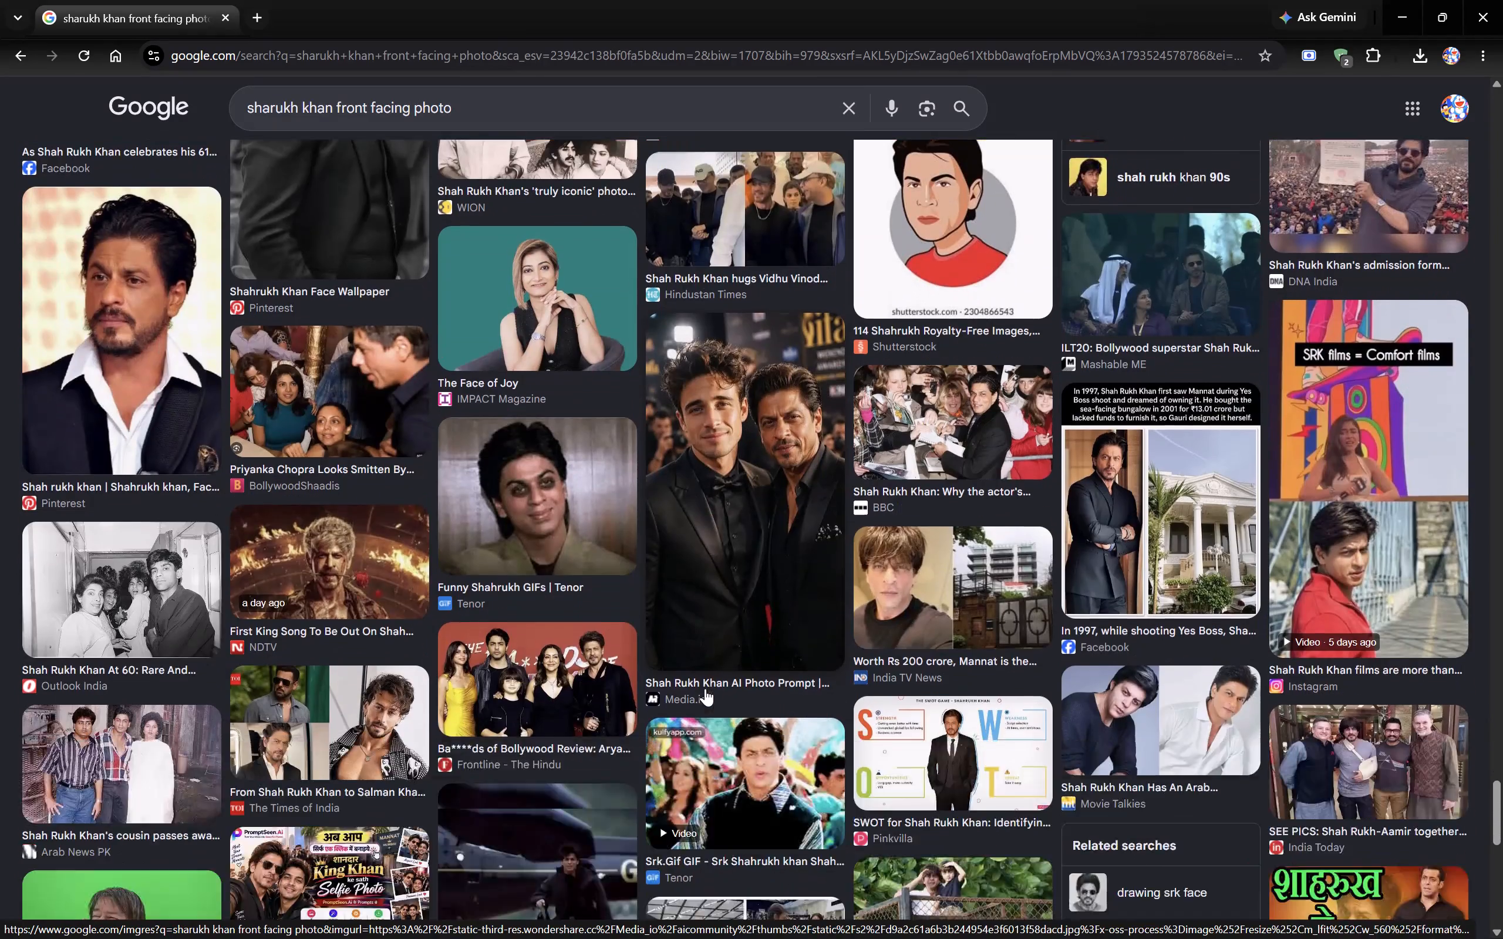
scroll(705, 688, down, 4)
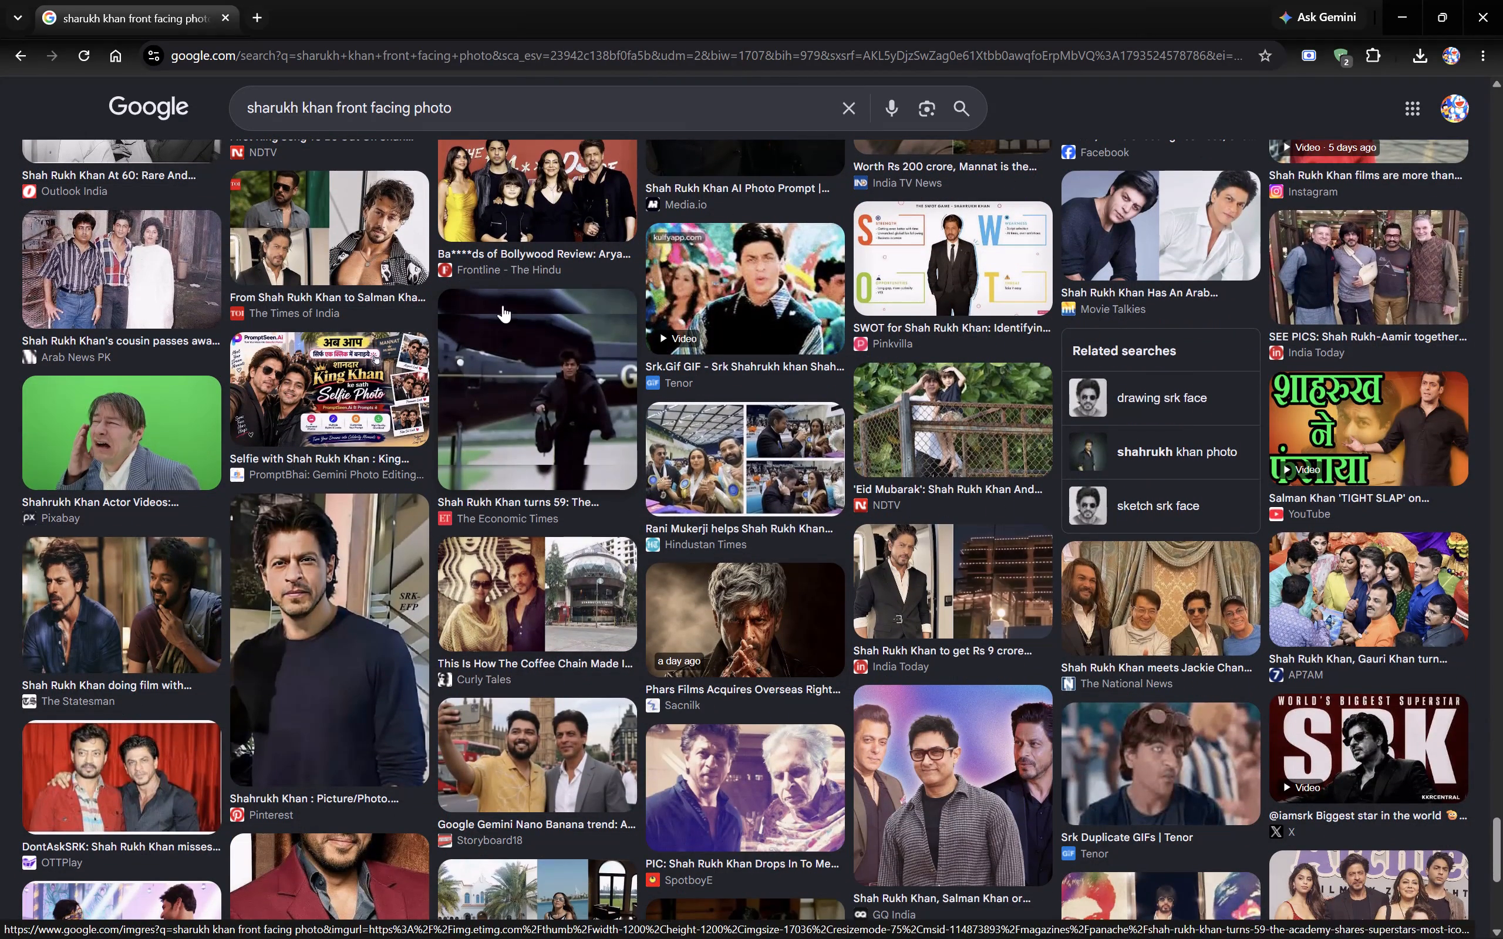
Change the image search to "arjun kapoor funny front facing photo" and browse the results for a suitable face.
drag(297, 114, 191, 90)
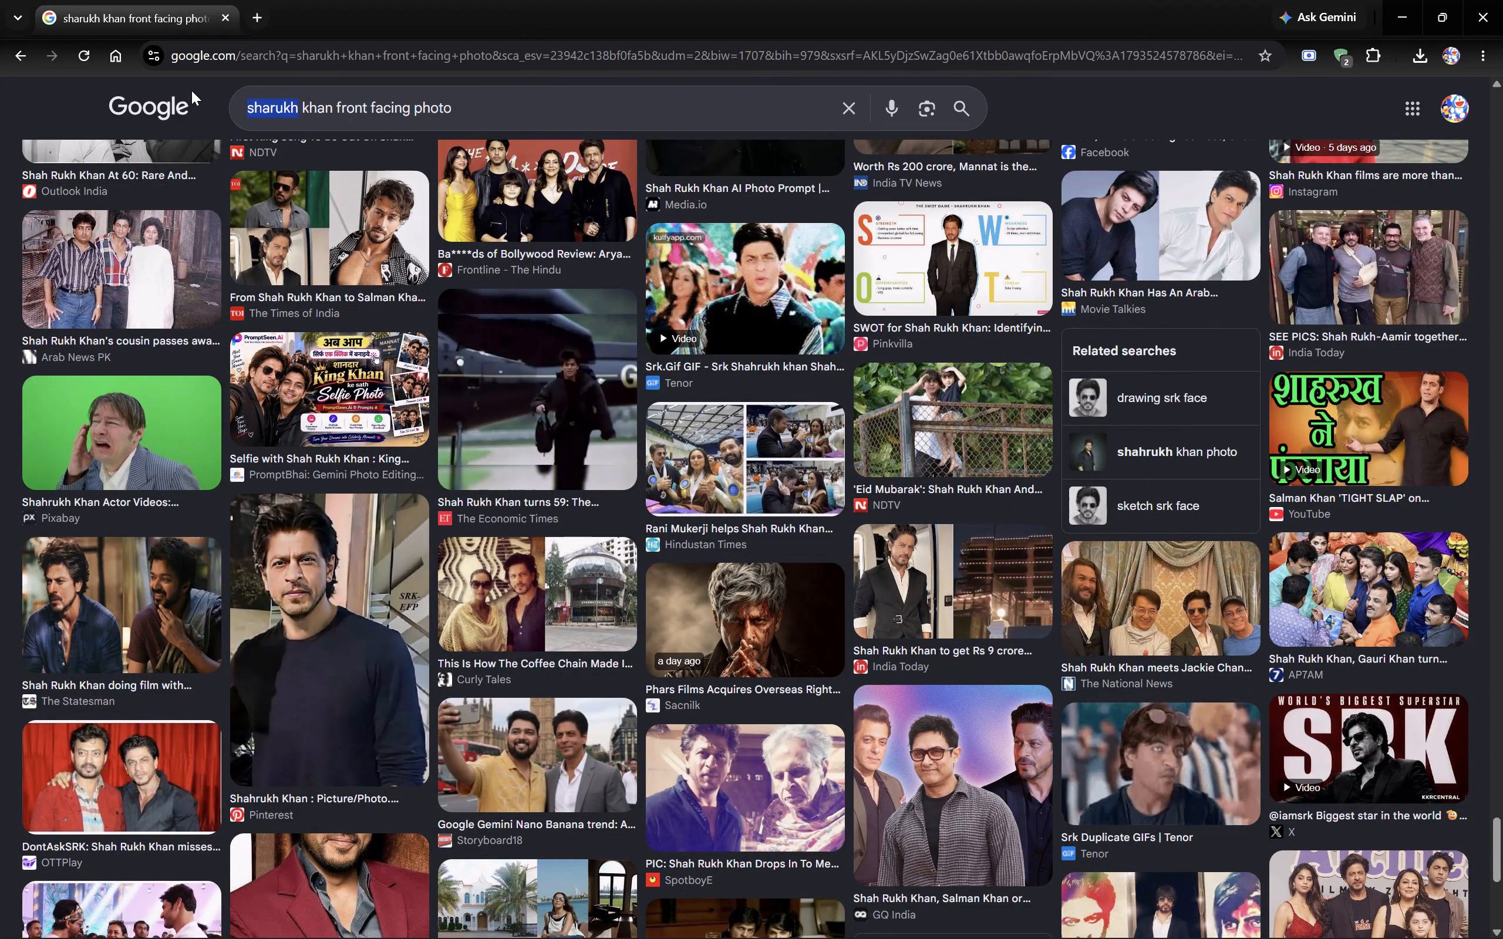
text(arjun kapoor)
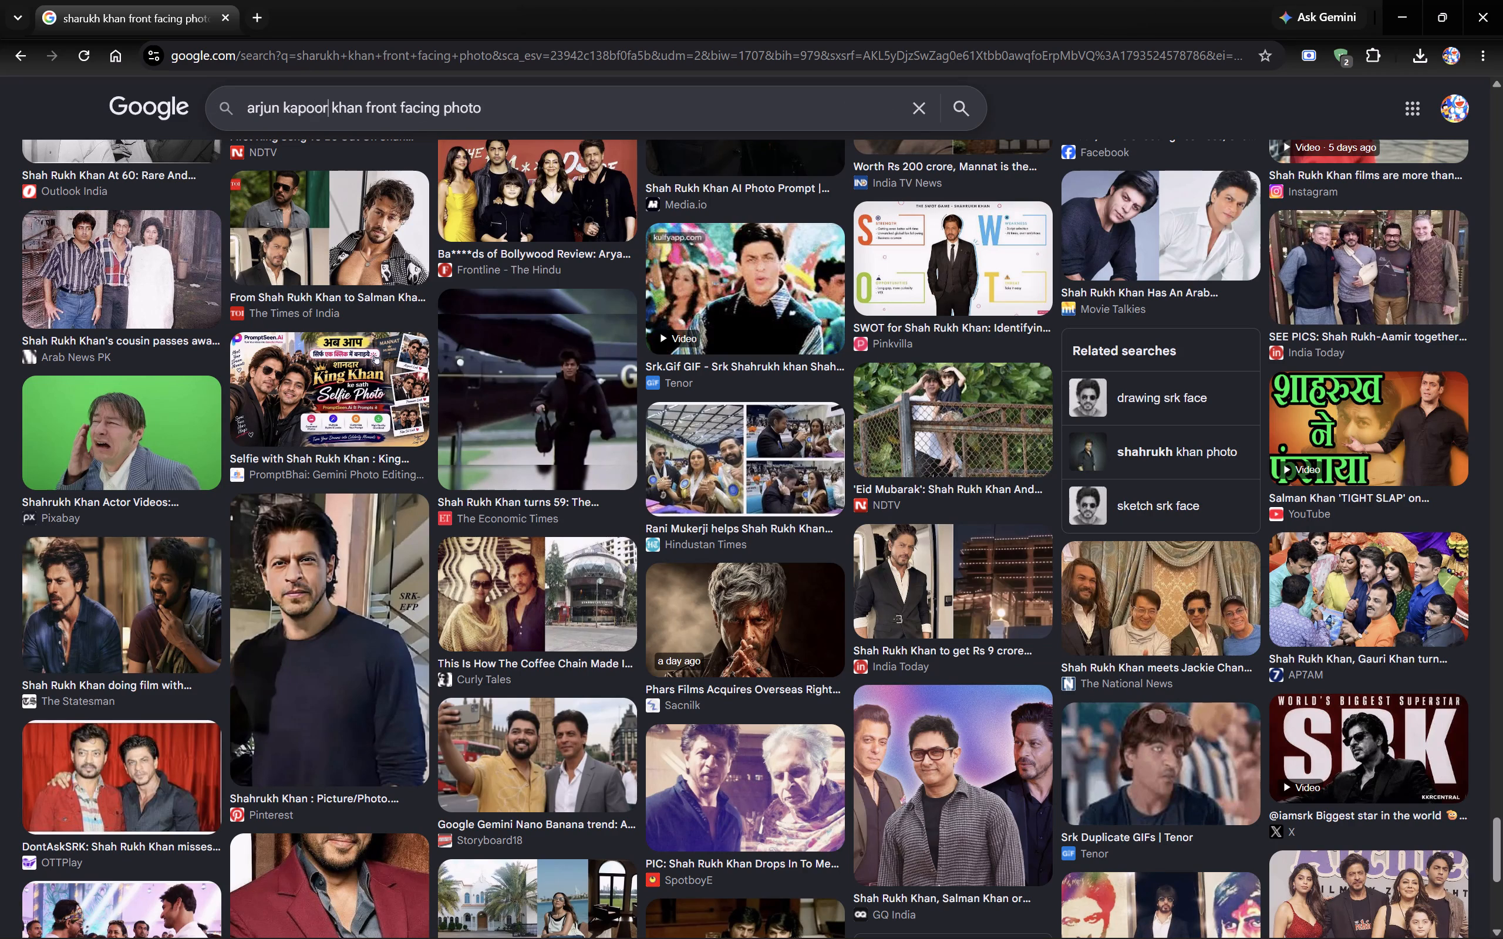
drag(361, 111, 331, 111)
key(BackSpace)
key(BackSpace)
key(space)
text(funny)
key(Return)
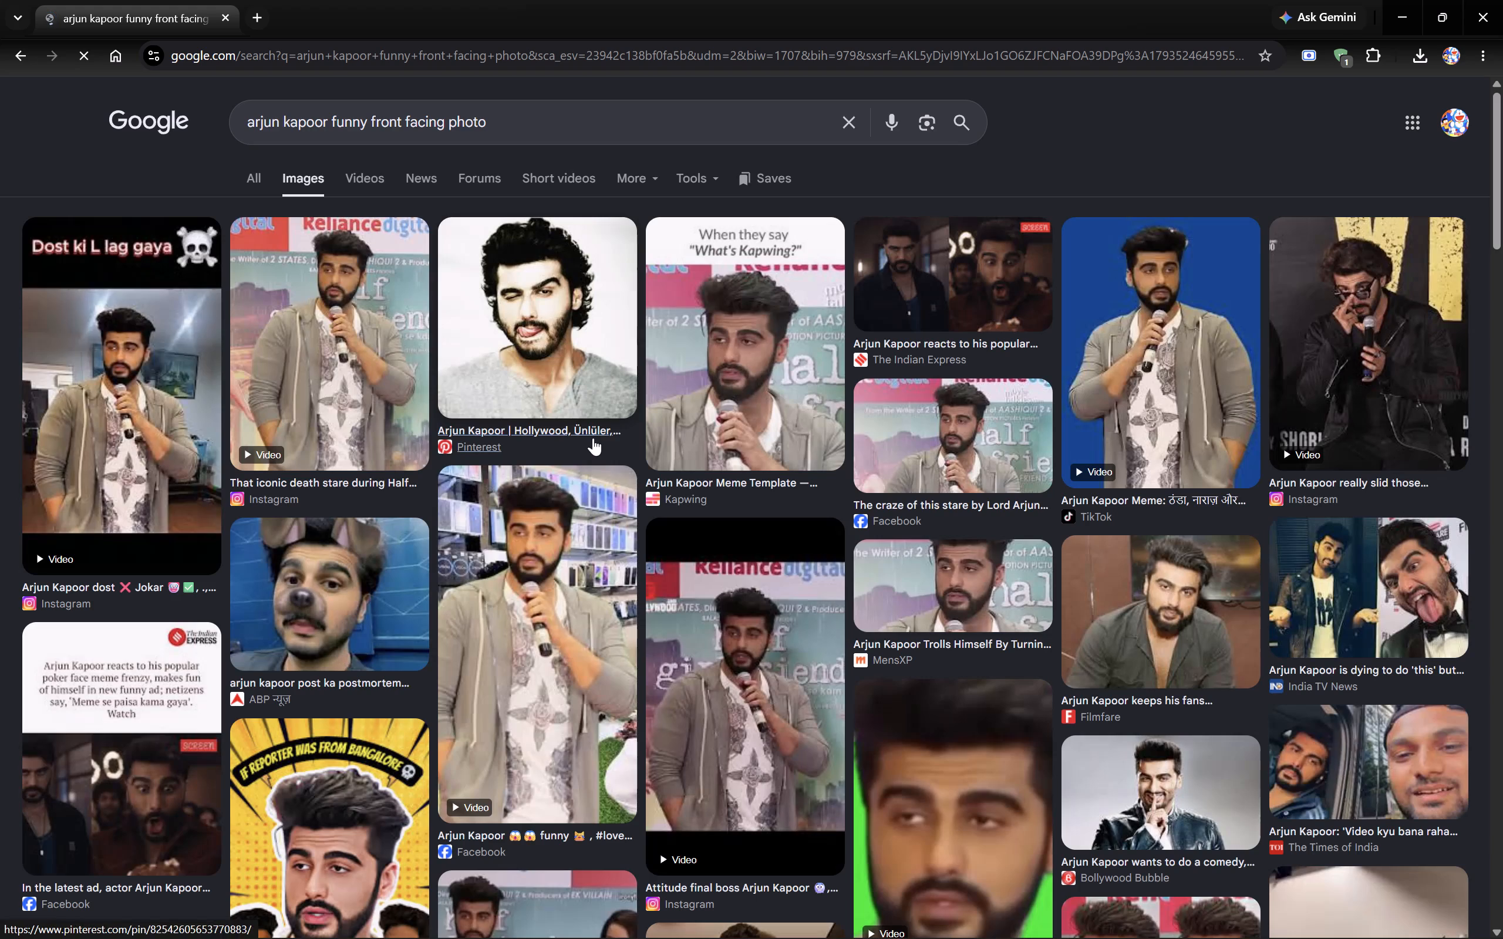
scroll(756, 565, down, 1)
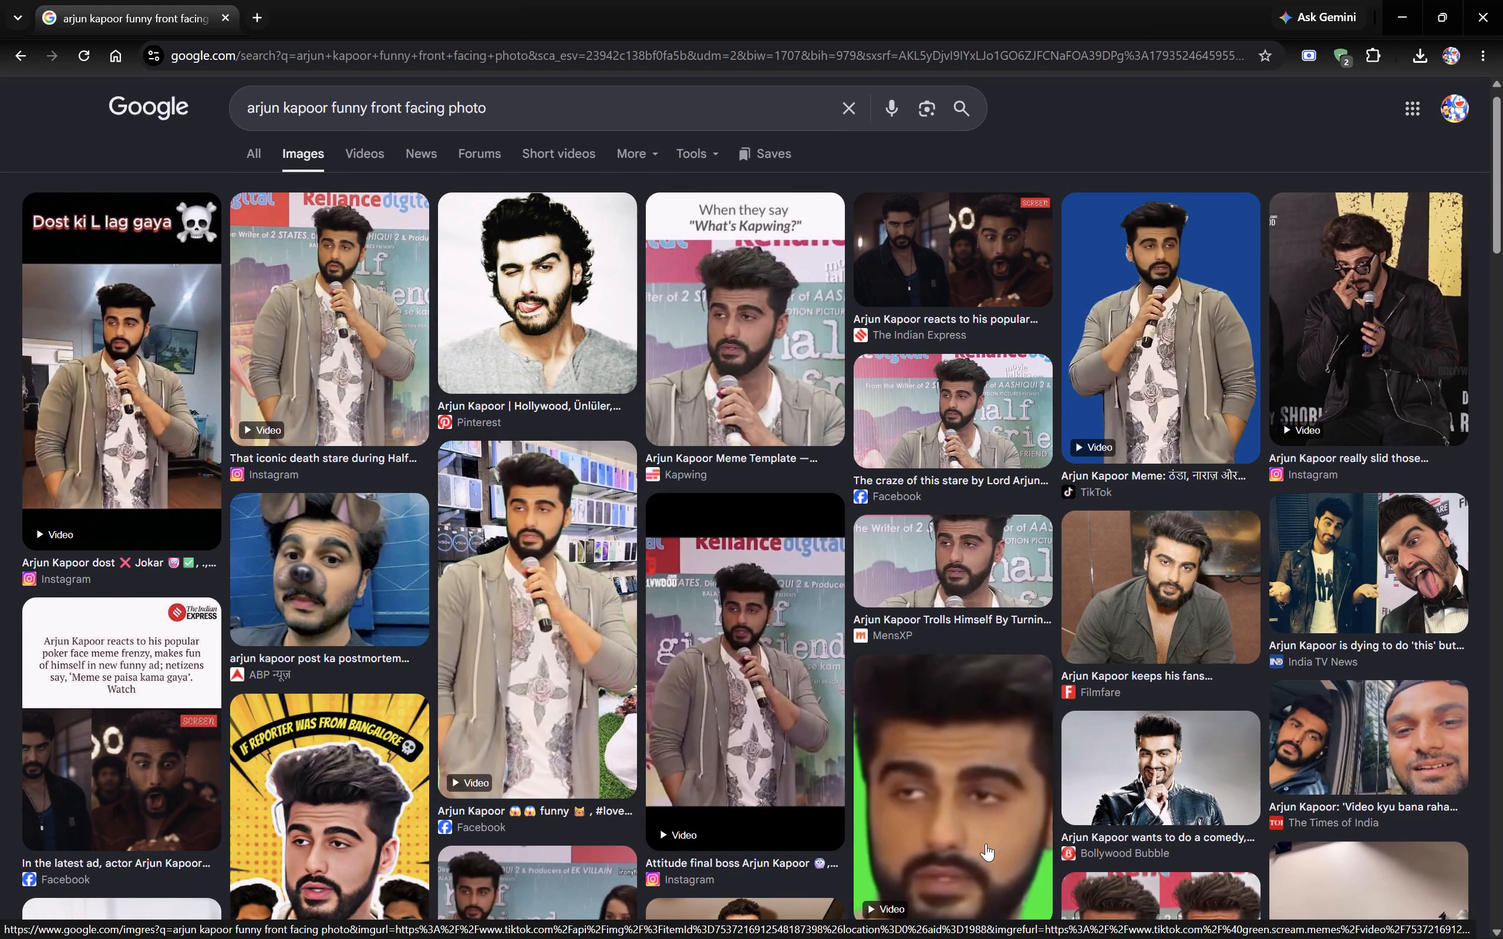
scroll(992, 823, down, 4)
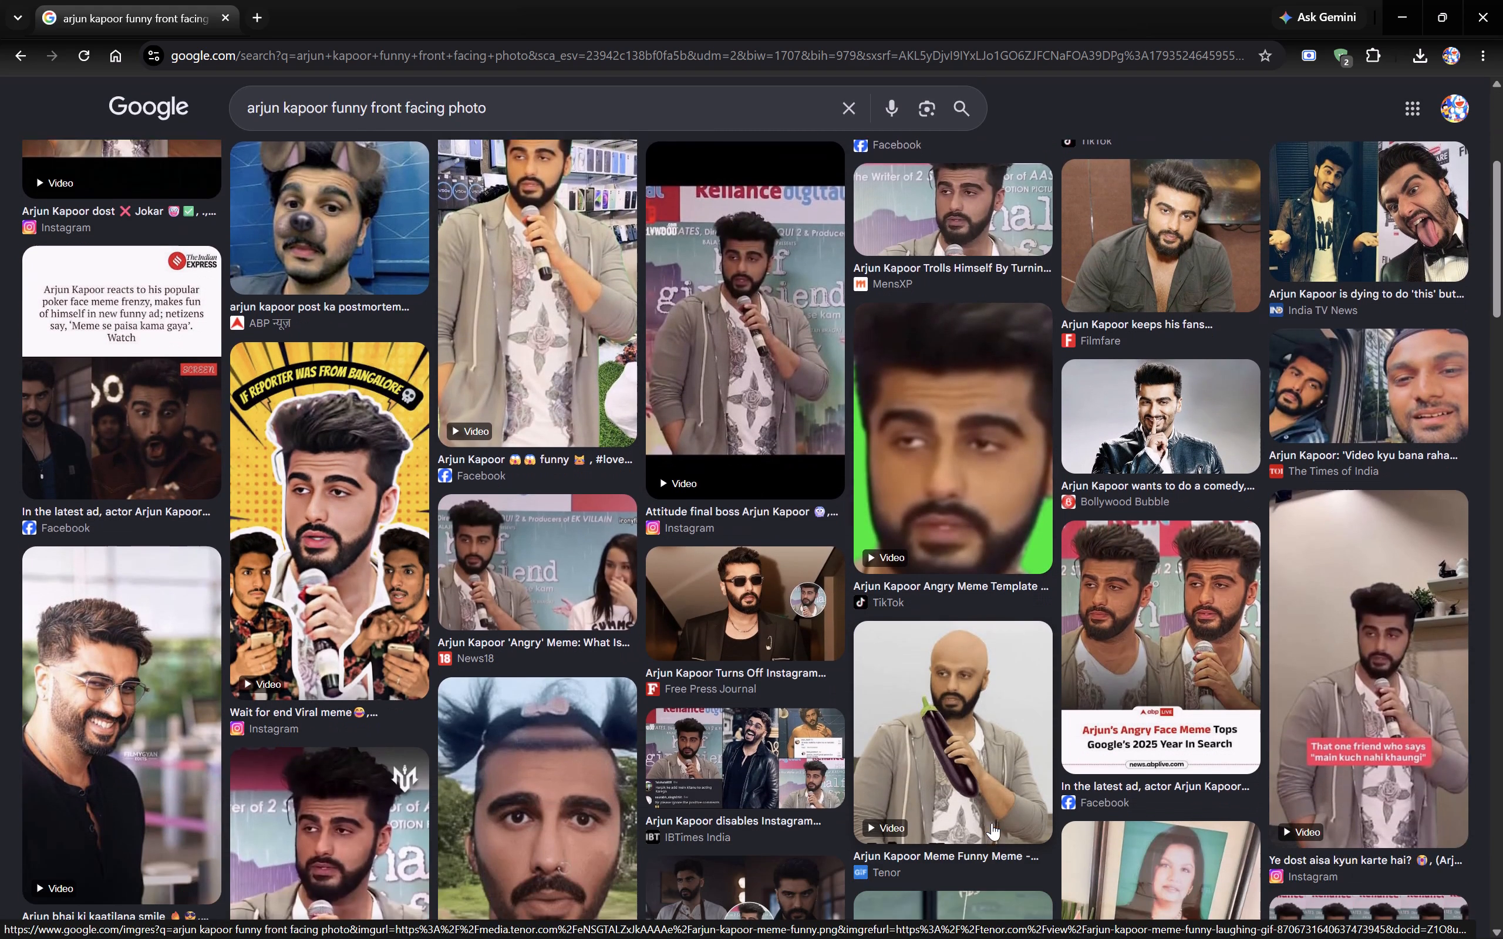
scroll(992, 823, down, 4)
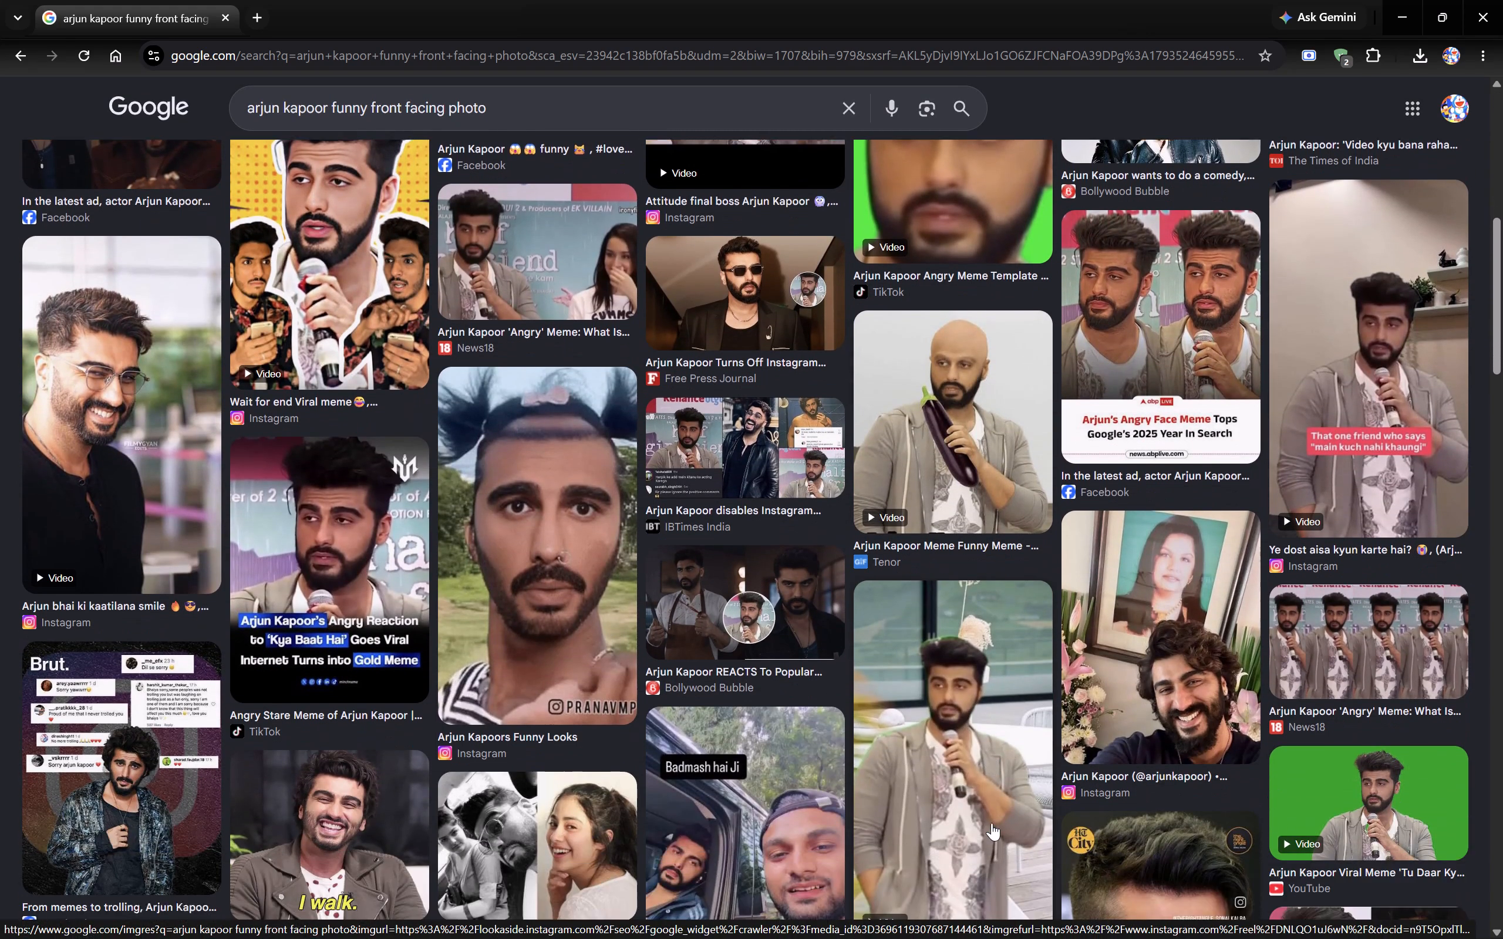
scroll(992, 823, down, 2)
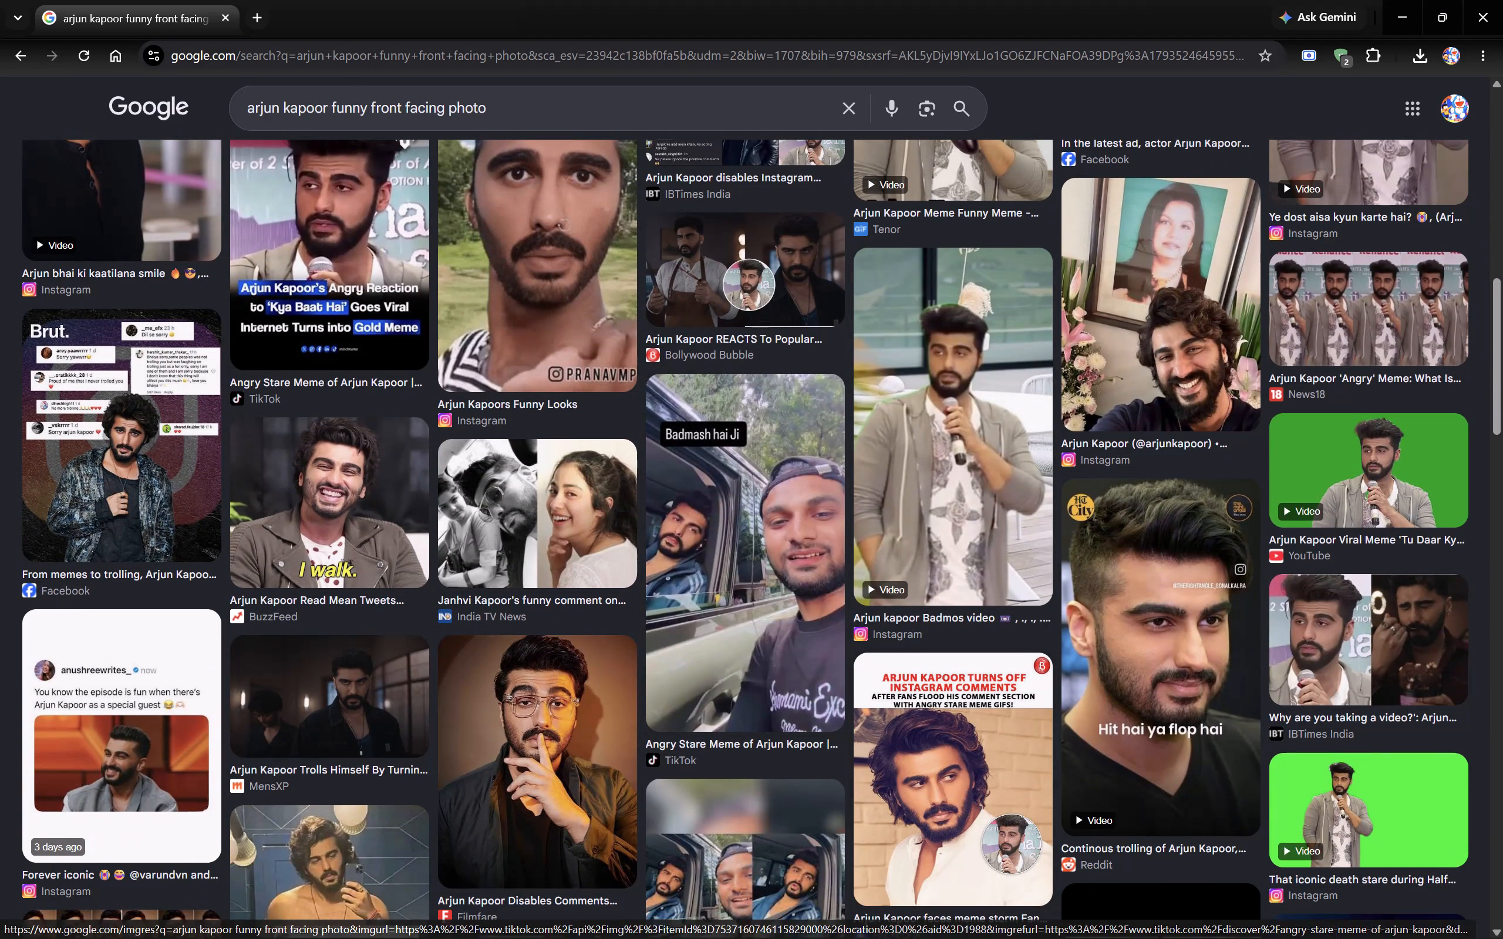
Remove "funny" from the query and search the images for "arjun kapoor front facing photo".
drag(368, 115, 331, 109)
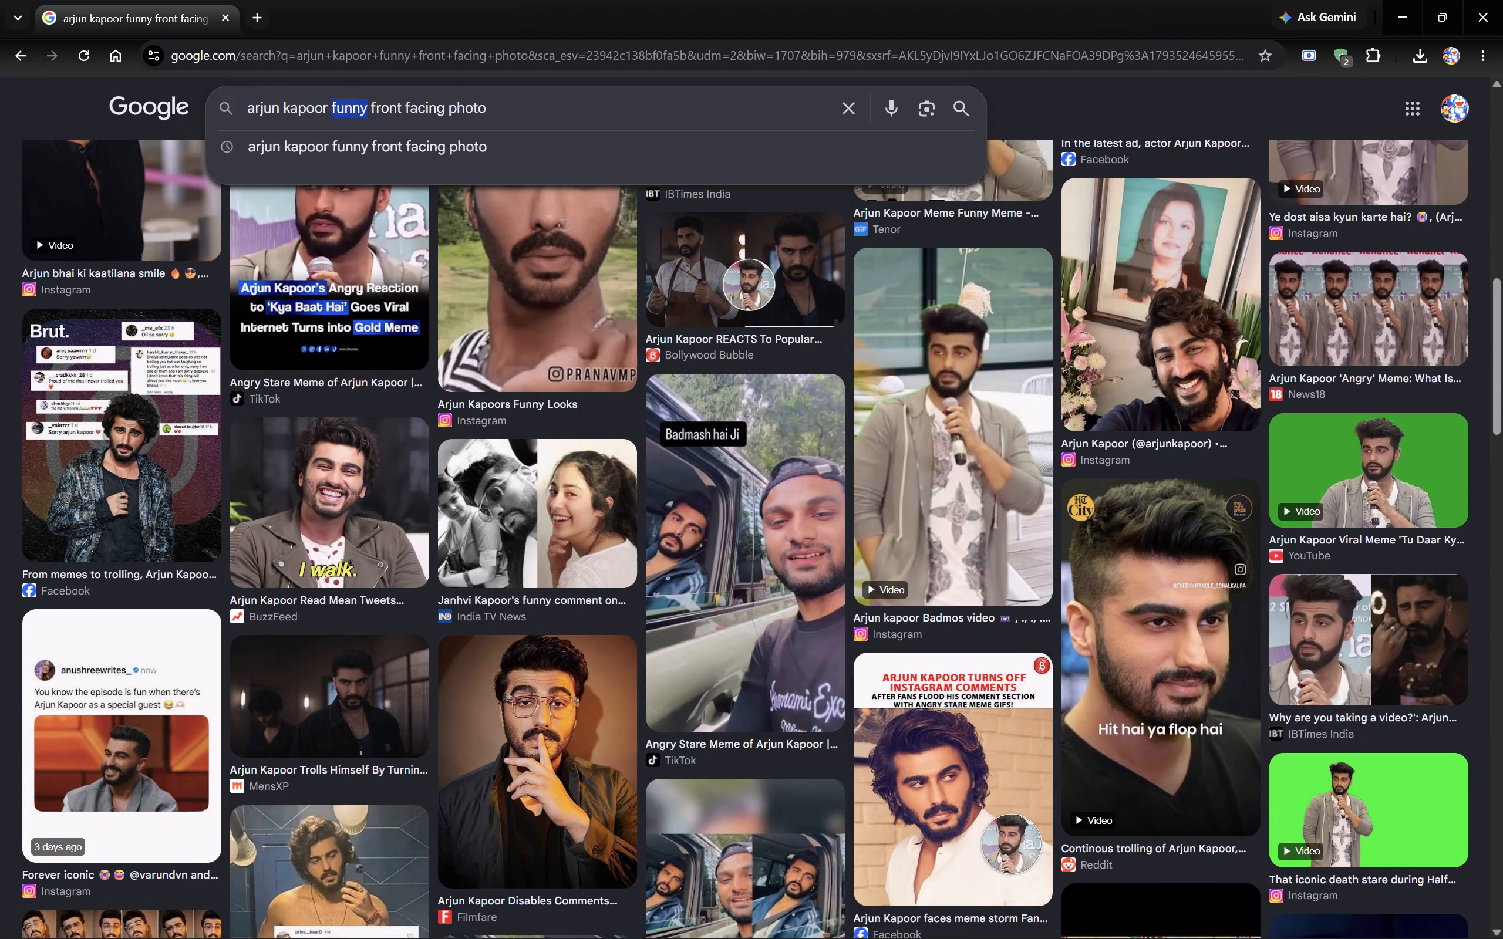
key(BackSpace)
click(331, 109)
key(BackSpace)
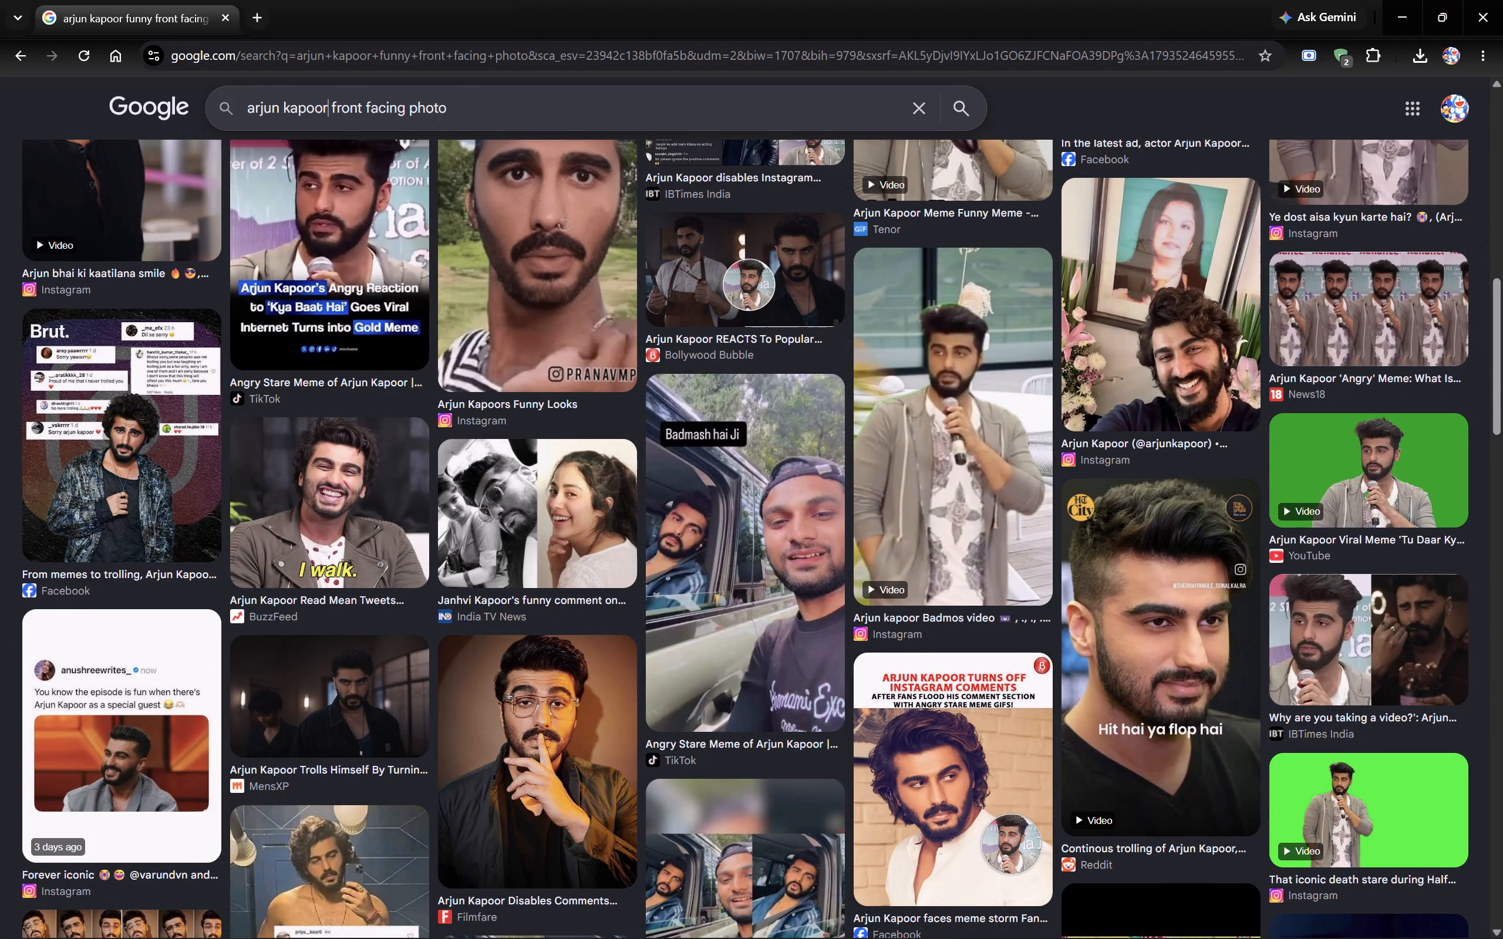
key(Return)
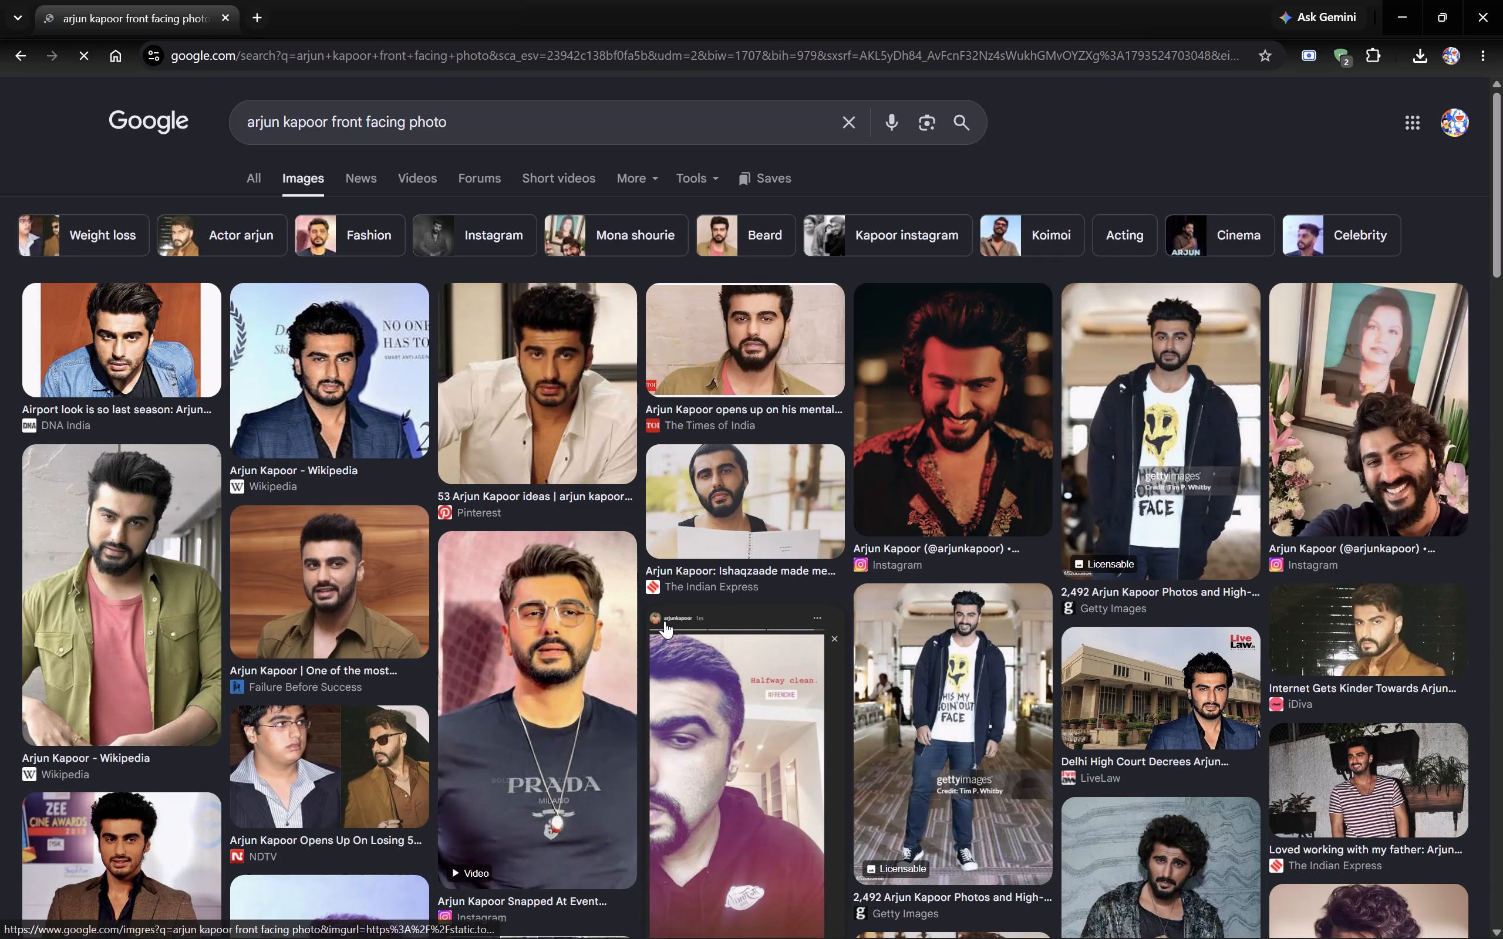
Look through the front-facing Arjun Kapoor image results for a usable straight-on portrait.
scroll(665, 621, down, 1)
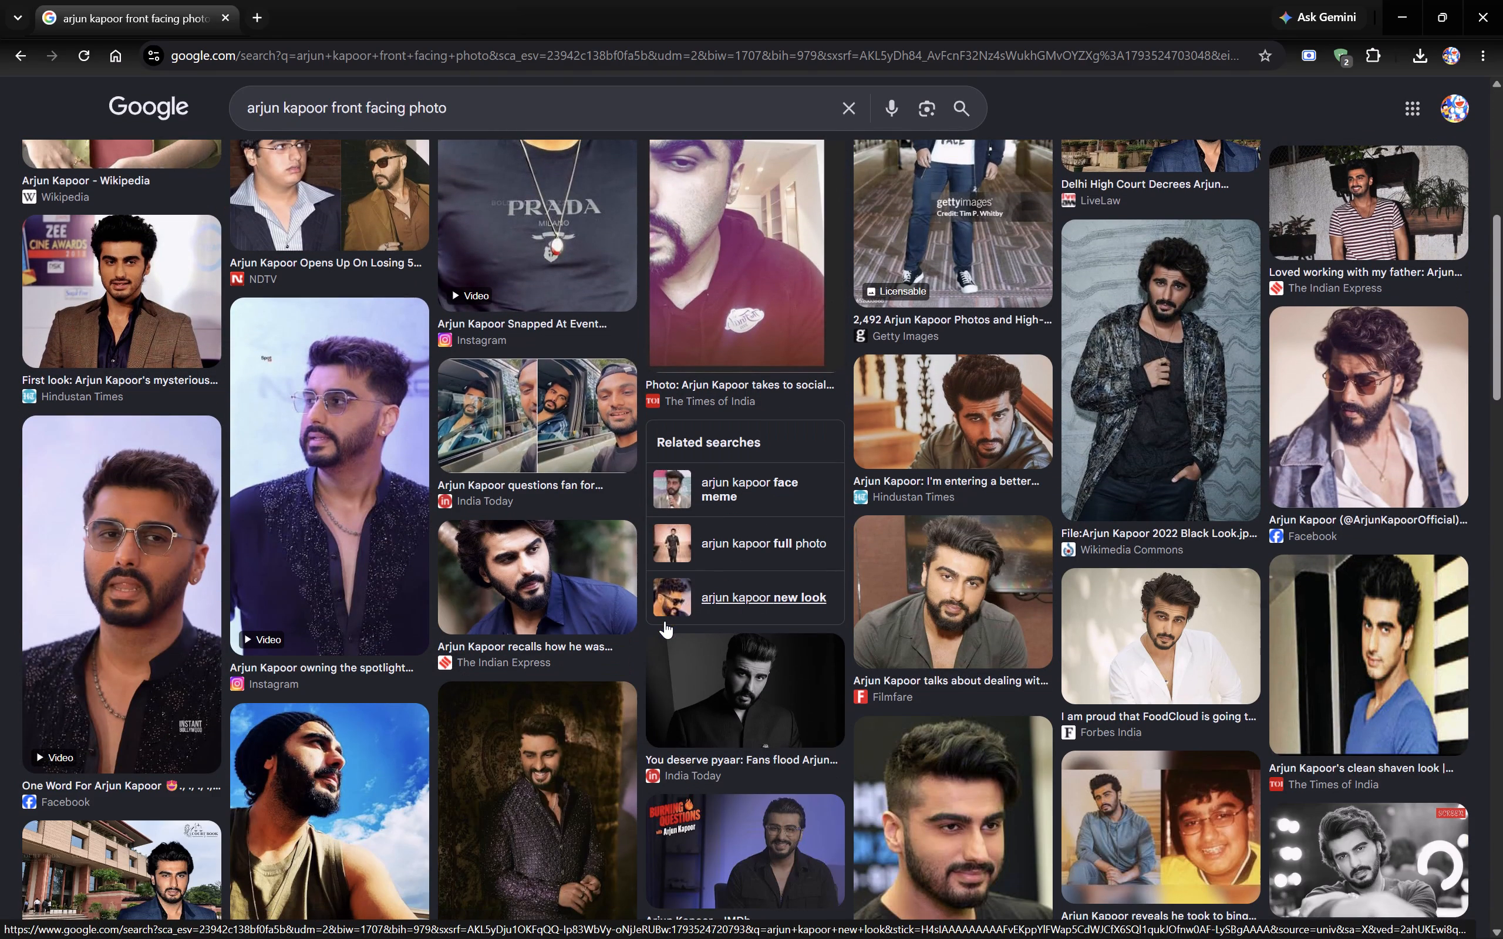
scroll(665, 621, down, 2)
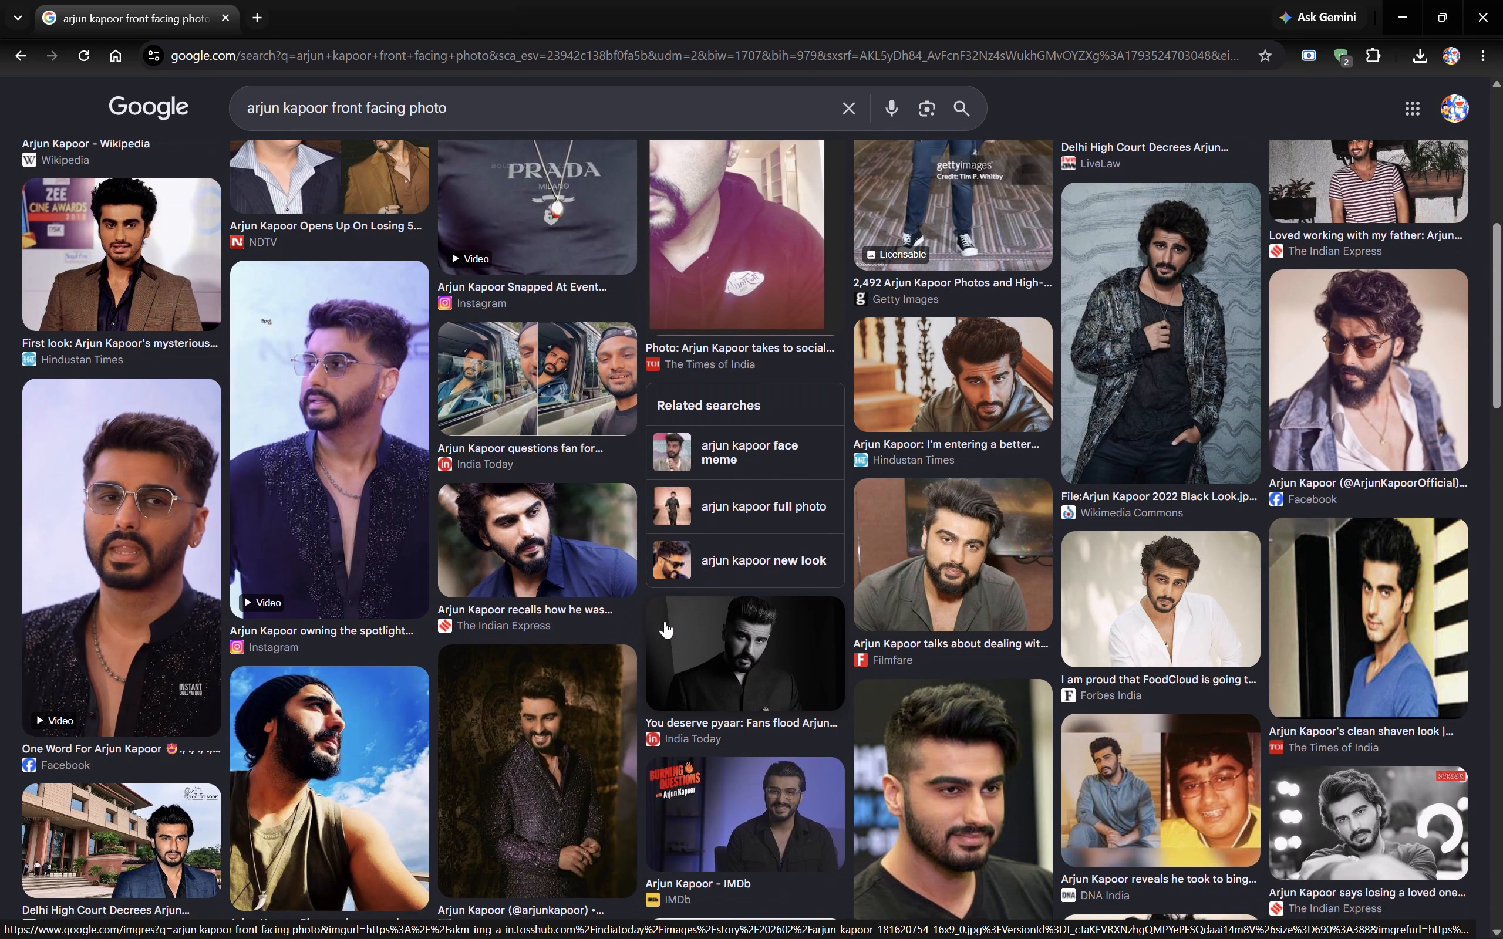
scroll(665, 621, down, 4)
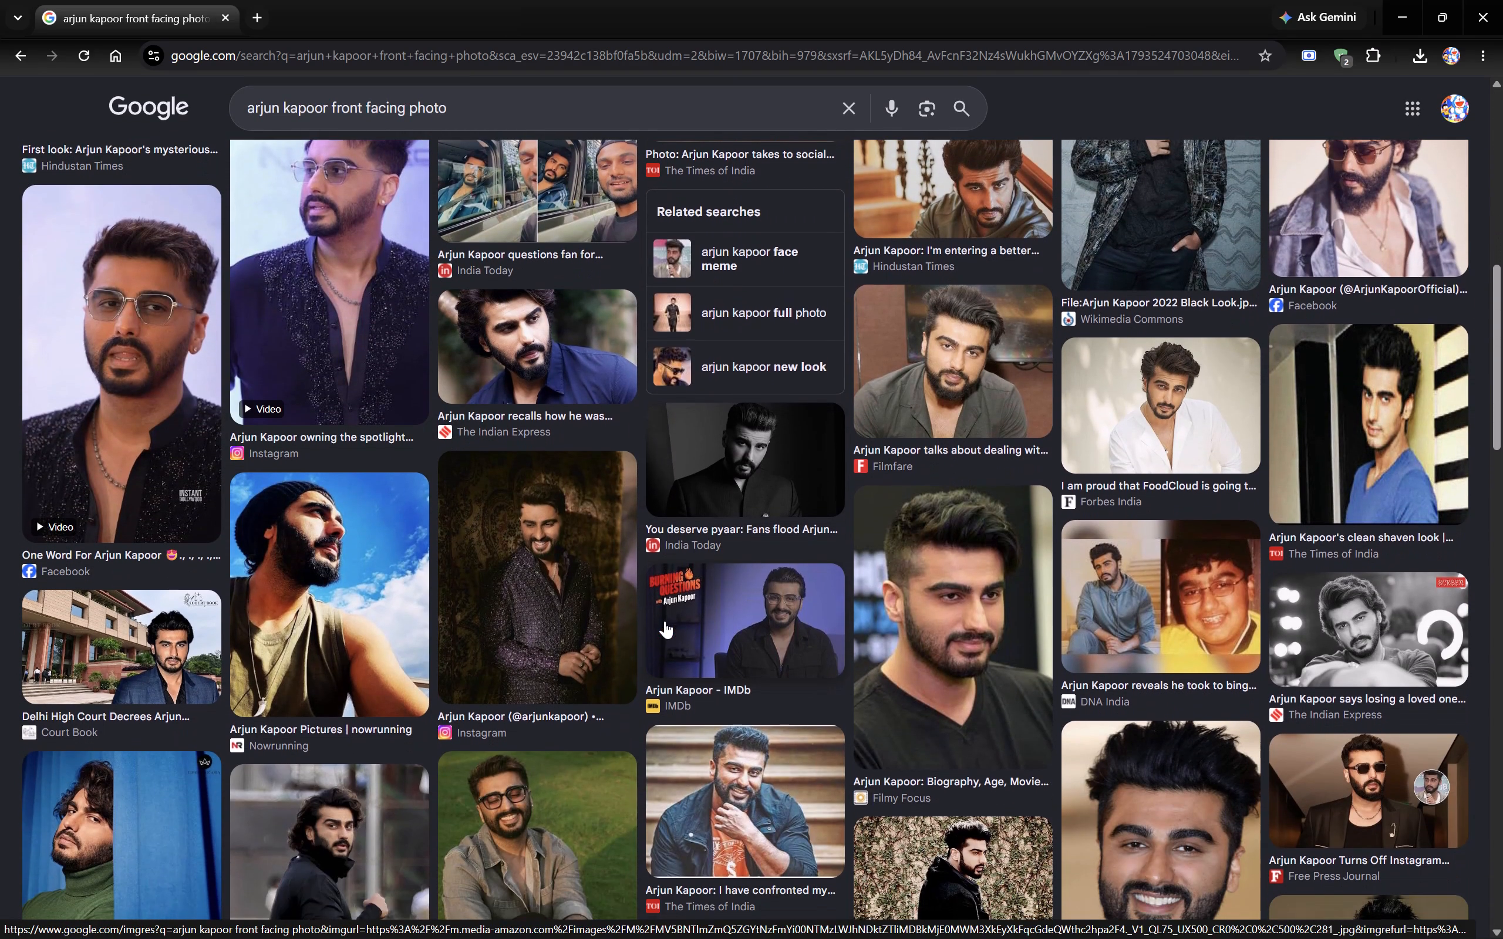
scroll(665, 621, down, 4)
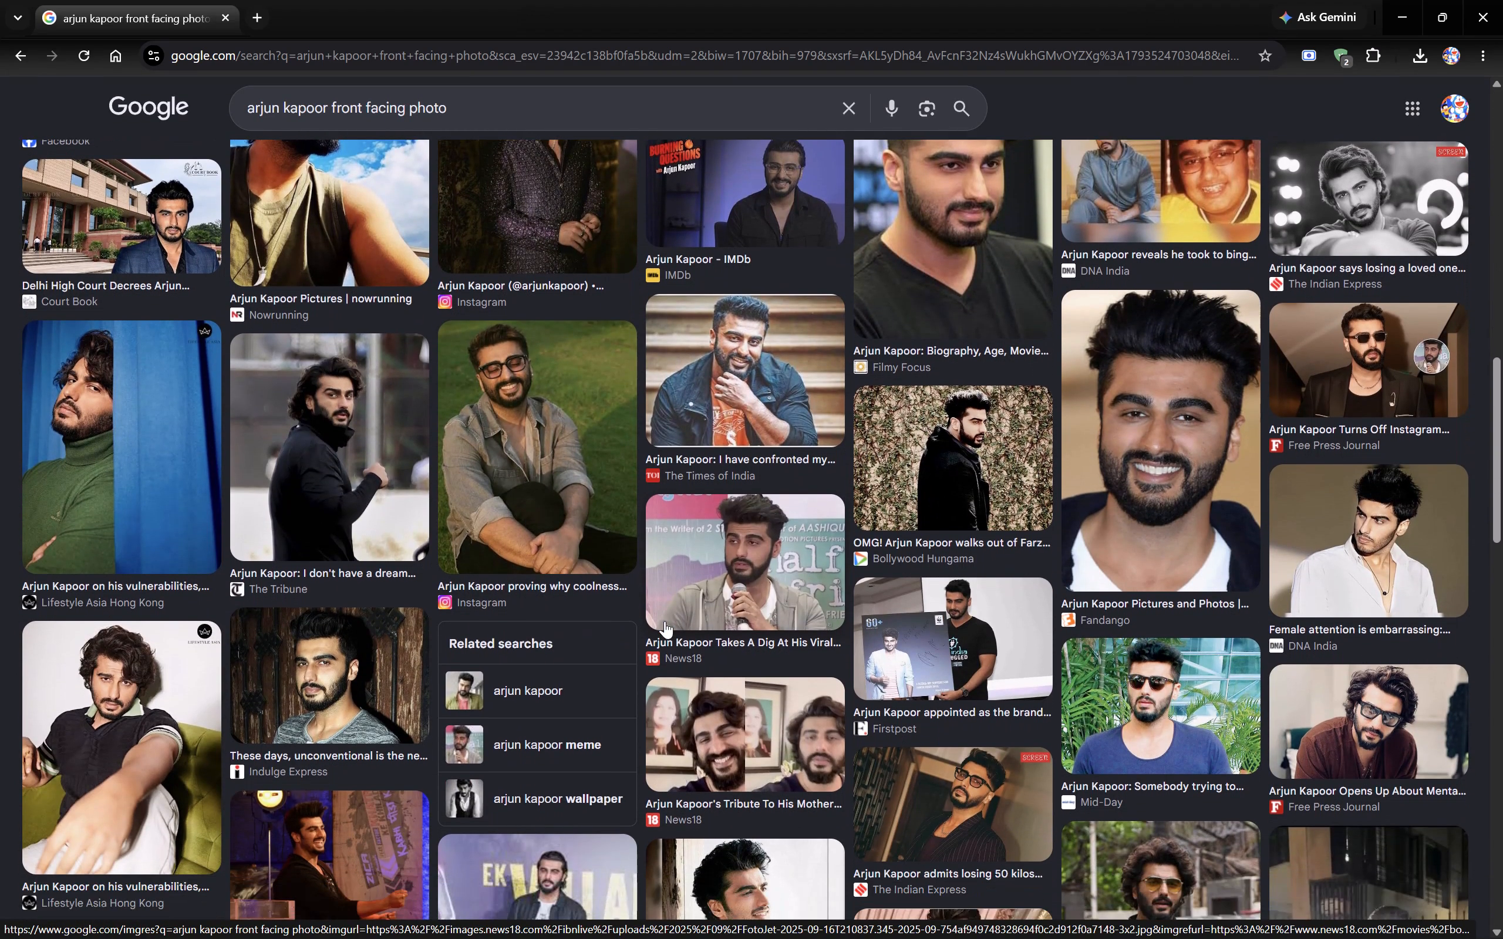
scroll(665, 621, down, 2)
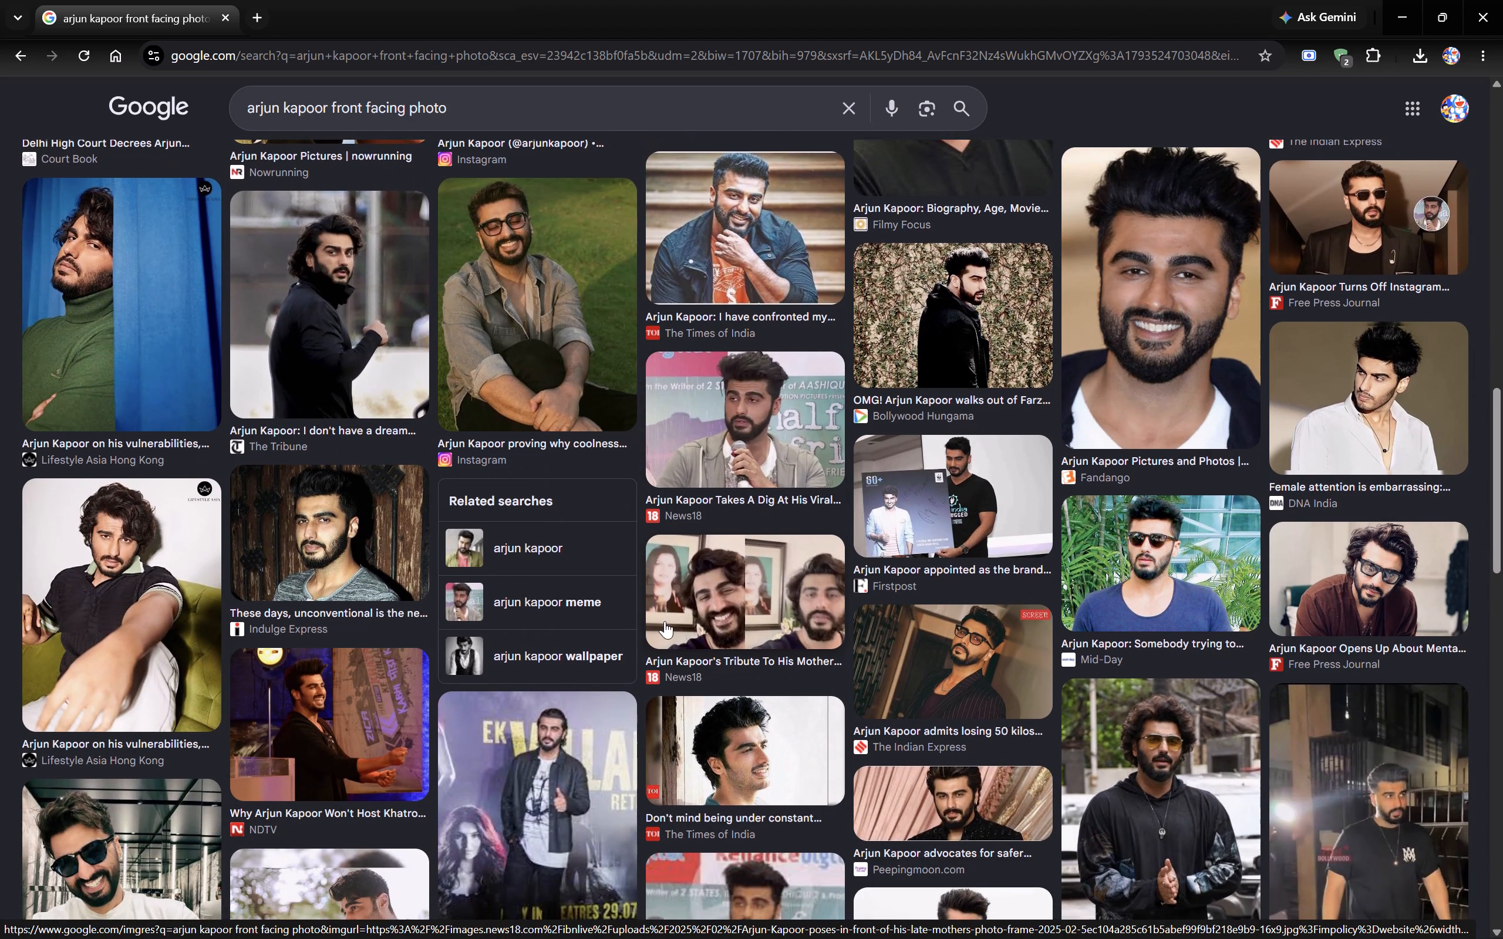
scroll(665, 621, down, 1)
Replace the image search query with "large laughing photo".
drag(449, 104, 398, 107)
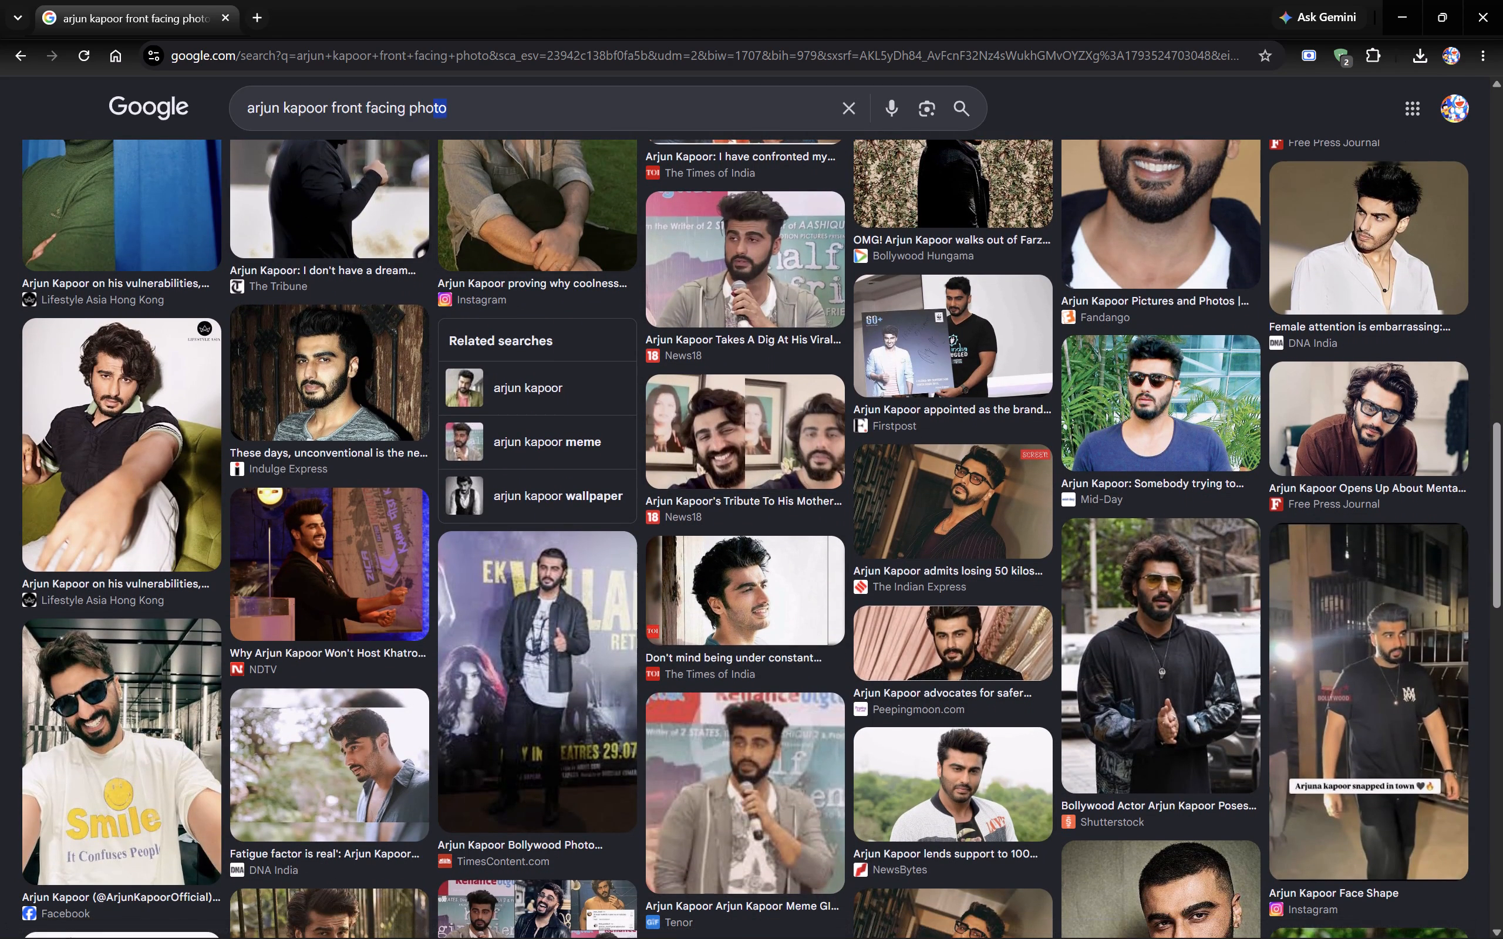
drag(398, 107, 147, 74)
text(larghe)
key(space)
key(BackSpace)
key(BackSpace)
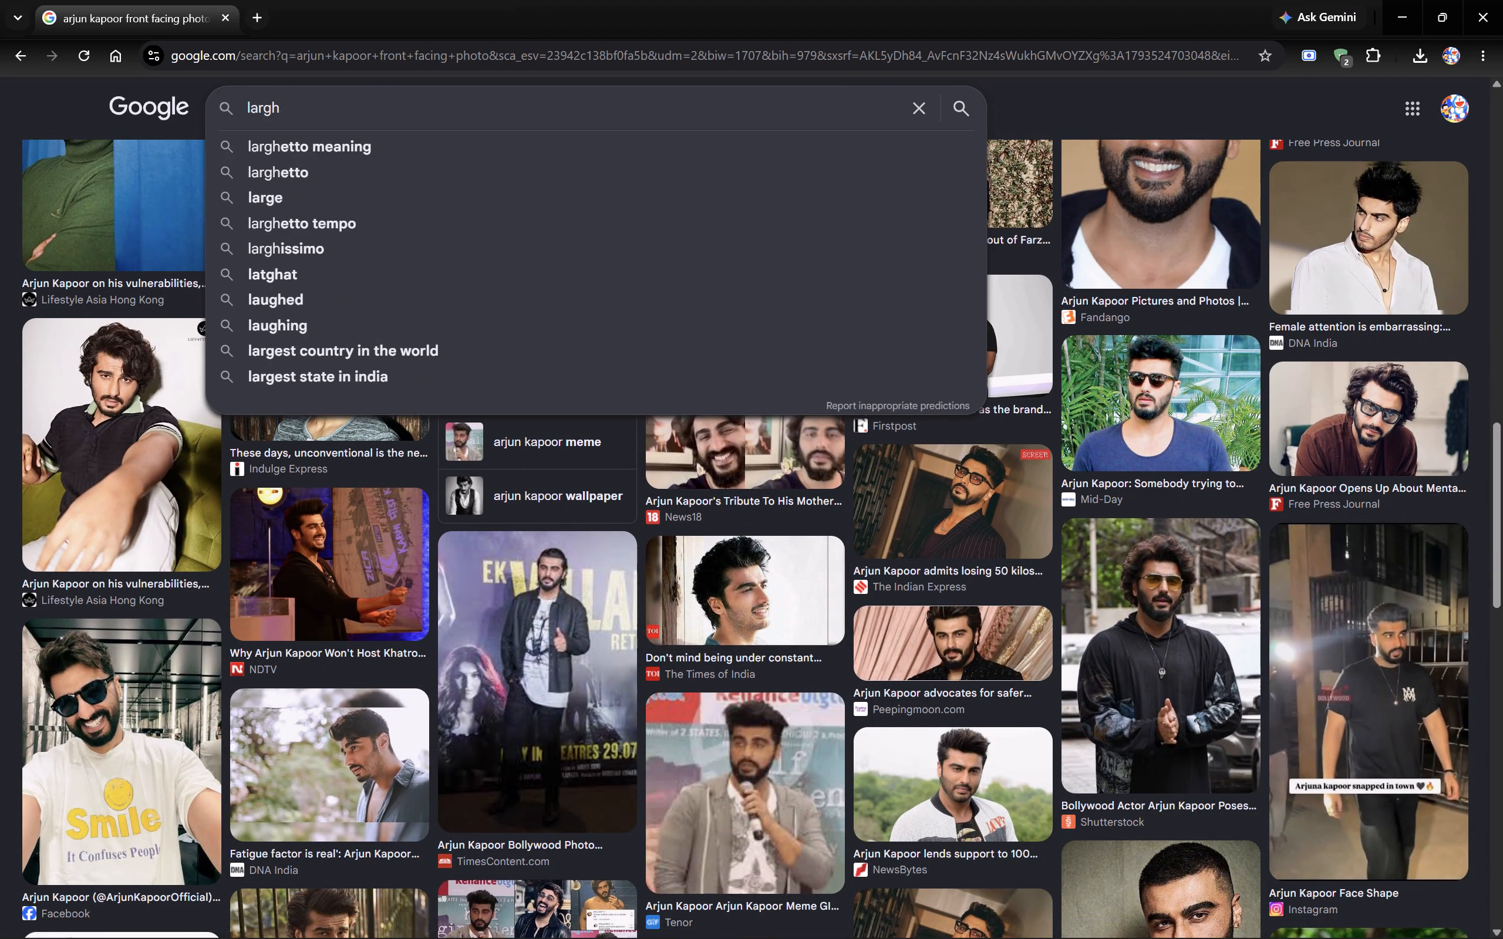
key(BackSpace)
text(e laught)
key(BackSpace)
text(ing photo)
key(Return)
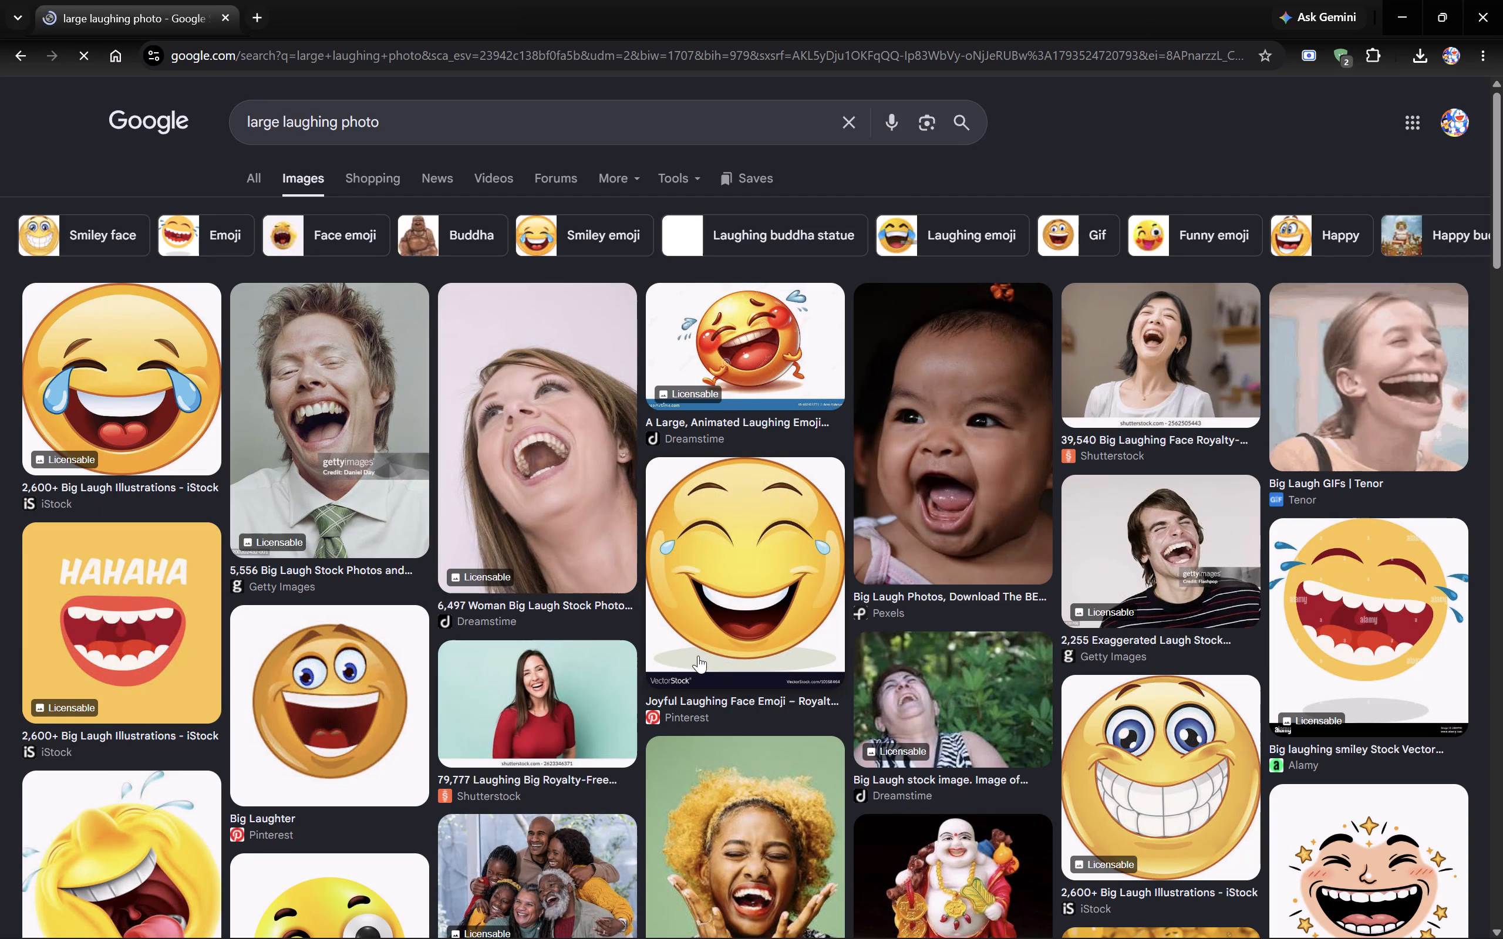
Look through the large laughing image results for a suitable laughing face.
scroll(698, 656, down, 5)
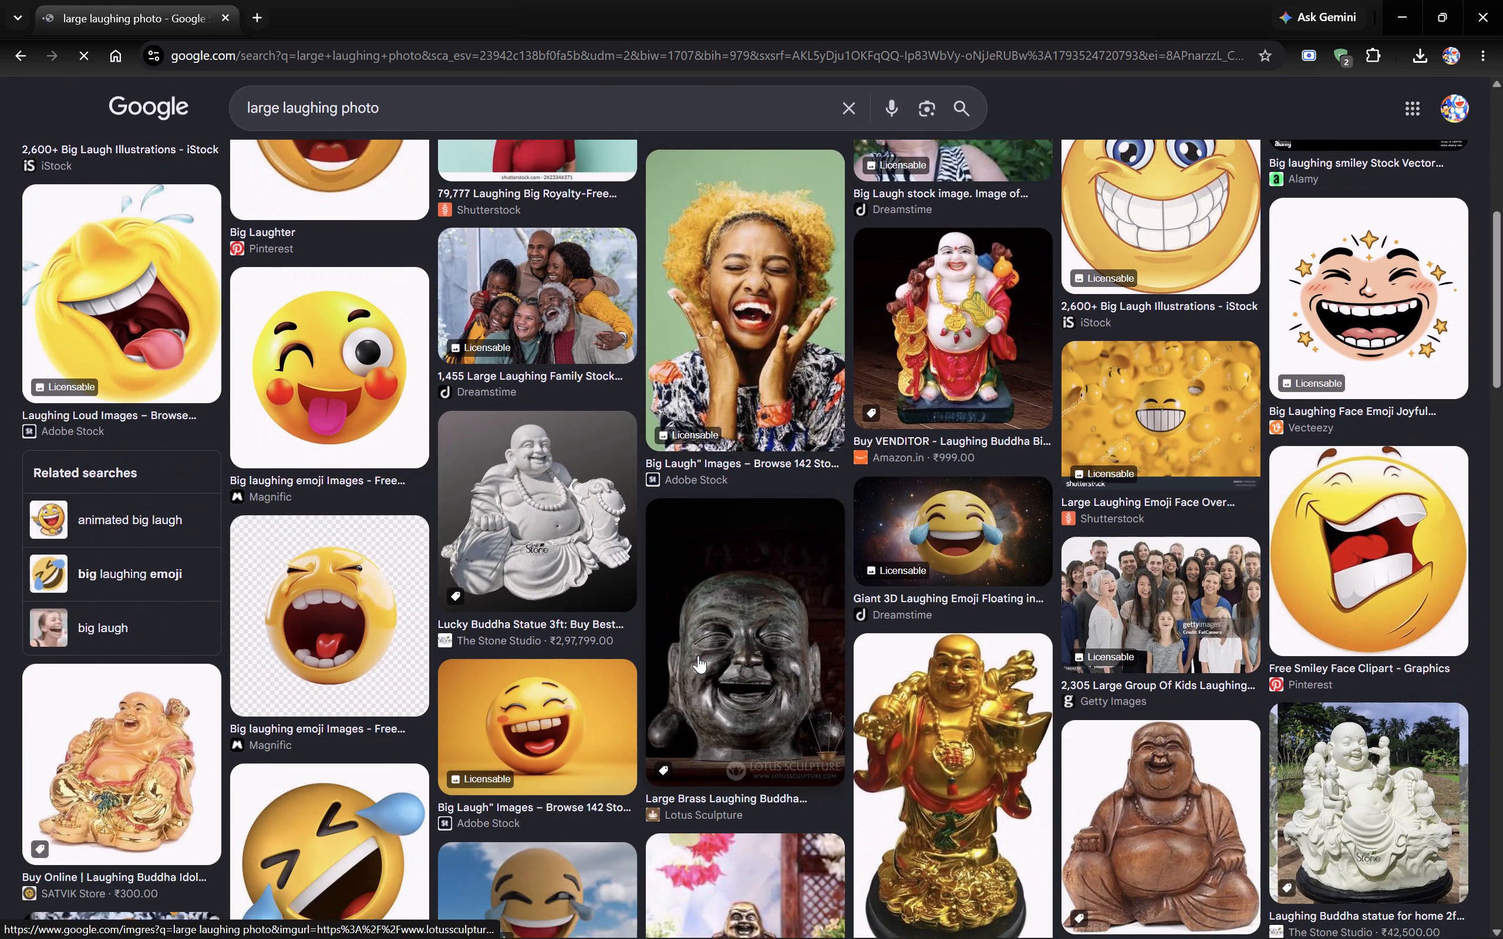
scroll(698, 656, down, 1)
scroll(698, 656, up, 1)
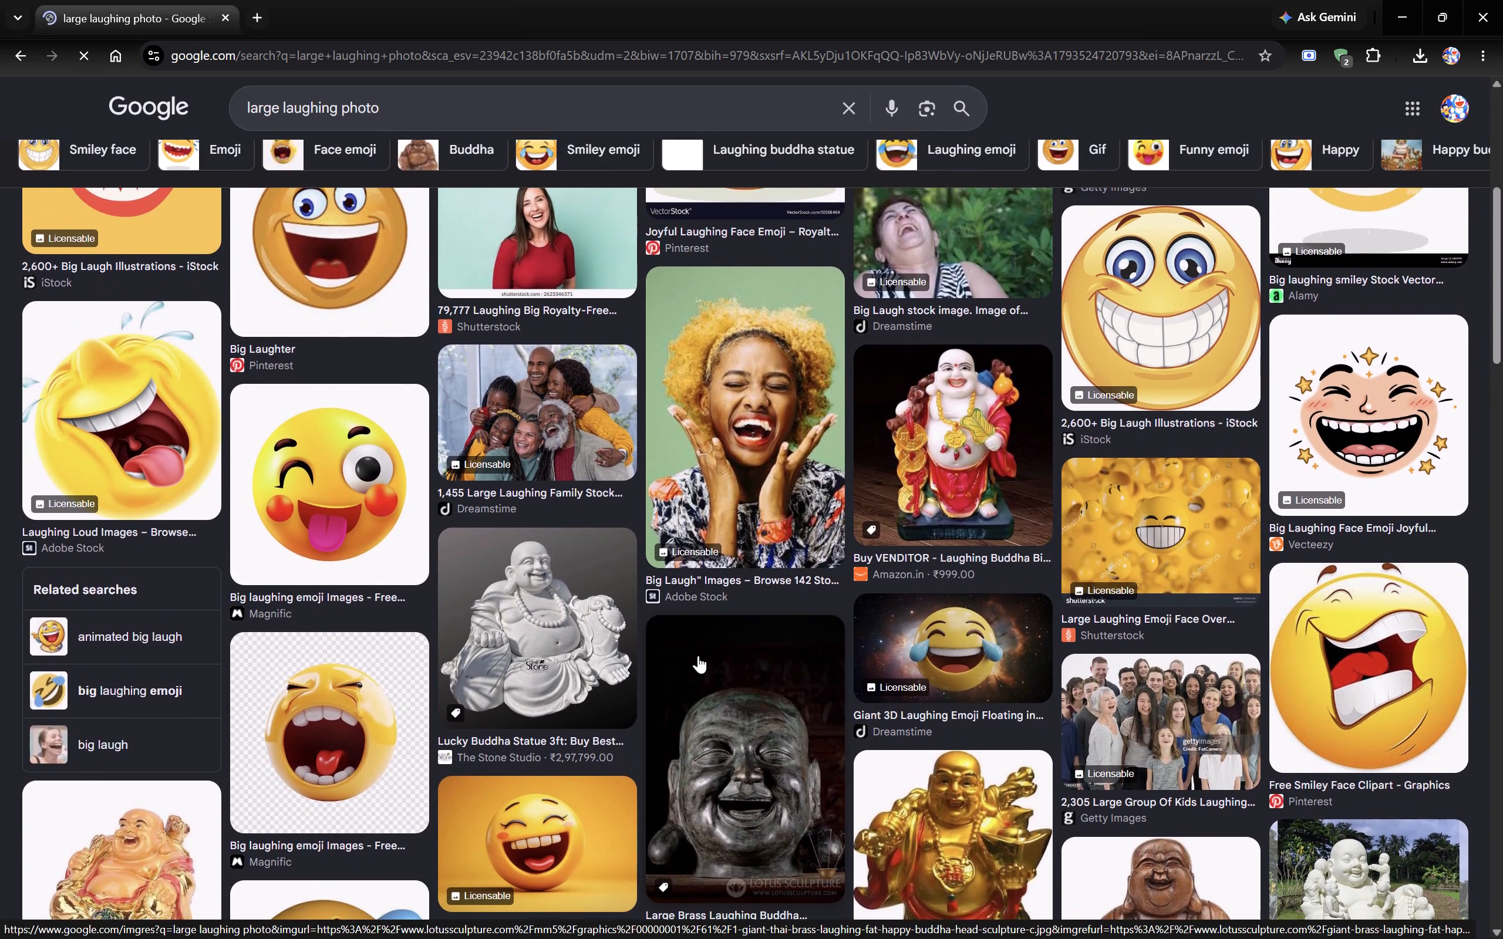
scroll(698, 656, down, 5)
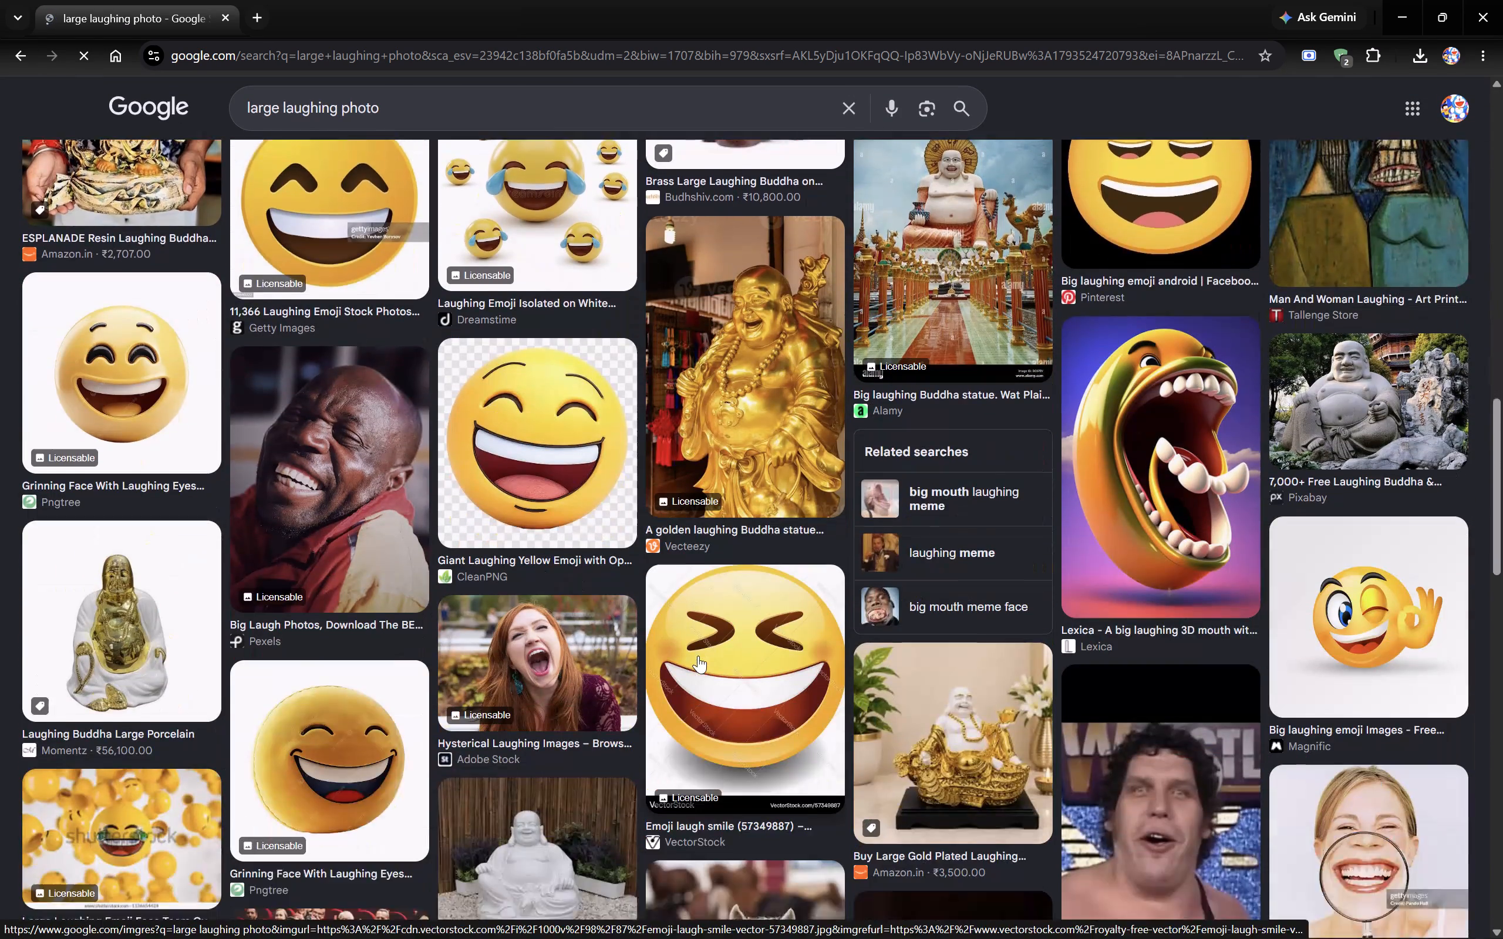
scroll(698, 656, down, 2)
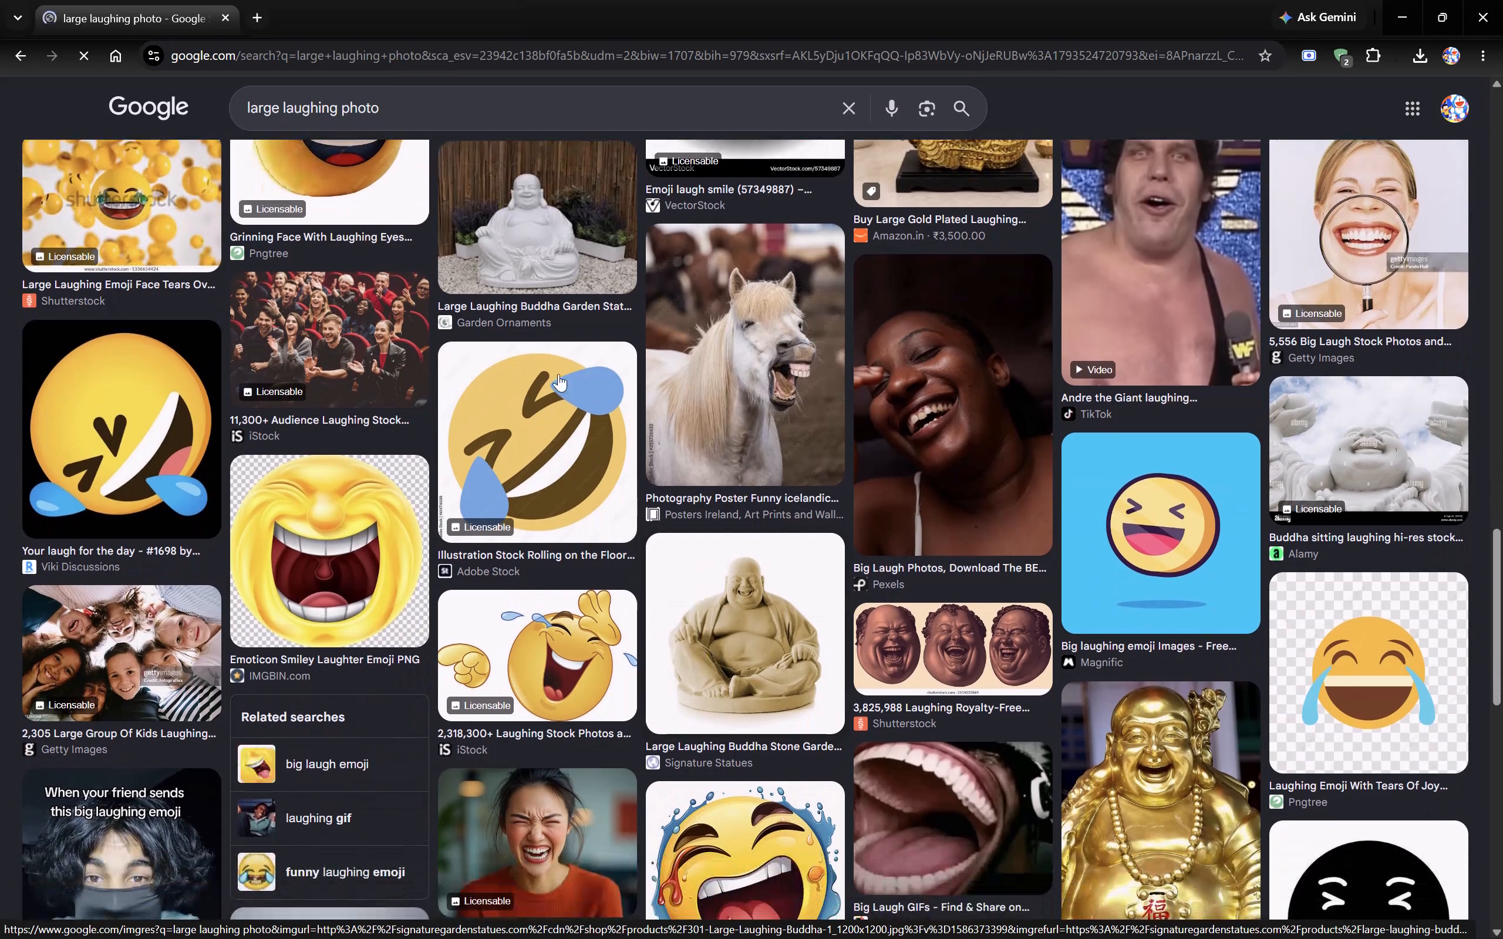
scroll(469, 288, down, 2)
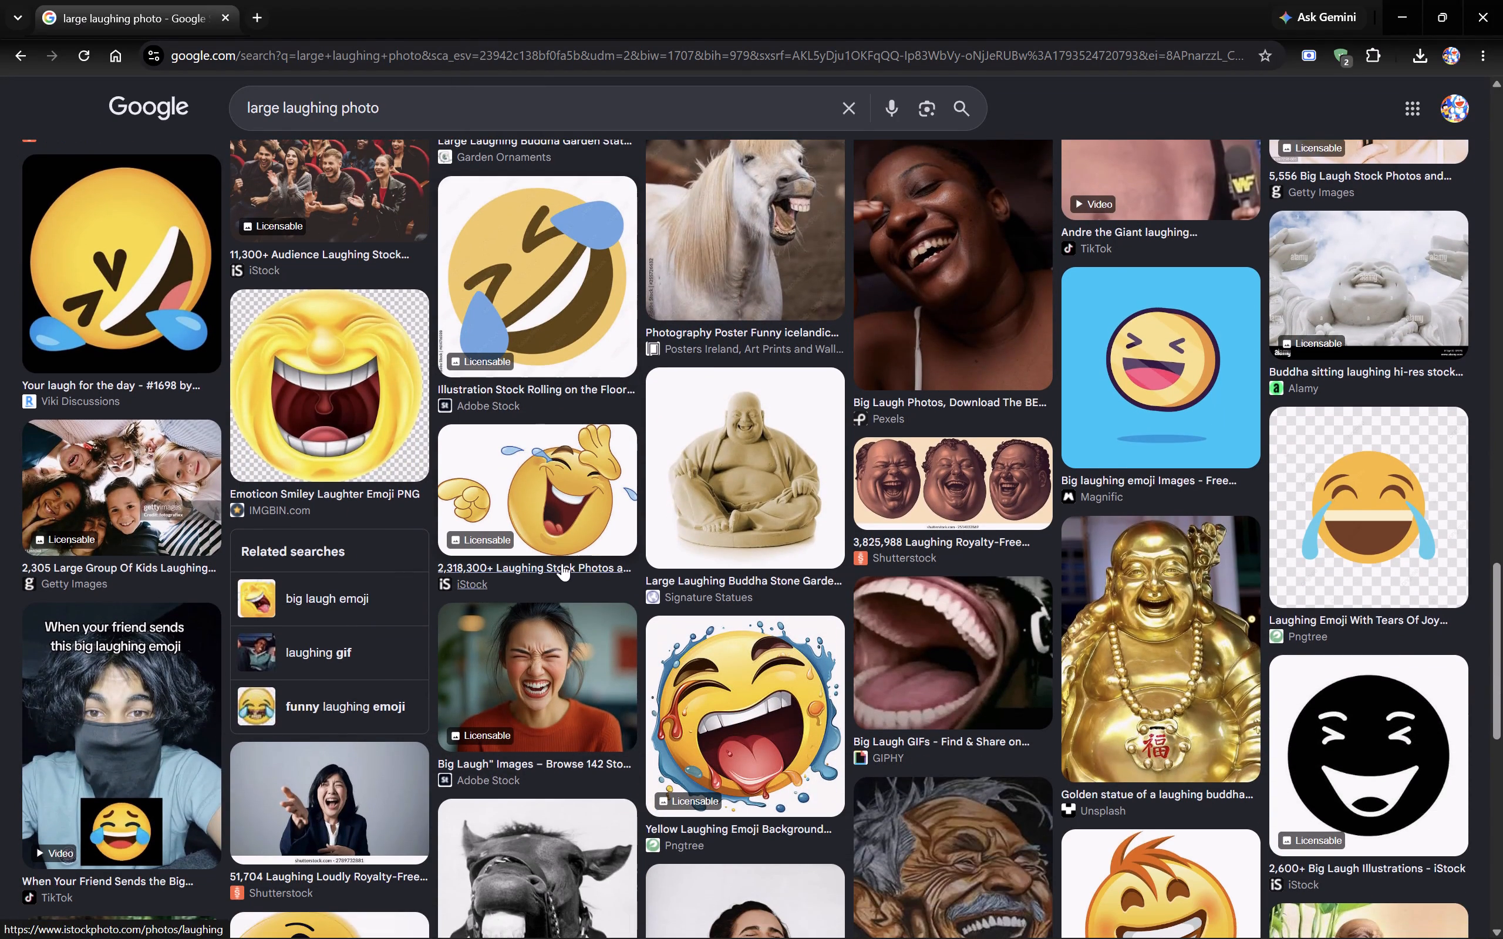
scroll(561, 566, down, 3)
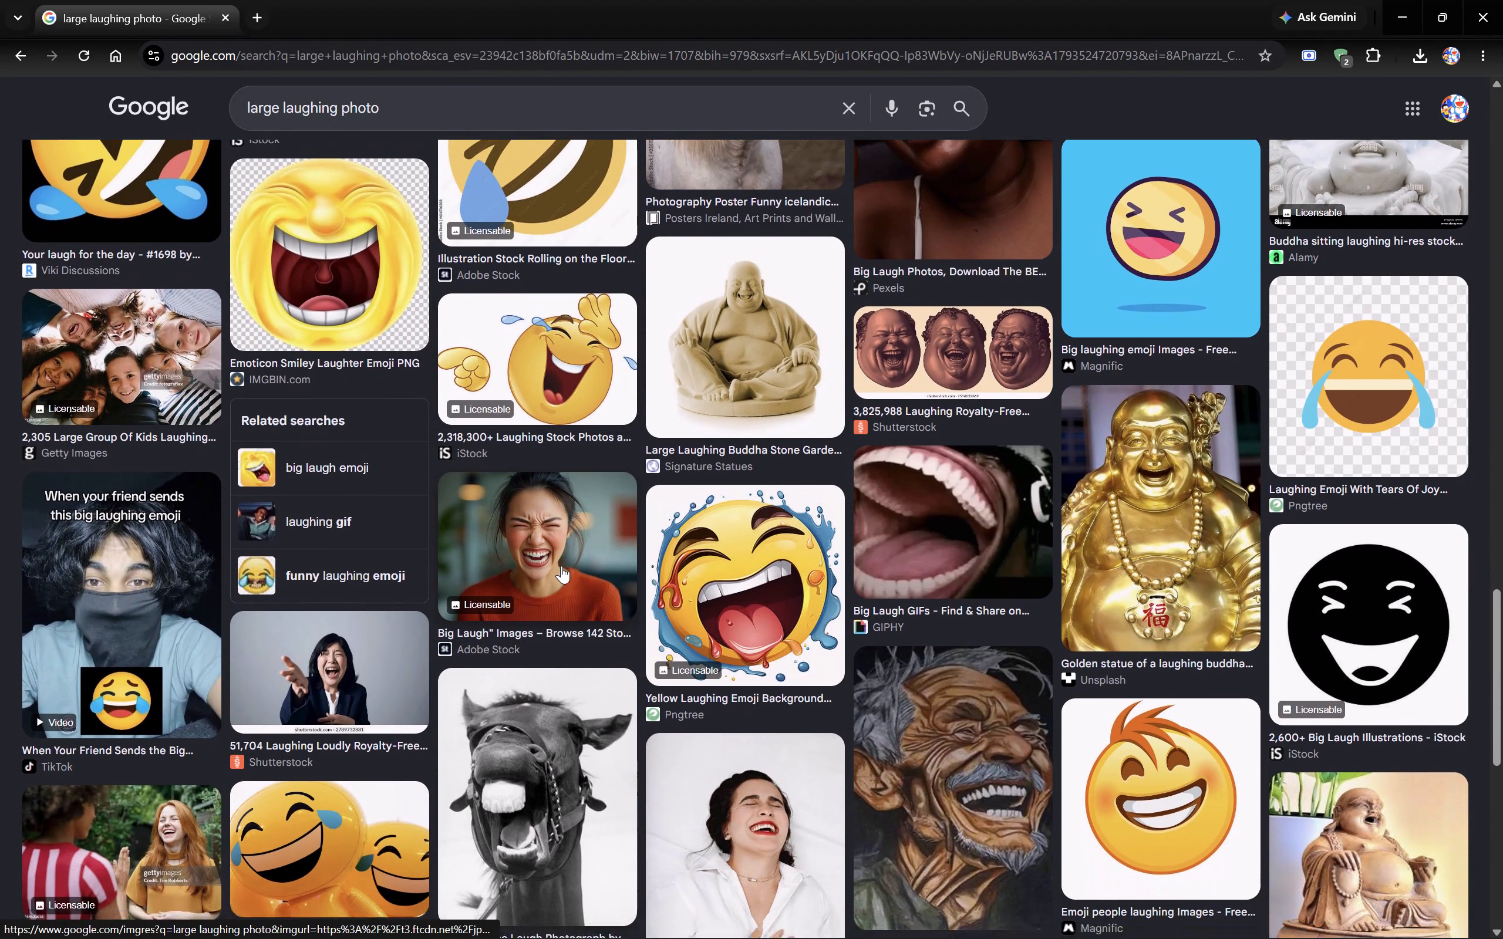
scroll(561, 566, down, 4)
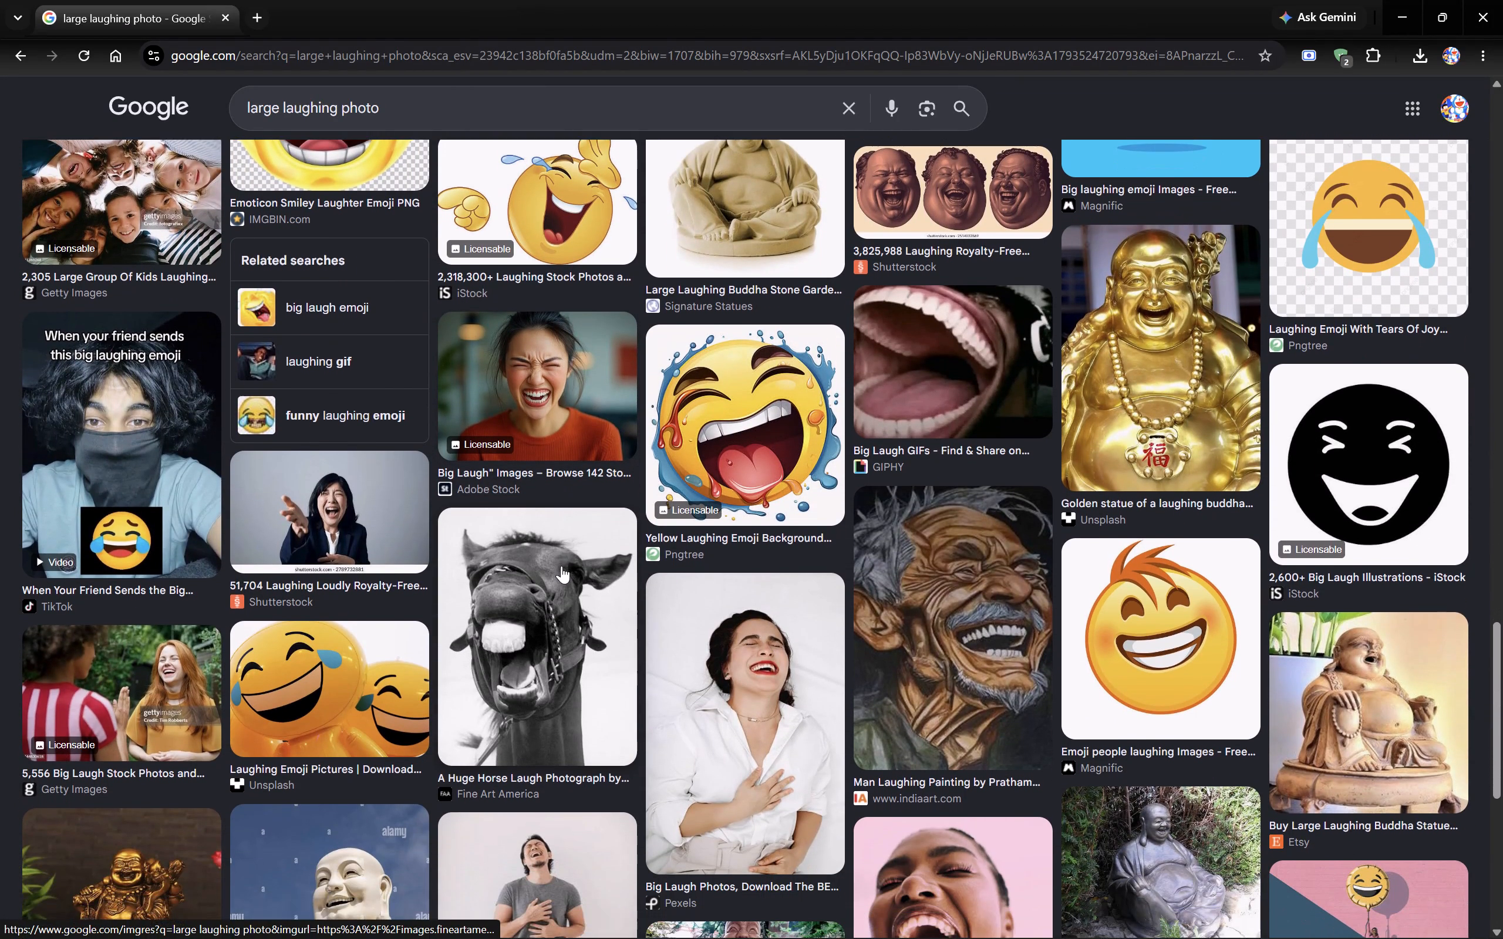
scroll(561, 566, down, 3)
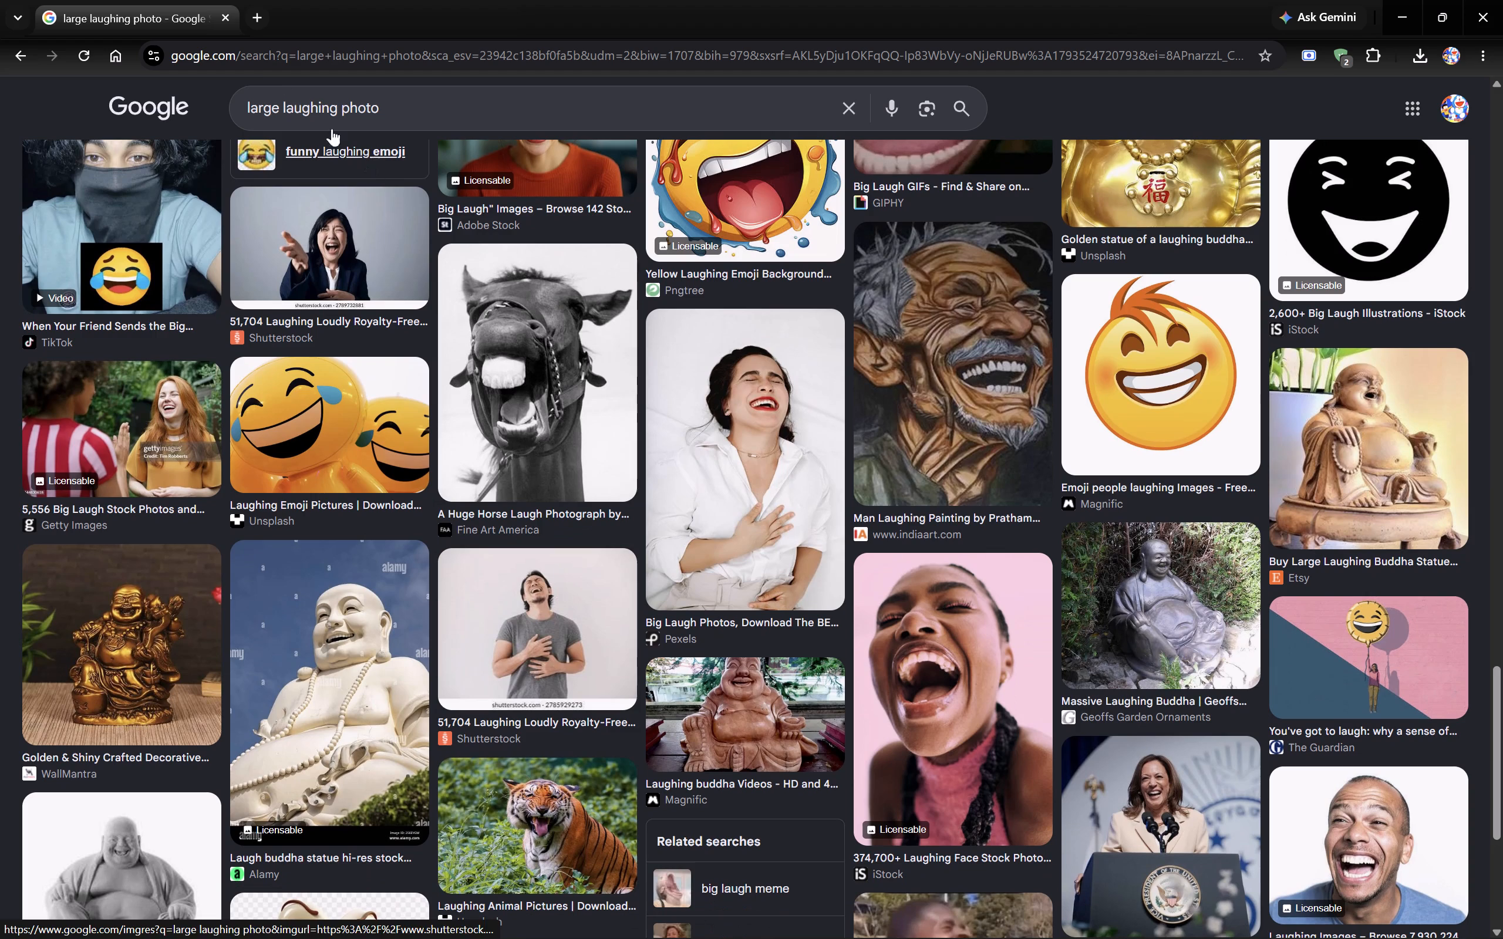
Remove "large" from the query, search the images for "laughing photo" and browse the results.
drag(285, 116, 217, 92)
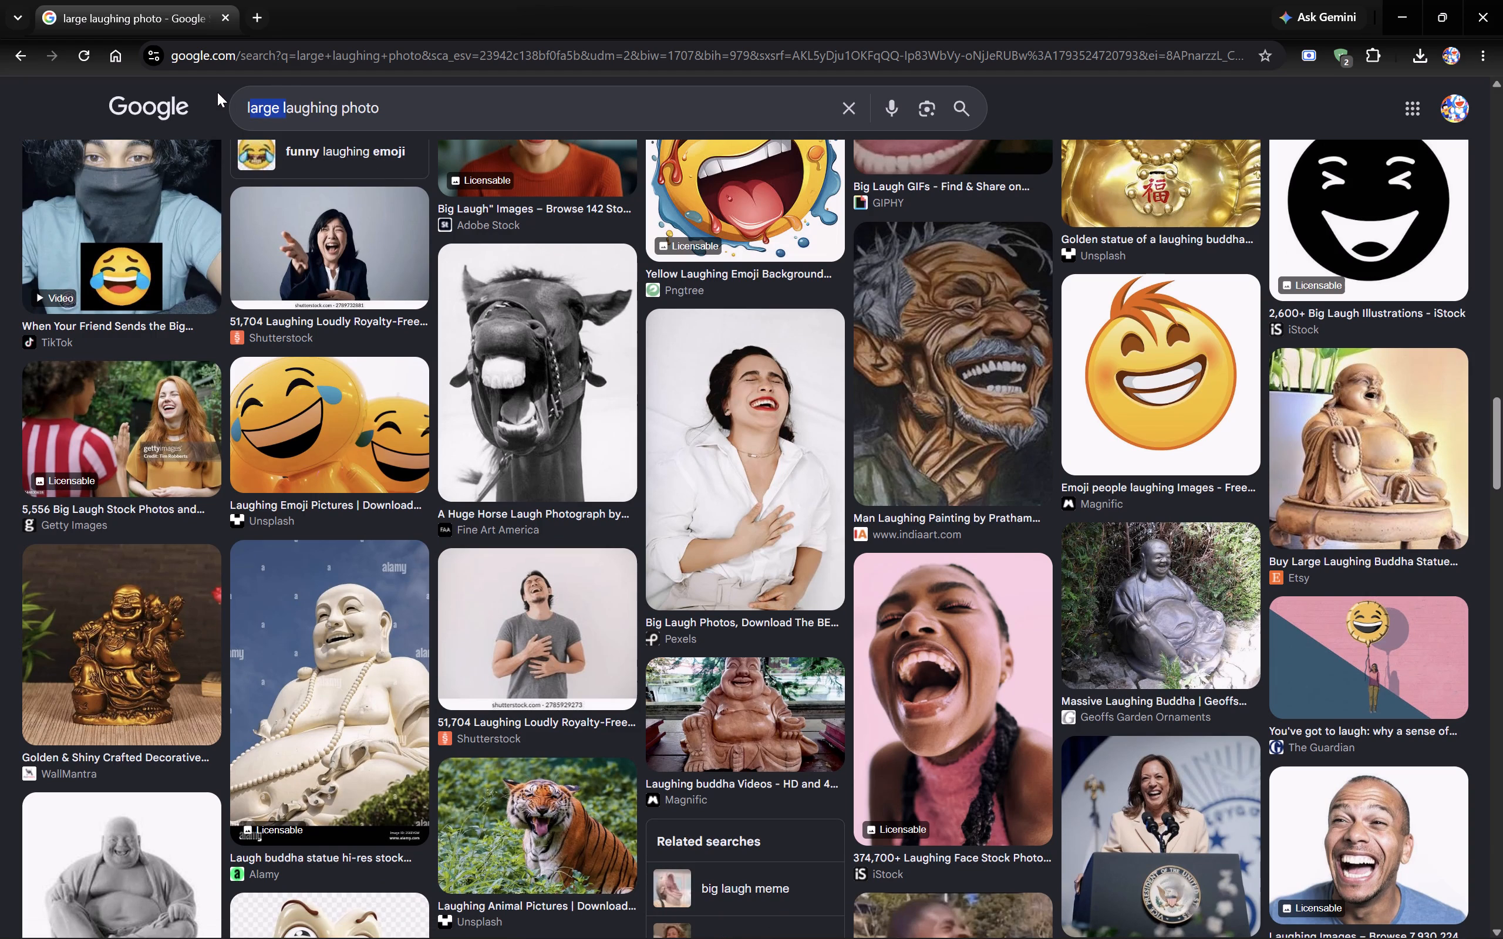
key(BackSpace)
key(l)
key(Return)
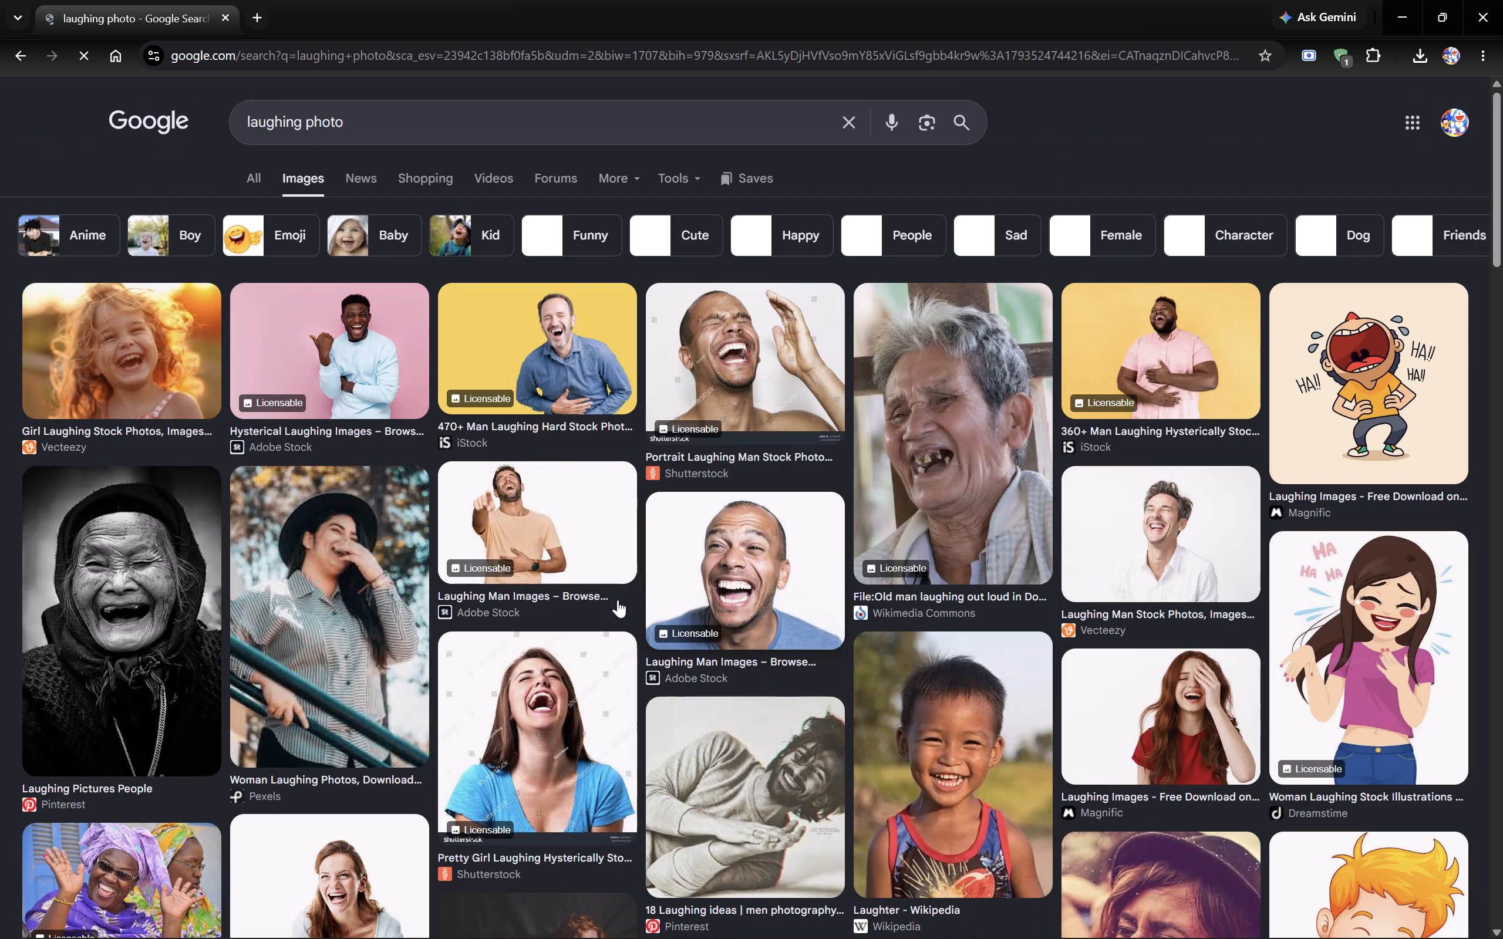
scroll(611, 610, down, 1)
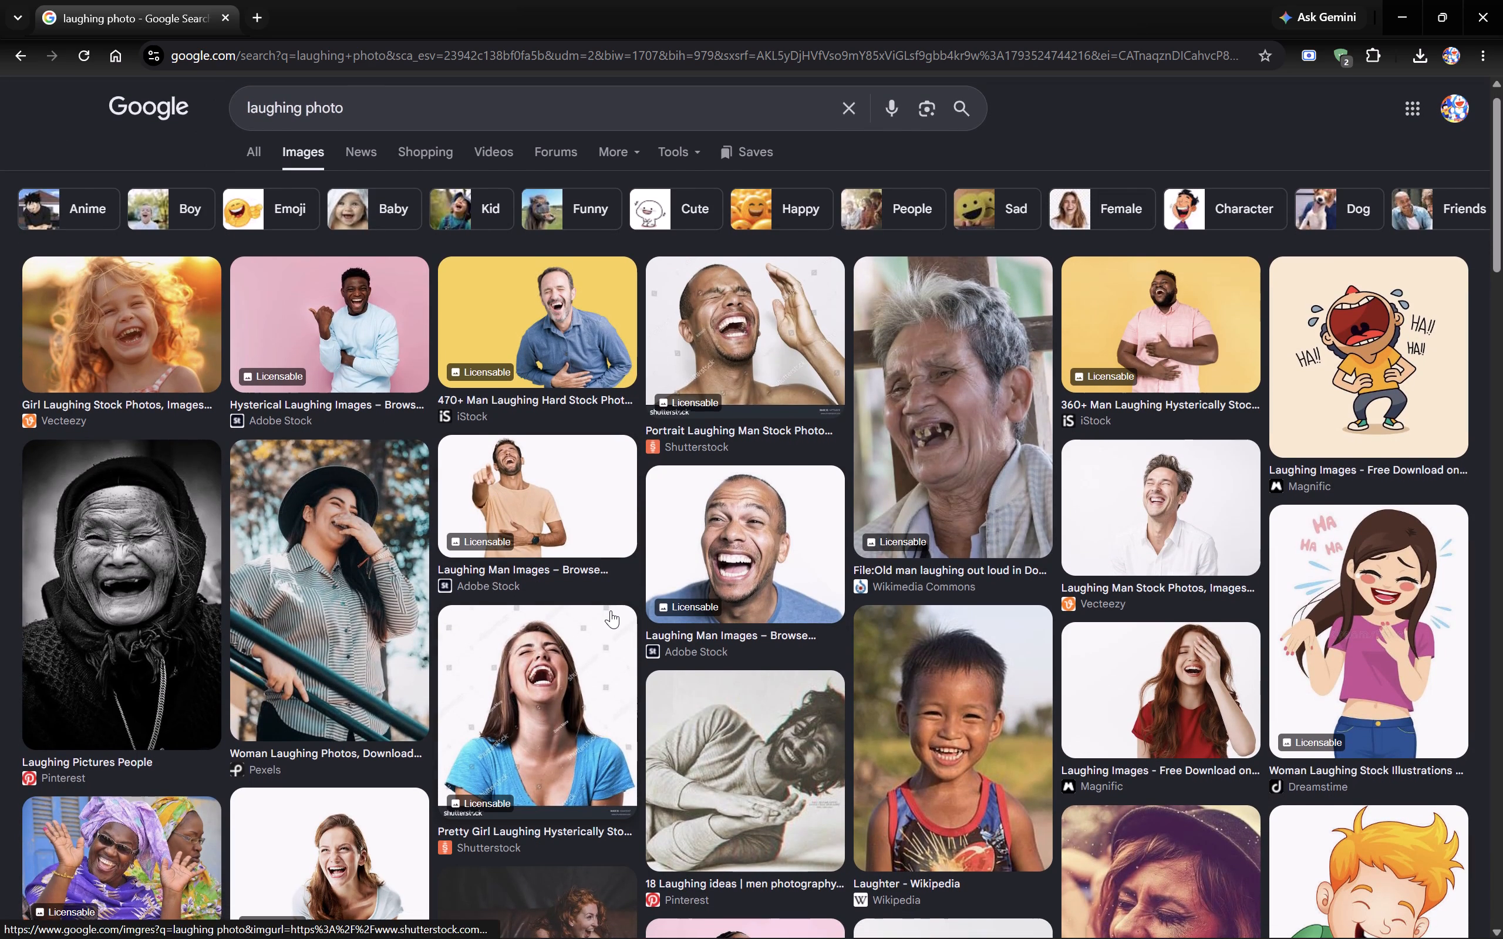
scroll(611, 610, down, 2)
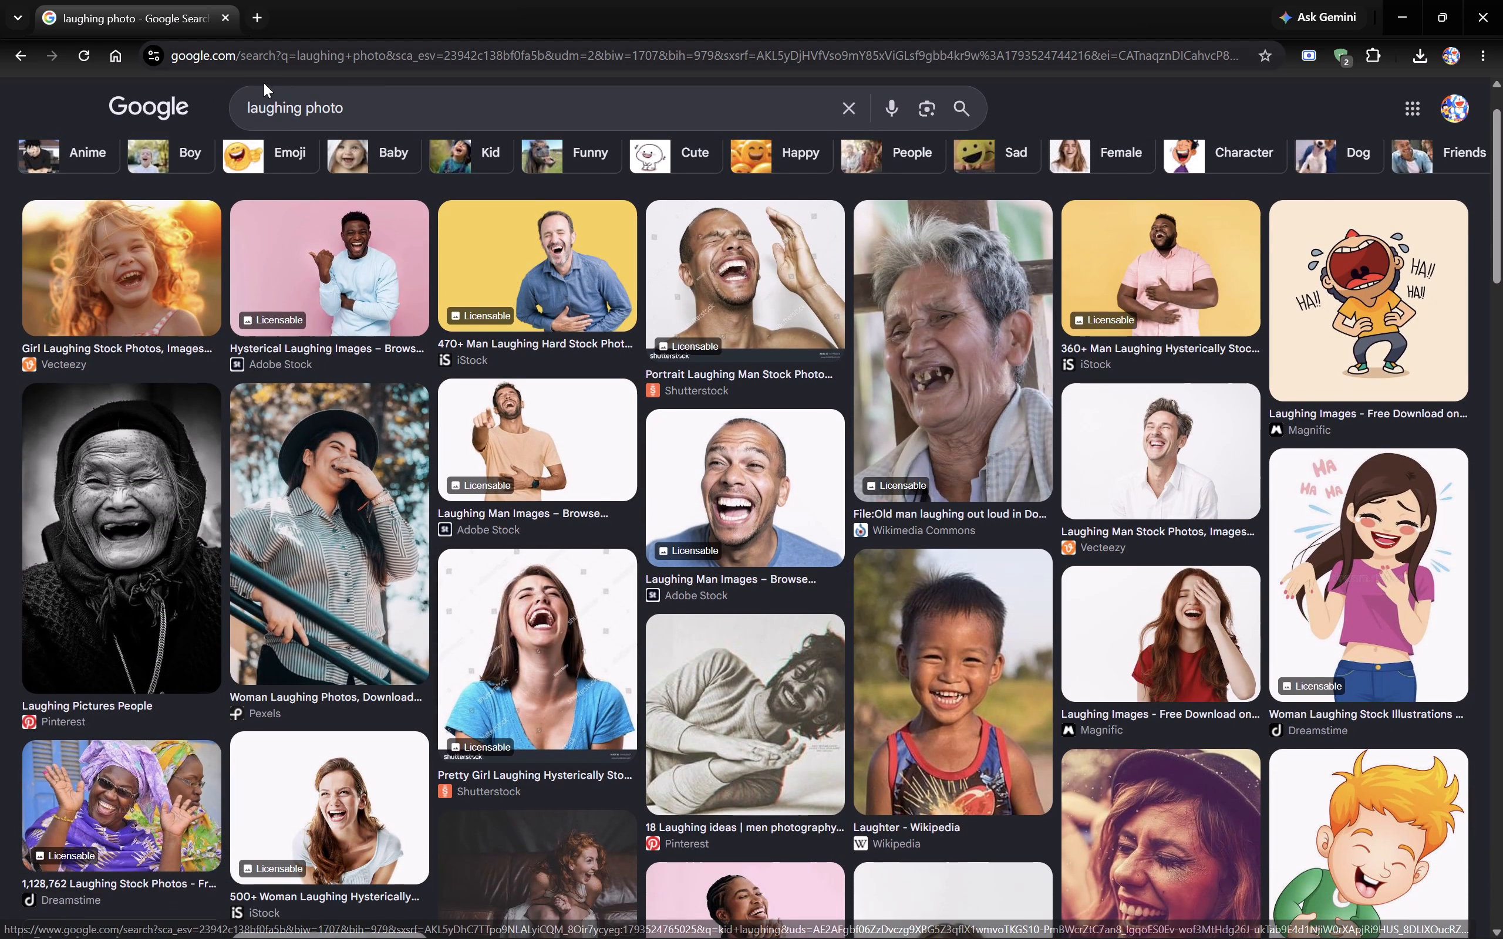
Change the image search to "smiling photo" and browse the results for a front-facing portrait.
drag(299, 107, 184, 80)
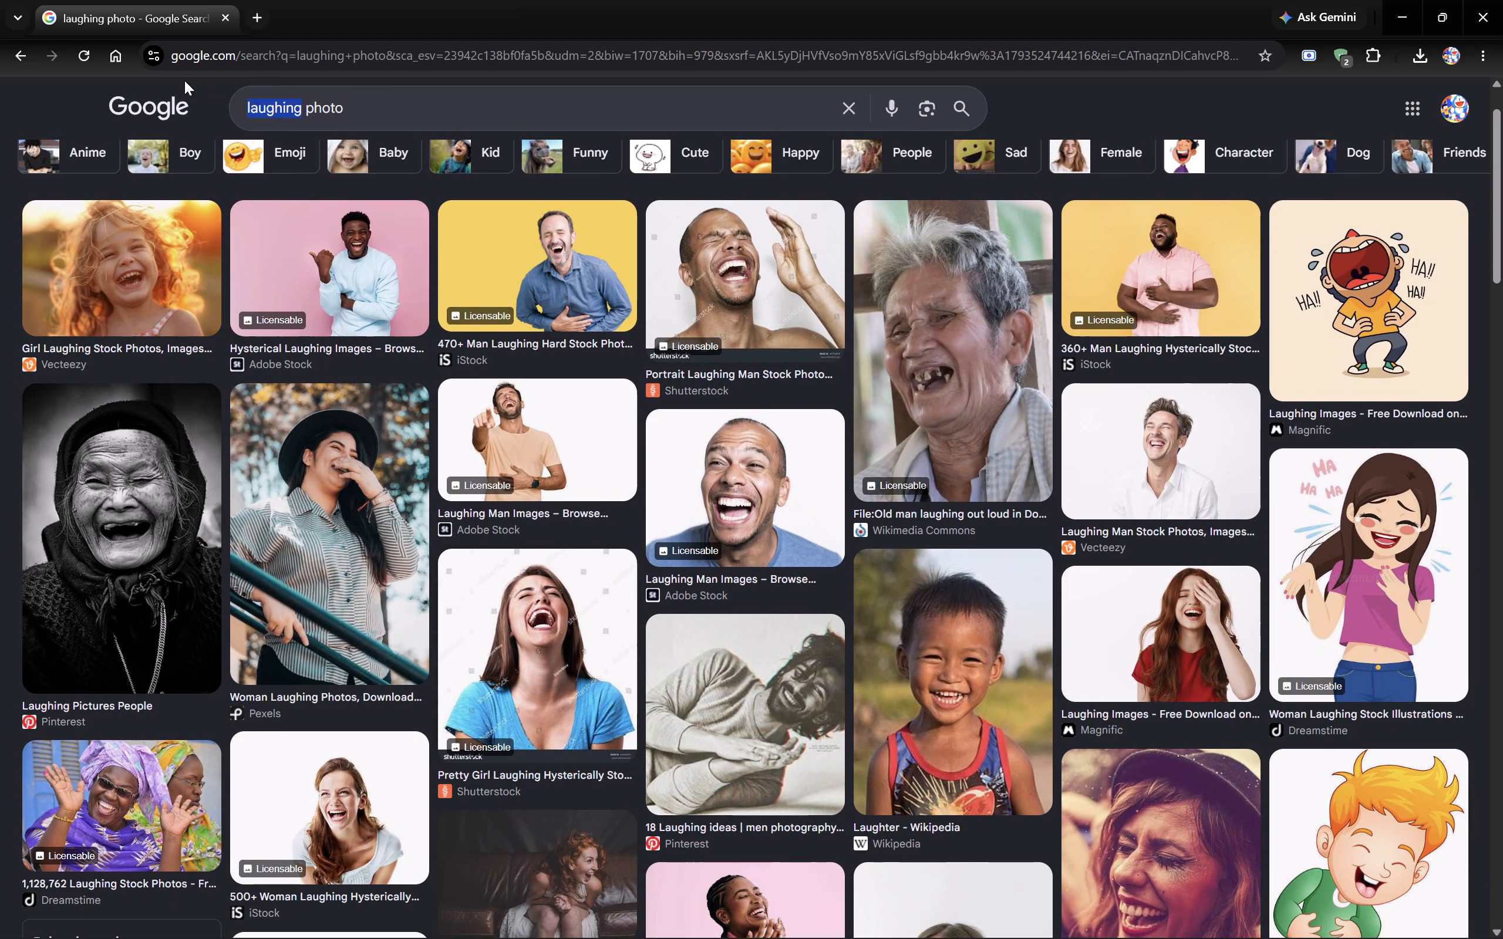
text(smiling)
key(Return)
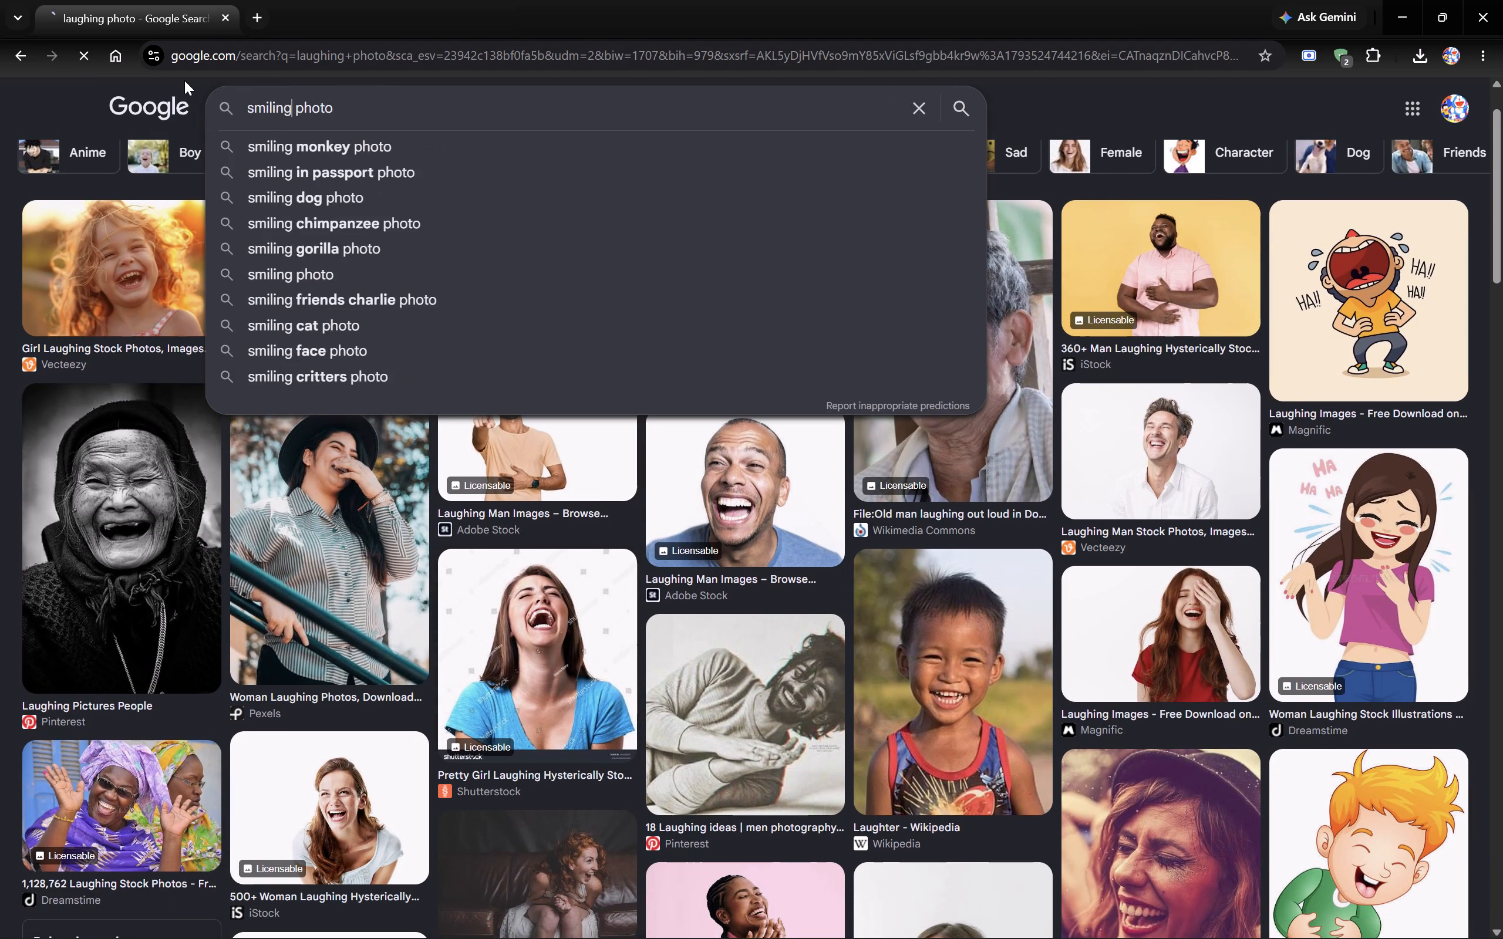
scroll(872, 606, down, 1)
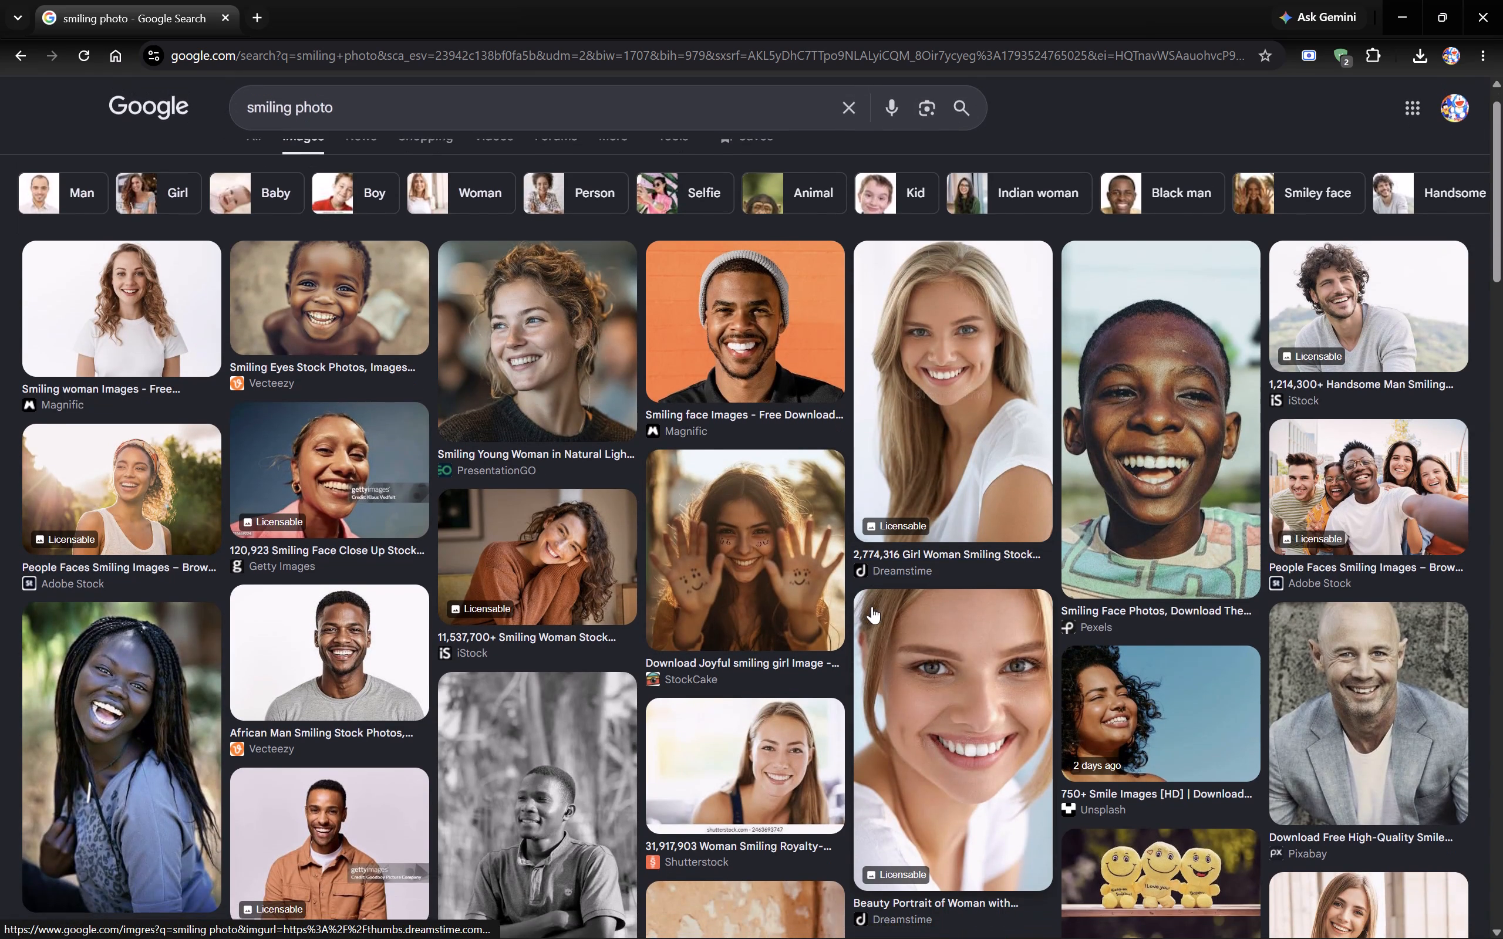
scroll(872, 606, down, 1)
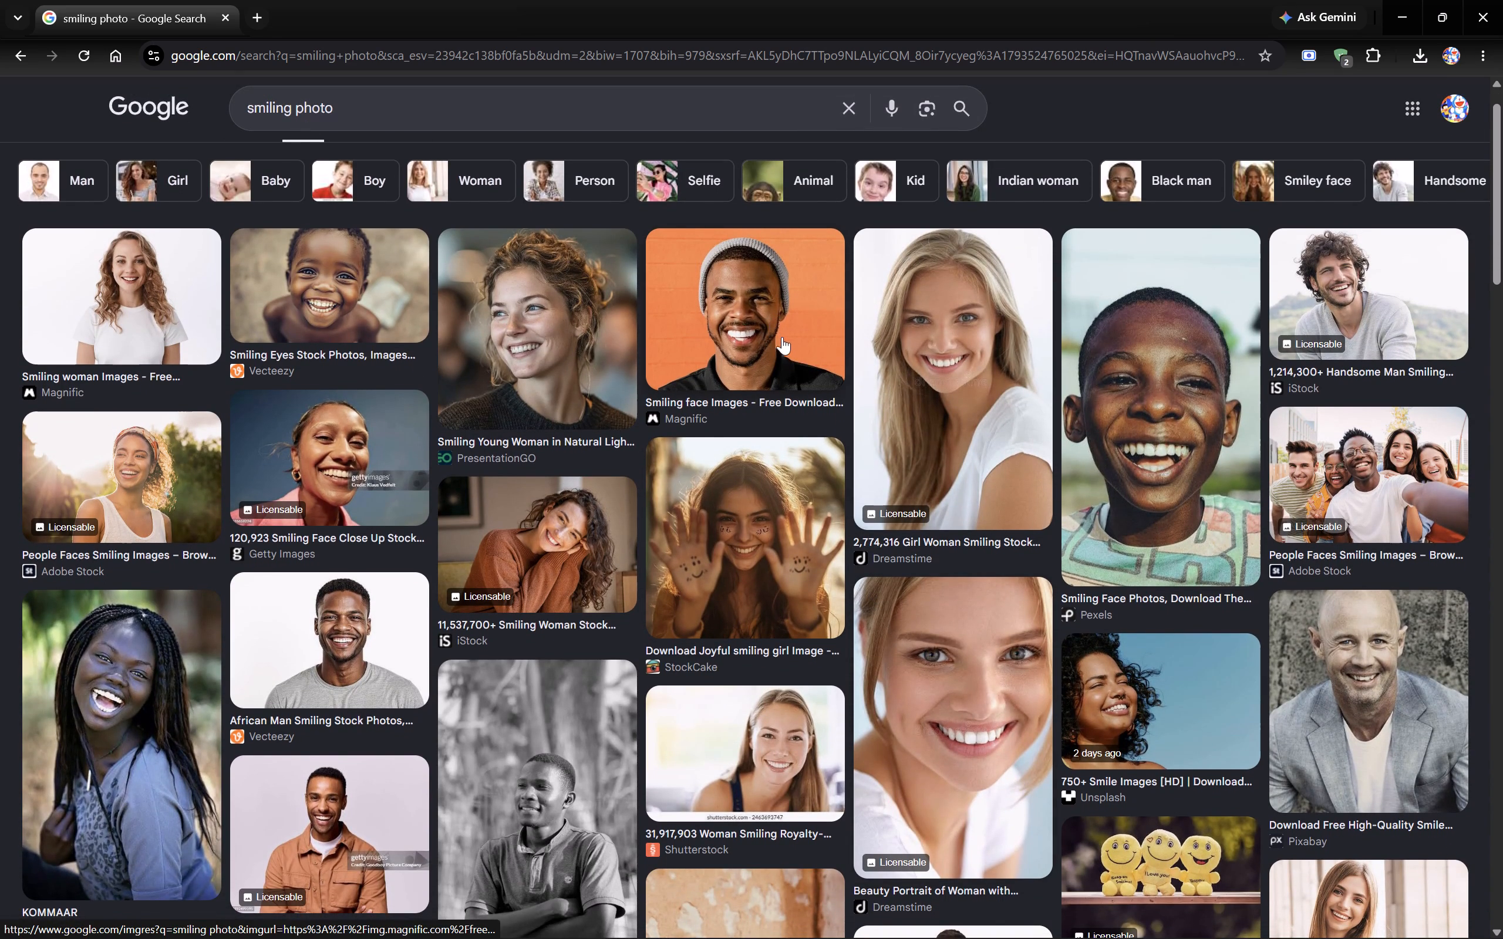
Save the Magnific photo of the smiling man in a grey beanie to Downloads, with the file type set to All Files.
click(770, 326)
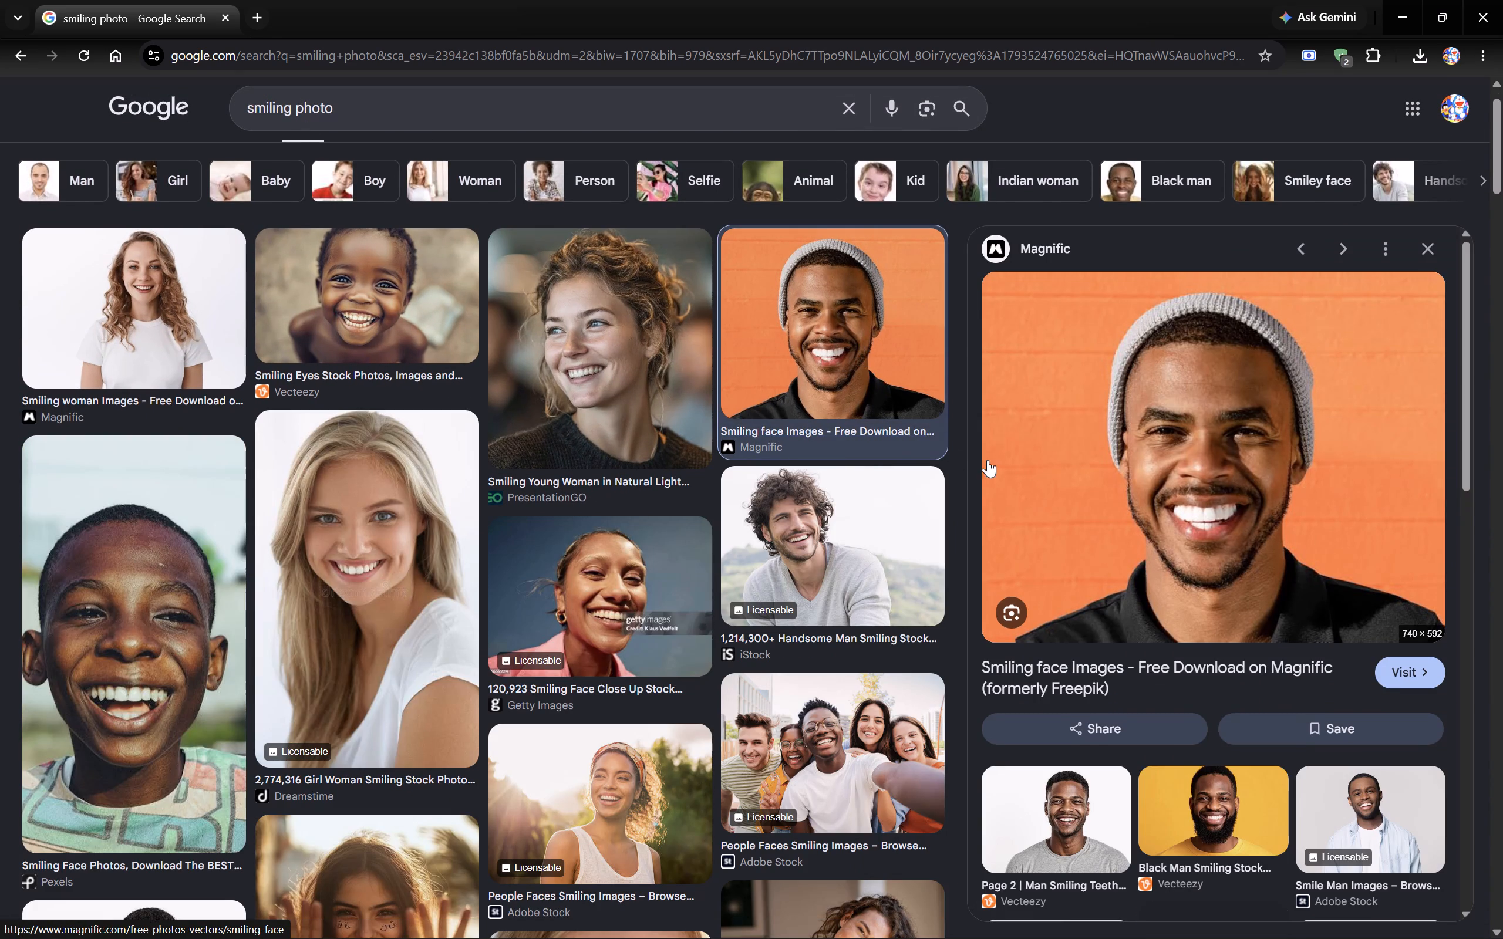
right_click(1256, 519)
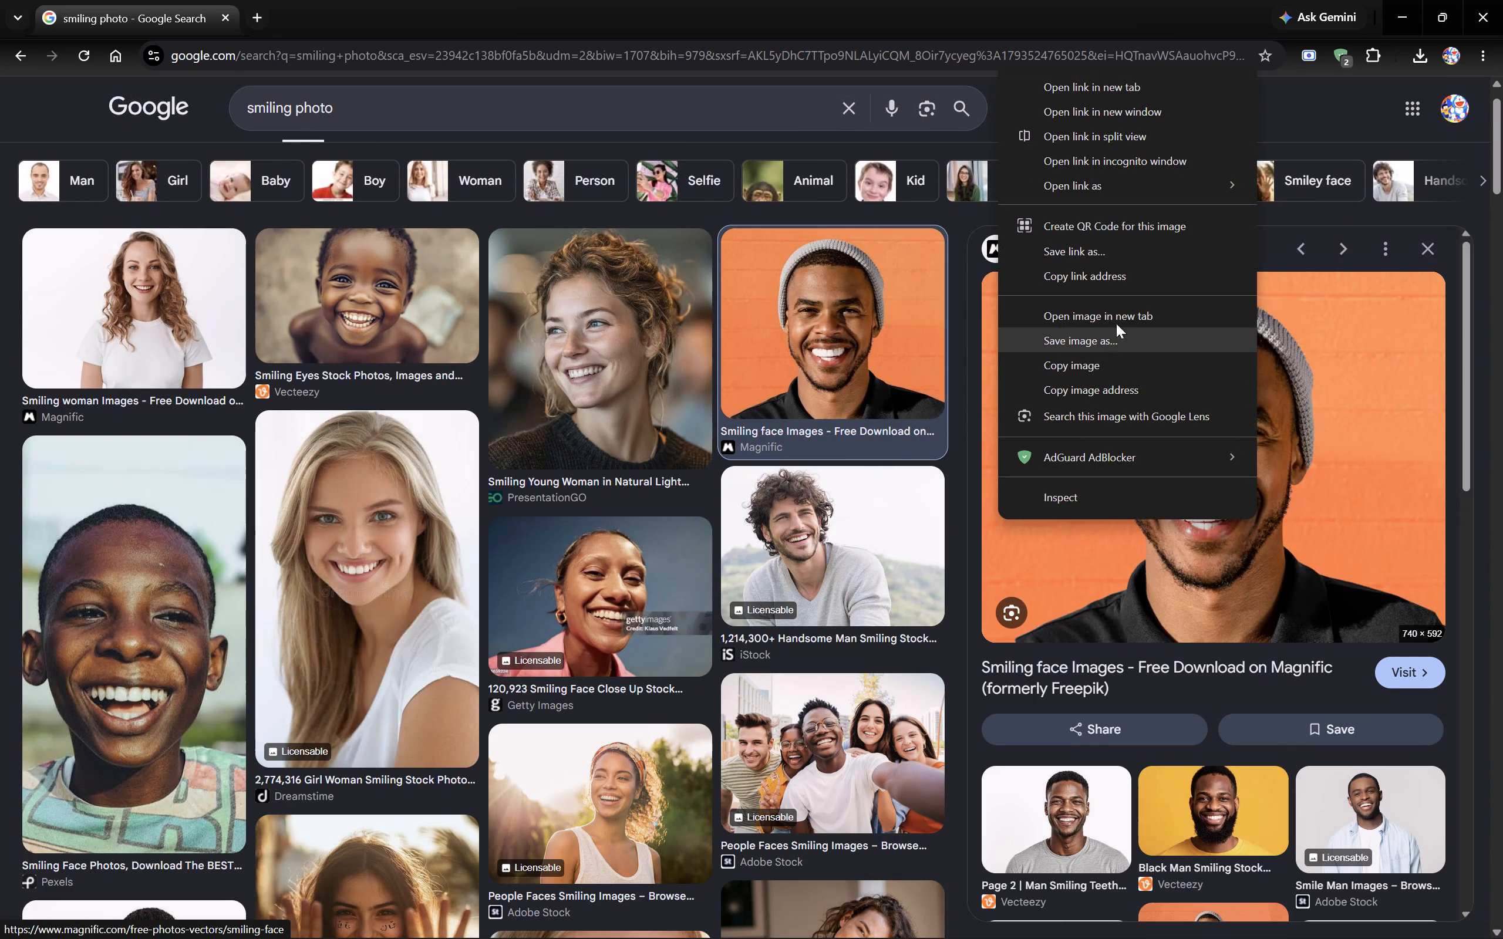
click(1125, 343)
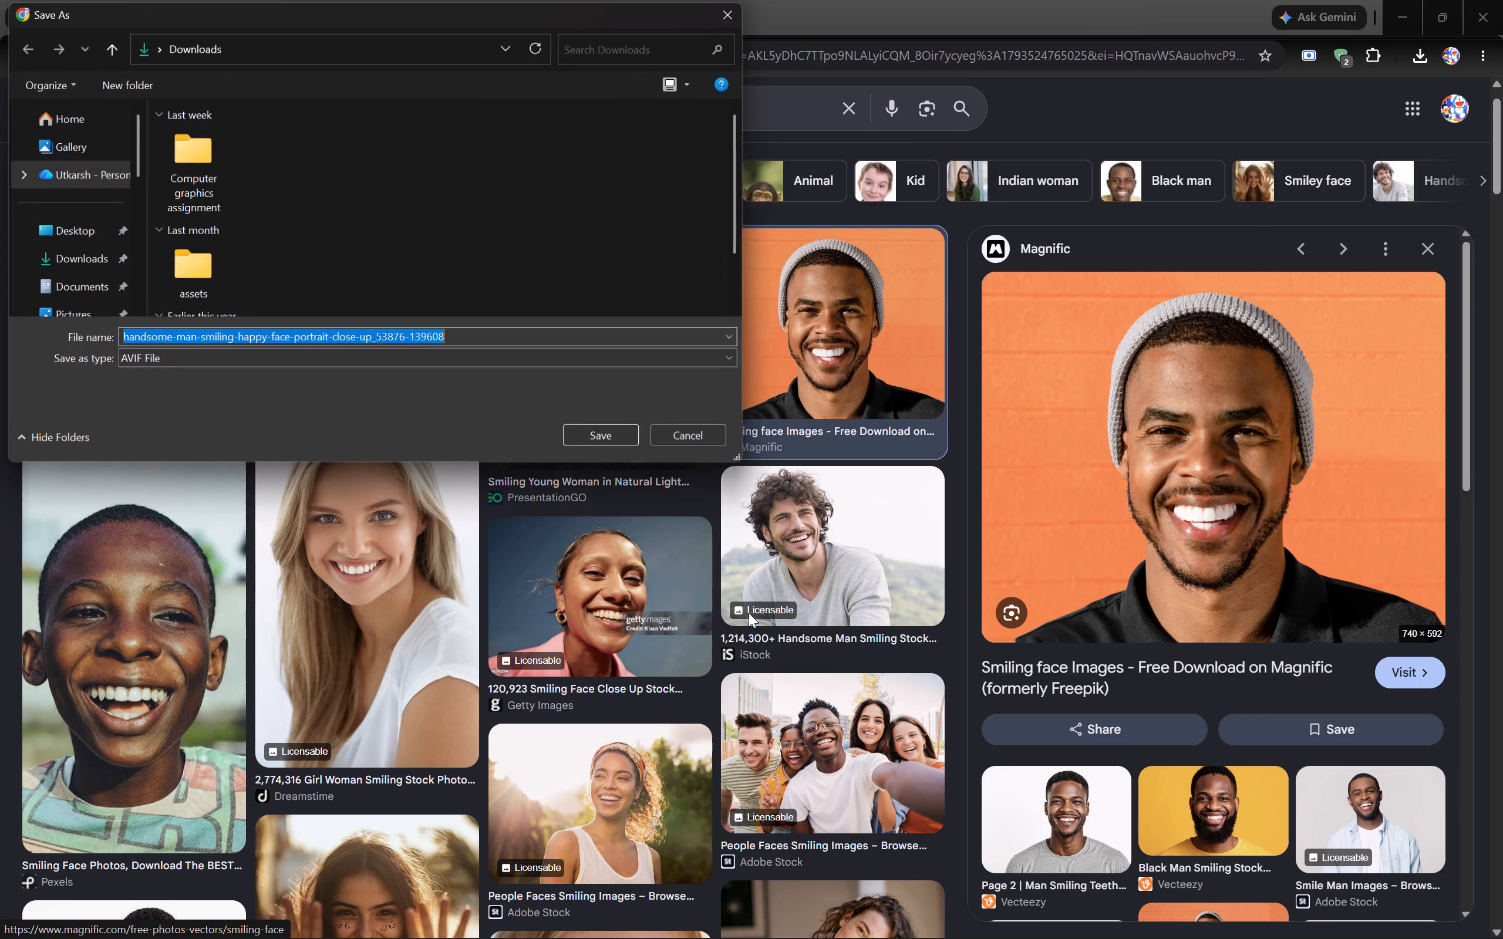
click(204, 366)
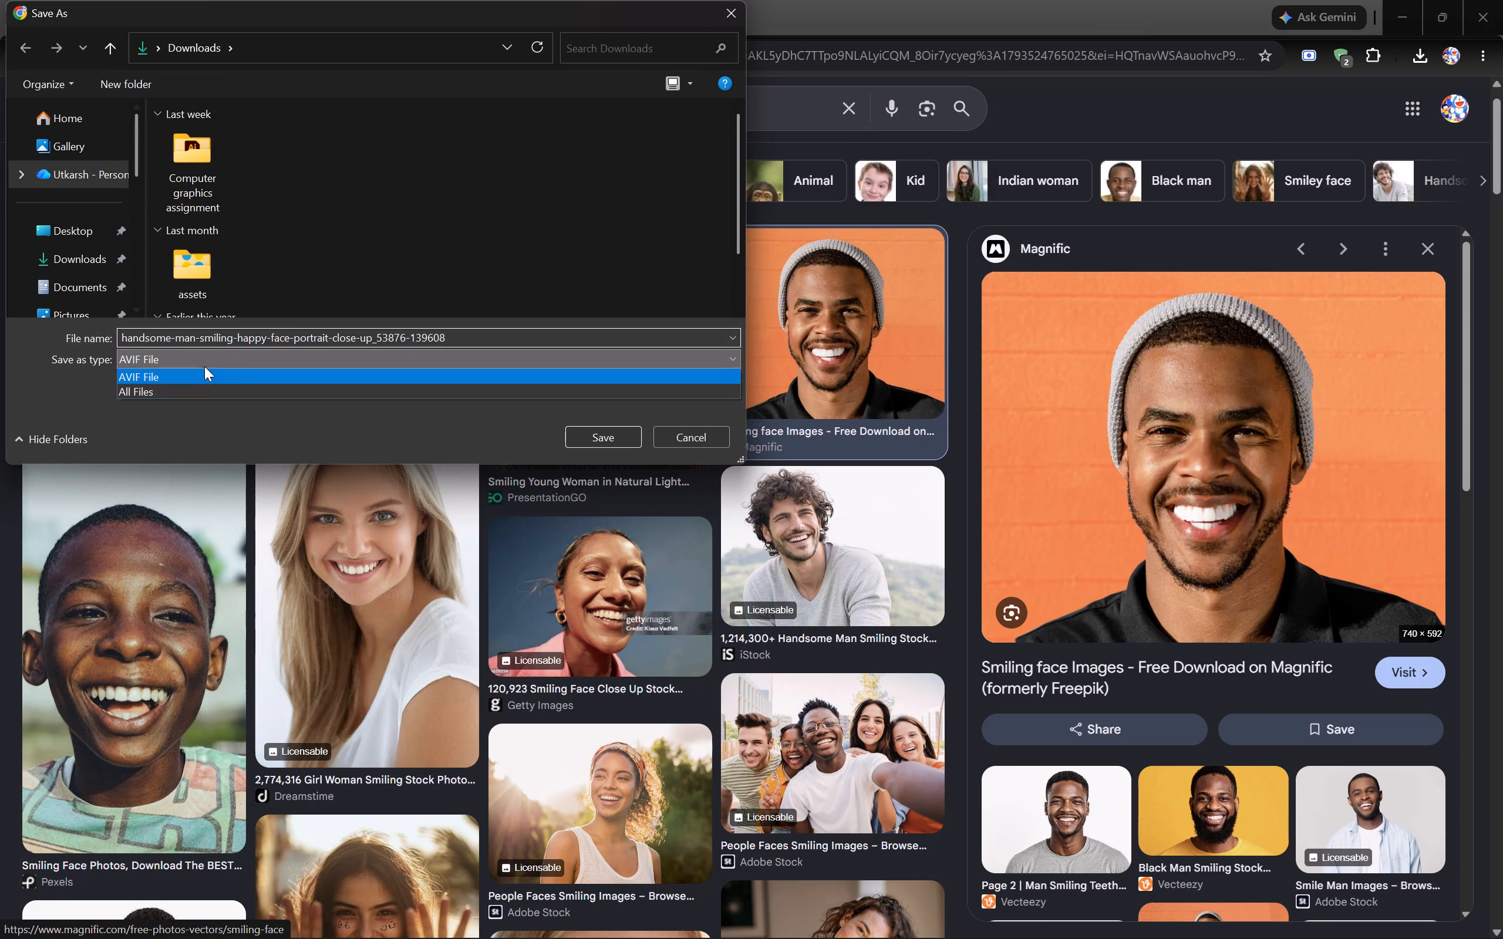
click(235, 386)
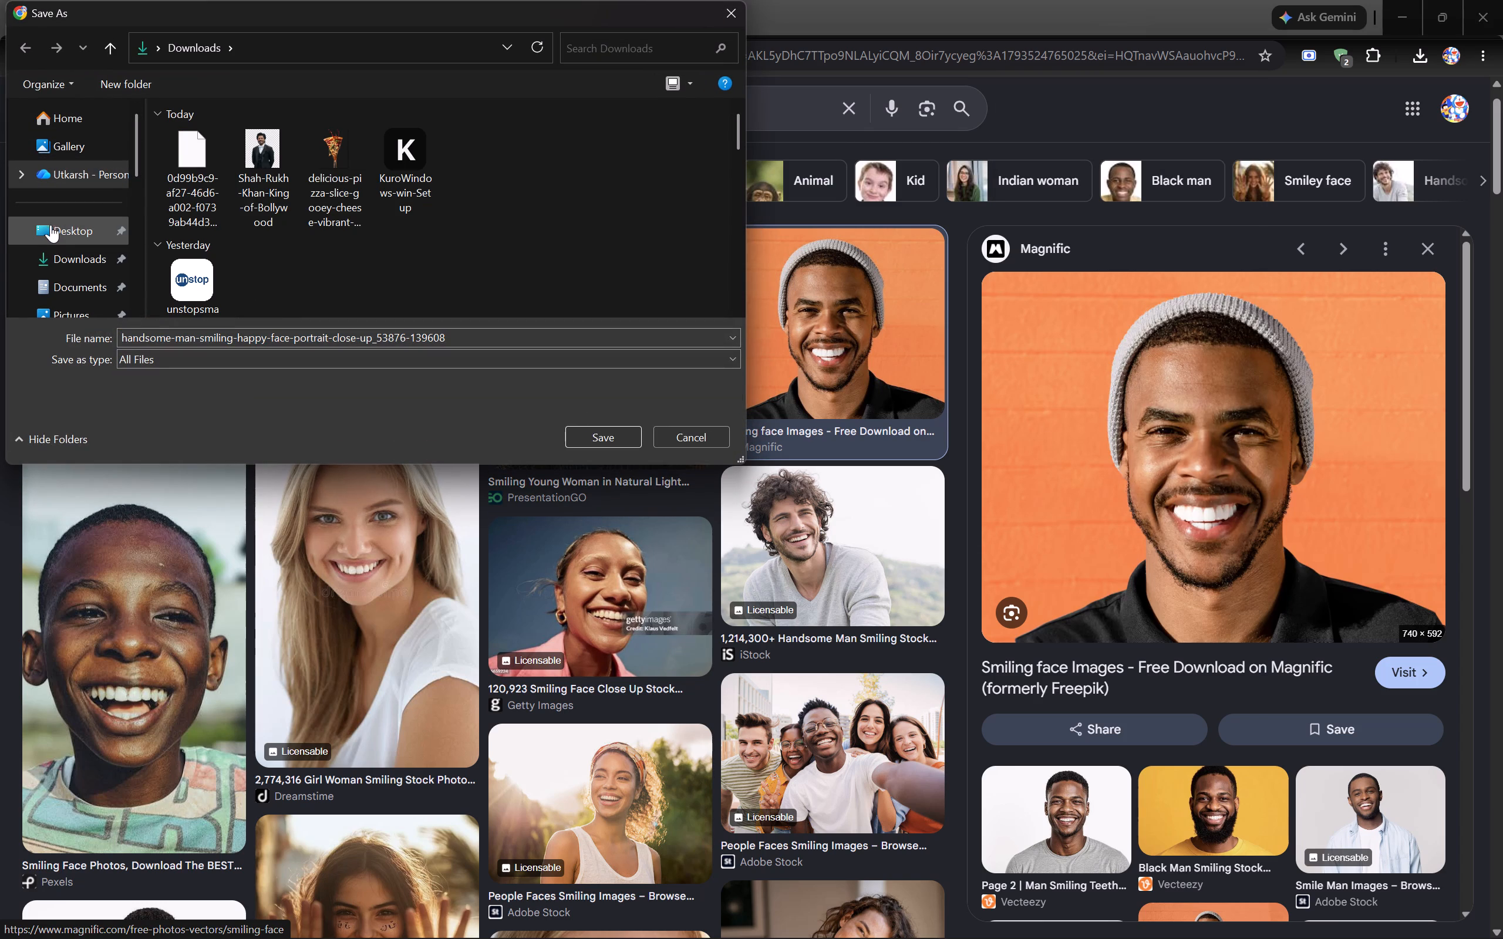
click(63, 255)
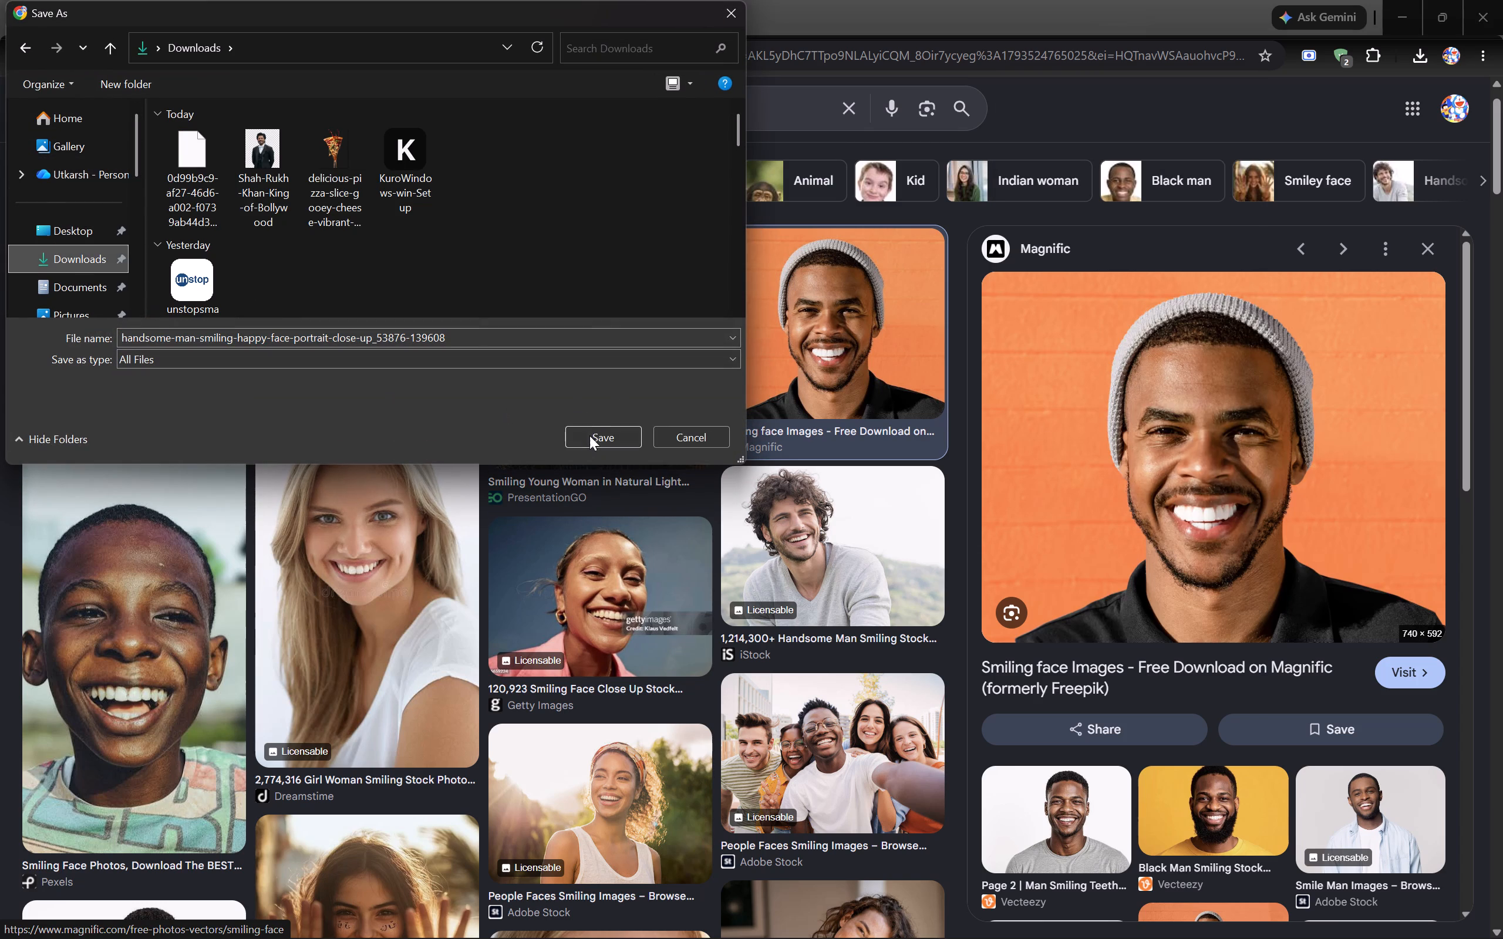
click(586, 439)
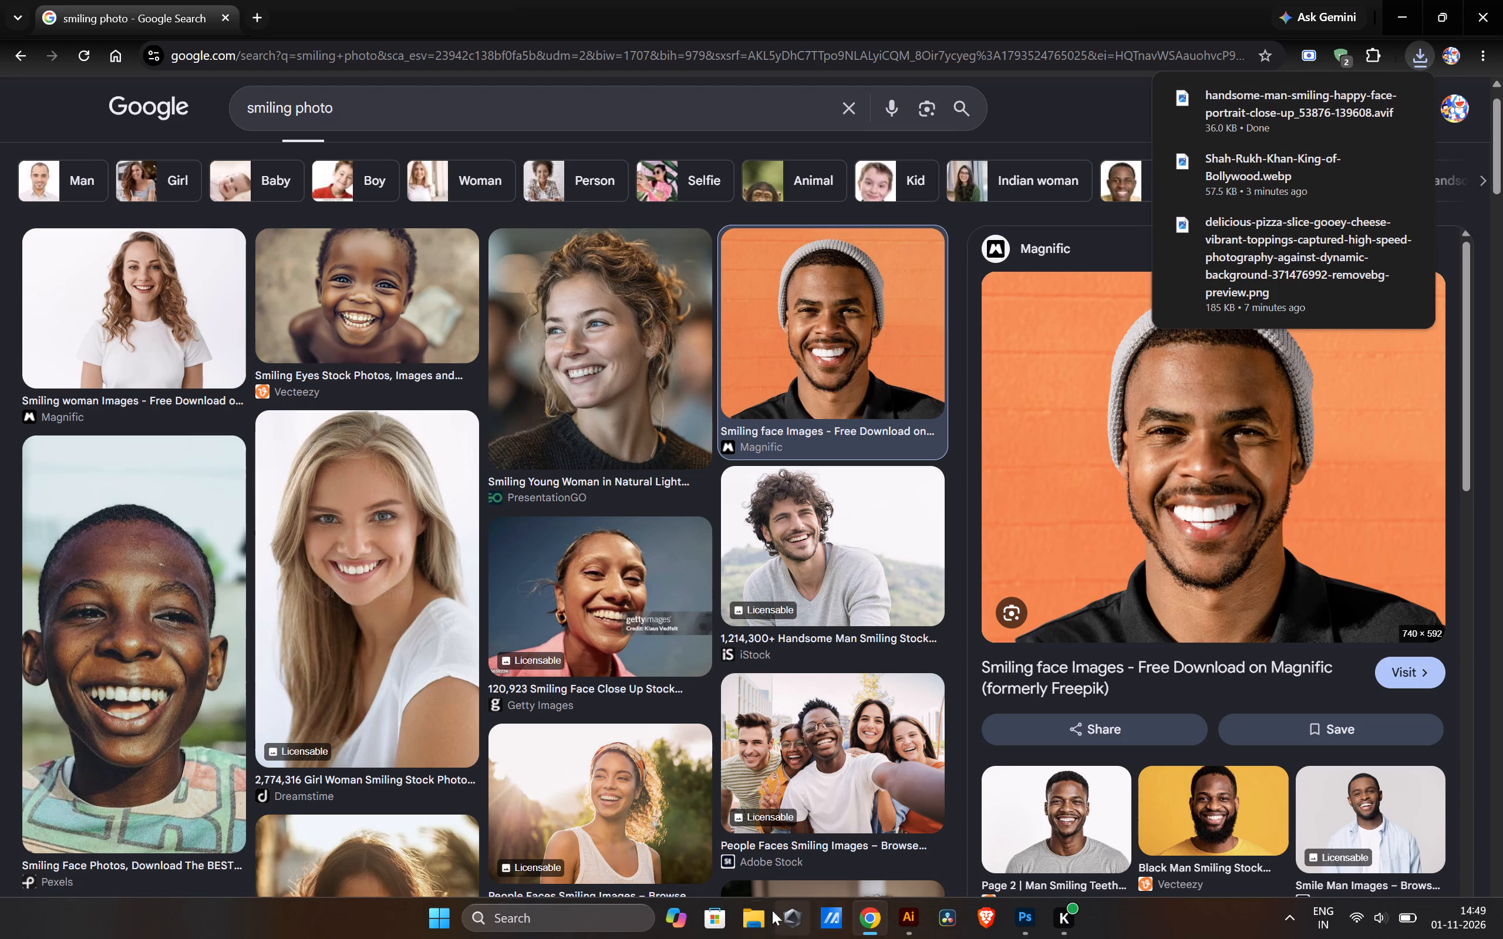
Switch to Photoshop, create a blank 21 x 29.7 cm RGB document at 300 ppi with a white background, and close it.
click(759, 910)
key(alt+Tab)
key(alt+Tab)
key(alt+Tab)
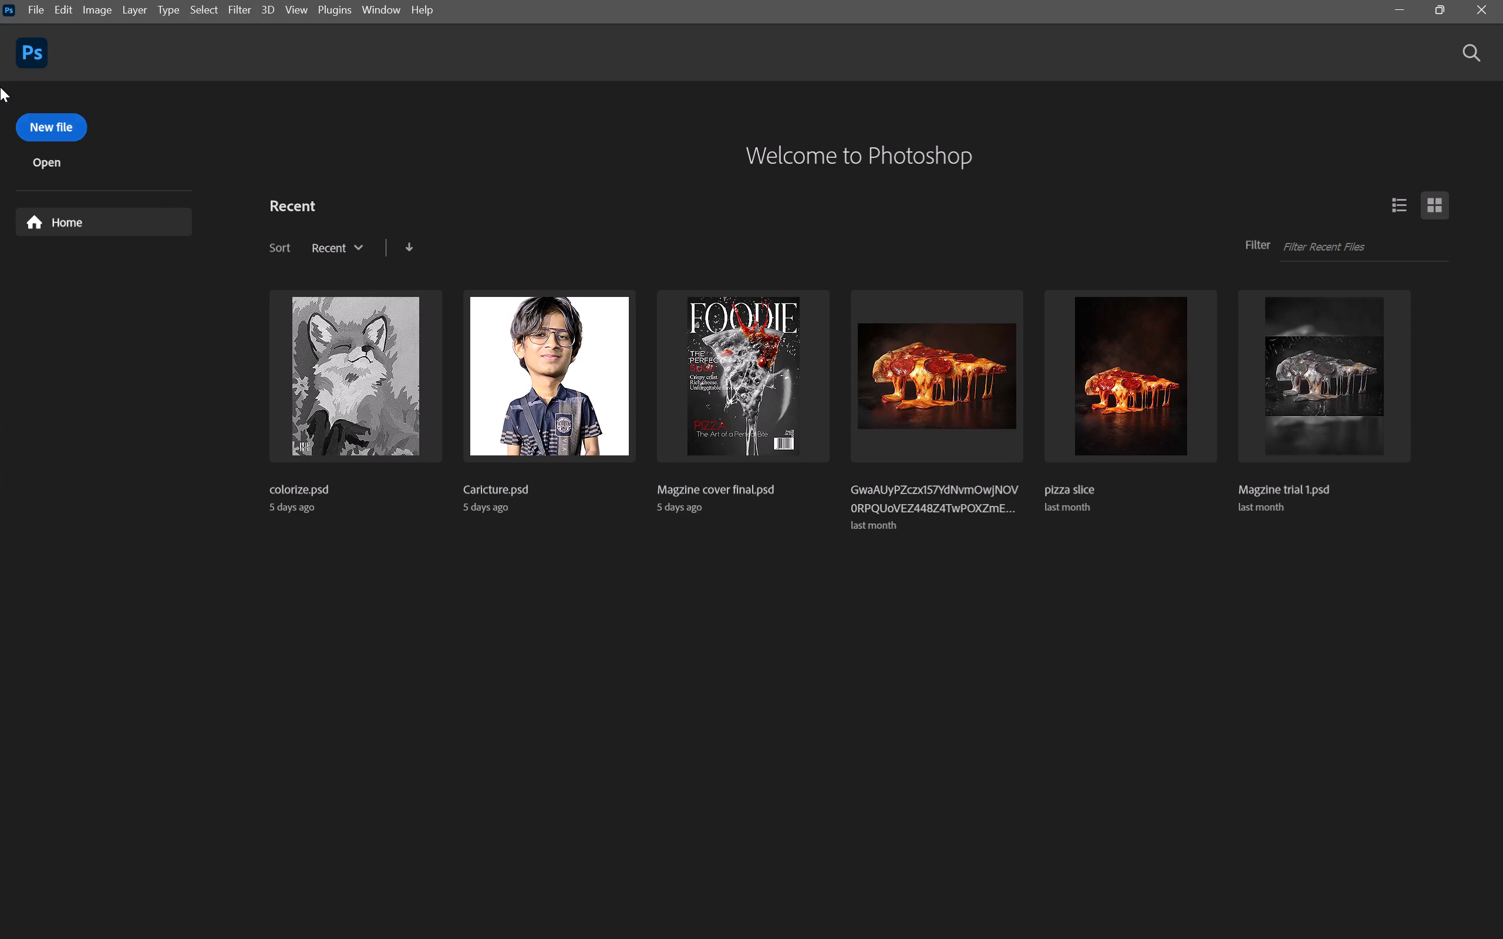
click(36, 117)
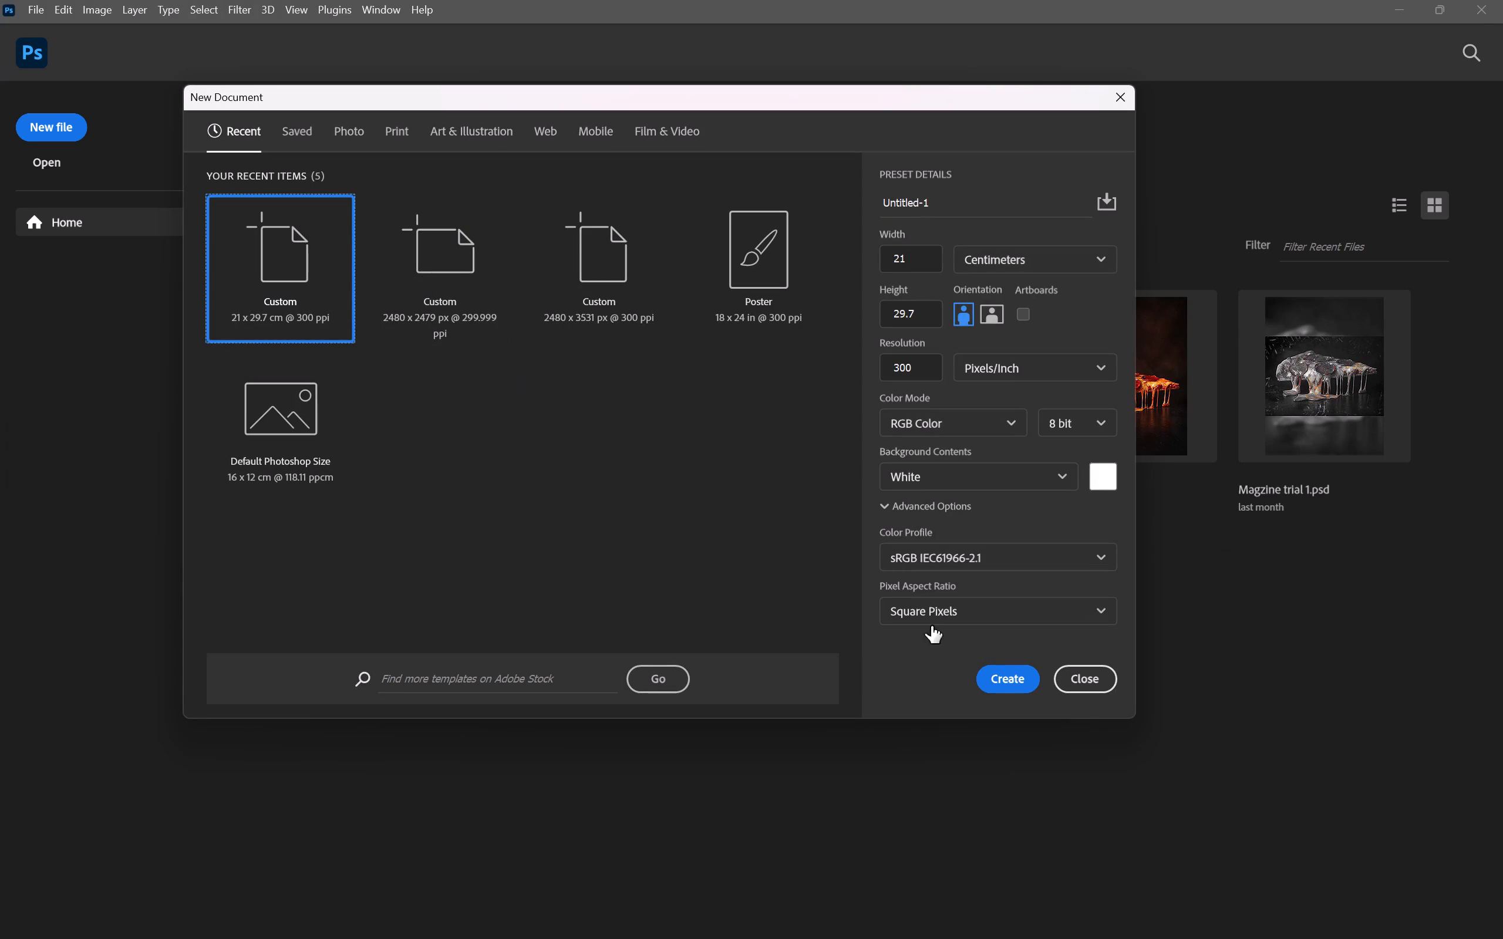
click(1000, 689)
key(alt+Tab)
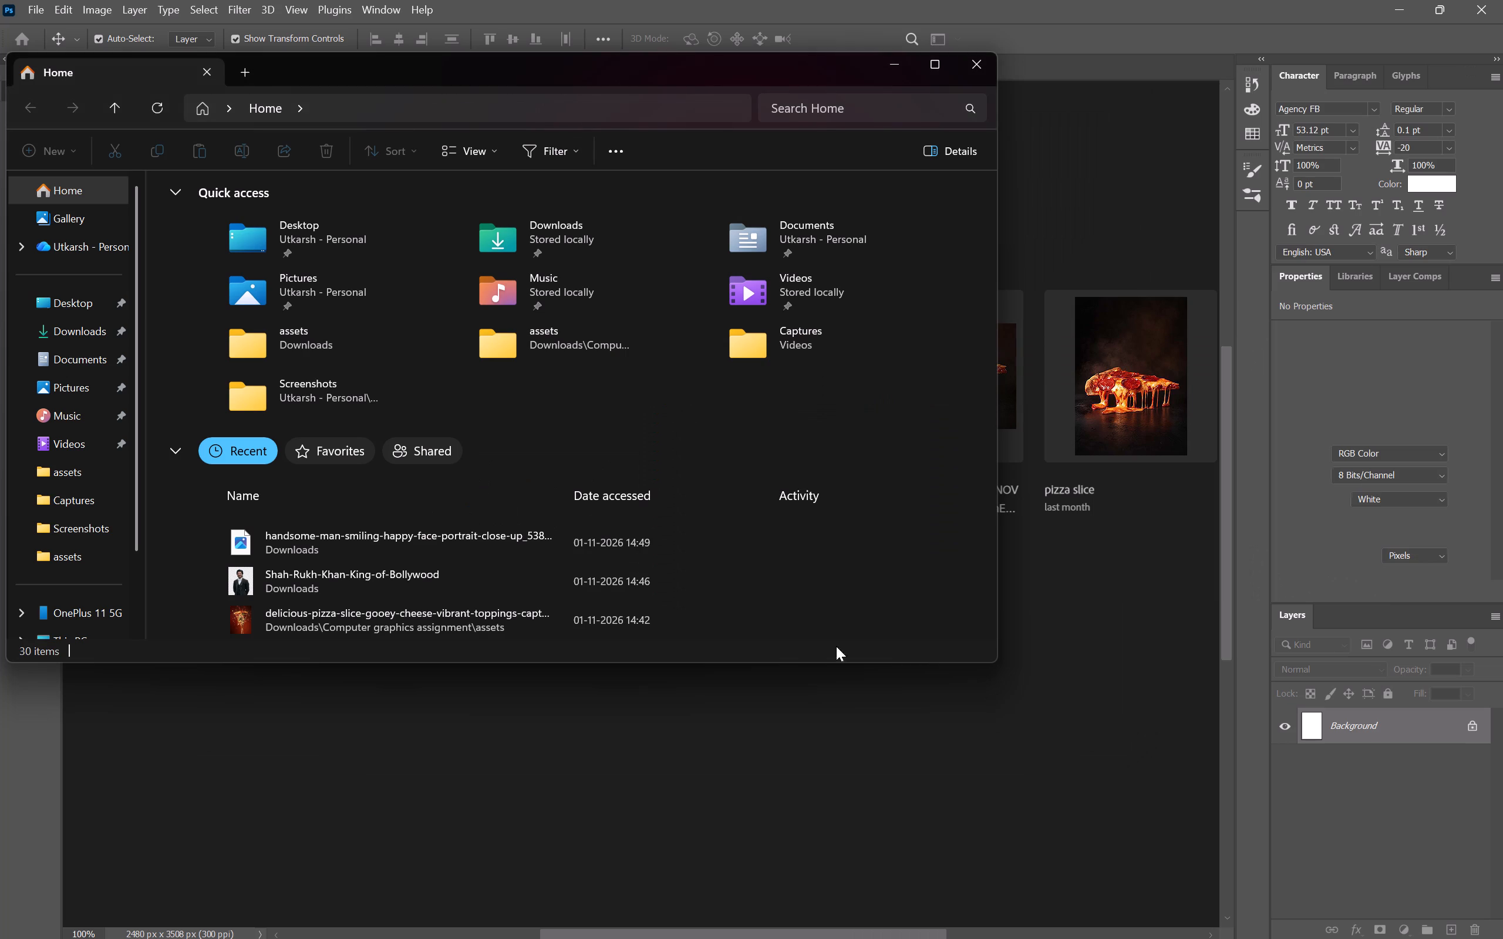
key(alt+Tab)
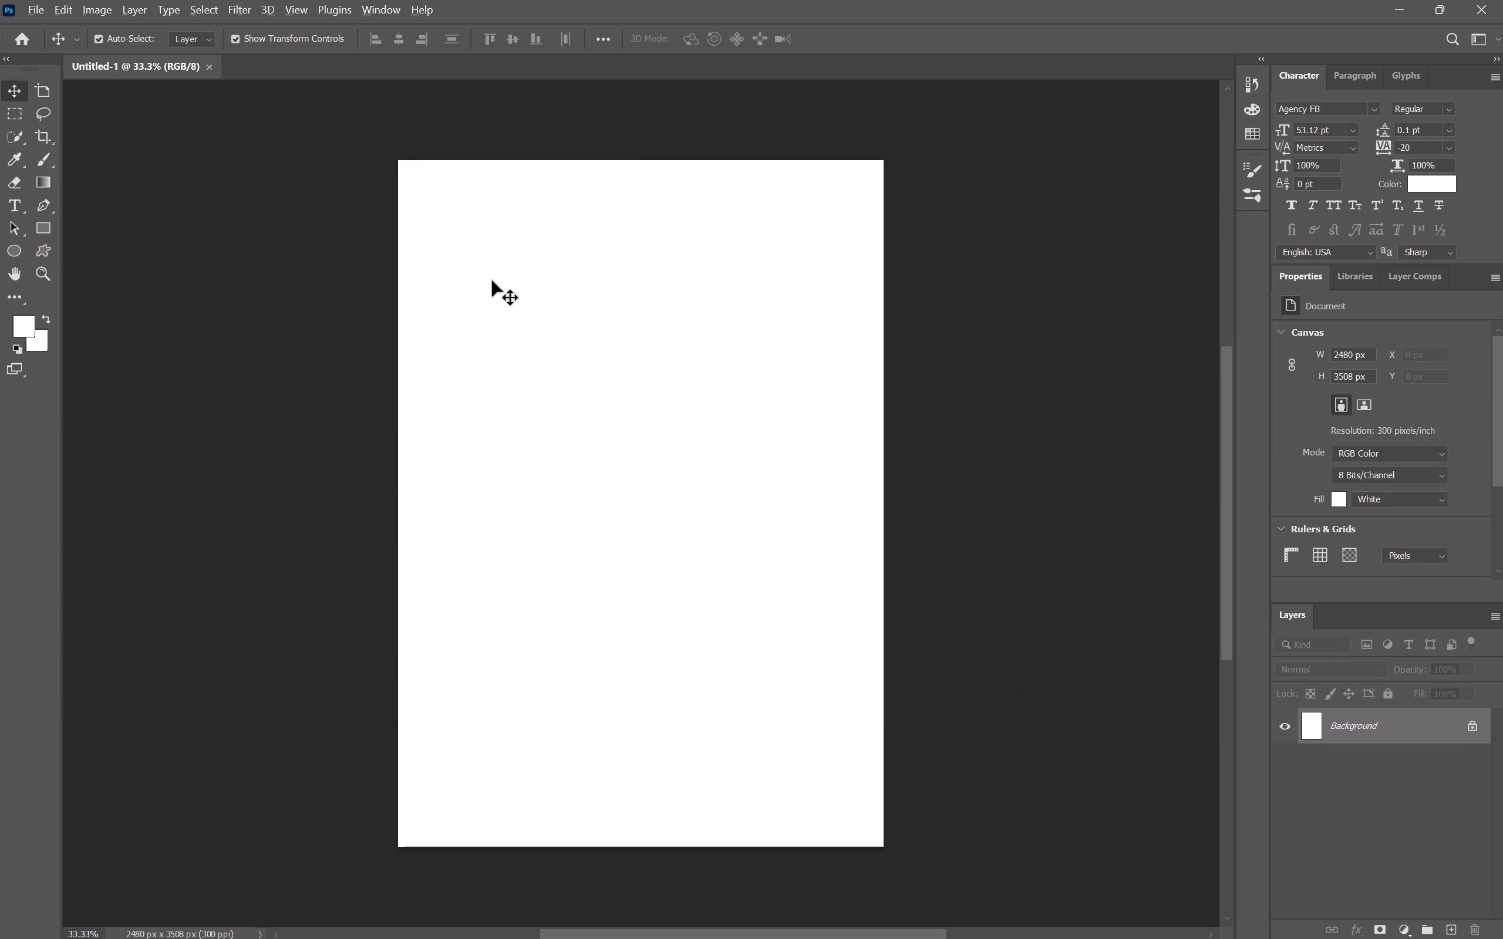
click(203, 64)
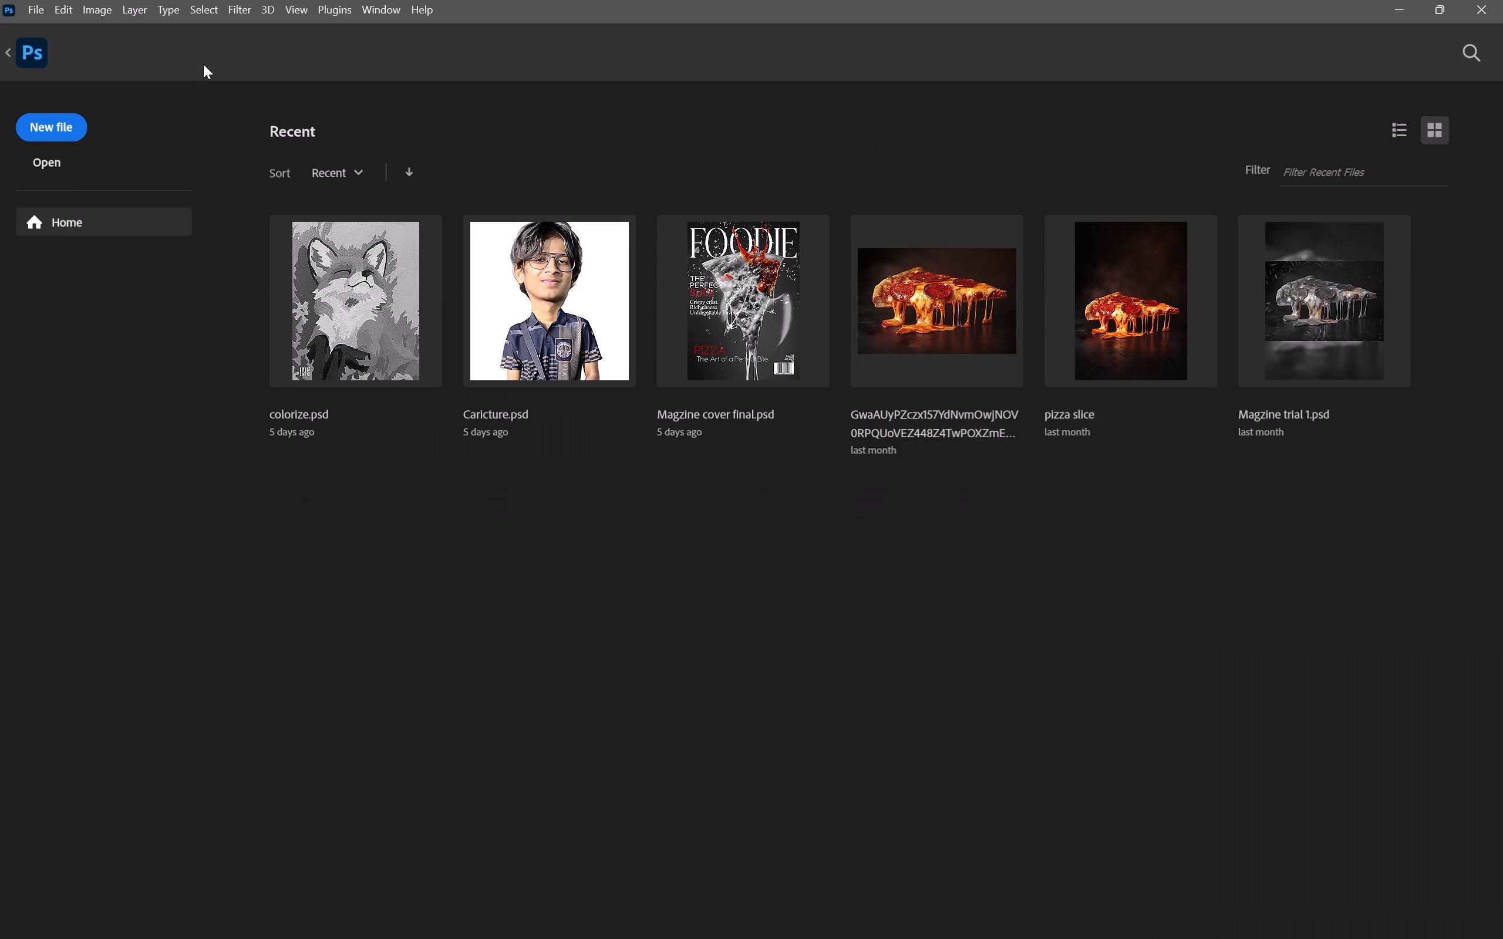
Open the settings for a new Photoshop document.
click(41, 127)
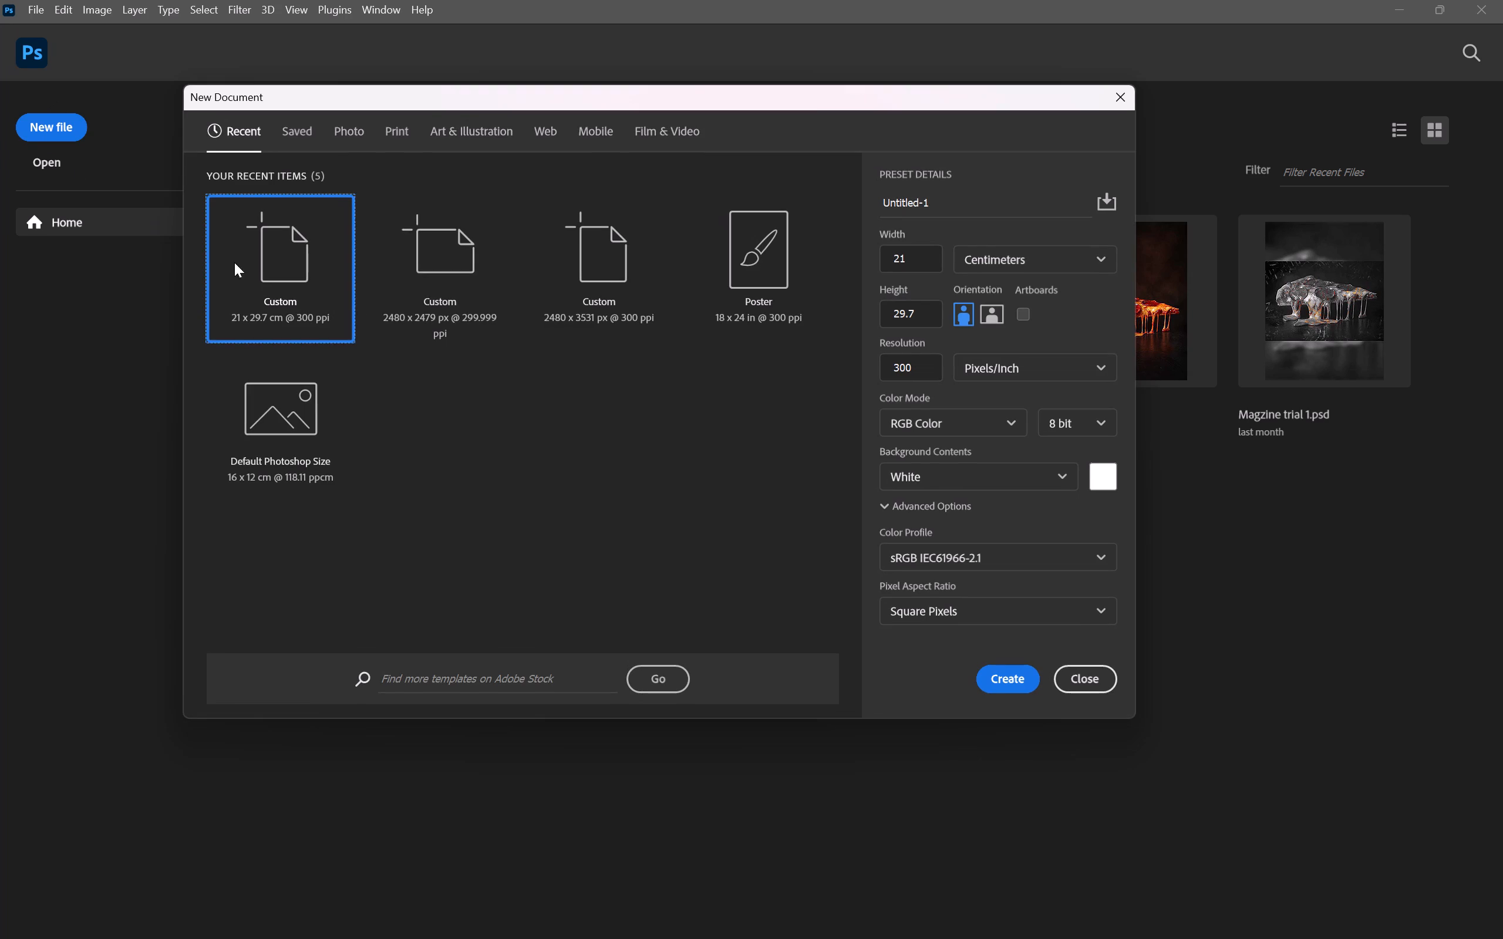
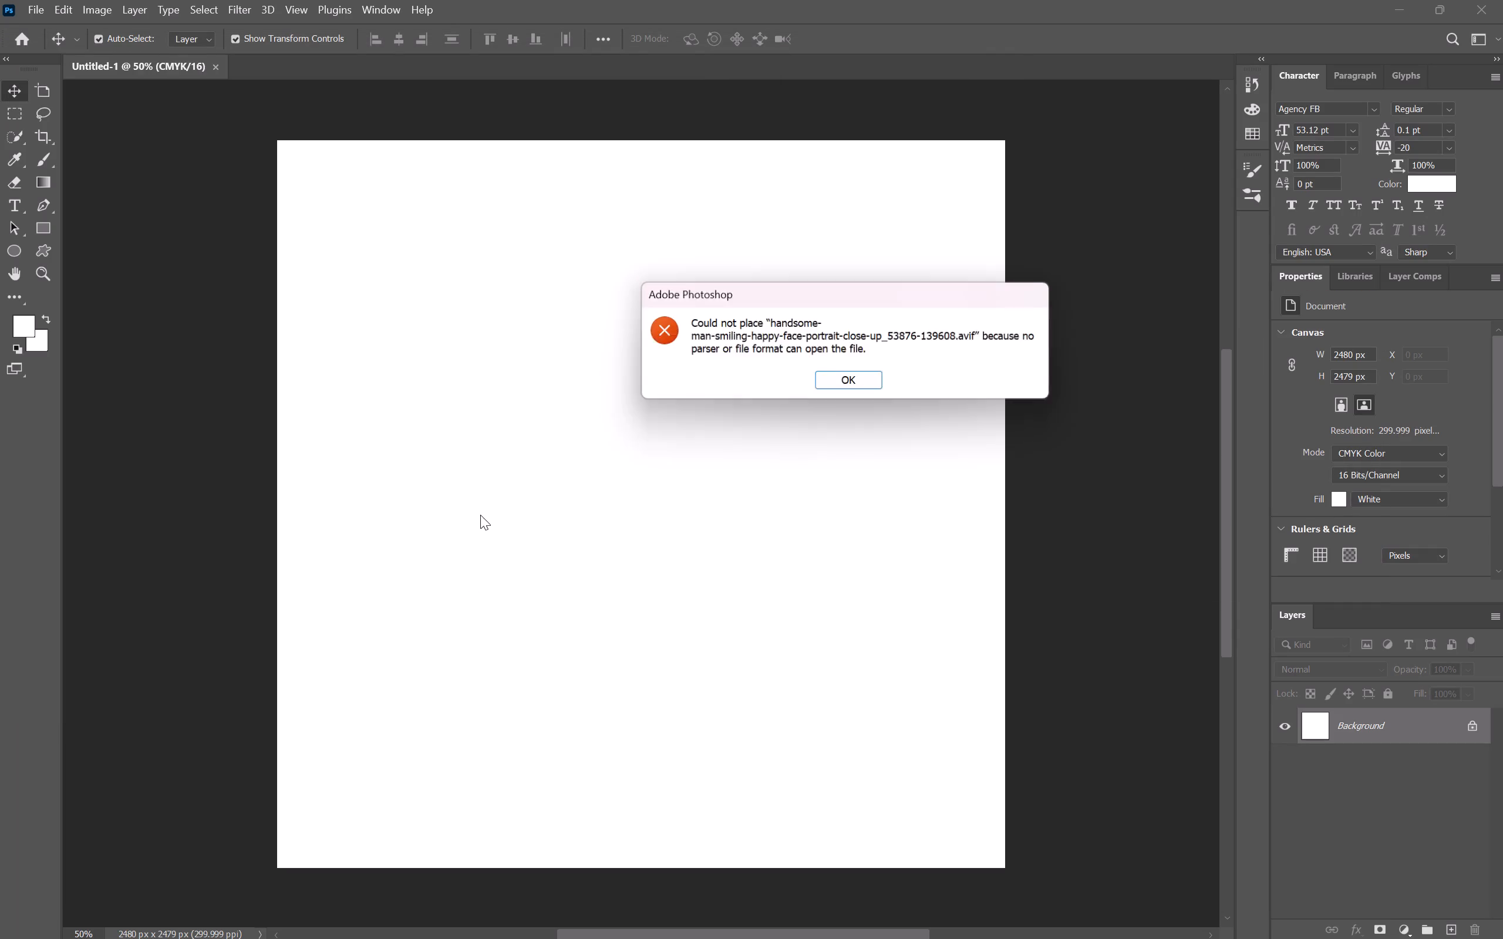
Dismiss the failed placement and place the Shah-Rukh-Khan-King-of-Bollywood image from the recent files onto the blank square canvas.
key(alt+Tab)
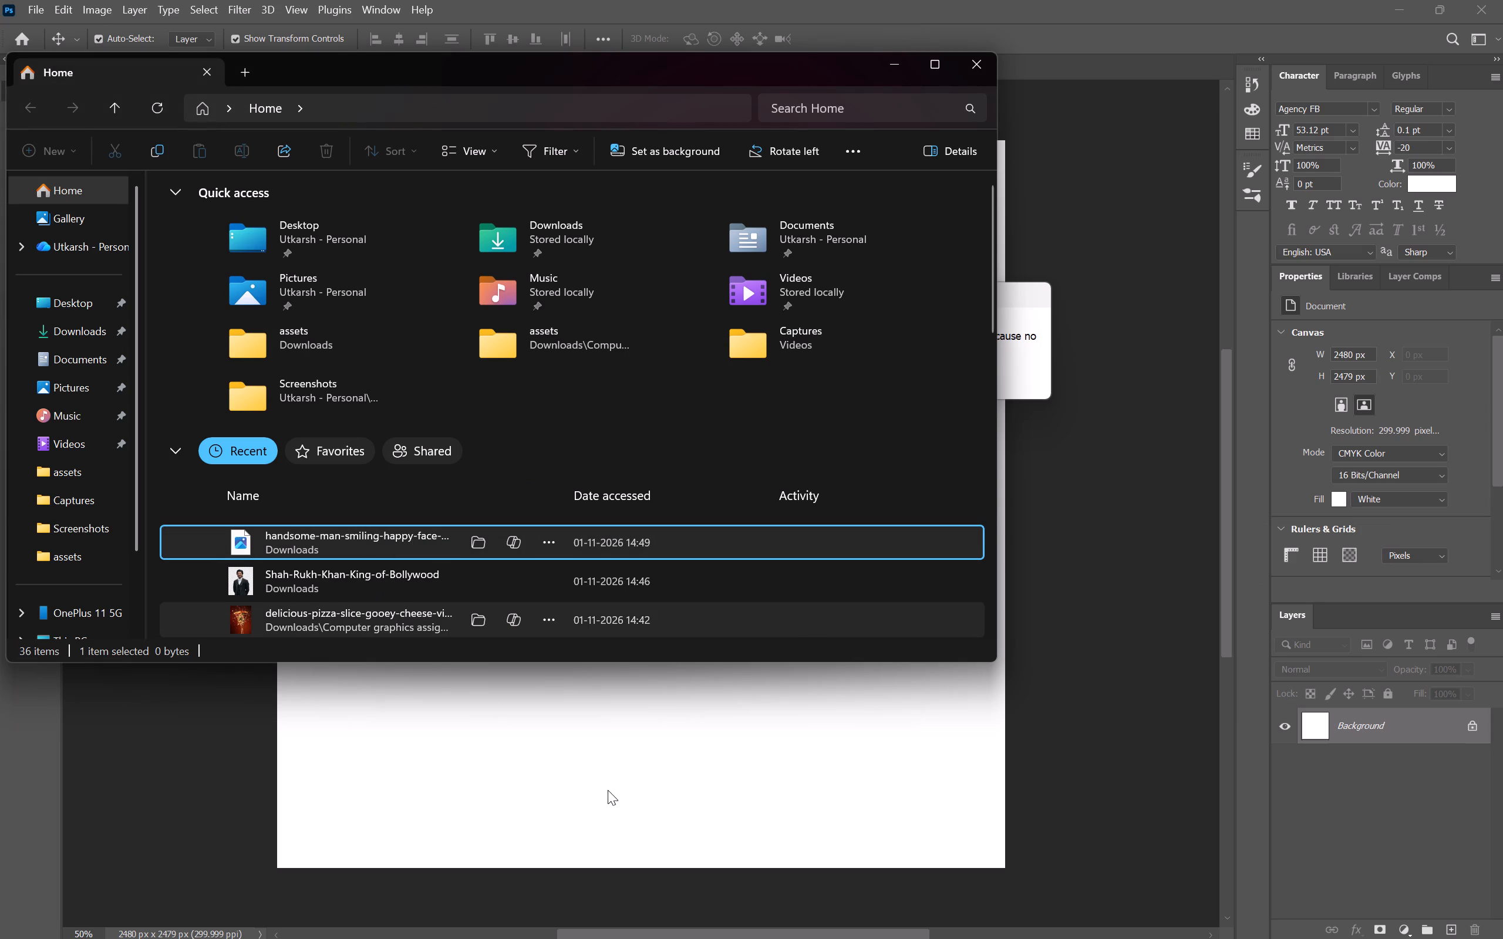
click(1047, 340)
click(833, 384)
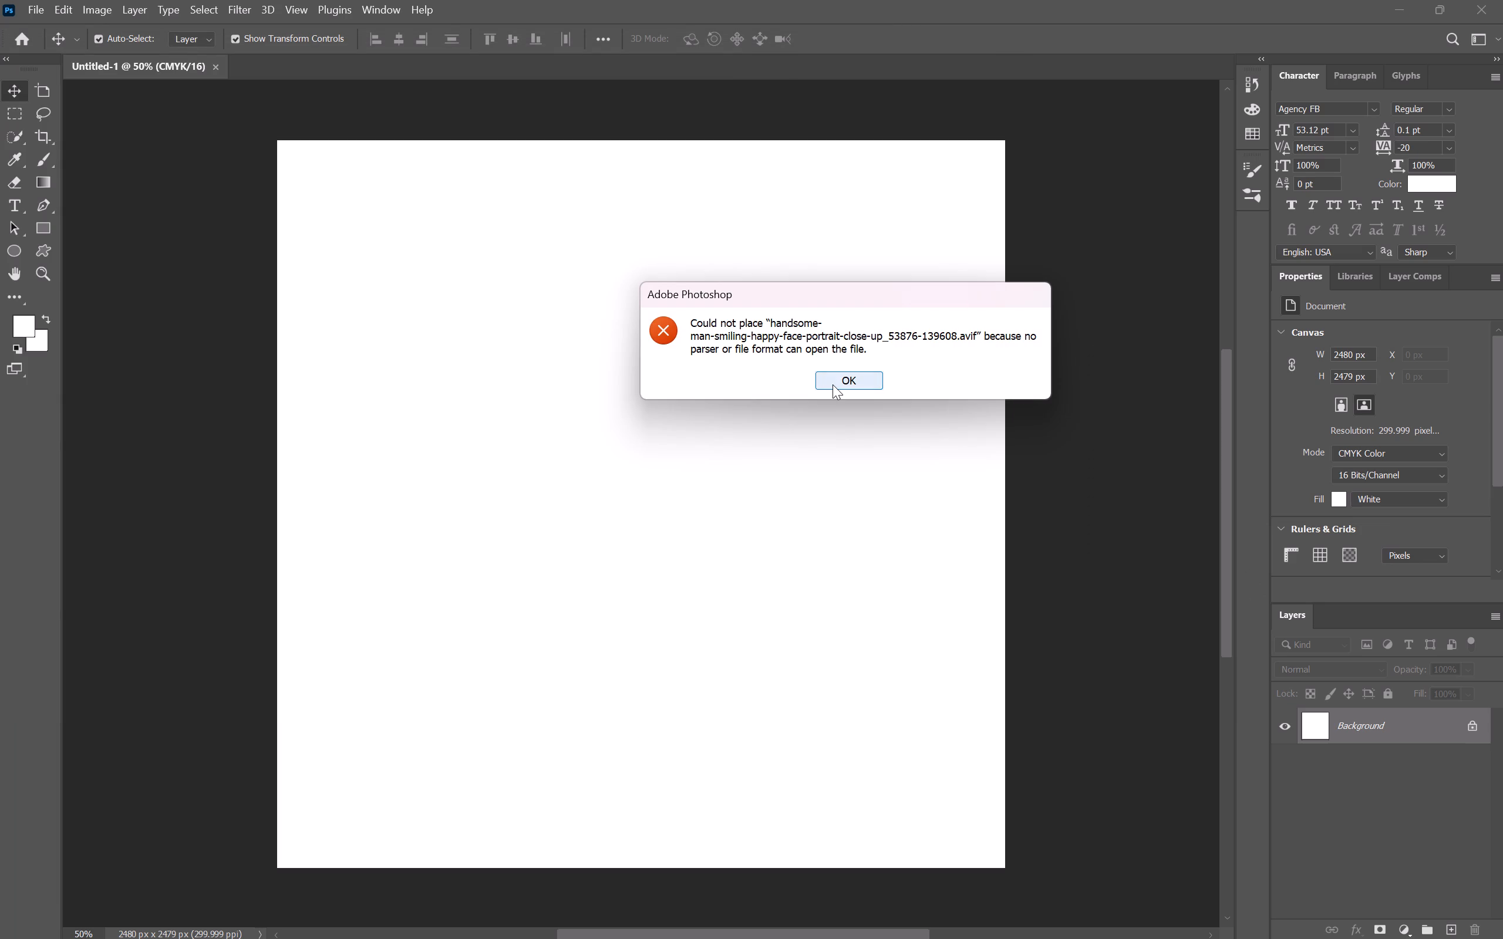
key(alt+Tab)
drag(284, 572, 581, 771)
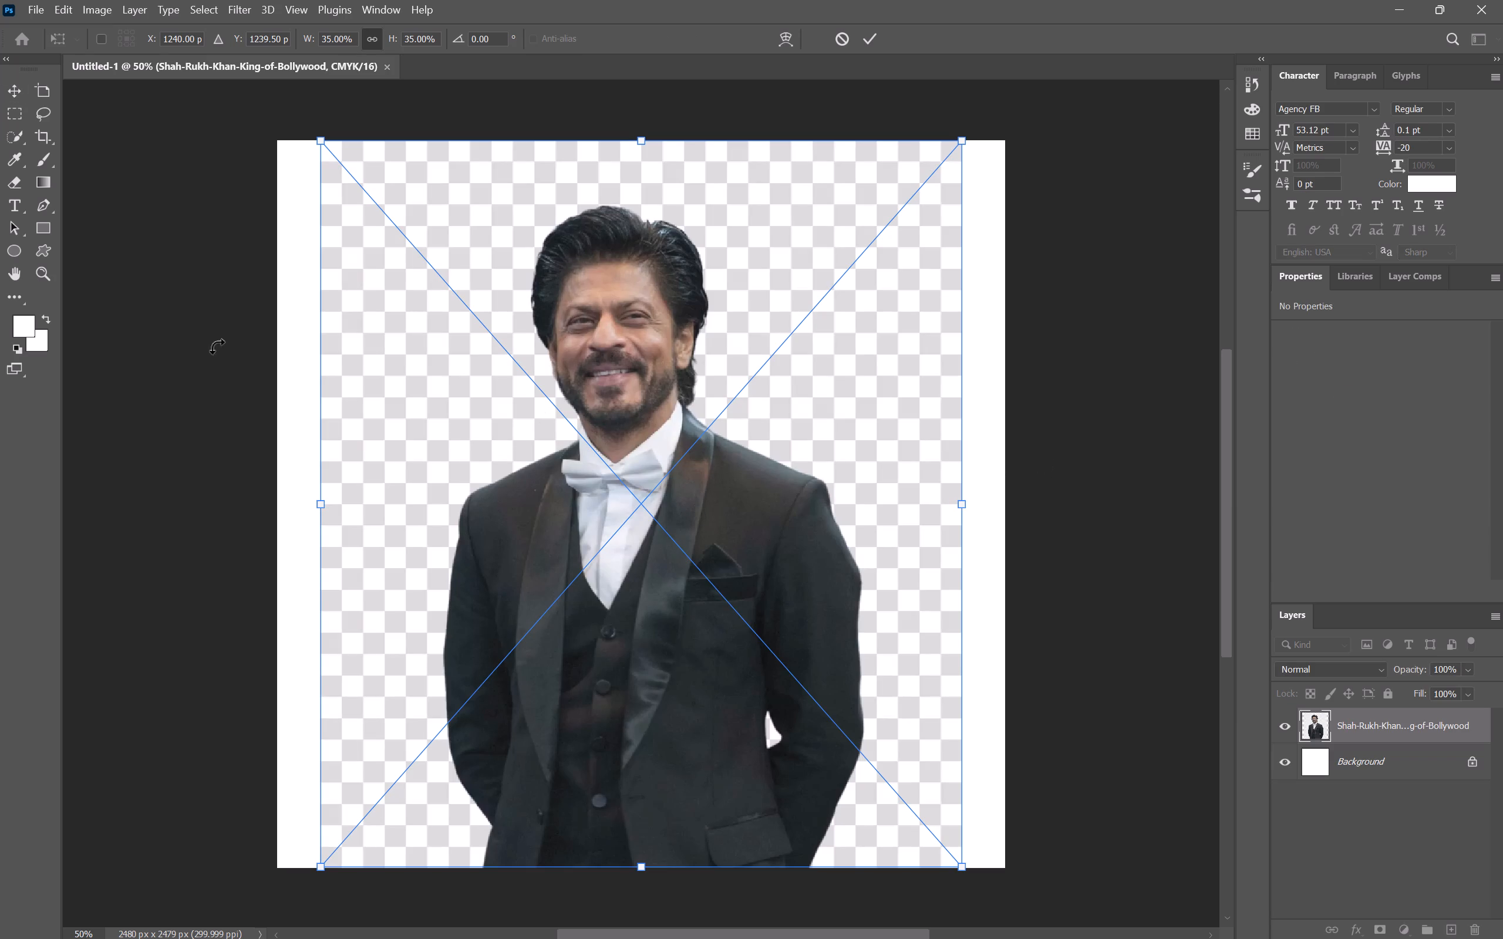
click(12, 108)
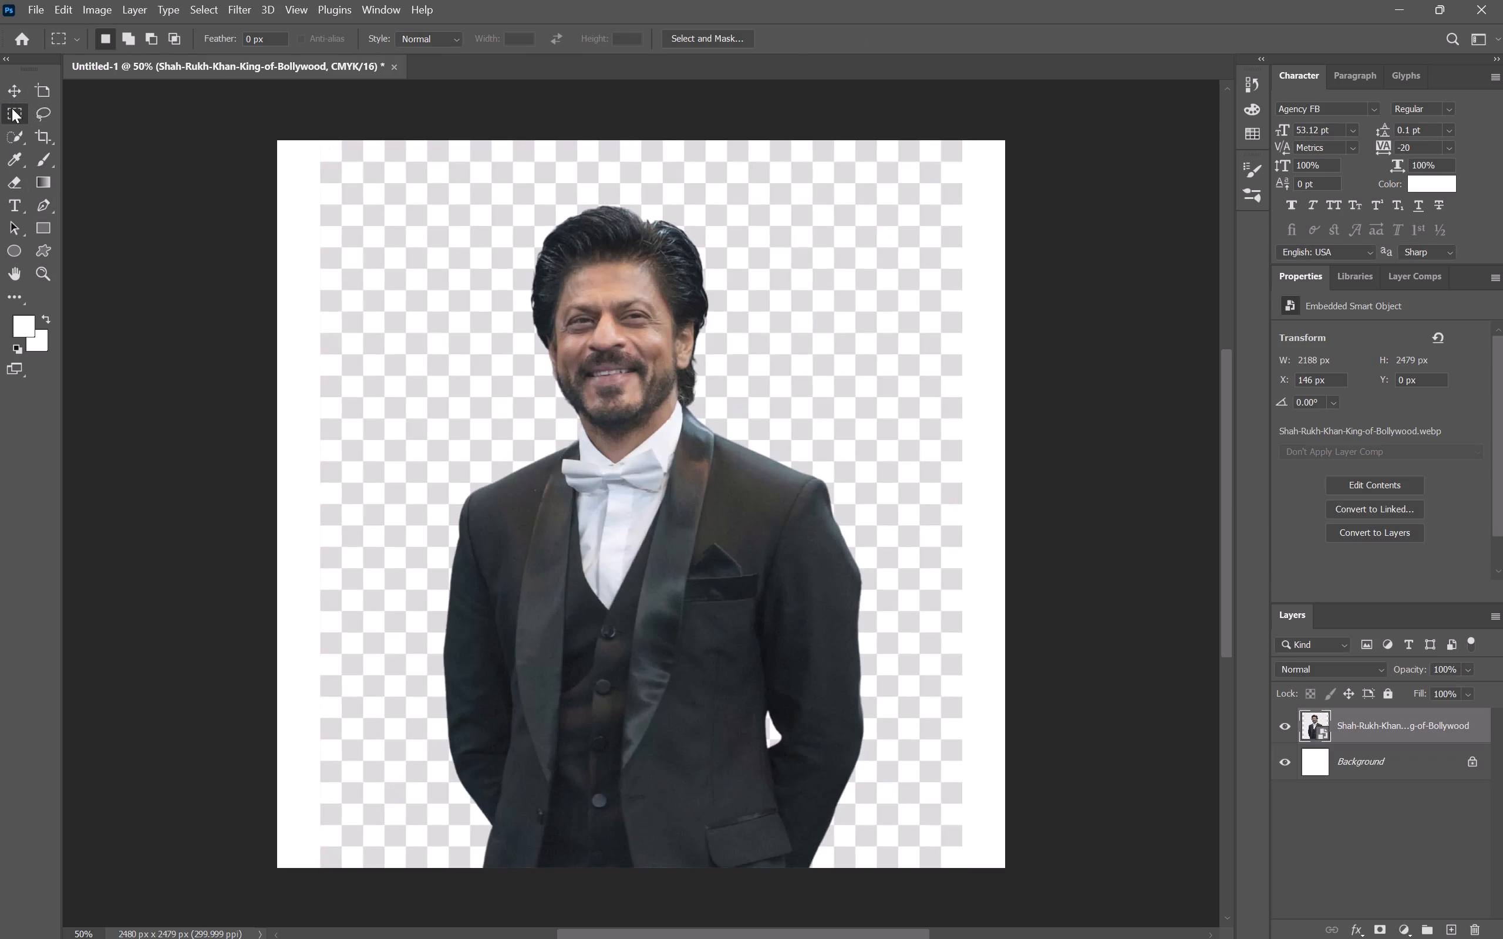
Select the whole man in the placed image with the Object Selection tool and copy him onto a new layer.
click(20, 138)
right_click(20, 138)
click(69, 139)
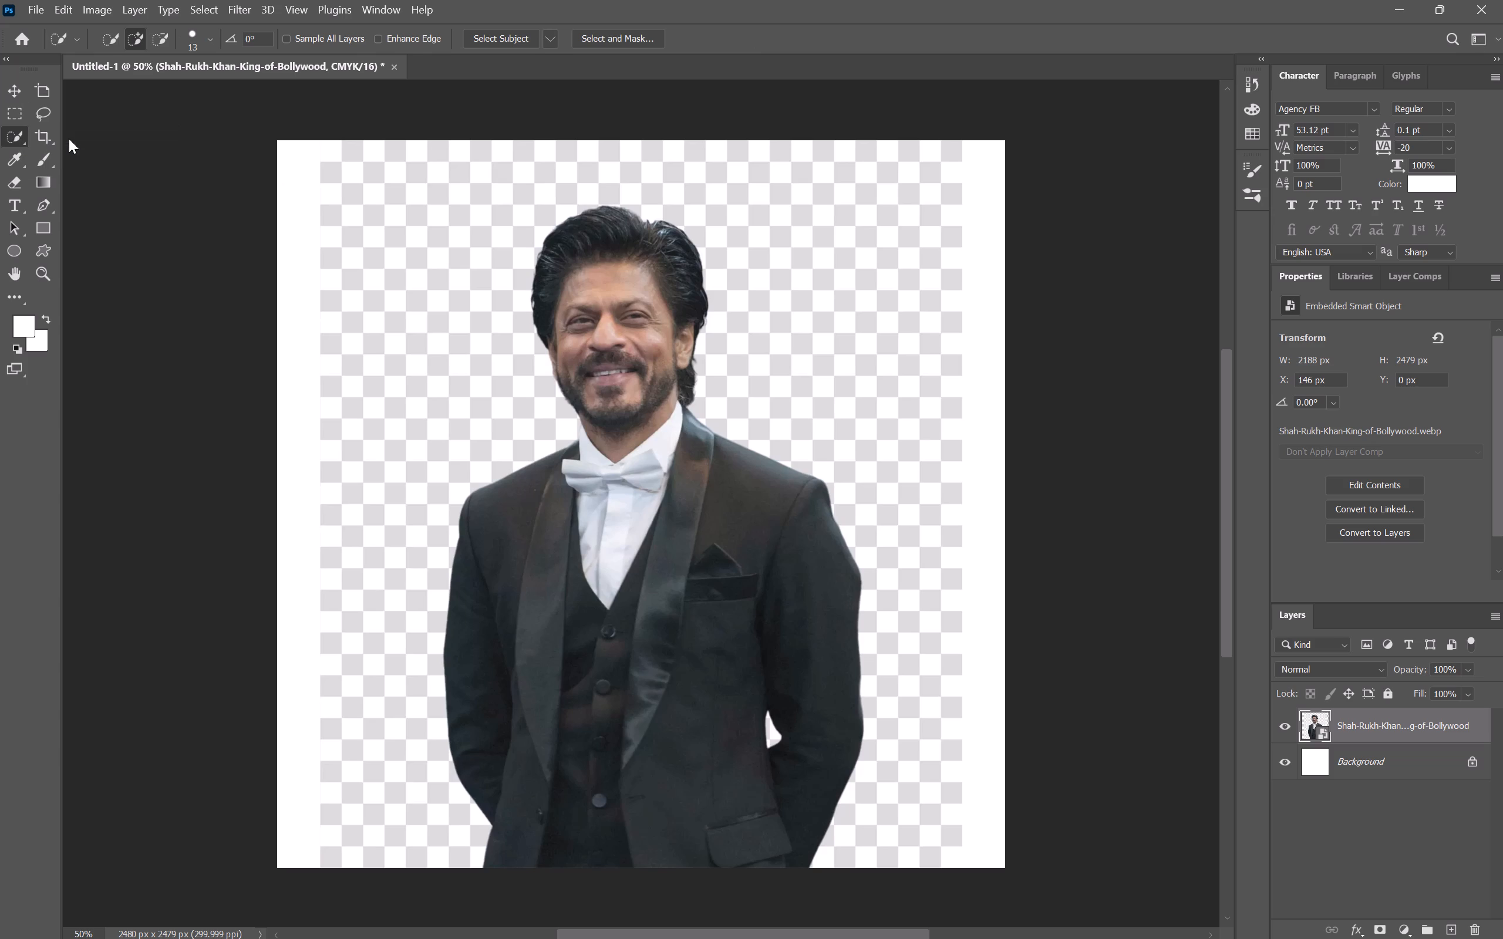
click(553, 528)
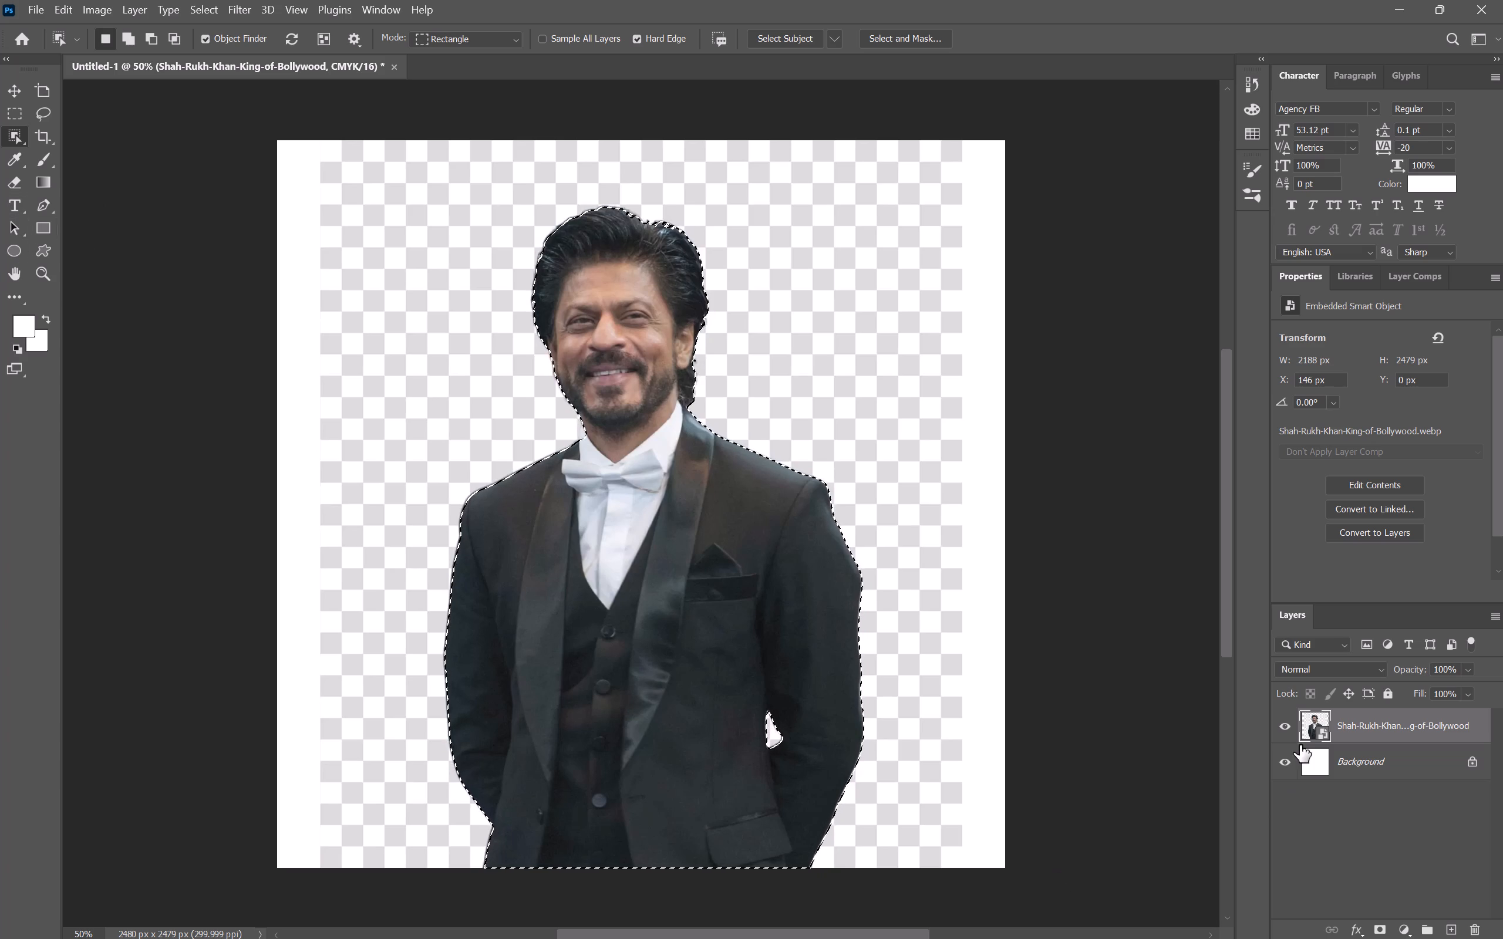
key(ctrl+j)
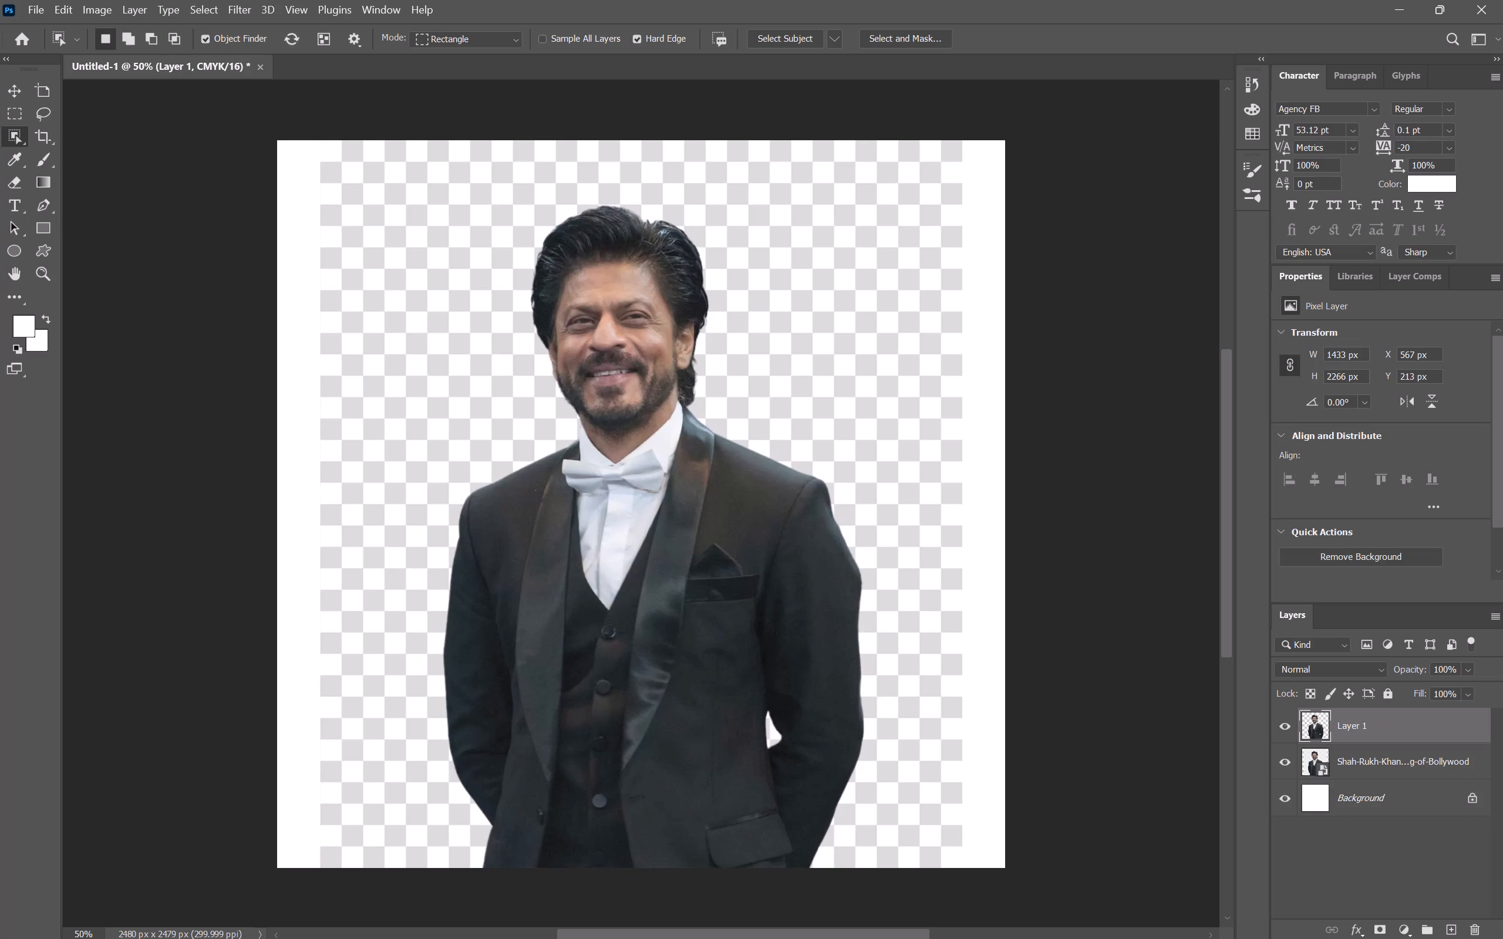
Delete the original placed image layer with the checkered backdrop.
click(1367, 760)
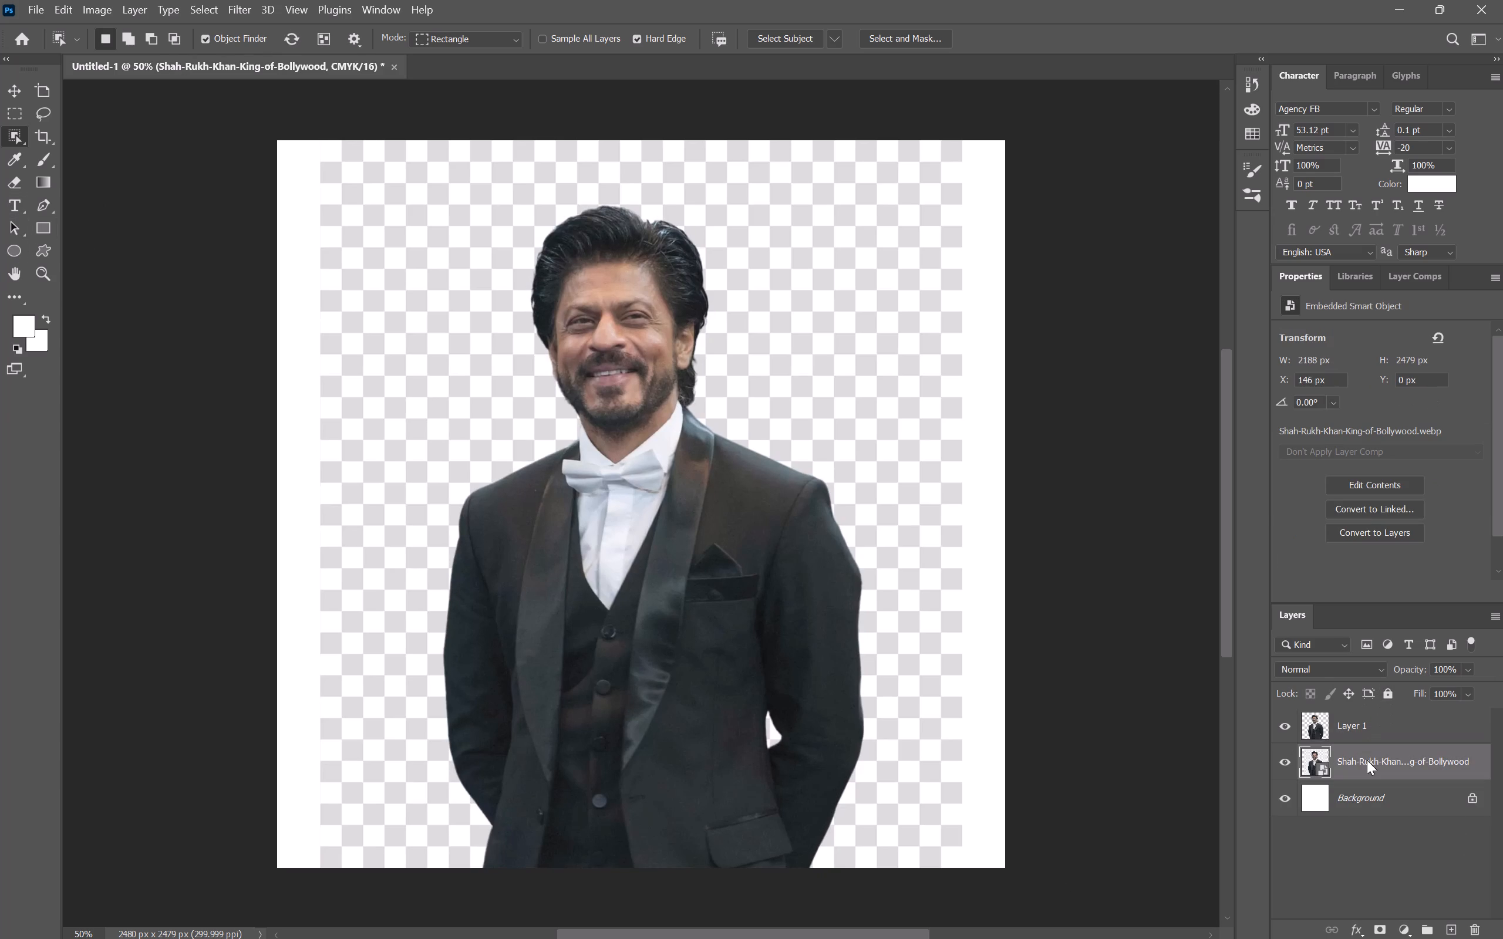
key(BackSpace)
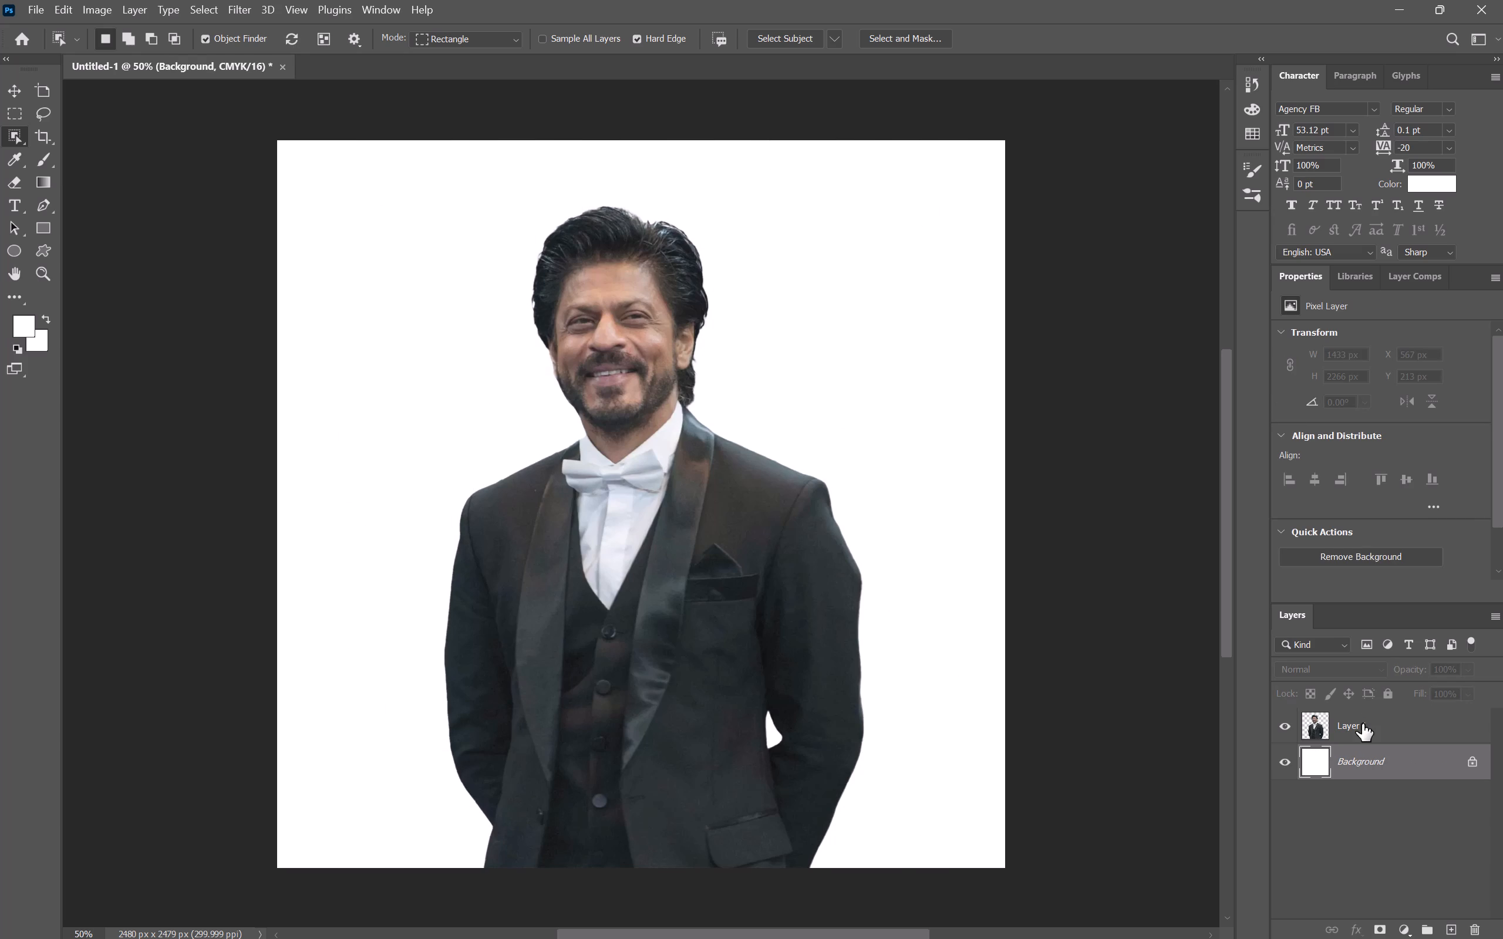
Select the man's head, hair and neck on Layer 1 with the Quick Selection tool and copy them onto a new layer.
click(1362, 724)
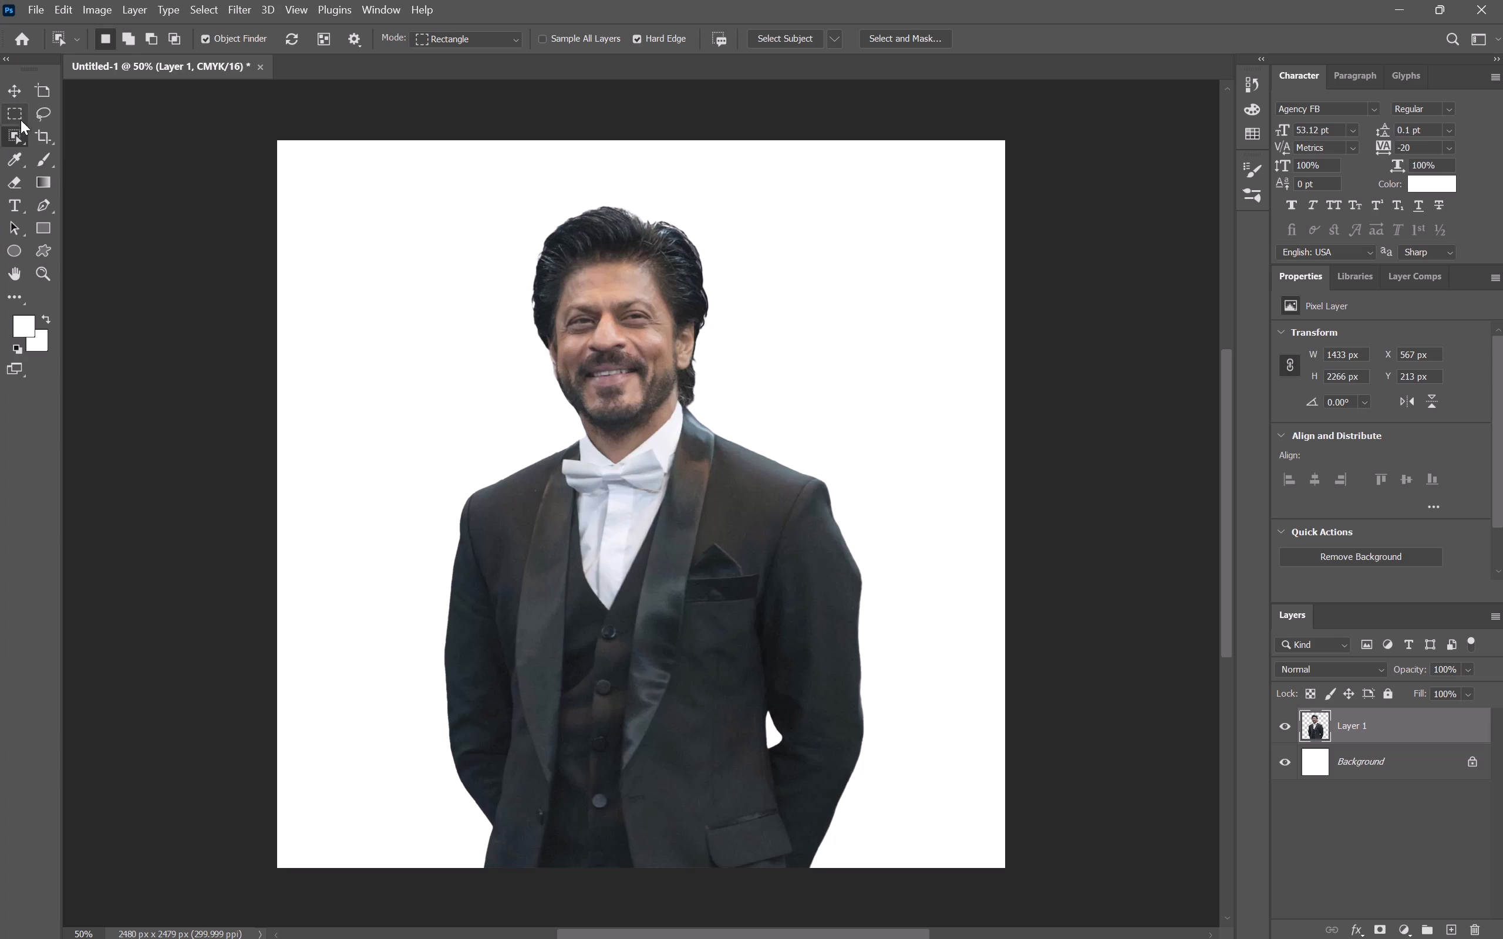
right_click(19, 138)
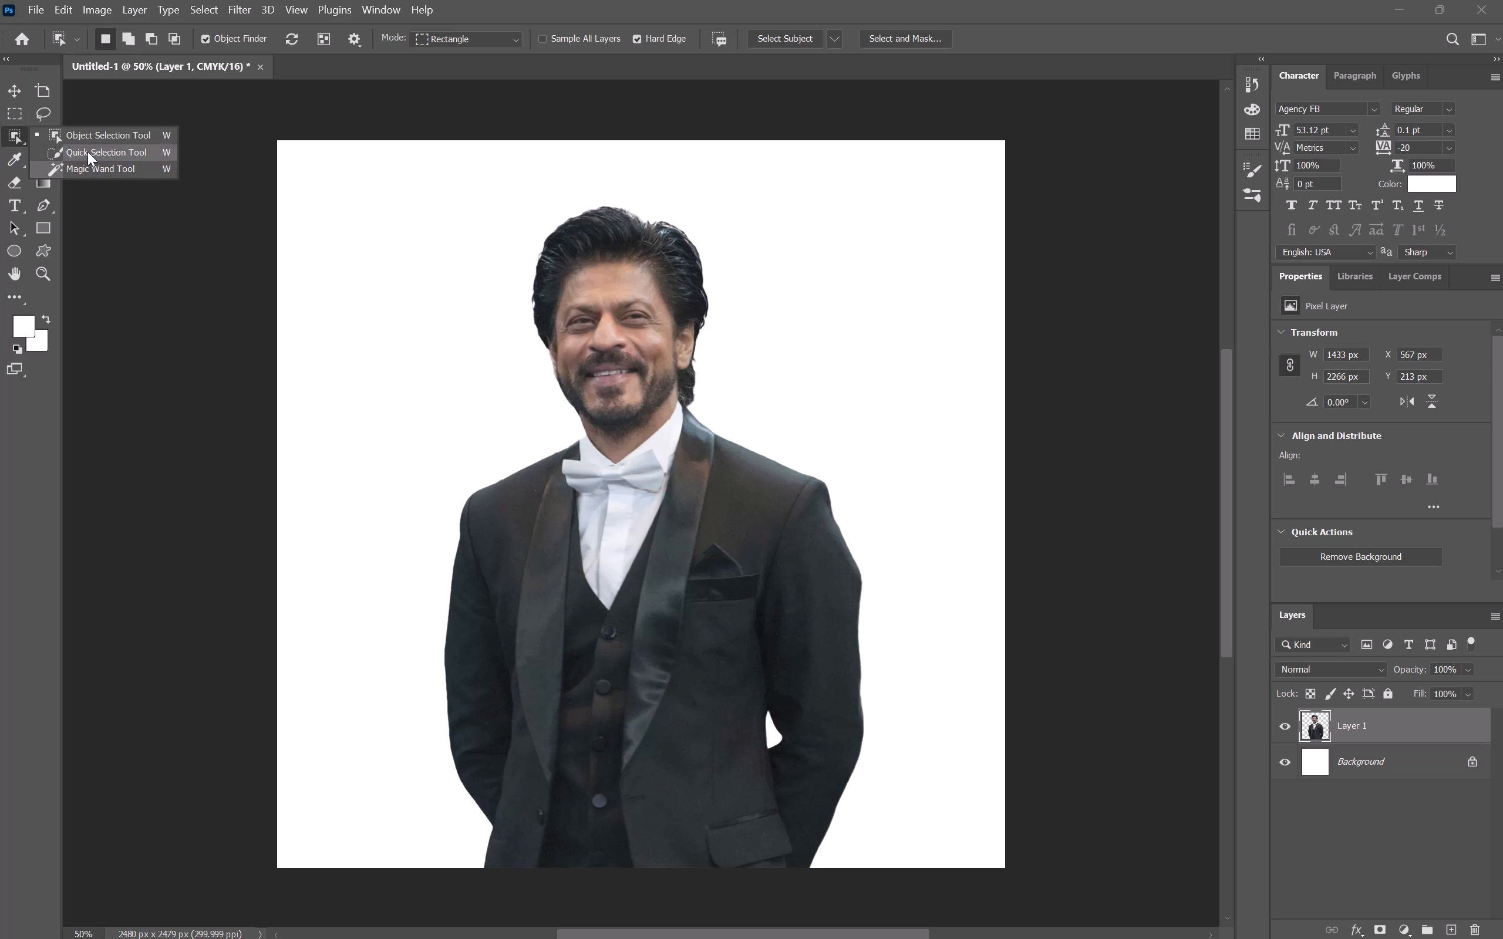
click(87, 151)
alt+scroll(629, 484, up, 1)
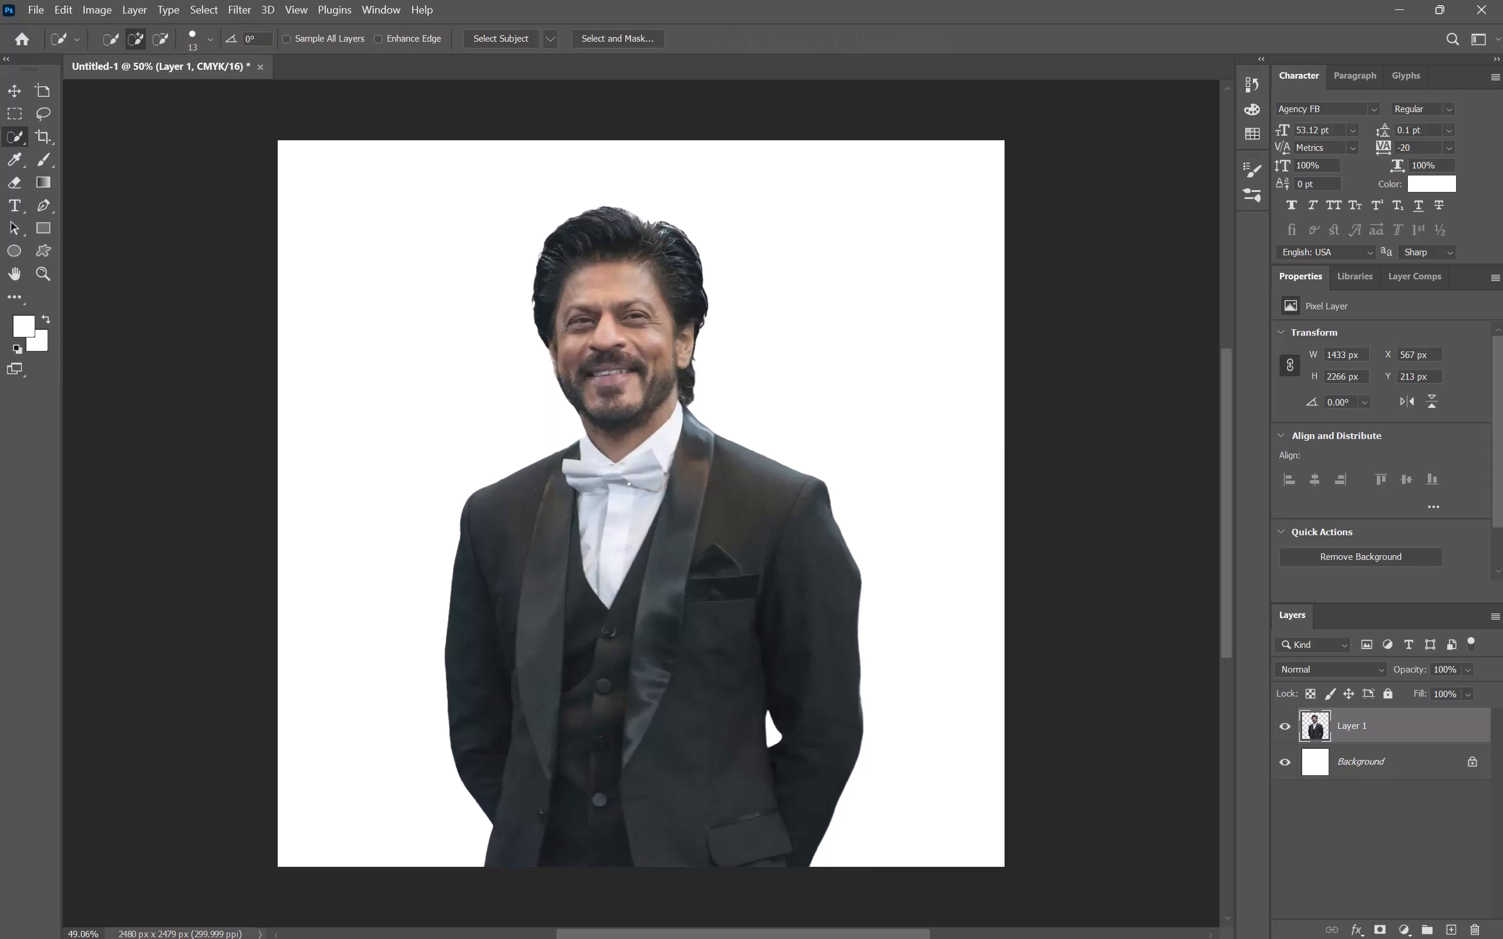
alt+scroll(629, 484, up, 1)
scroll(629, 484, up, 1)
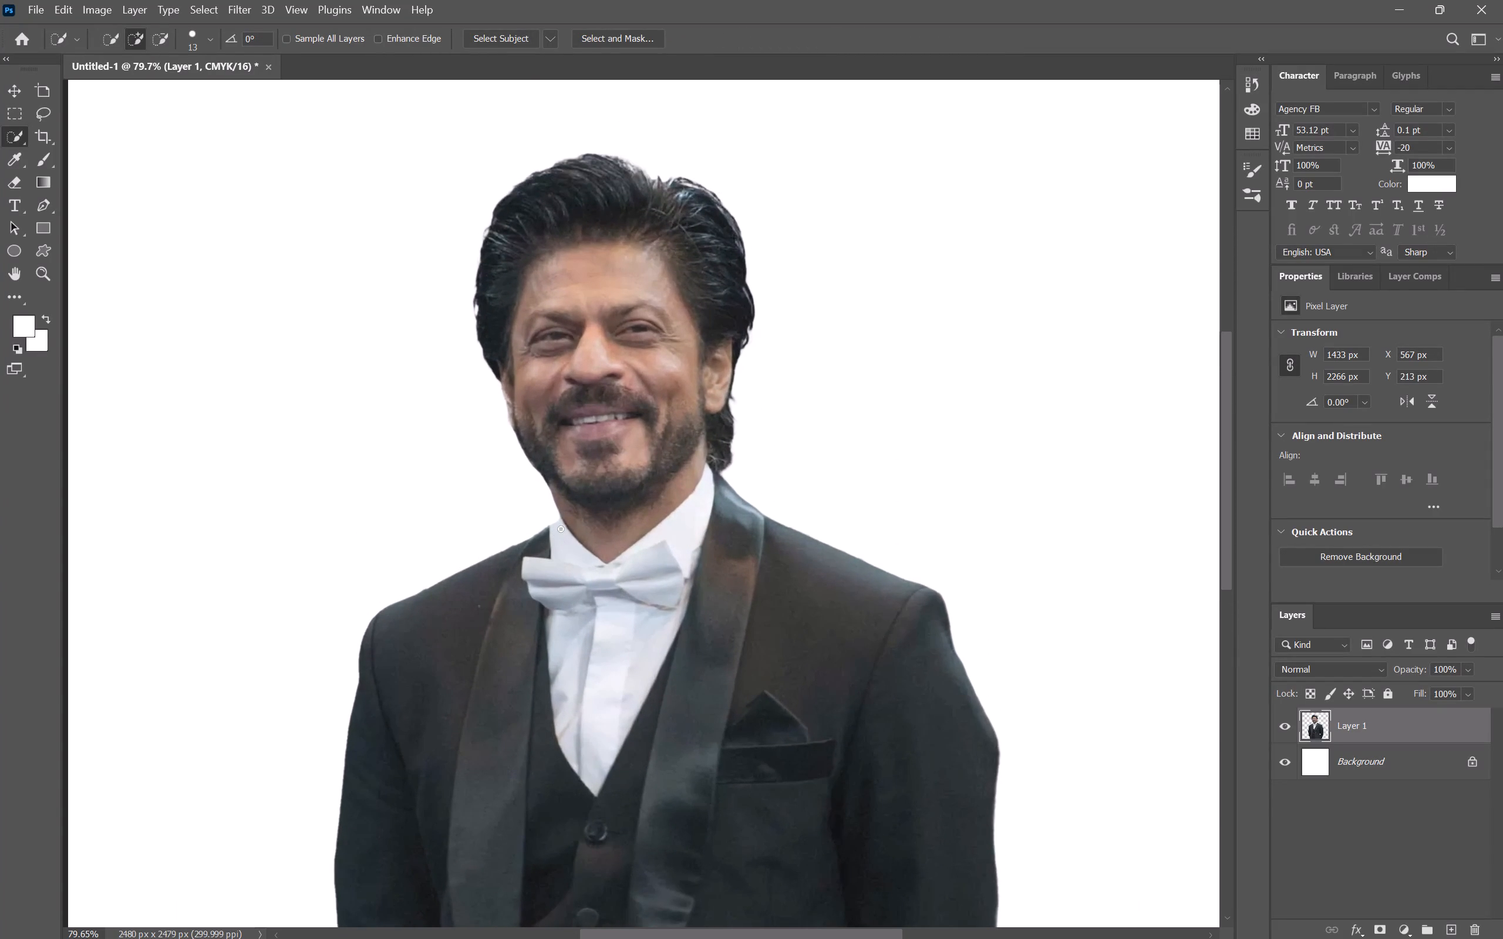
drag(561, 529, 548, 498)
key(ctrl+z)
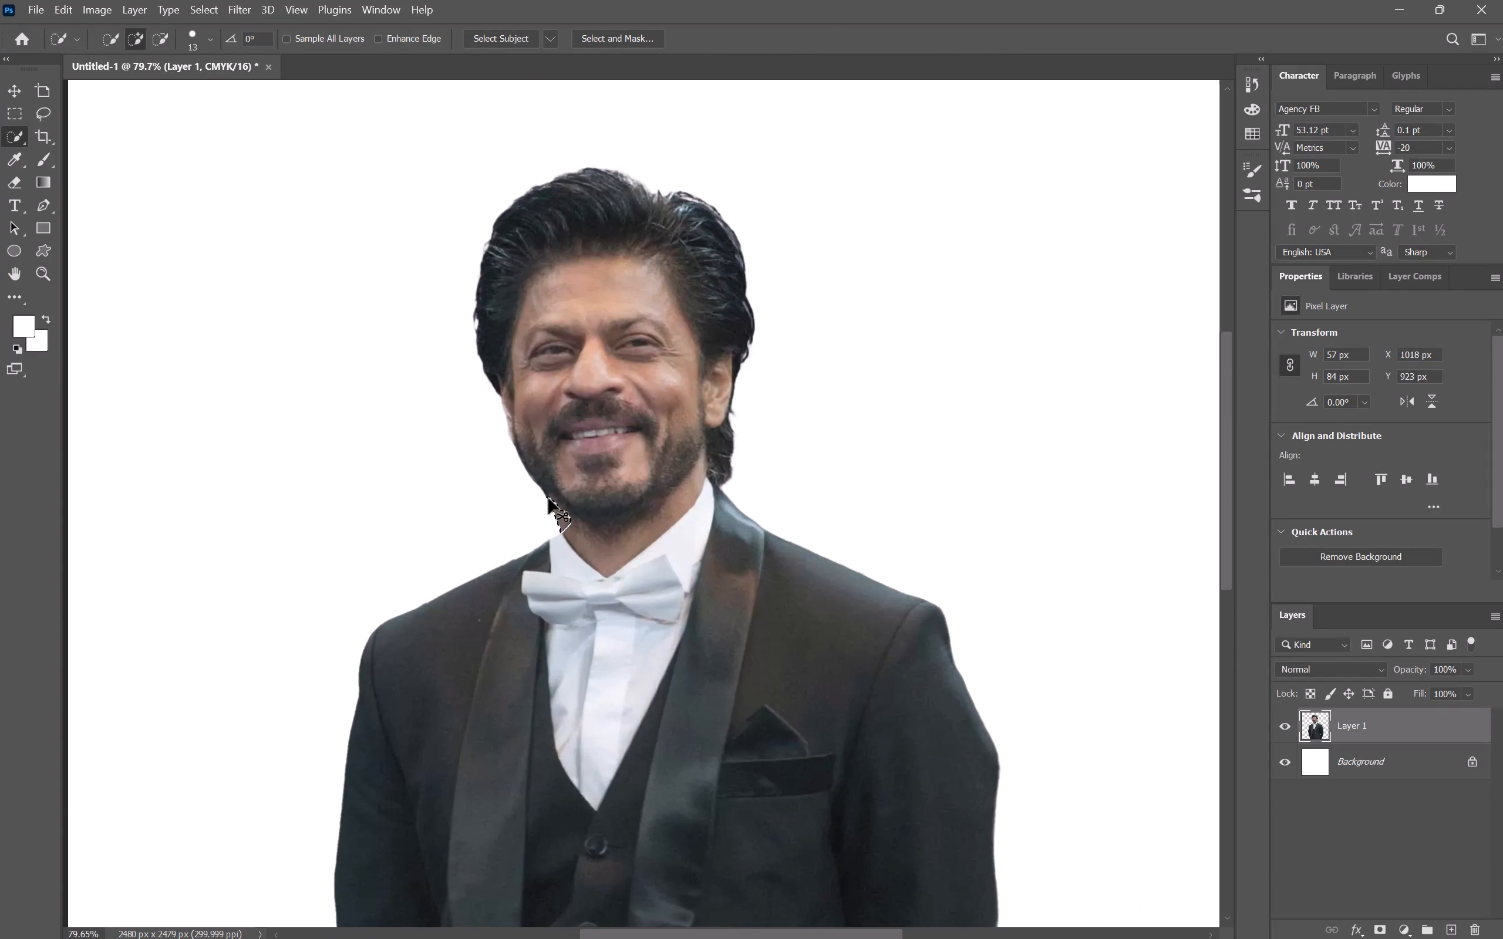
click(558, 366)
drag(495, 378, 503, 278)
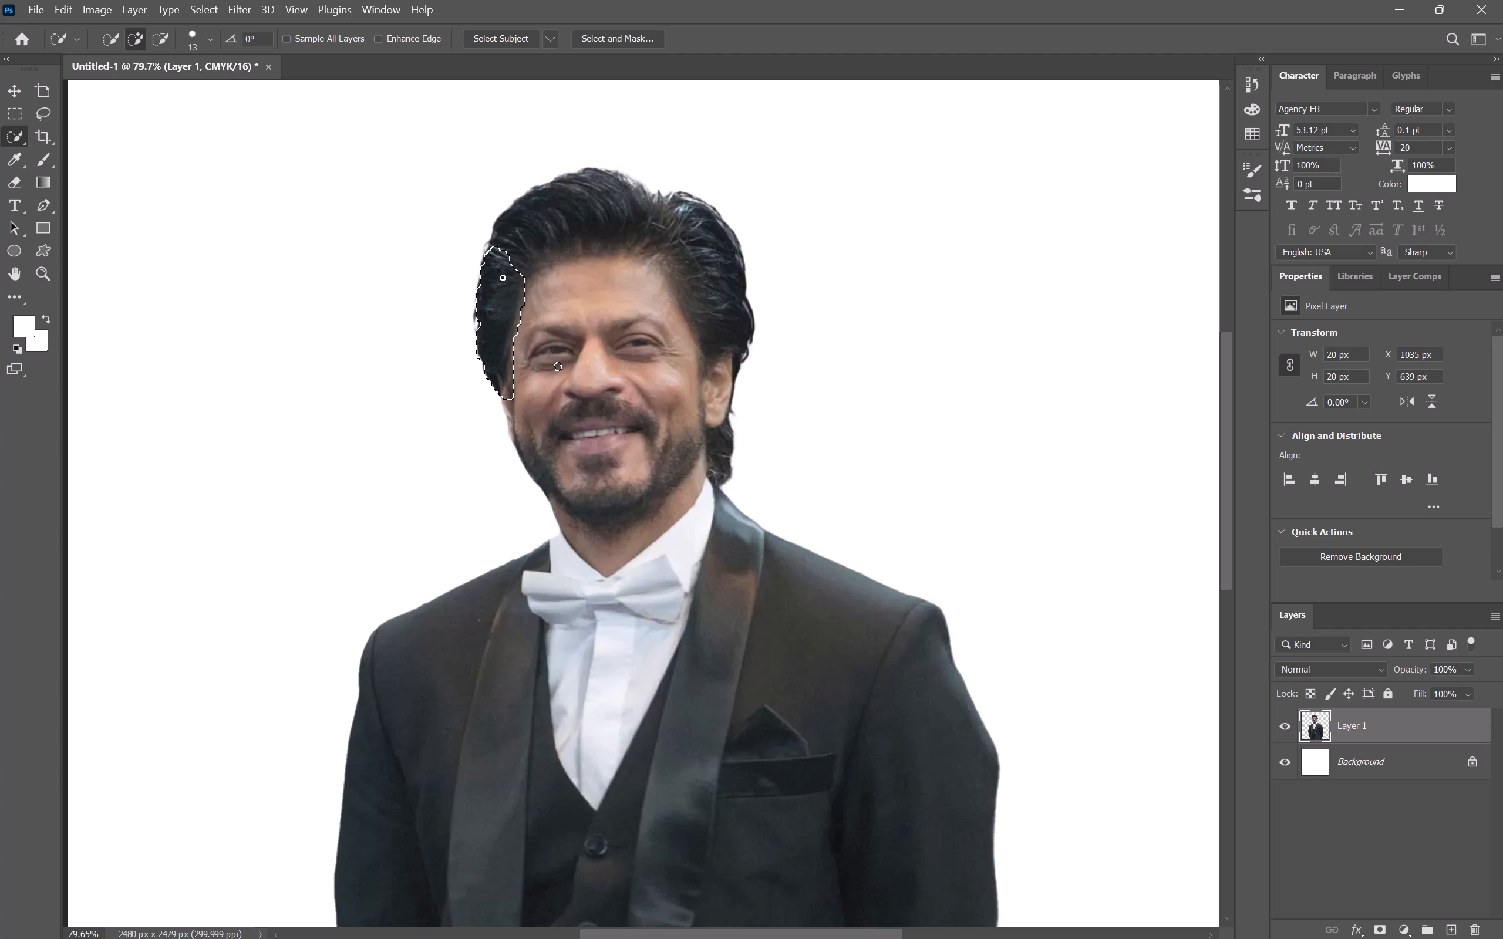
drag(503, 278, 658, 310)
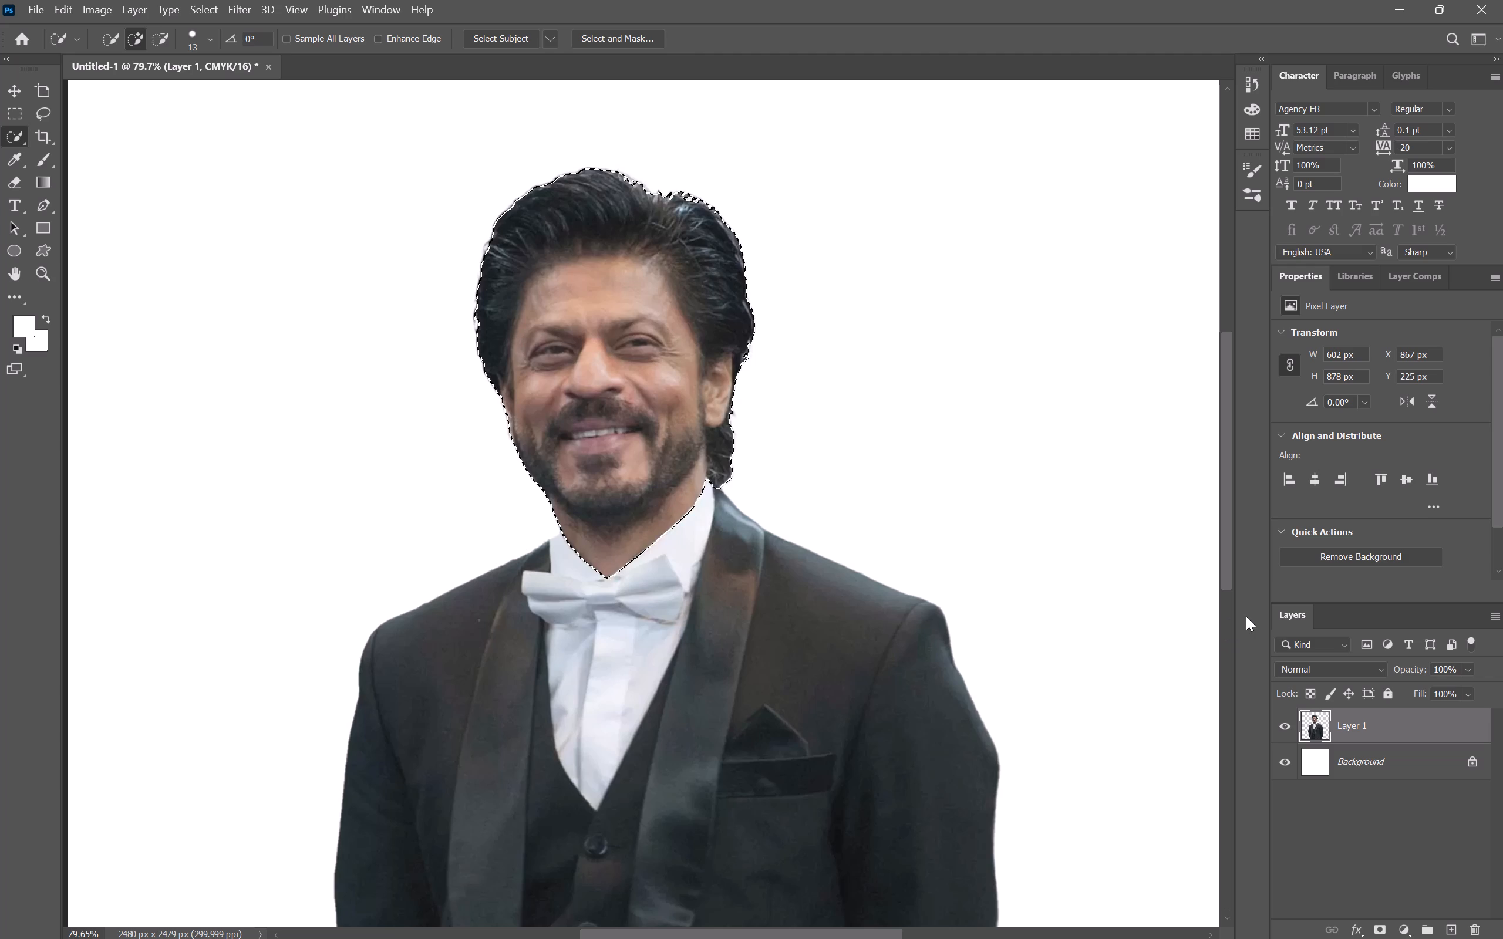
key(ctrl+j)
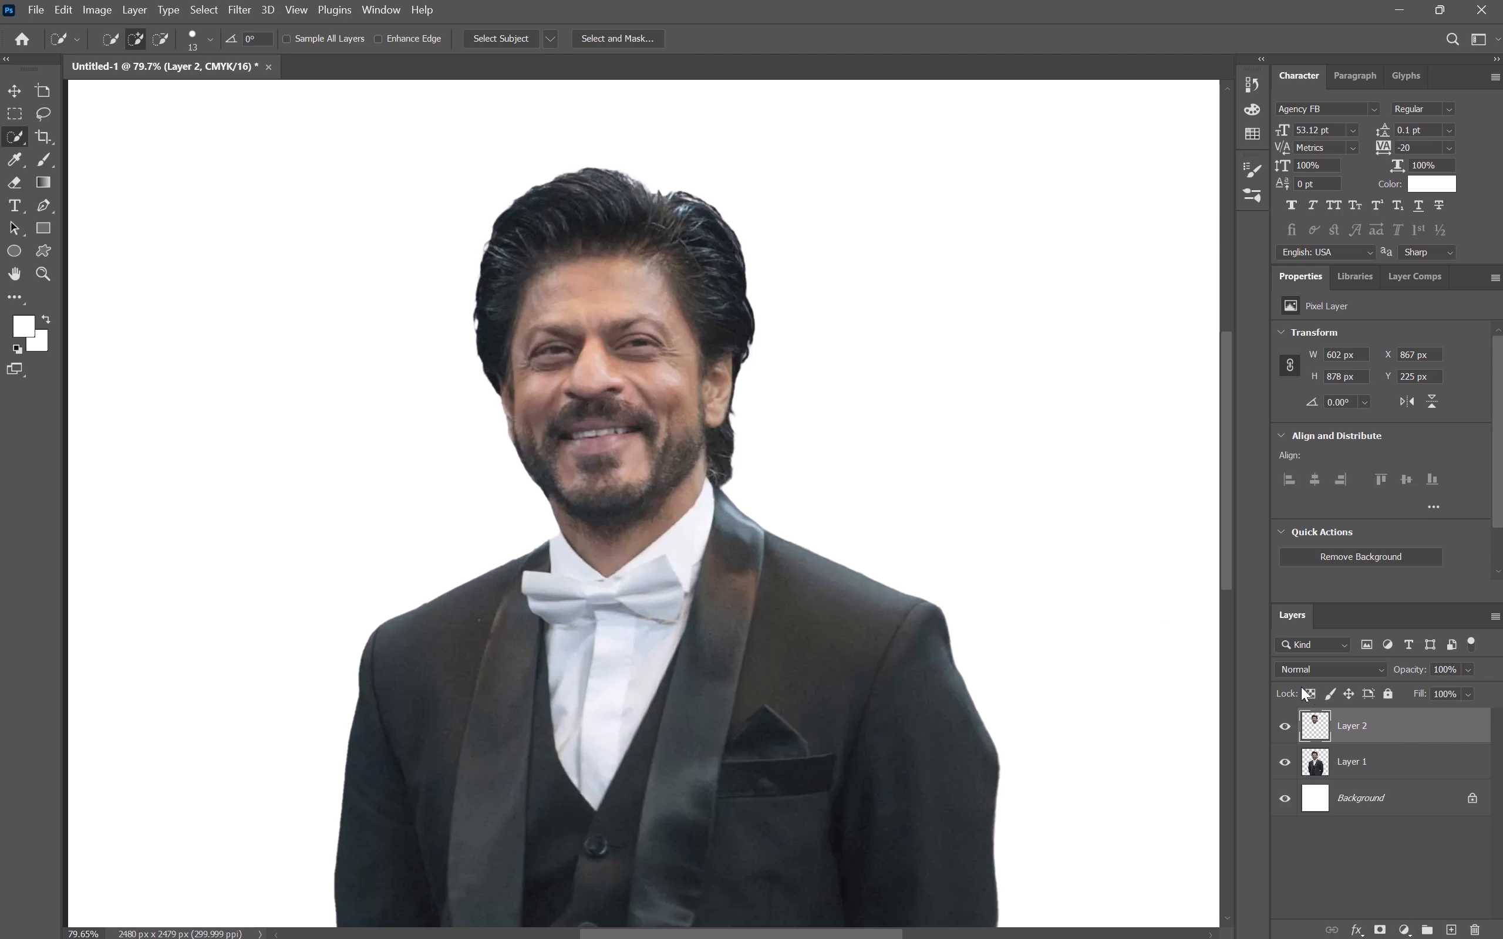
Enlarge the copied head on Layer 2 proportionally to about 129%.
click(1320, 711)
click(16, 106)
drag(19, 71, 19, 83)
click(19, 83)
click(12, 110)
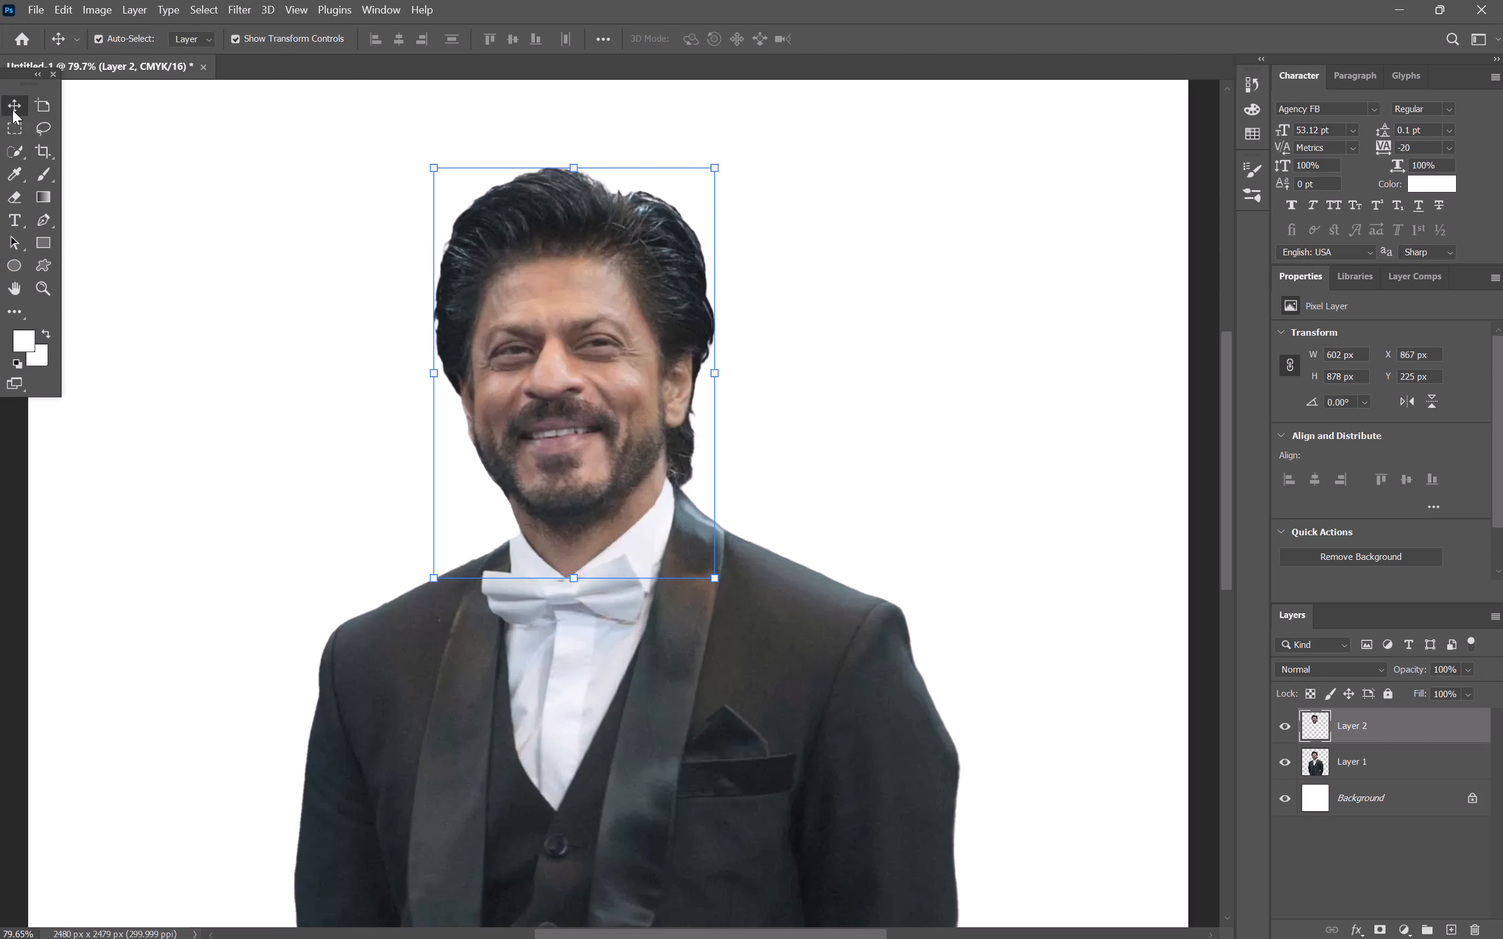
drag(713, 573, 836, 645)
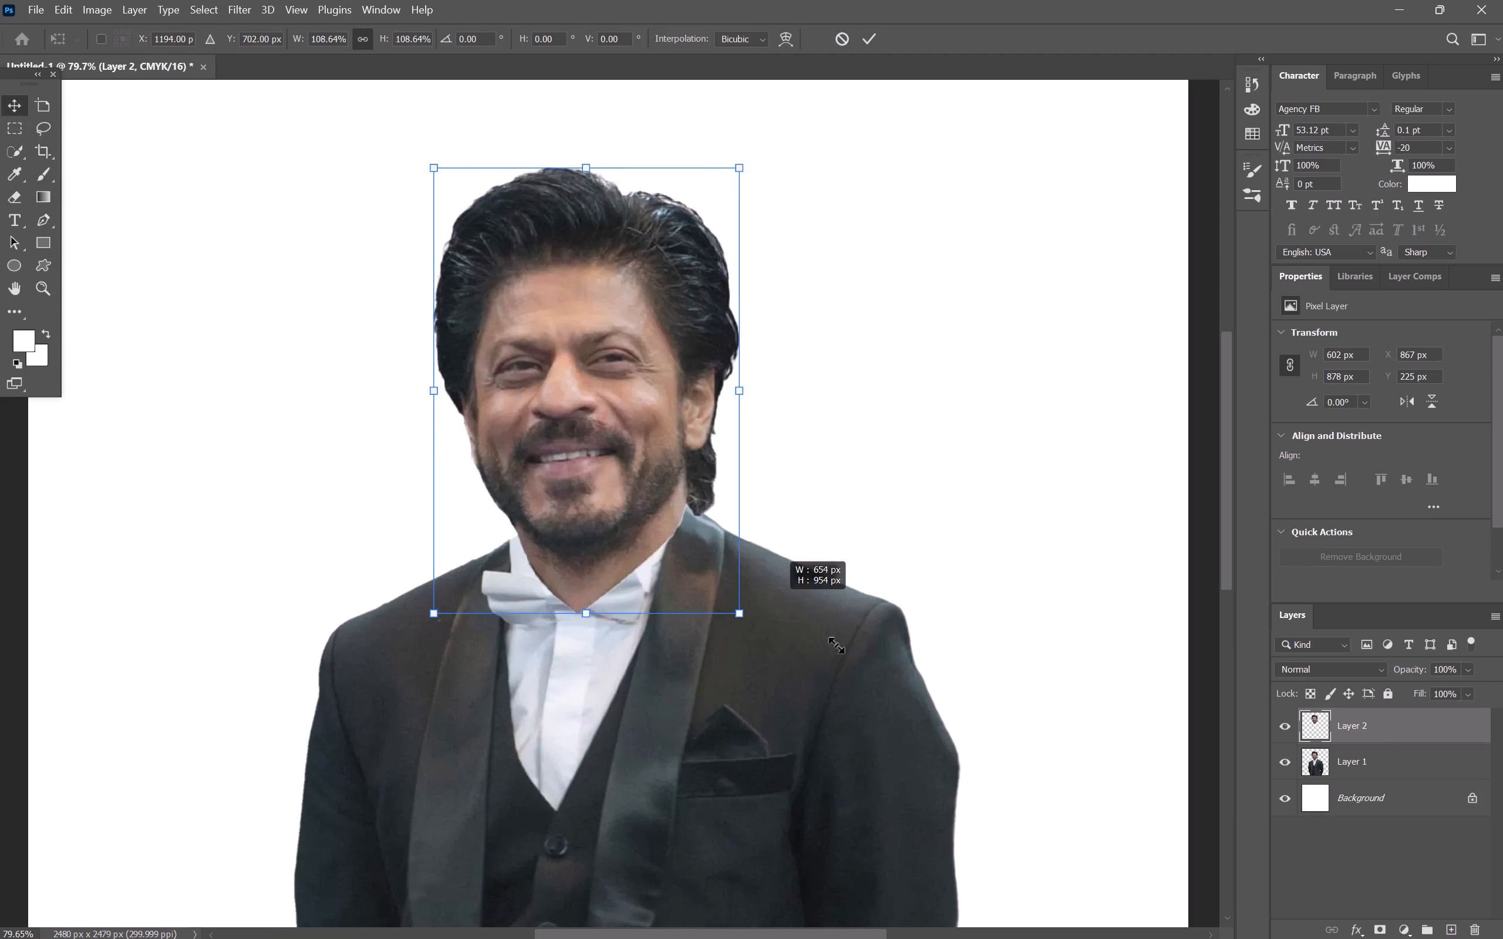
drag(836, 645, 850, 654)
Enlarge the head further to about 181% of its original size and move it up so the neck meets the suit collar.
alt+scroll(850, 654, down, 1)
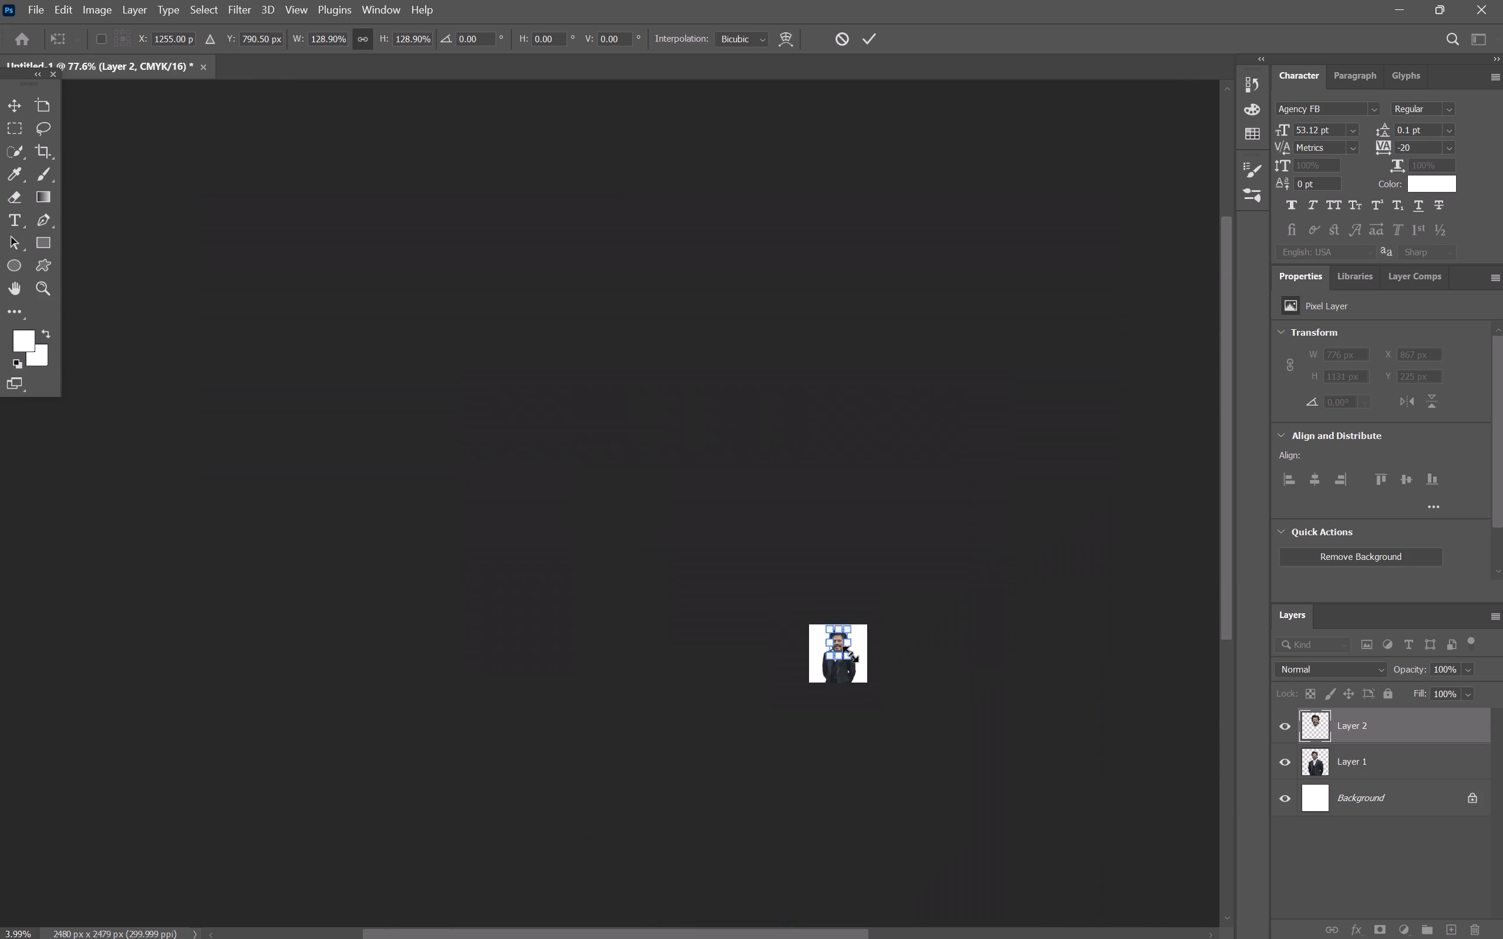
alt+scroll(850, 654, up, 2)
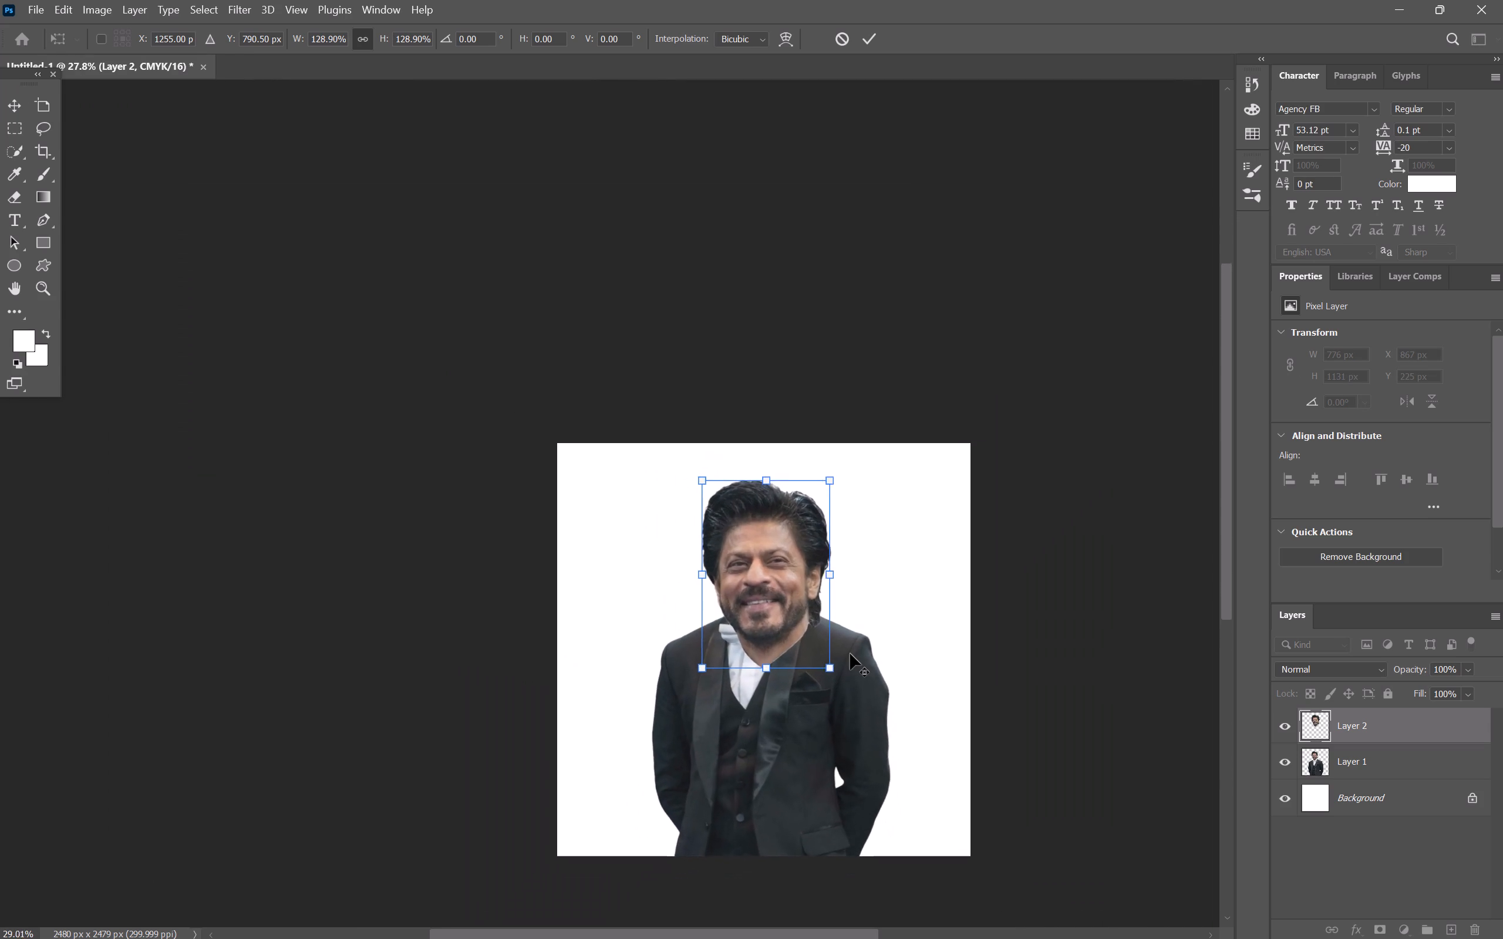
alt+scroll(850, 654, up, 1)
scroll(850, 654, down, 1)
alt+scroll(850, 654, up, 3)
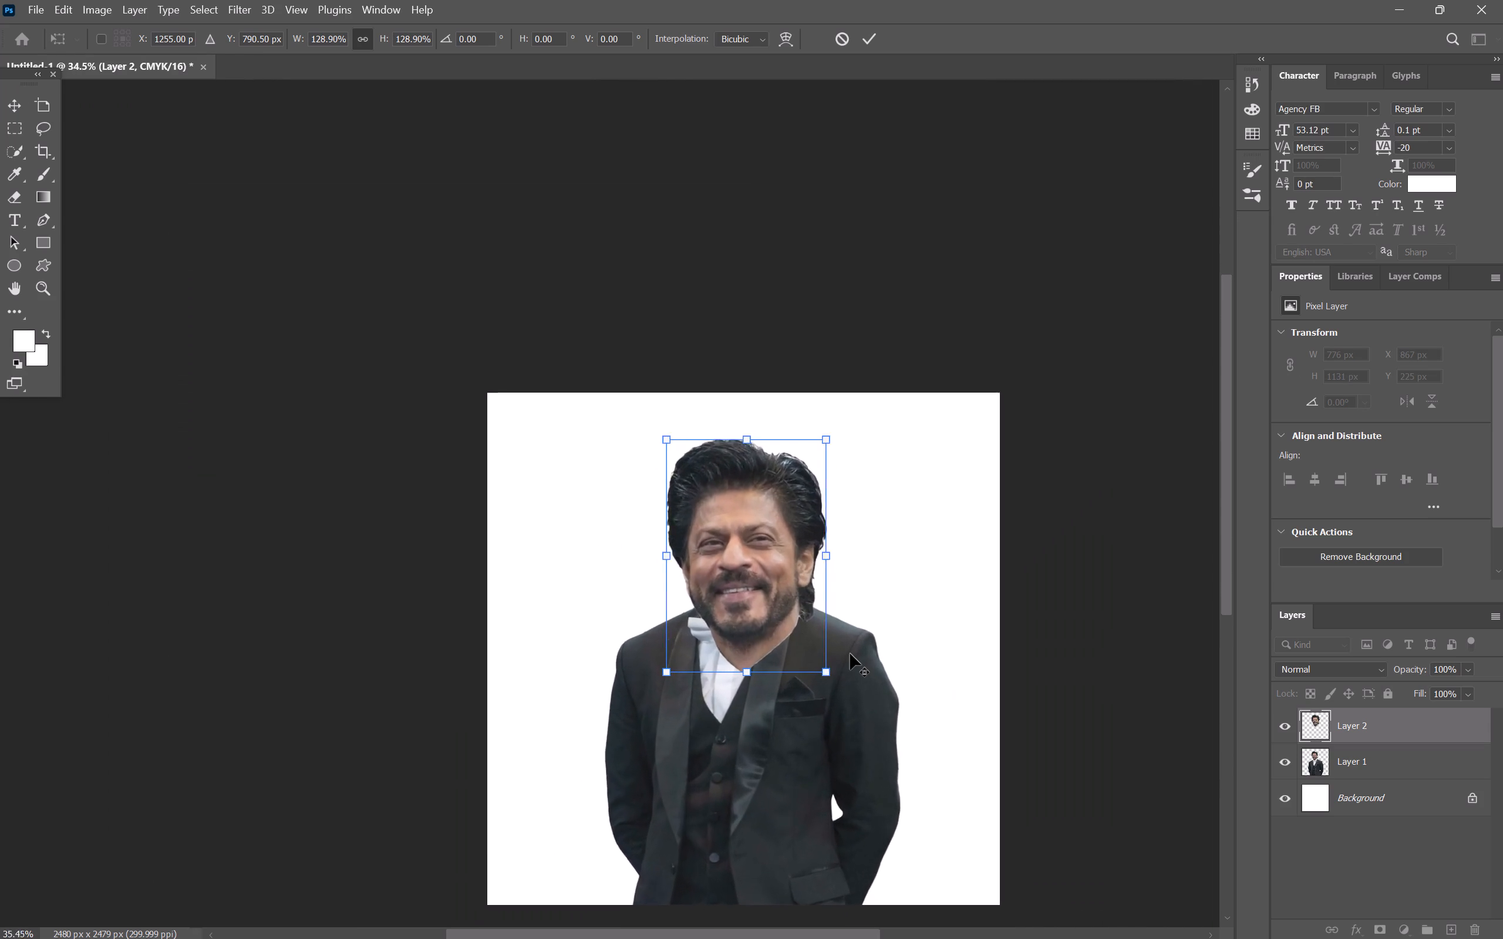
alt+scroll(850, 654, up, 1)
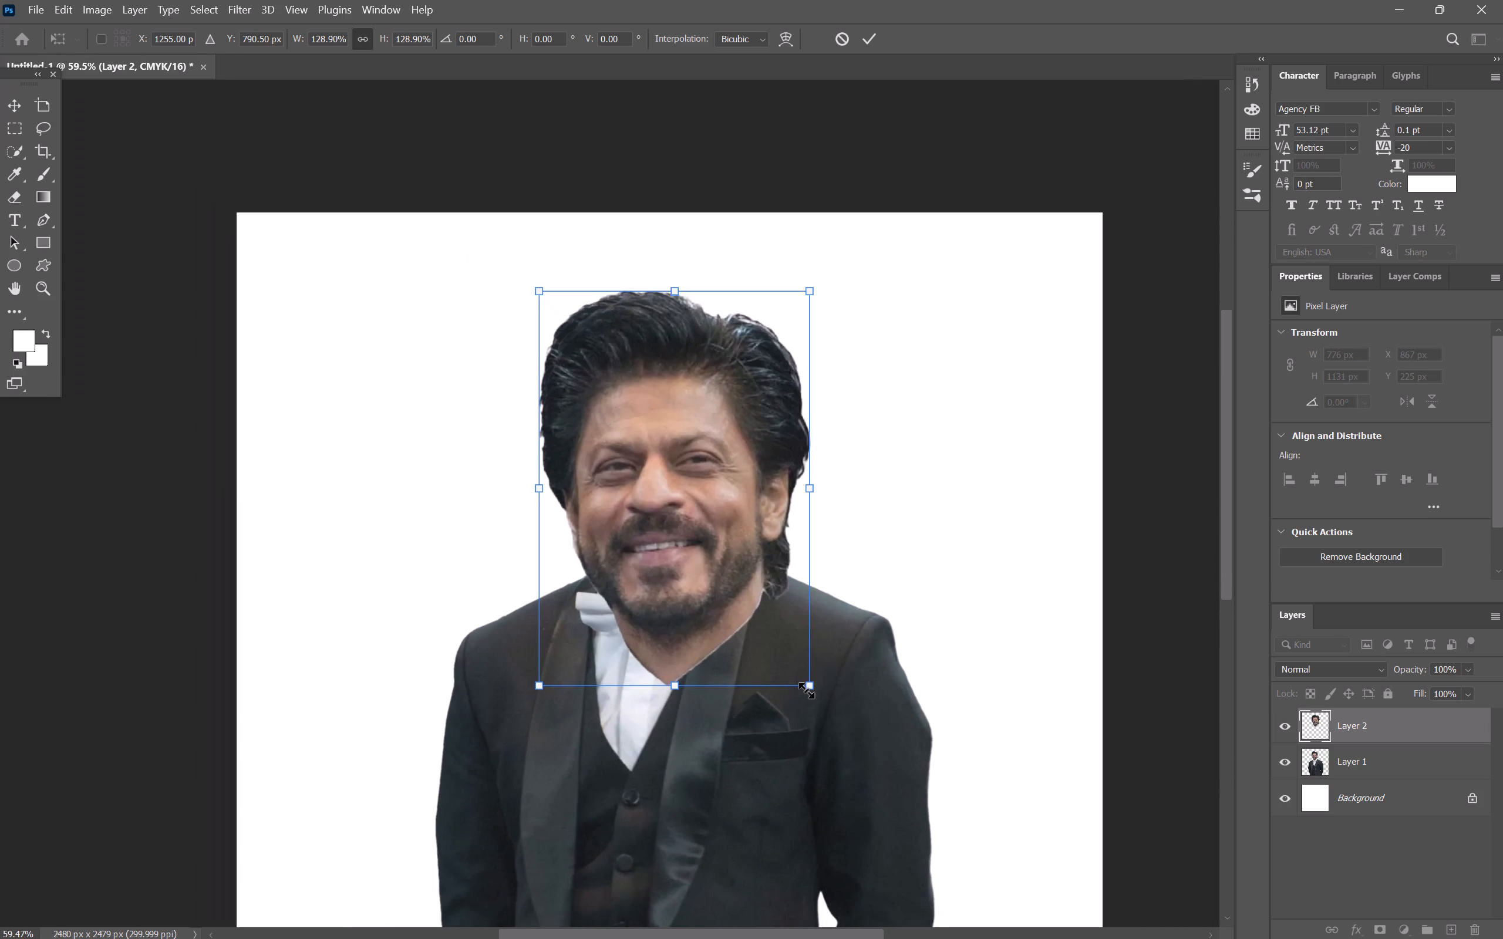
drag(806, 690, 974, 812)
drag(810, 614, 718, 458)
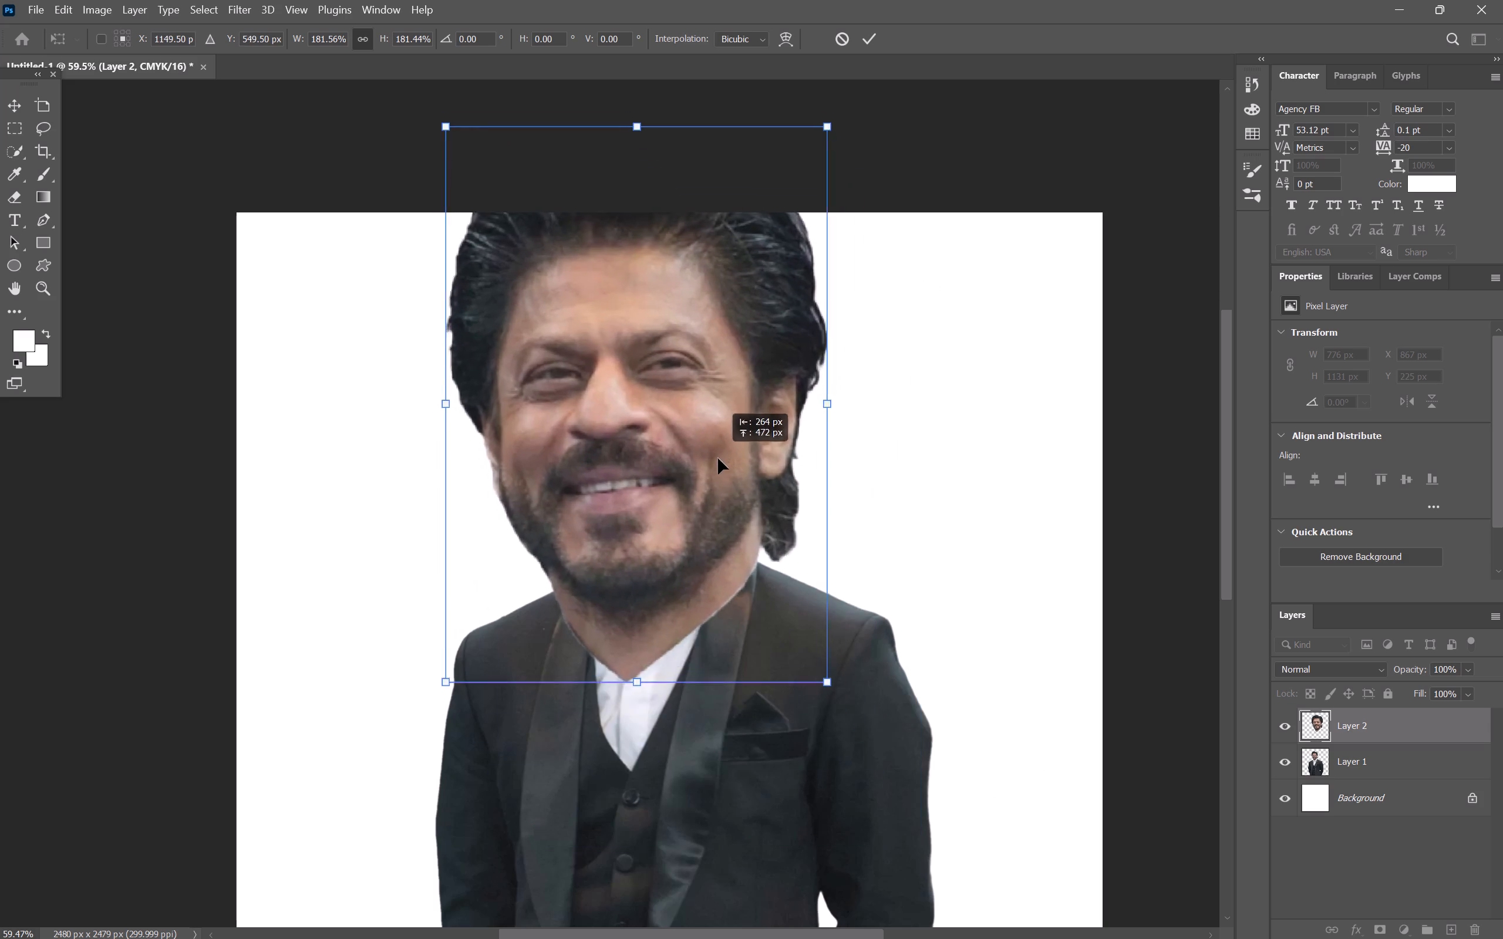
drag(718, 458, 719, 474)
scroll(943, 637, down, 2)
click(816, 606)
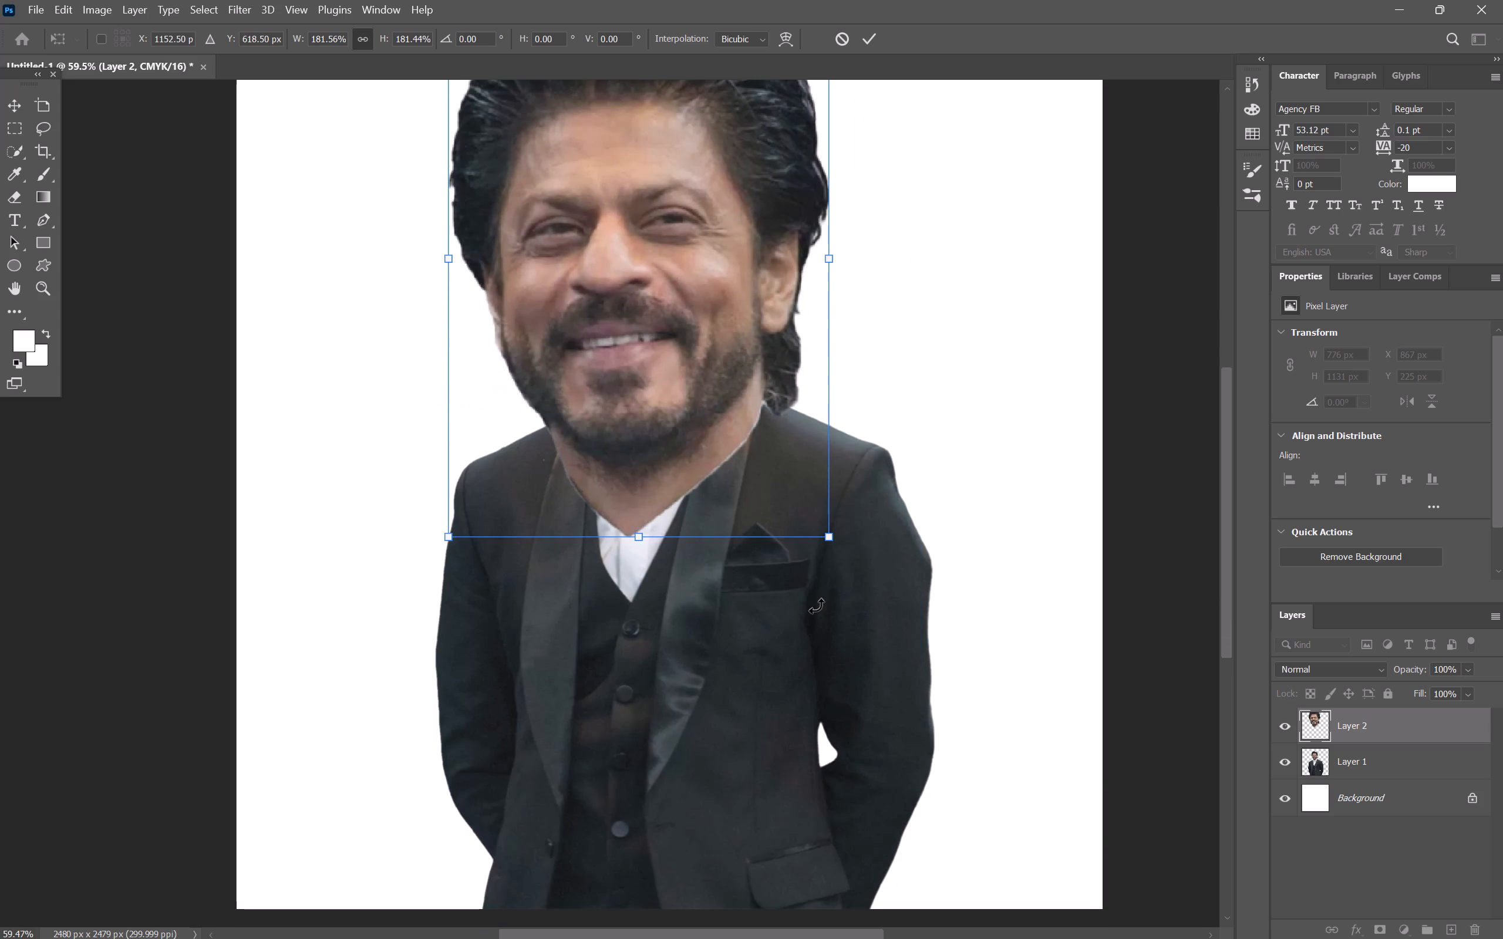
click(205, 494)
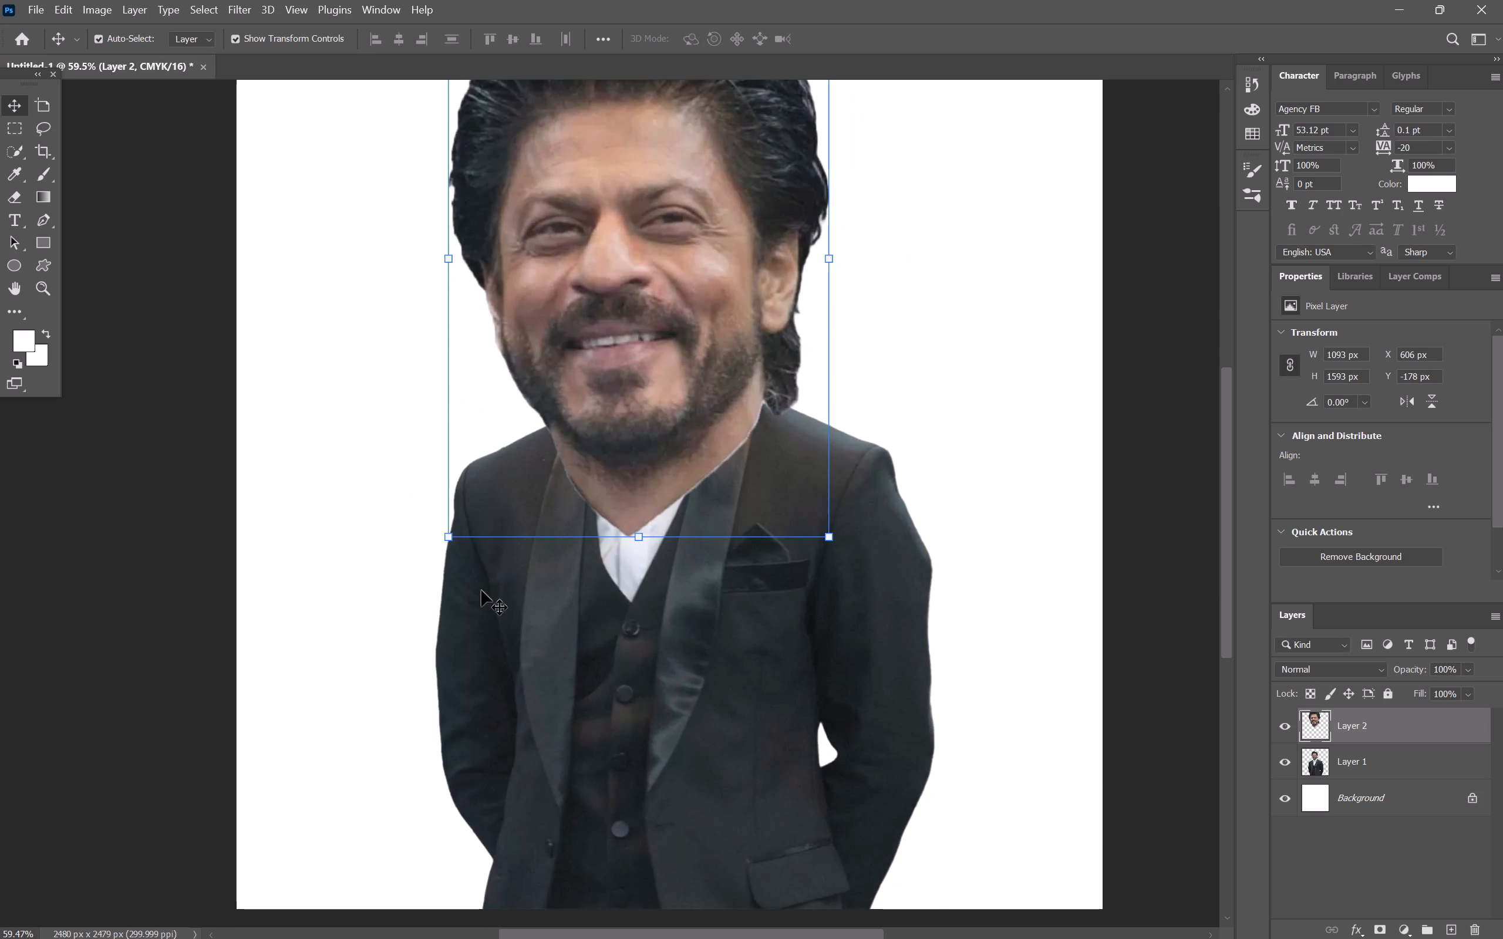
Scale the body on Layer 1 down to about 75% and move it down to the canvas's bottom edge.
click(558, 685)
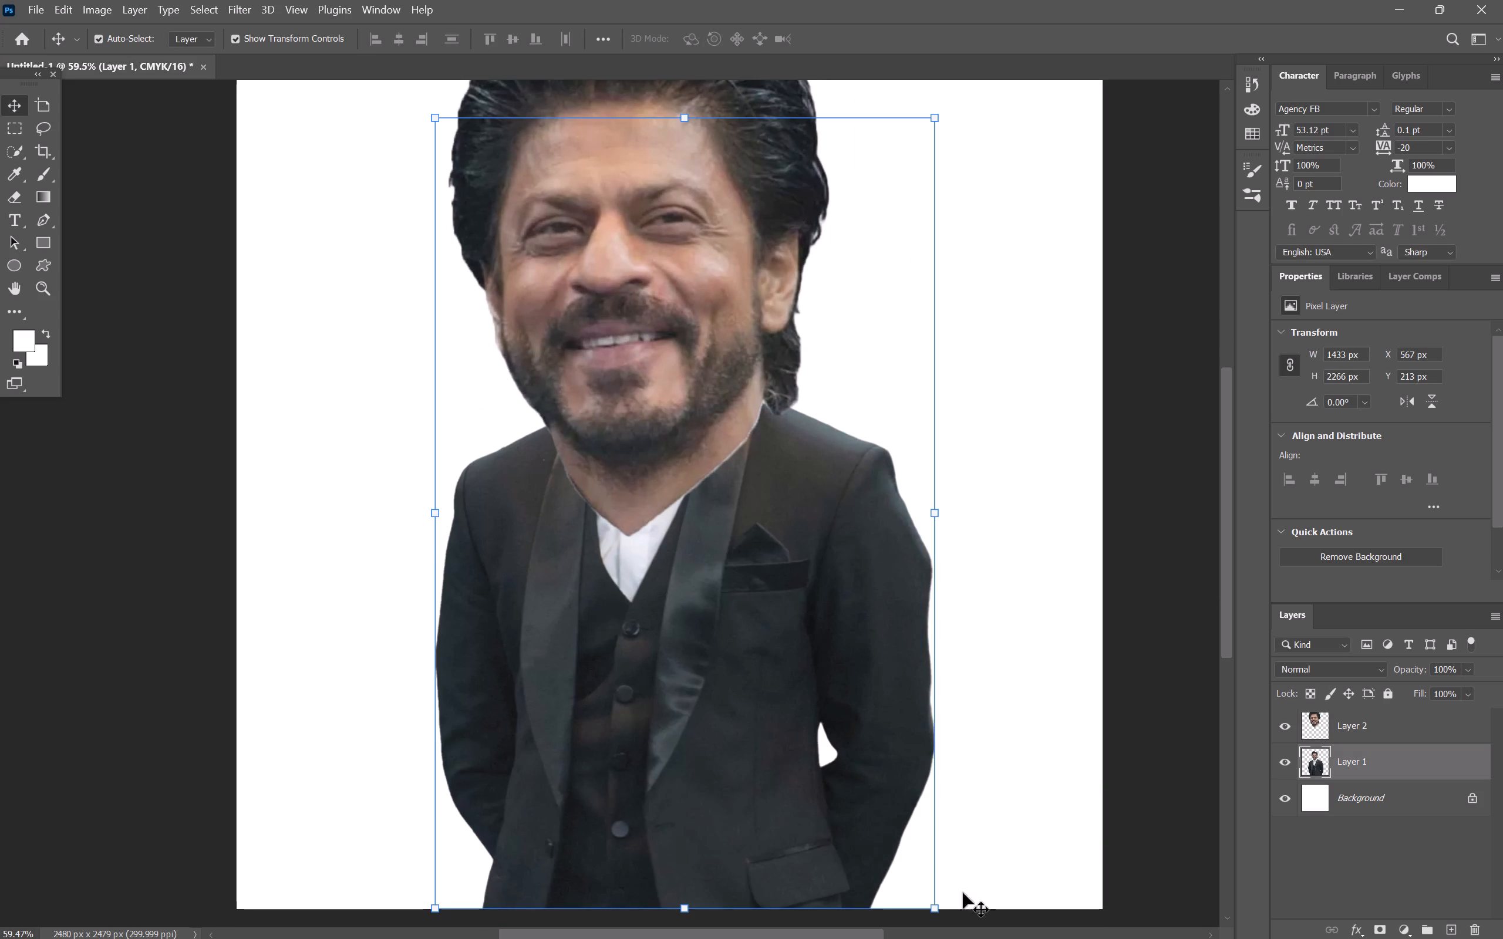
drag(936, 900, 815, 702)
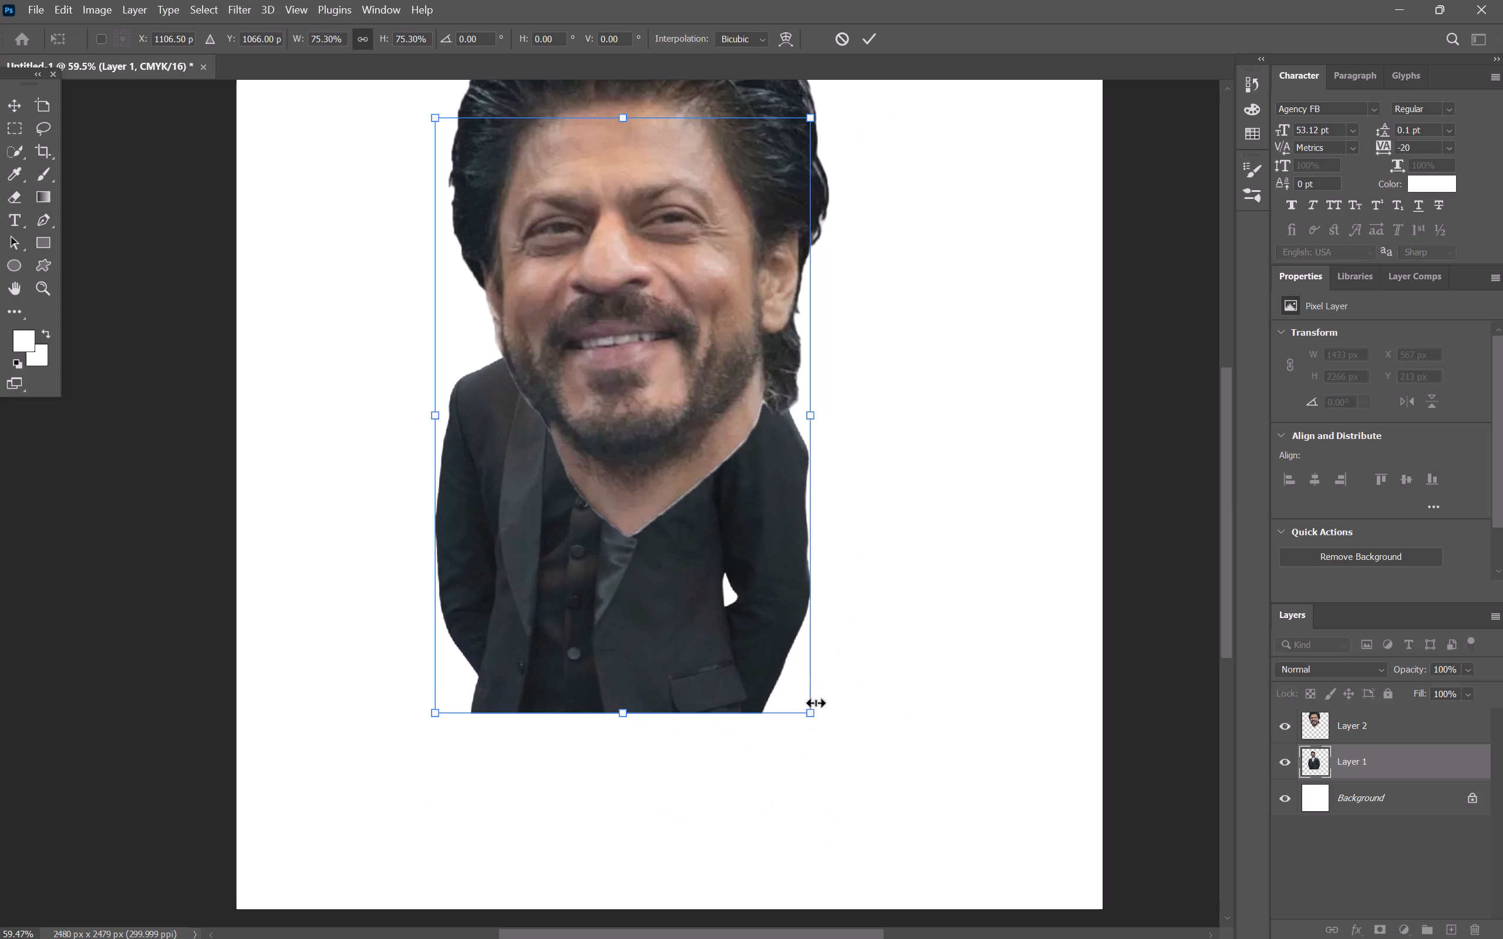
drag(701, 619, 747, 812)
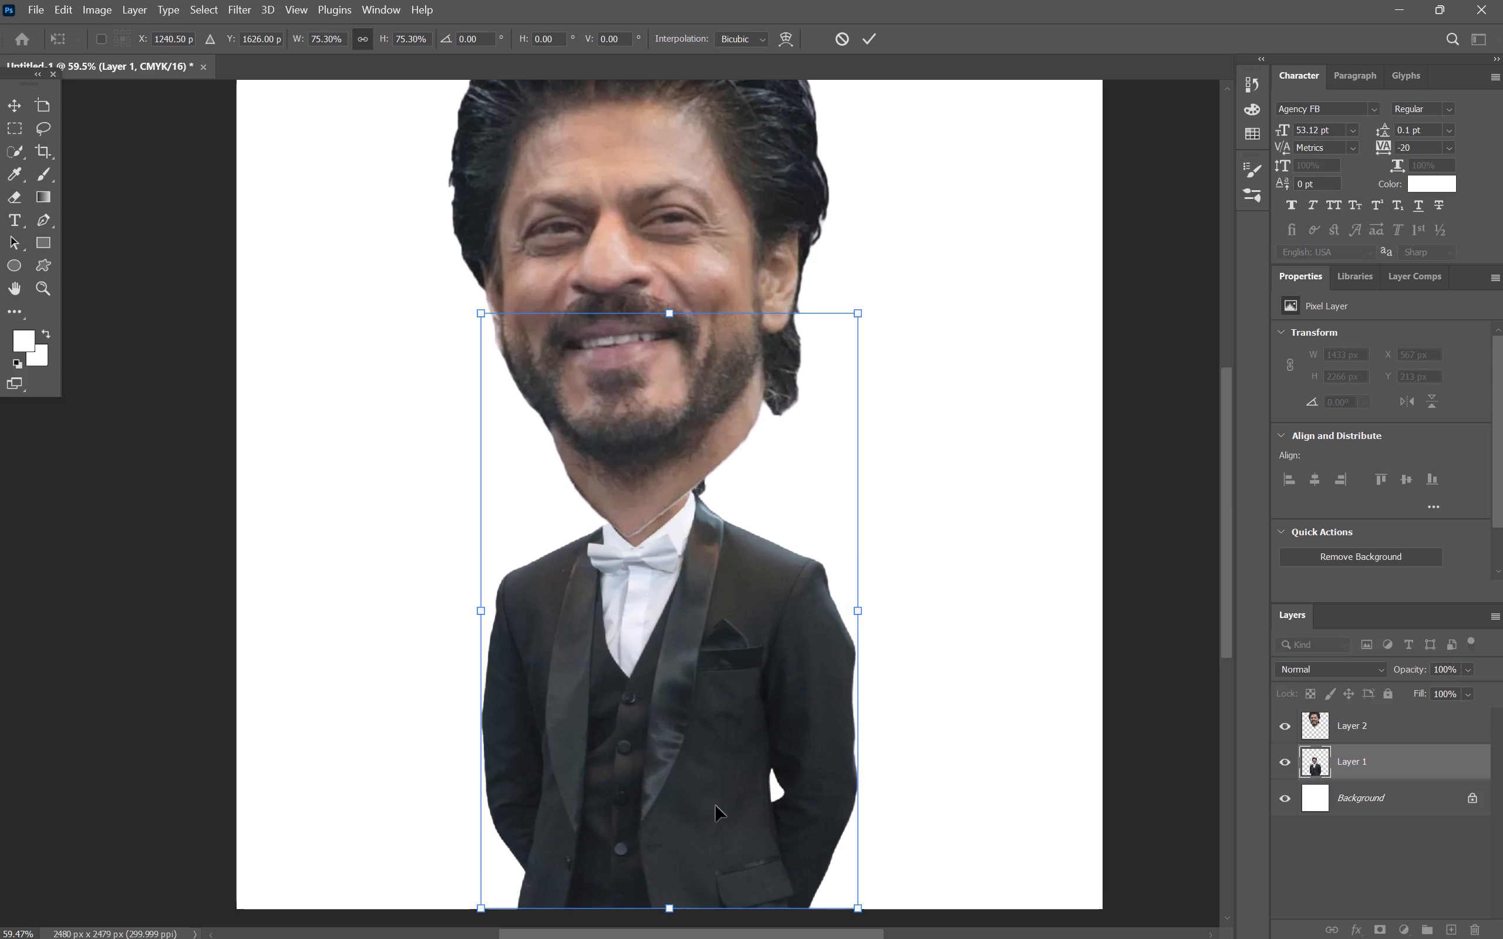
click(670, 212)
click(282, 251)
Move the head on Layer 2 down toward the suit collar and scale it down to about 84%.
drag(604, 229, 621, 256)
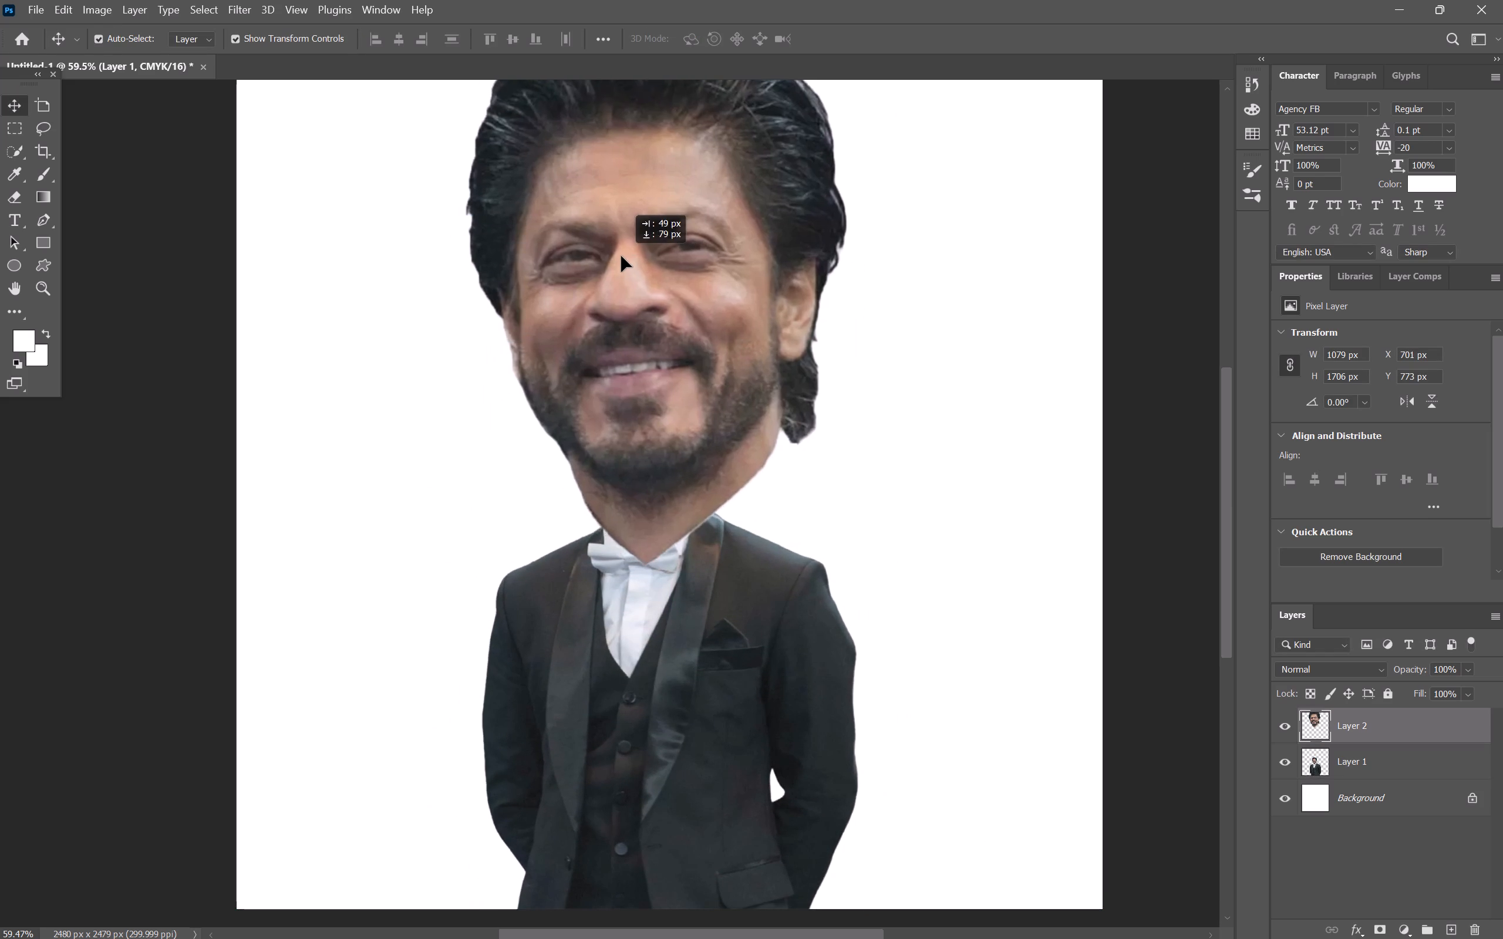
drag(621, 256, 620, 284)
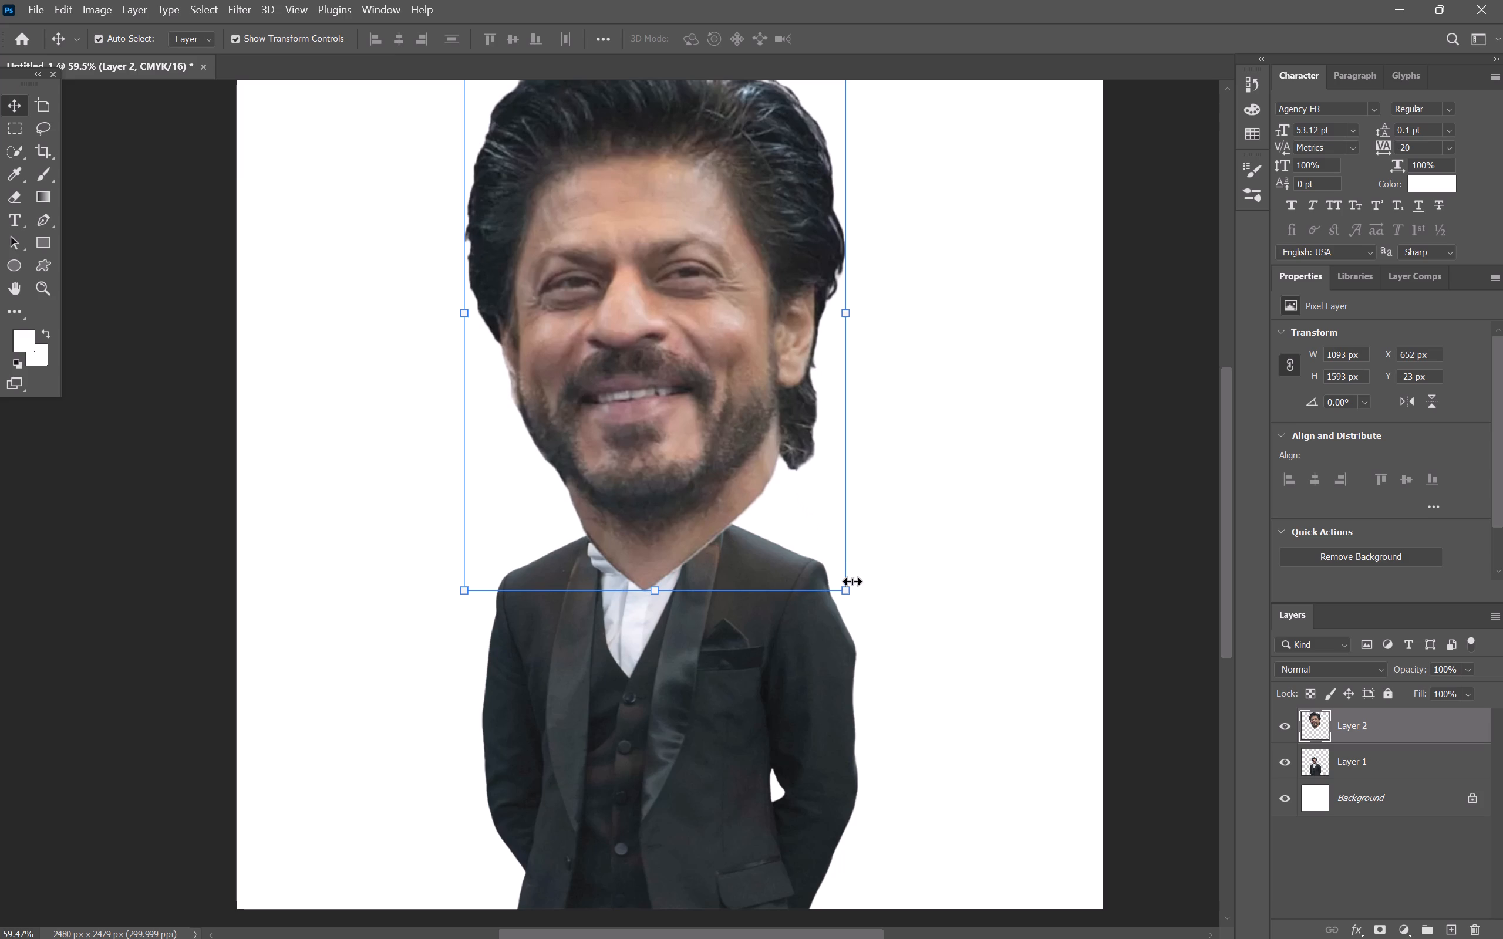
drag(852, 591, 794, 525)
drag(618, 271, 623, 332)
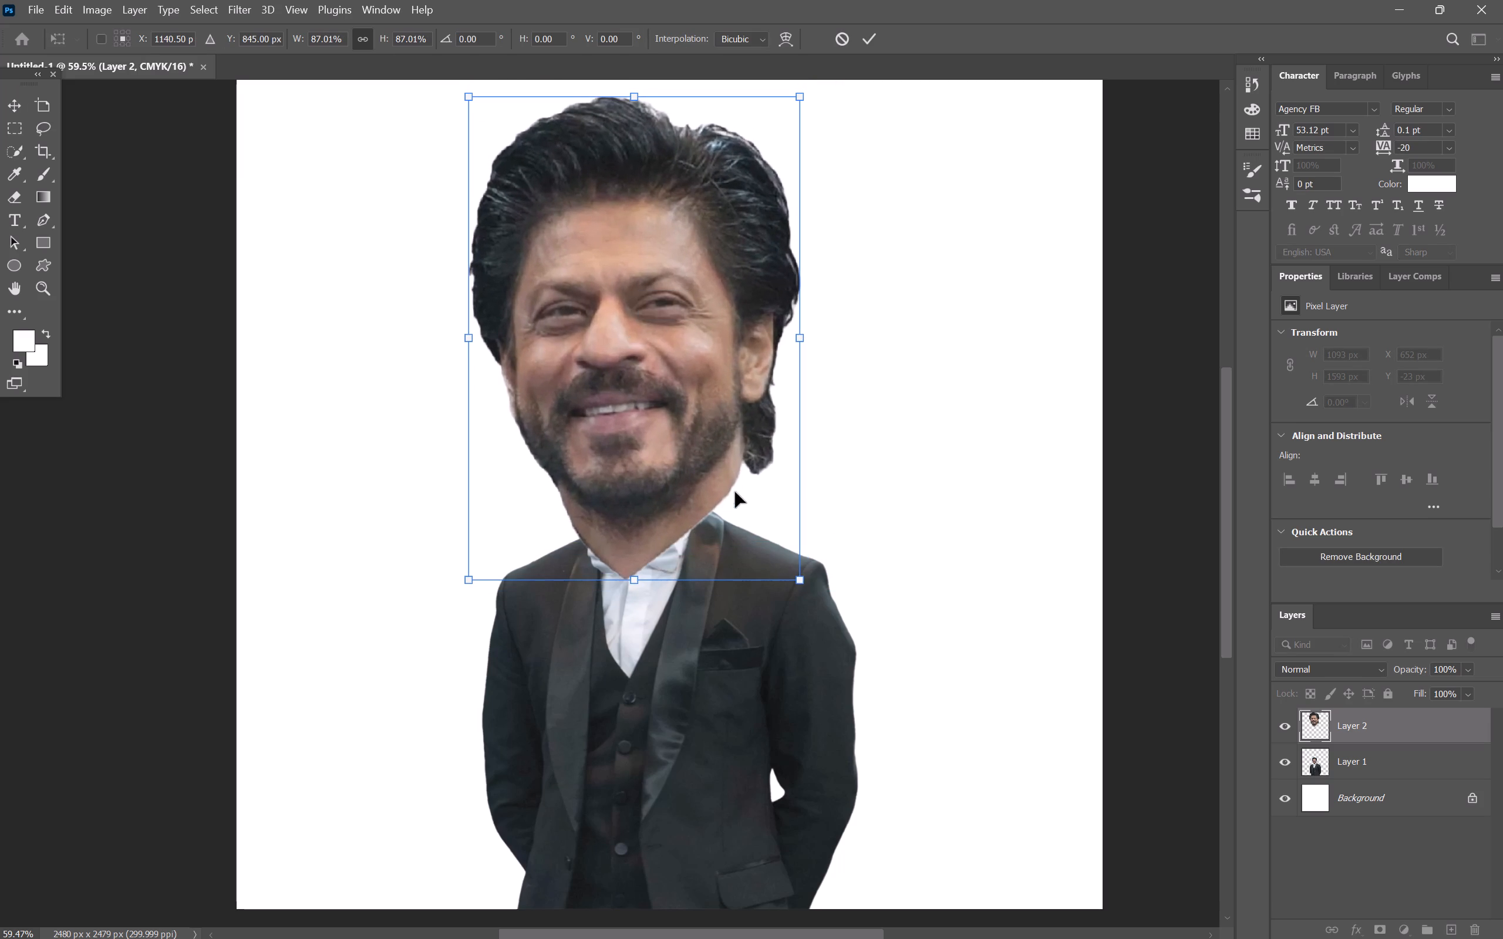
drag(803, 587, 787, 575)
drag(671, 406, 669, 414)
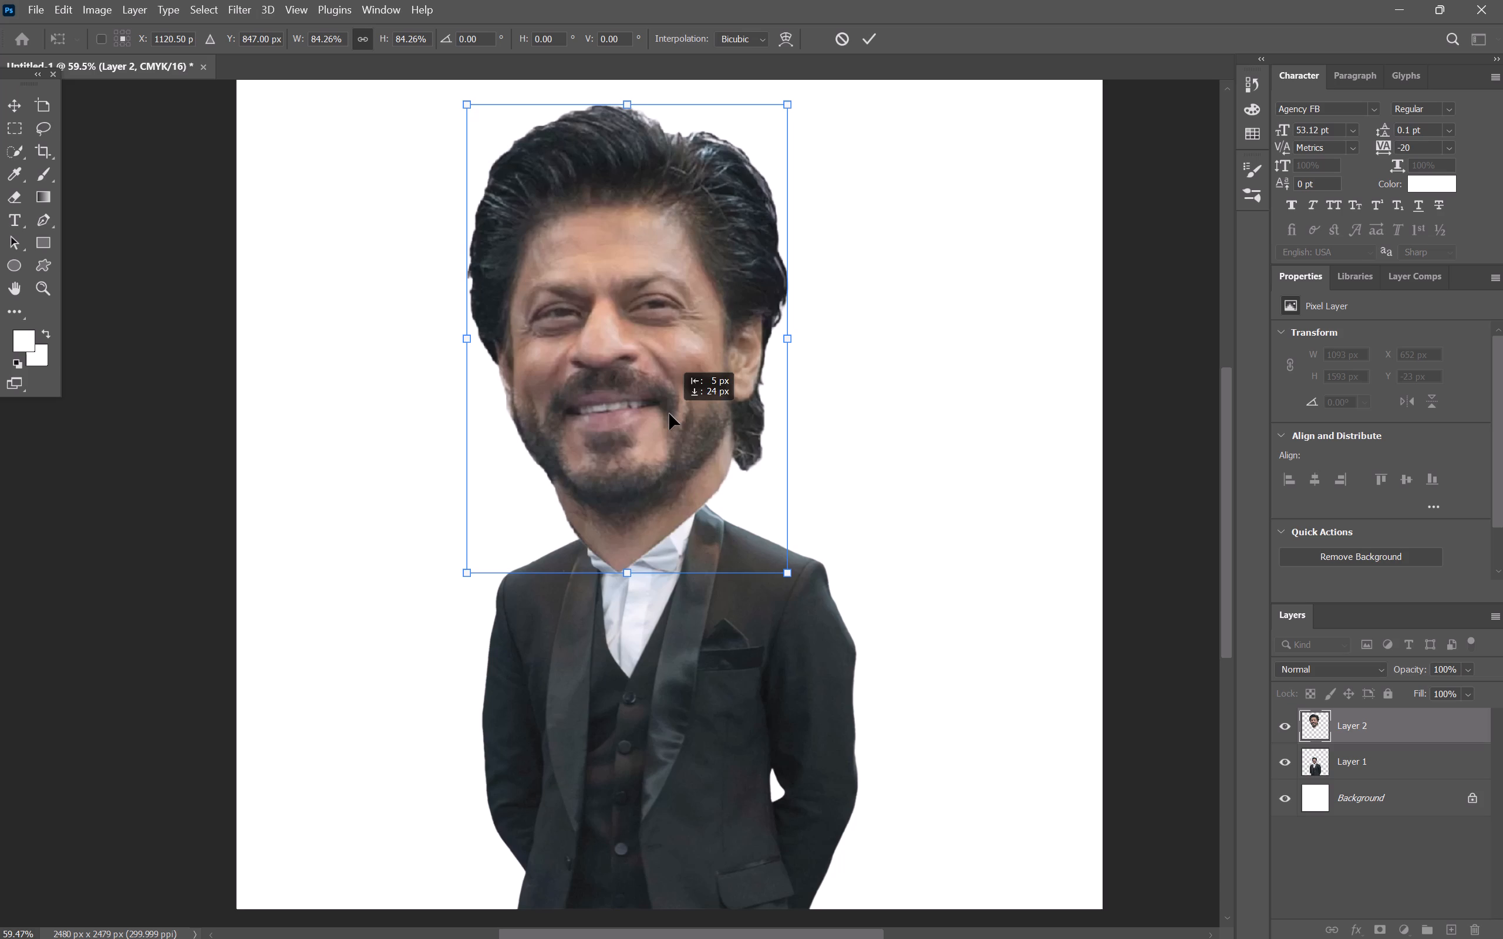
Position the scaled head centrally over the body so its neck overlaps the collar, at about X 1161.5 px, Y 905 px.
drag(669, 414, 660, 413)
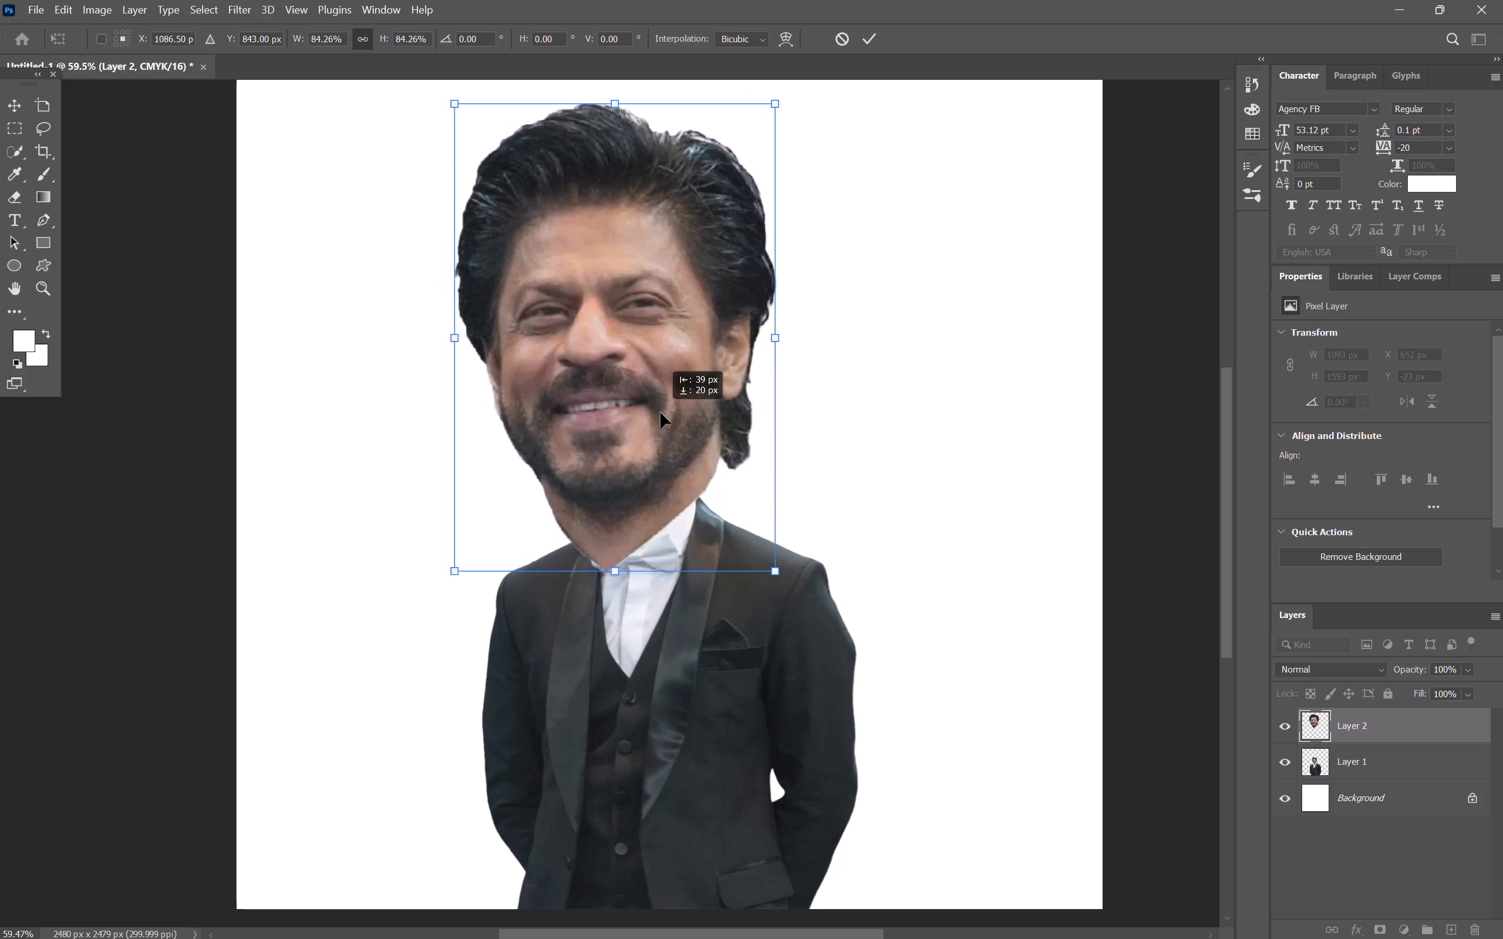
drag(660, 413, 688, 410)
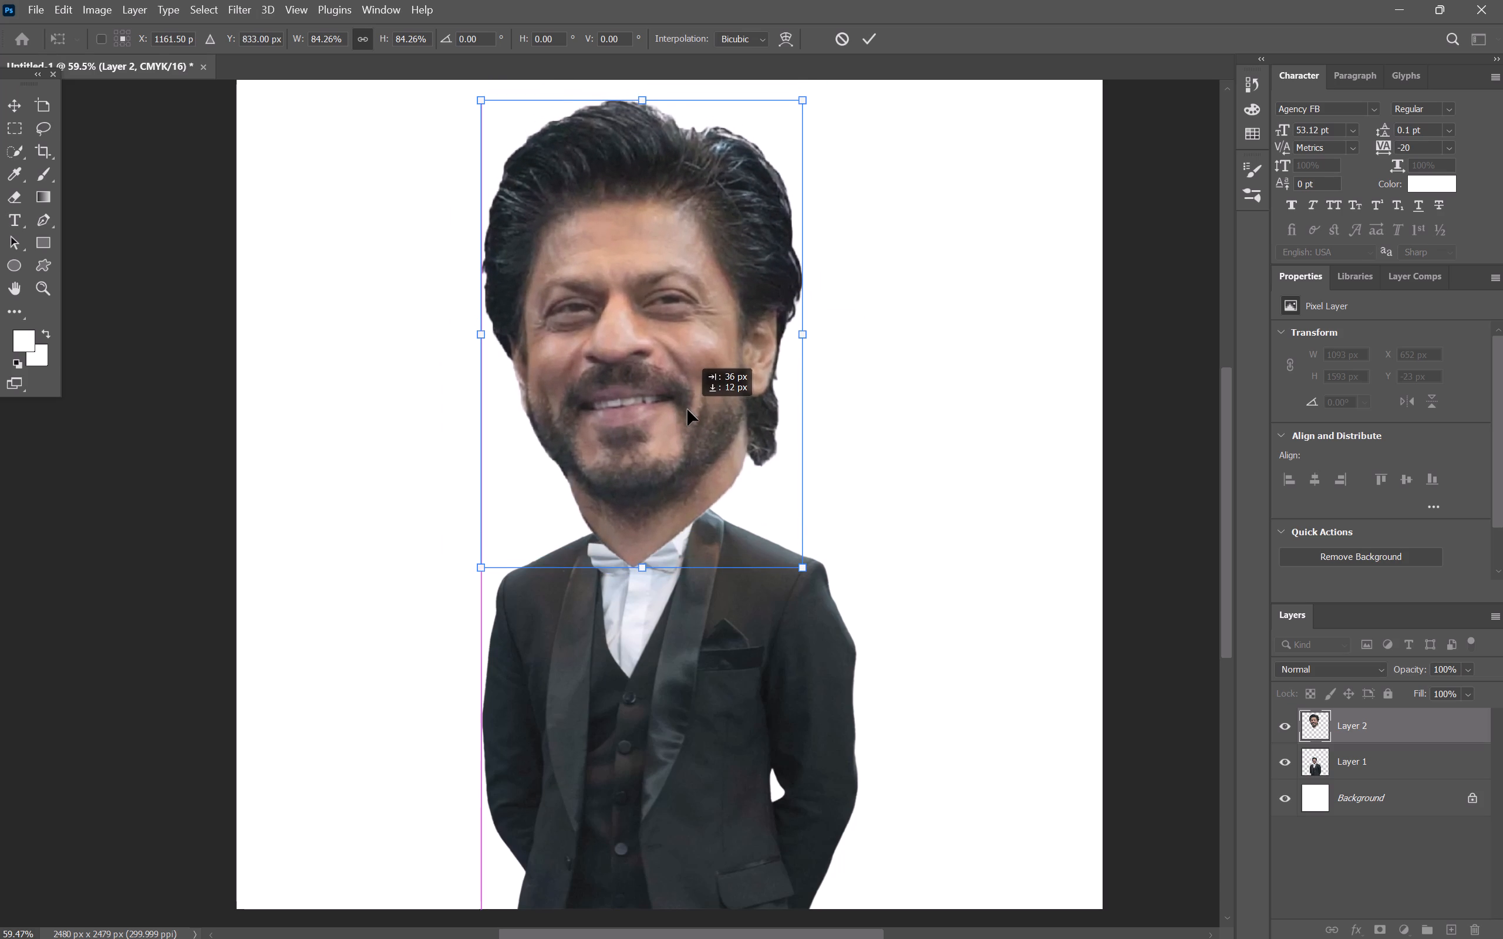
drag(688, 410, 673, 416)
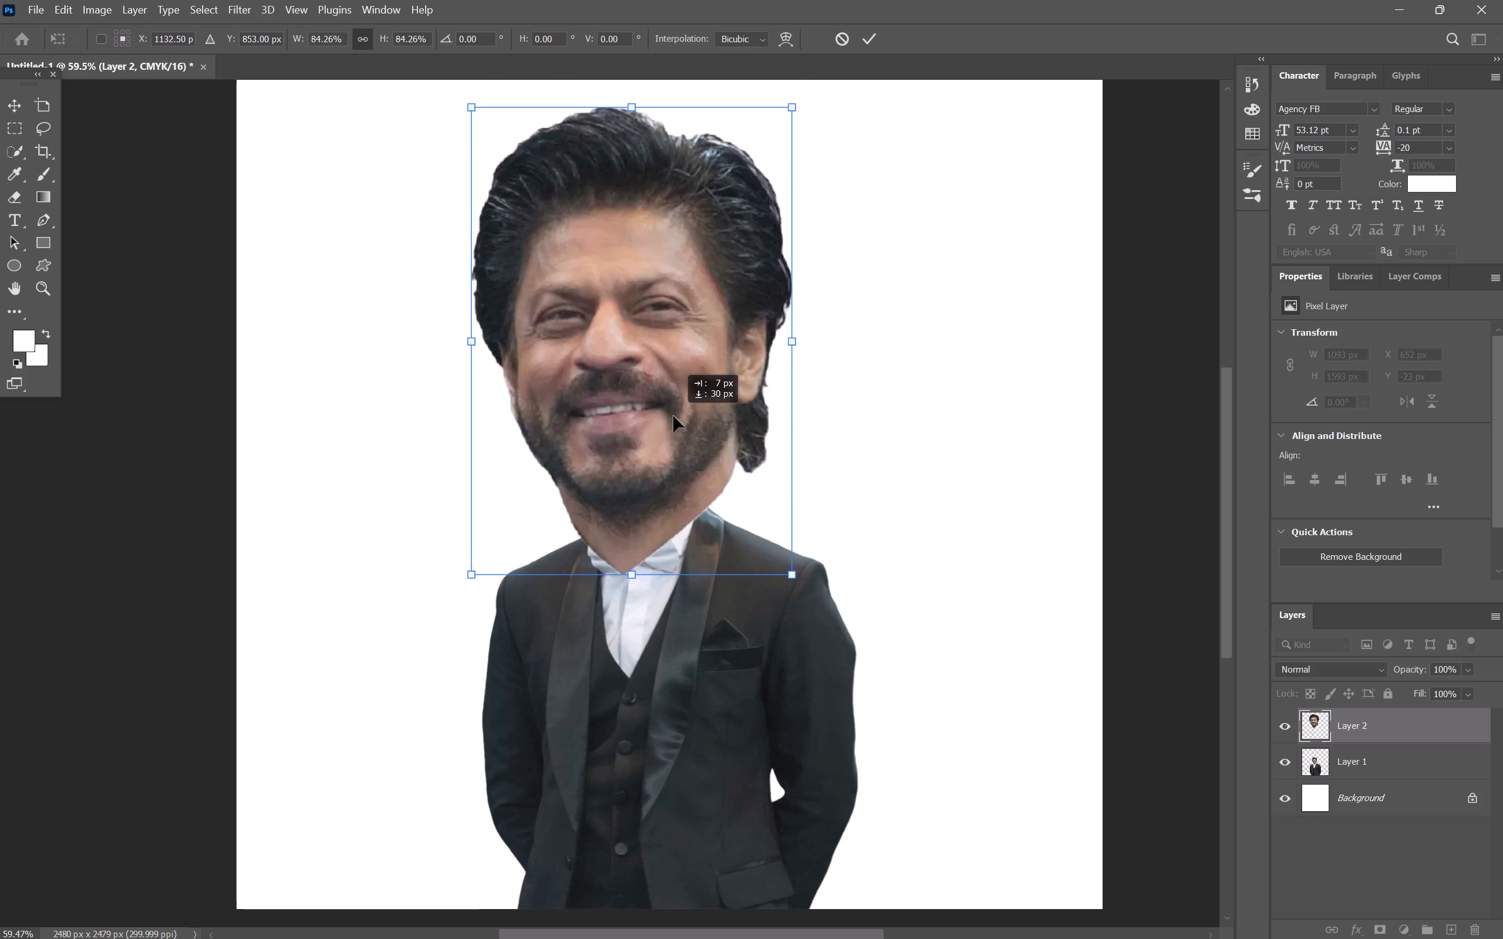
drag(673, 416, 680, 416)
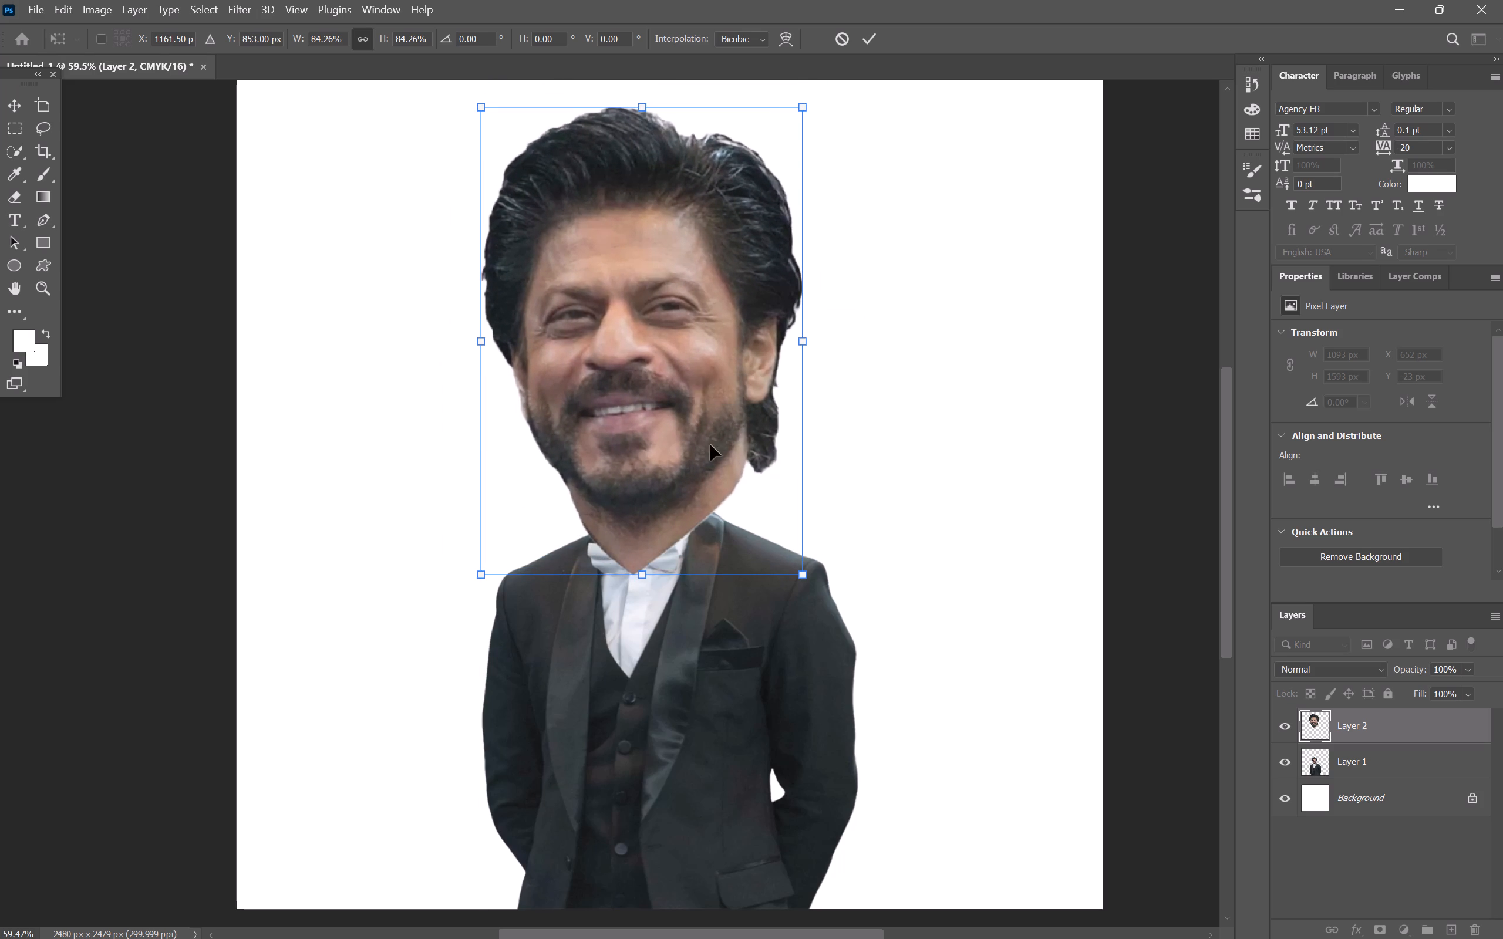
alt+scroll(840, 570, down, 1)
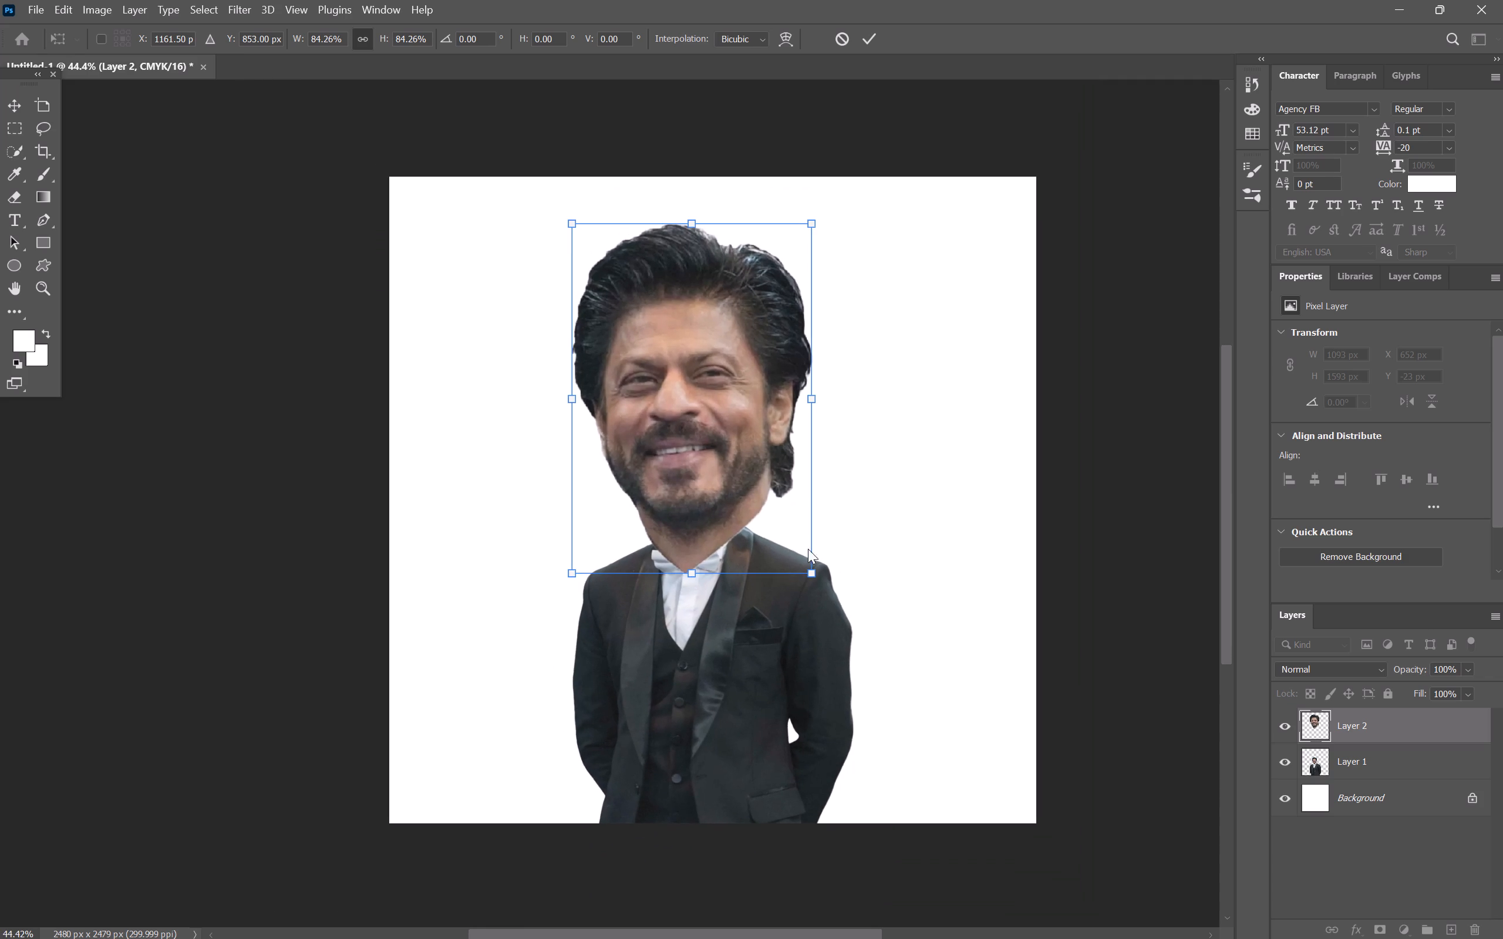
drag(722, 452, 708, 472)
drag(708, 472, 699, 490)
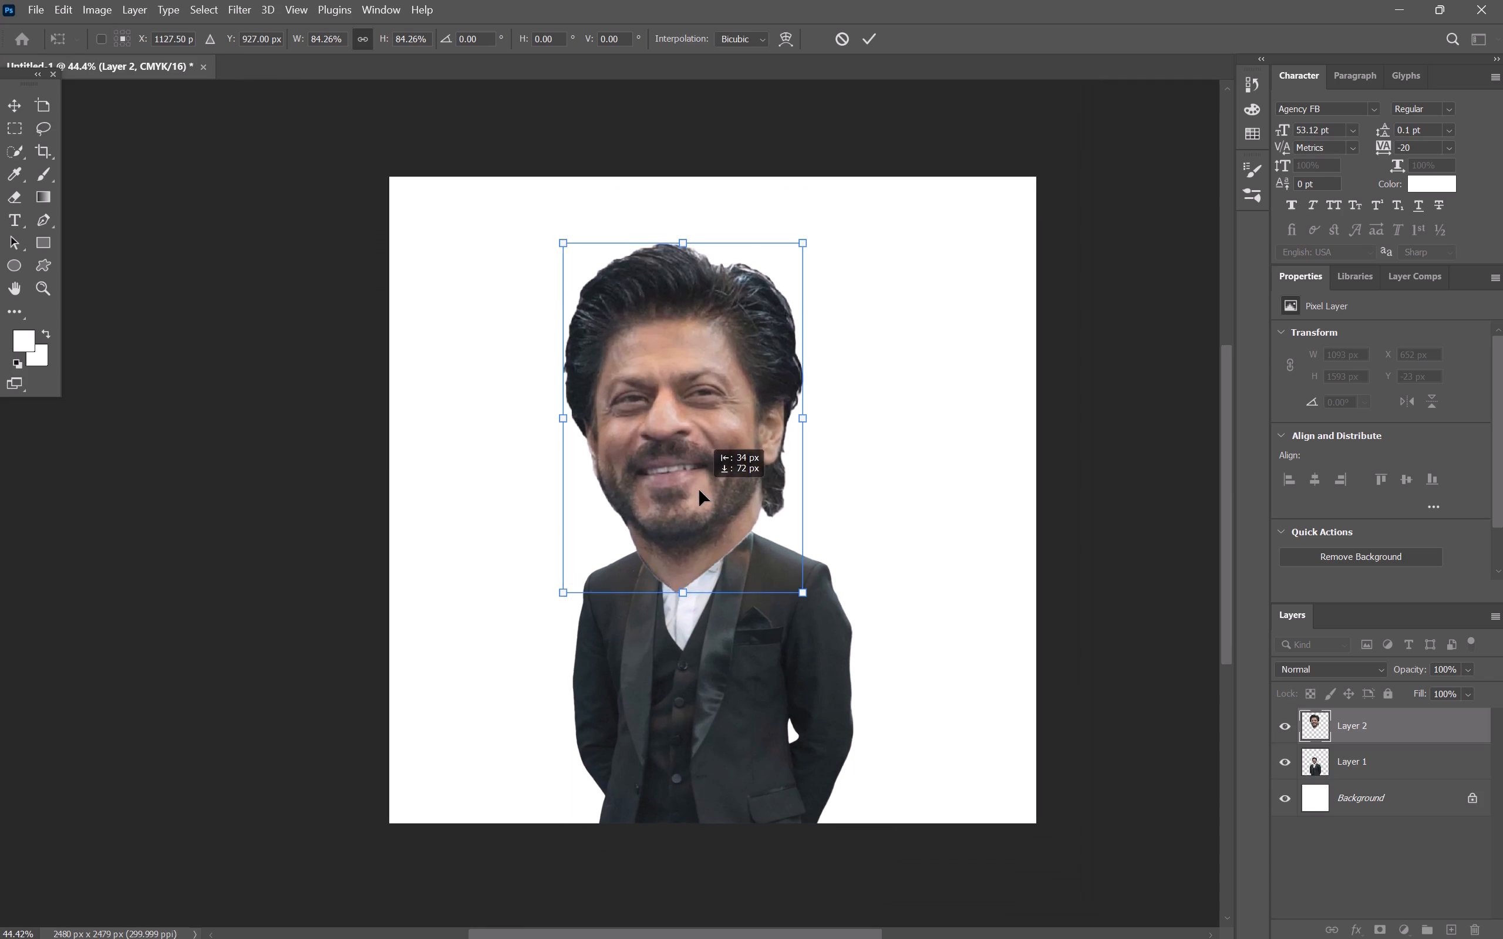
drag(699, 490, 707, 485)
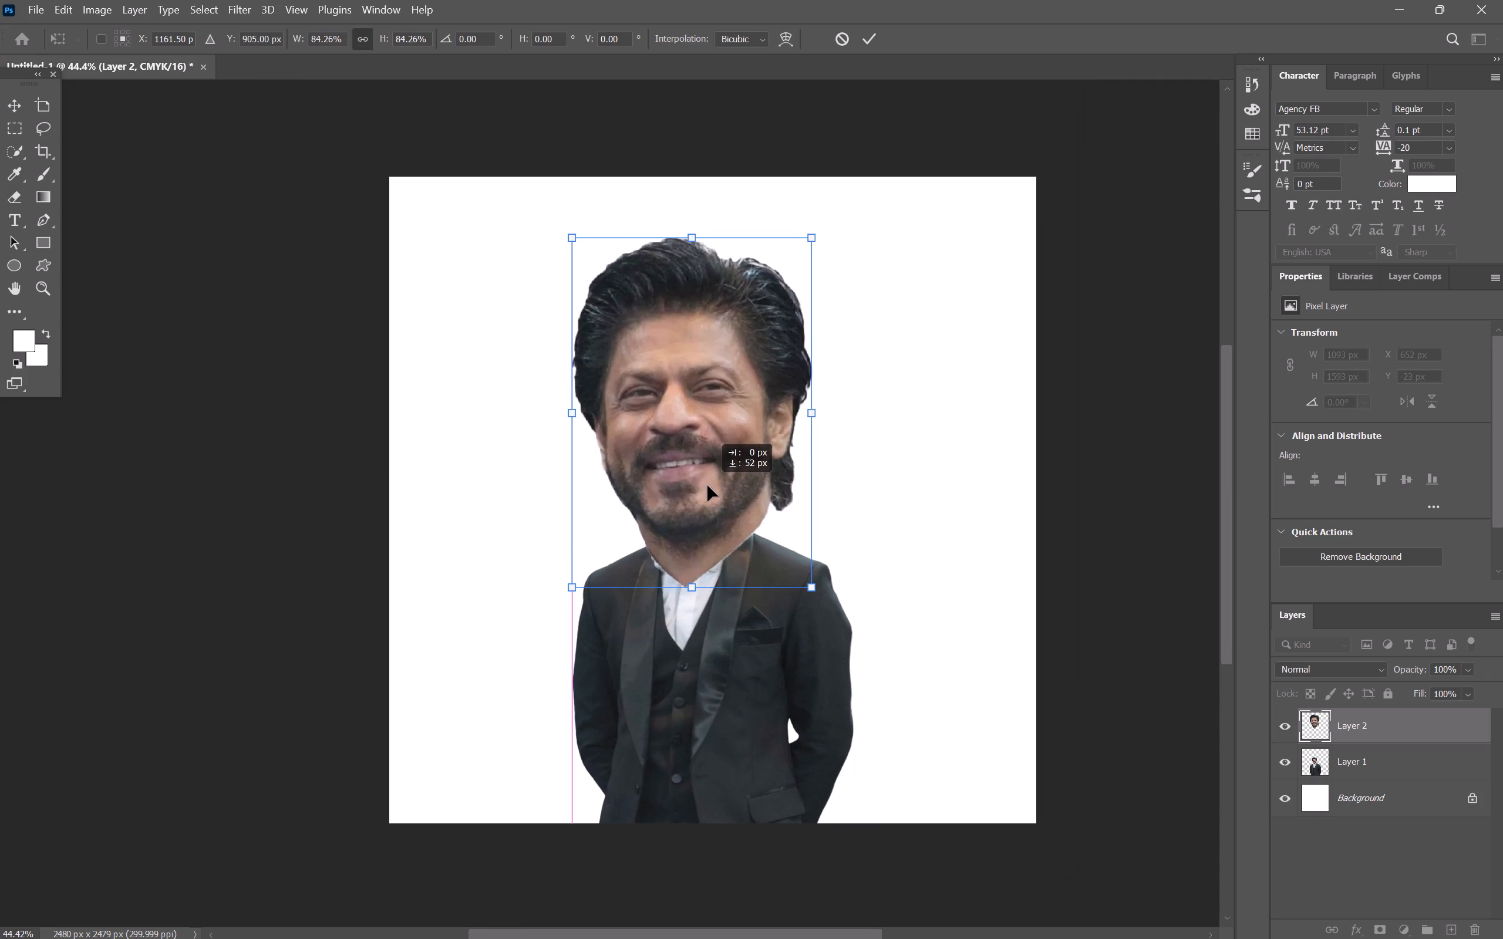
drag(707, 485, 709, 485)
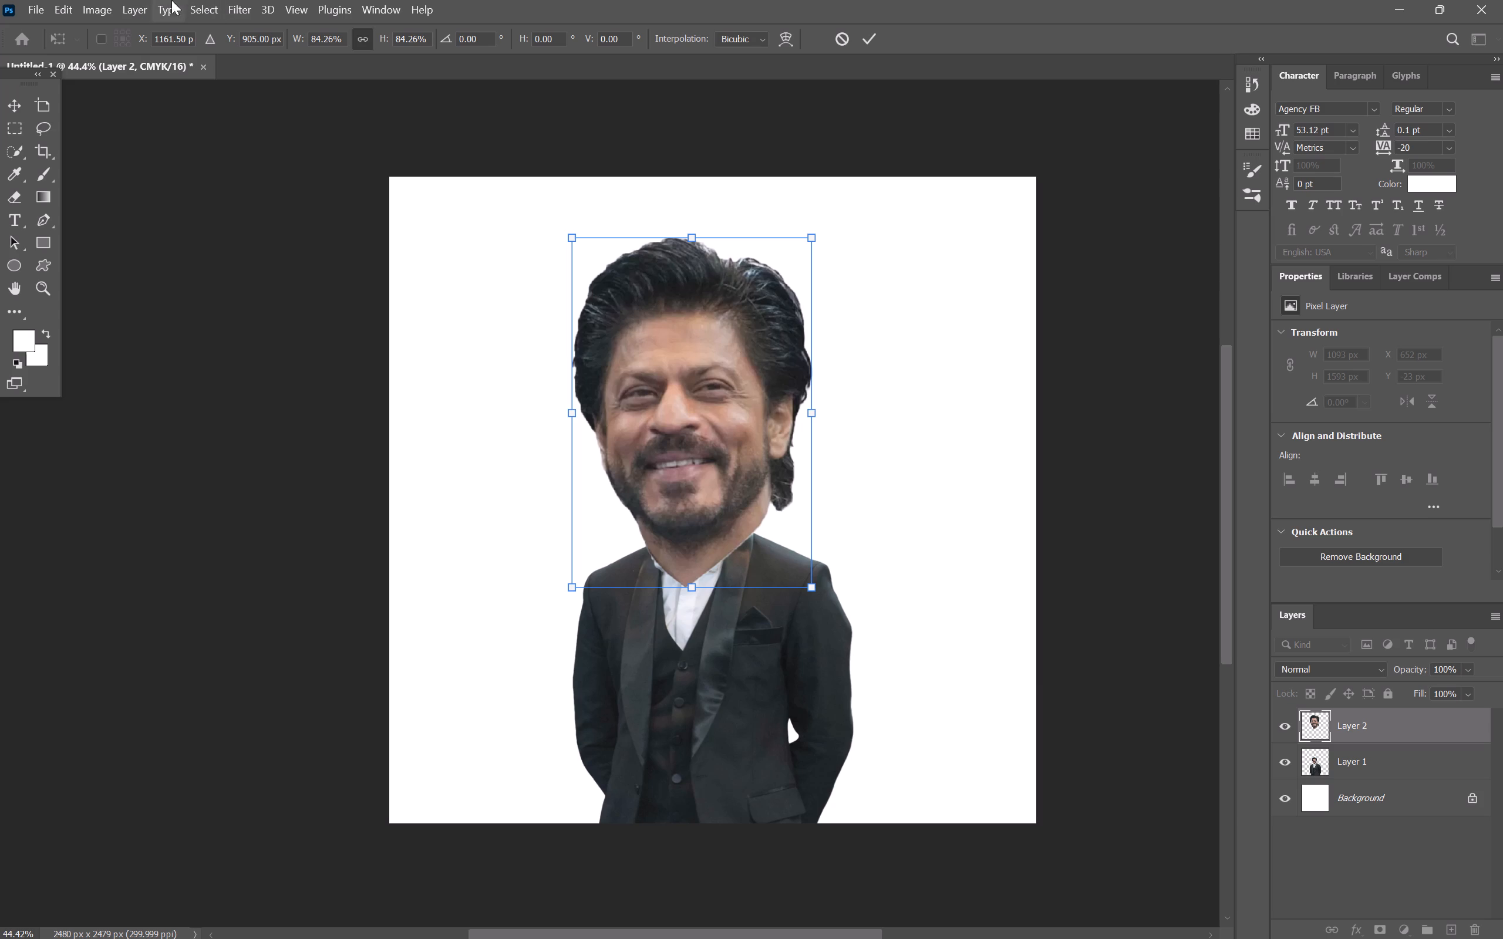
click(224, 3)
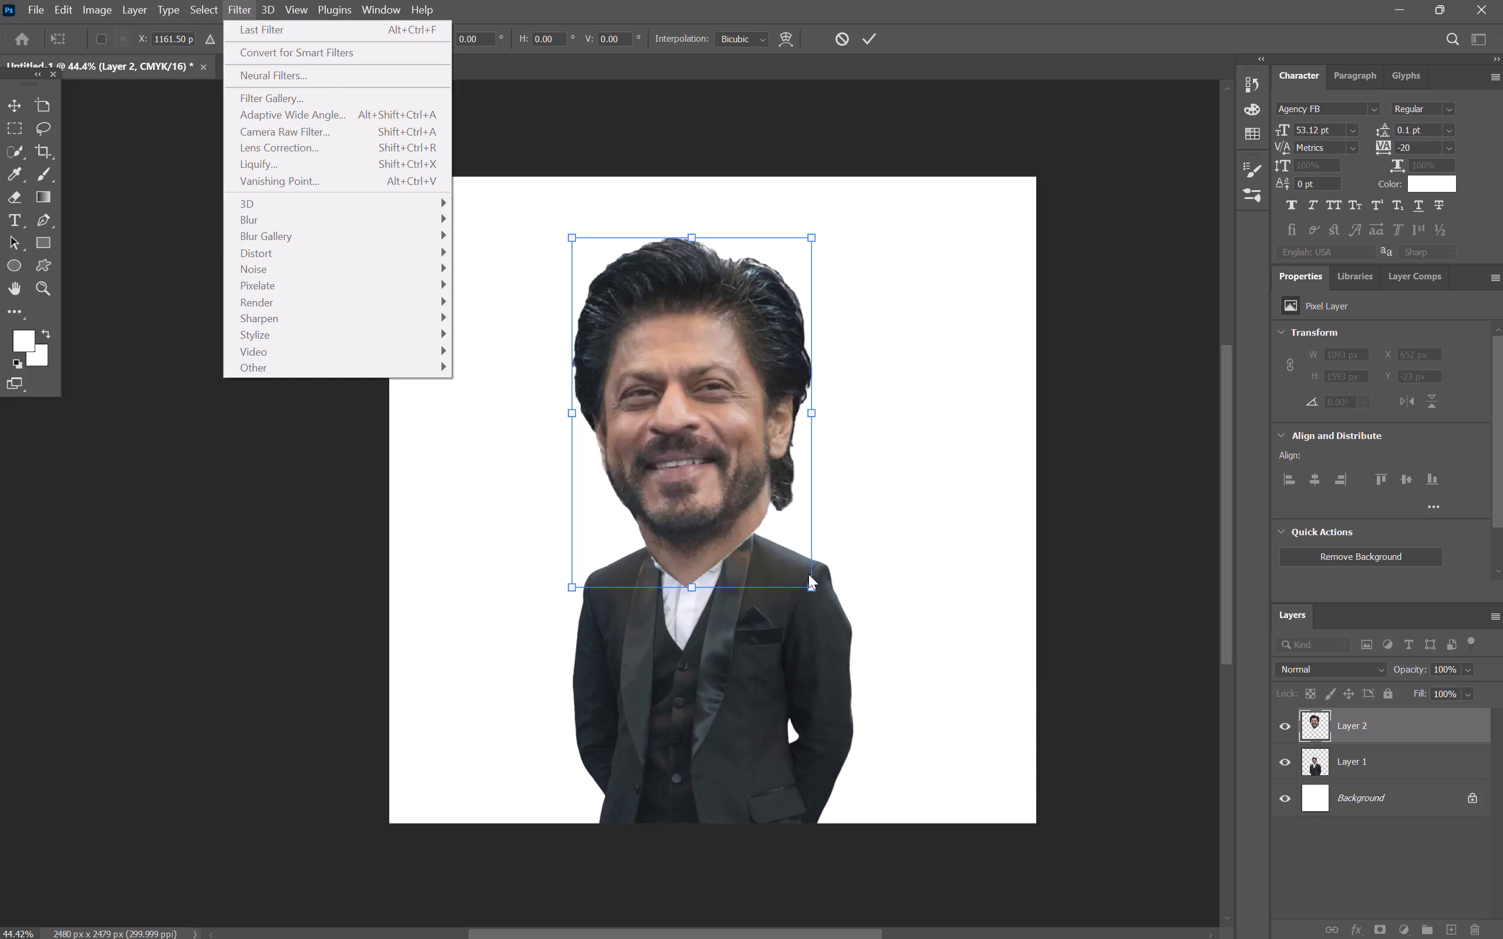
click(1334, 703)
click(1315, 723)
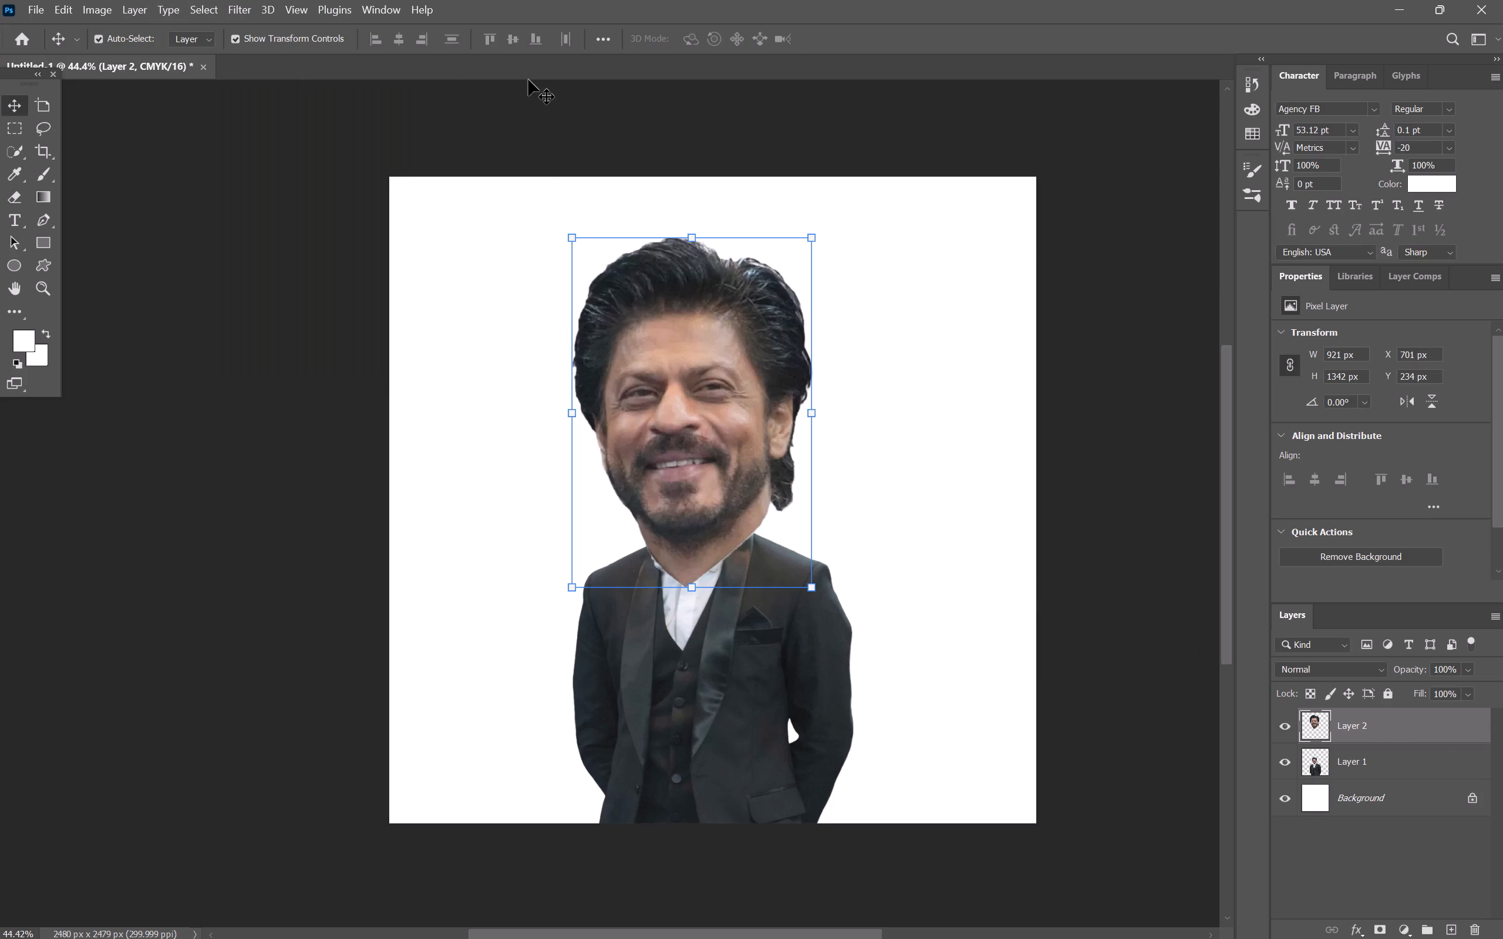
Liquify the head on Layer 2, pushing both neck edges inward and the neck tip upward with the Forward Warp tool, brush size 448.
click(240, 0)
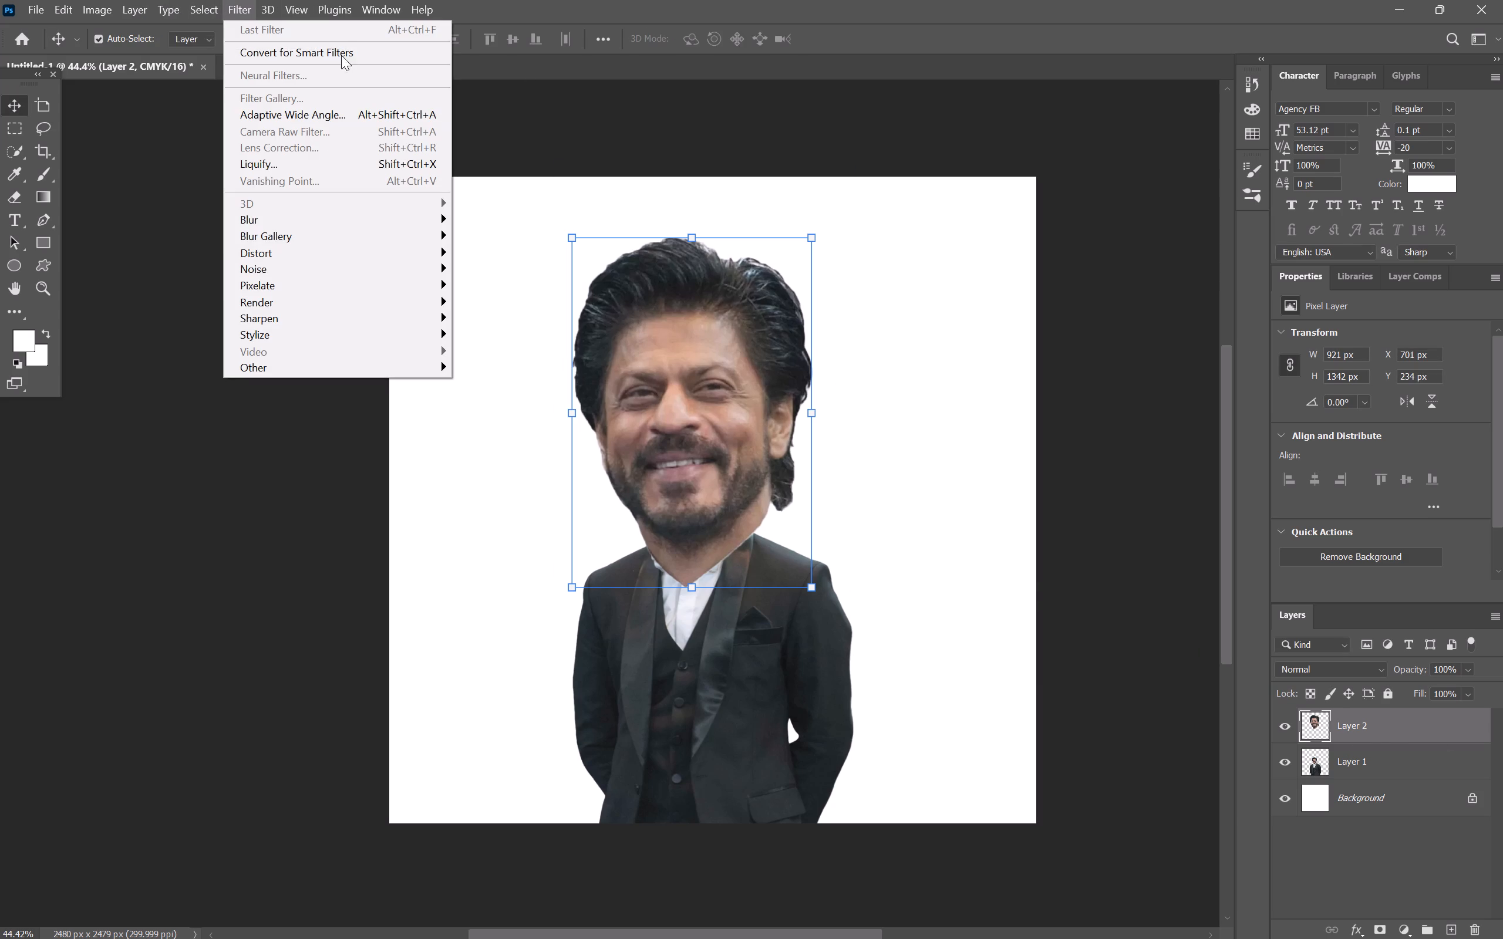
click(423, 168)
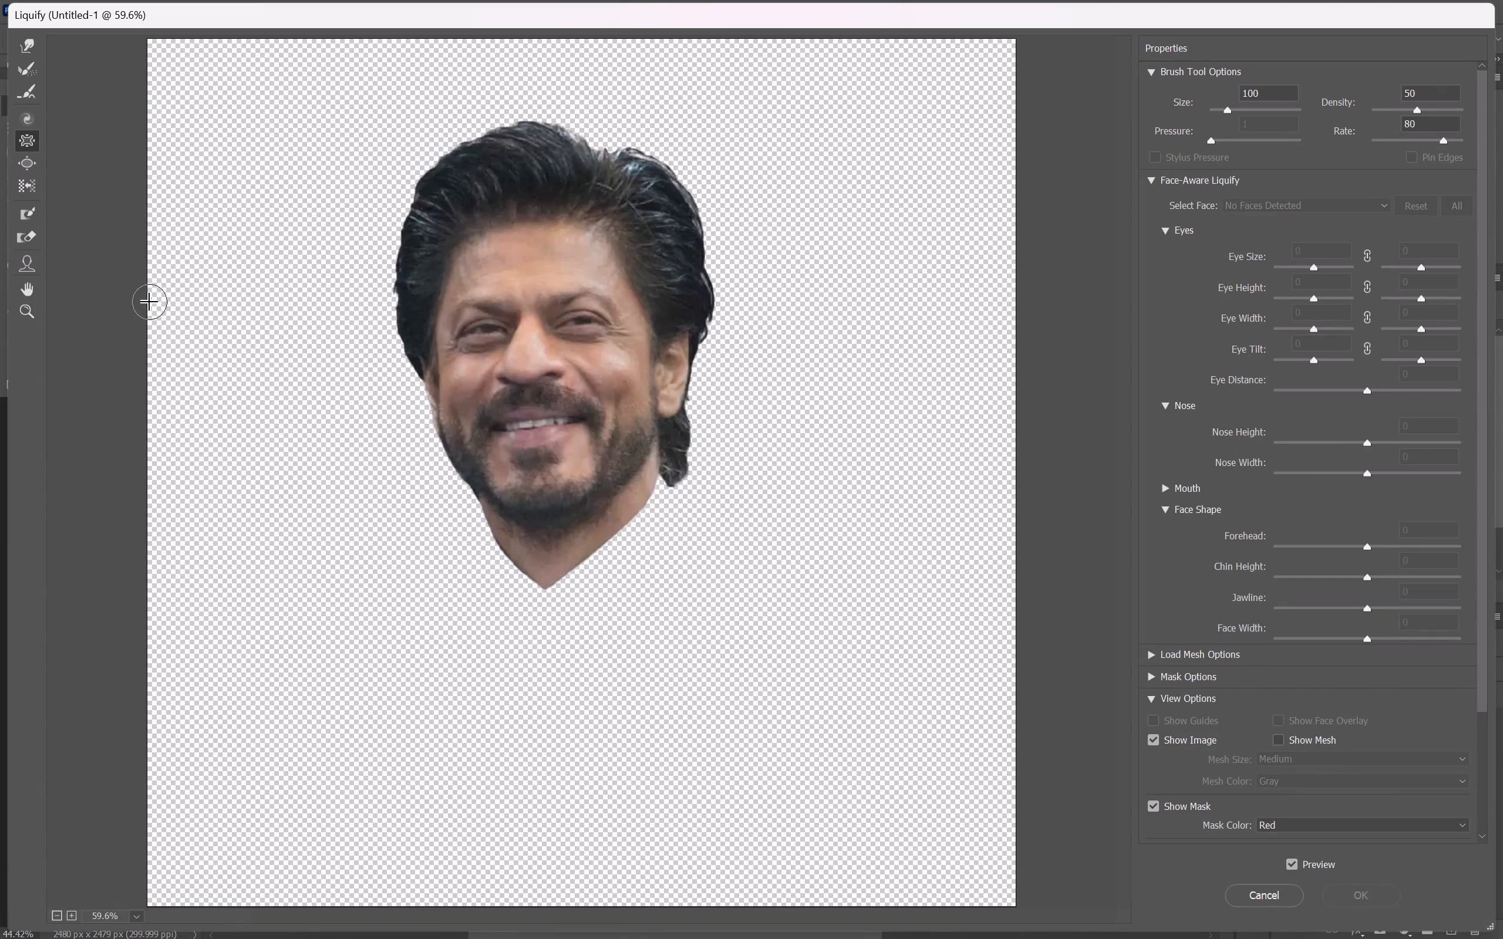
drag(456, 541, 562, 572)
drag(447, 559, 510, 552)
click(36, 53)
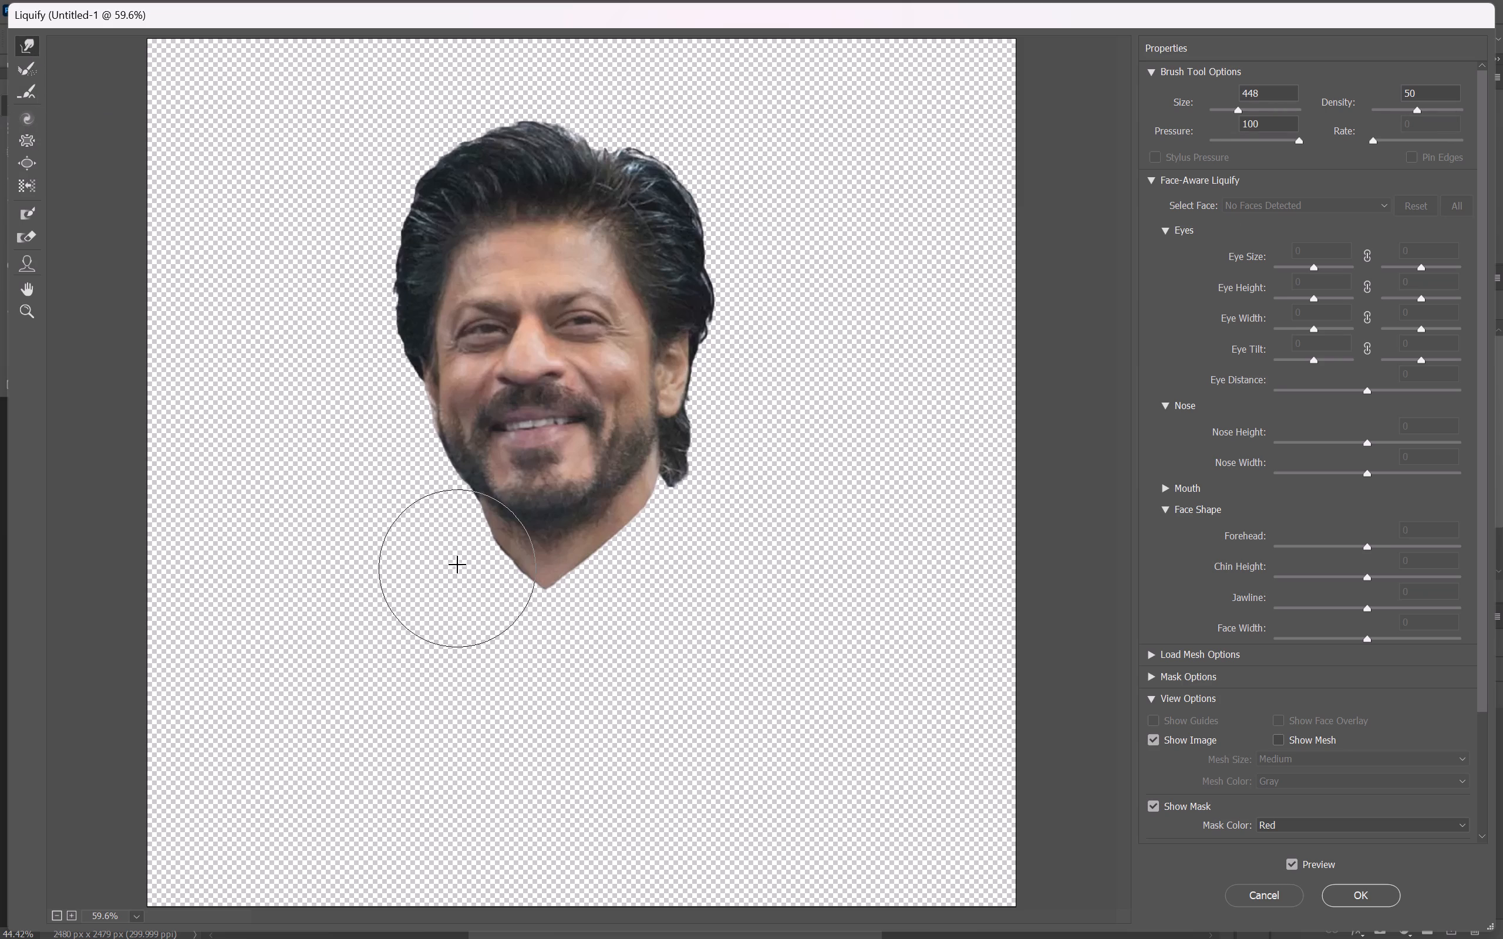
drag(430, 582, 535, 565)
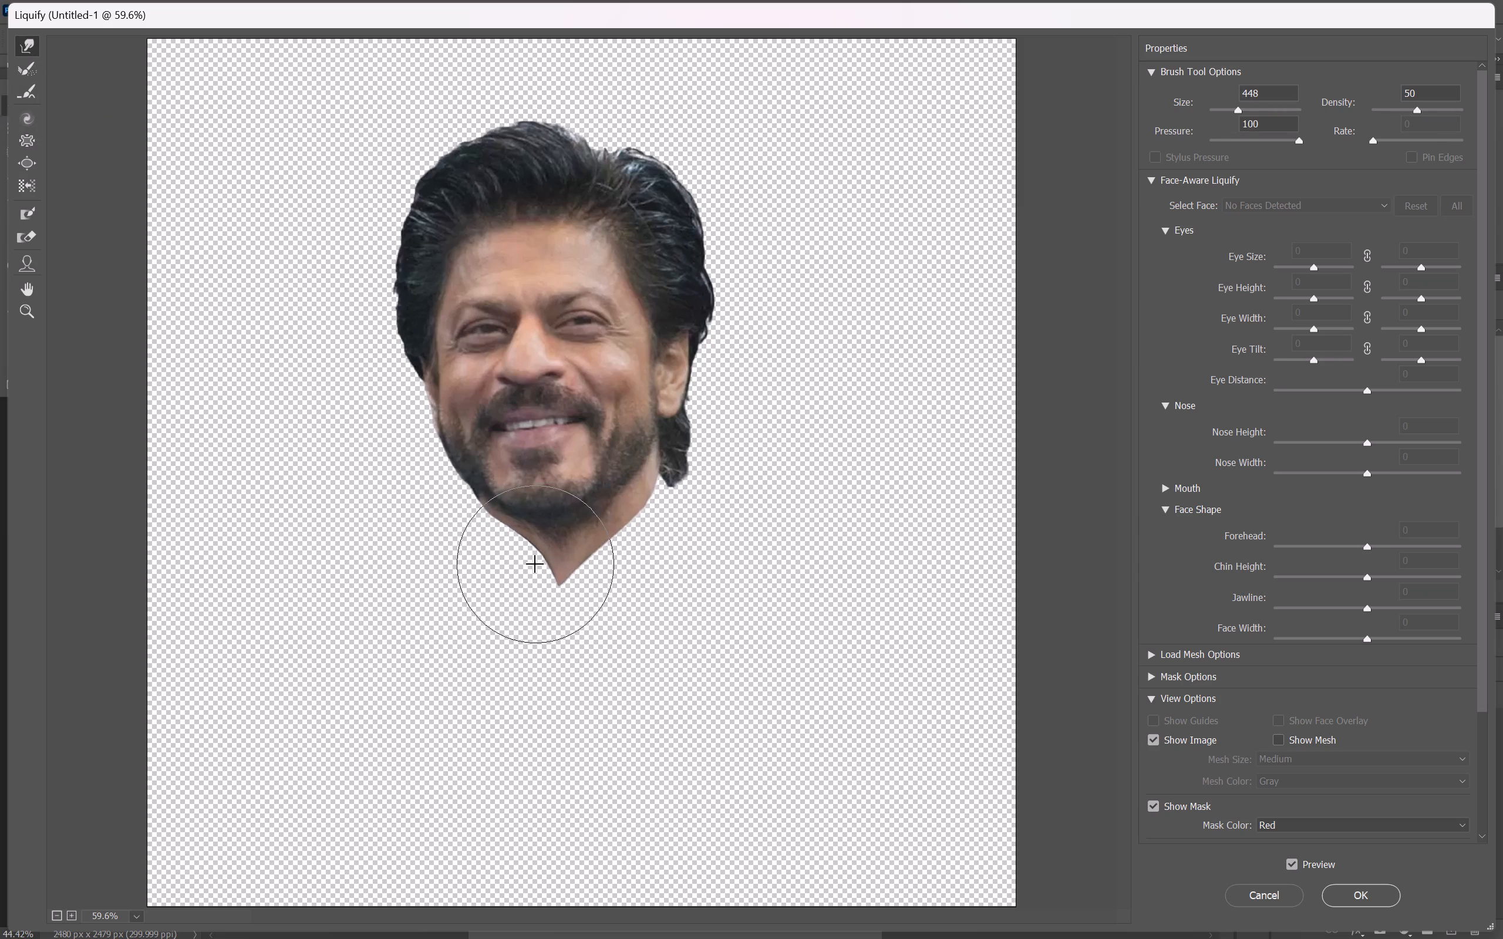
drag(626, 610, 614, 539)
drag(665, 511, 633, 512)
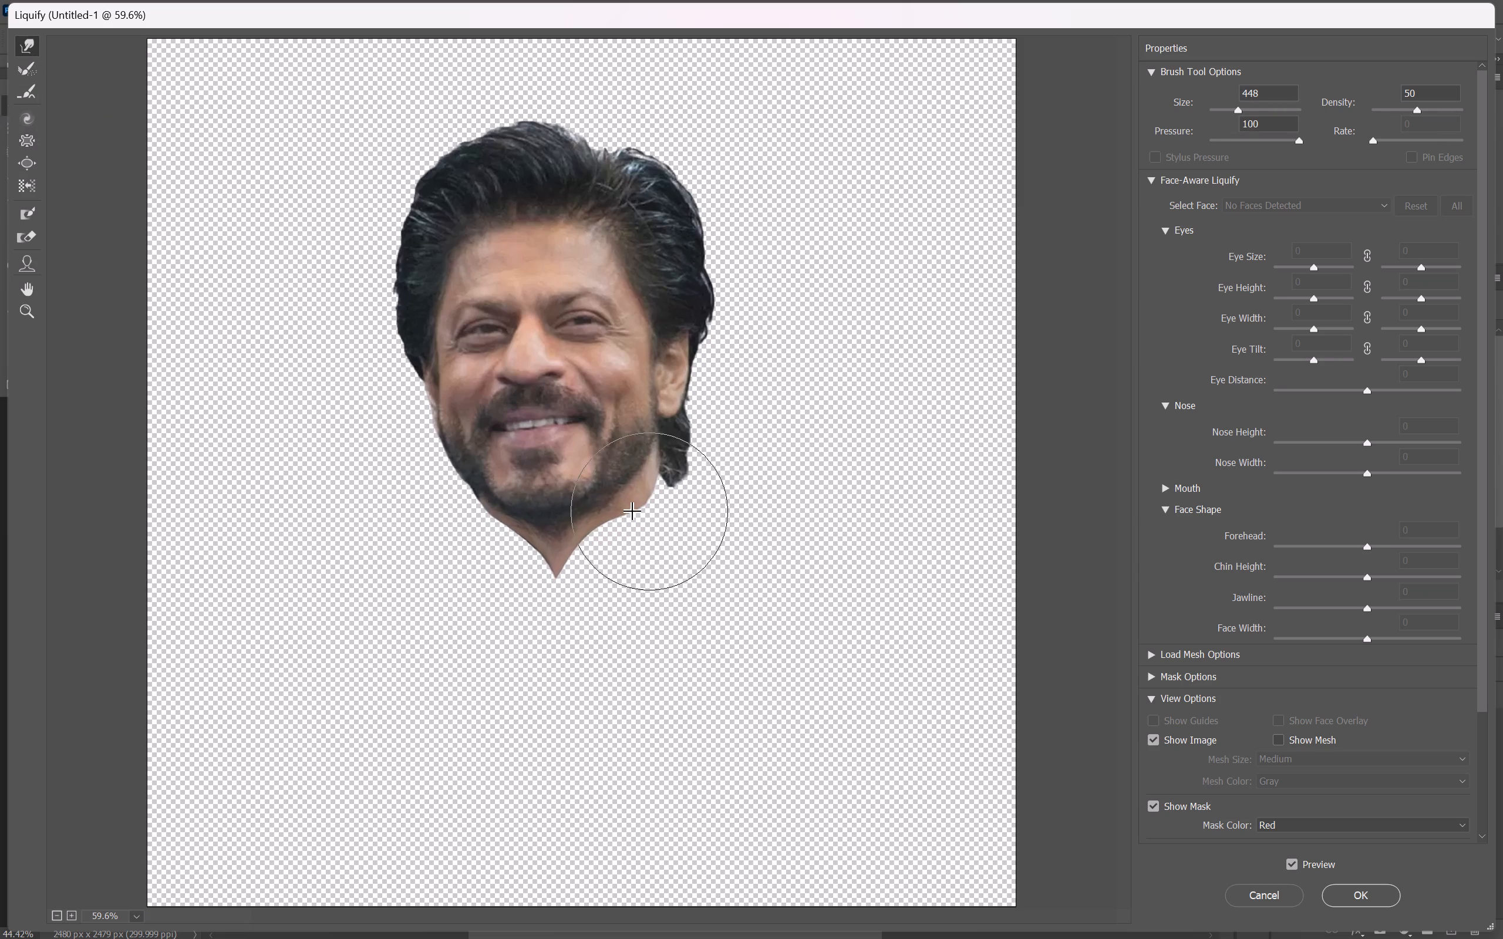
drag(633, 512, 610, 511)
drag(667, 561, 605, 521)
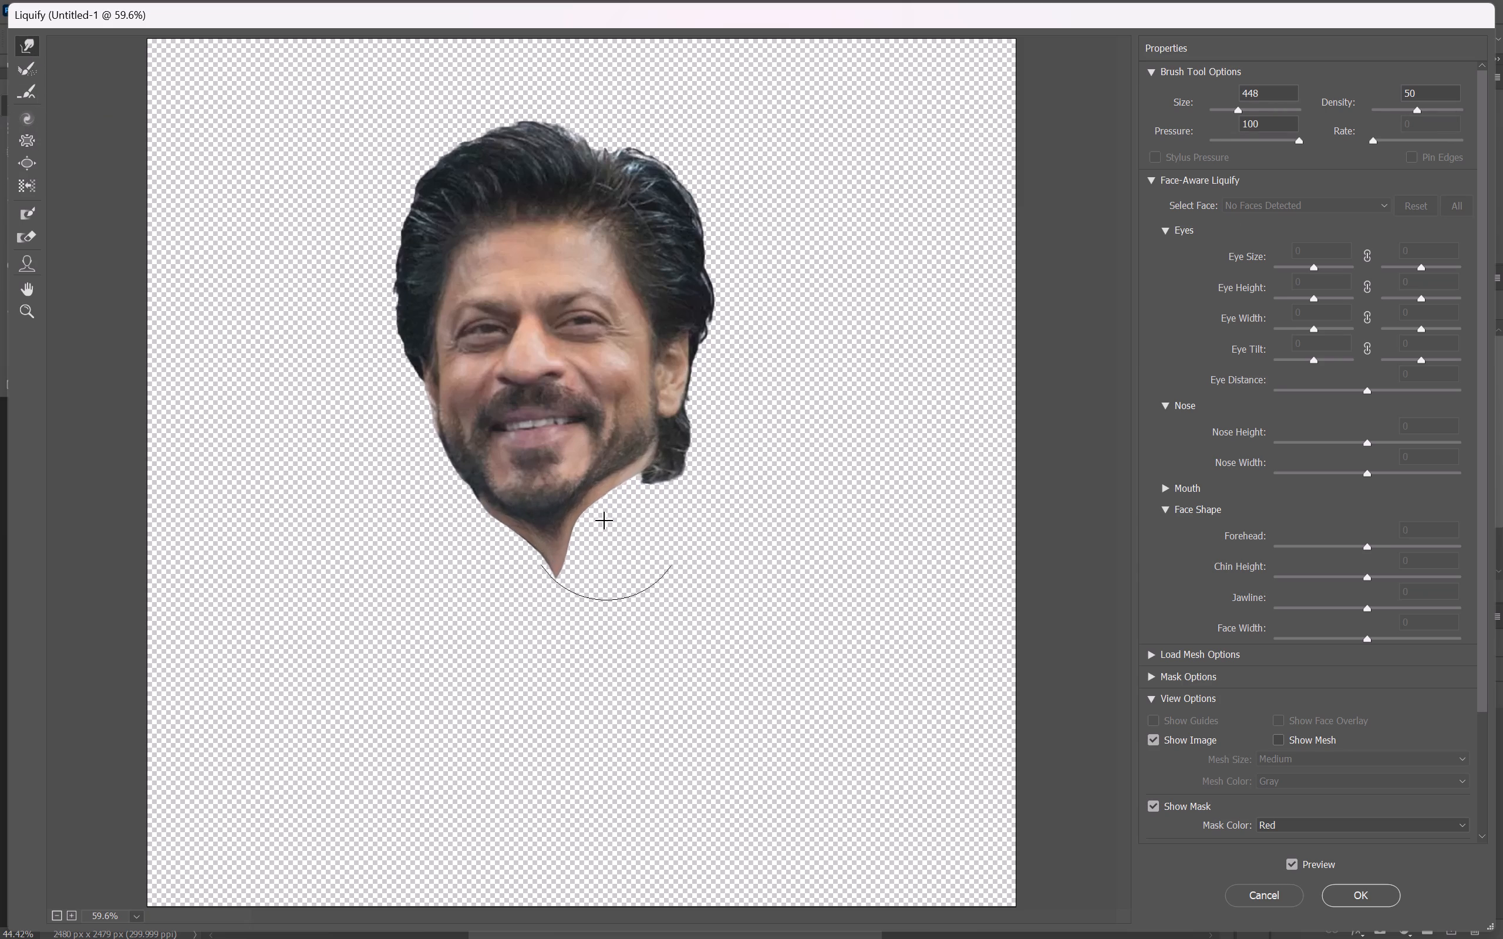
drag(605, 521, 596, 514)
drag(590, 617, 561, 558)
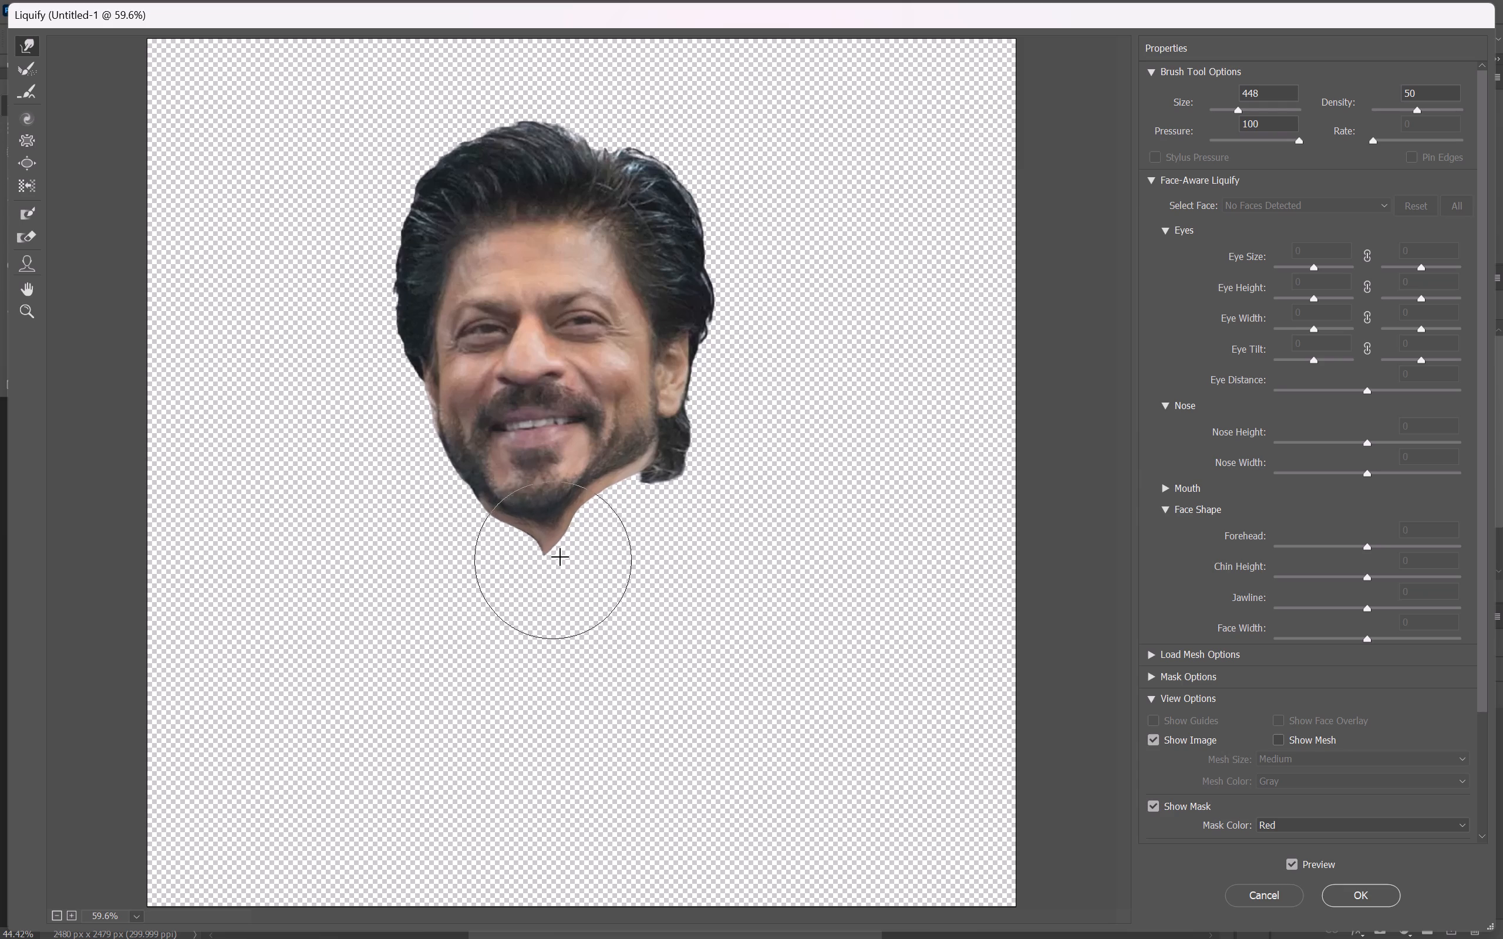
drag(561, 558, 553, 533)
Warp the jawline and cheek on the image's left side of the face inward for a narrower chin.
drag(420, 488, 463, 489)
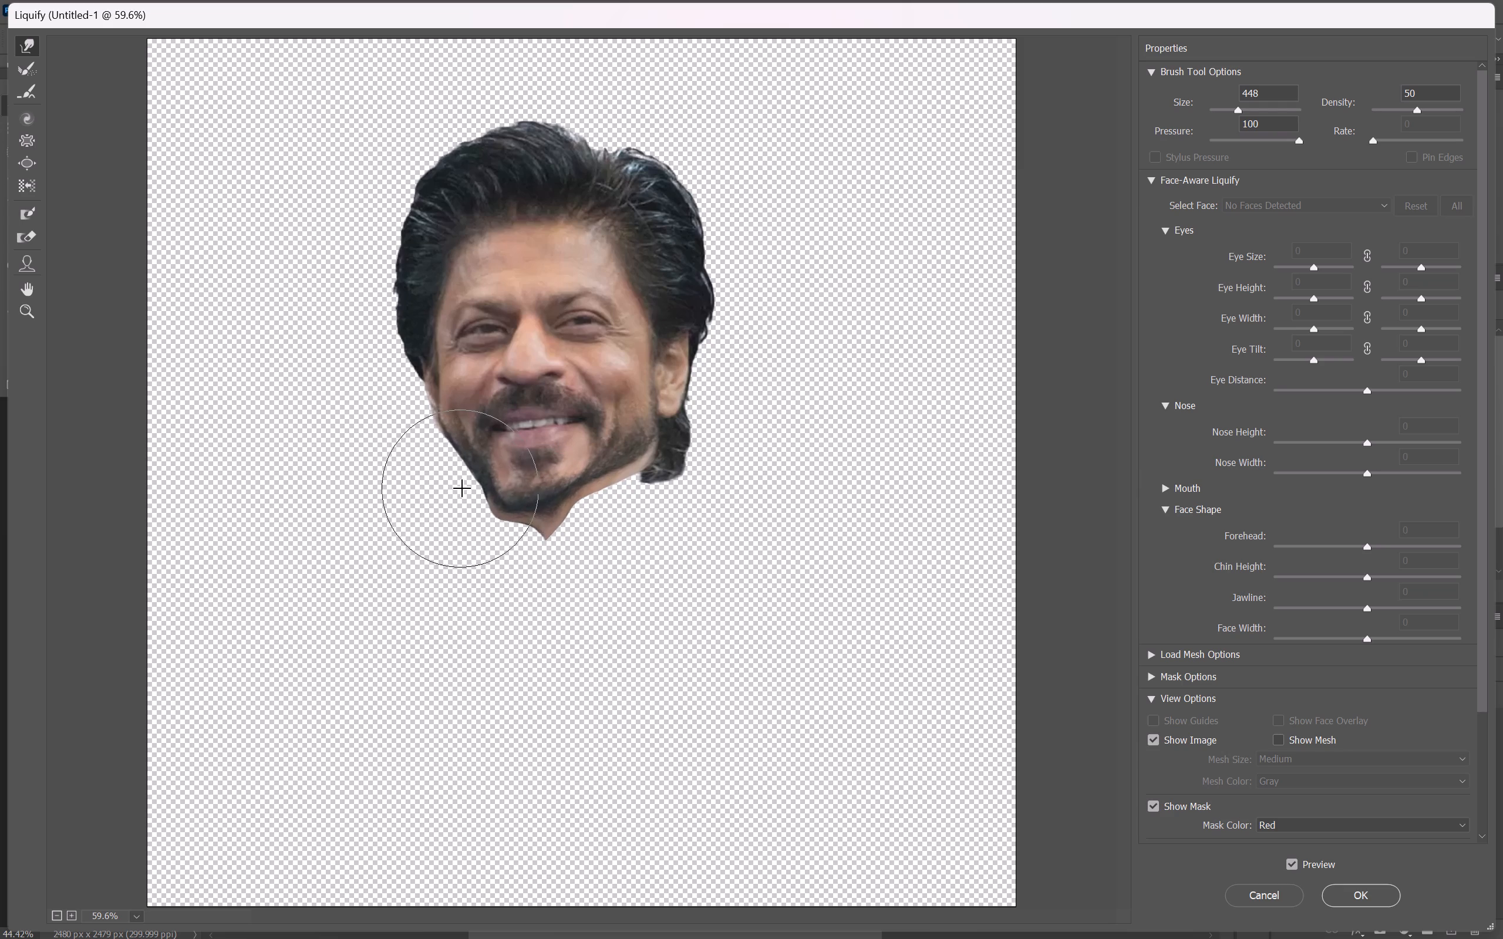
drag(463, 489, 465, 489)
drag(400, 457, 427, 450)
drag(453, 496, 481, 495)
drag(480, 515, 504, 515)
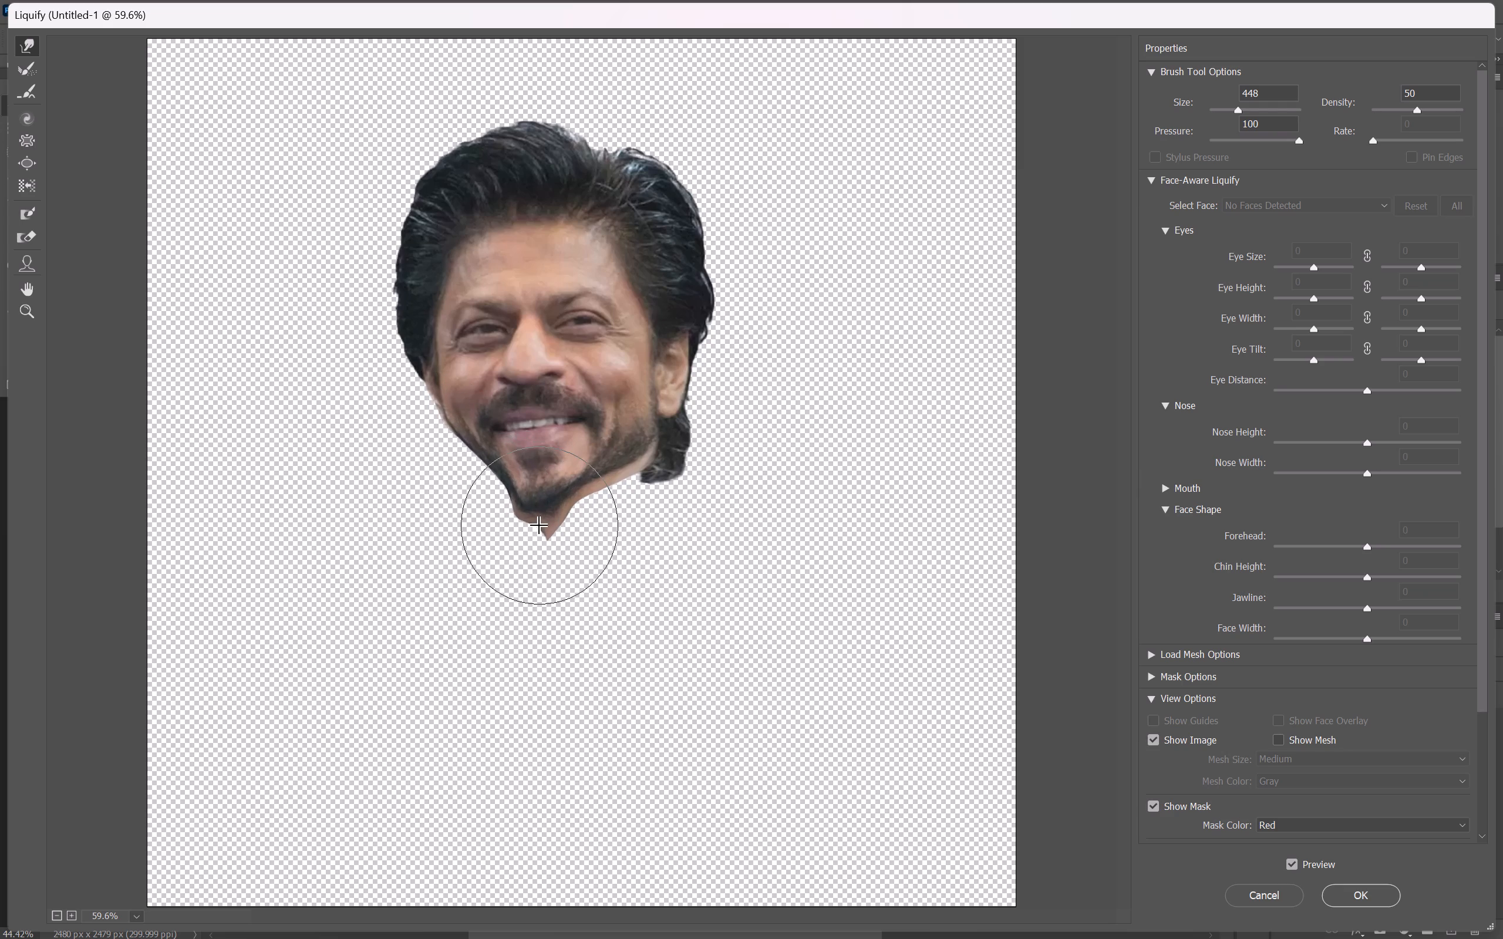
Shift the neck stub to the image's right and ease the warped jawline back outward into a smooth rounded curve.
drag(540, 526, 566, 511)
drag(584, 503, 595, 523)
drag(500, 498, 485, 509)
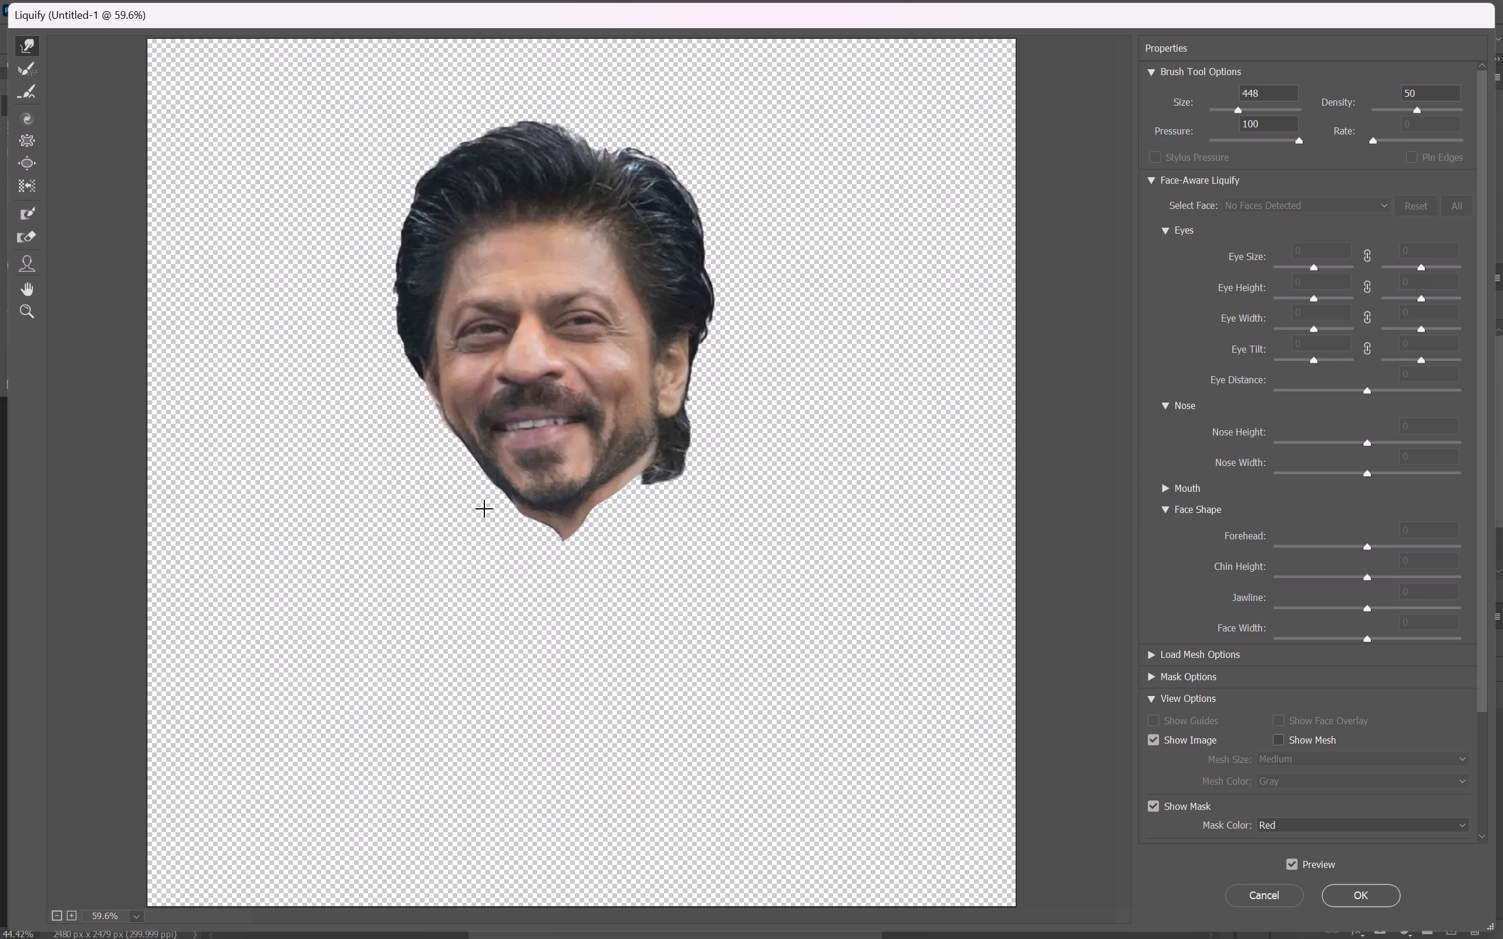
drag(485, 509, 485, 508)
drag(478, 464, 471, 468)
drag(456, 451, 446, 451)
drag(461, 461, 461, 471)
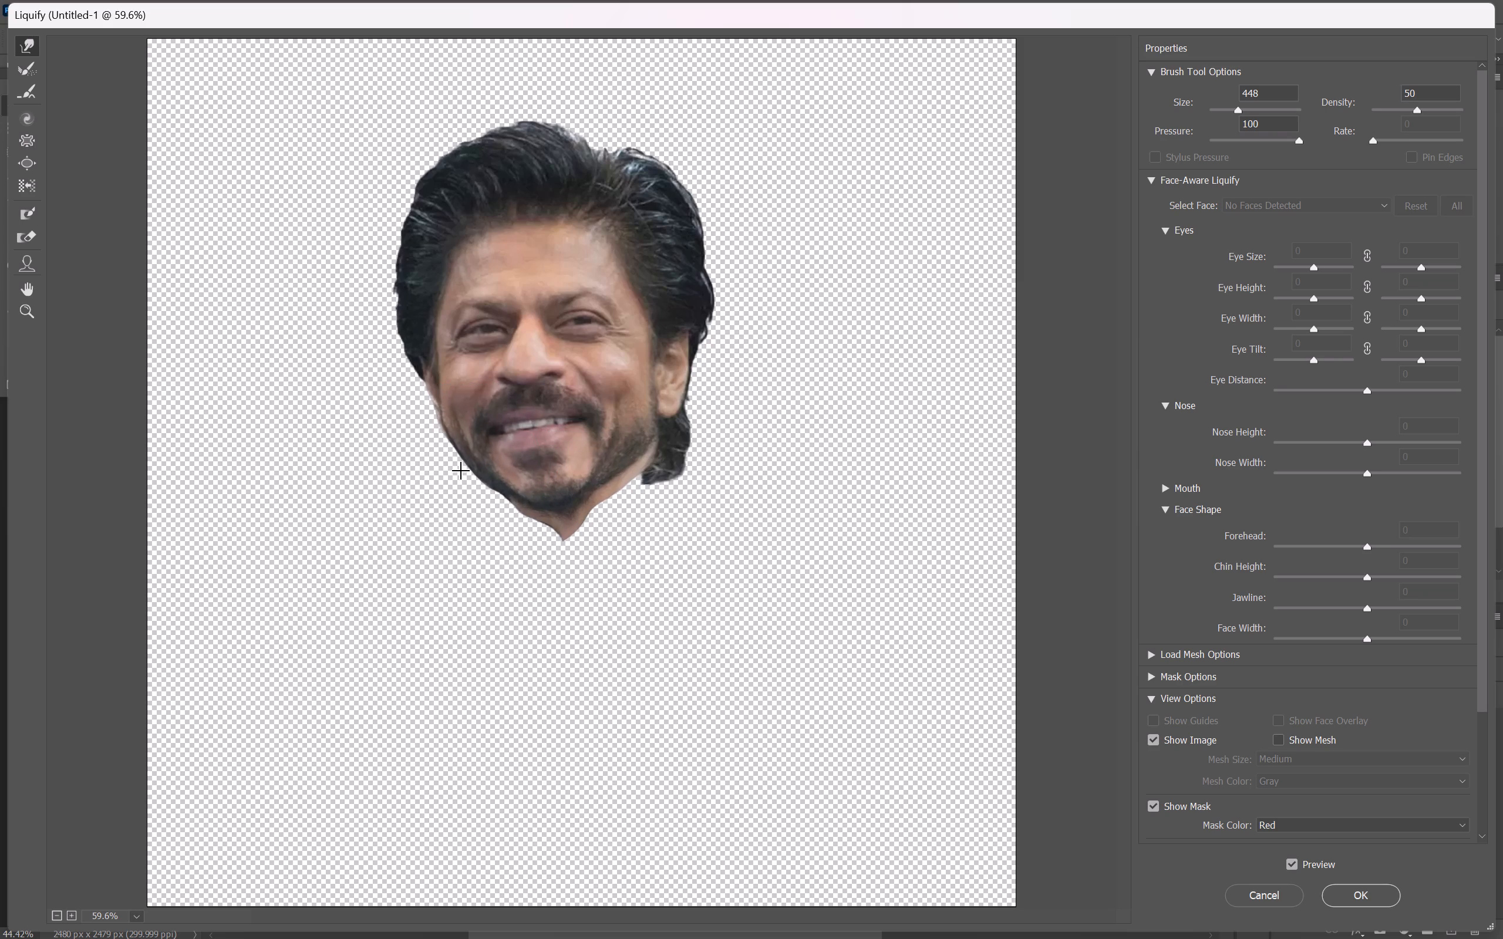
drag(461, 471, 461, 473)
click(484, 480)
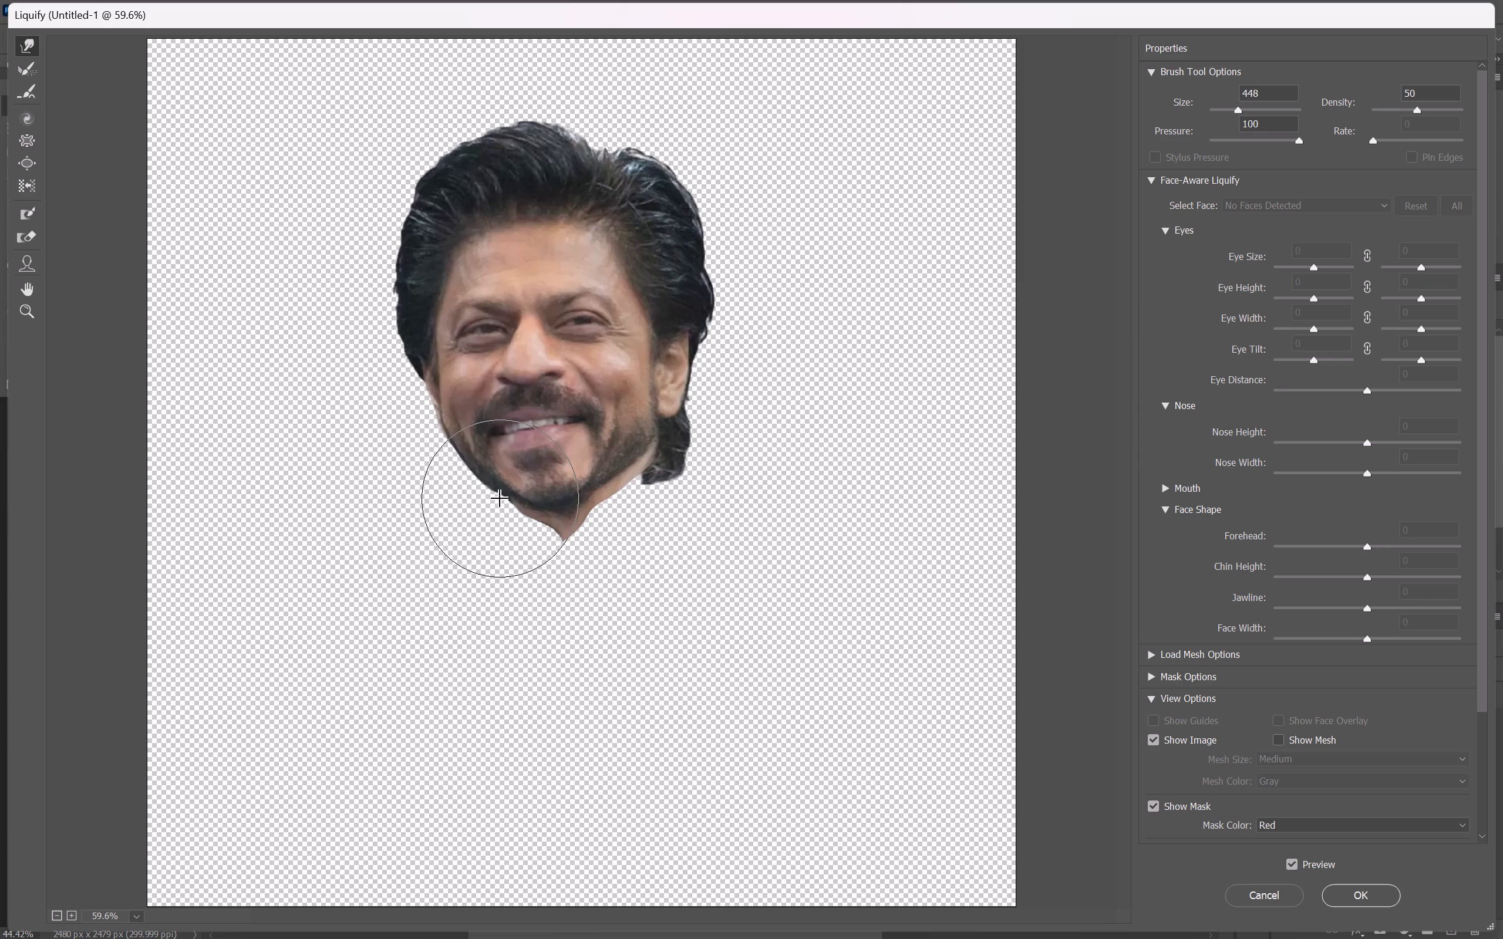
click(500, 499)
drag(501, 526, 519, 518)
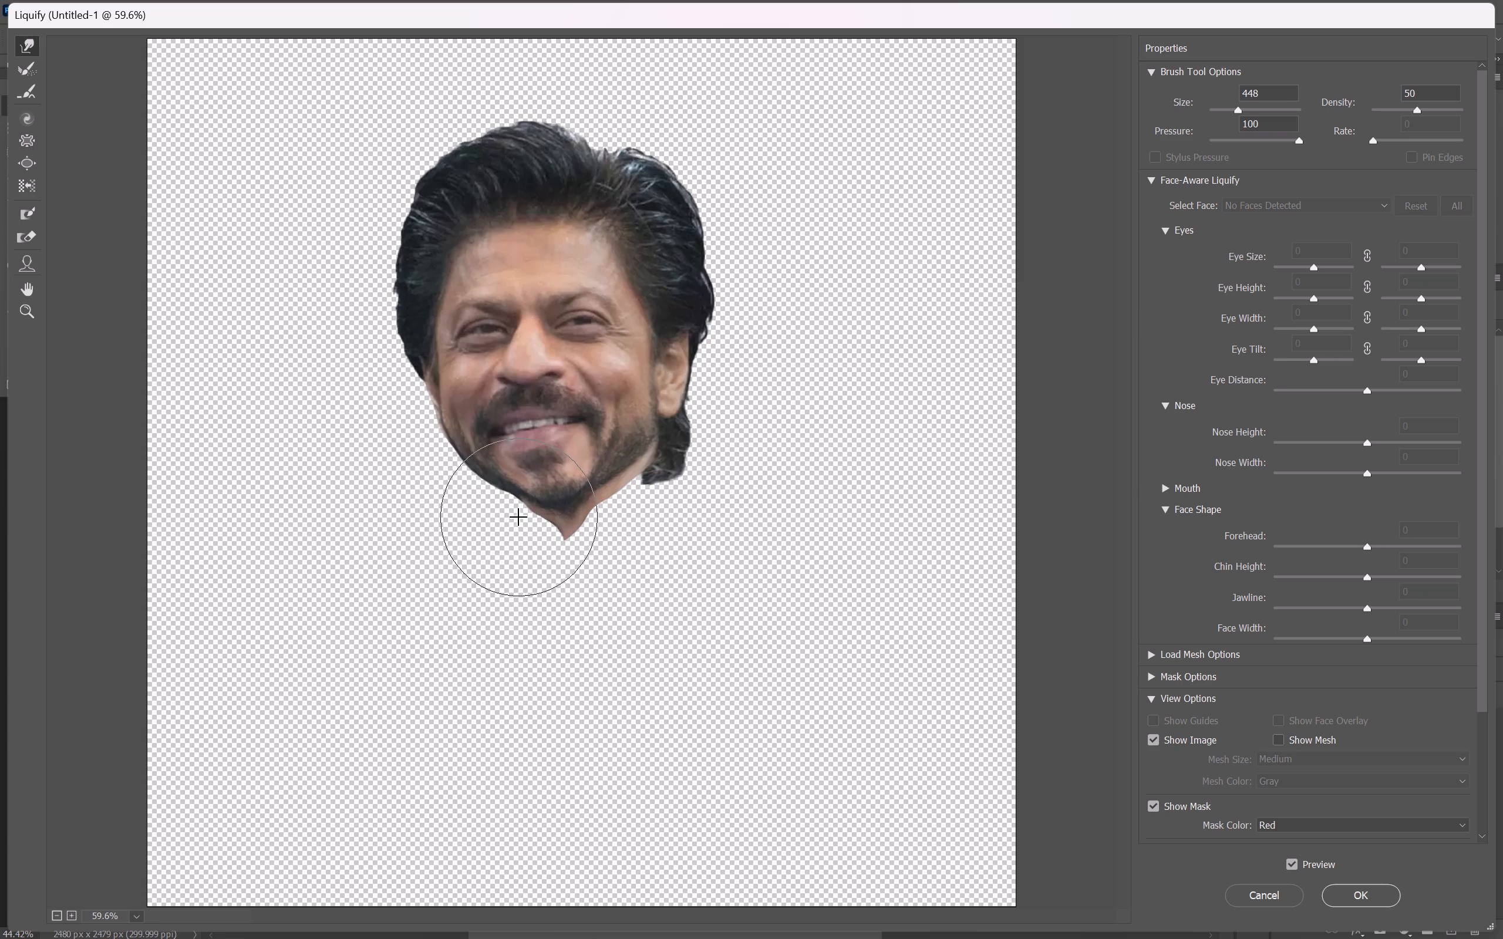
Warp the hair and neck edge below the visible ear inward toward the jaw, and apply the Liquify changes.
click(567, 559)
drag(651, 477, 617, 484)
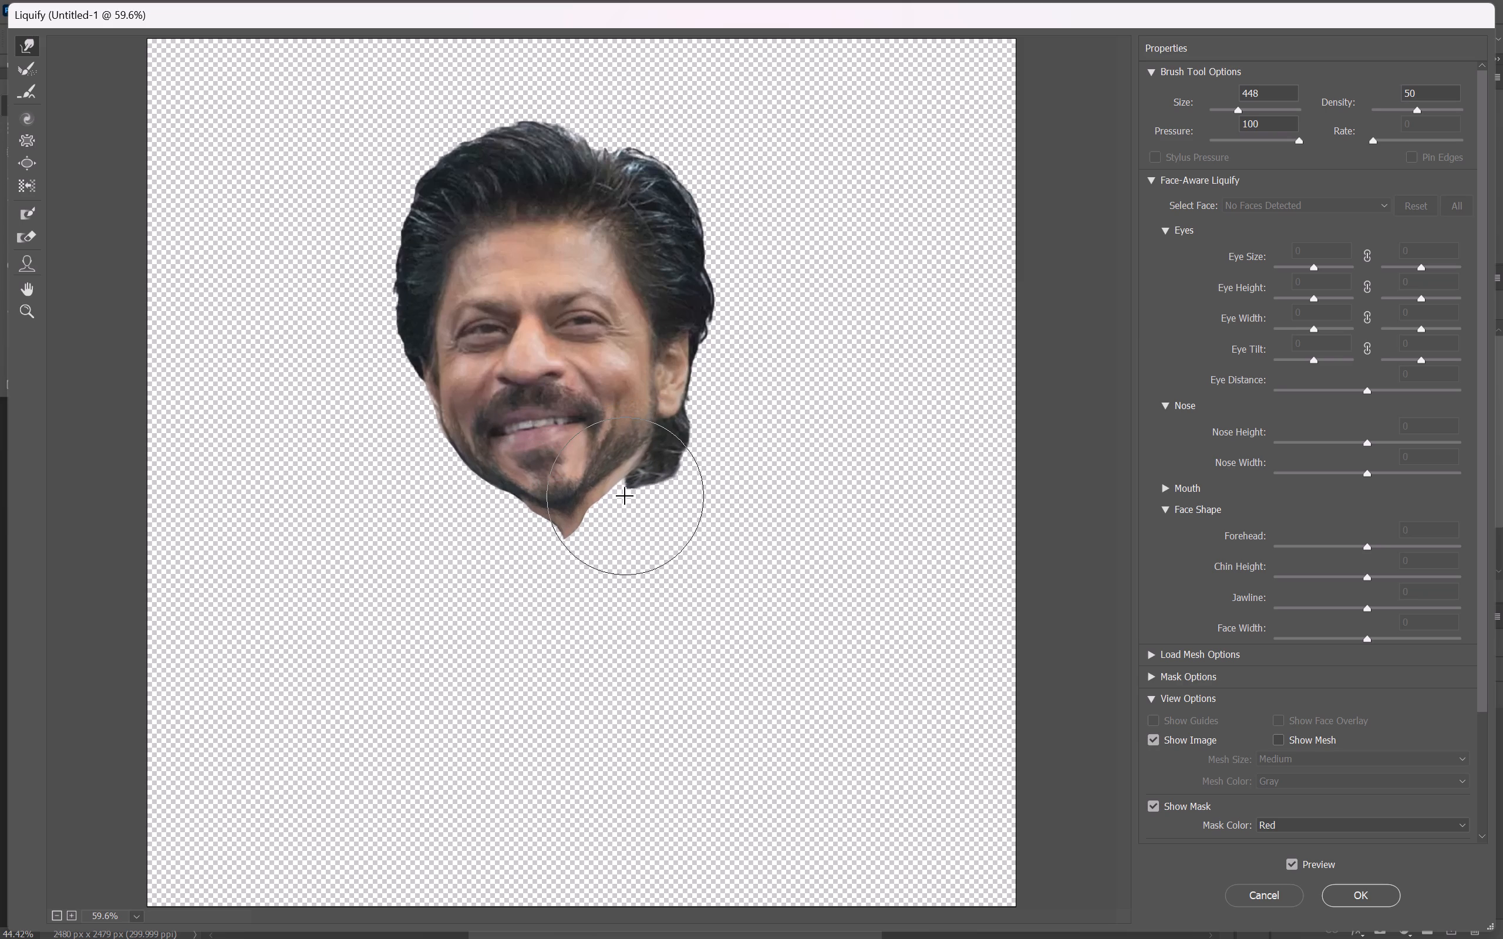
drag(625, 496, 618, 496)
click(1372, 904)
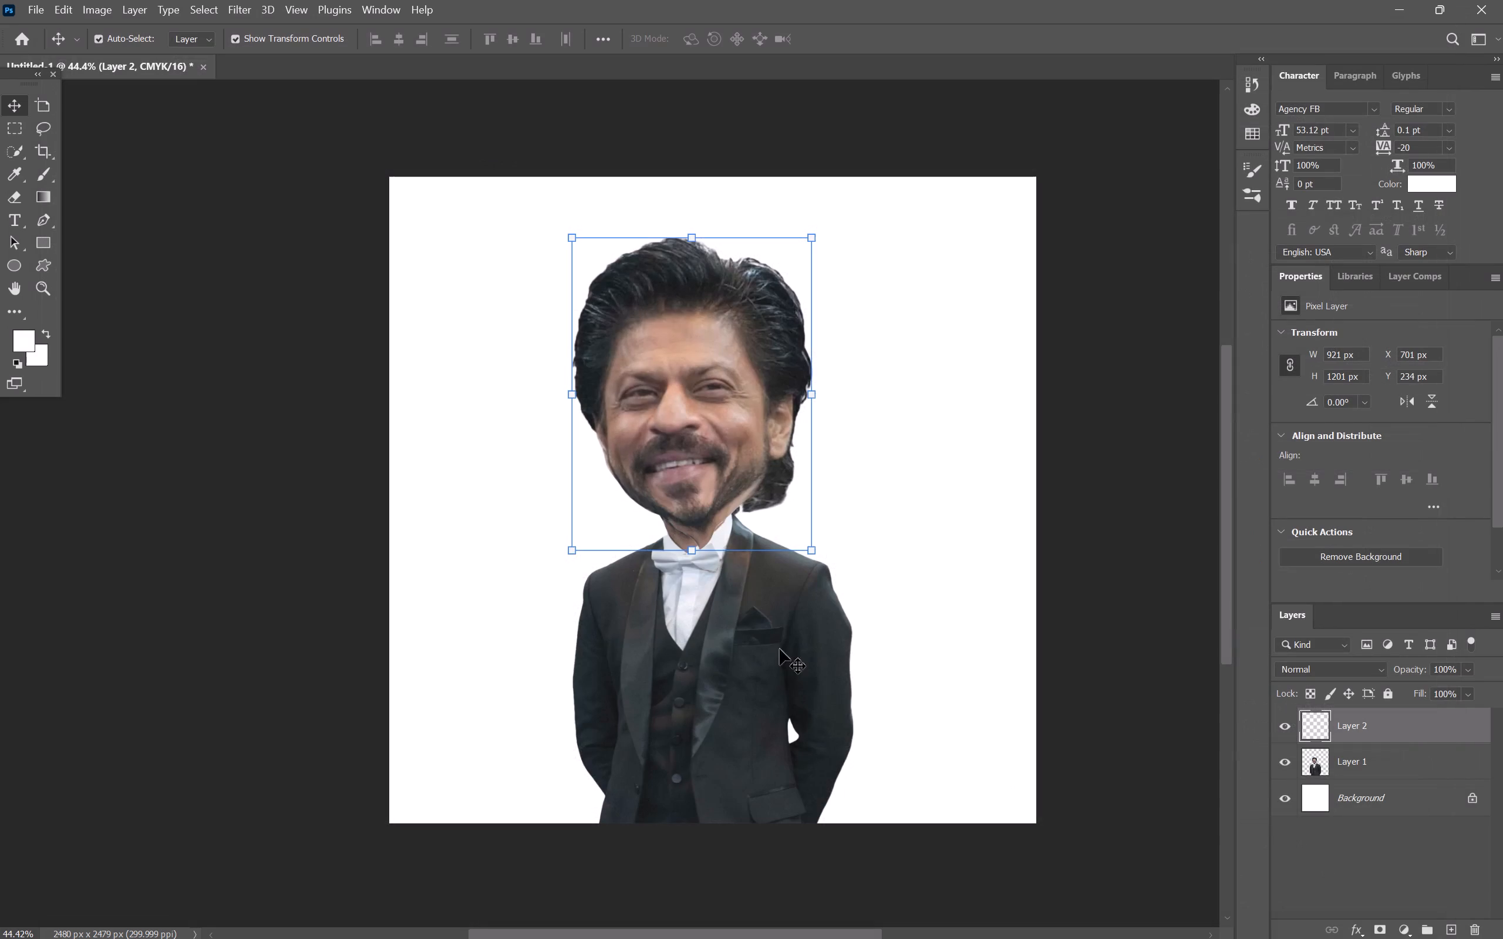
Move the reshaped head down and slightly left over the collar, to X 665 px and Y 279 px.
drag(716, 474, 702, 486)
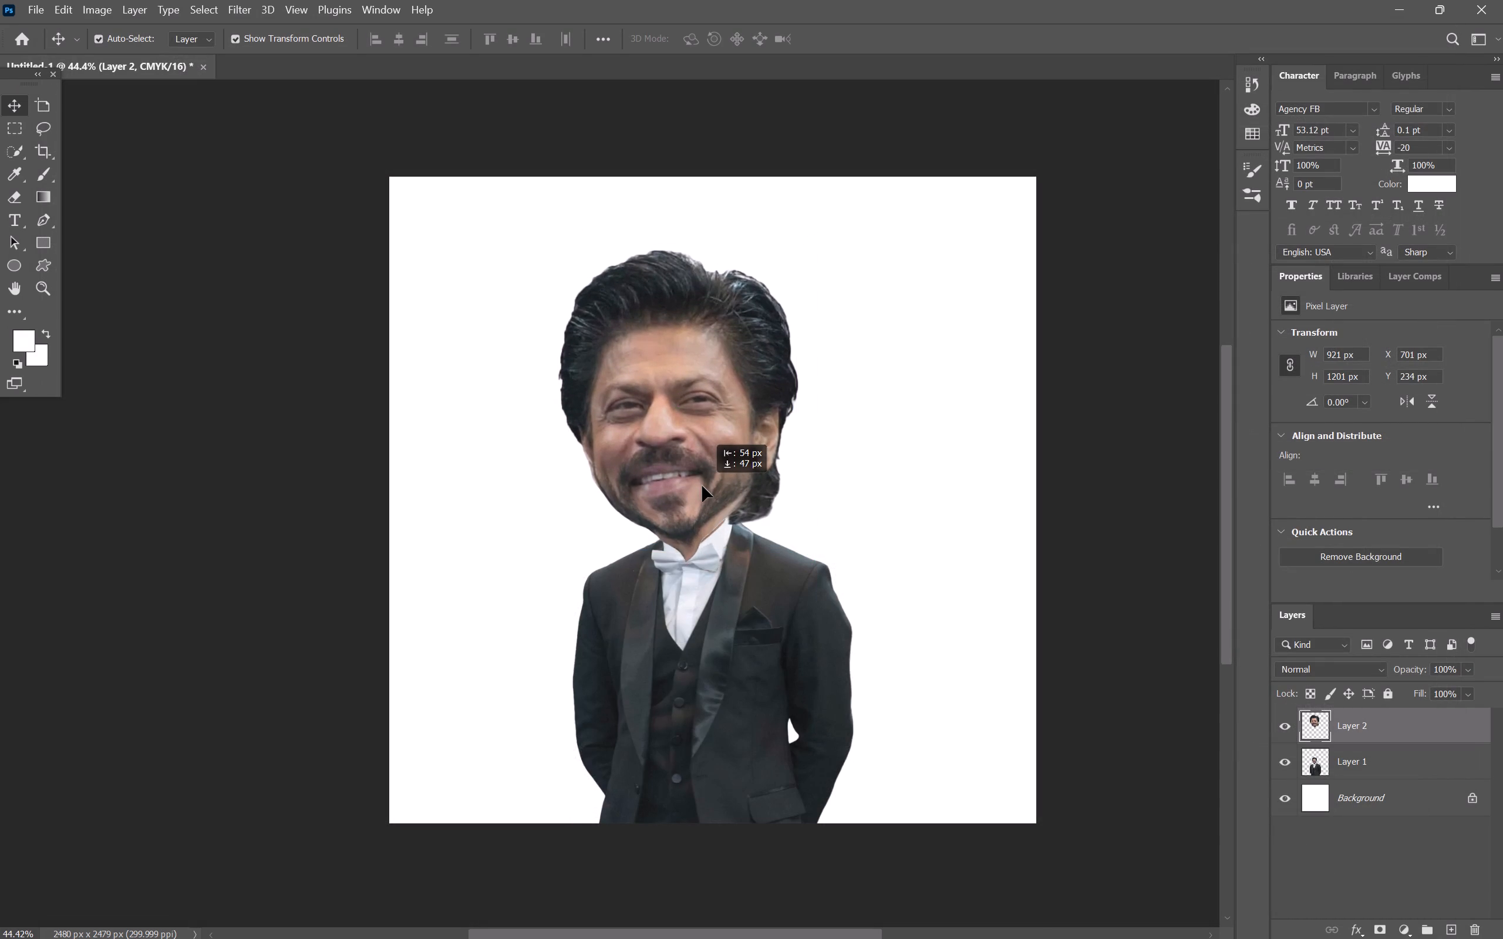
drag(702, 486, 707, 485)
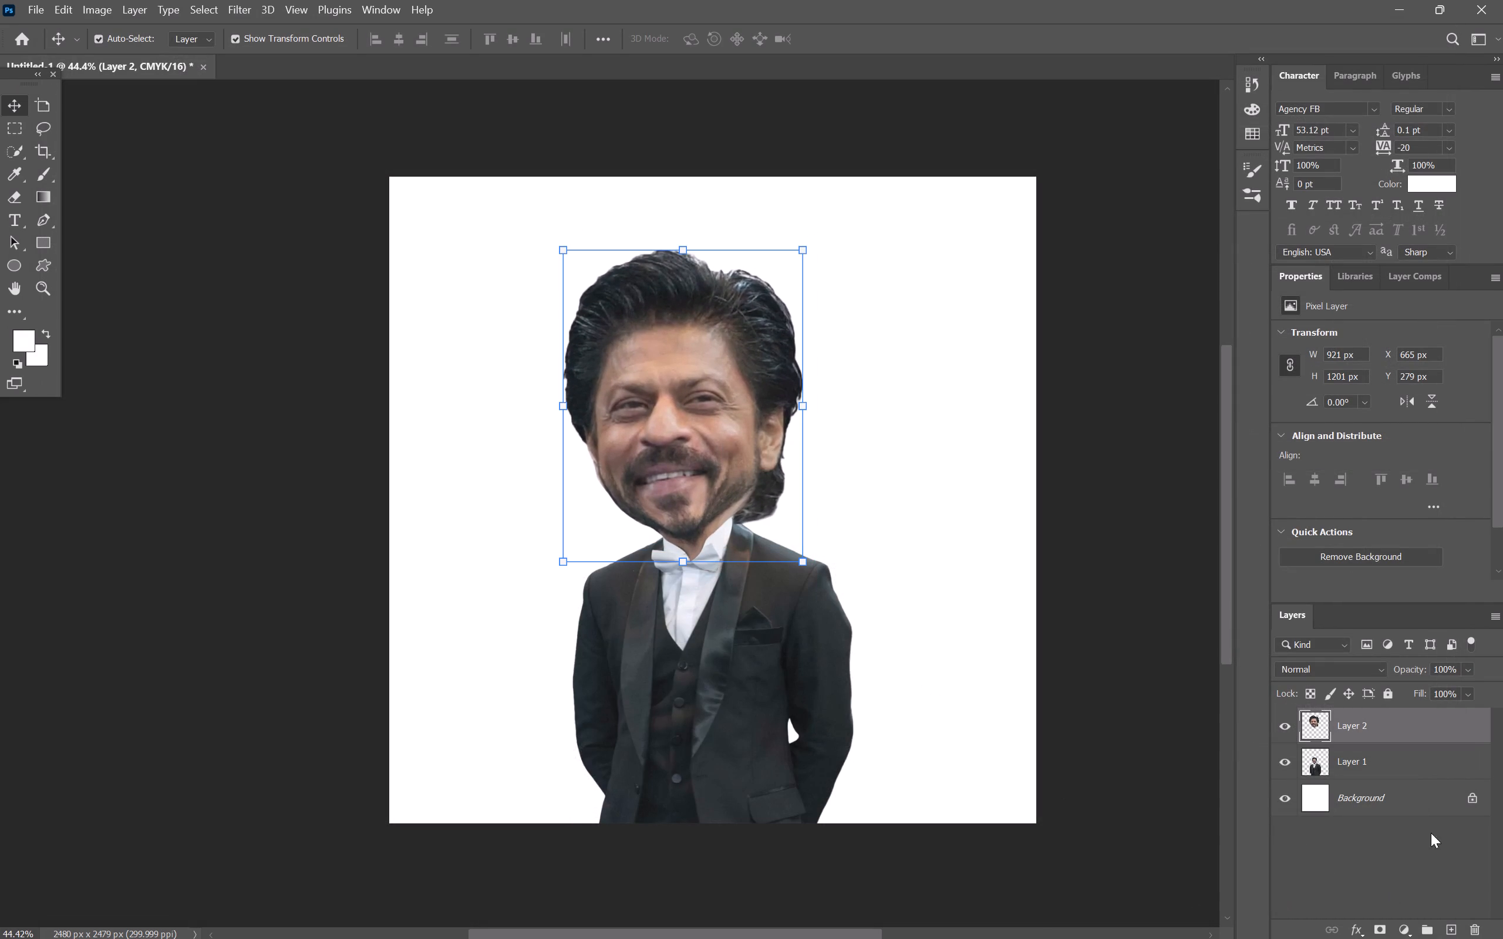
Add a layer mask to the head's Layer 2.
click(1390, 935)
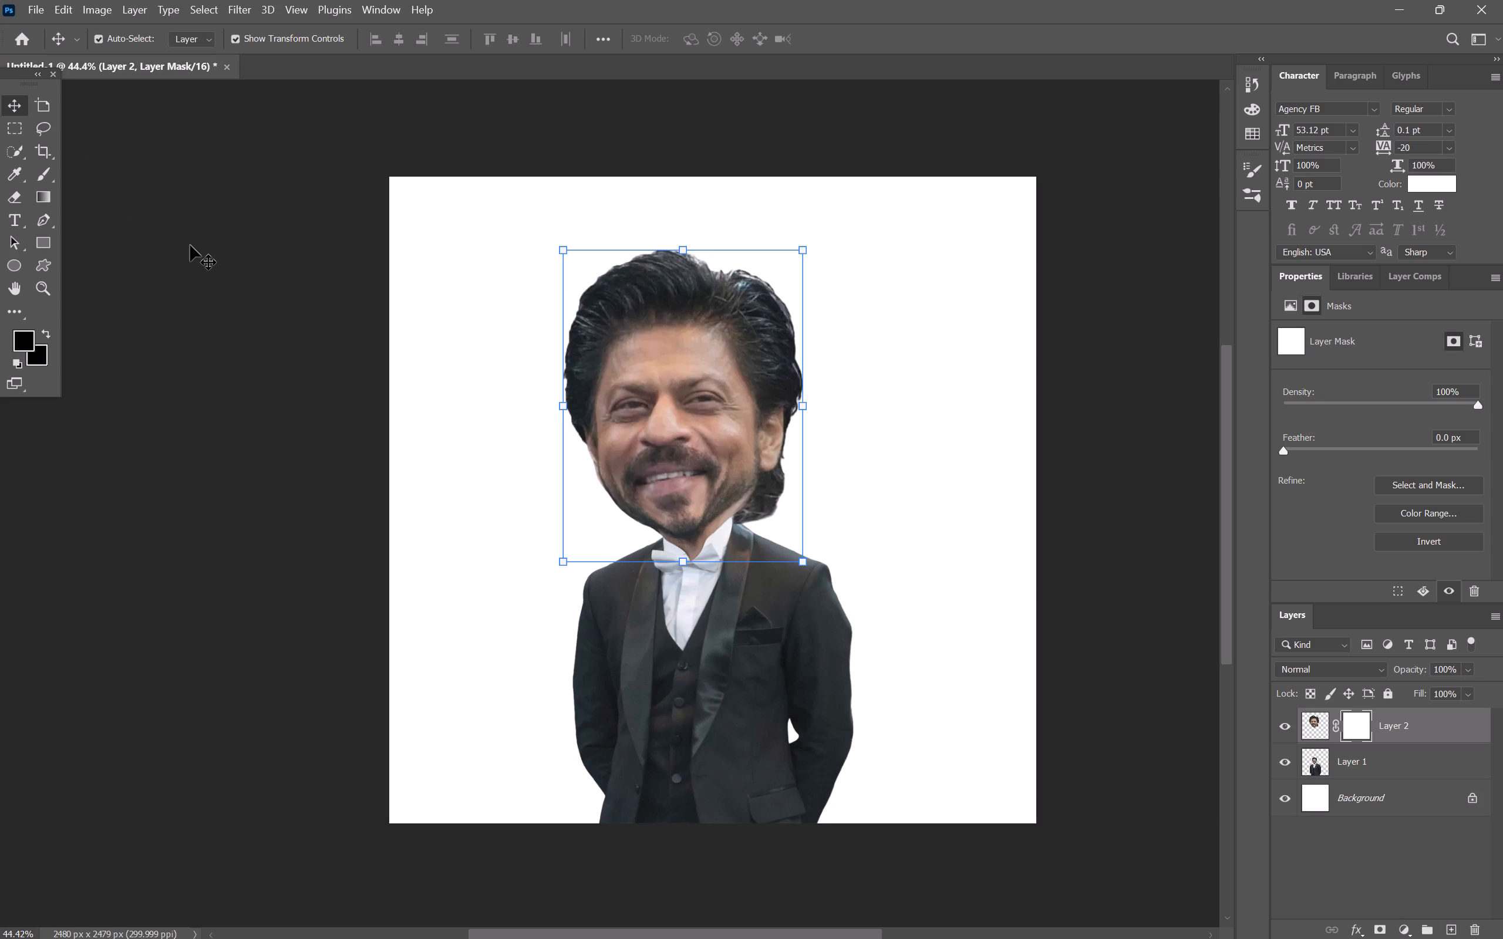
Paint black with the Brush on Layer 2's mask to hide the neck stub overlapping the bow tie and collar.
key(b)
alt+scroll(593, 552, up, 1)
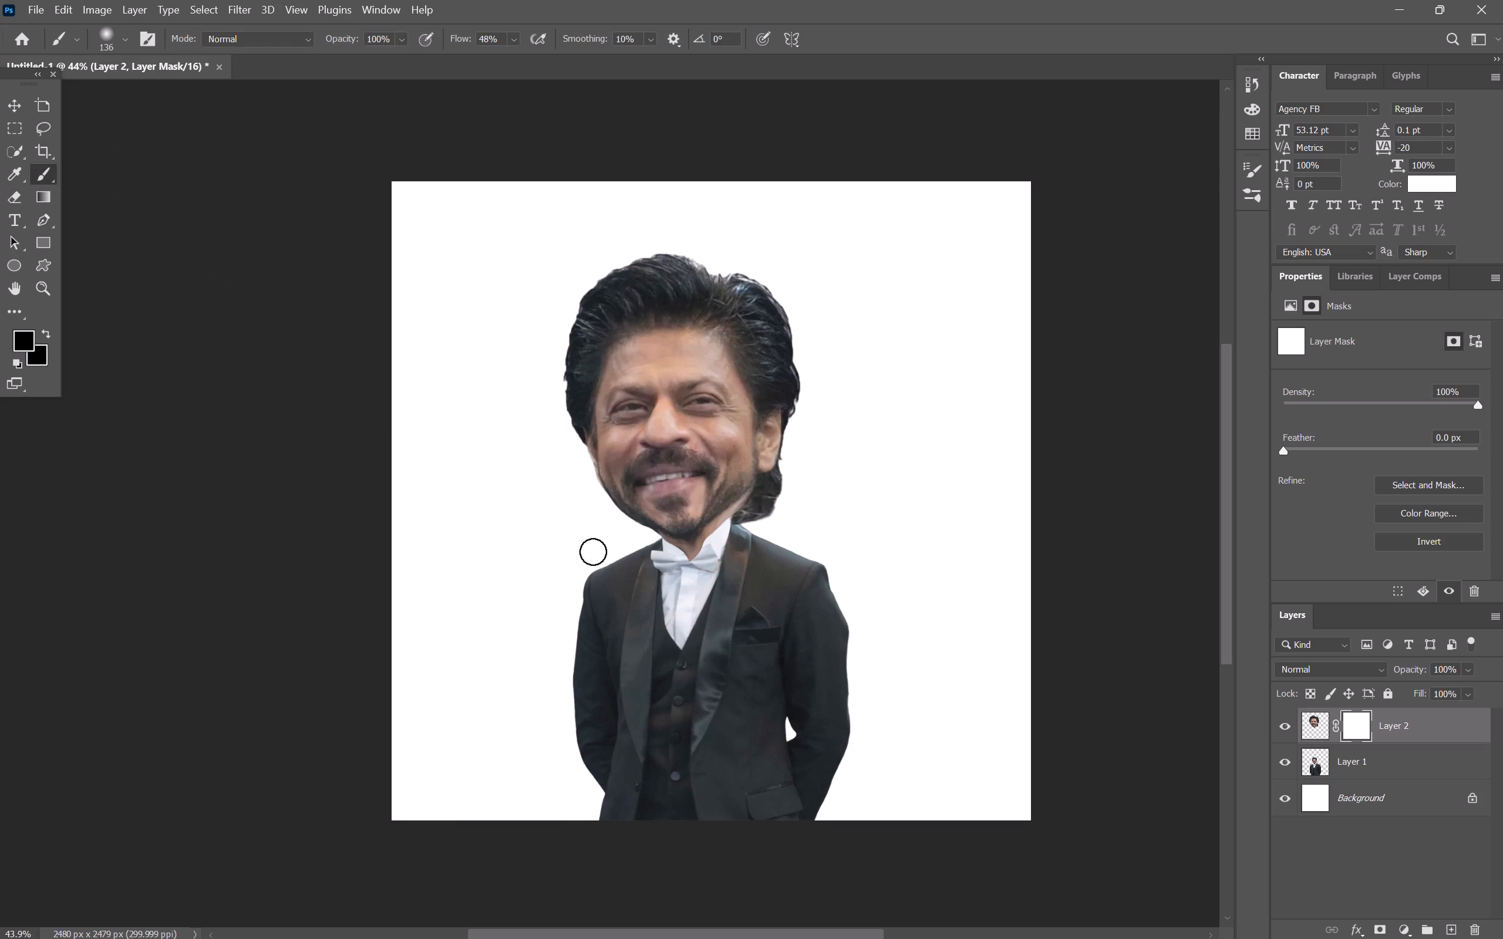
alt+scroll(593, 552, up, 1)
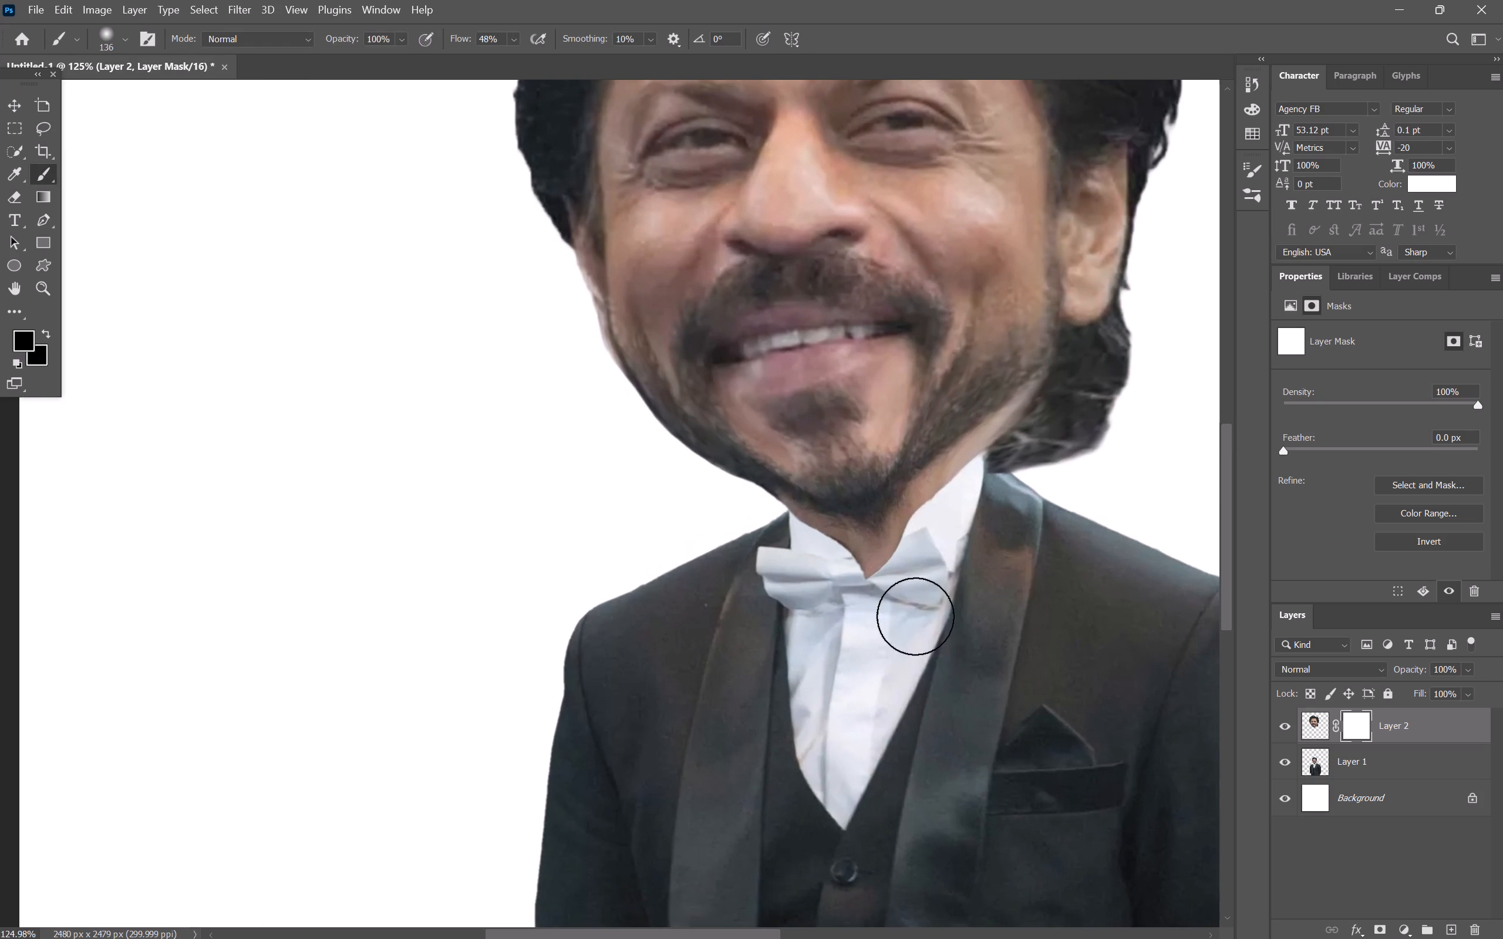
drag(886, 568, 877, 564)
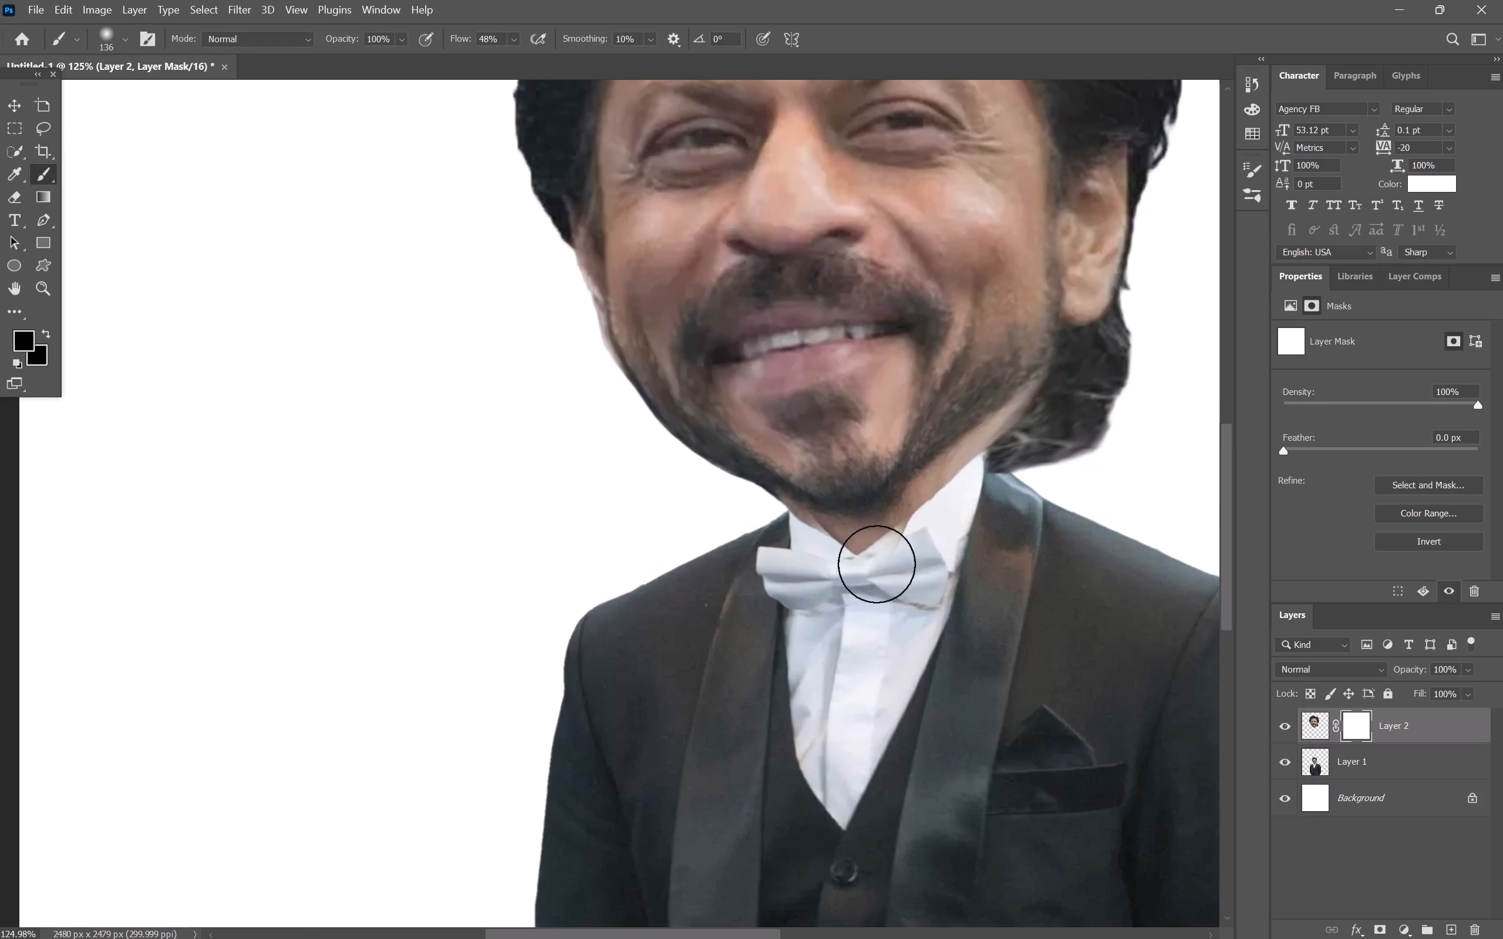
drag(877, 564, 767, 537)
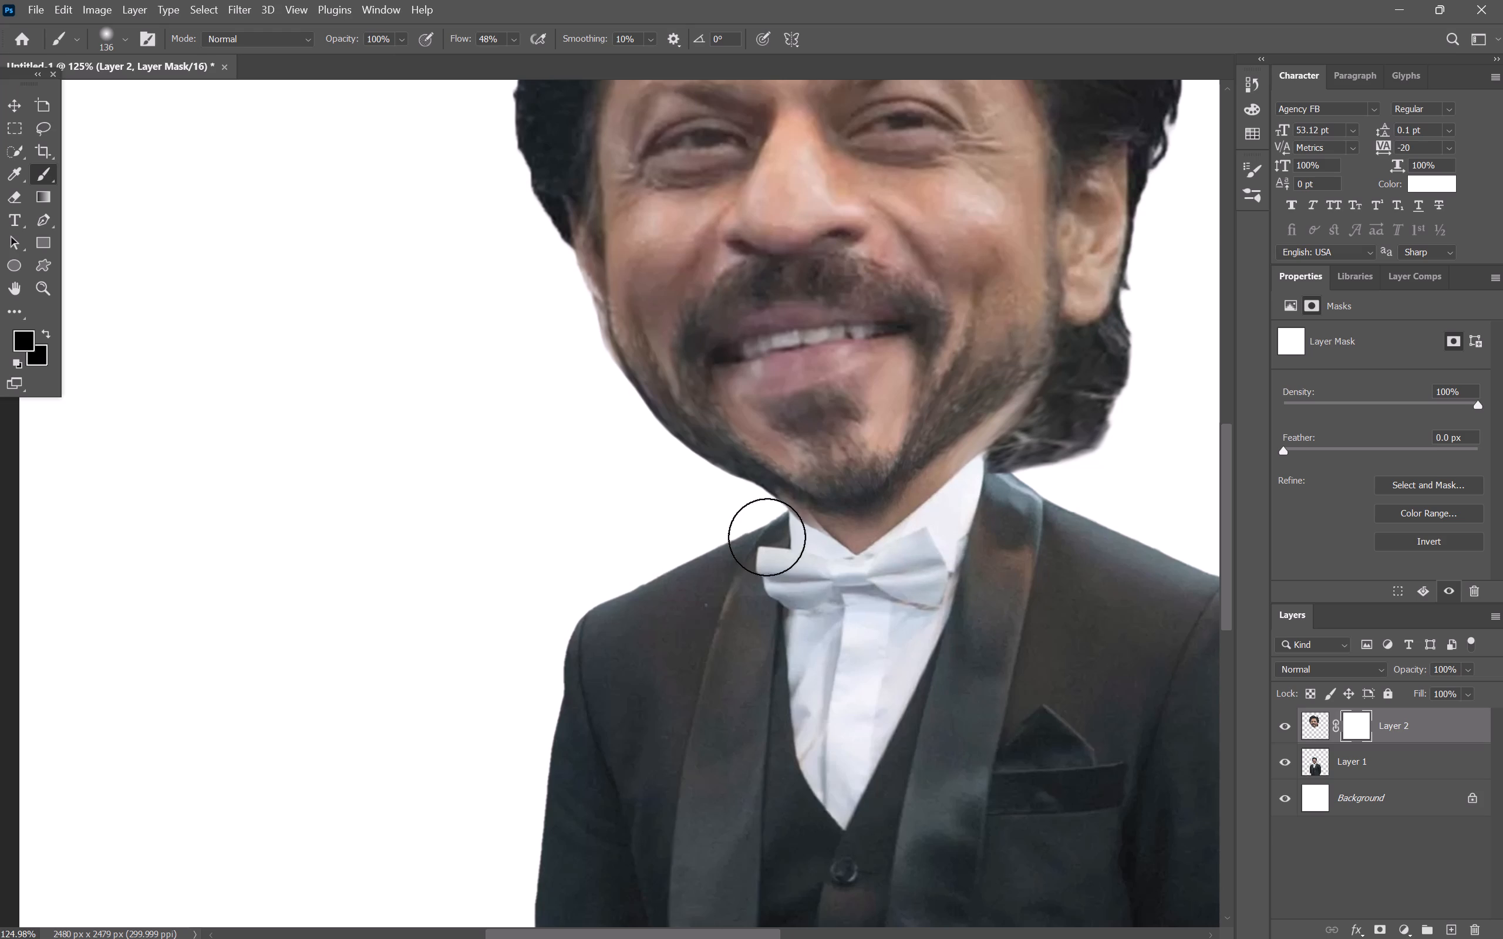
drag(767, 537, 943, 627)
alt+scroll(943, 627, up, 1)
alt+scroll(943, 627, down, 1)
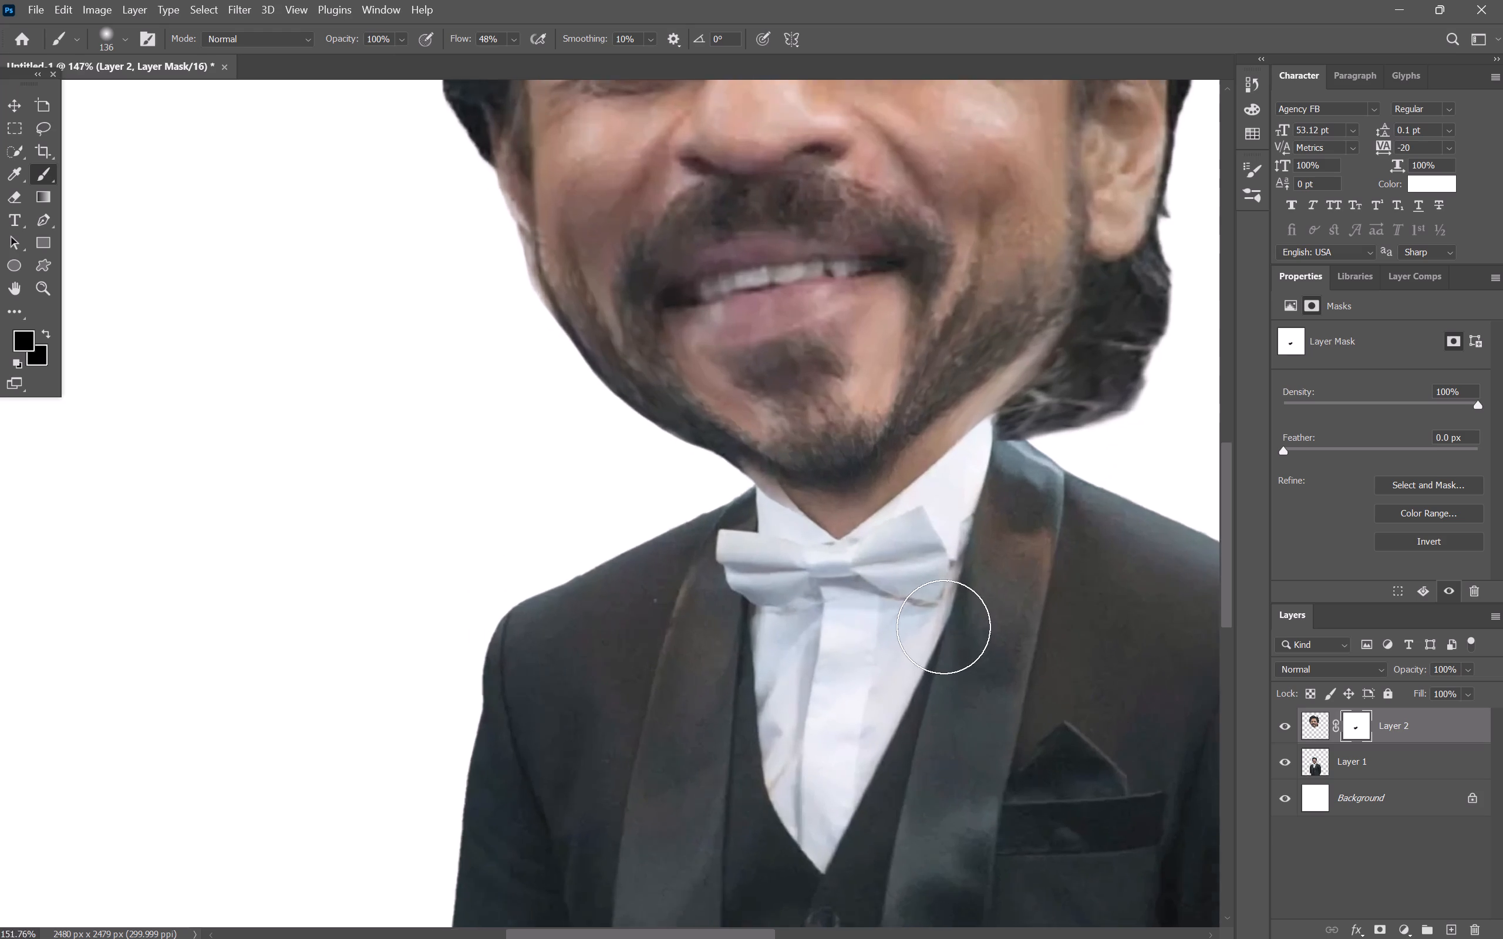
alt+scroll(943, 627, down, 3)
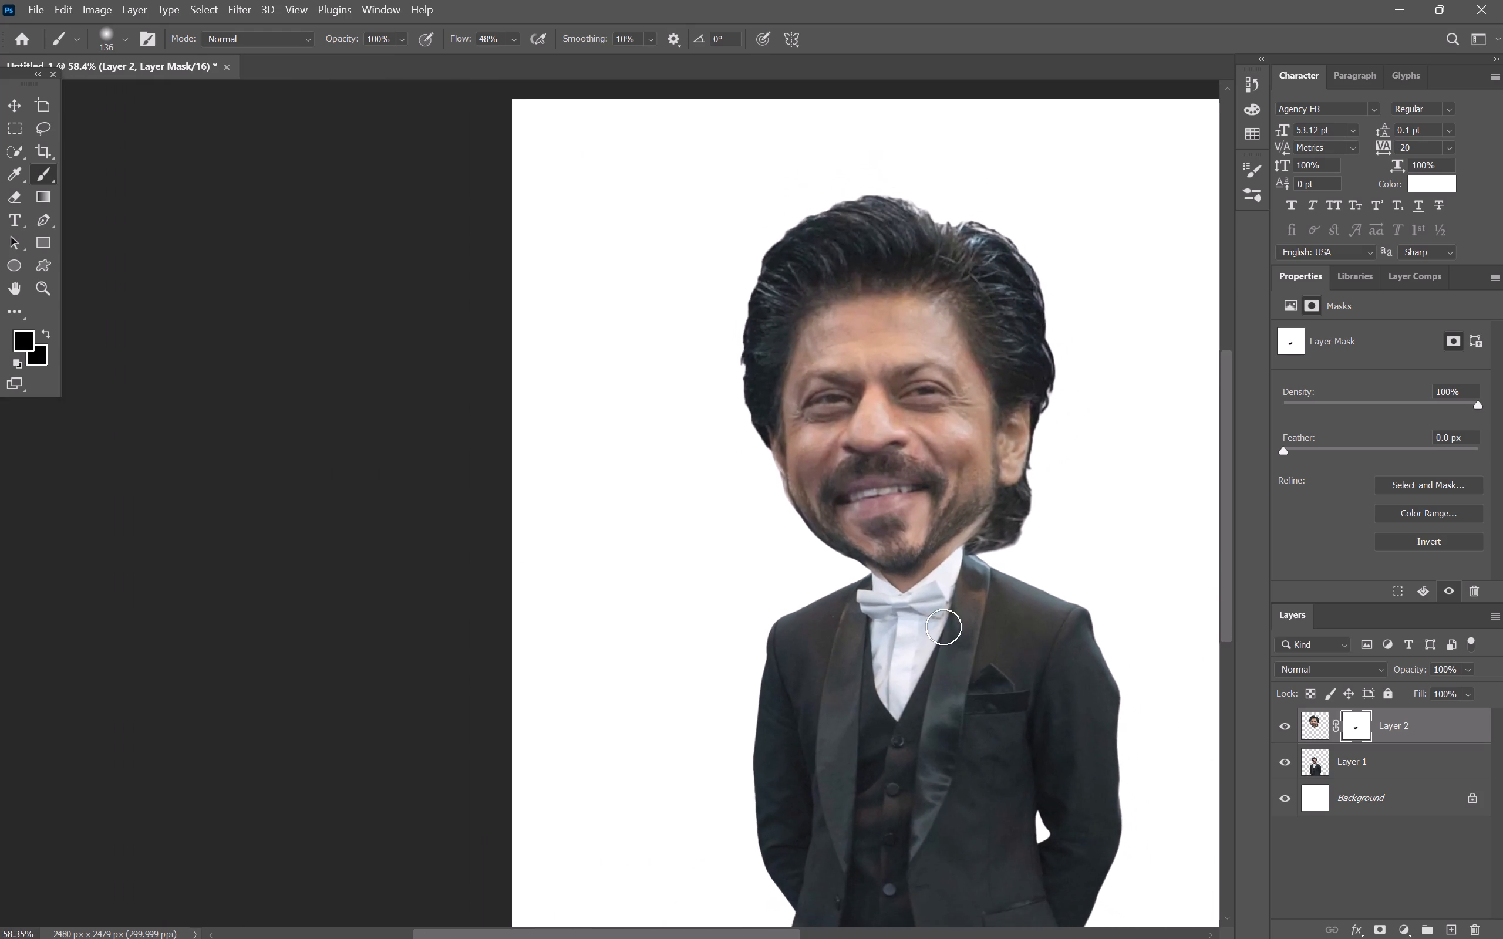
scroll(943, 627, left, 3)
scroll(943, 627, right, 4)
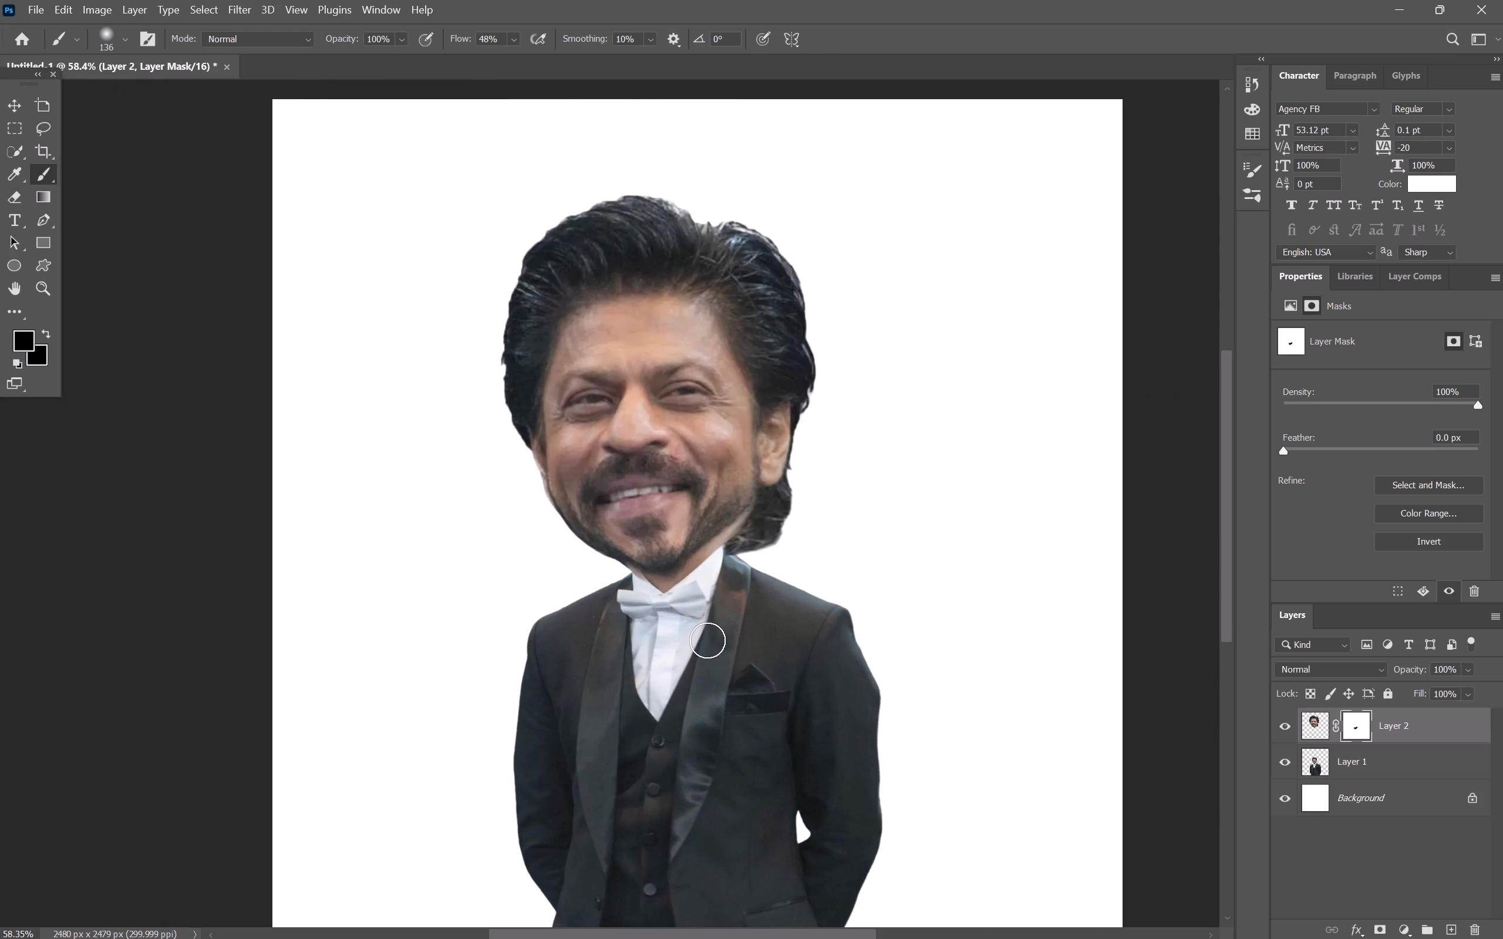
Draw a white rectangle shape with a 1 px black stroke covering the whole canvas, about 2486 by 2482 px.
scroll(707, 640, down, 1)
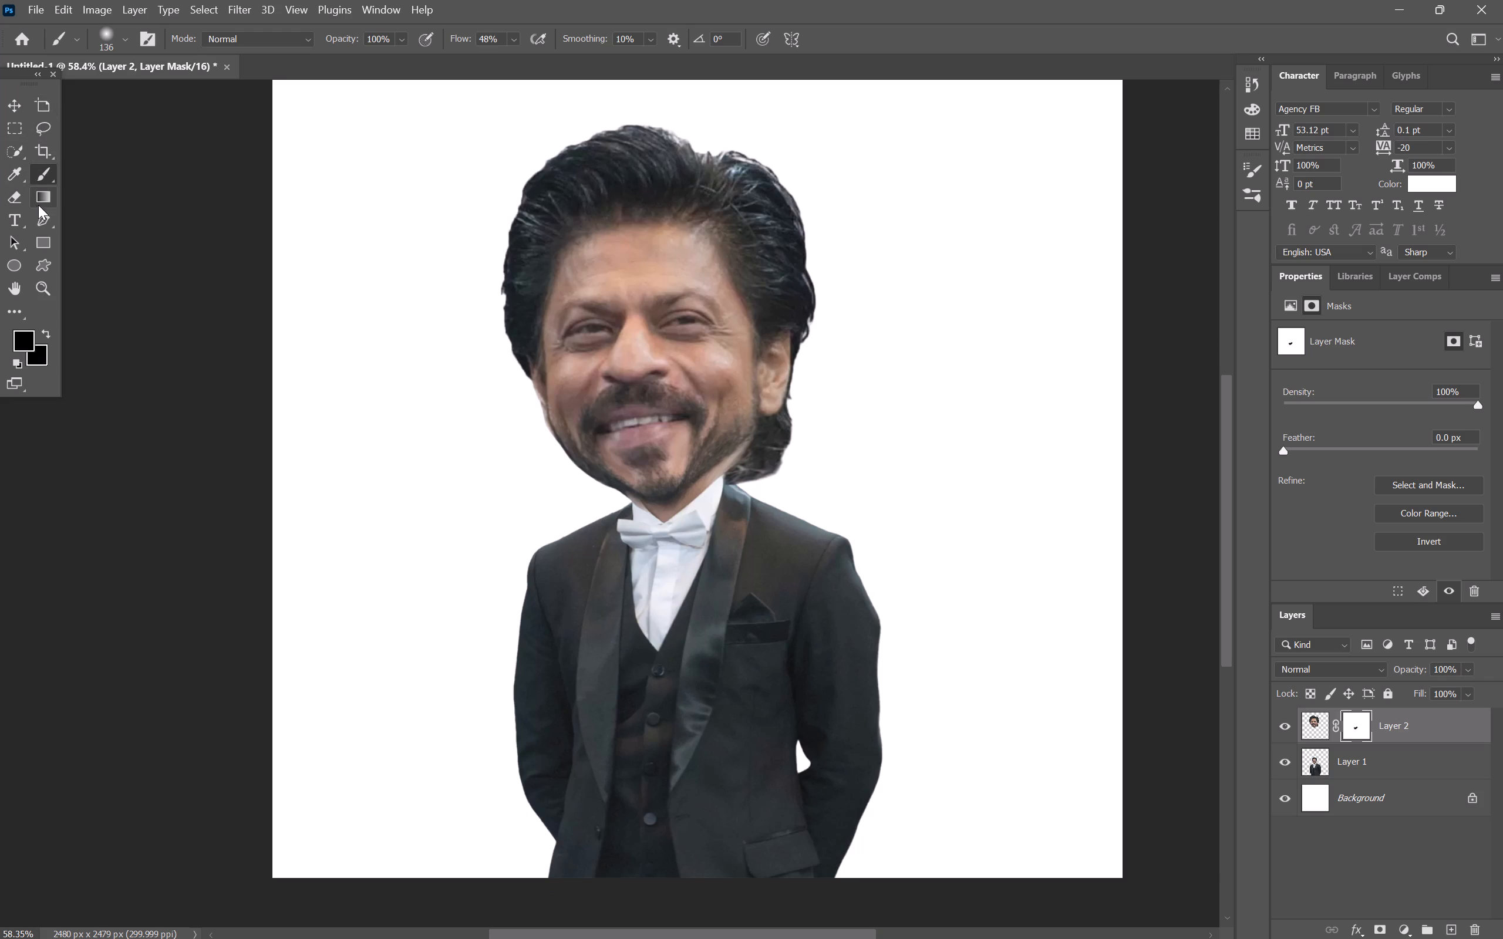
click(49, 252)
scroll(453, 452, right, 1)
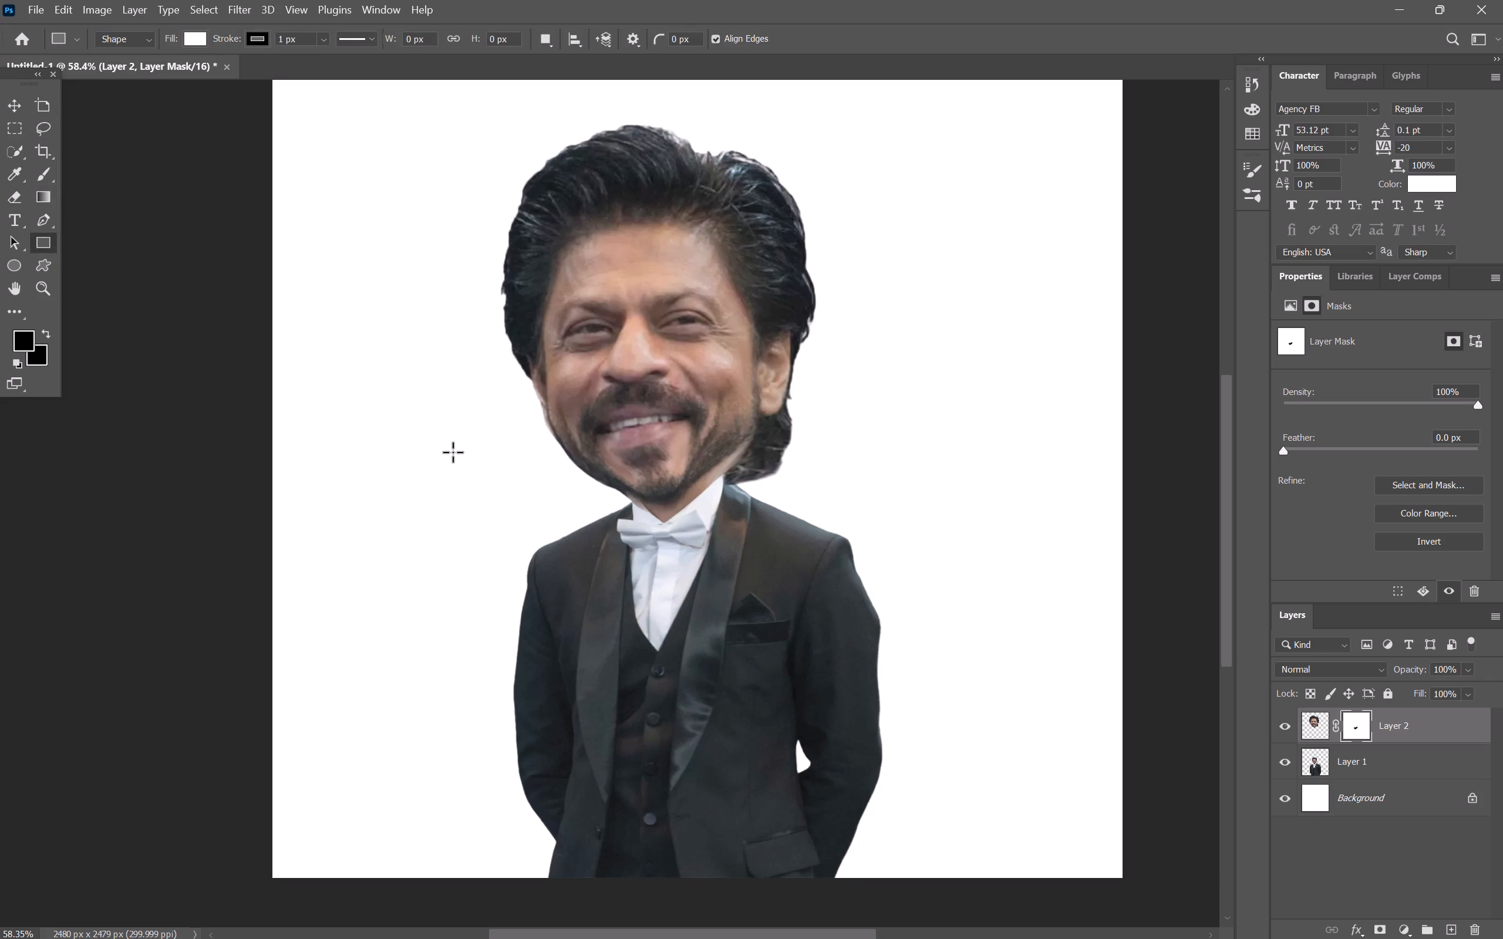
scroll(453, 452, right, 1)
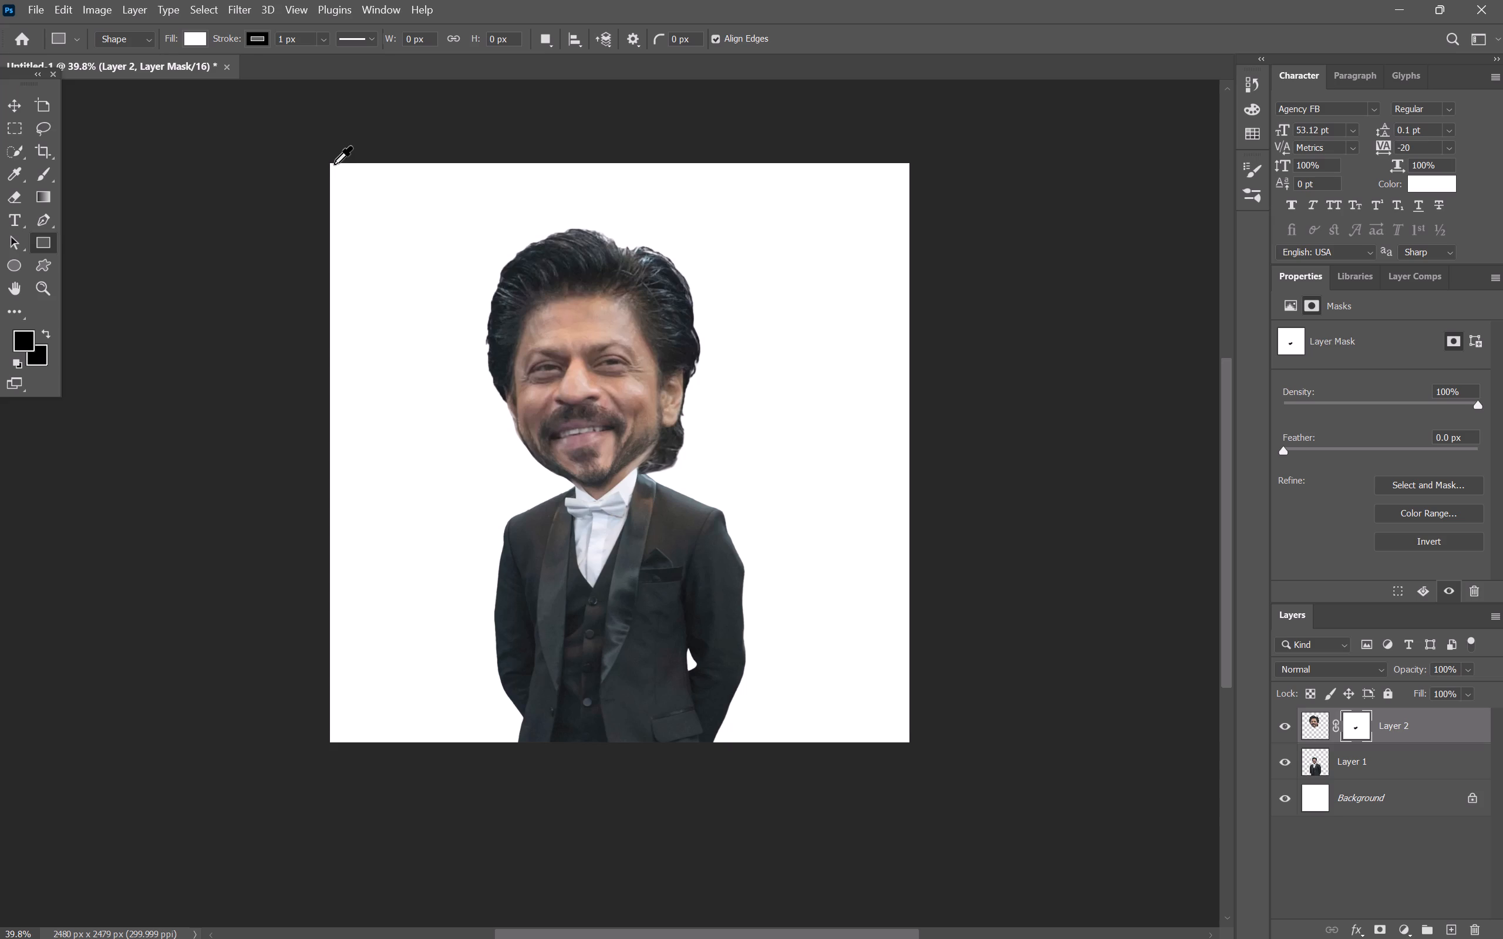
alt+scroll(334, 164, up, 1)
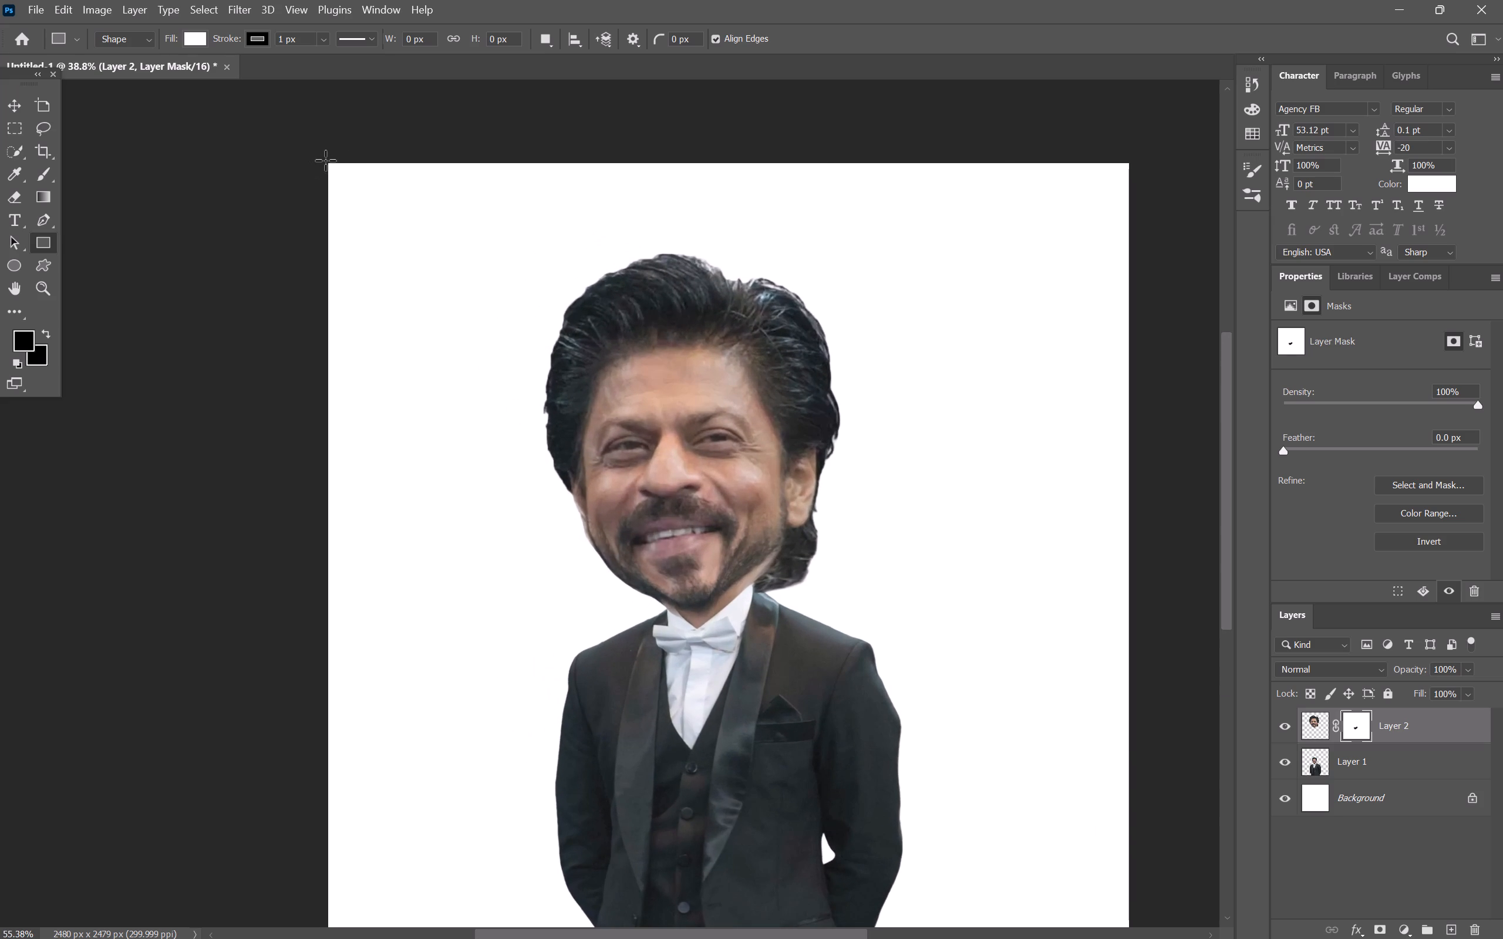
scroll(328, 161, down, 2)
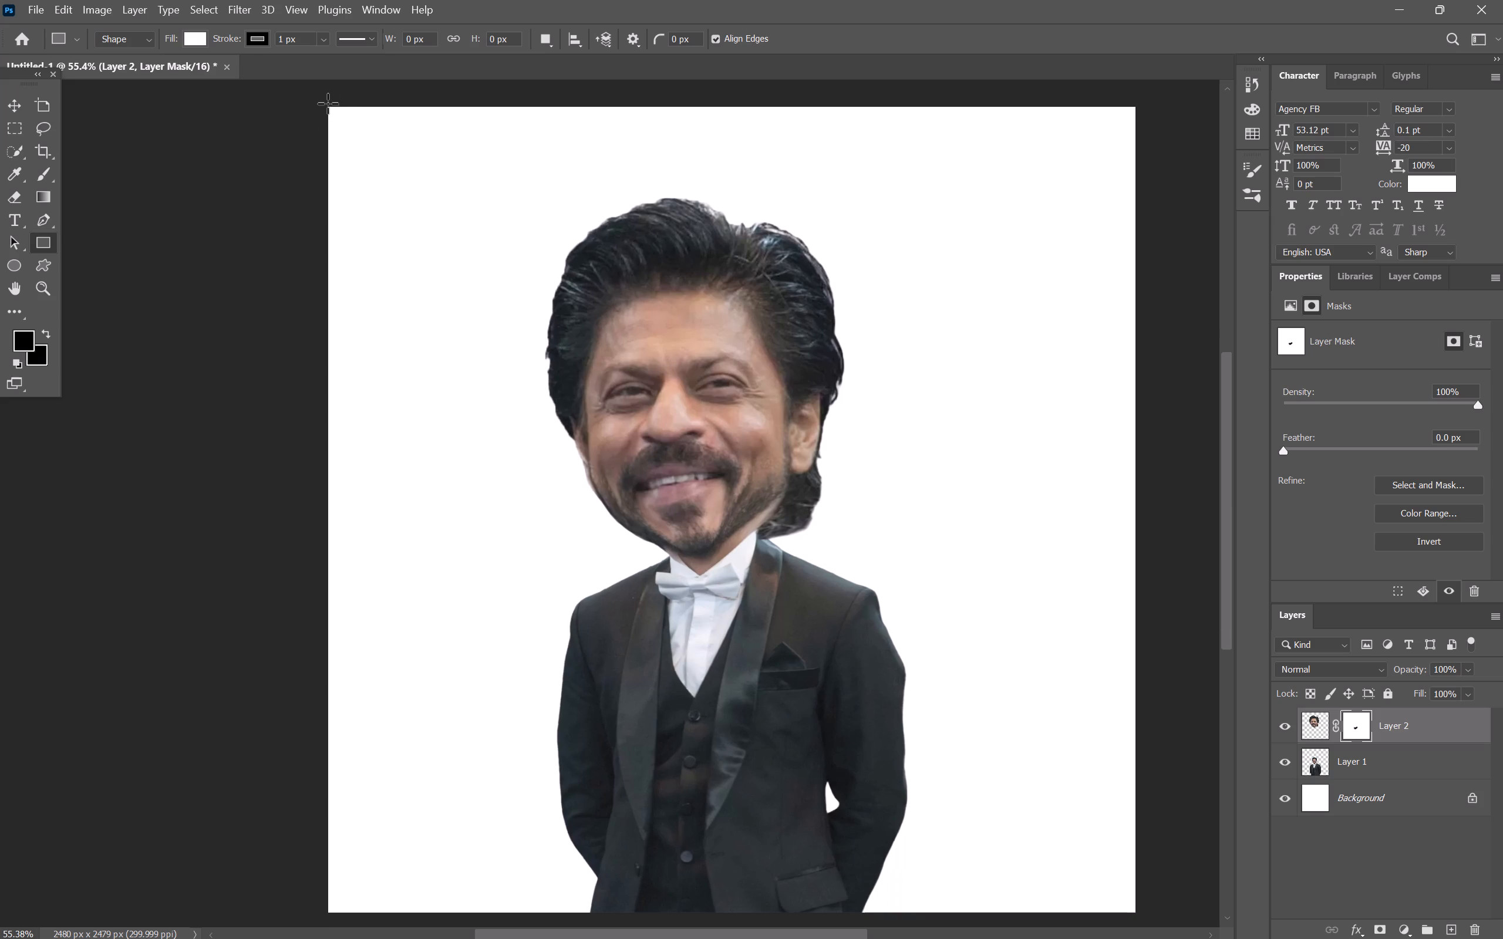
drag(328, 106, 767, 648)
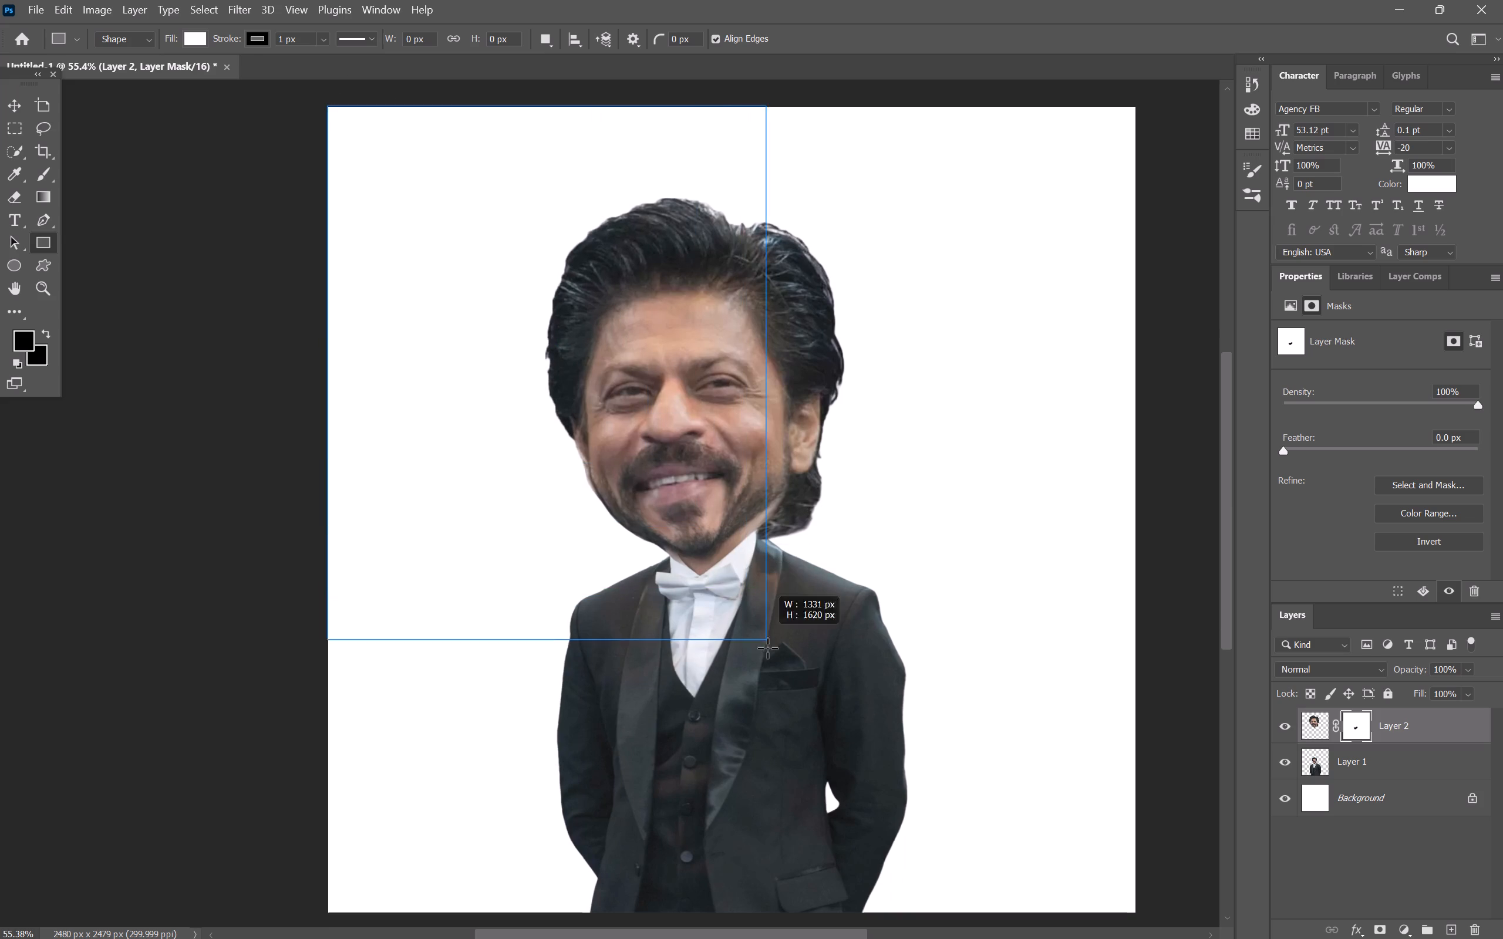
drag(767, 648, 1128, 907)
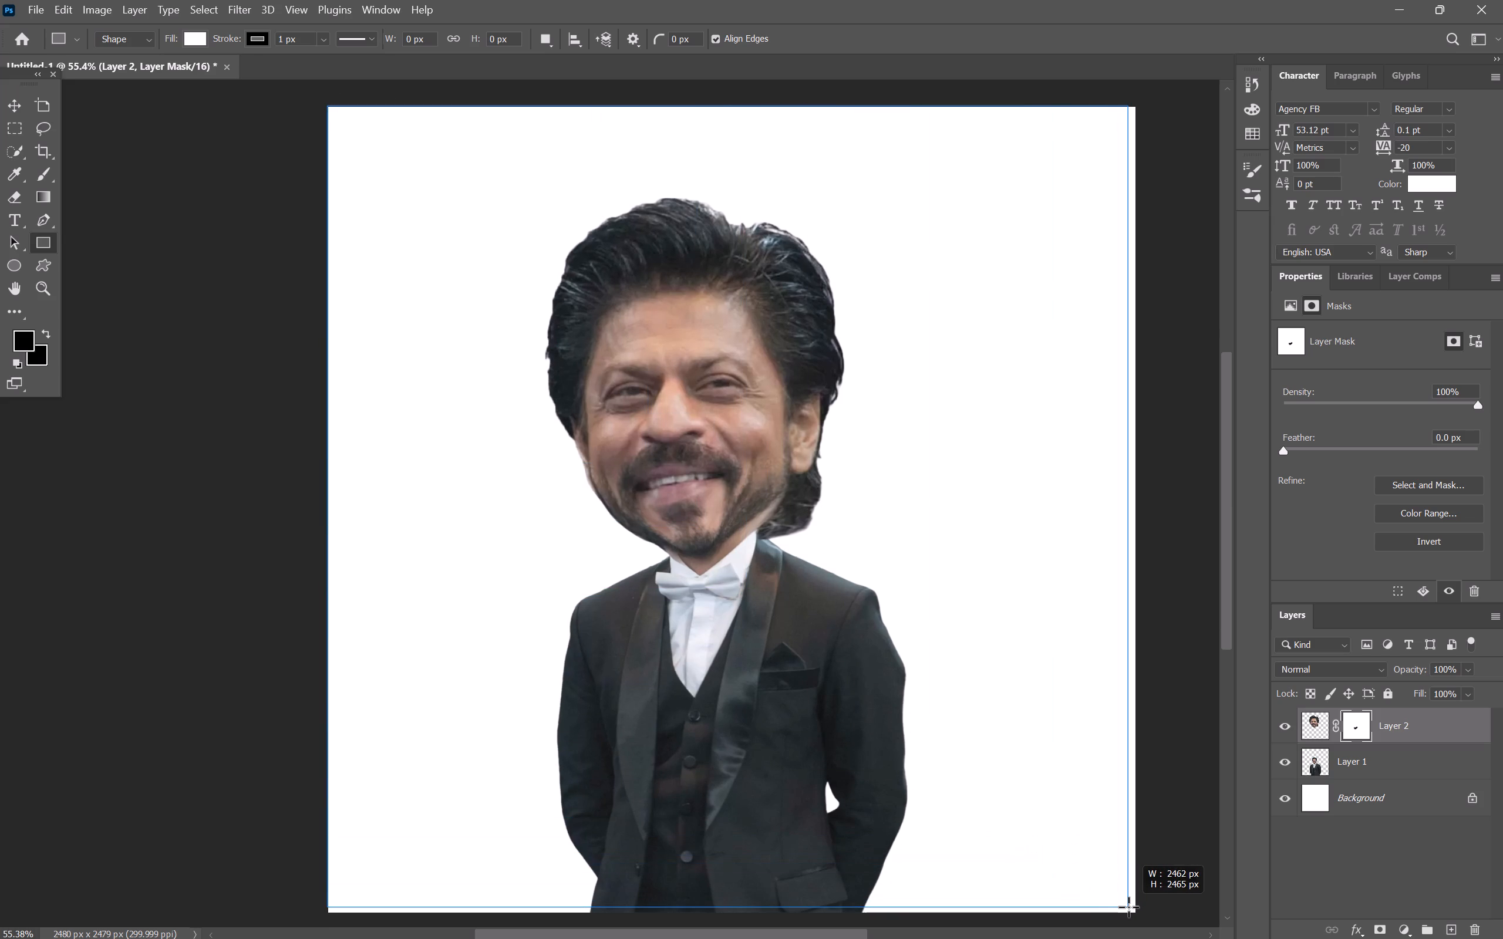
drag(1128, 907, 1133, 919)
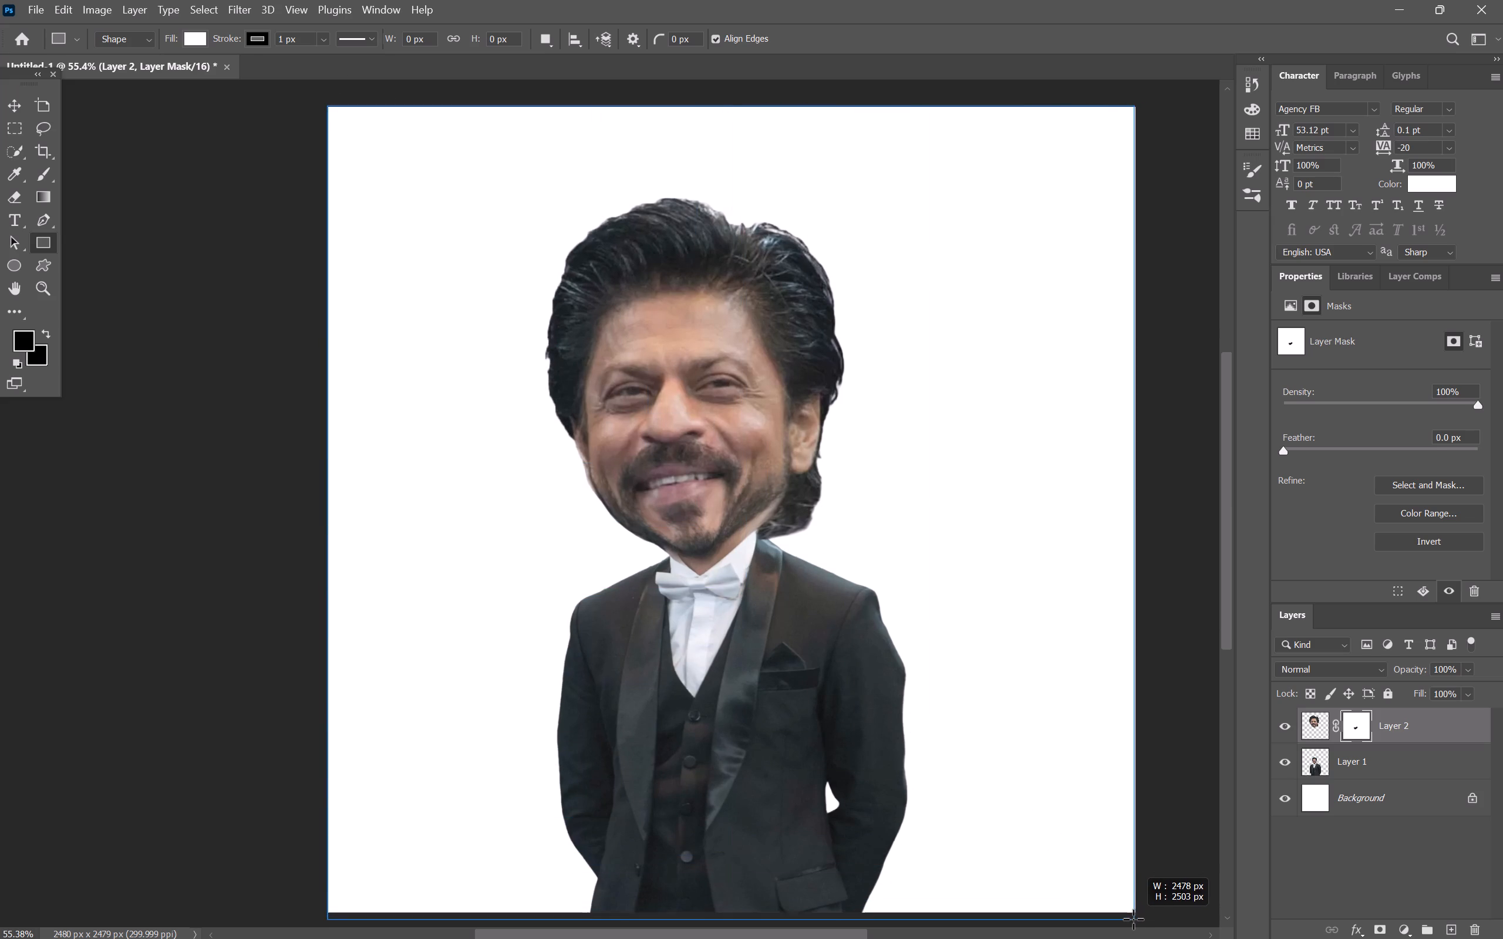
drag(1133, 919, 1135, 912)
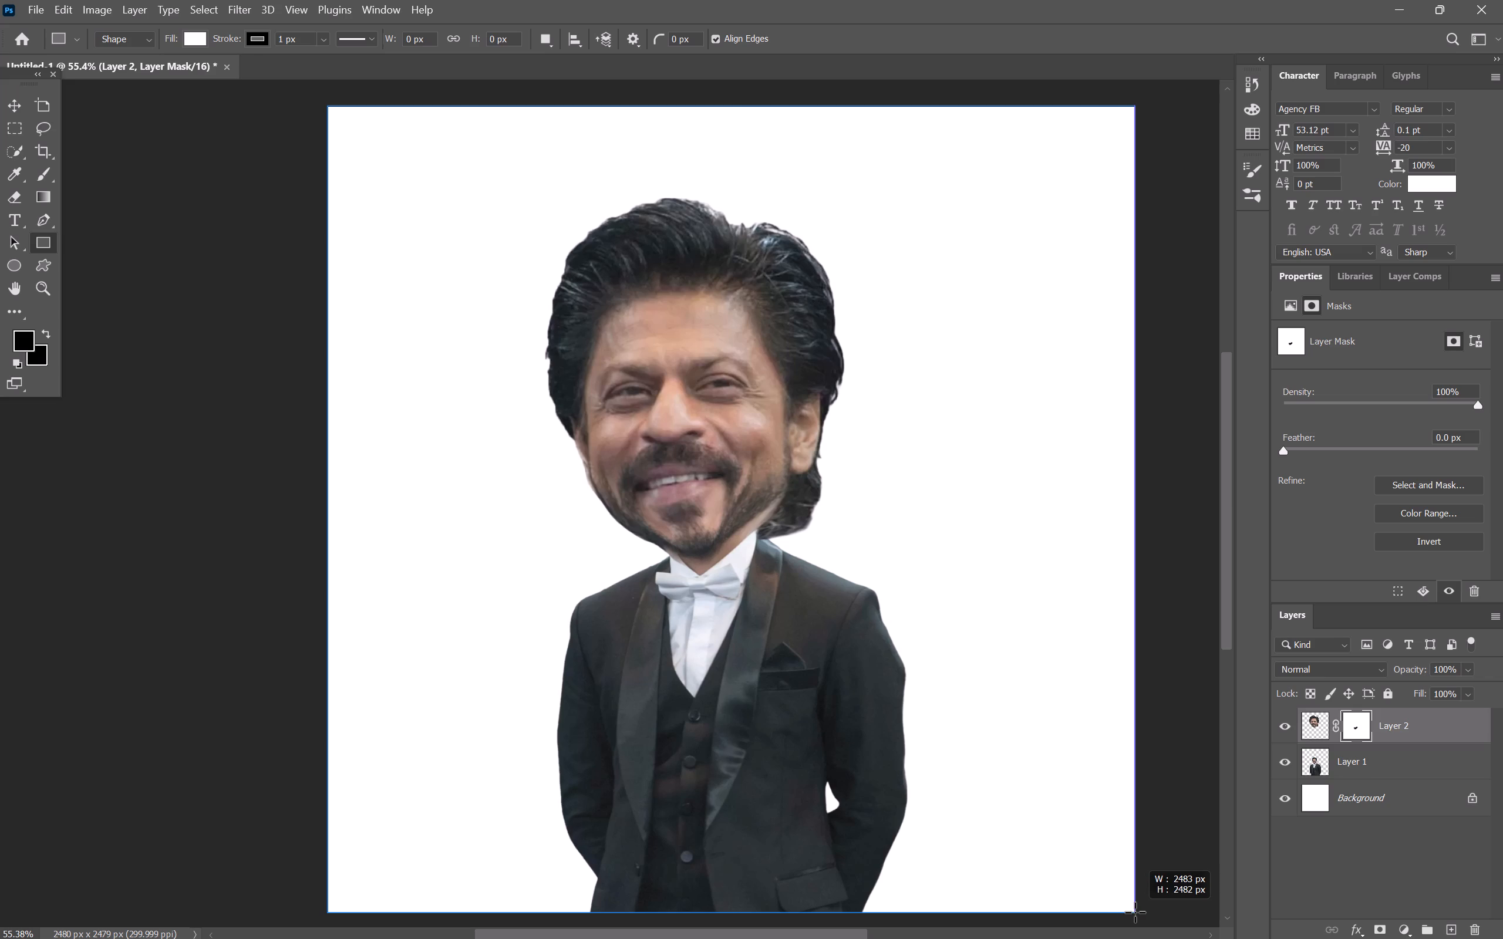
drag(1135, 912, 1136, 912)
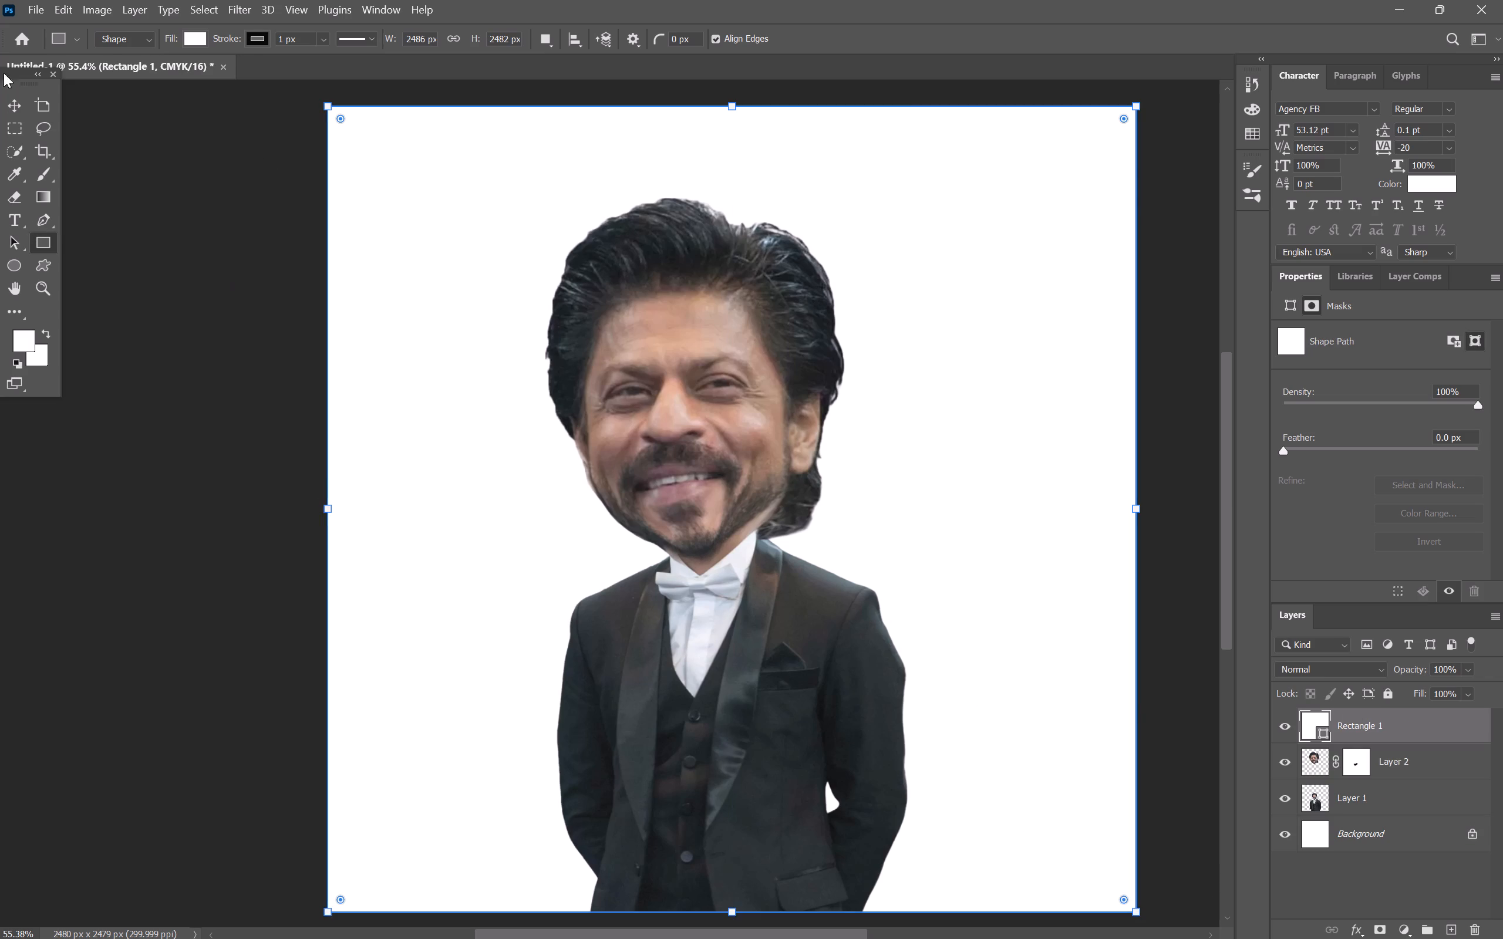
Set the foreground colour to green 4d8918.
right_click(22, 342)
double_click(22, 342)
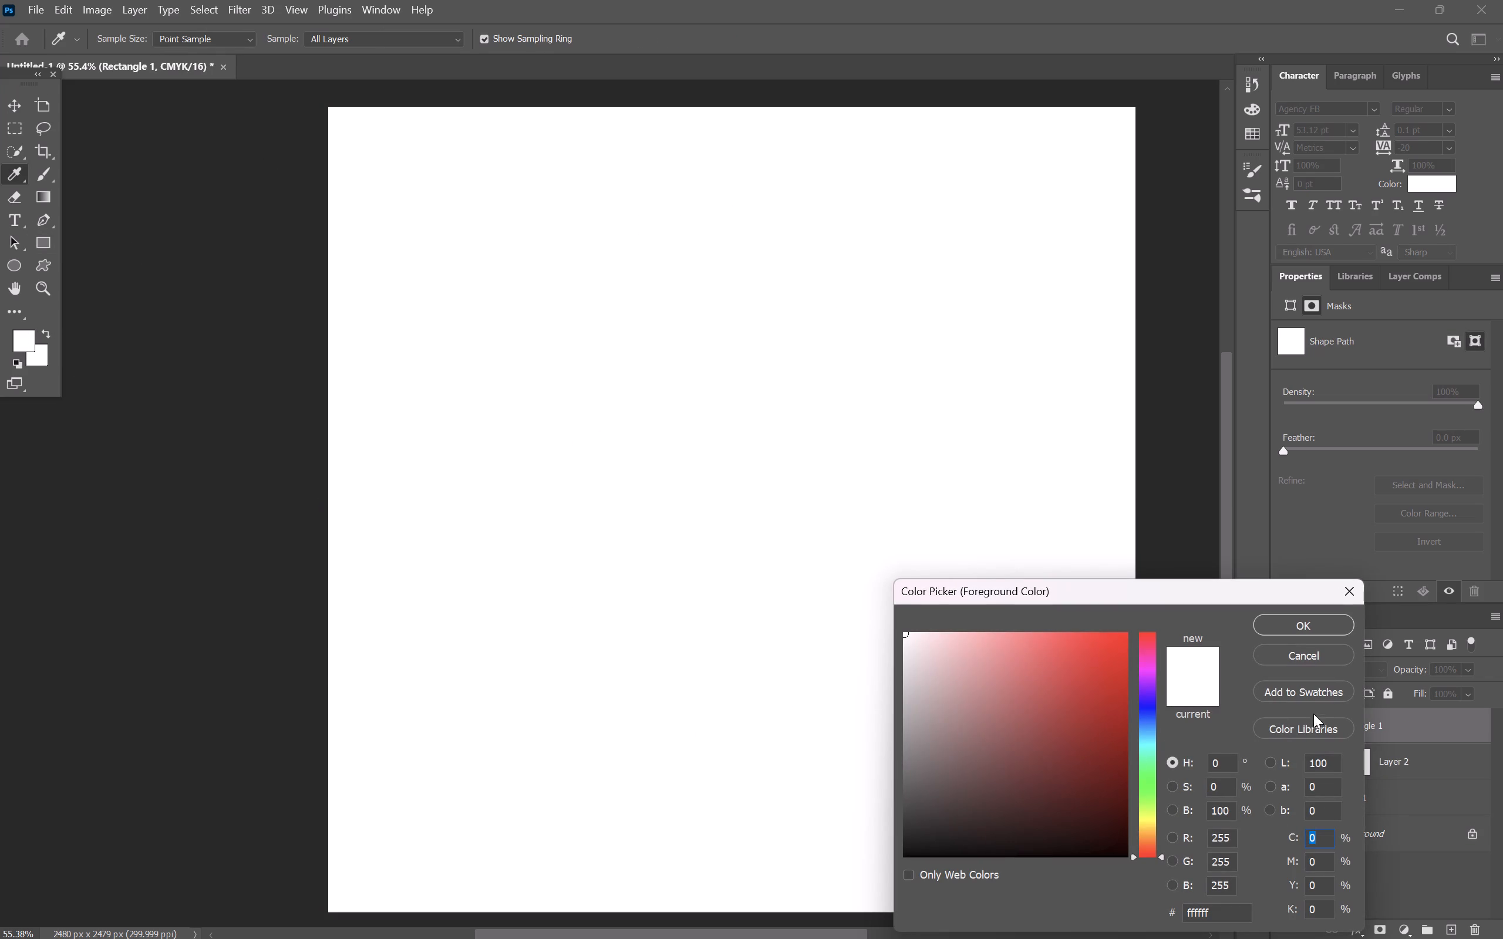
drag(1160, 791, 1139, 737)
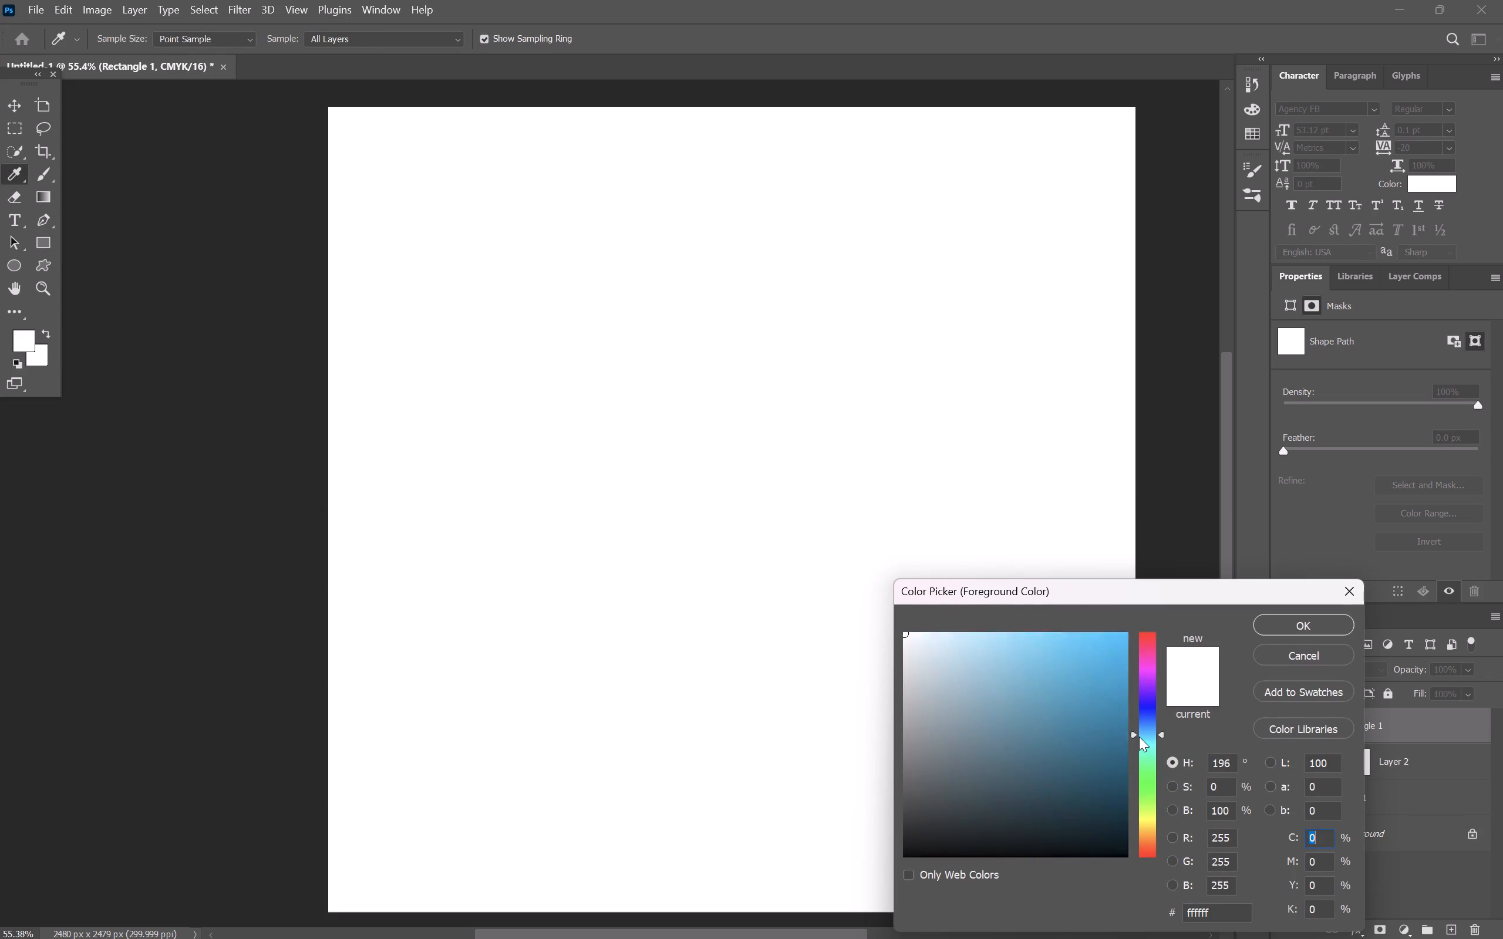
drag(1139, 737, 1128, 775)
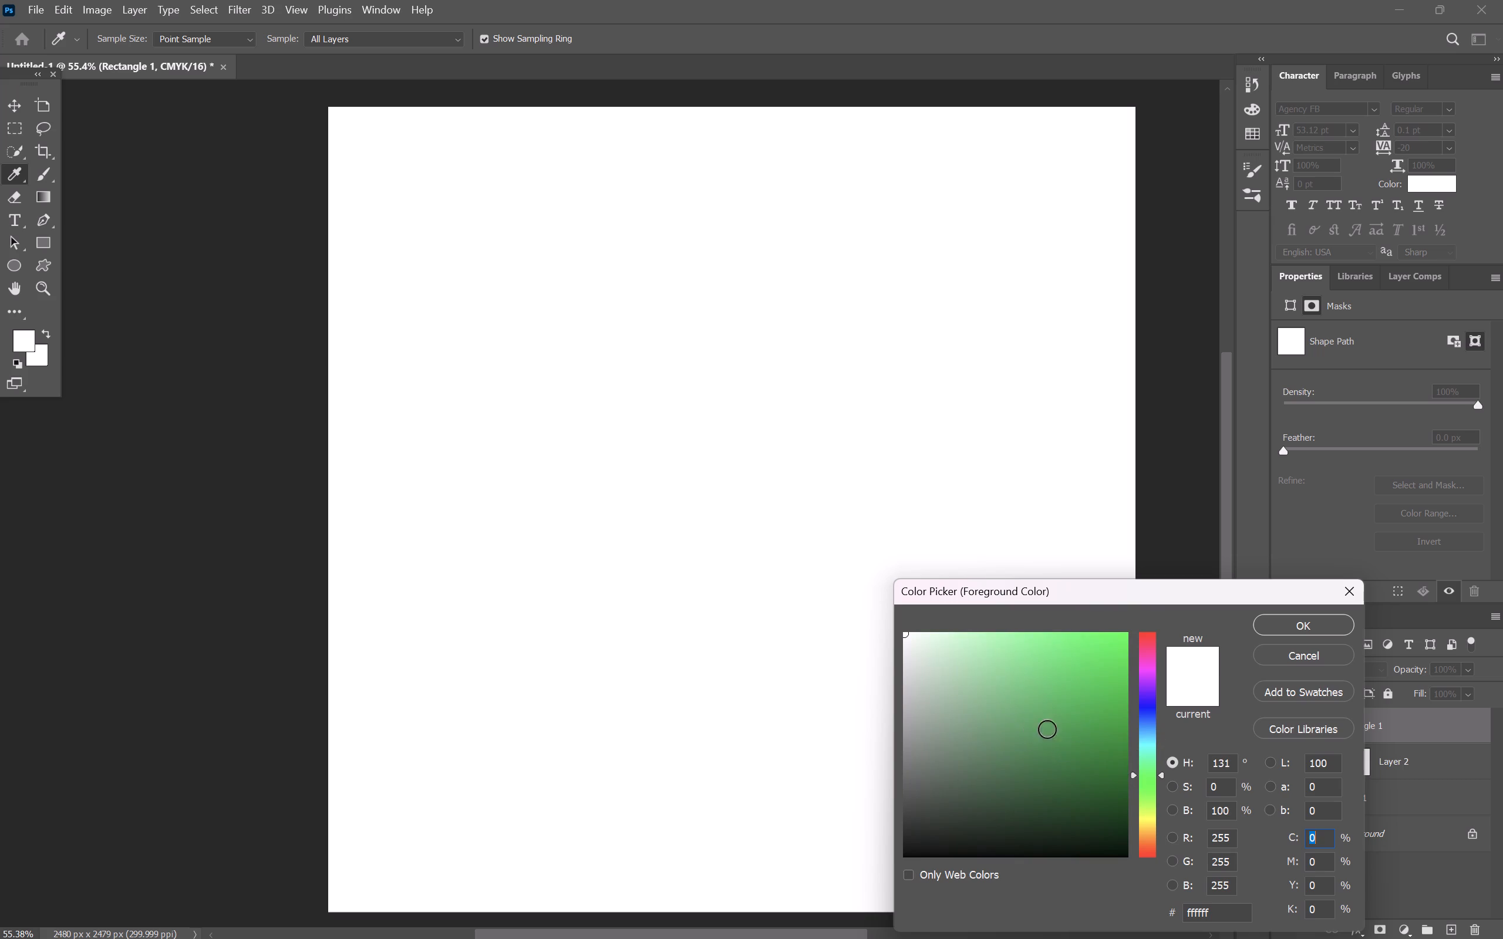
click(1117, 739)
click(1117, 768)
click(1123, 736)
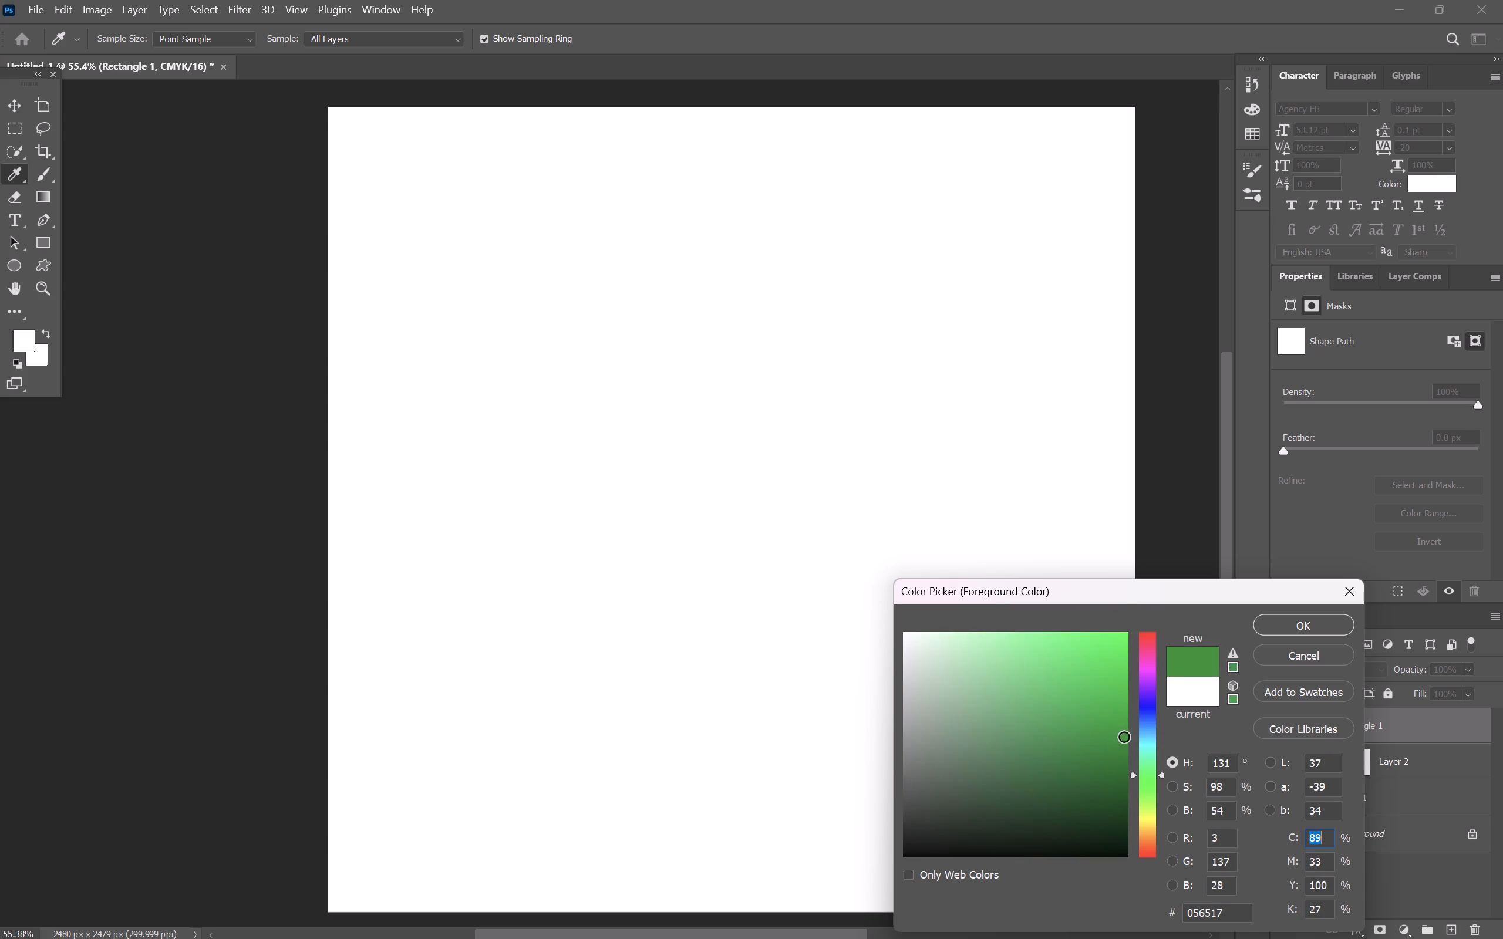
click(1108, 738)
click(1092, 744)
click(1089, 729)
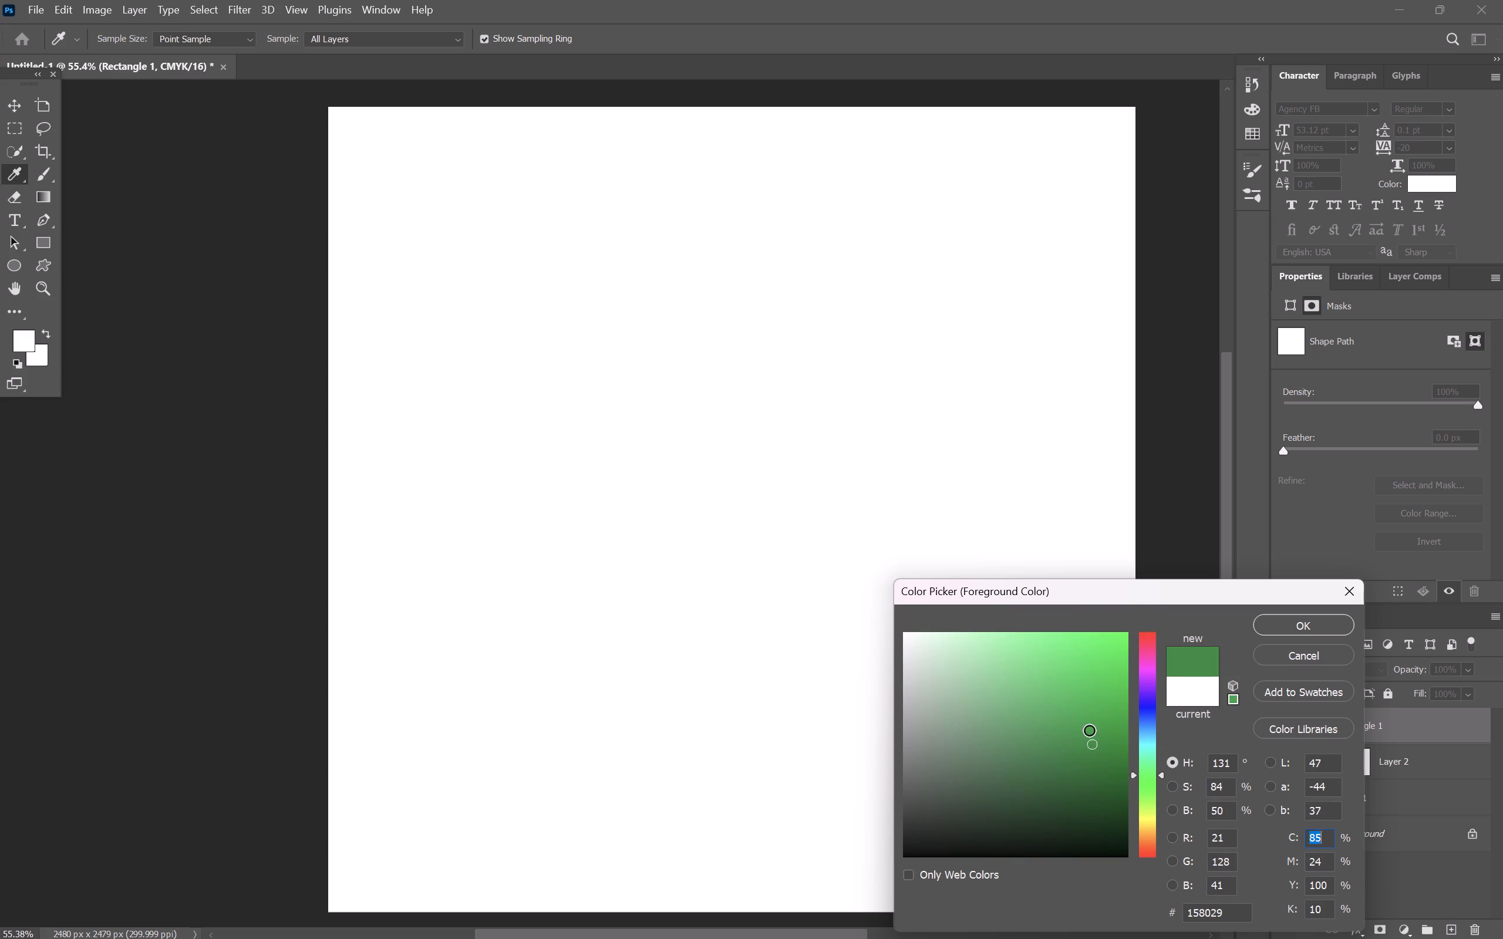
drag(1076, 735, 1083, 743)
click(1083, 743)
drag(1143, 775, 1144, 800)
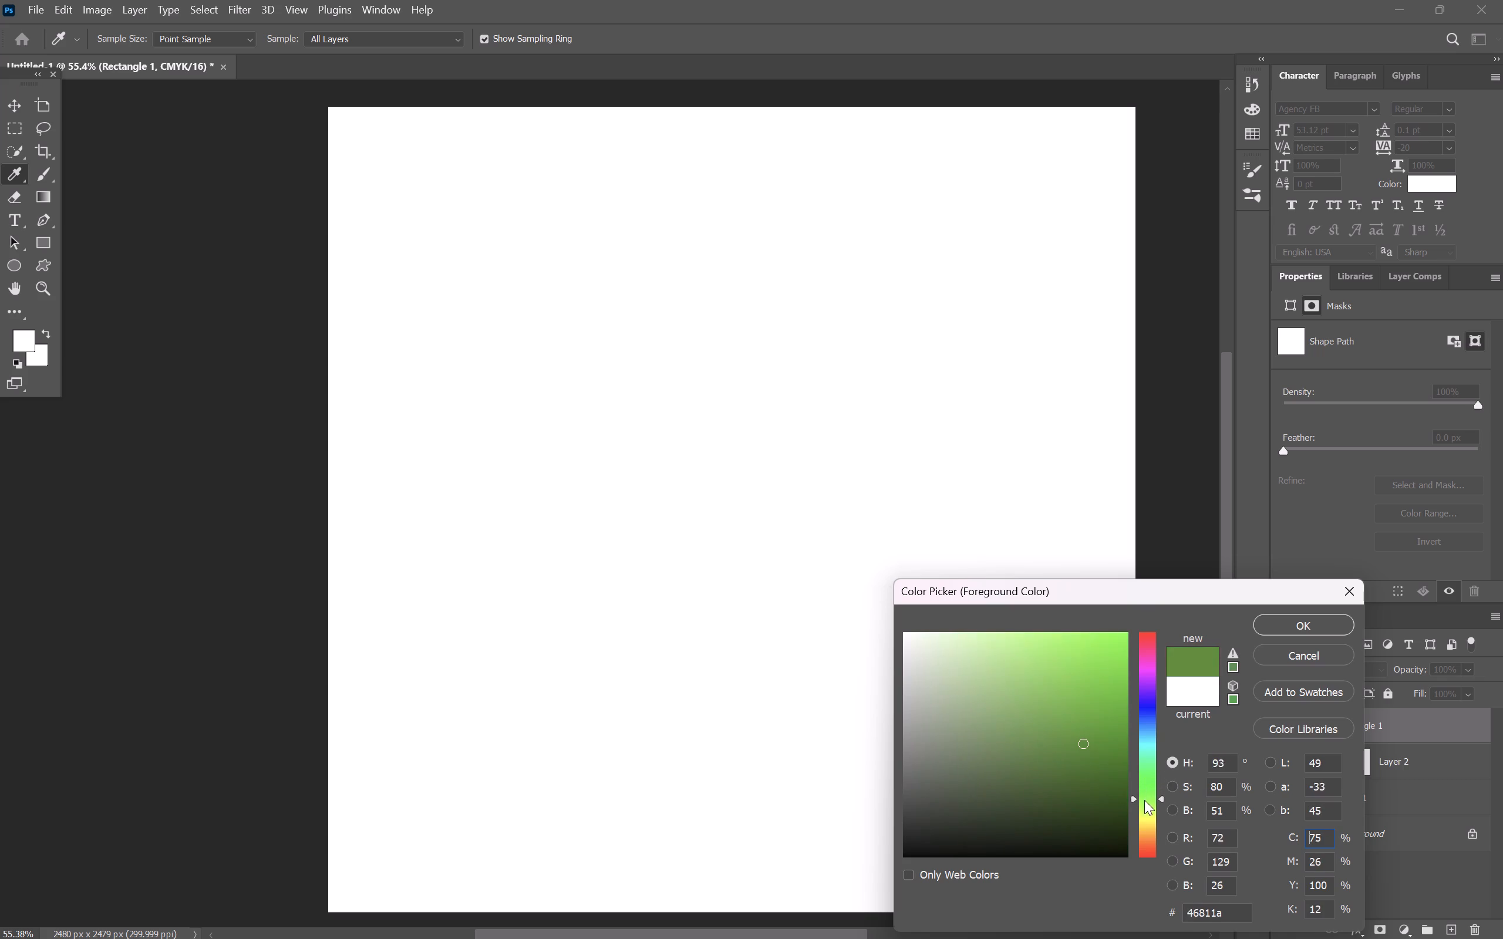
drag(1144, 800, 1143, 799)
drag(1072, 747, 1086, 744)
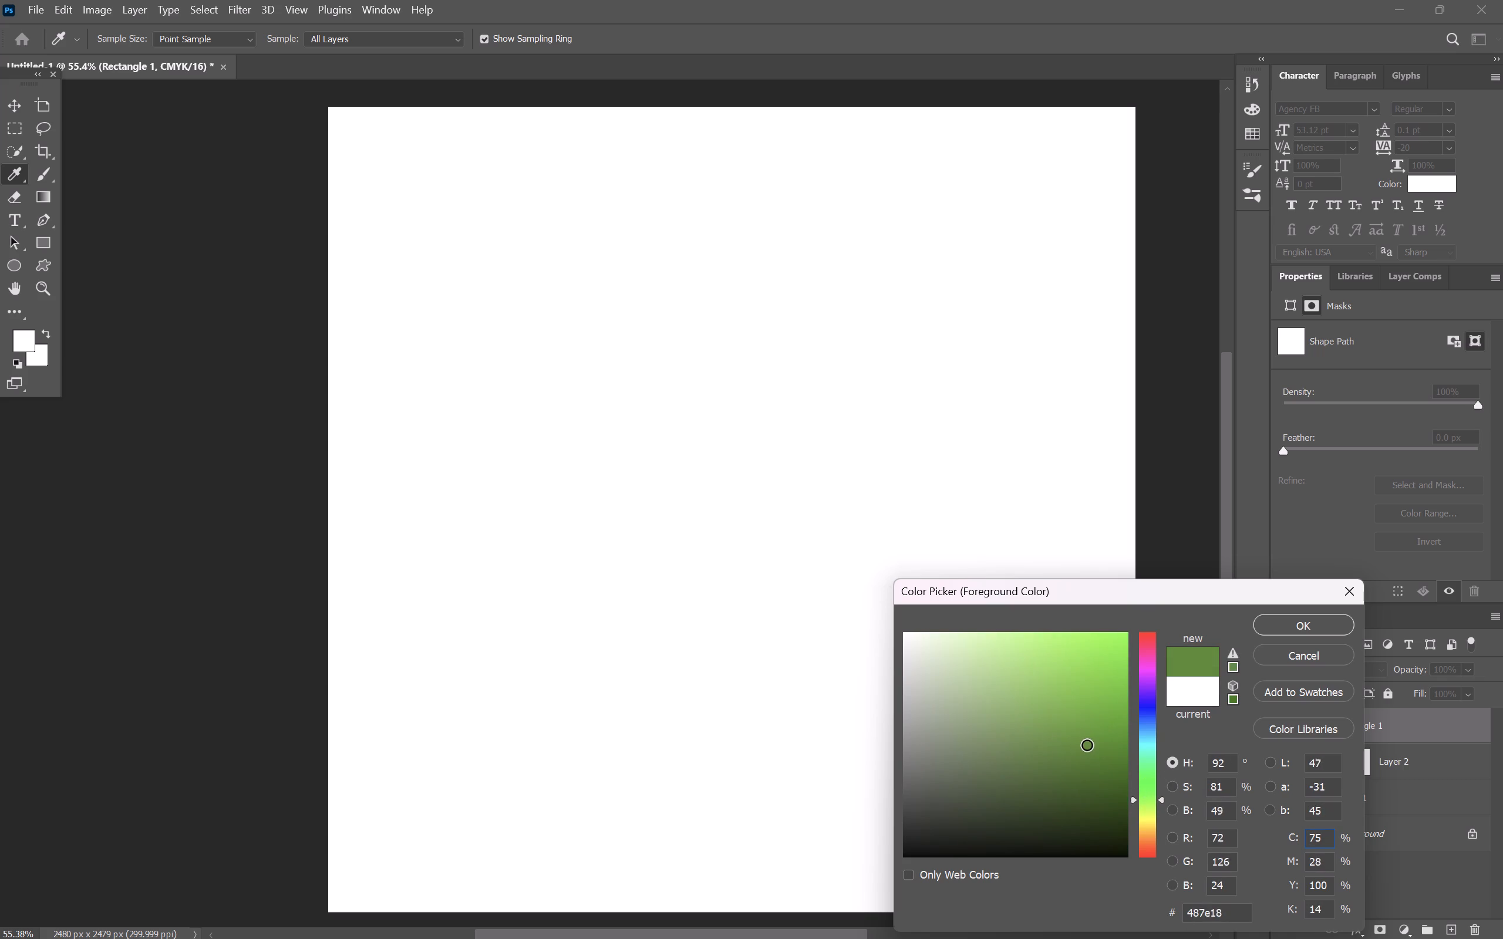
drag(1086, 744, 1089, 735)
click(1325, 633)
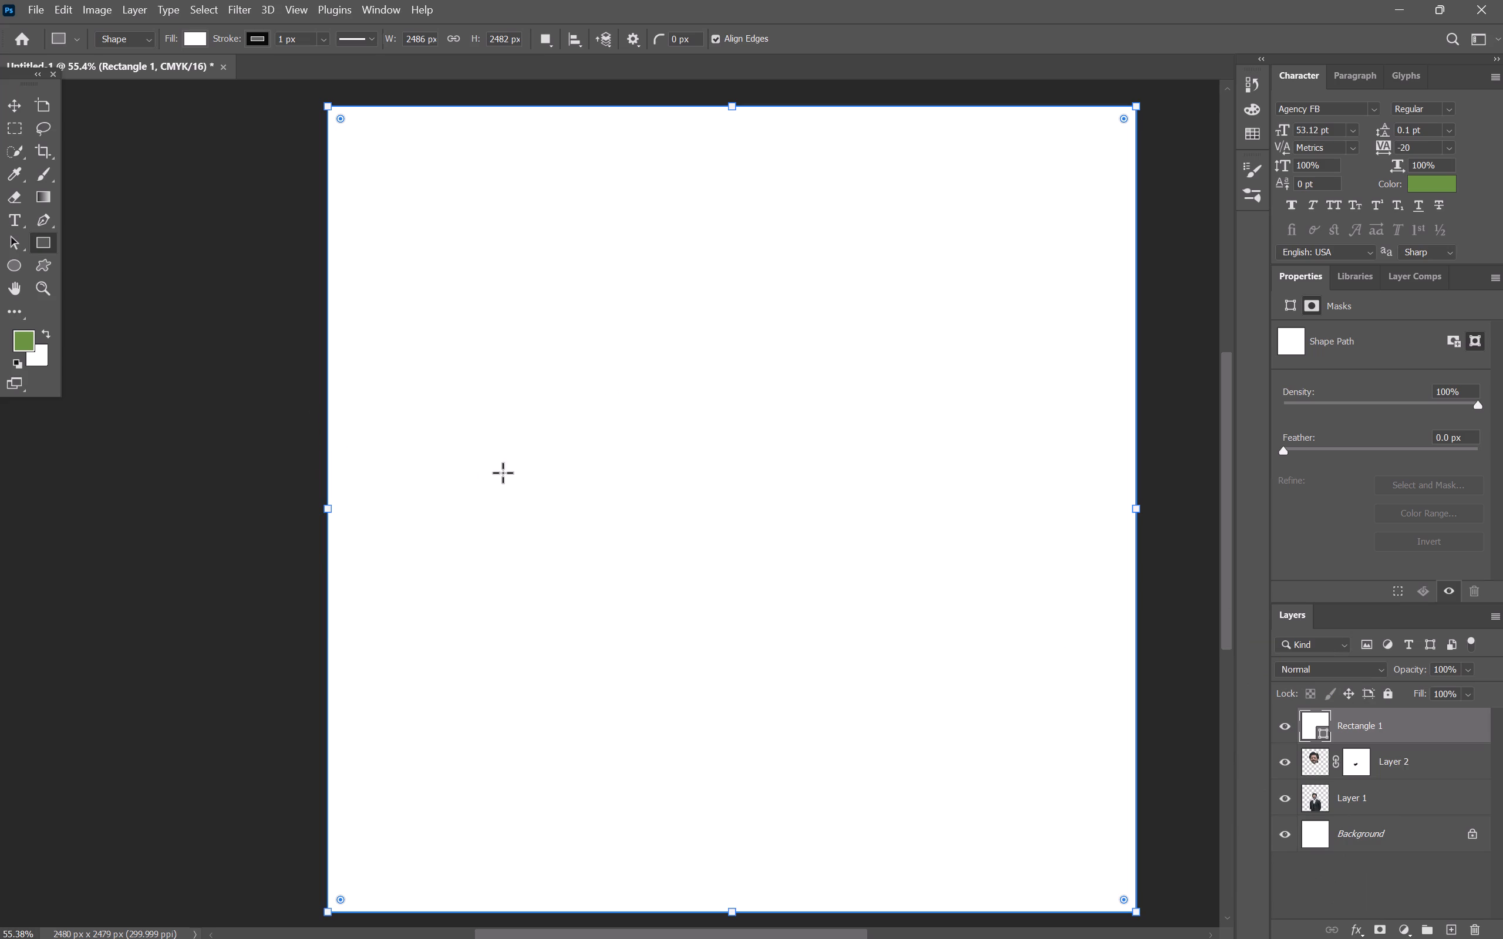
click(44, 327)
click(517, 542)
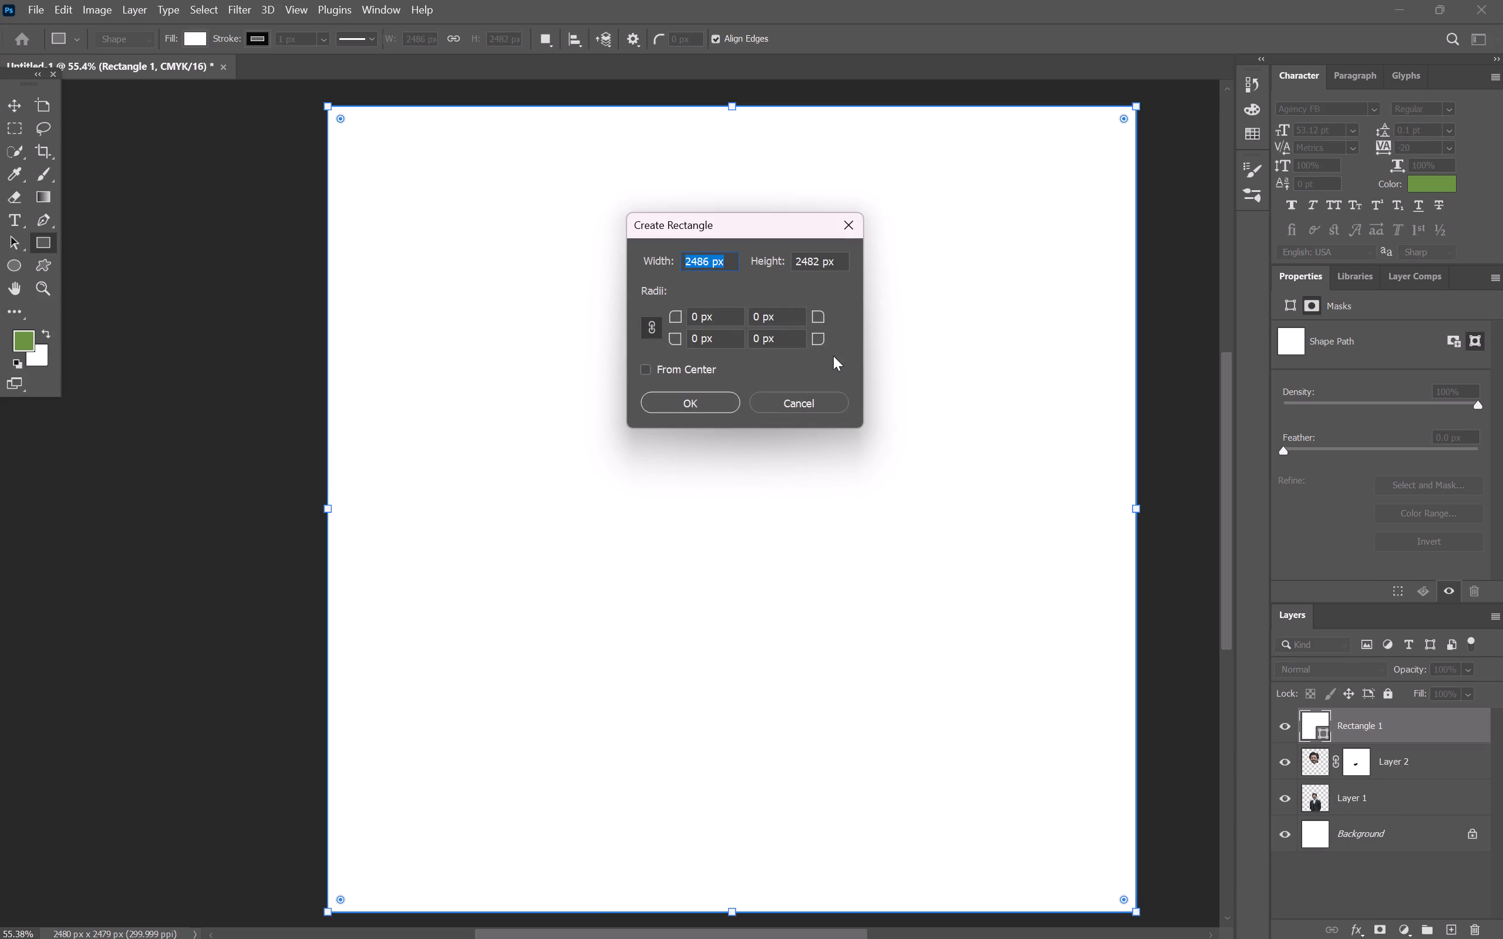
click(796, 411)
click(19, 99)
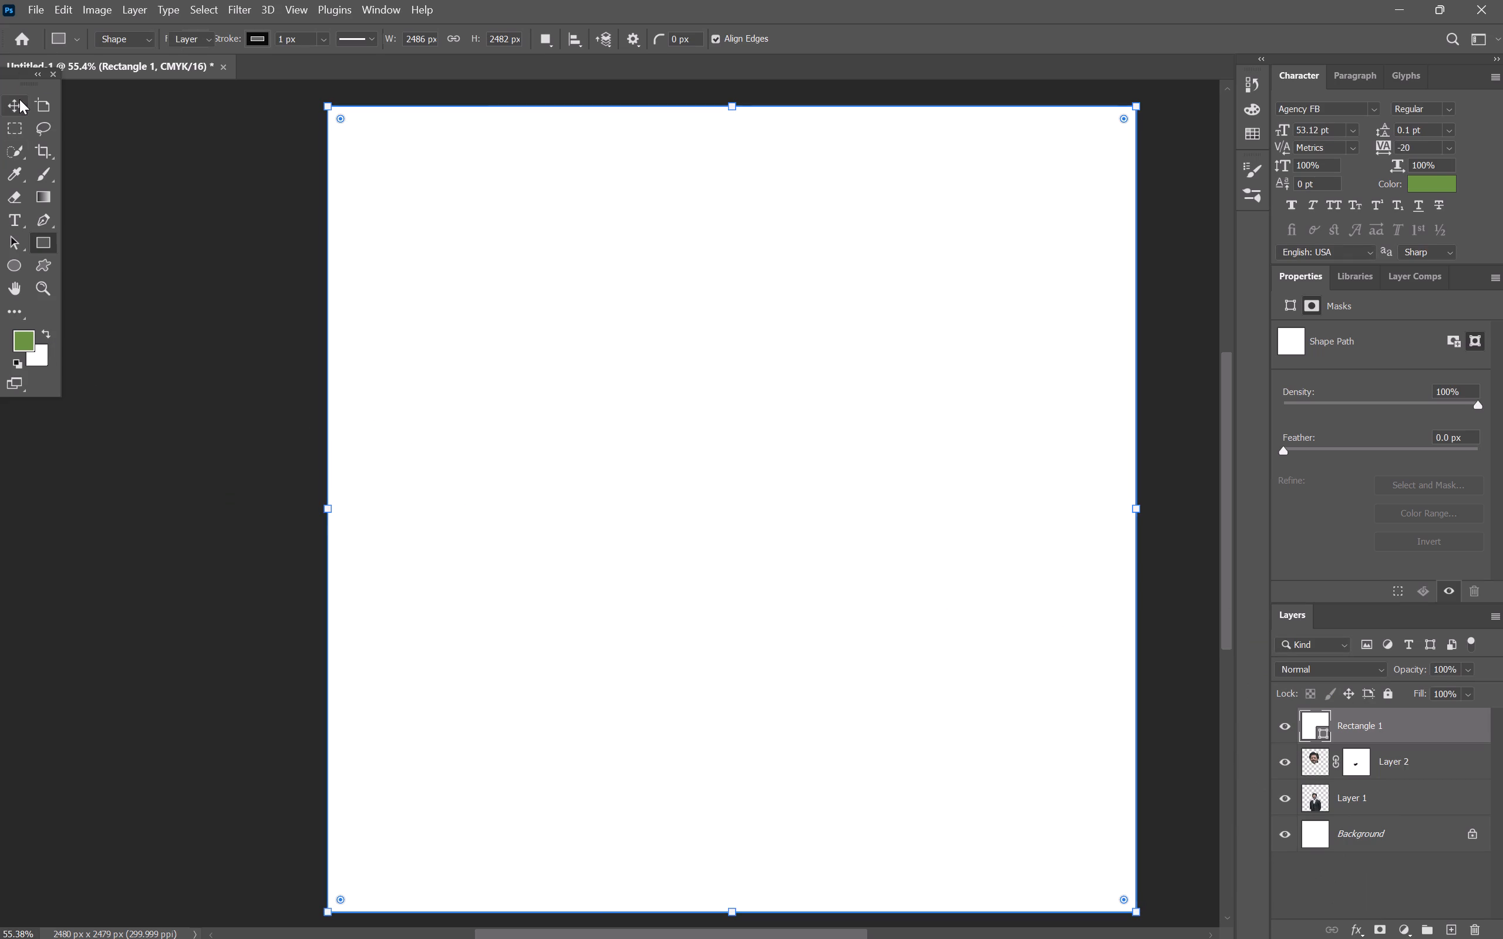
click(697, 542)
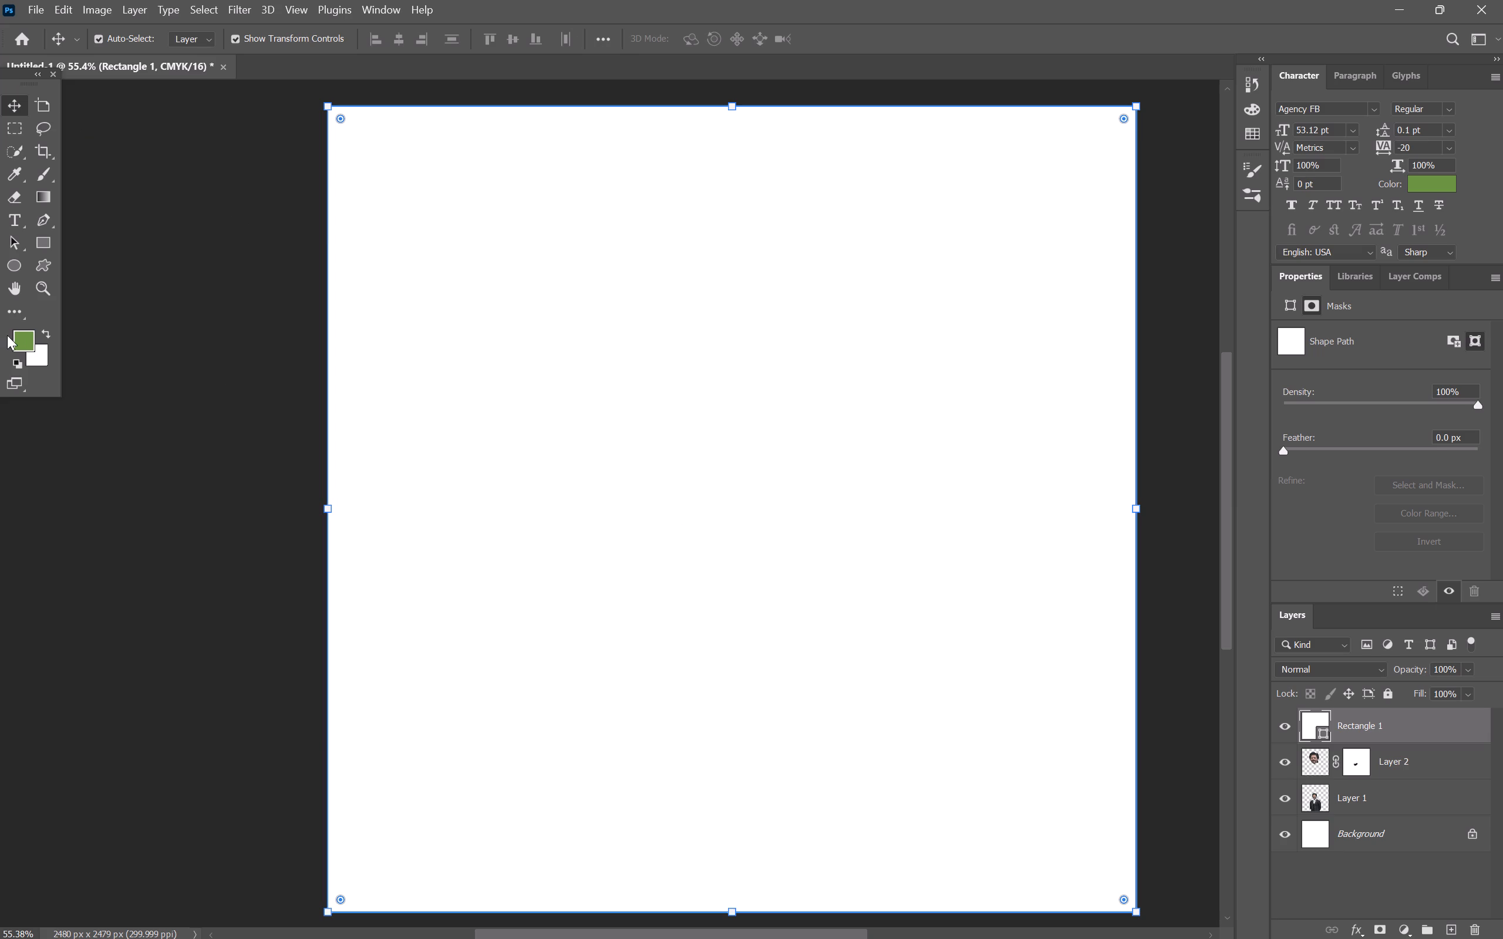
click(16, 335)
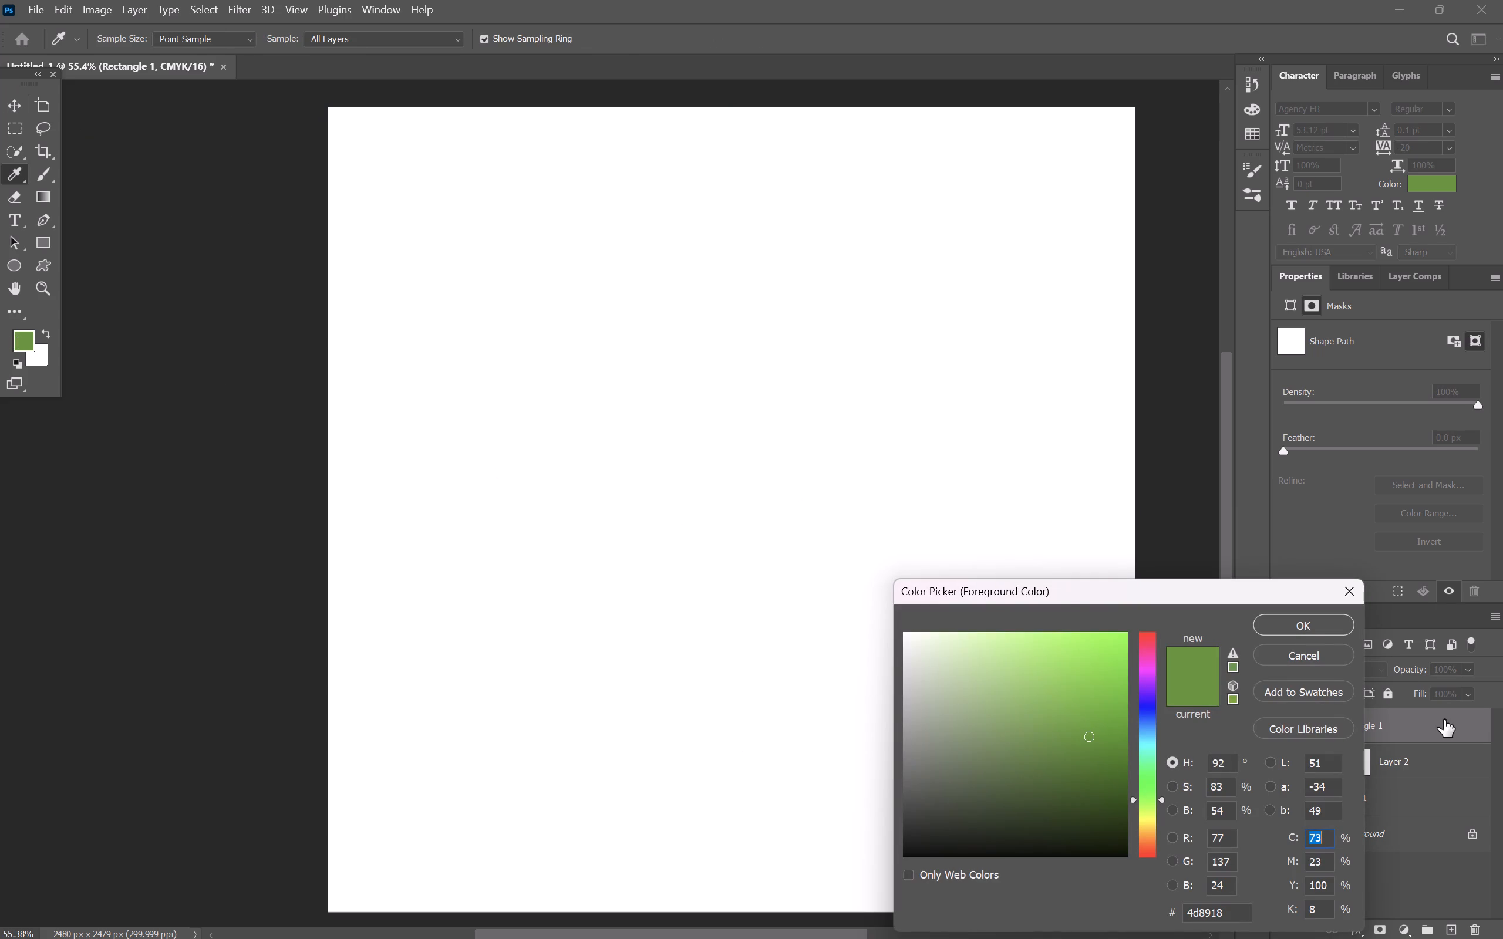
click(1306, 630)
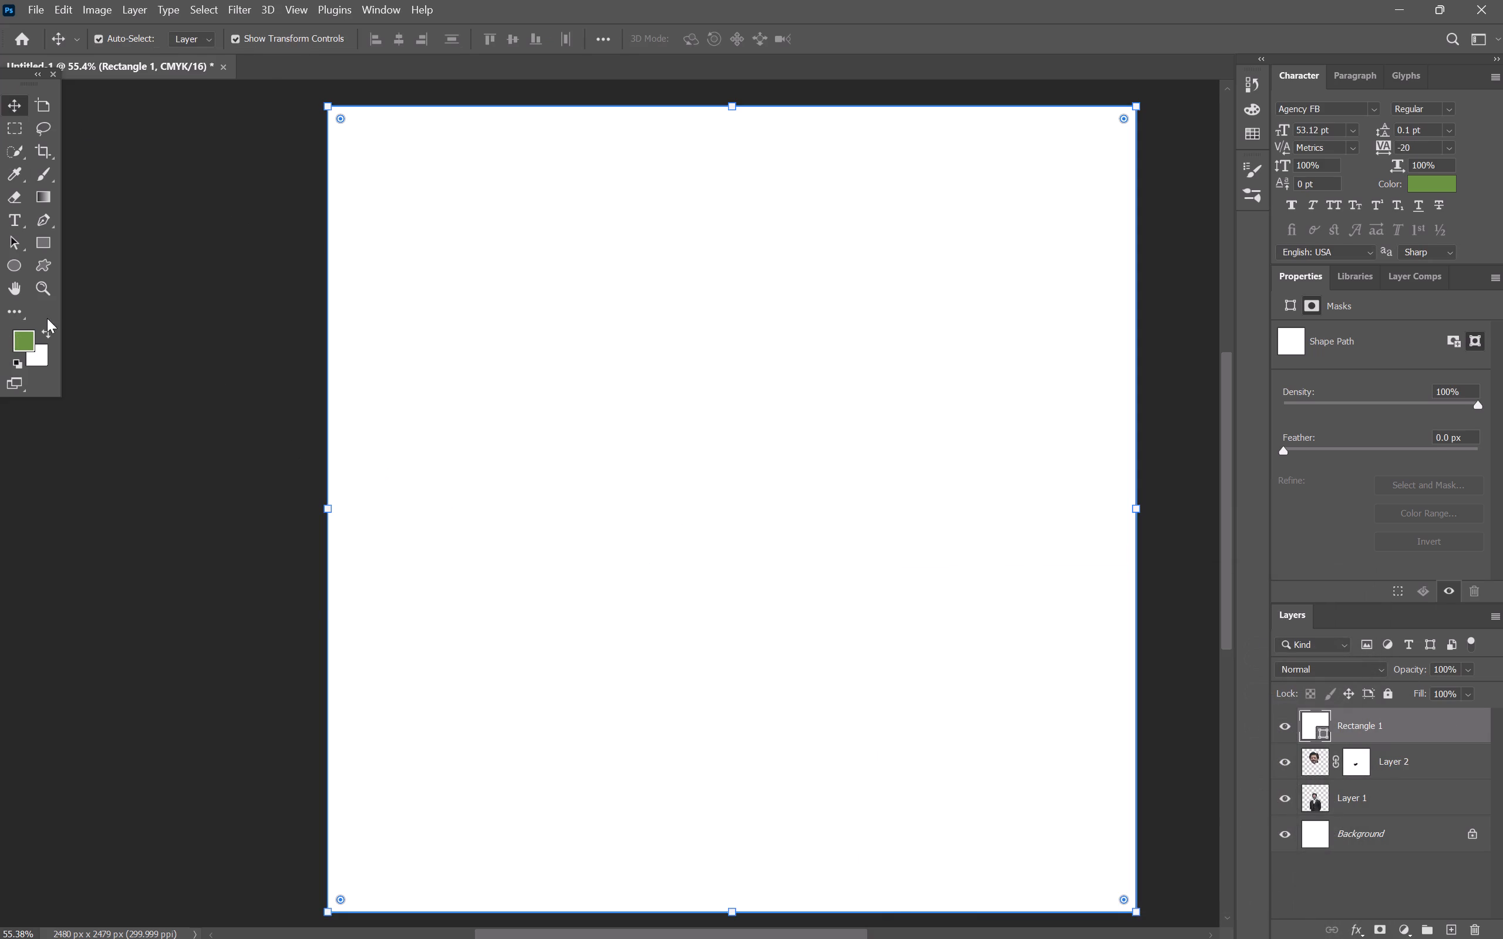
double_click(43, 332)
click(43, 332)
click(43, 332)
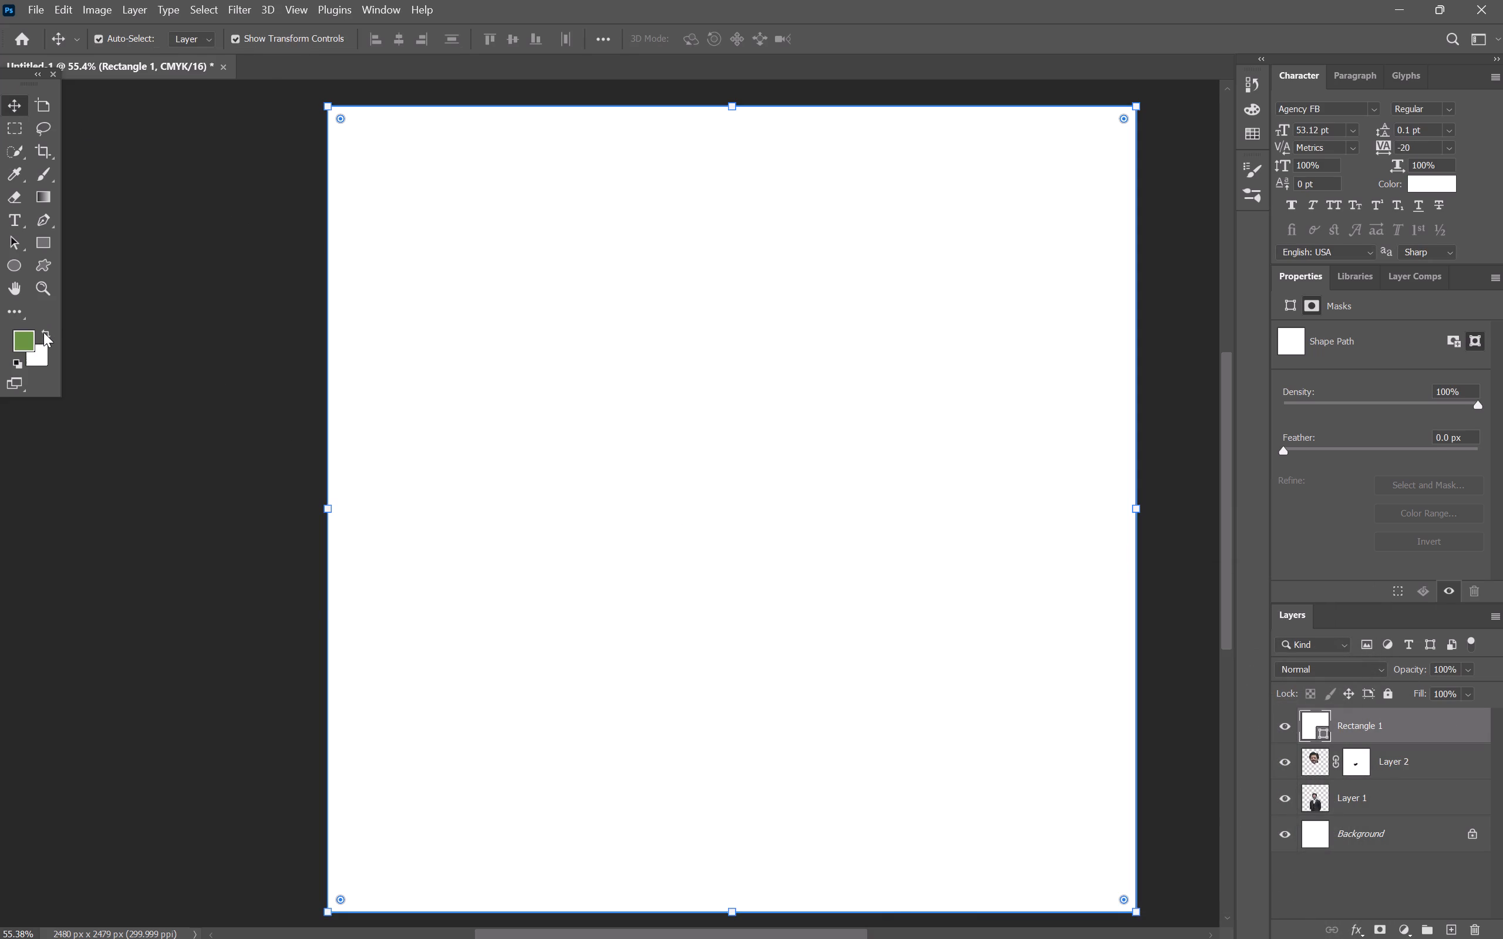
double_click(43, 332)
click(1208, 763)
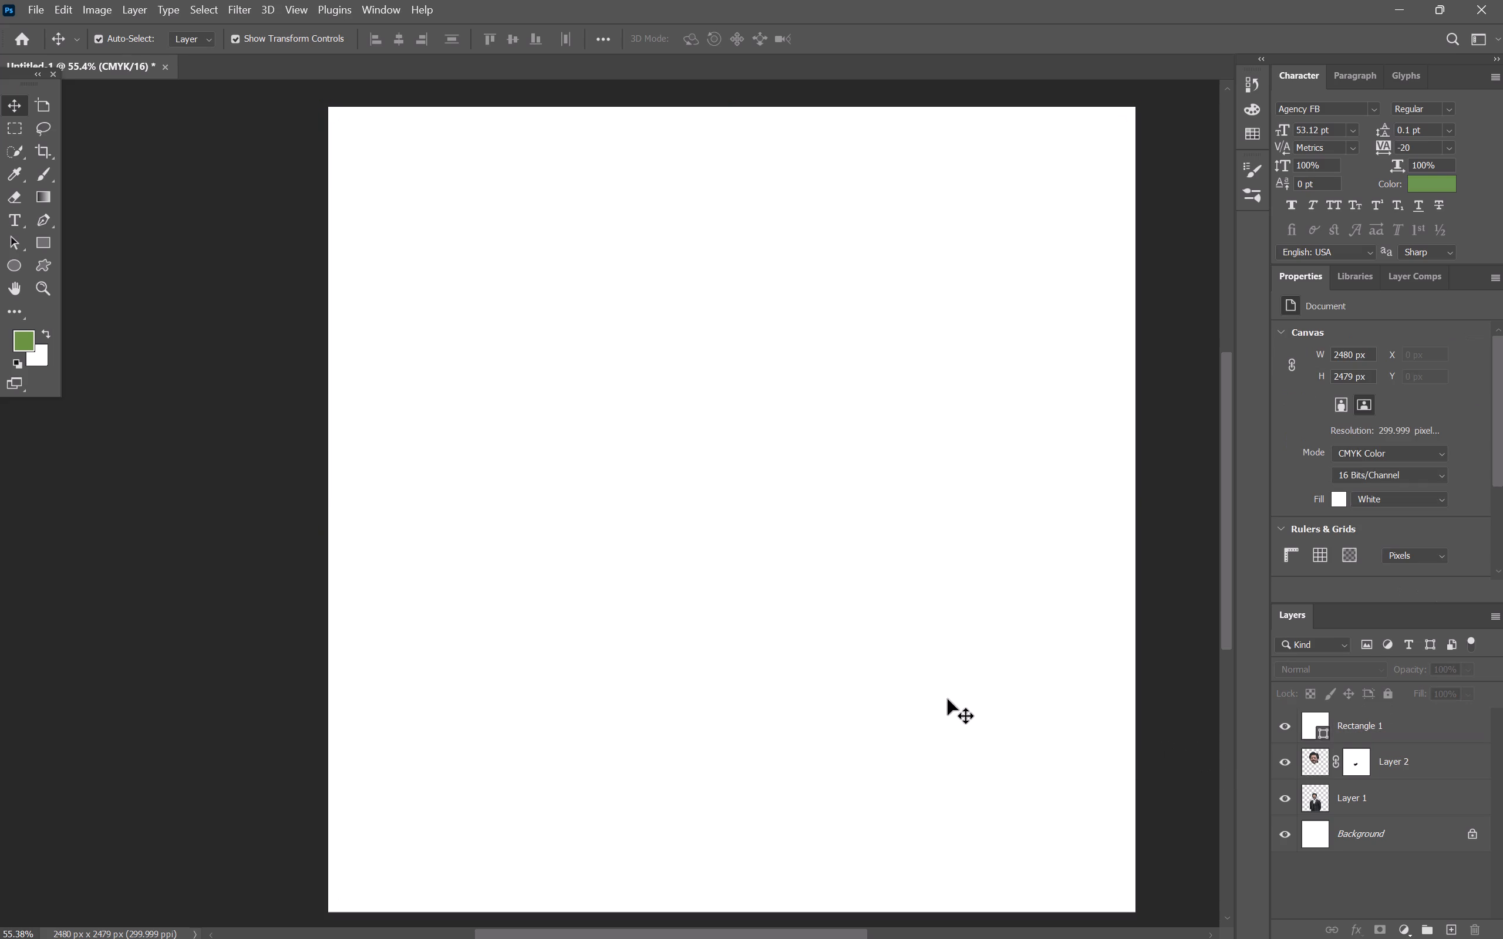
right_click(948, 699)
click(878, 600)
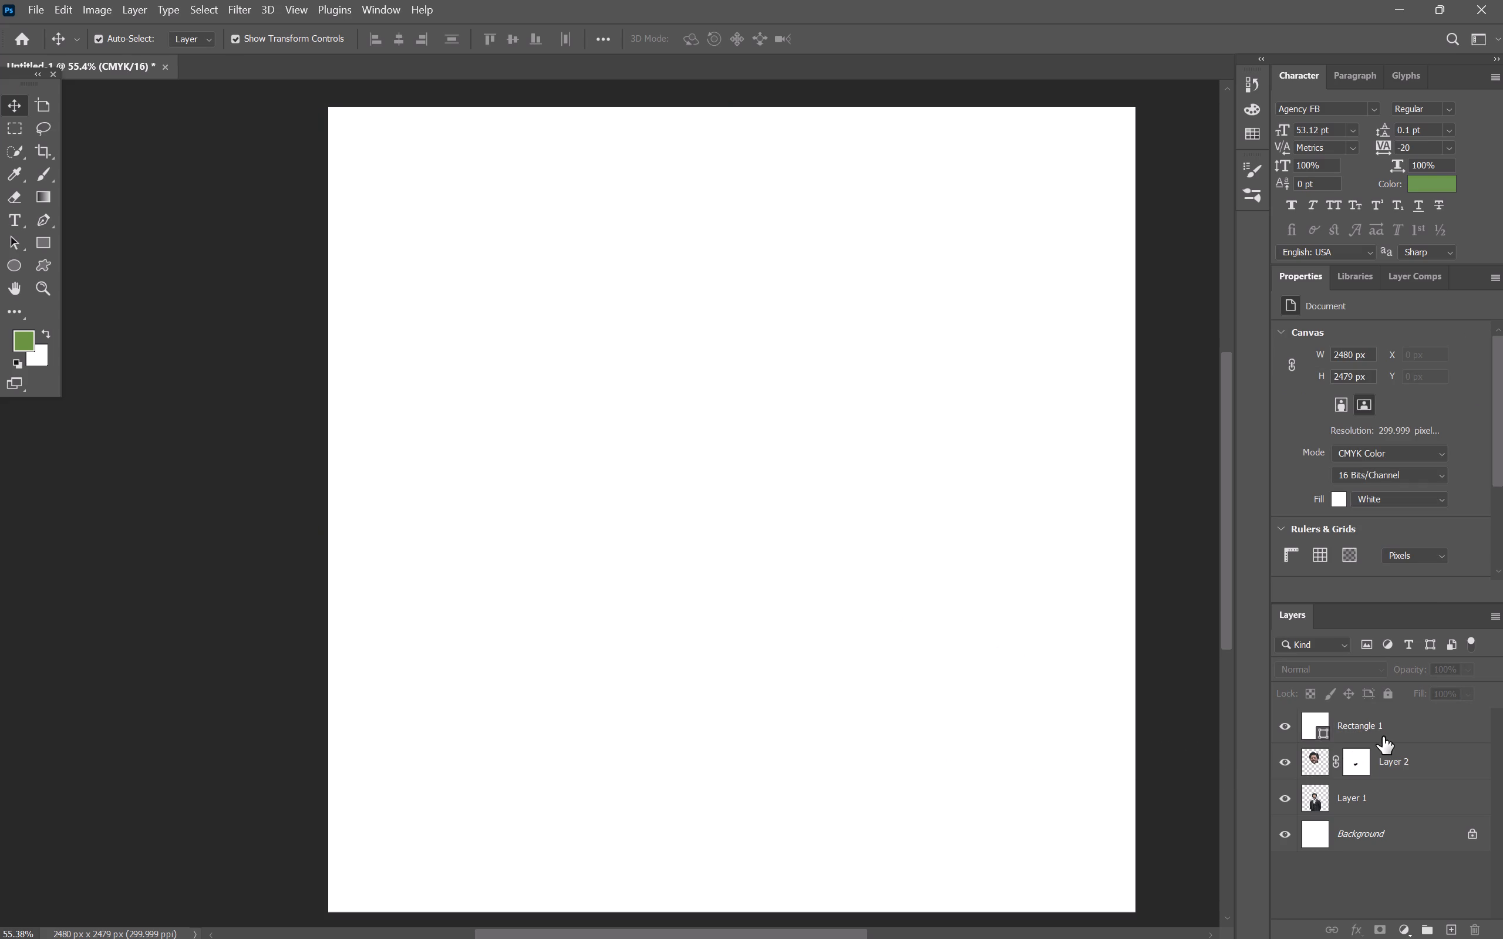
Delete the white Rectangle 1 shape layer covering the canvas.
click(1383, 734)
right_click(1383, 734)
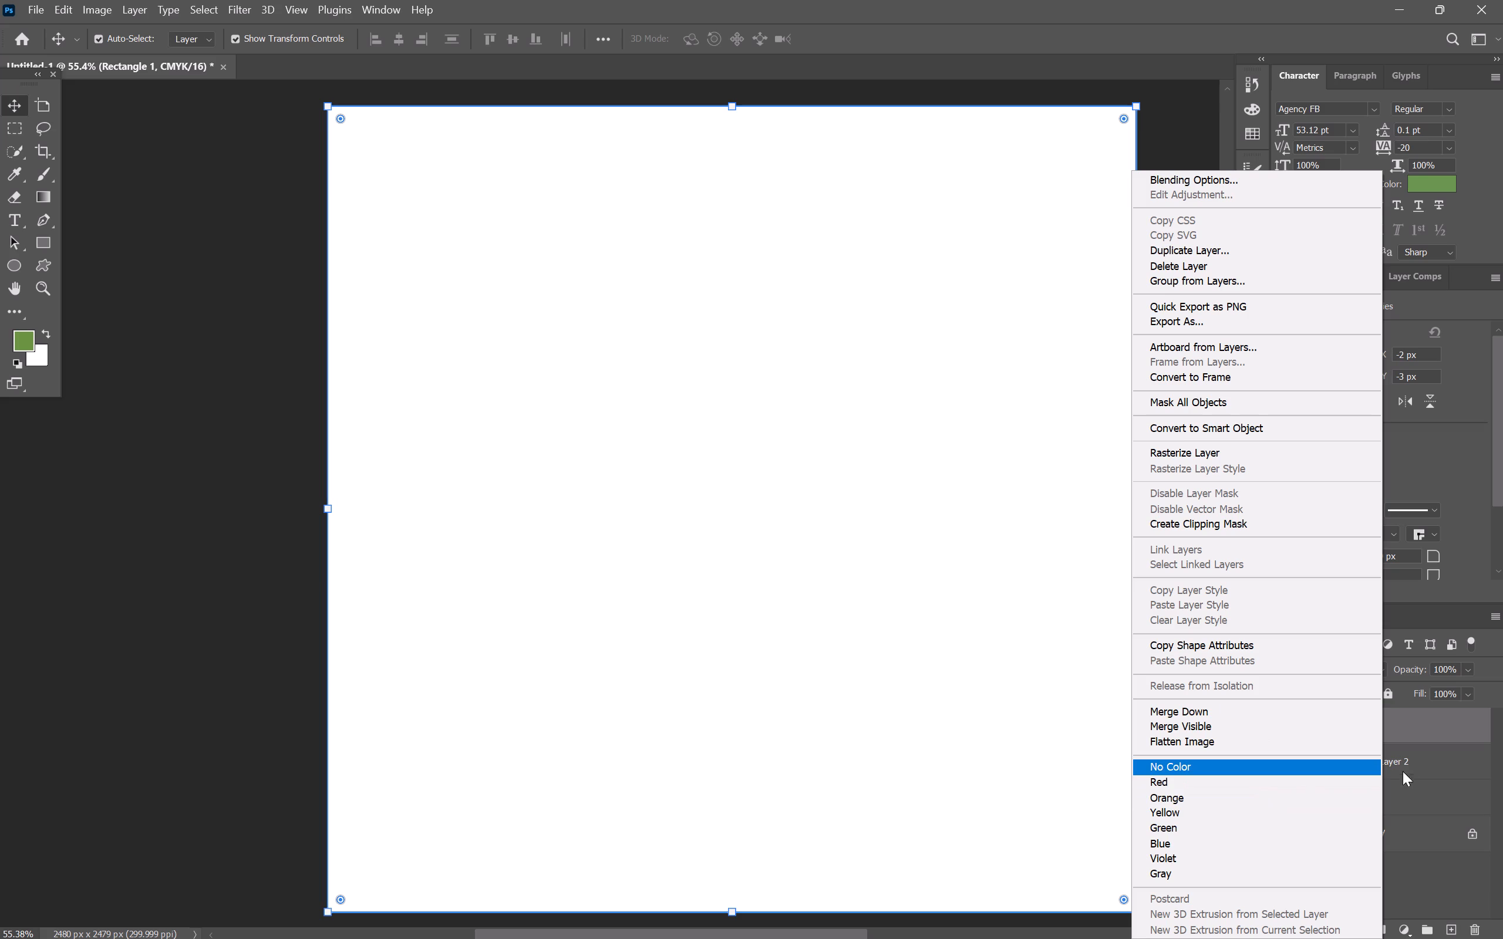
click(1446, 727)
key(BackSpace)
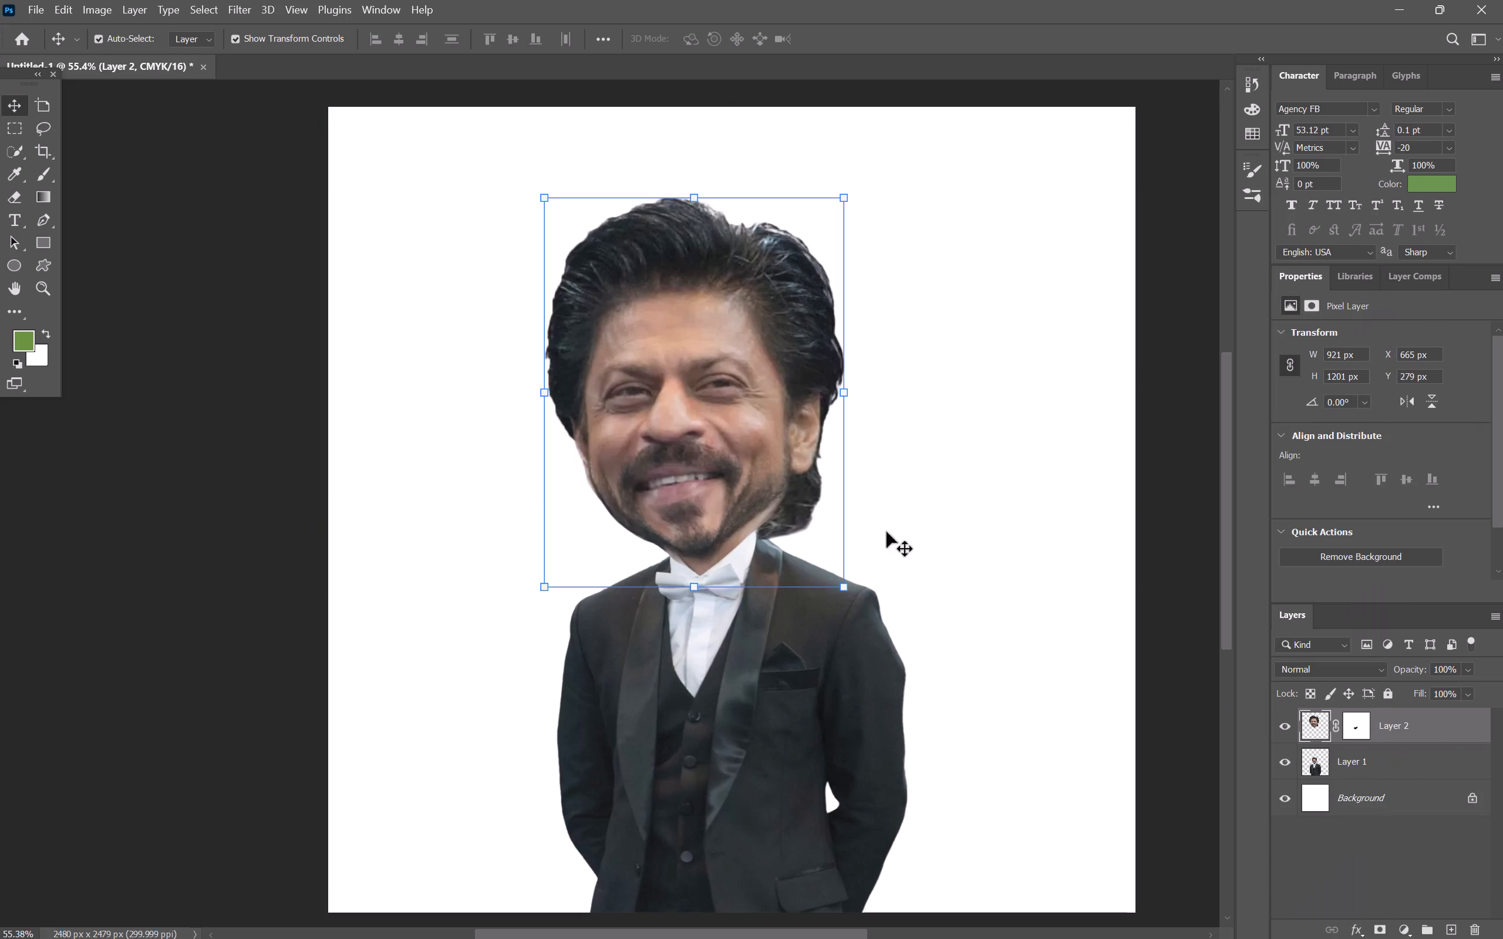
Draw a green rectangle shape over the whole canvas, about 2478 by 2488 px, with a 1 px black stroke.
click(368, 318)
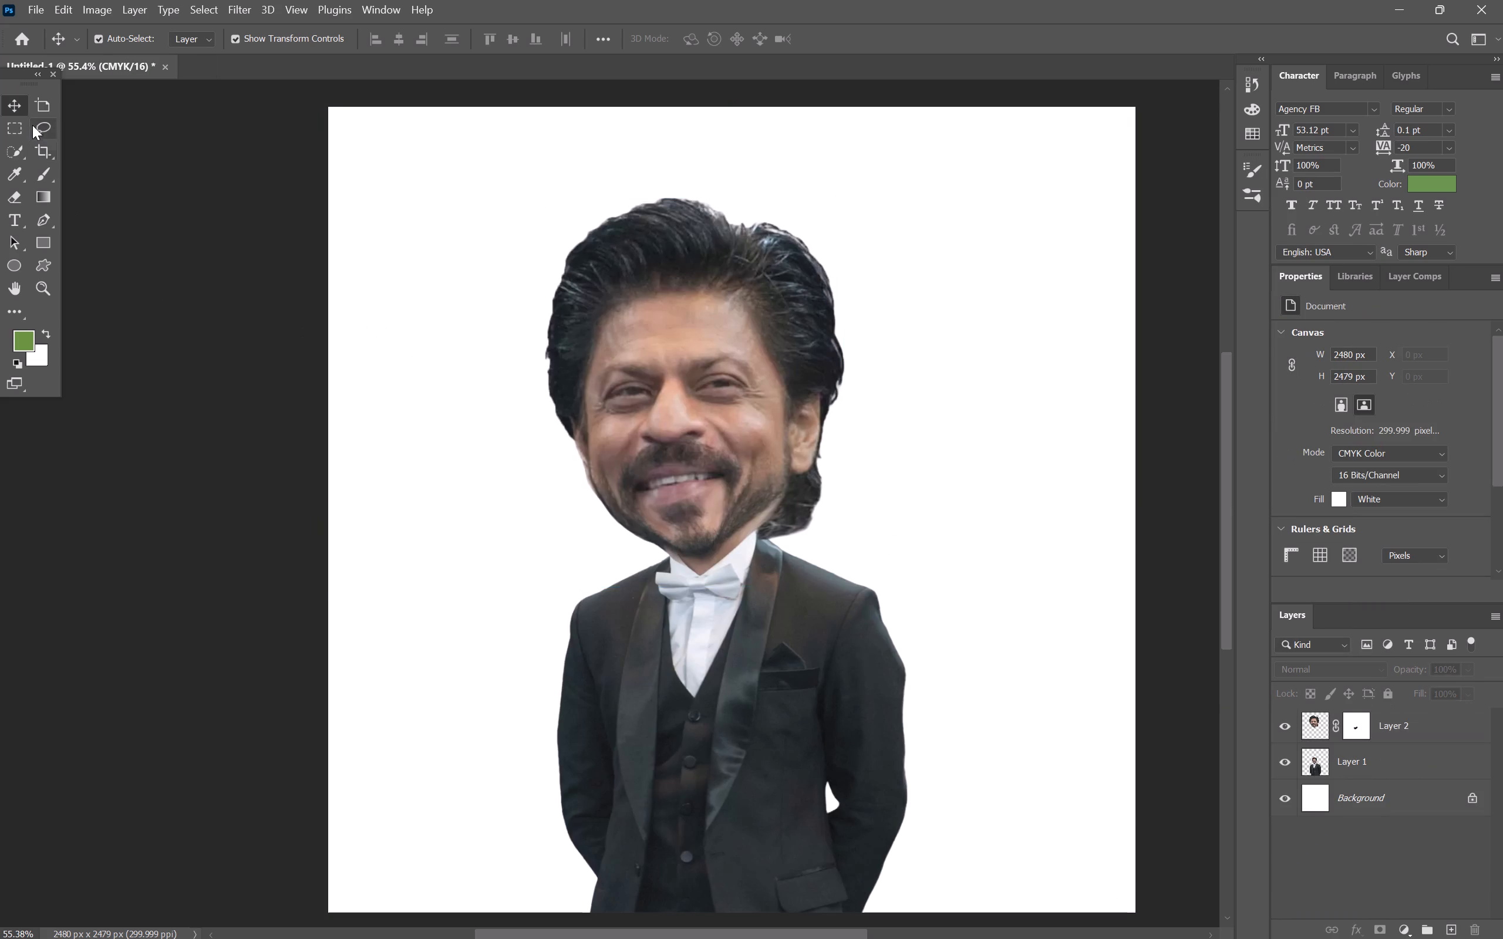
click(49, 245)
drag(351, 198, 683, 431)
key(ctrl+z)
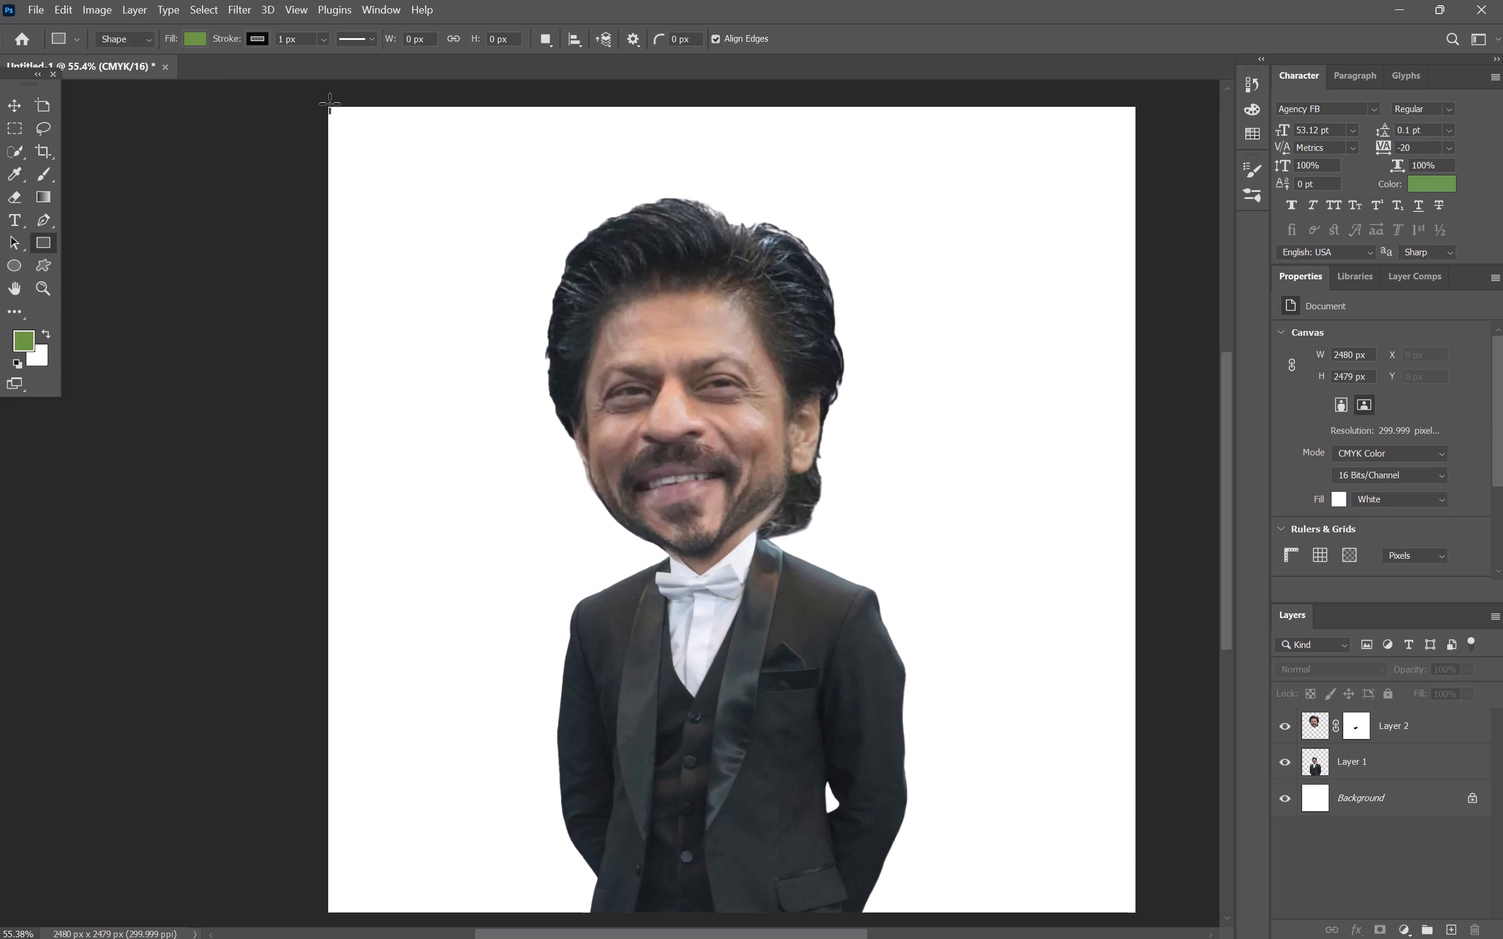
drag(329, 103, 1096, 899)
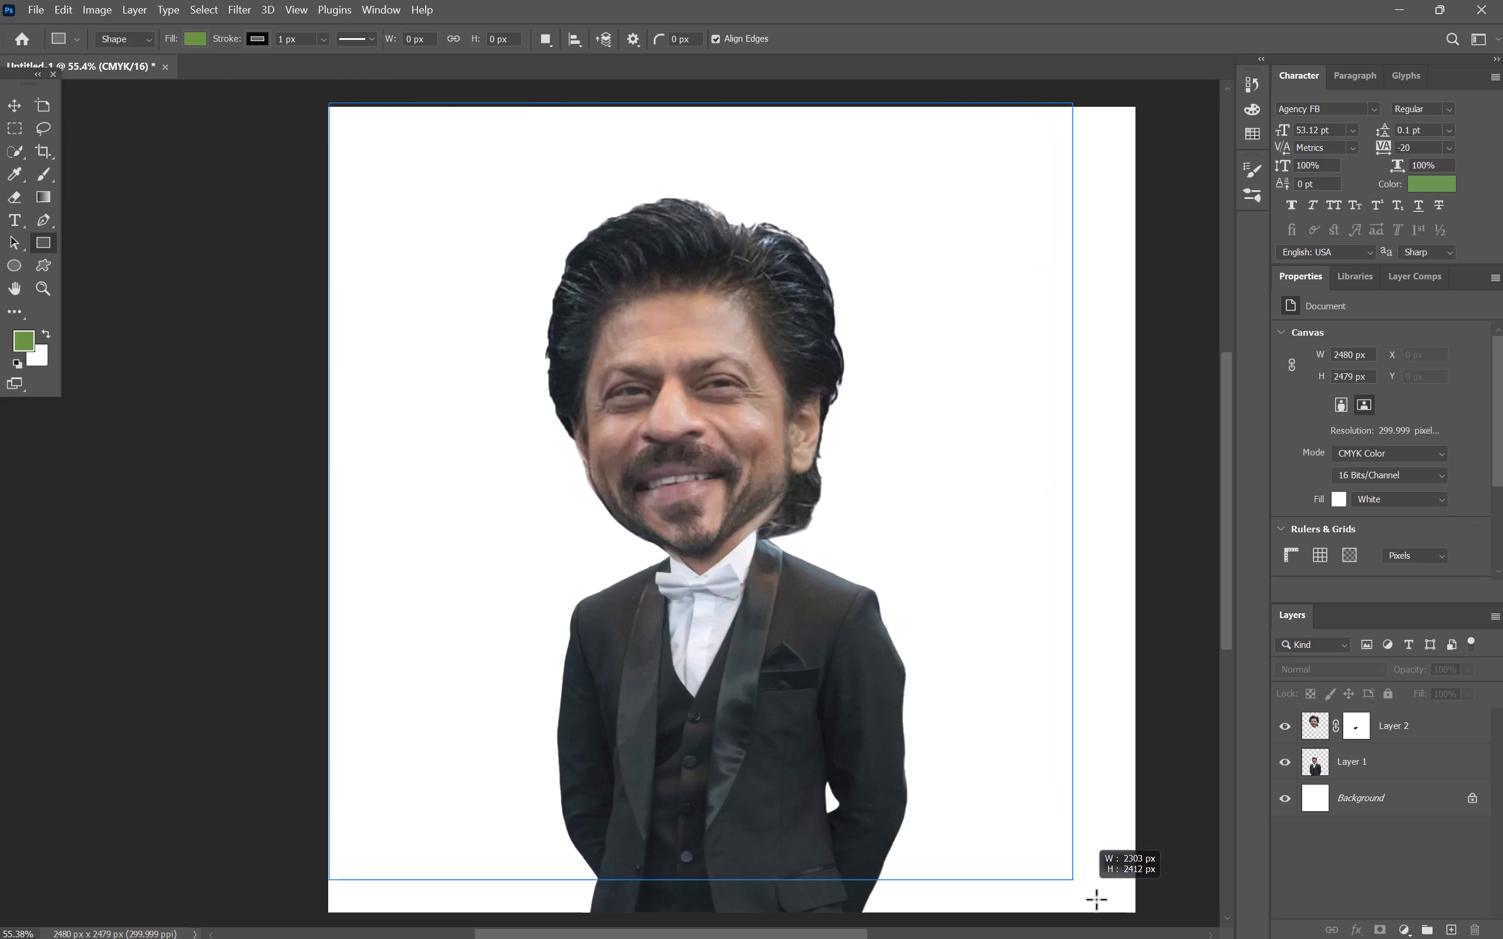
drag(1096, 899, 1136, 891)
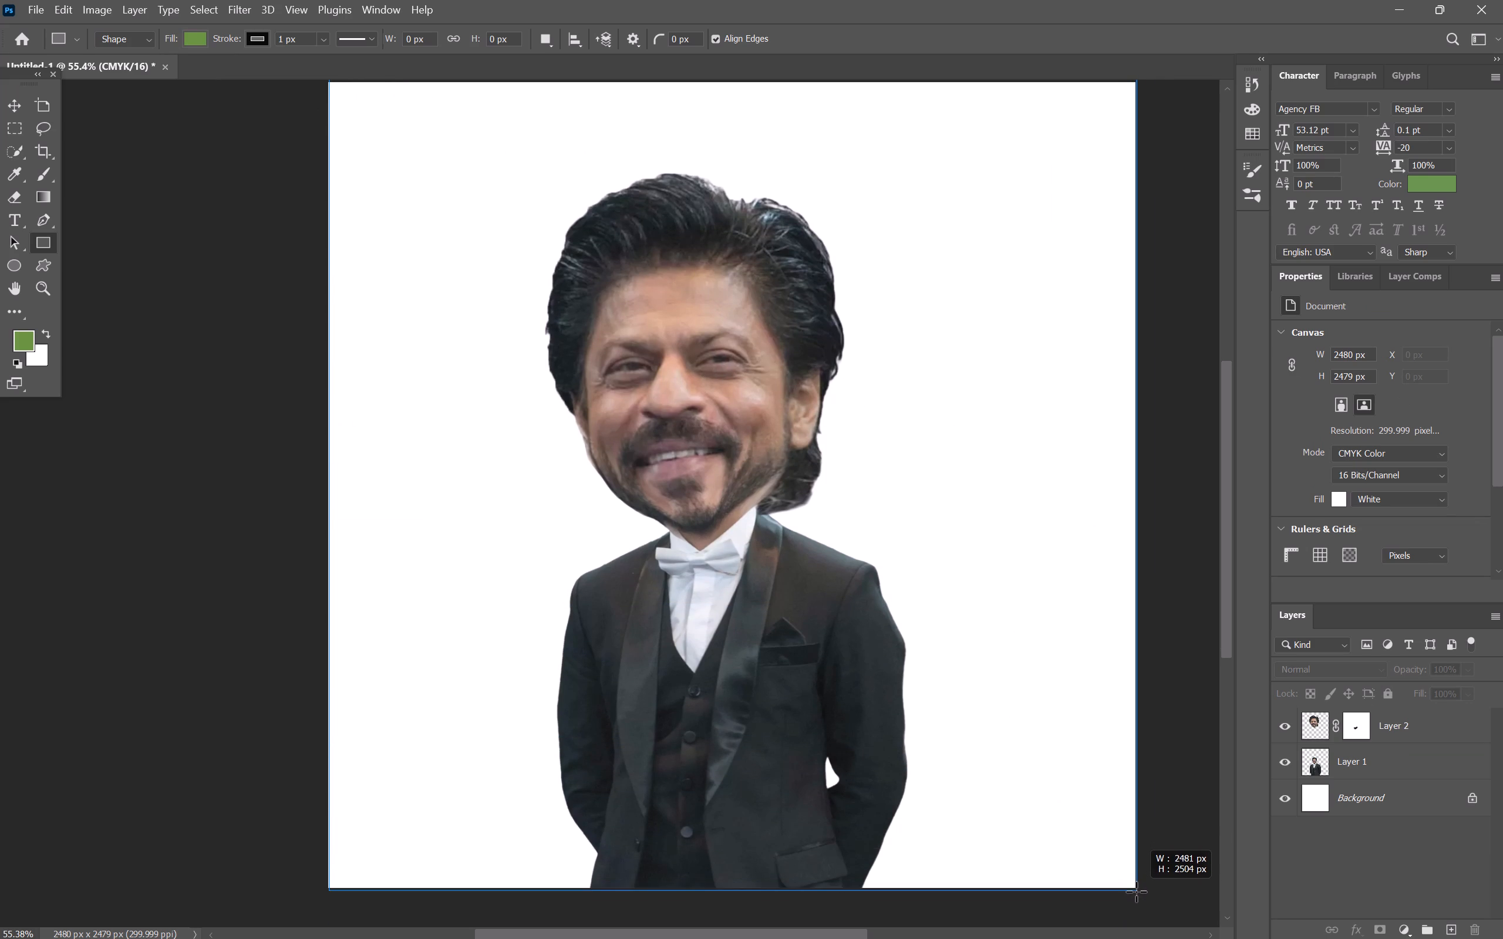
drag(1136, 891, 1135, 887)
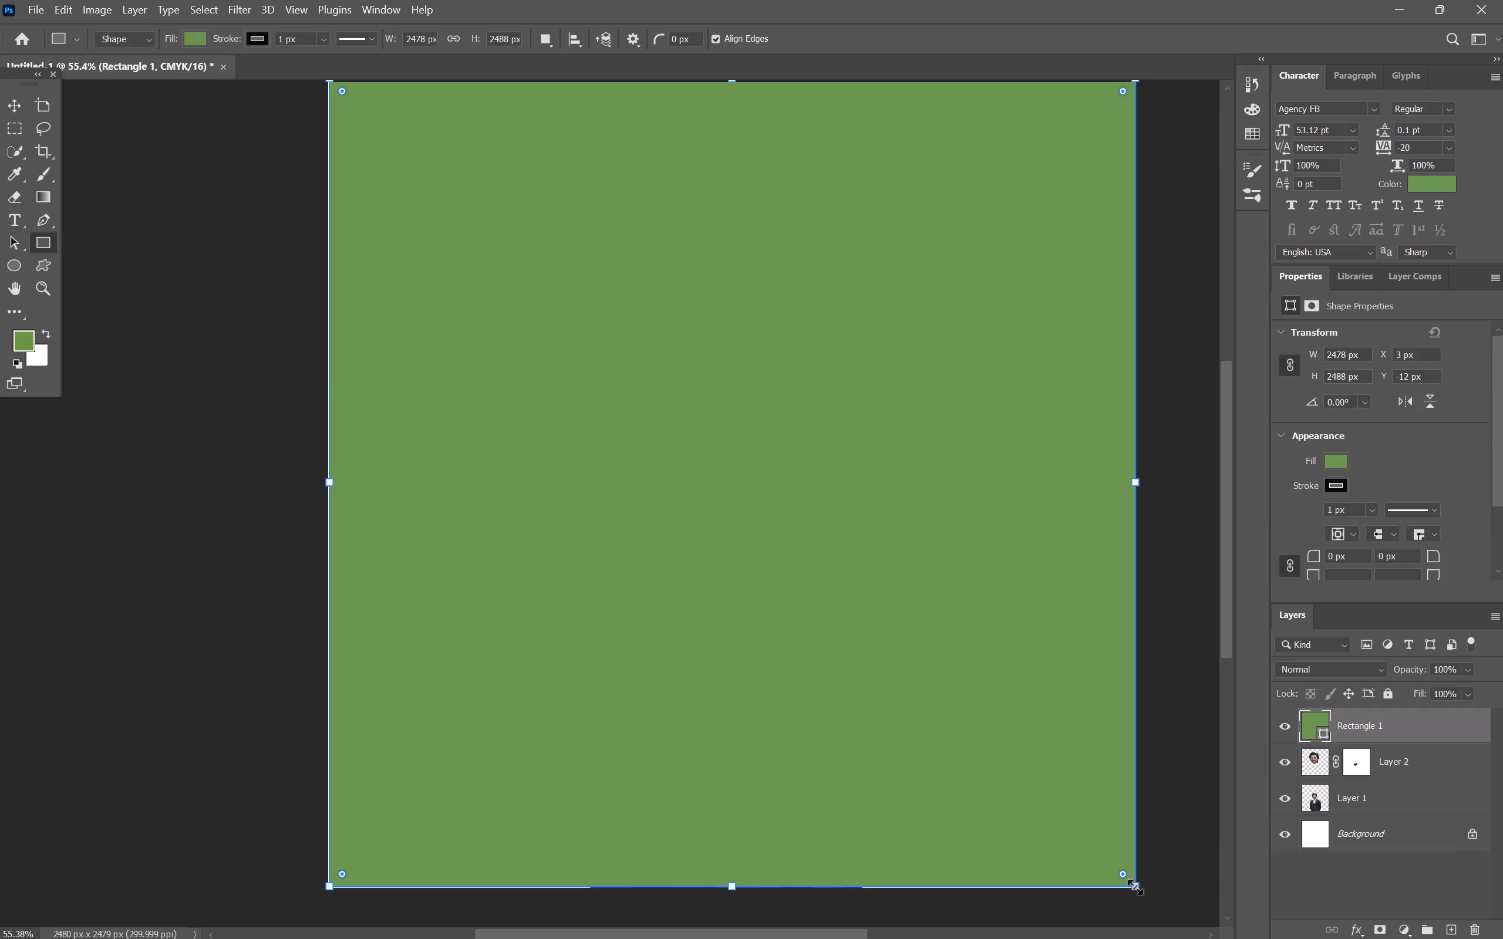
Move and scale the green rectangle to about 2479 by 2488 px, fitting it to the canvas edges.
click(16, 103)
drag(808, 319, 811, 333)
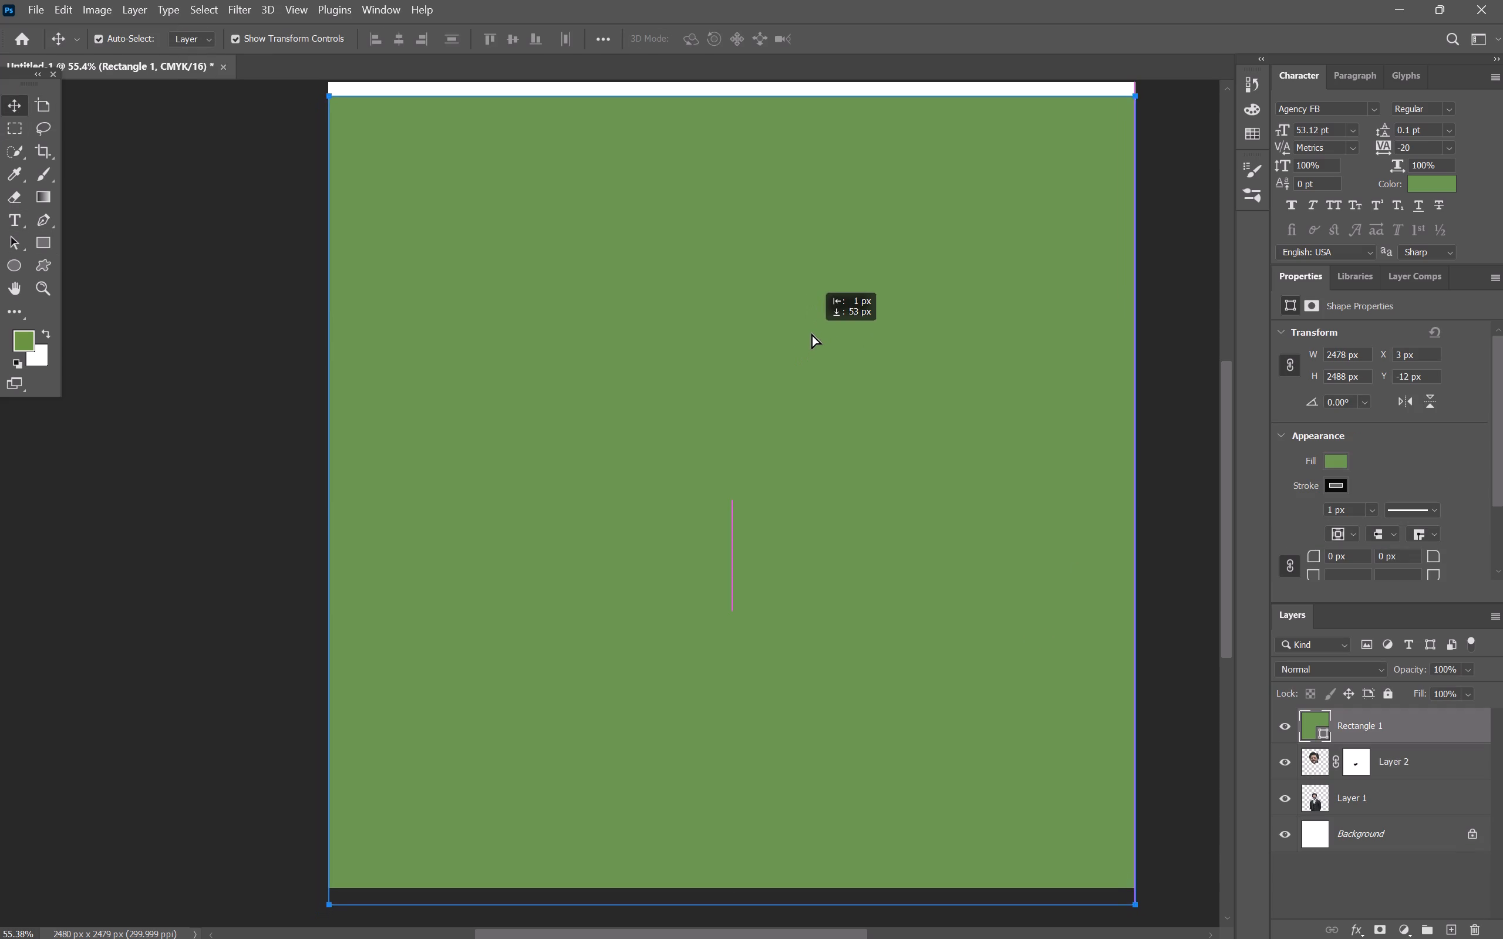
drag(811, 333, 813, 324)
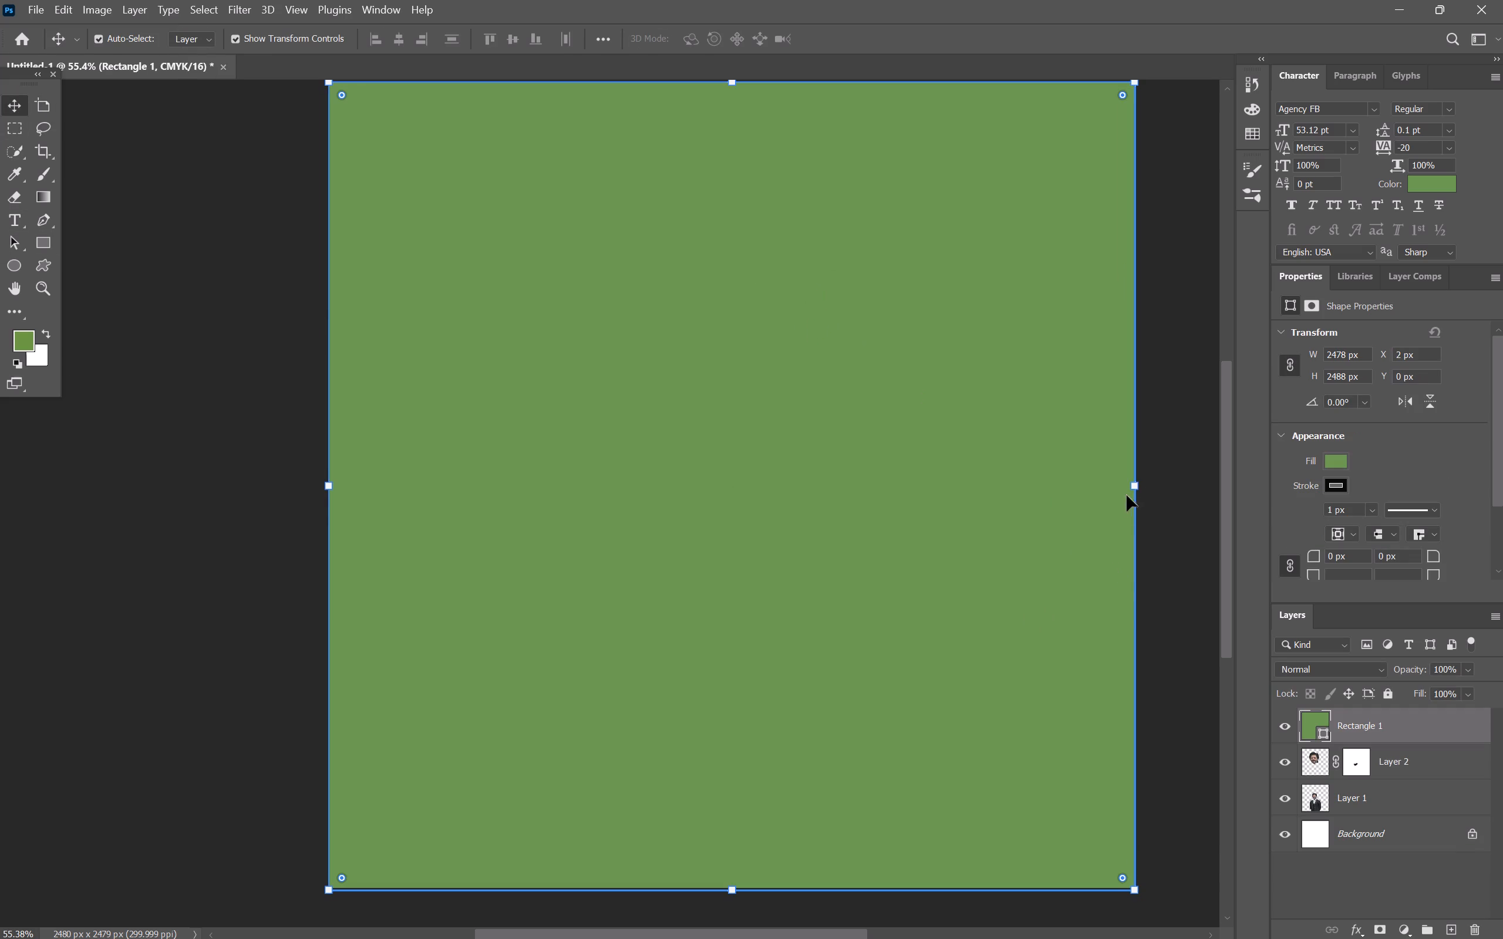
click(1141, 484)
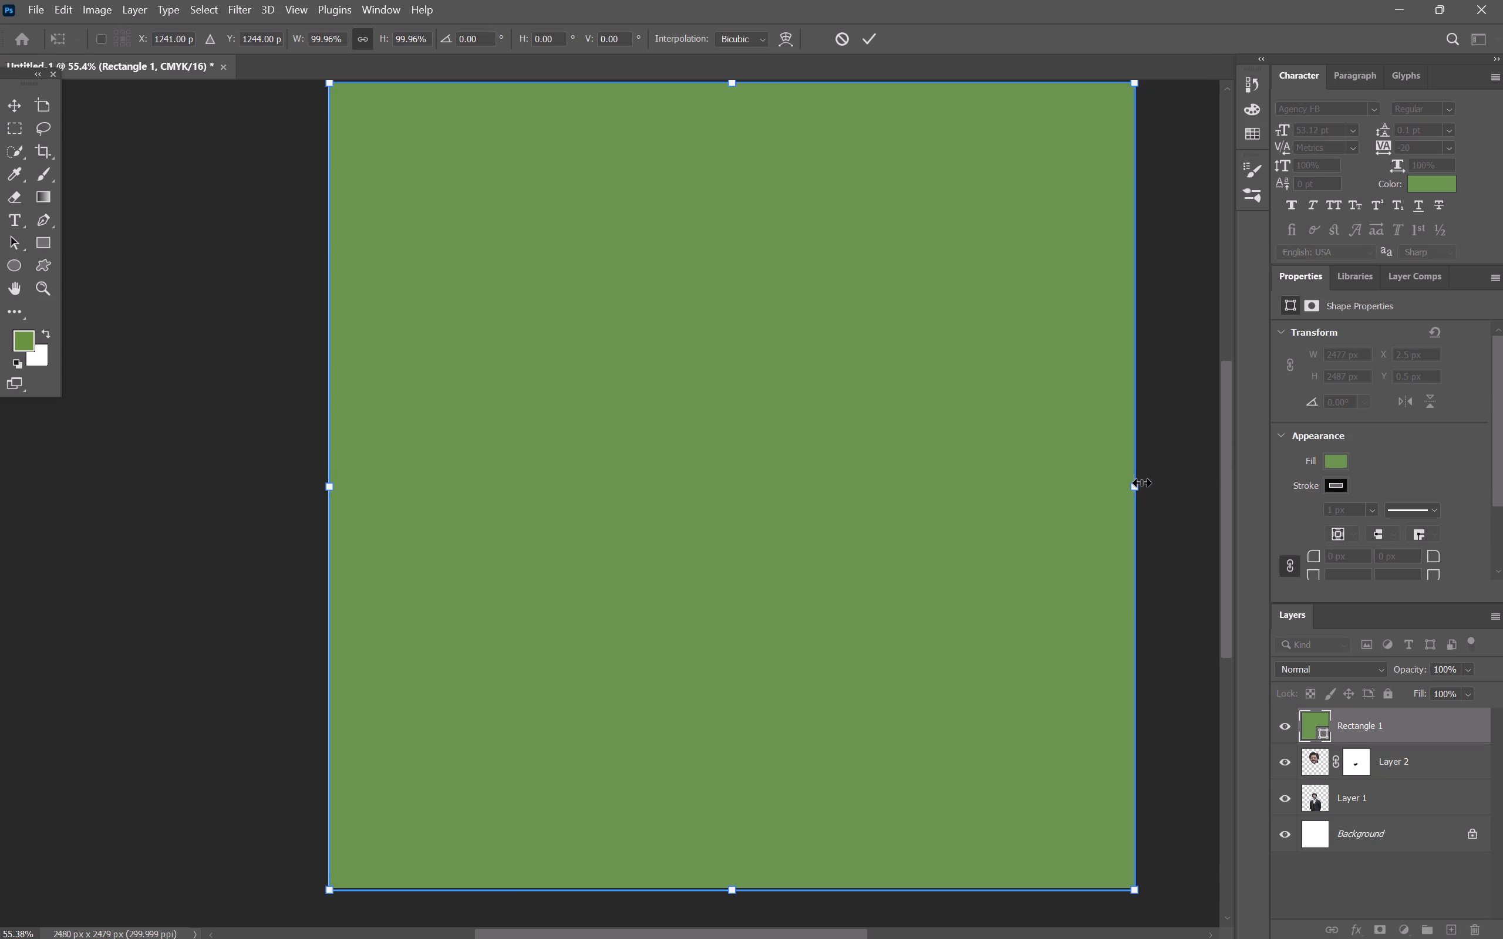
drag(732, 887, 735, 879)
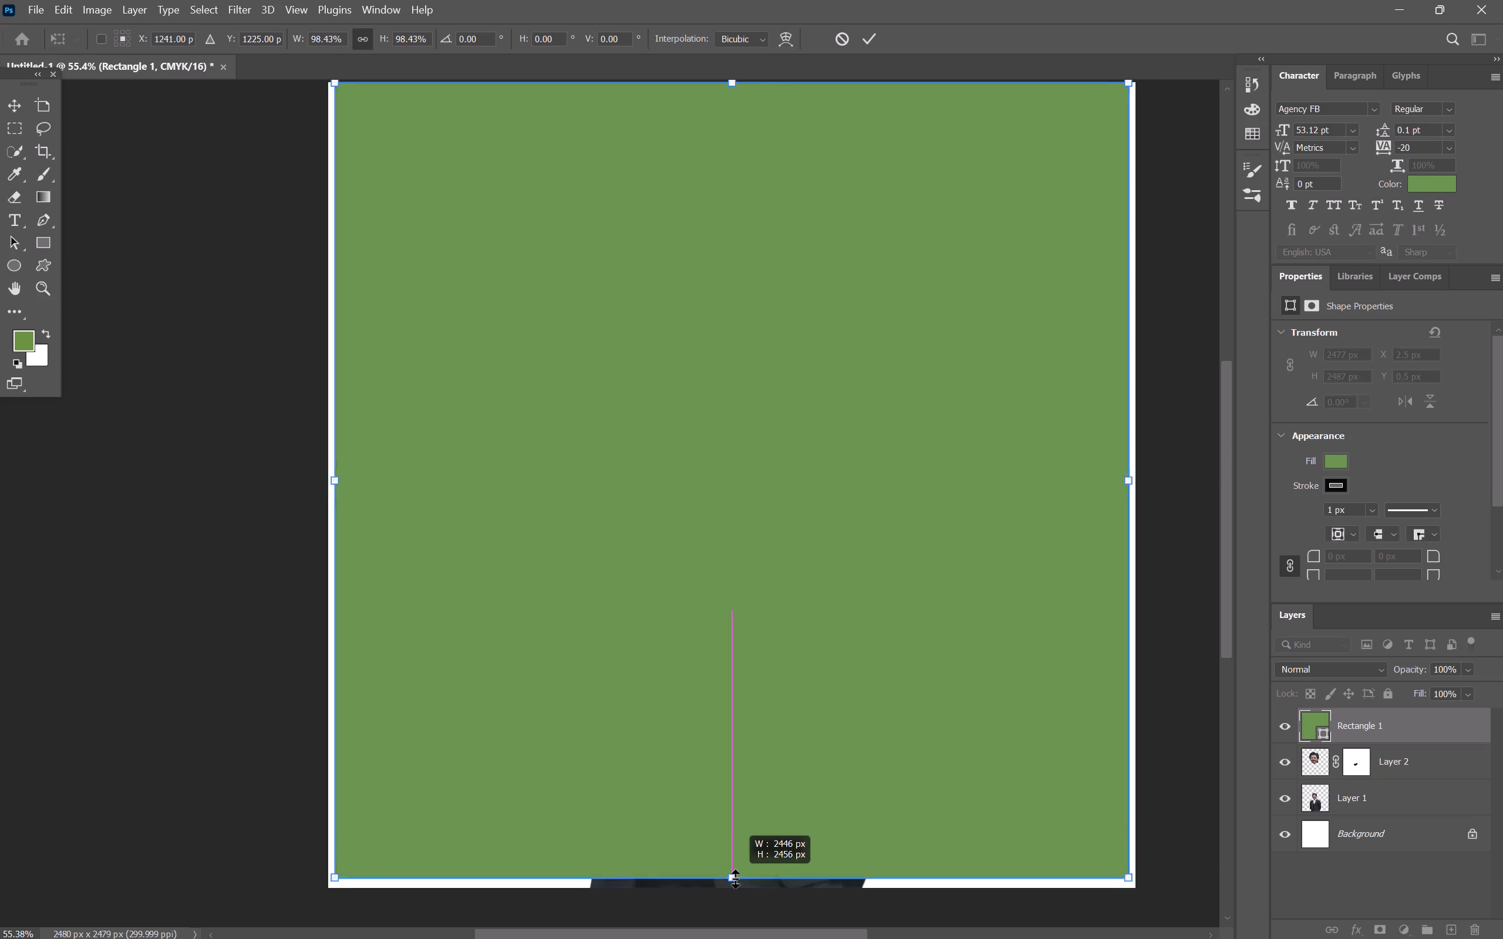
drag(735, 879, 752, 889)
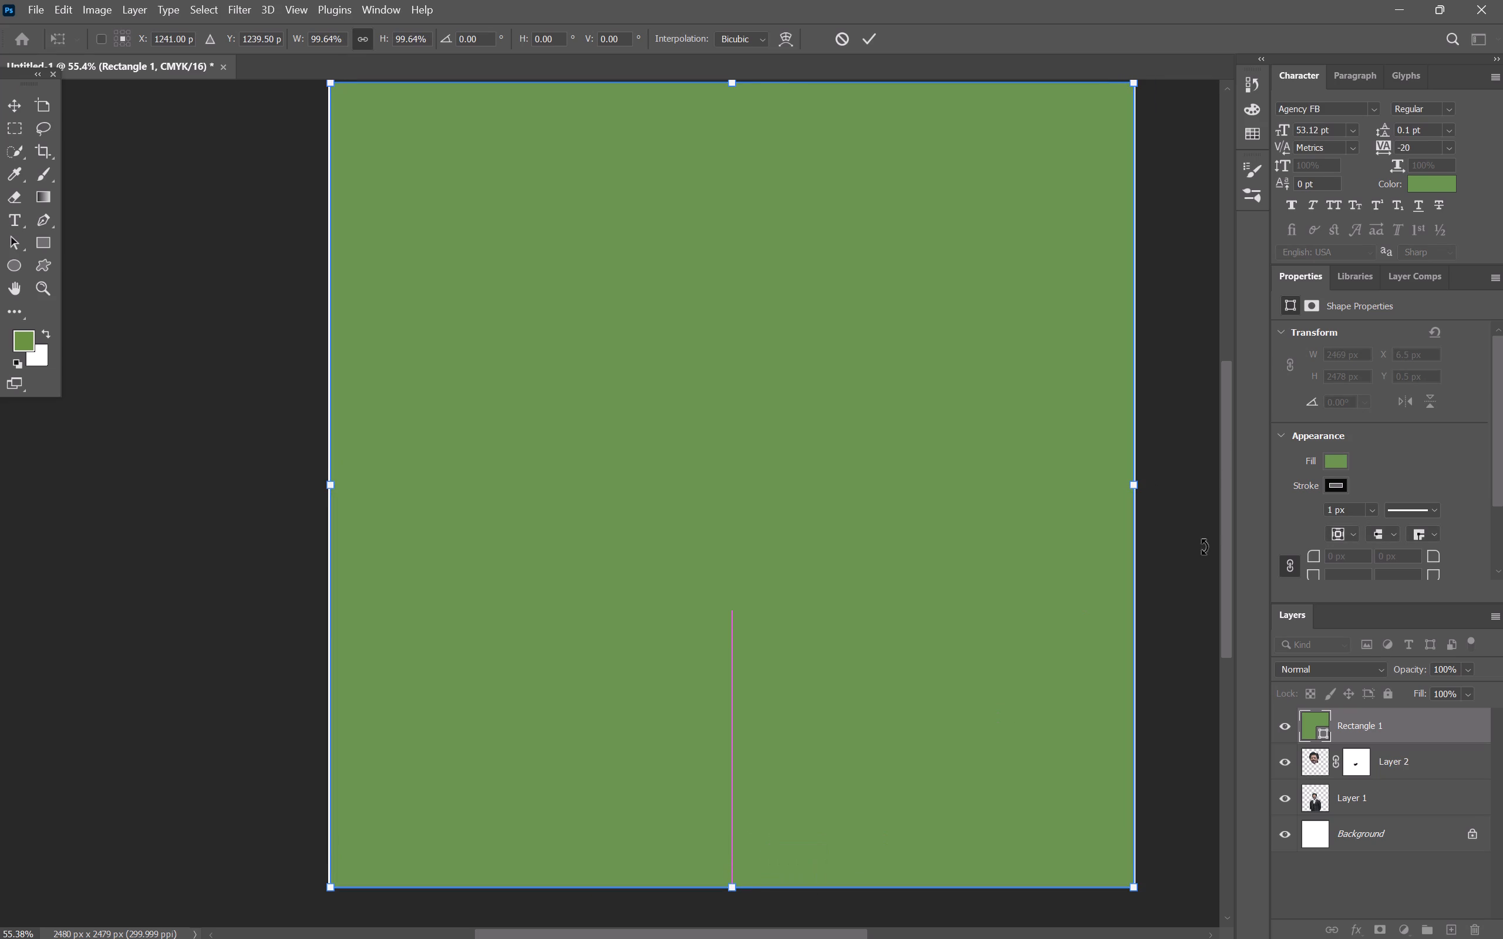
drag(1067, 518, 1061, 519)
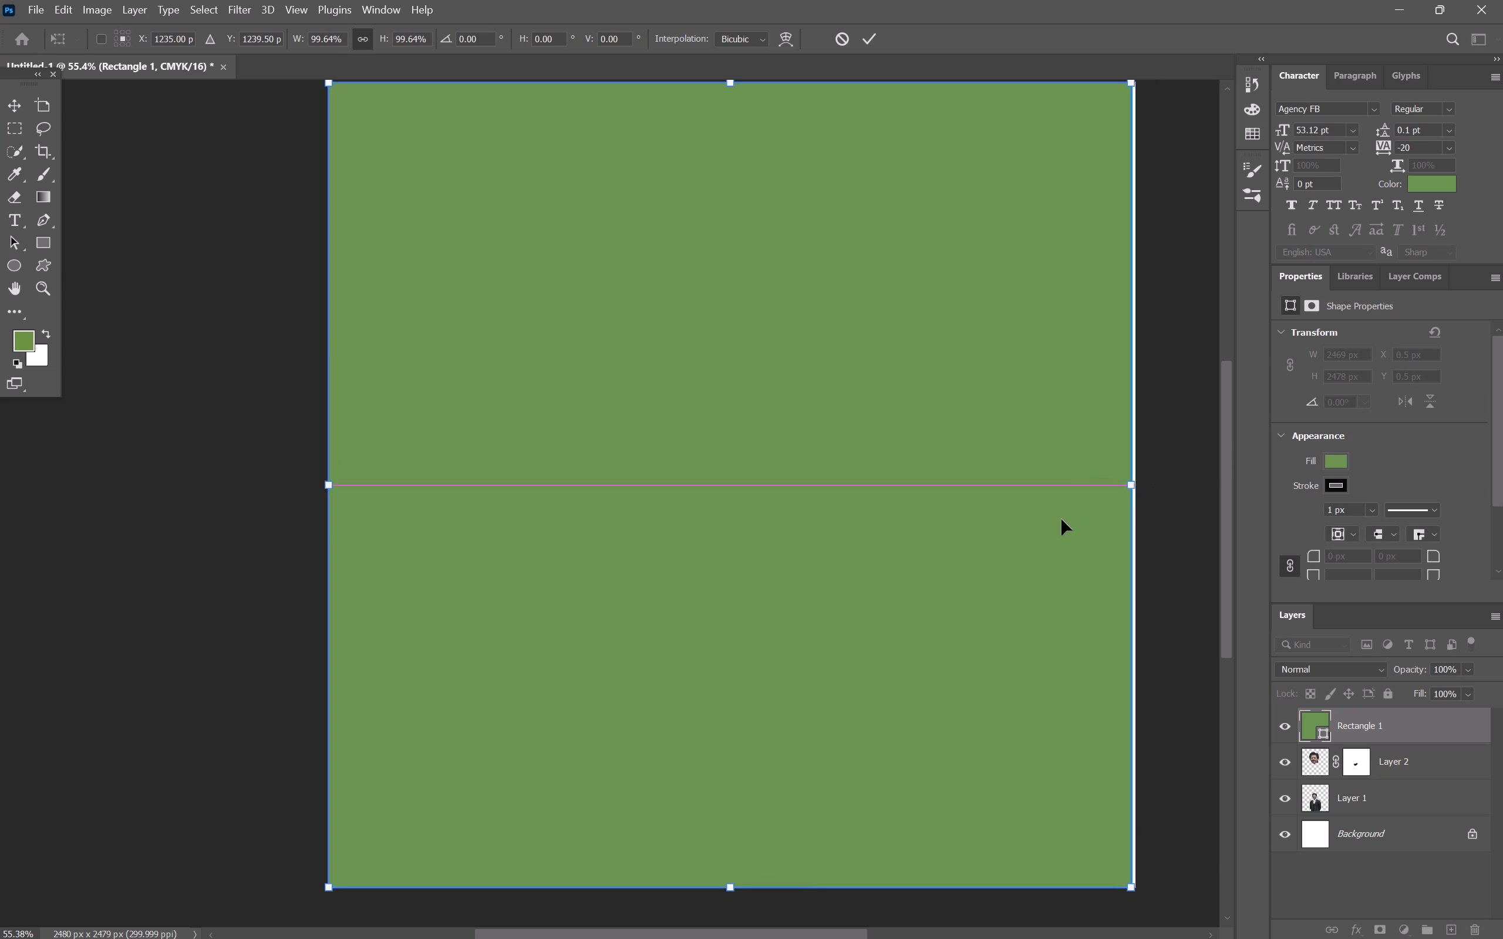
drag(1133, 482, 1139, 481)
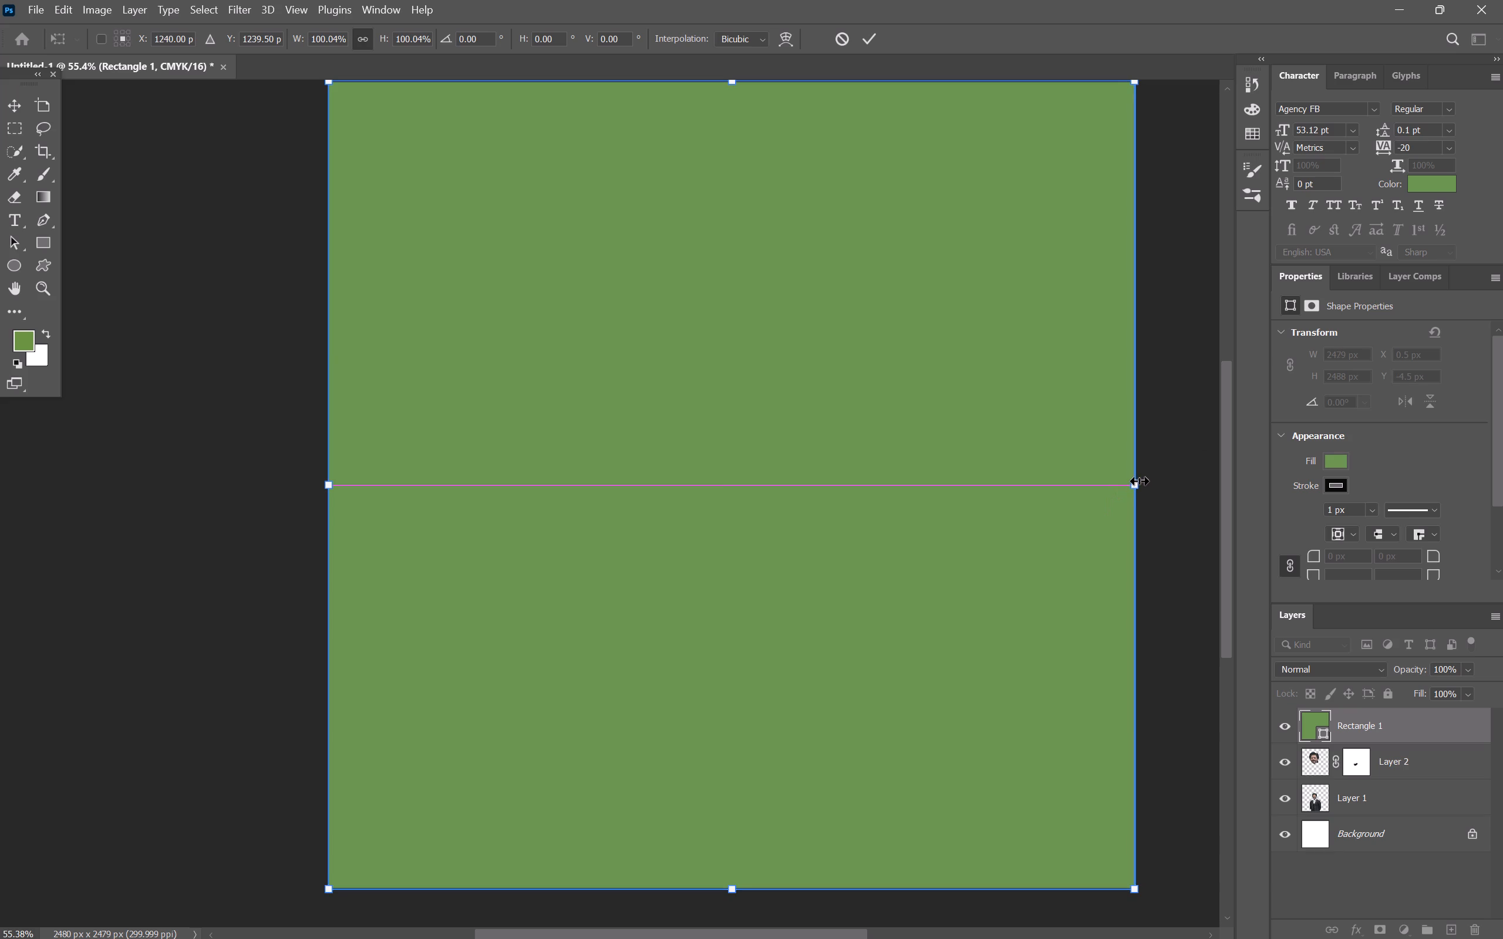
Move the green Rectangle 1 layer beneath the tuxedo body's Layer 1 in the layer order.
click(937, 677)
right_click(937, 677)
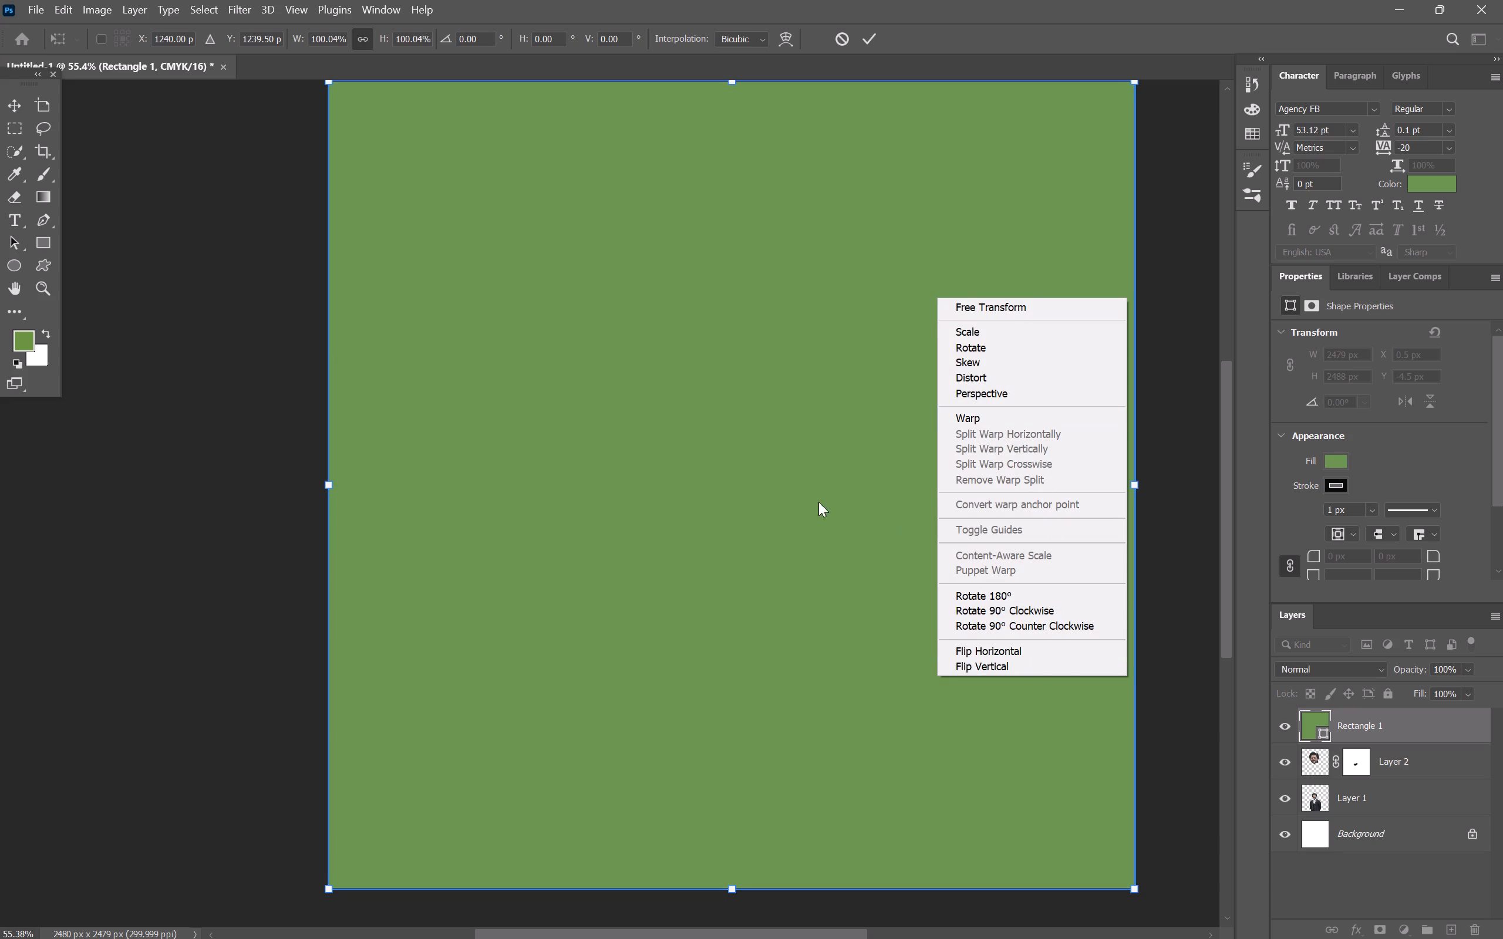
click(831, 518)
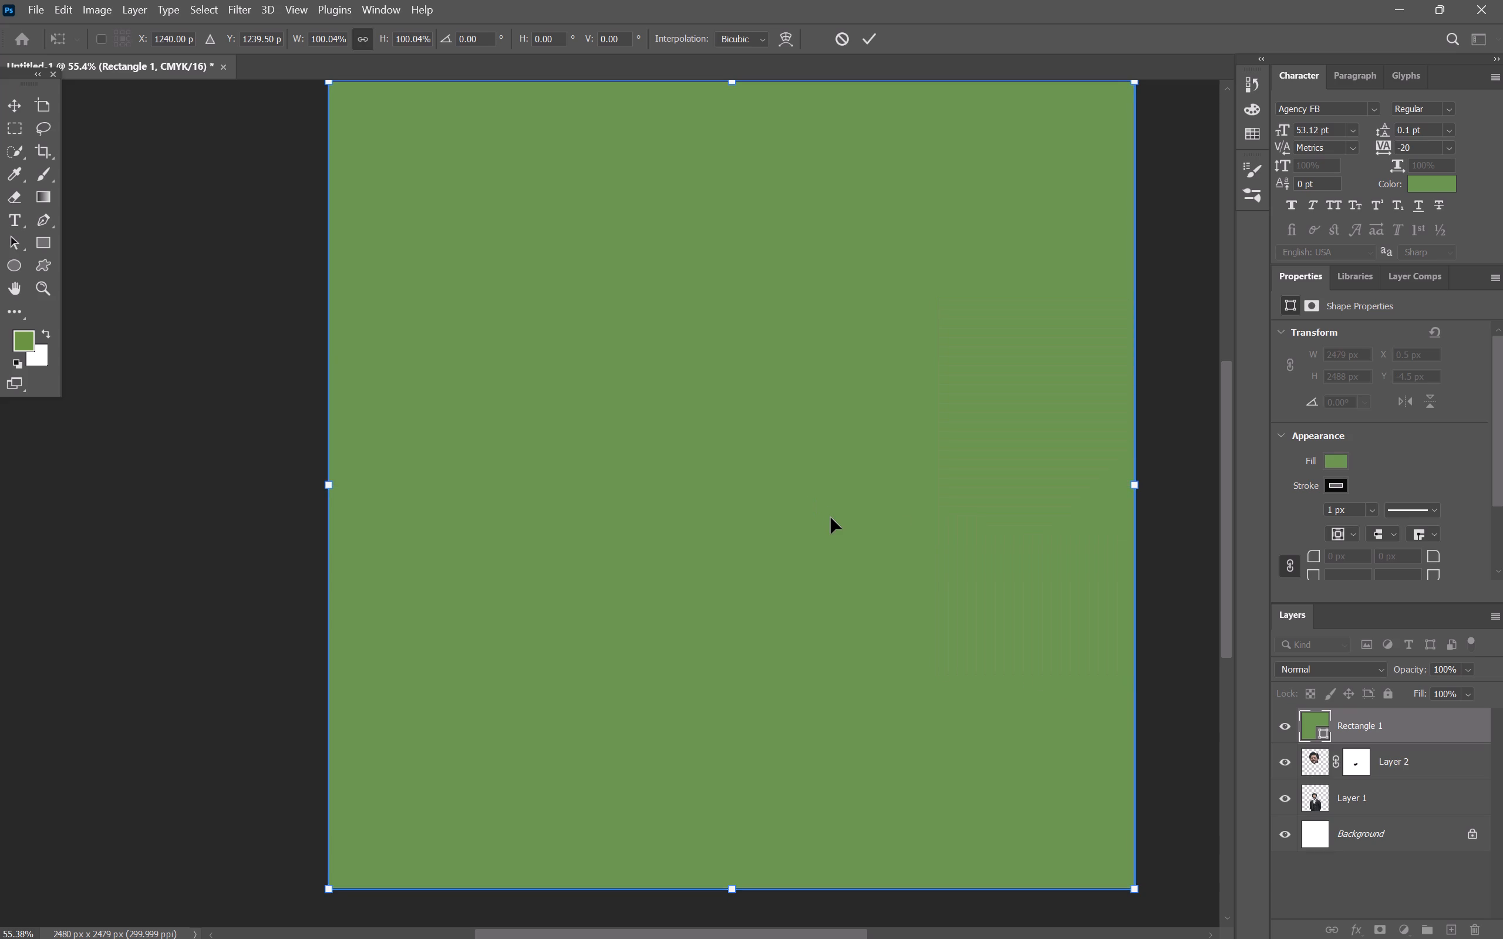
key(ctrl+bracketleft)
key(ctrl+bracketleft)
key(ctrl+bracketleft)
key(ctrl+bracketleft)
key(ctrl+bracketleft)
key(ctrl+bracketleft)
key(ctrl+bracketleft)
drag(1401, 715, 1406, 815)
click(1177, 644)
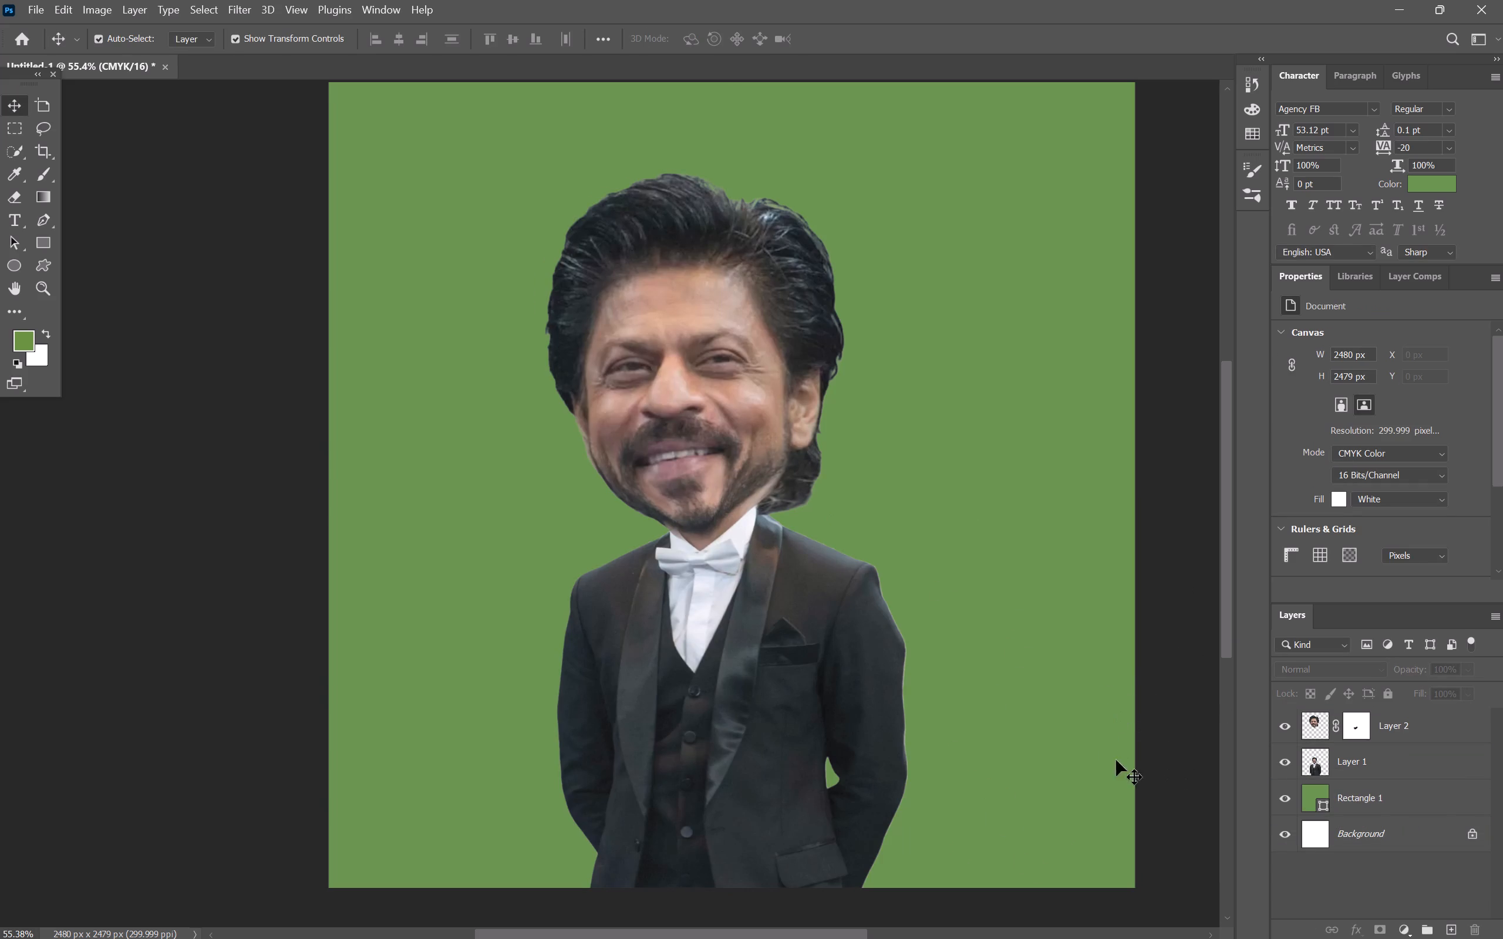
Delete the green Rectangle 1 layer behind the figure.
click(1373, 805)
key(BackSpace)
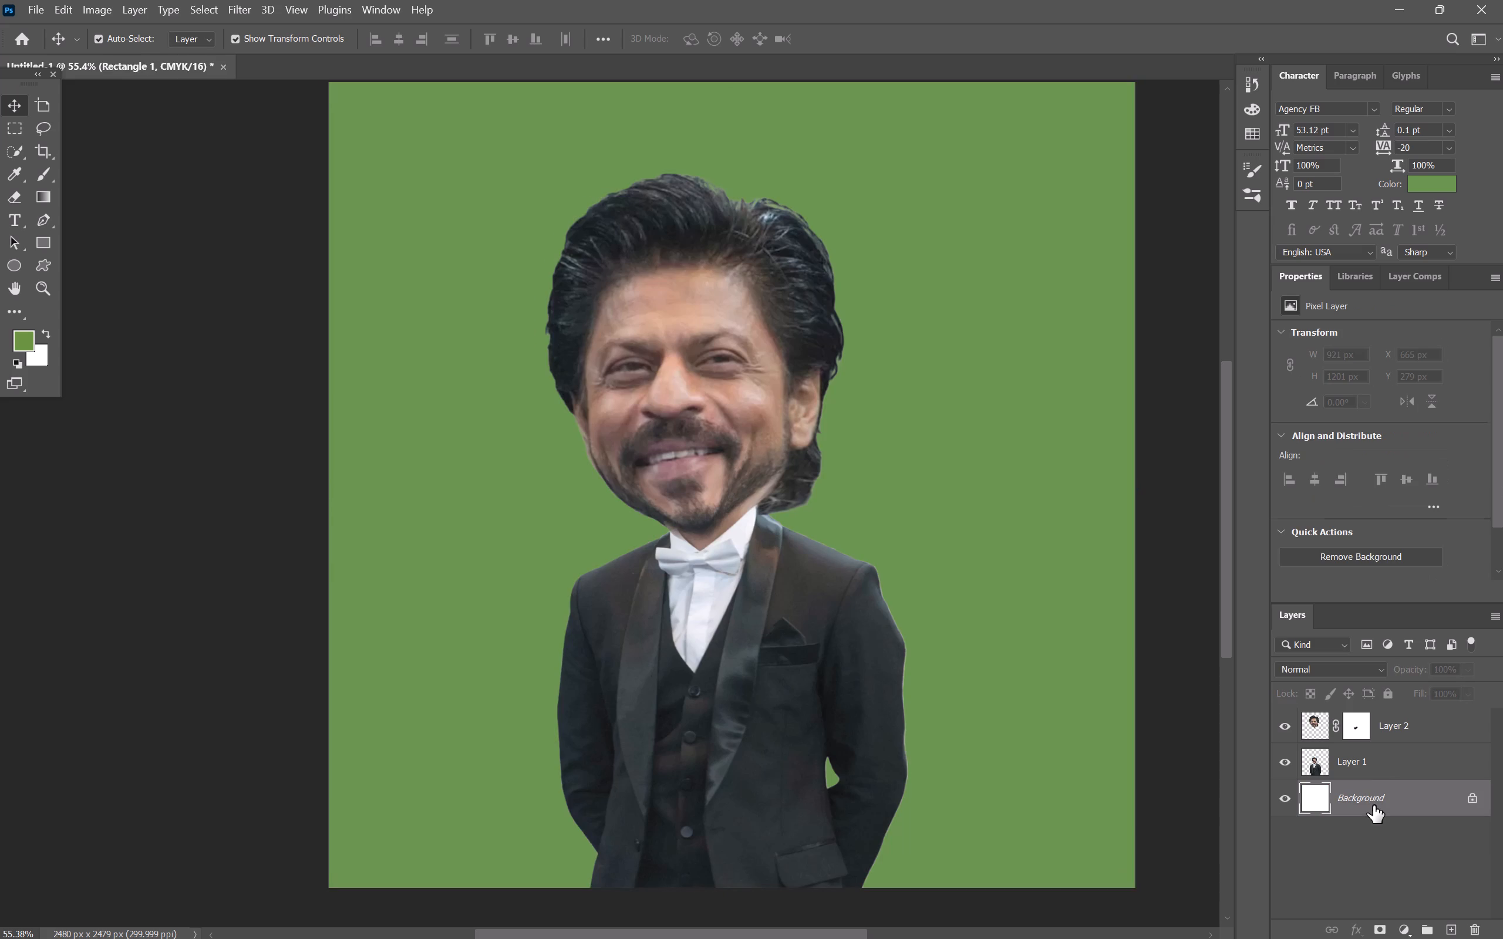
Add a Solid Color fill layer in green 4e8a32 directly above the bottom white layer, behind the tuxedo body.
click(1390, 936)
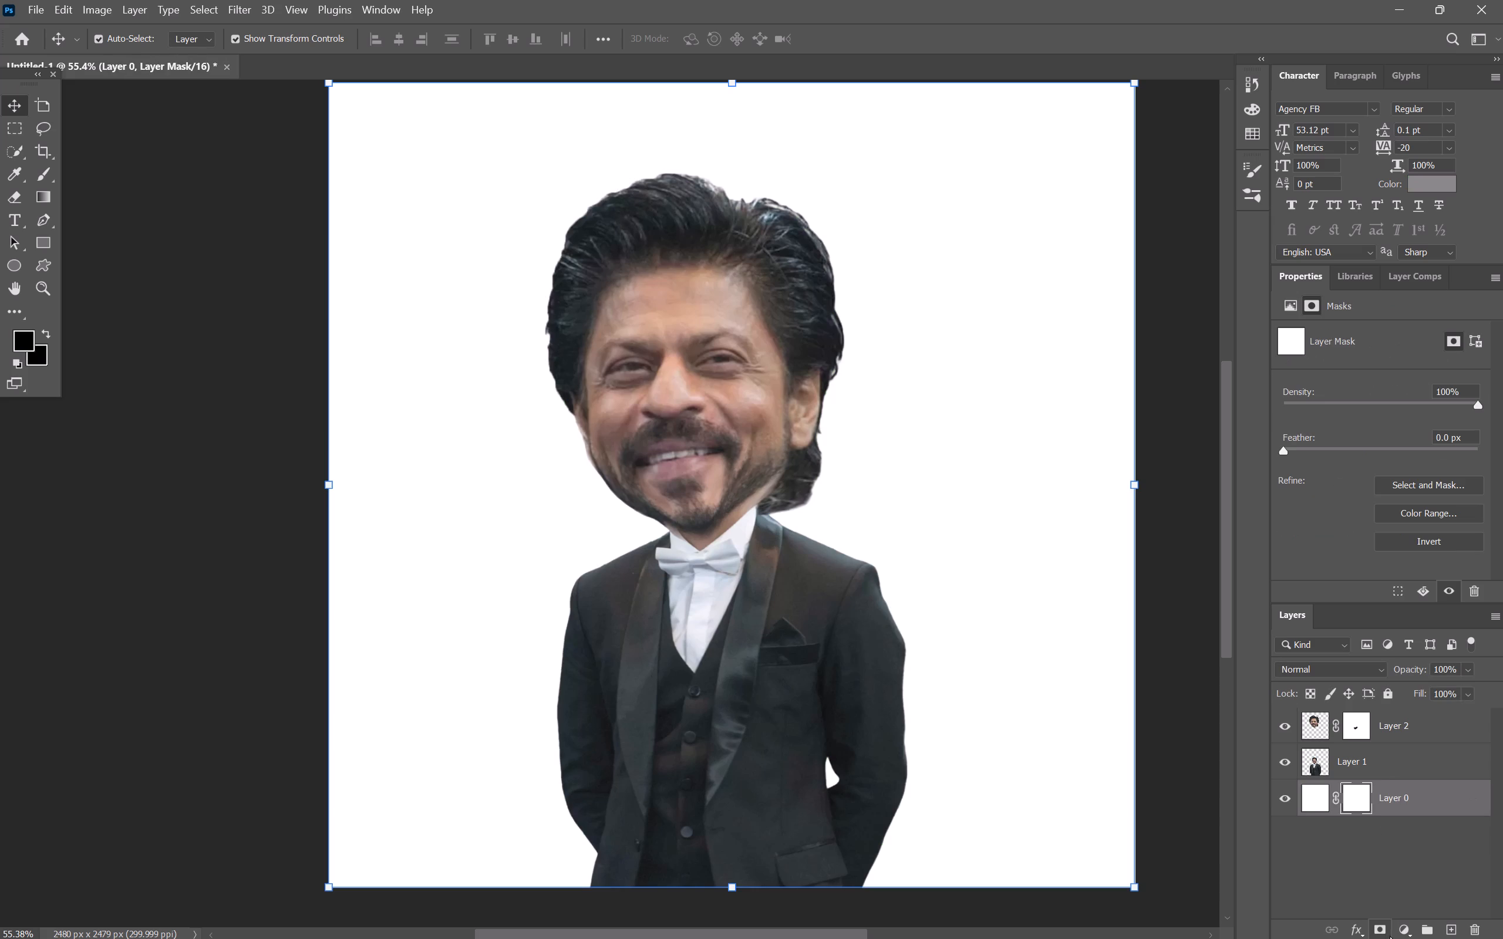
key(BackSpace)
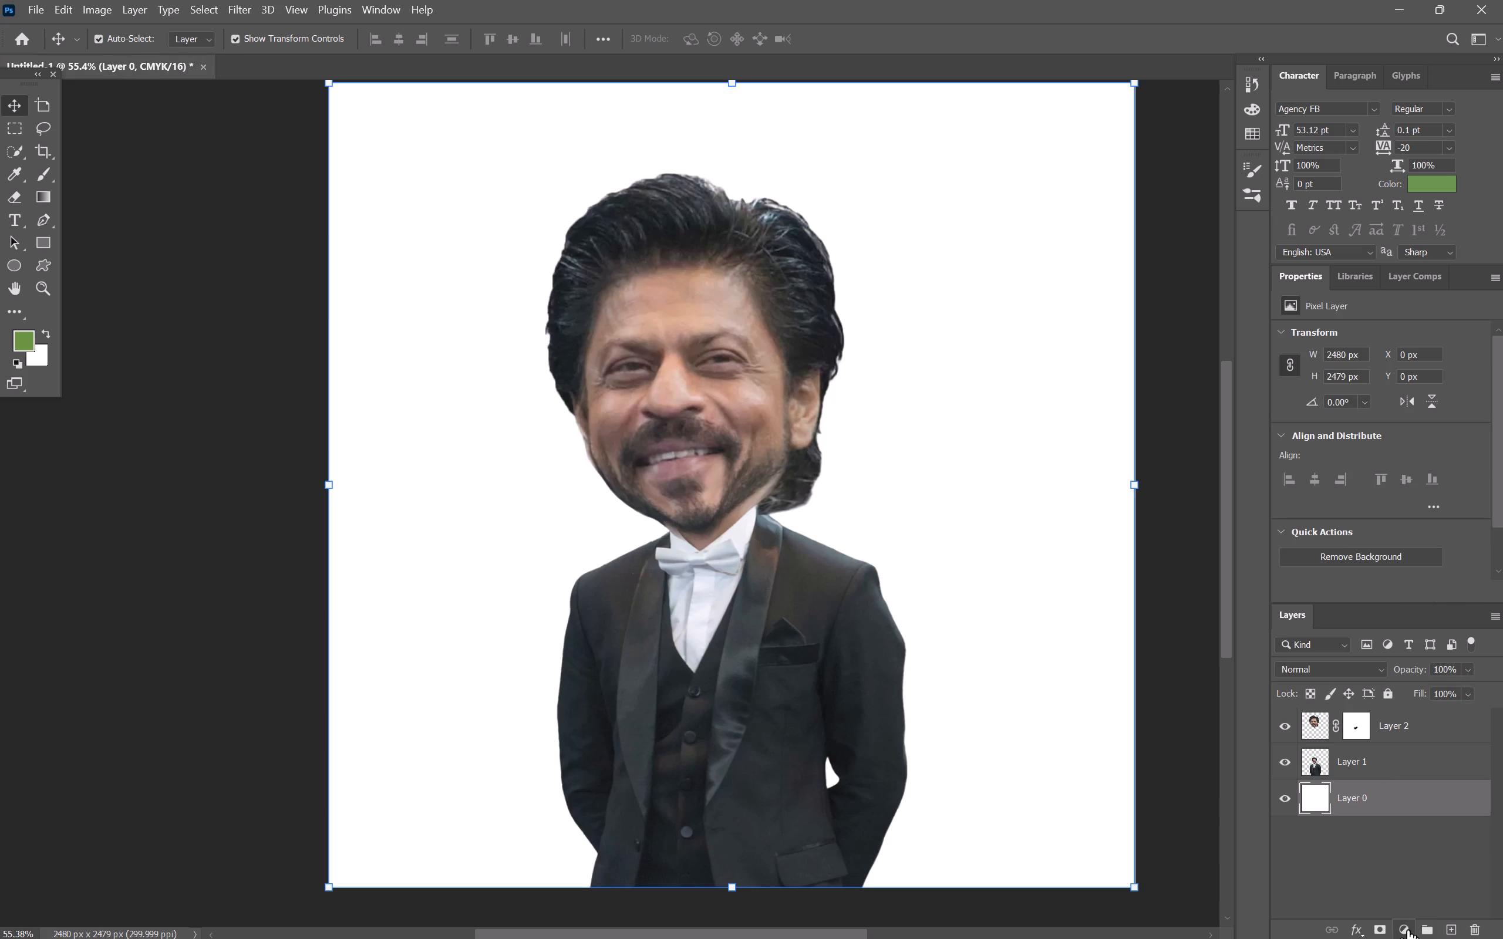
right_click(1407, 930)
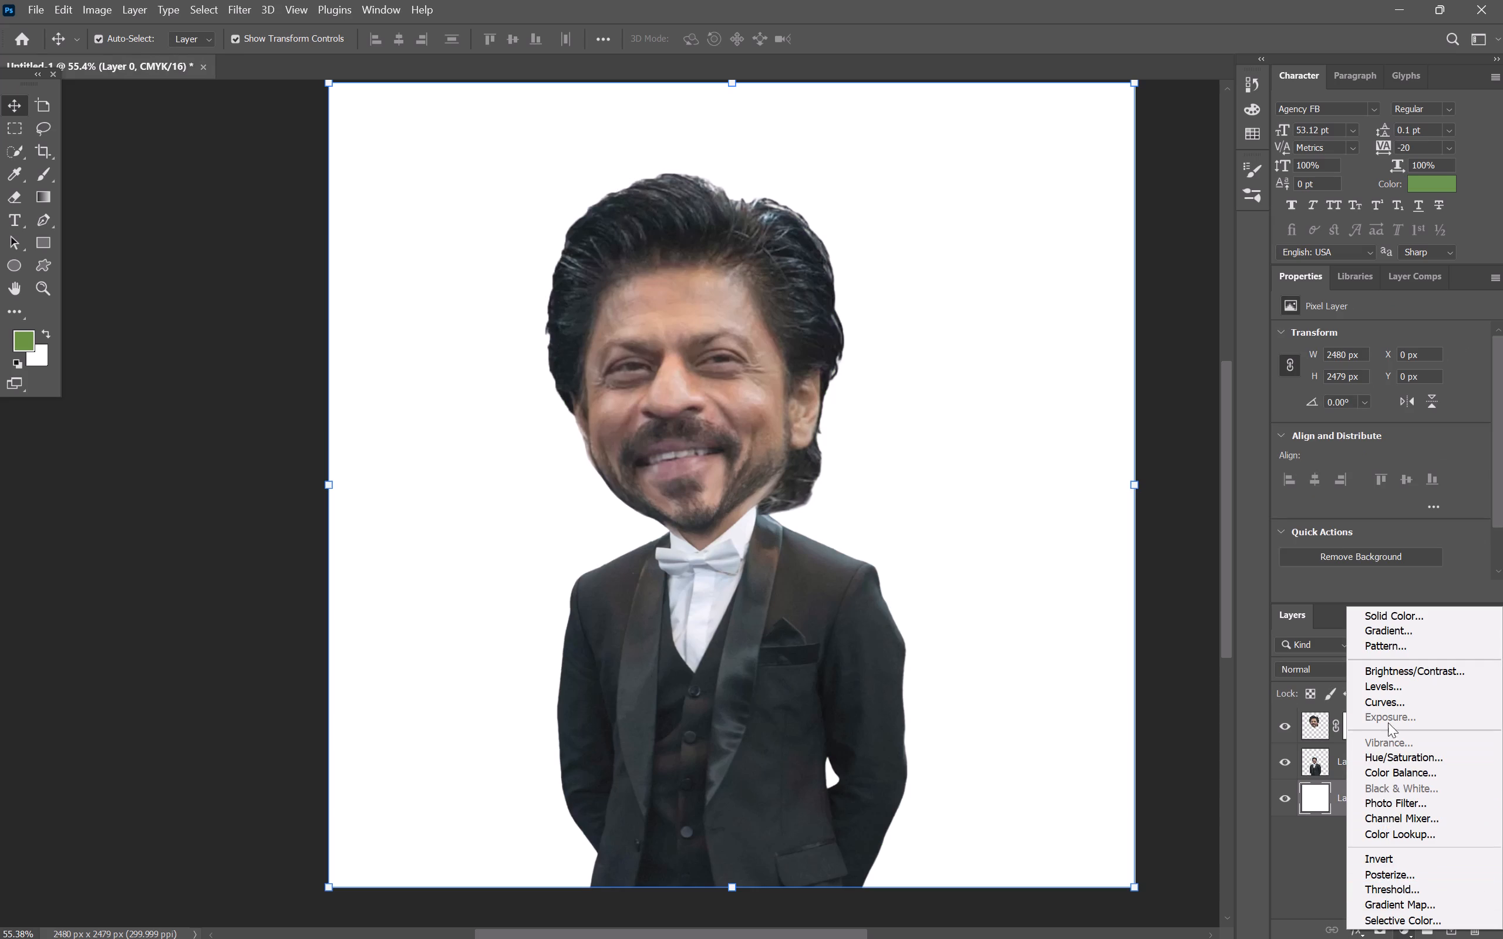
click(1414, 610)
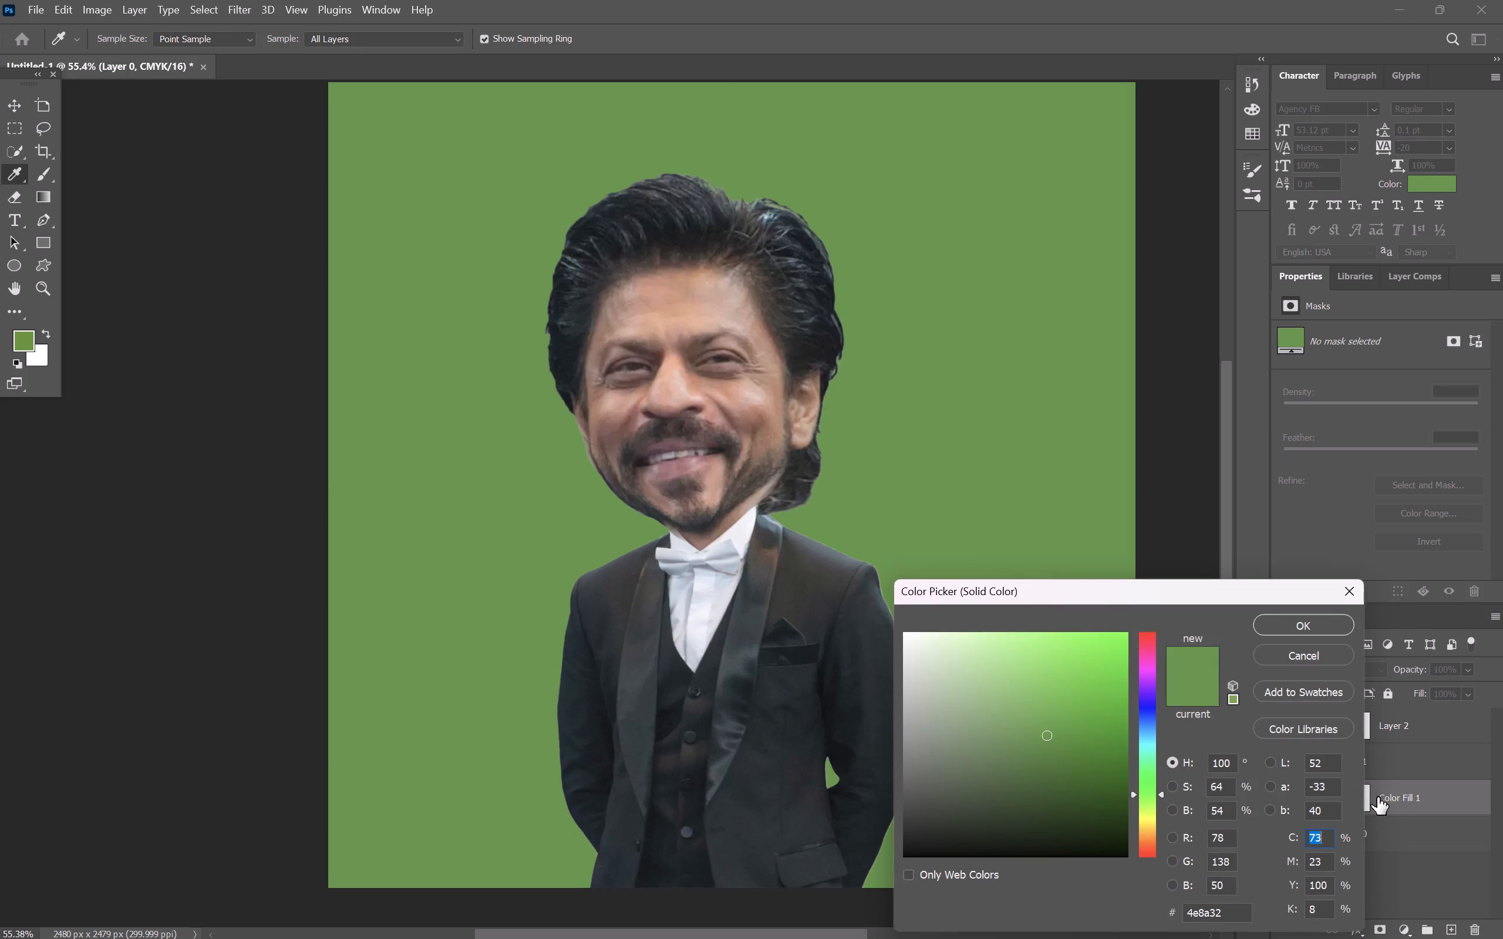
click(1325, 622)
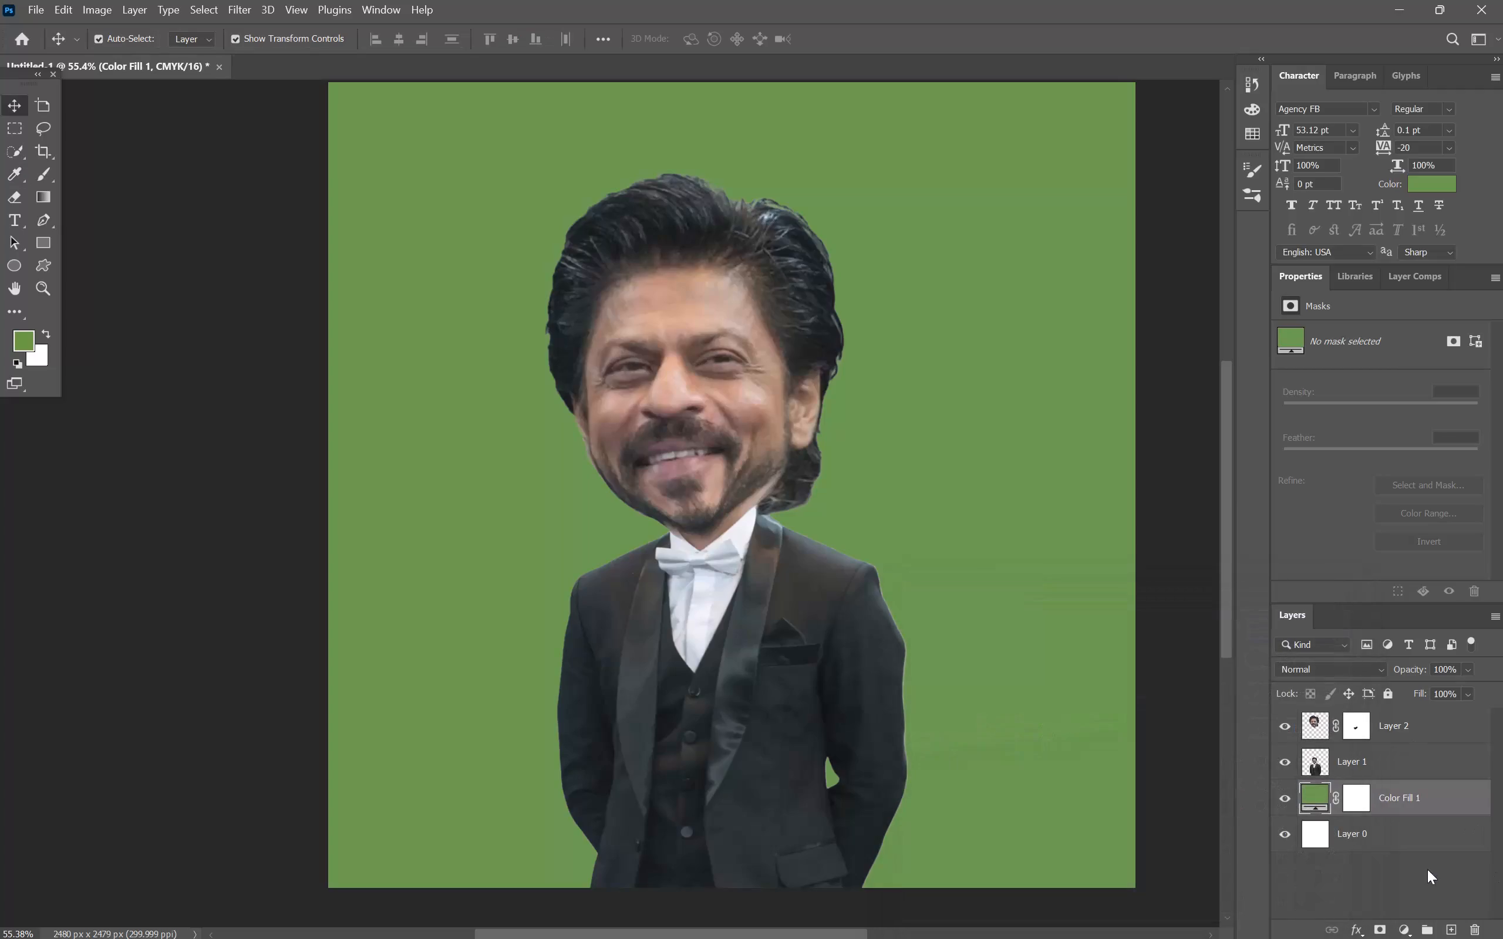
click(1202, 728)
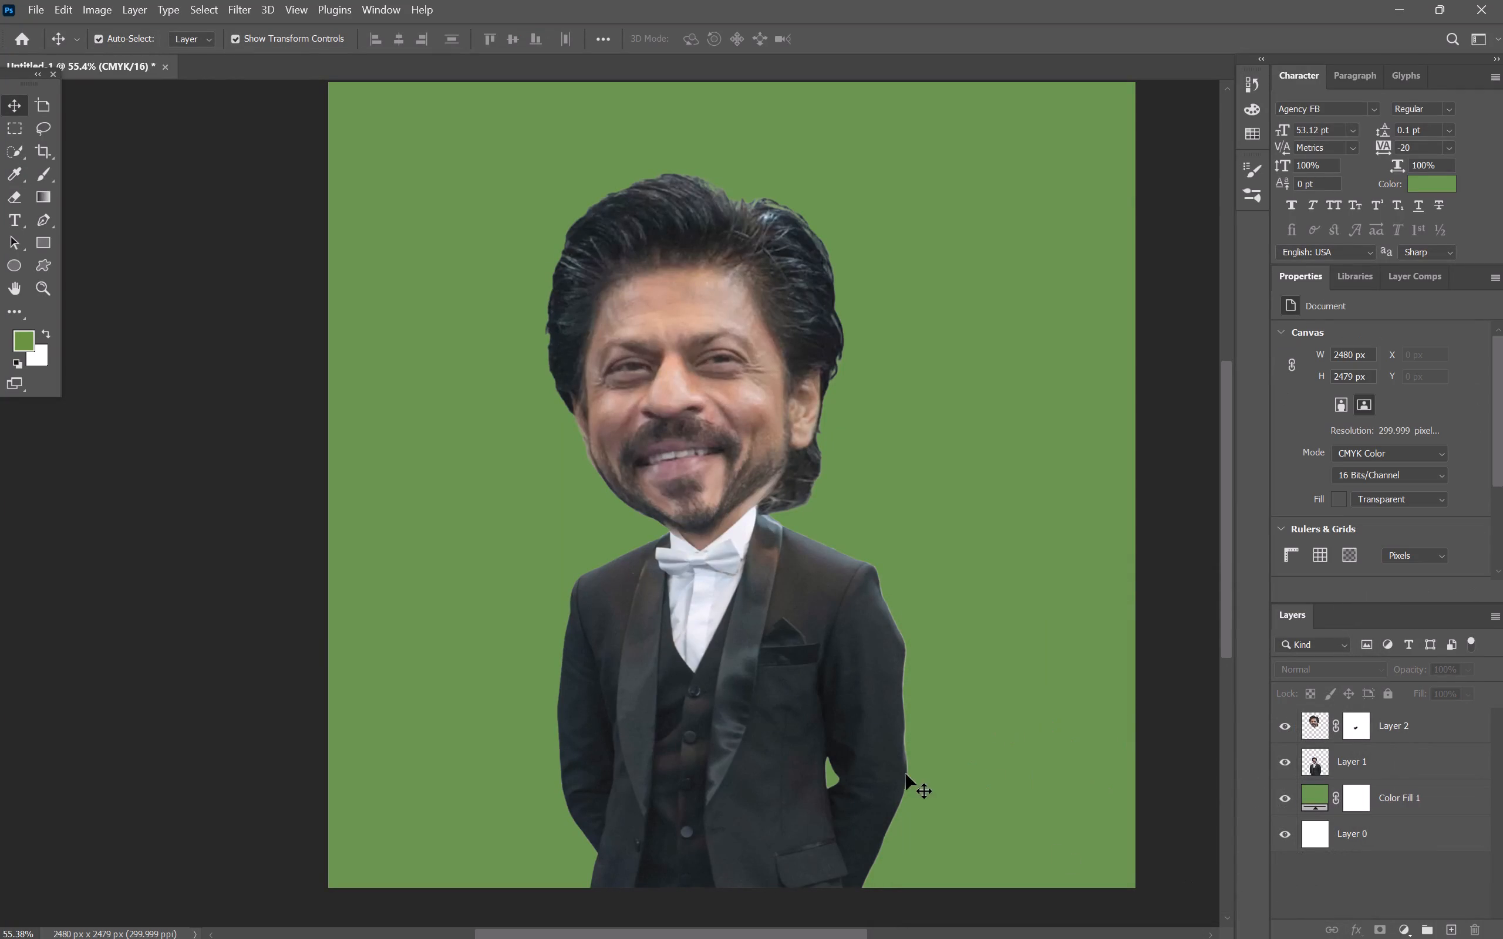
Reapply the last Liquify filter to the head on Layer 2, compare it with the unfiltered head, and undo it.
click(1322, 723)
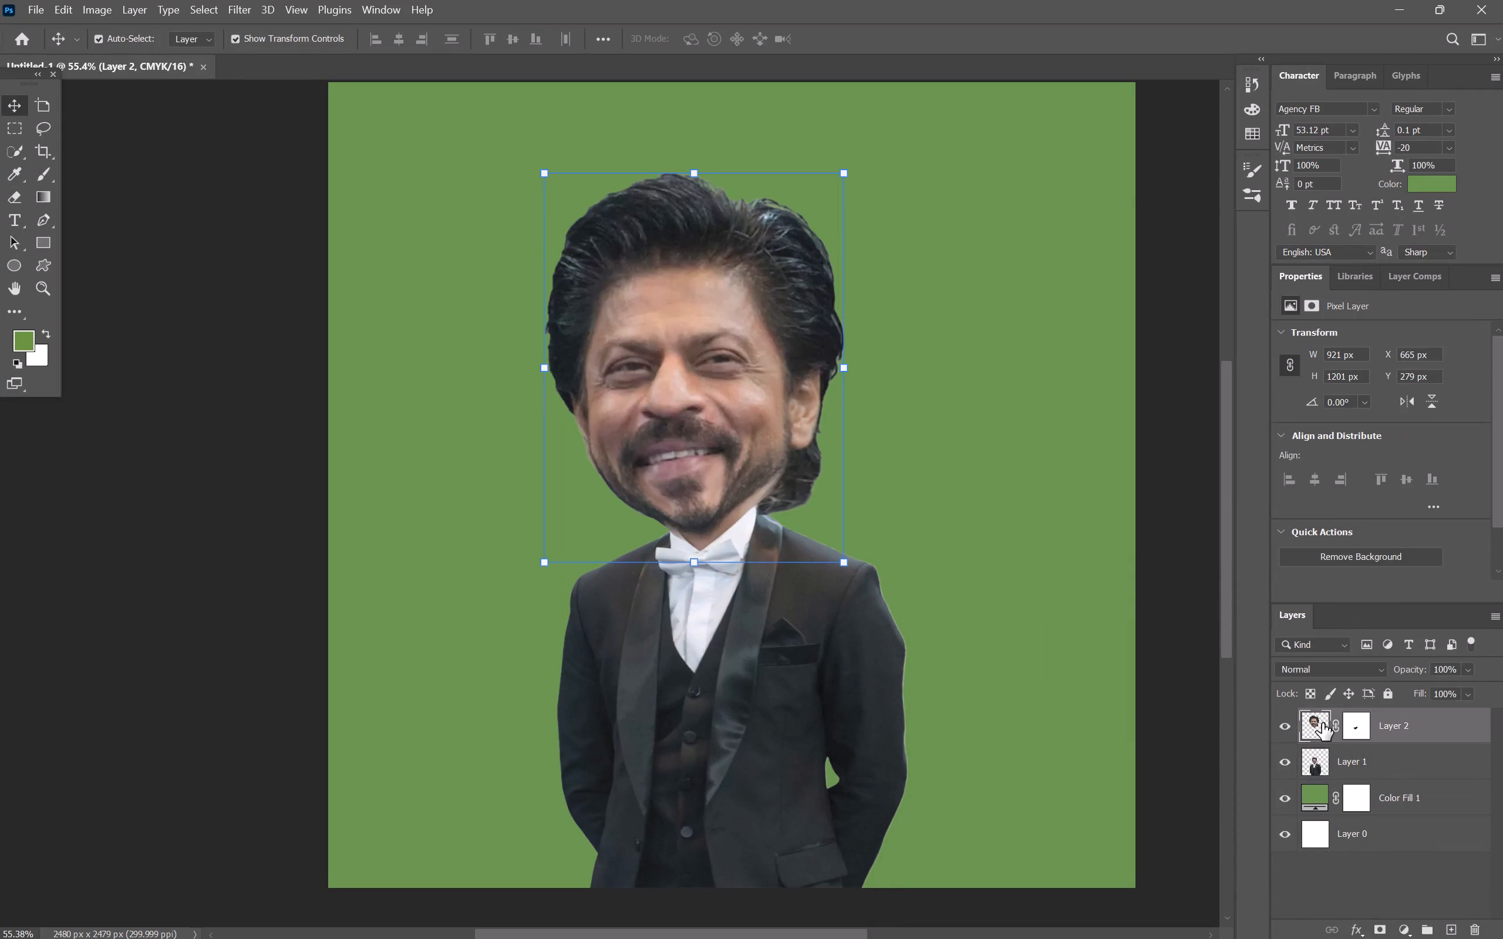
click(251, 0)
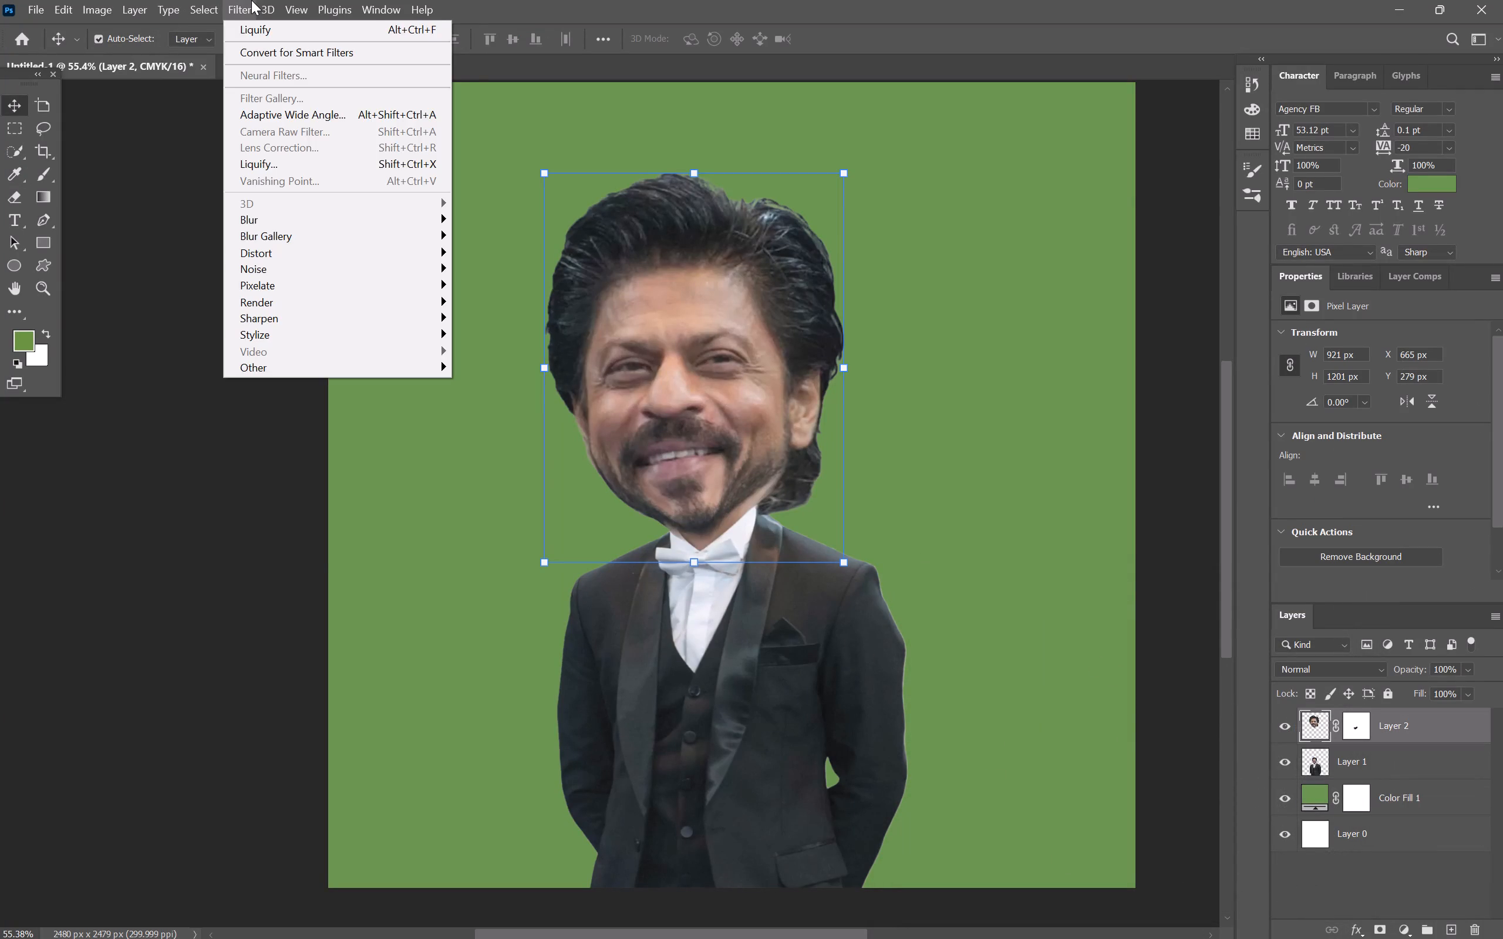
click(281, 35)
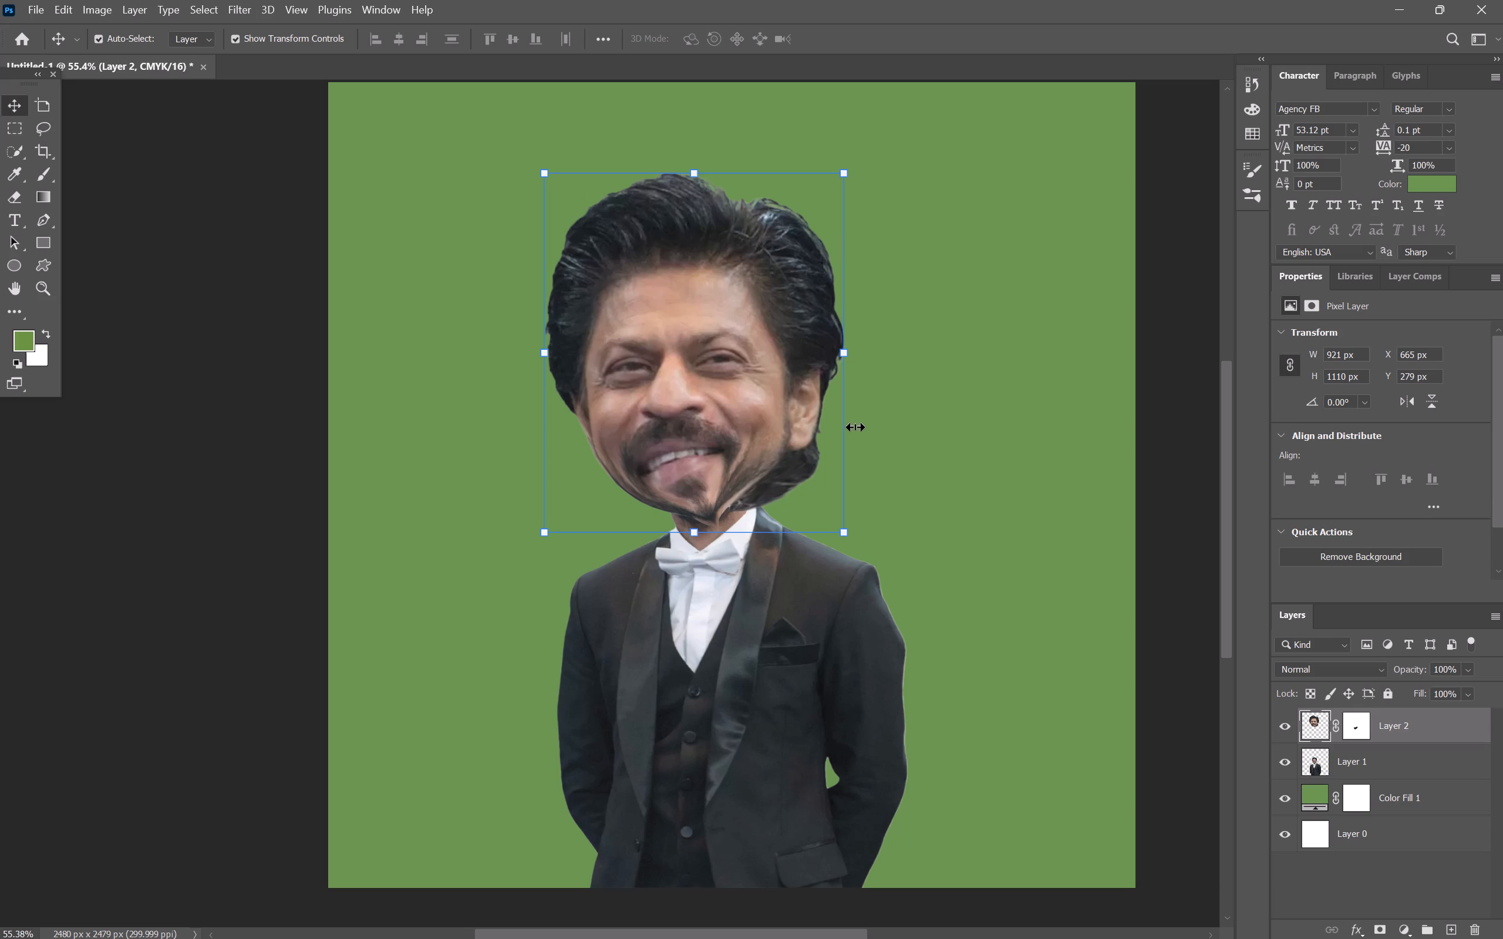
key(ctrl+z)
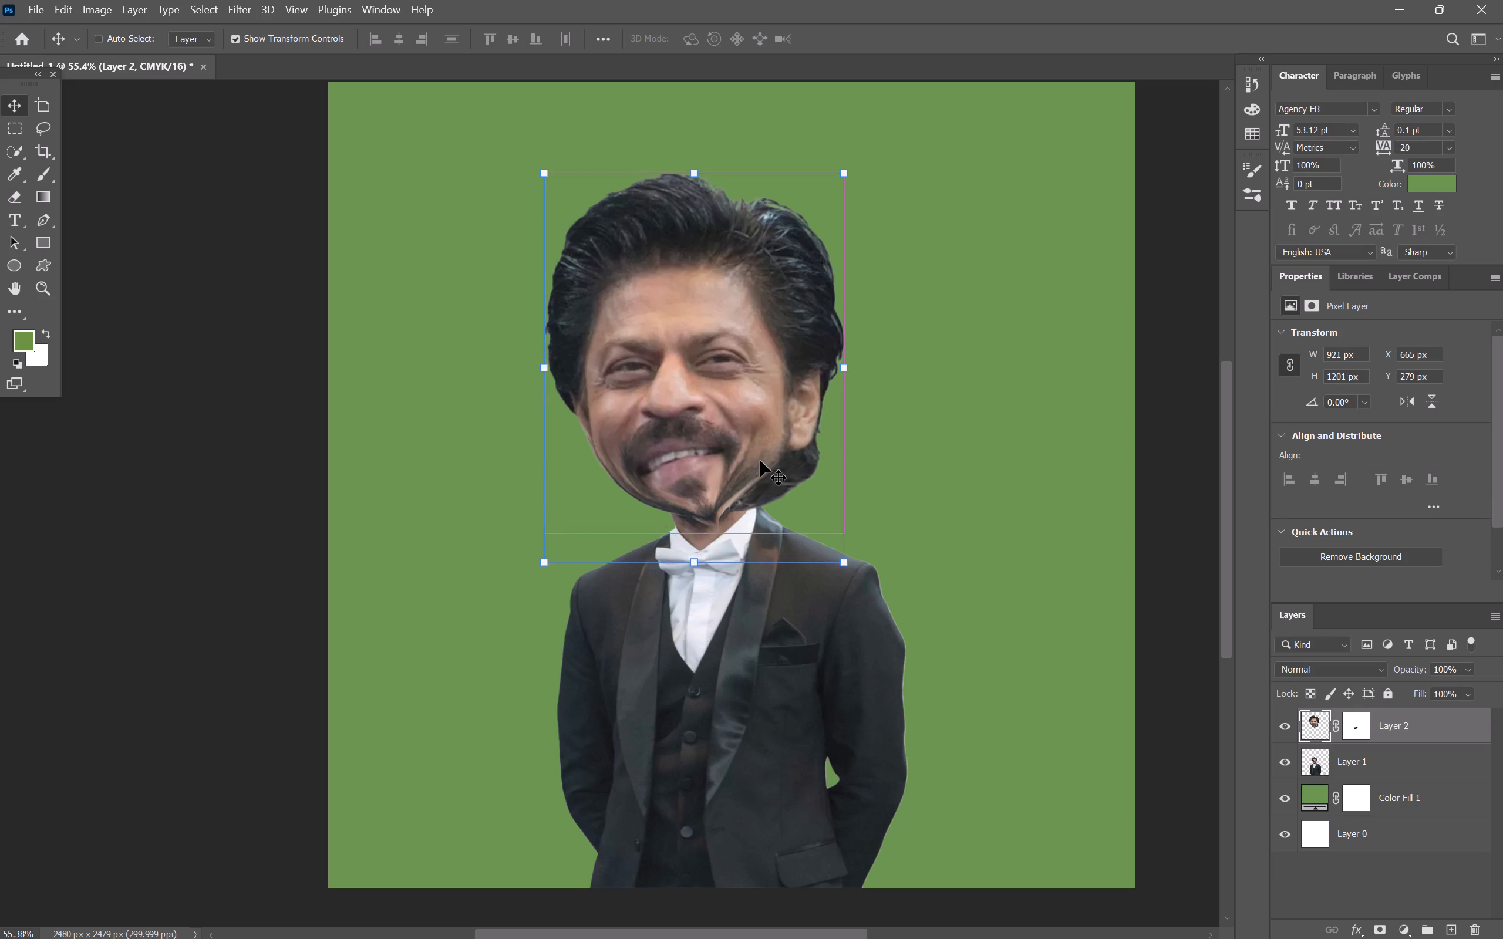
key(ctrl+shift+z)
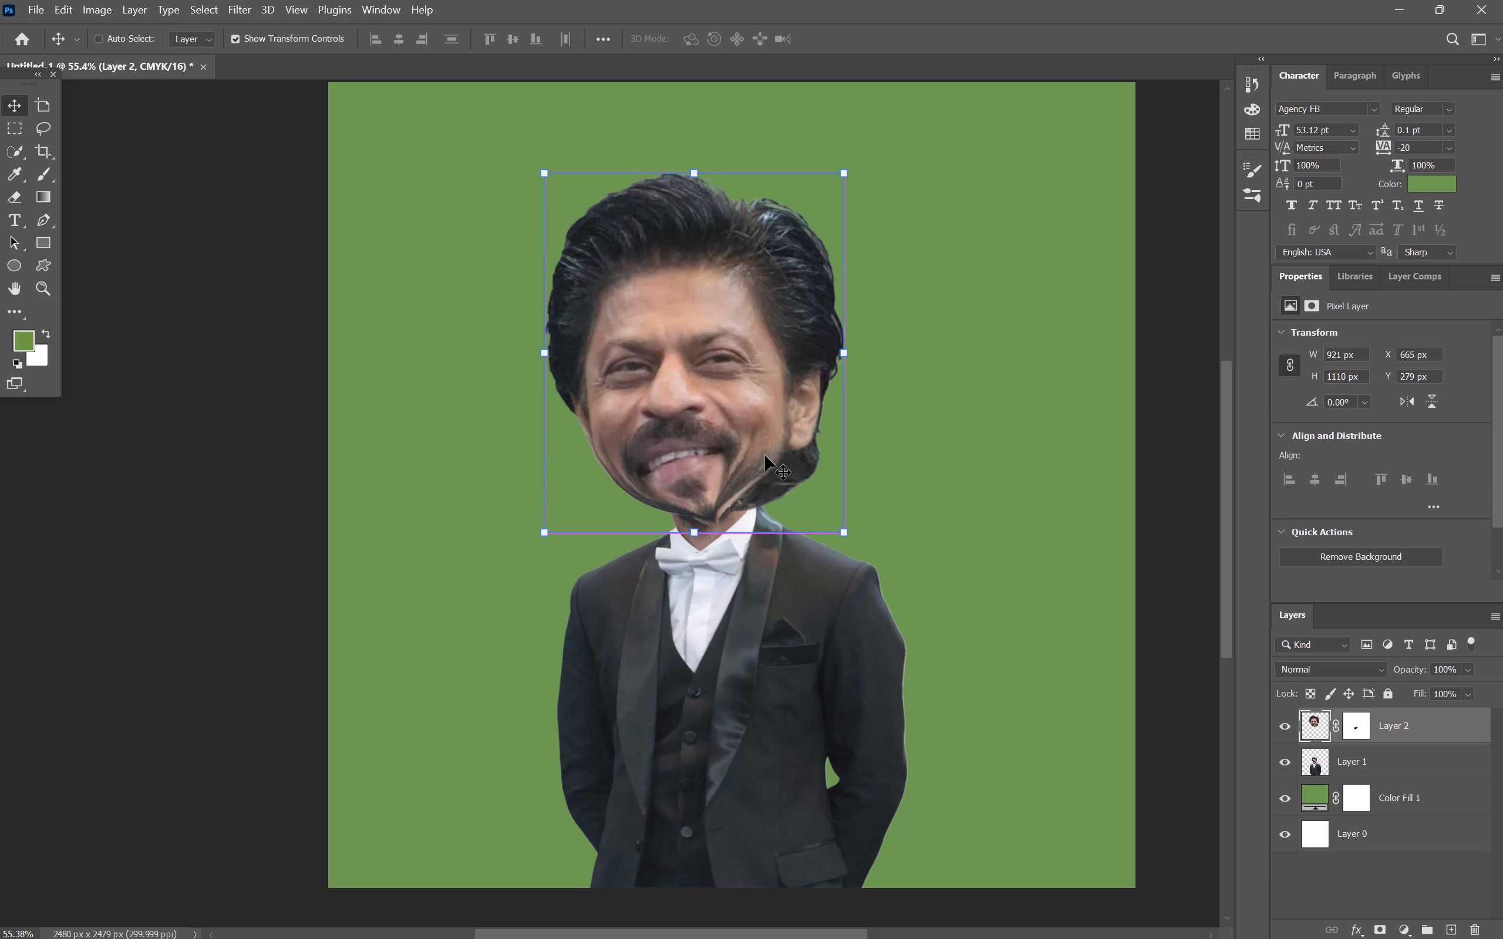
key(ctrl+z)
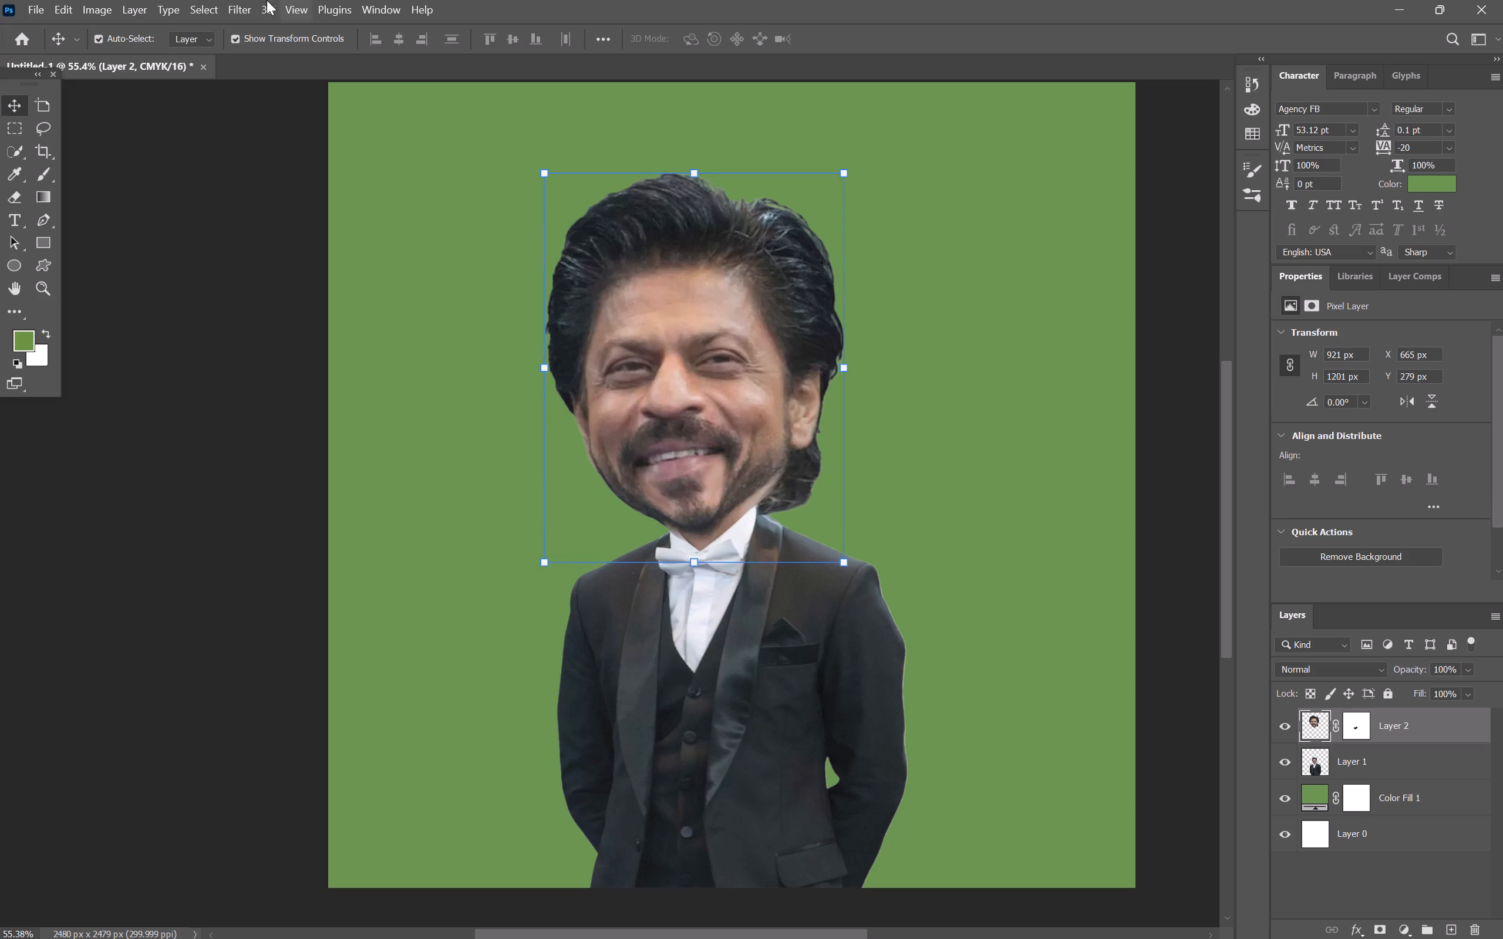
Open the Liquify filter workspace for the head on Layer 2.
click(241, 0)
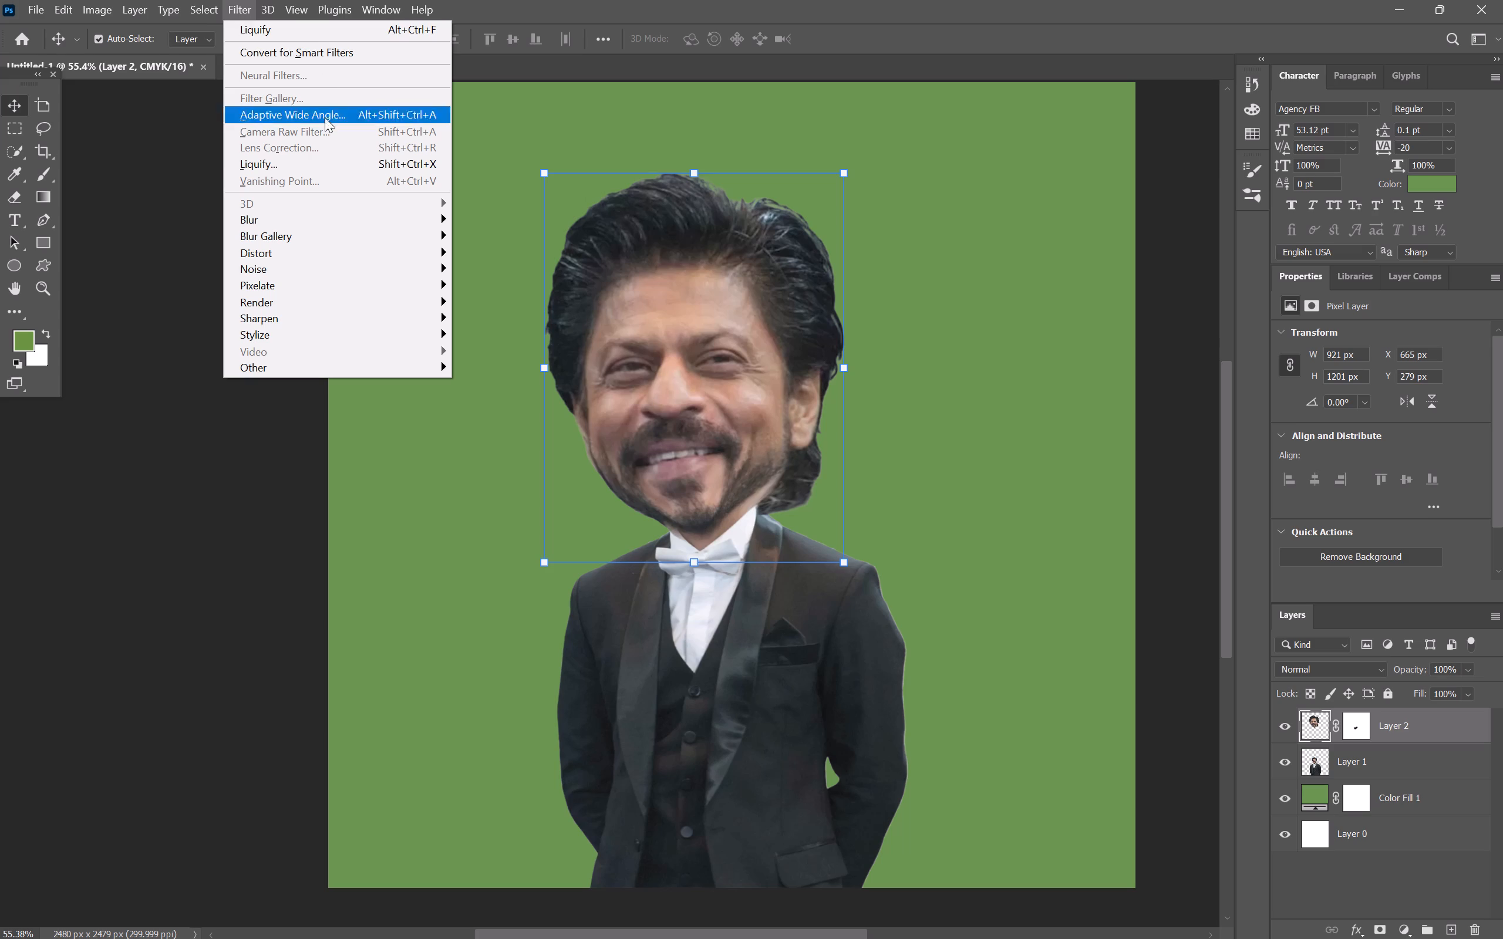
click(325, 170)
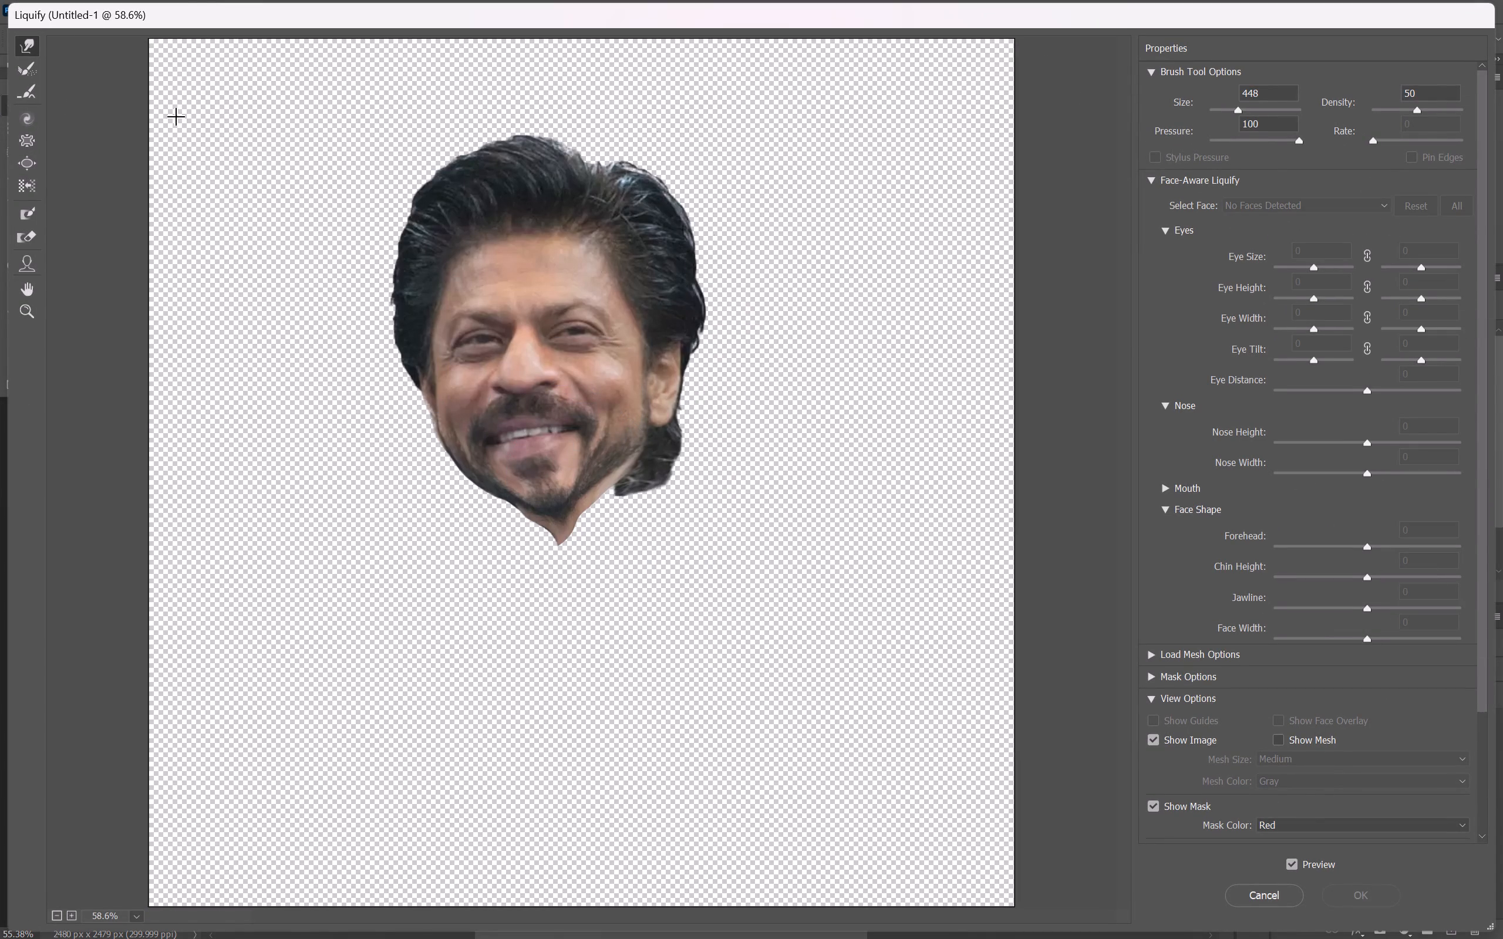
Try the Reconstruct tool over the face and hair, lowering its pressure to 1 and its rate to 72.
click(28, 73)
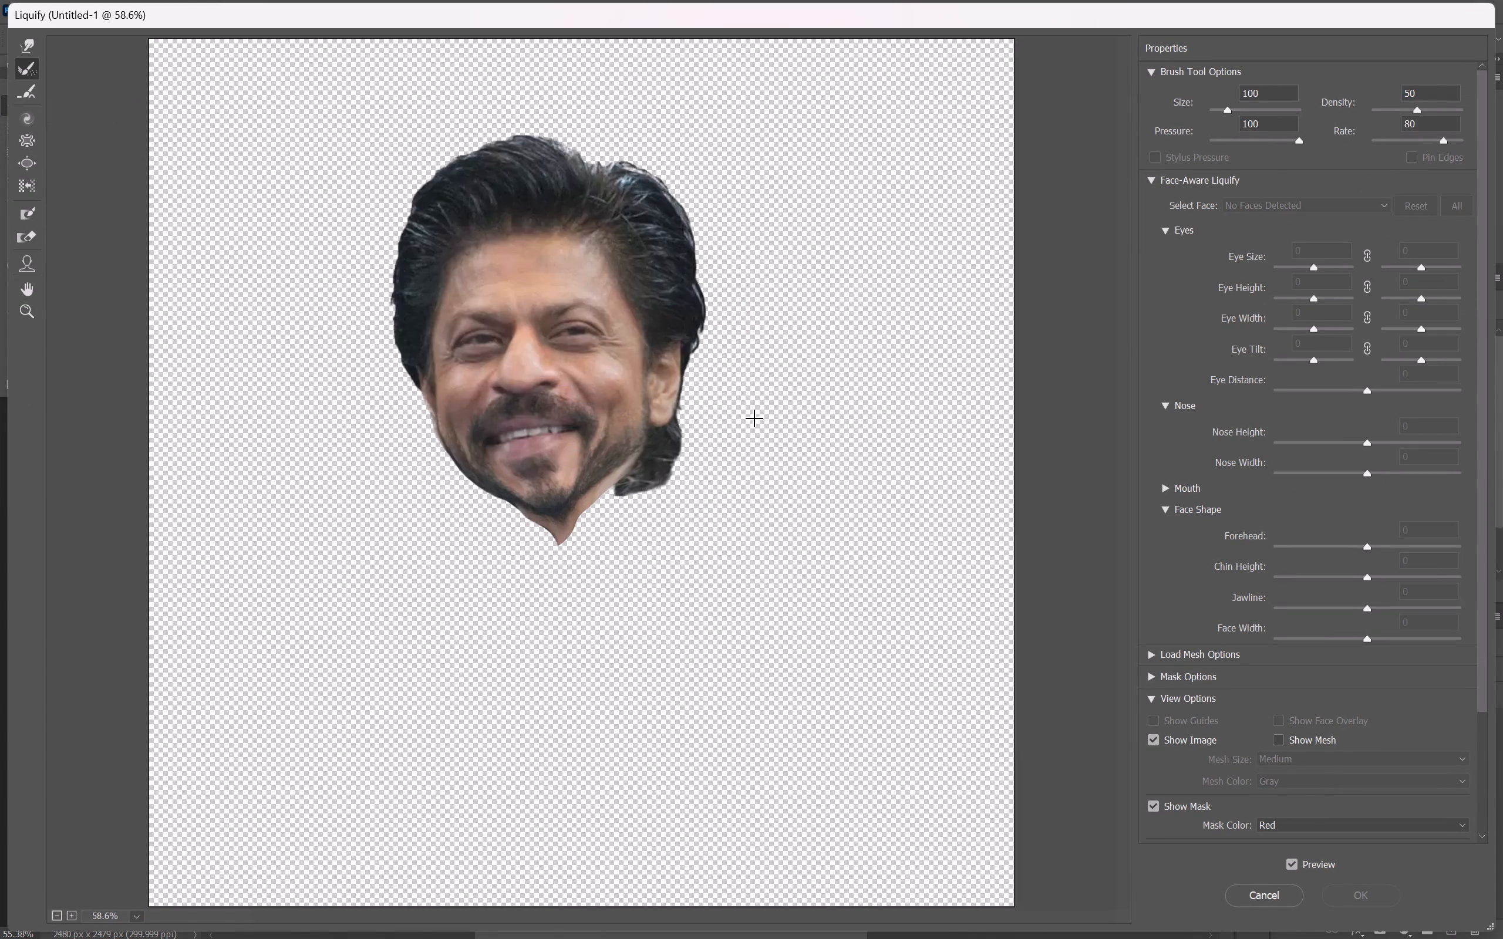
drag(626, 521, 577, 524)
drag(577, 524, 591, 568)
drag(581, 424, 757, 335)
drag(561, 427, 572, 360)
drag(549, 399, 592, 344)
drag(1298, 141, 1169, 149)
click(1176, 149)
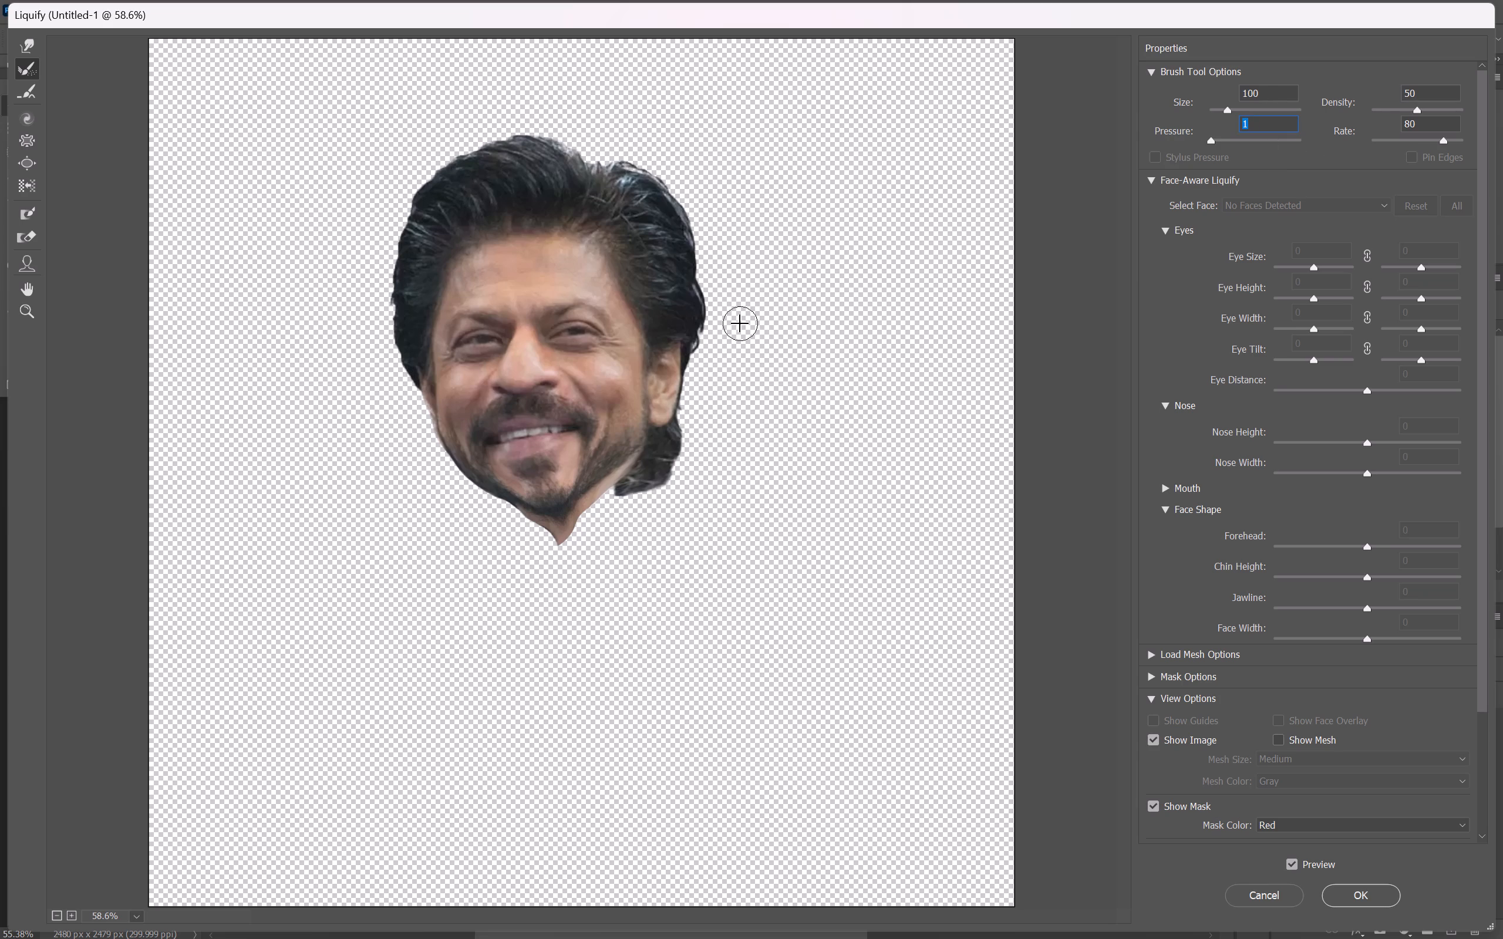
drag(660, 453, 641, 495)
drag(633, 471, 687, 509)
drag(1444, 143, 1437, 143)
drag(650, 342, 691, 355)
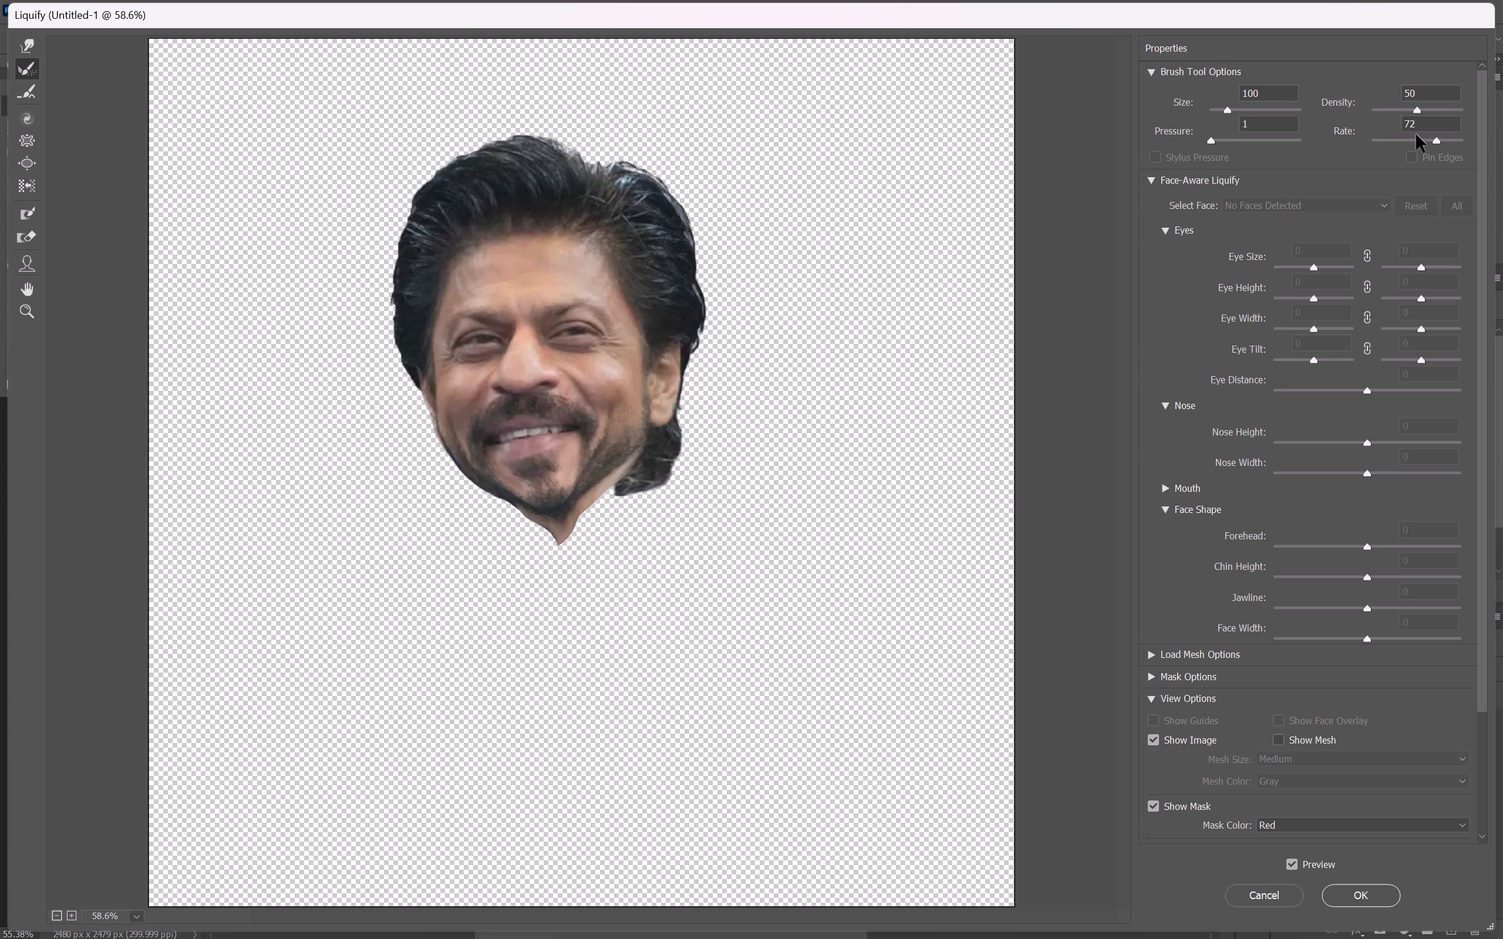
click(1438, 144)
Exaggerate the smile with the size 448 Forward Warp tool, pulling the mouth corners outward and up and the lower lip down.
click(35, 35)
click(28, 48)
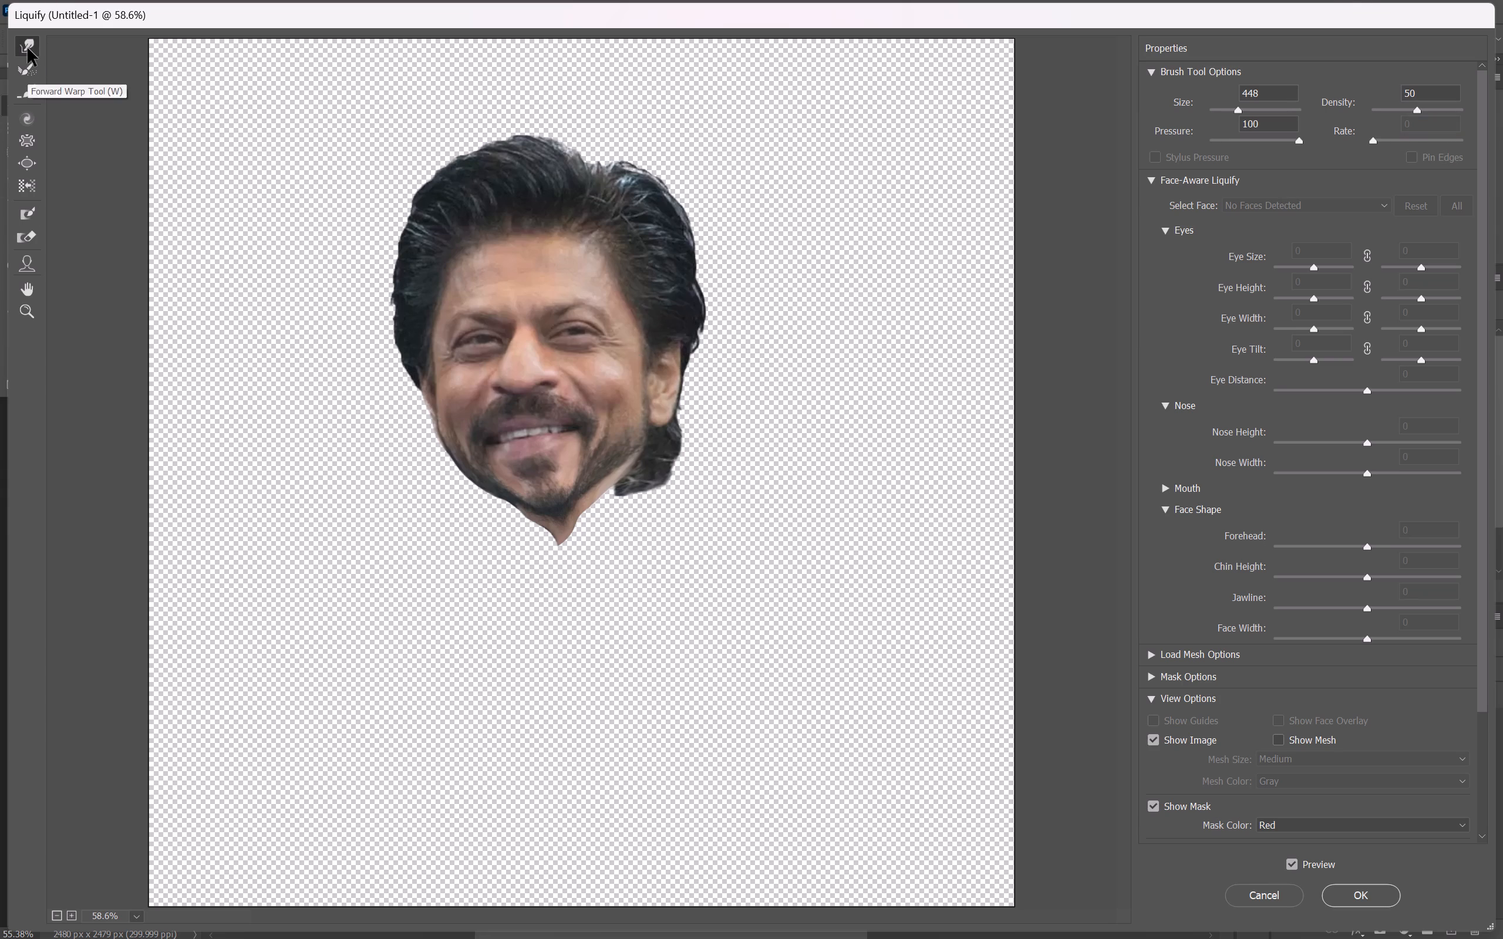
drag(572, 433, 574, 429)
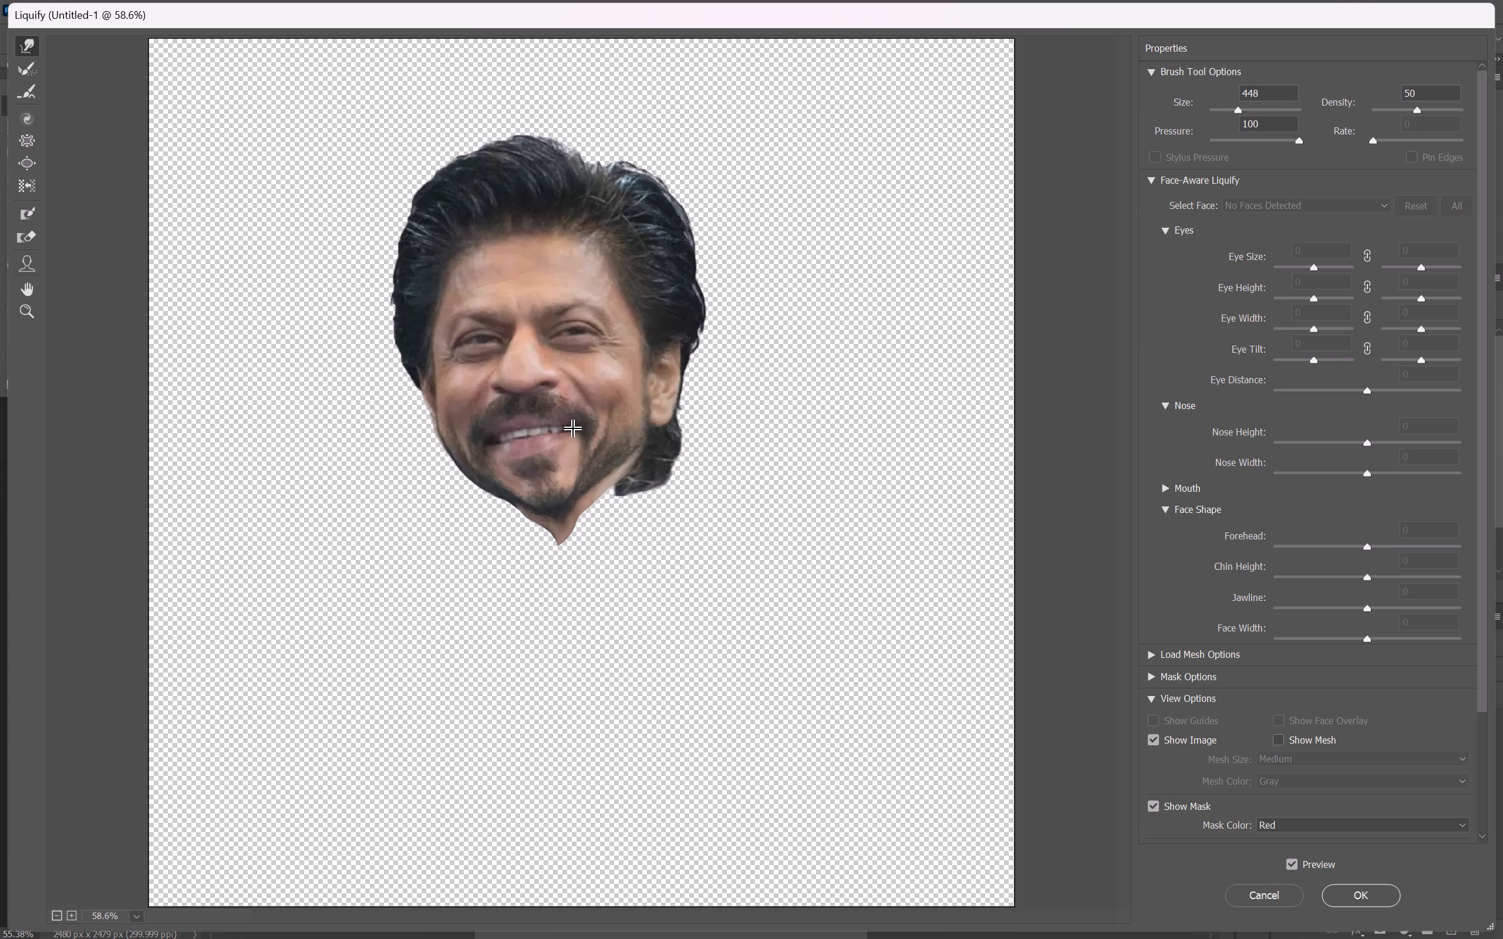
drag(574, 429, 581, 408)
drag(547, 444, 562, 489)
drag(484, 440, 467, 422)
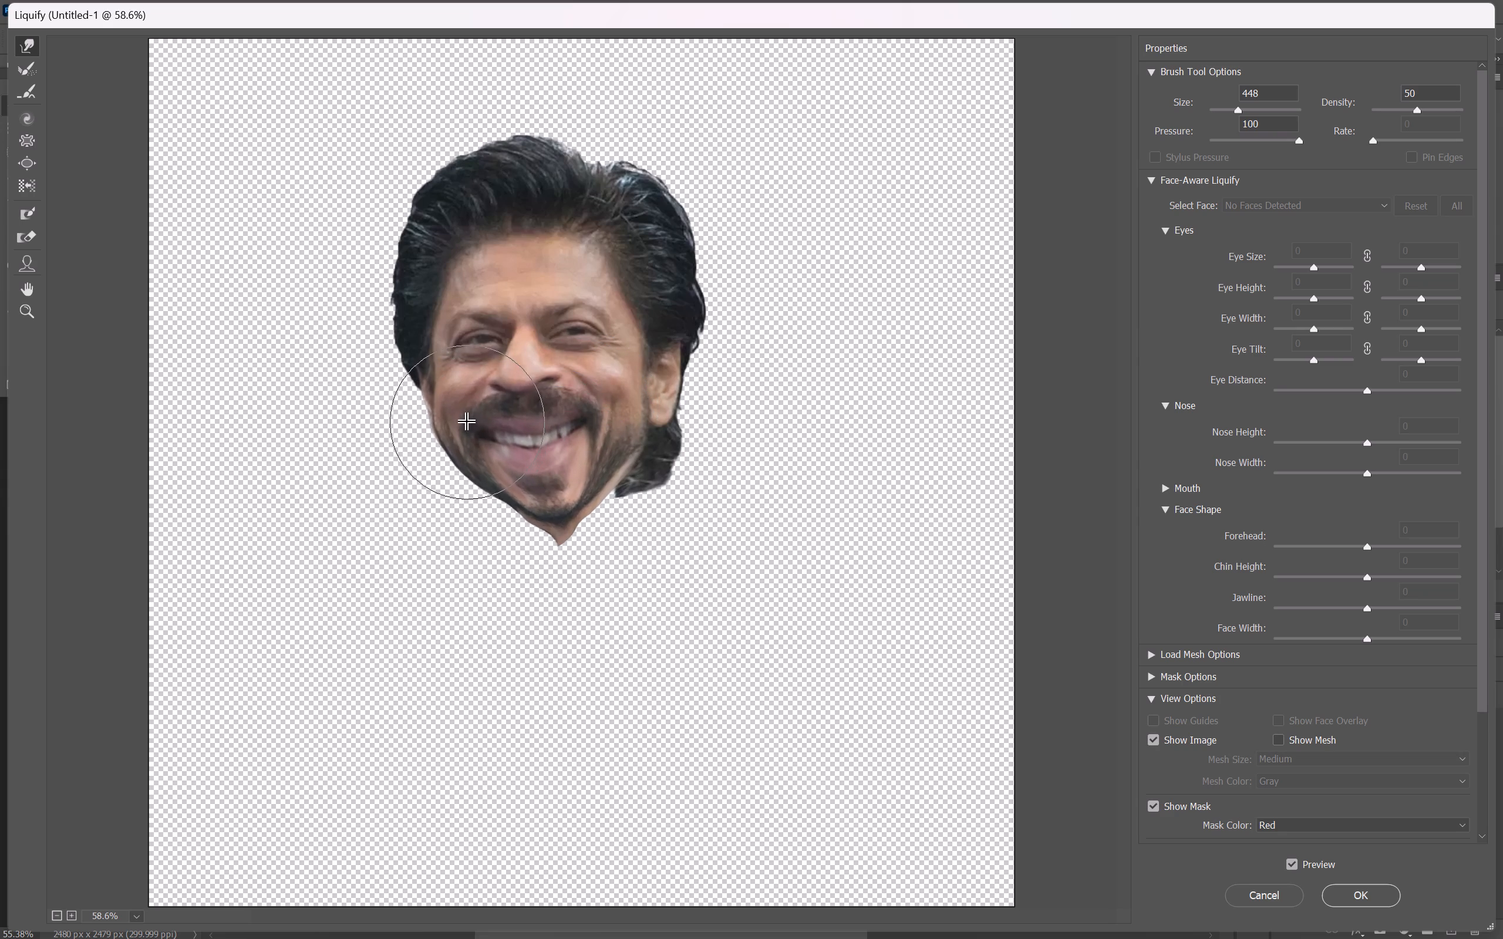
drag(467, 422, 466, 421)
drag(594, 422, 602, 398)
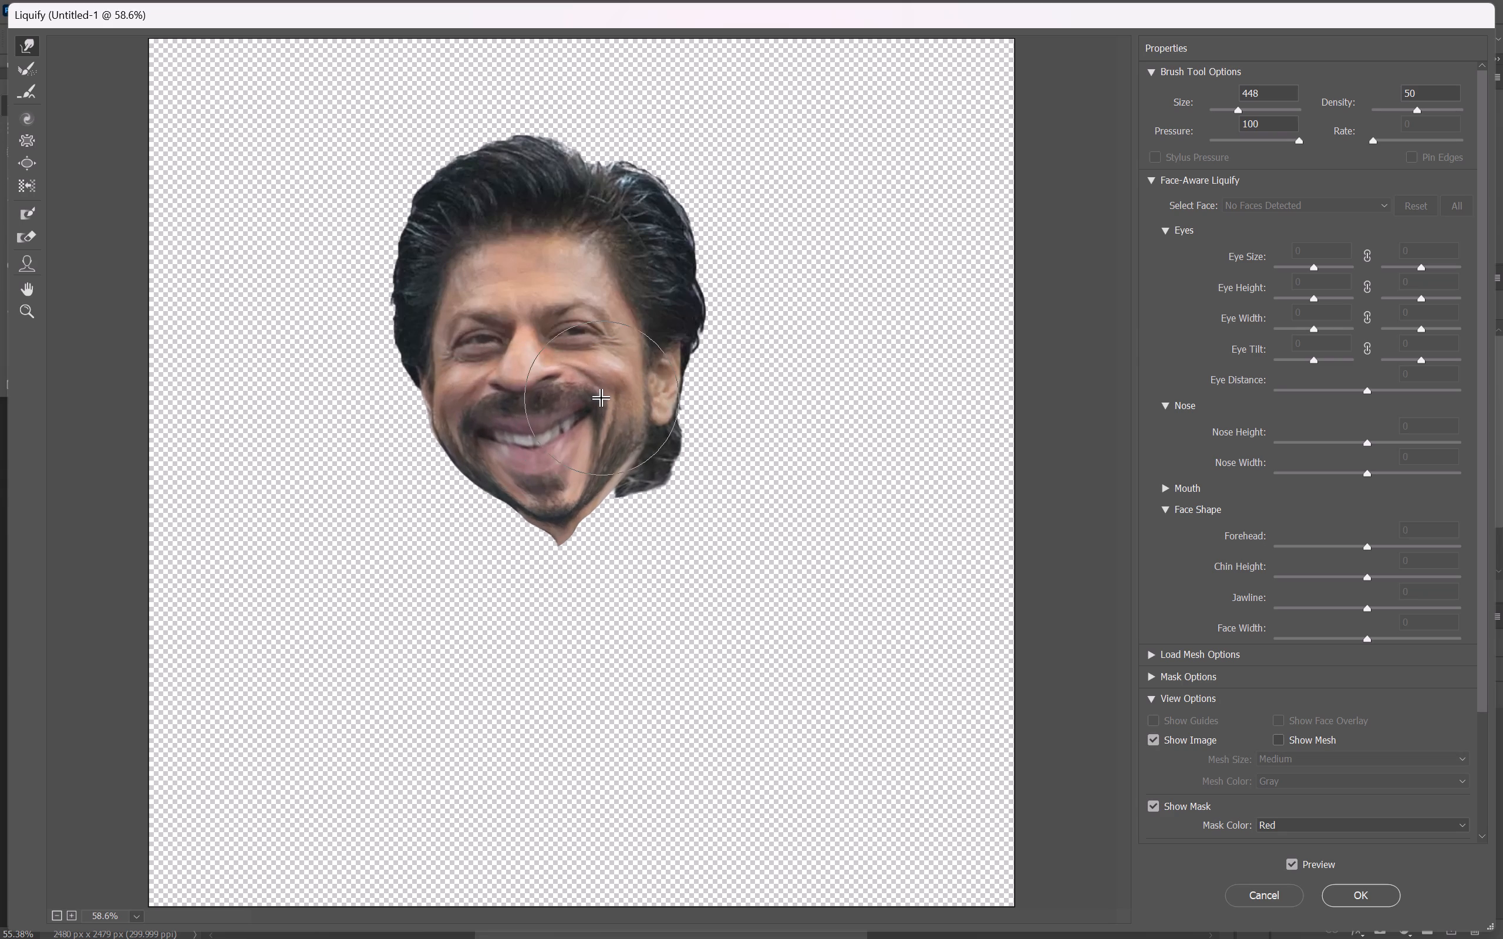
drag(602, 398, 606, 384)
drag(547, 468, 550, 484)
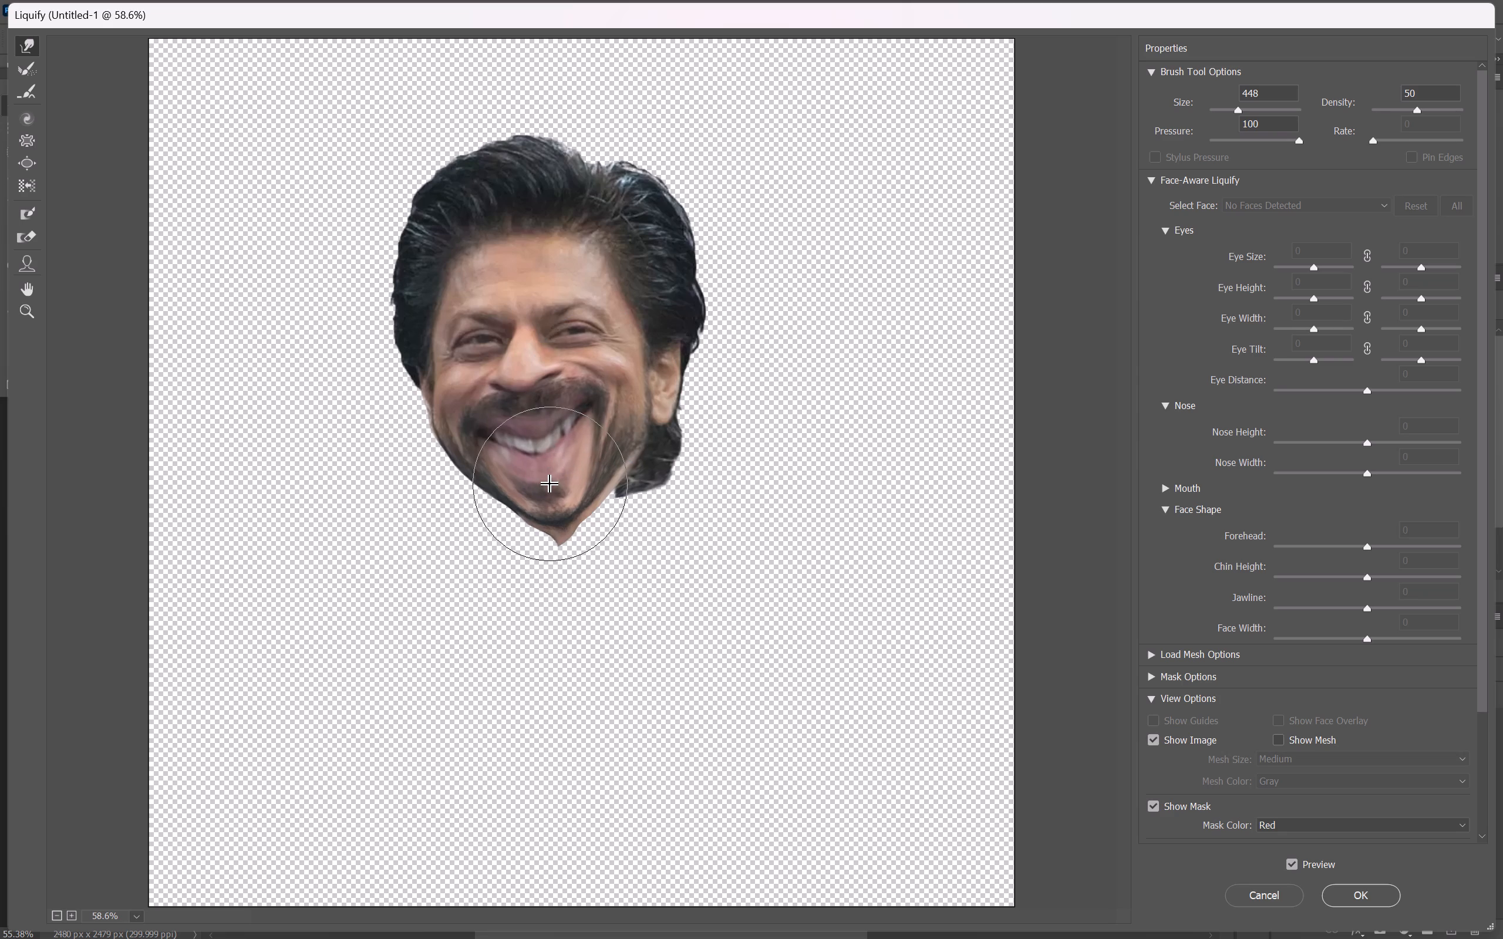
drag(550, 484, 553, 491)
drag(598, 434, 618, 440)
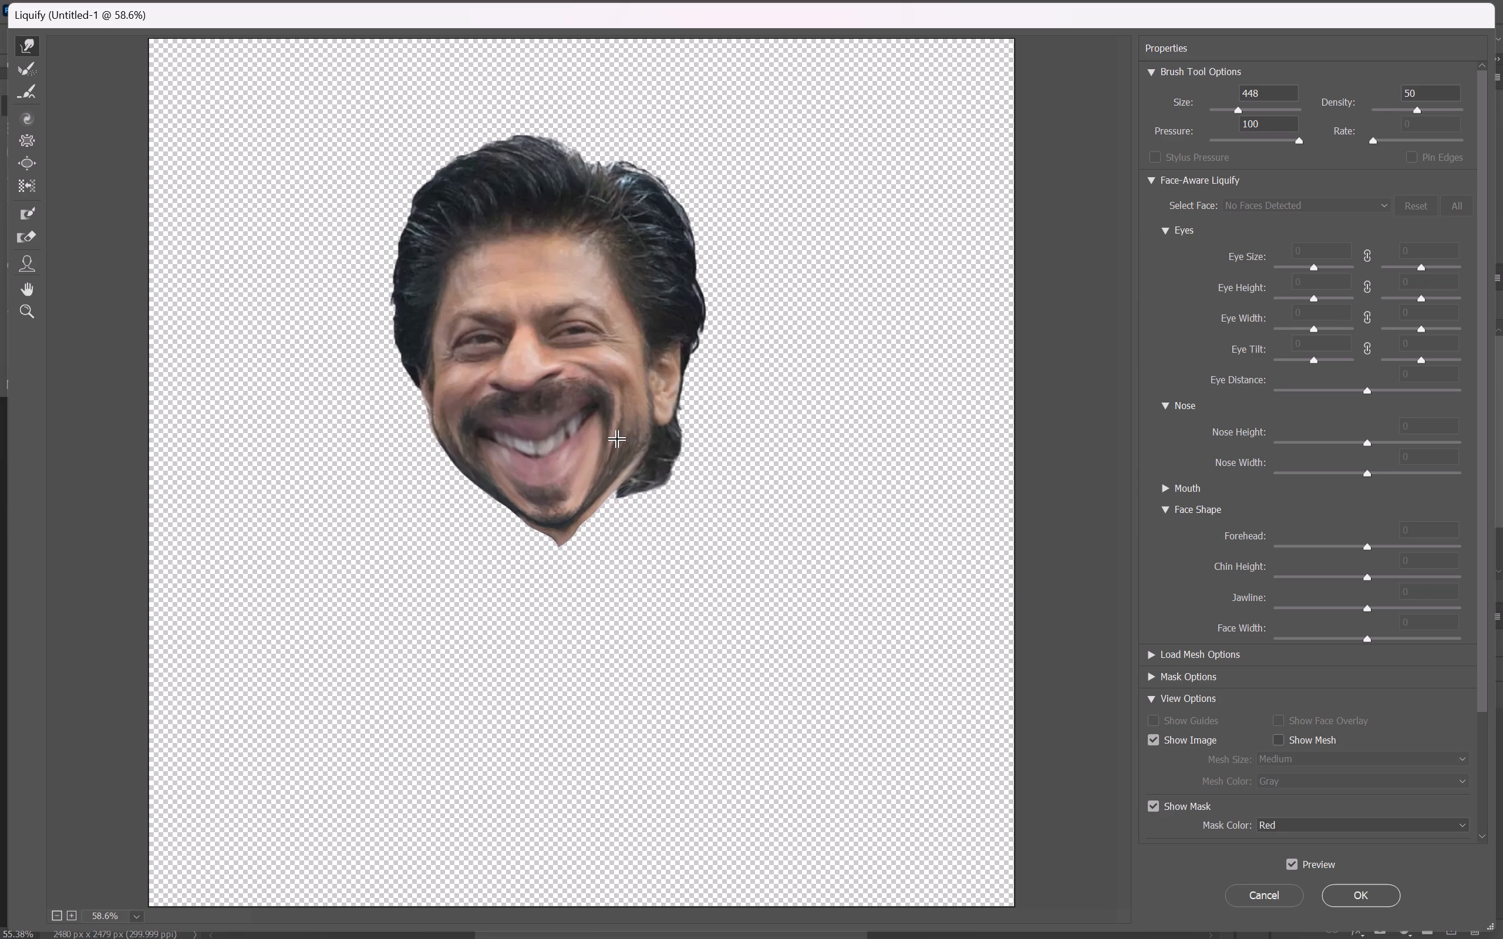
drag(618, 440, 621, 440)
drag(592, 445, 598, 454)
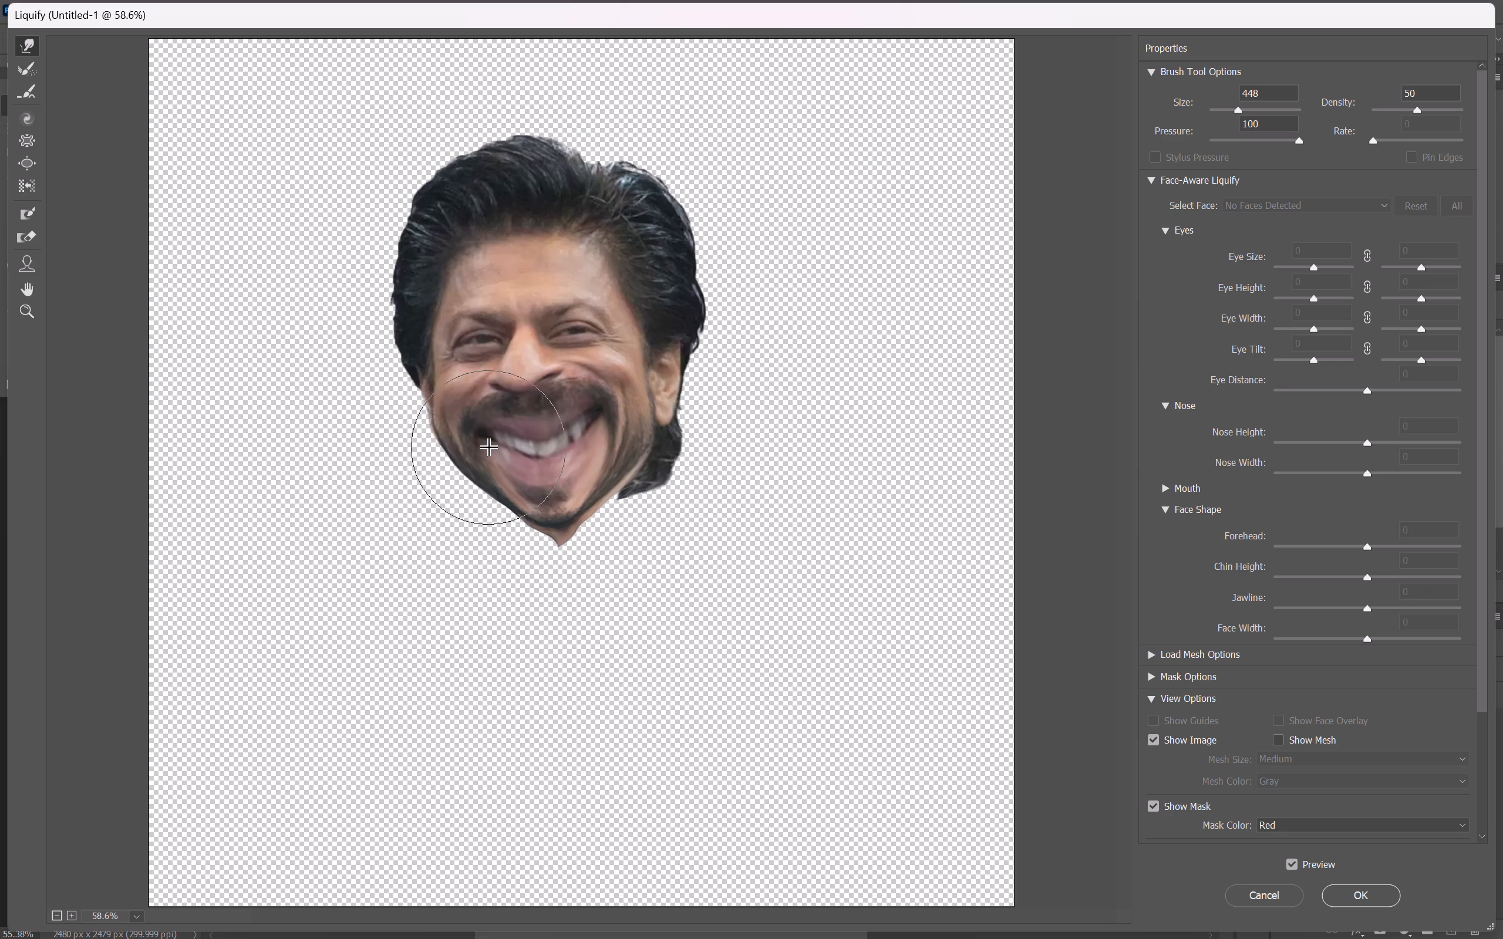
drag(498, 456, 491, 458)
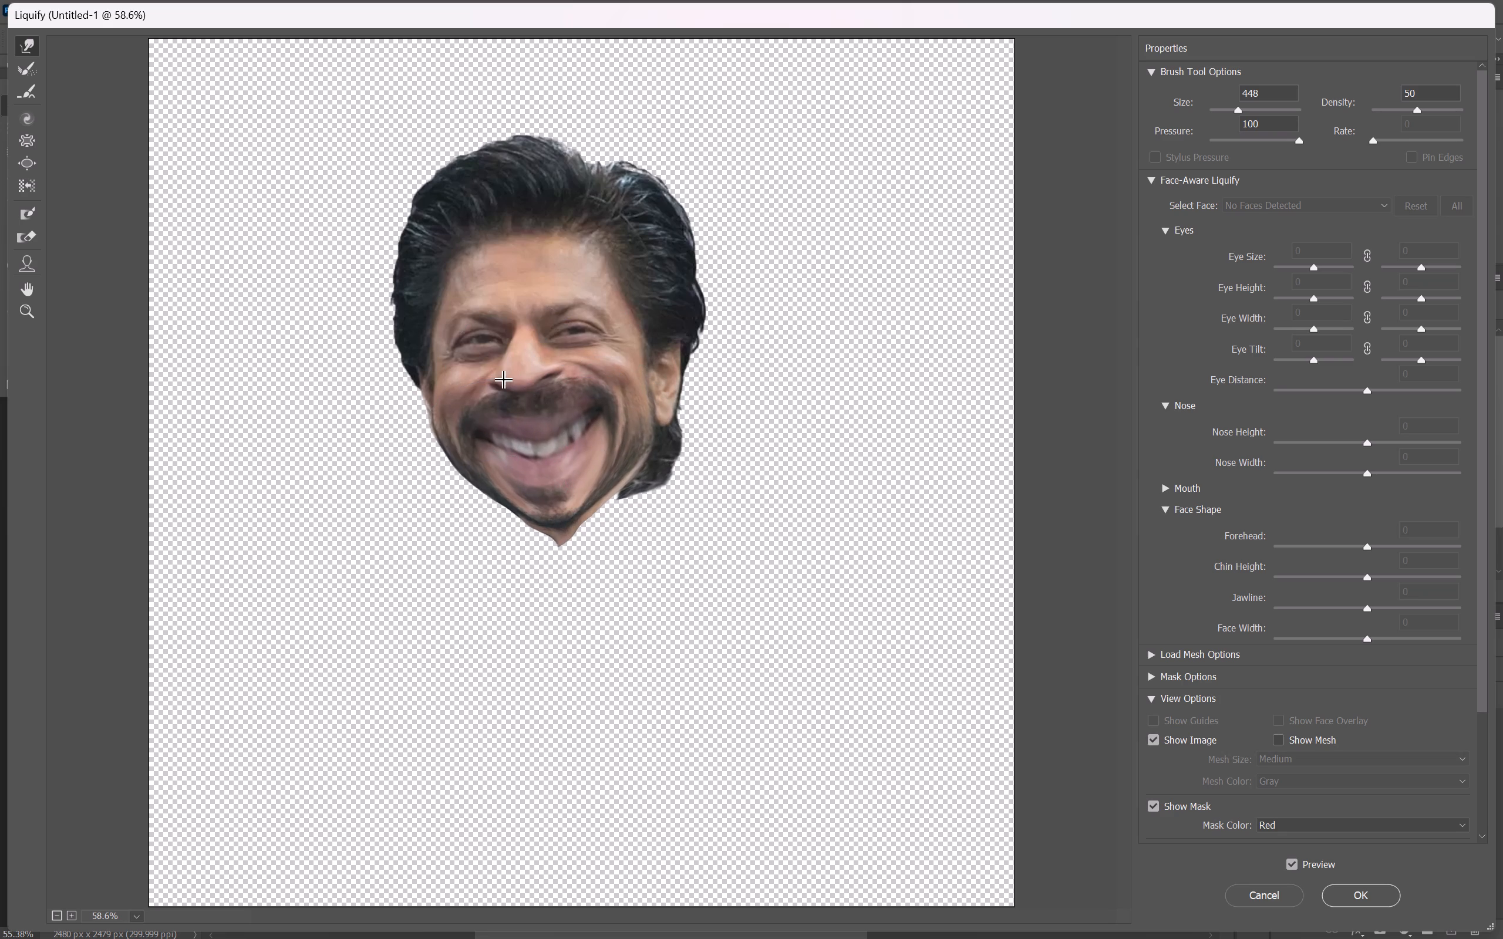
Stretch the outer corners of both eyes outward and raise both eyebrows with the Forward Warp tool.
drag(449, 352, 438, 370)
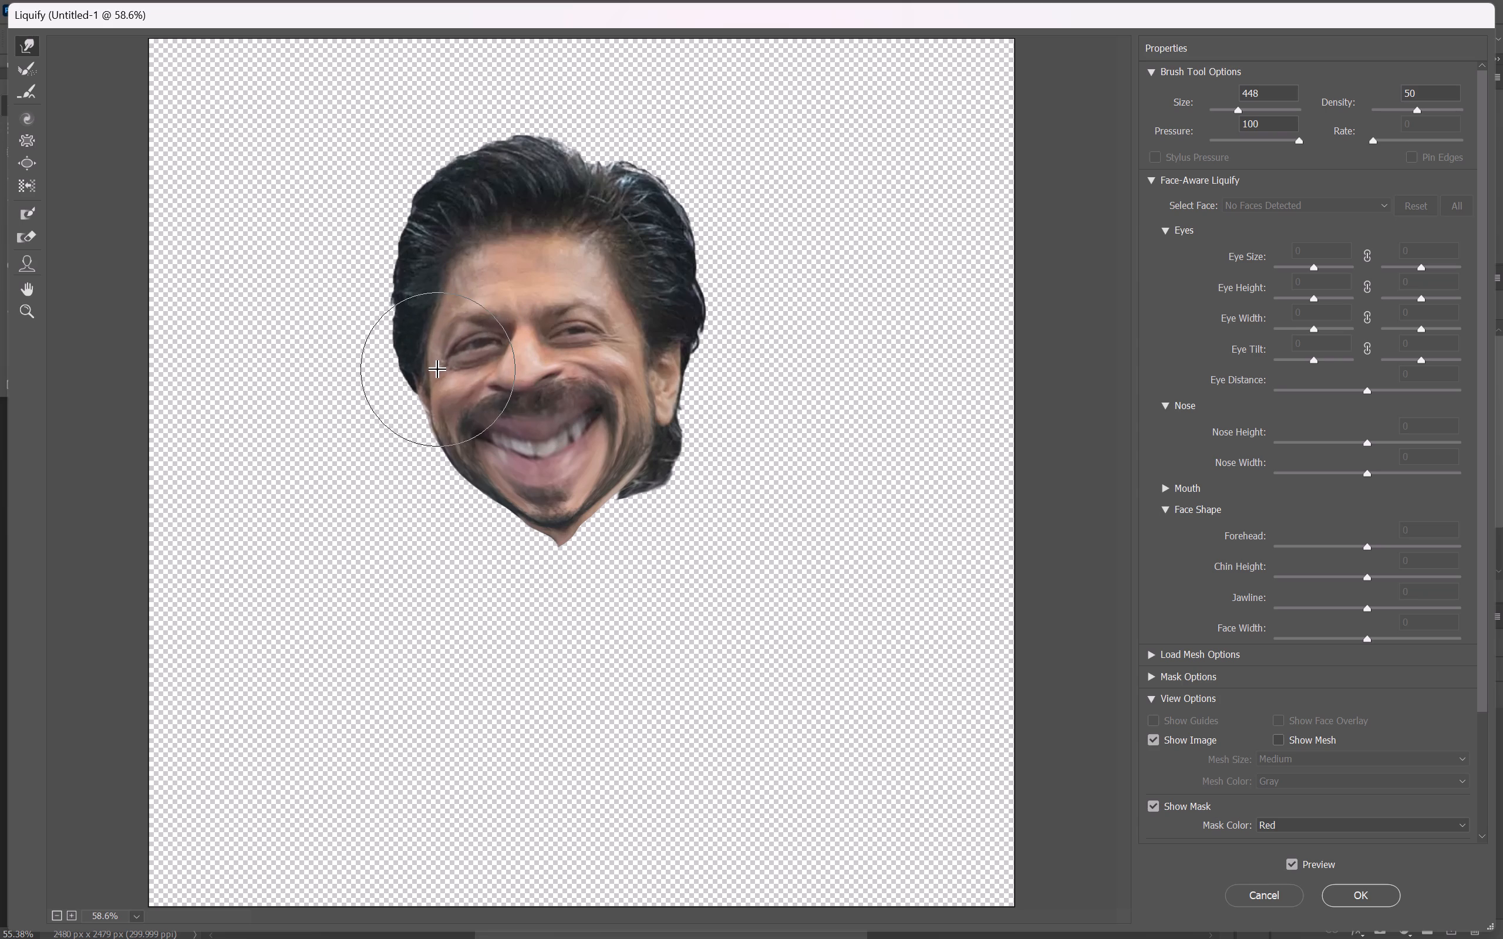
drag(604, 330, 626, 340)
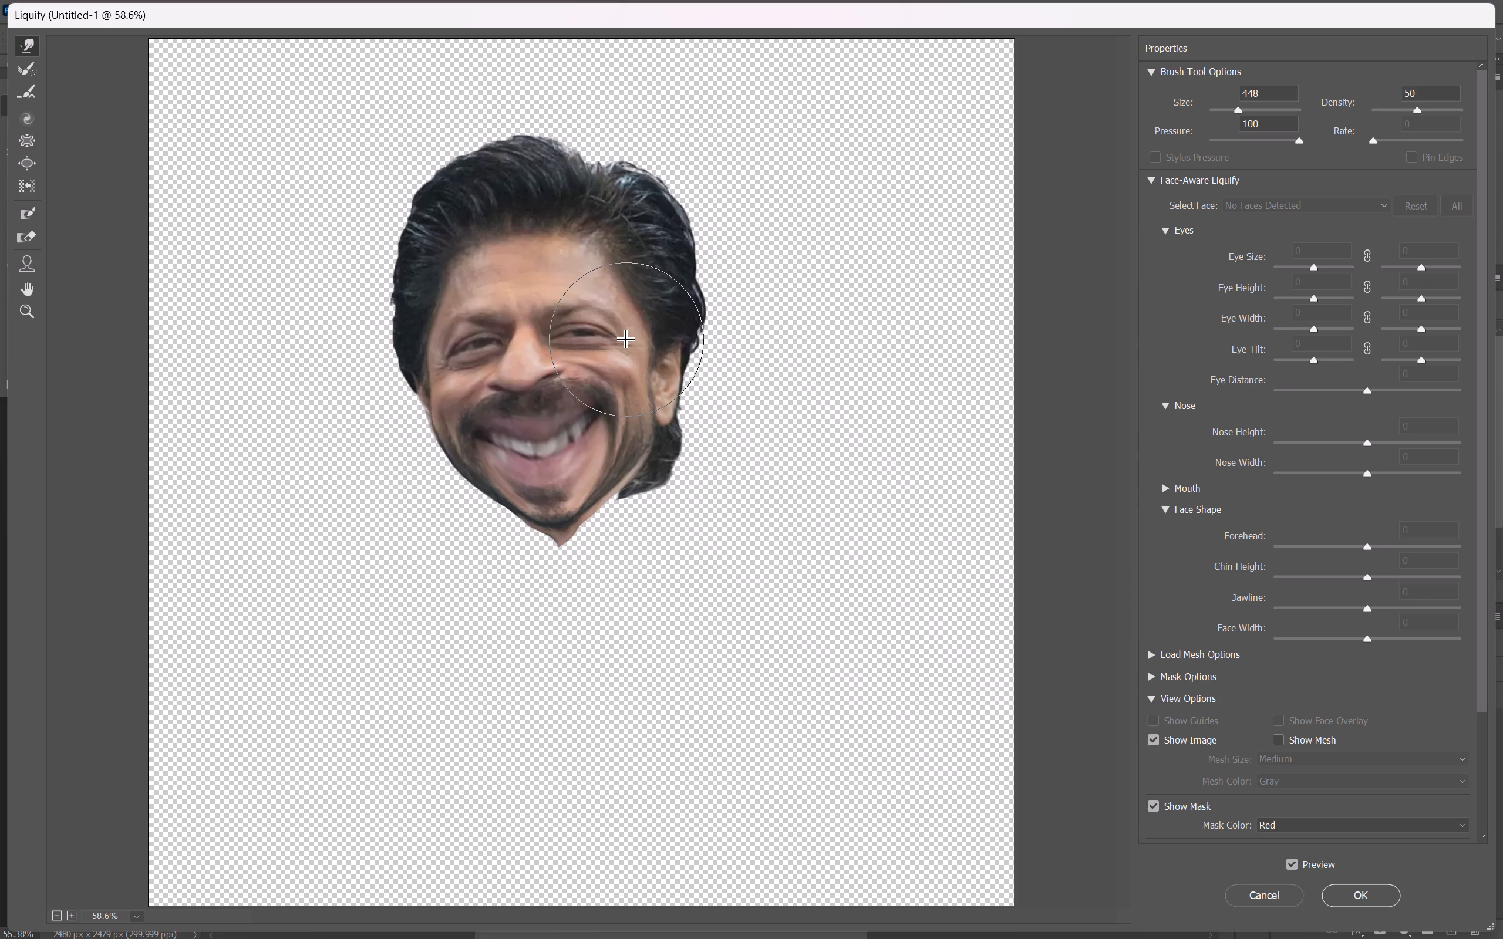
drag(574, 309, 574, 281)
drag(457, 319, 454, 312)
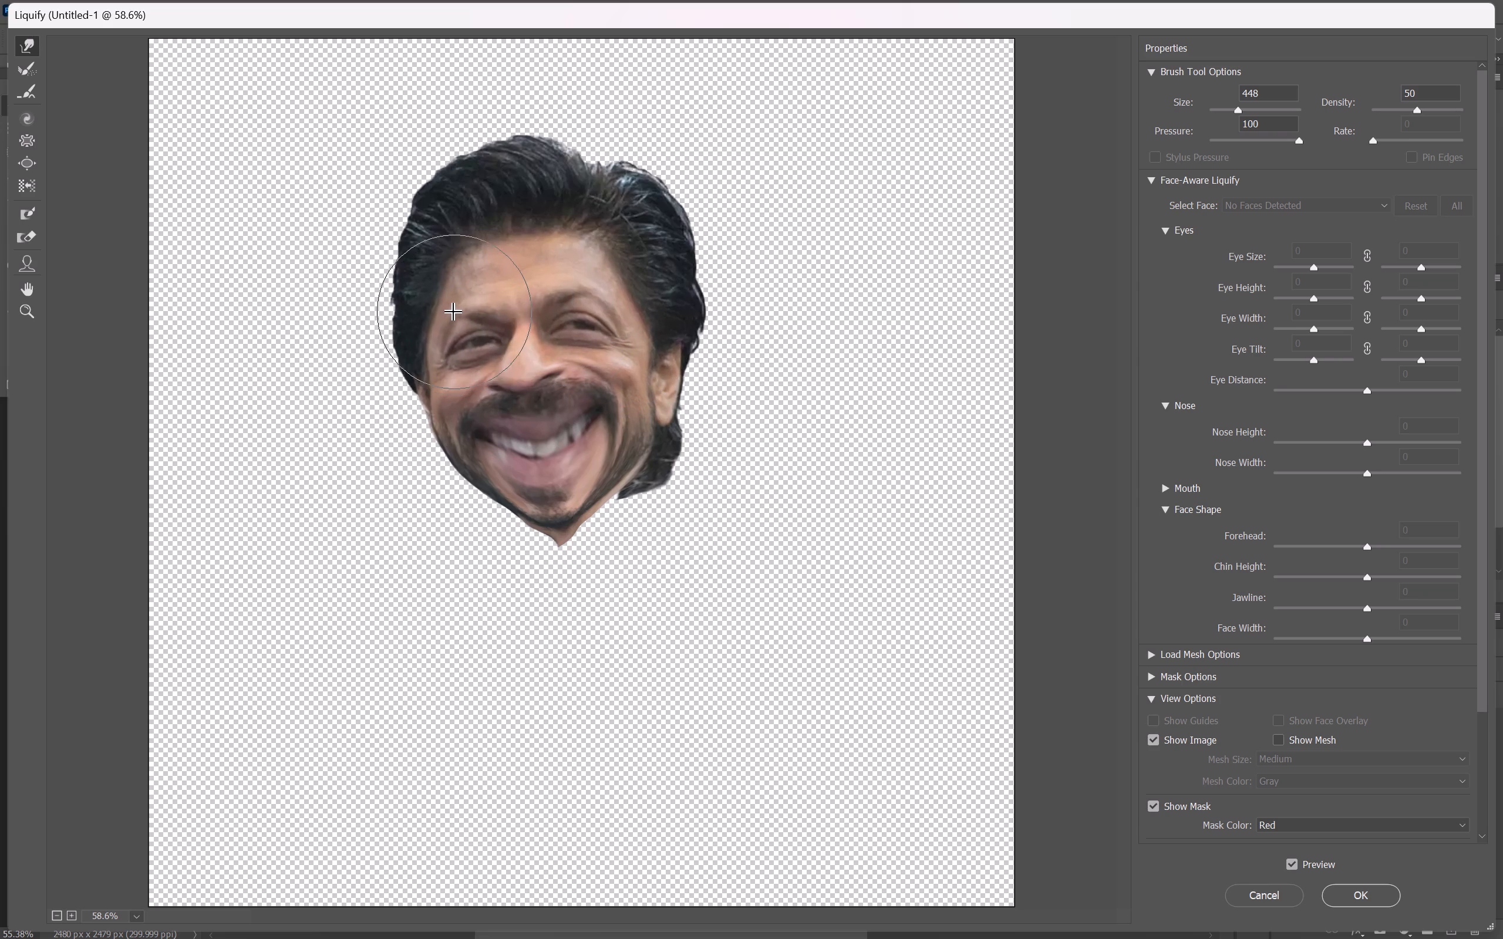
drag(454, 312, 450, 304)
Warp the nose tip and nostril outward and slightly down to enlarge the nose.
drag(528, 369, 533, 370)
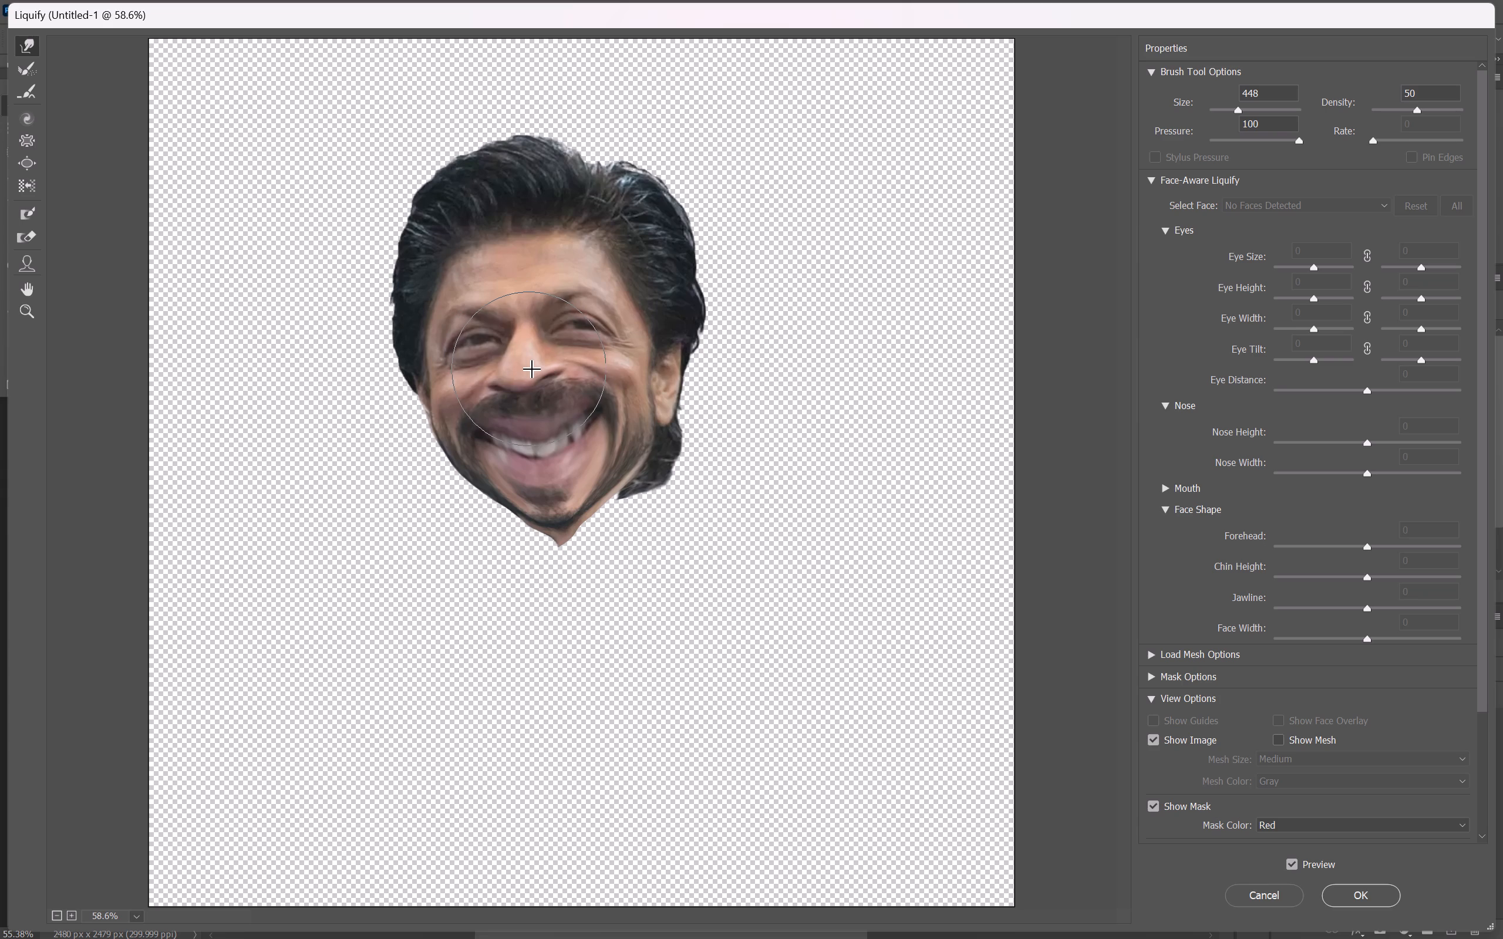
drag(533, 370, 509, 379)
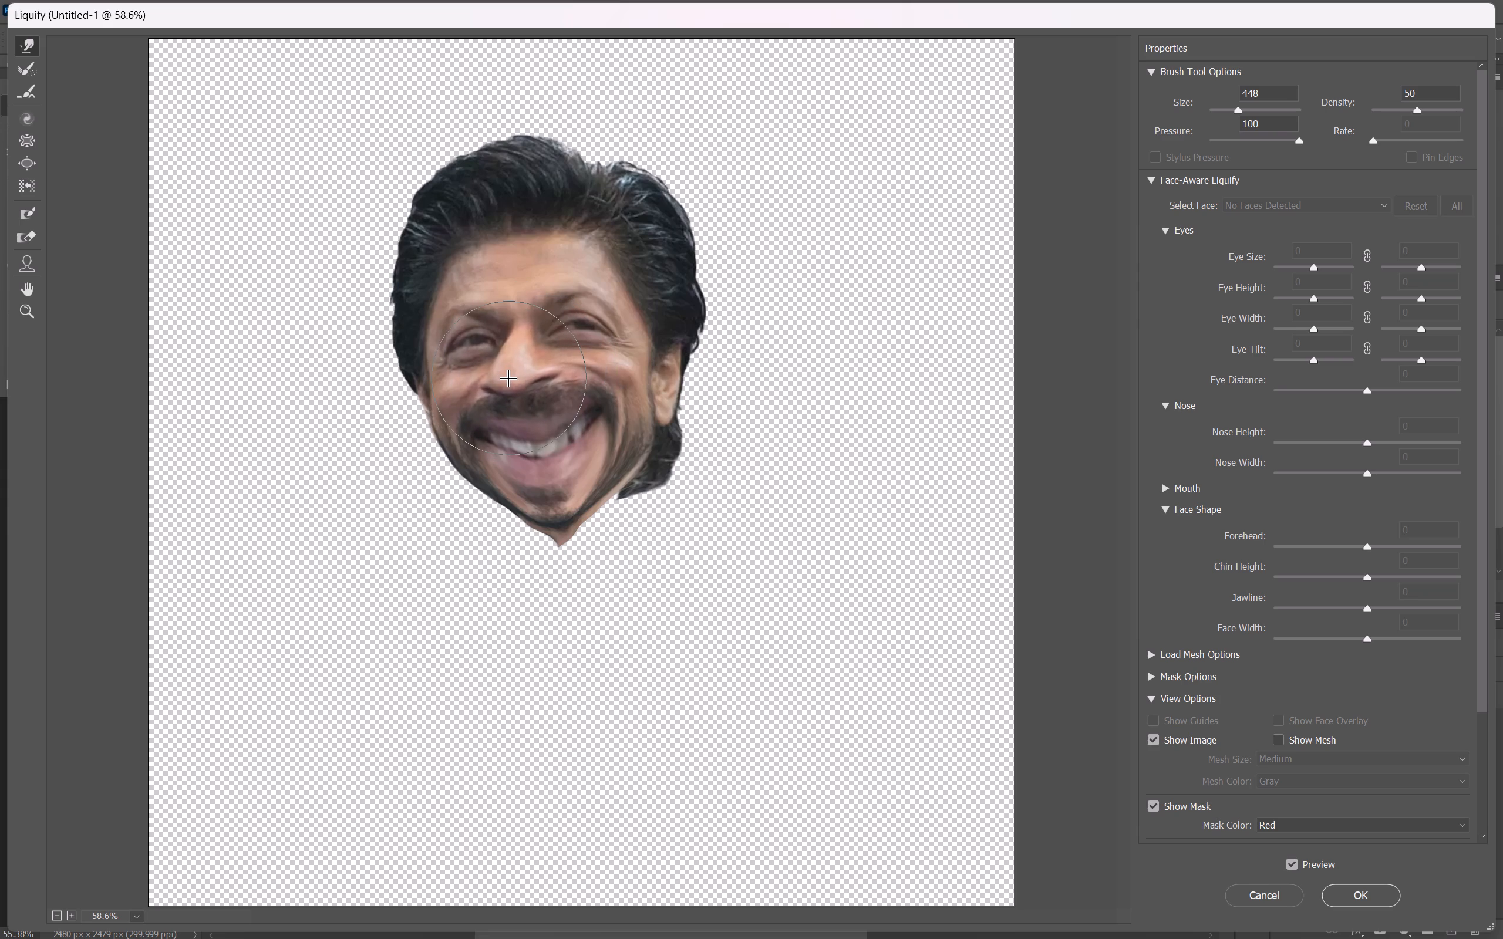
drag(509, 379, 513, 381)
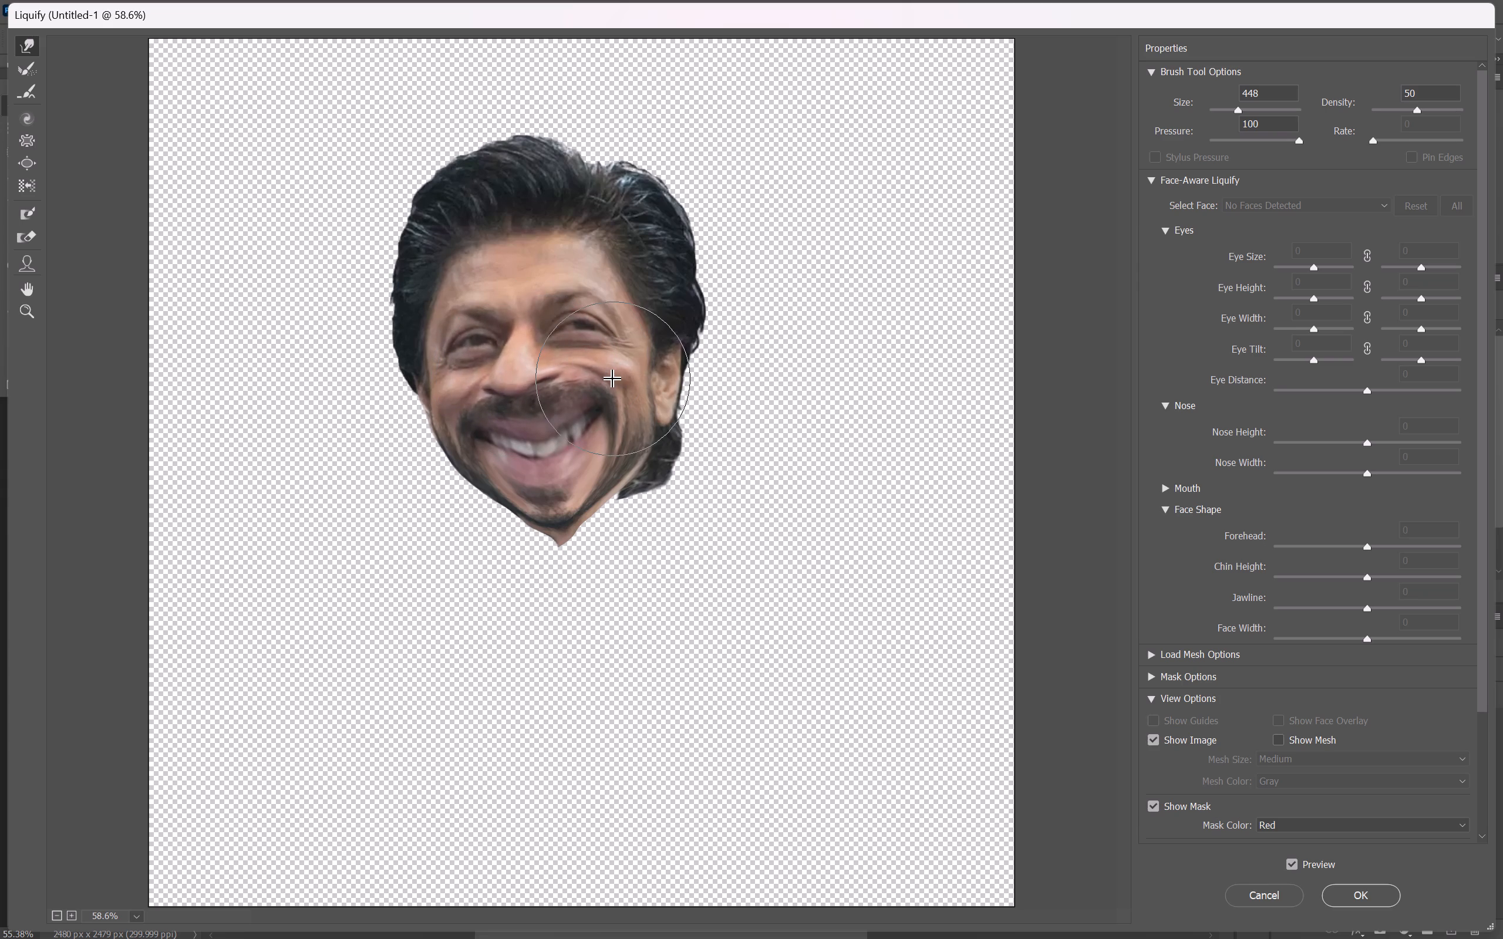
Widen the forehead by warping the hairline outward at both temples.
drag(587, 249, 599, 241)
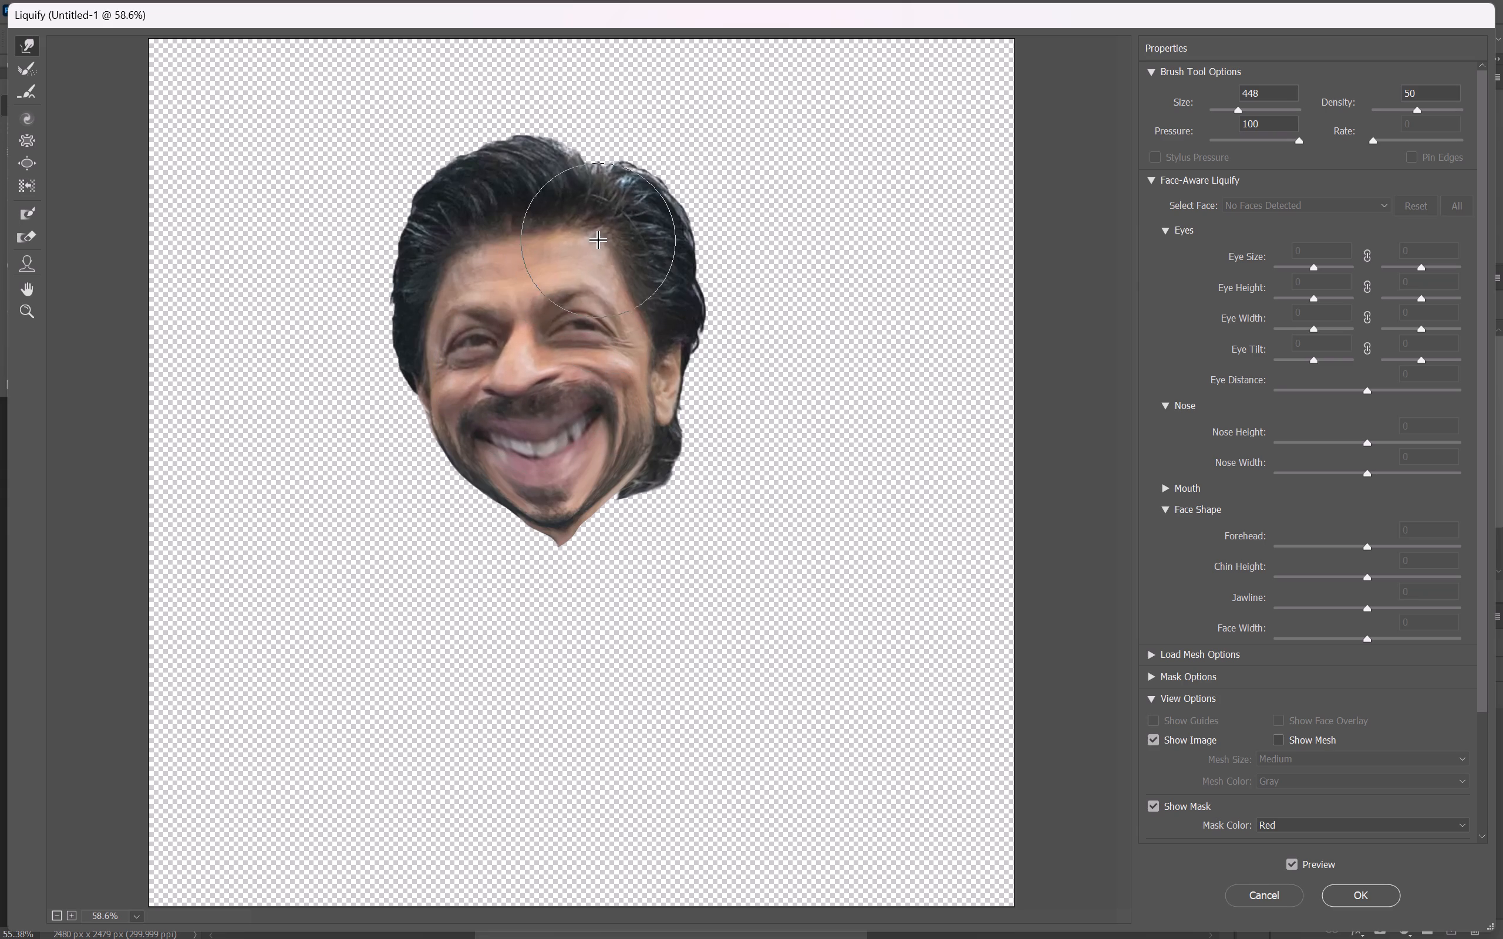
drag(599, 241, 613, 239)
drag(458, 271, 413, 268)
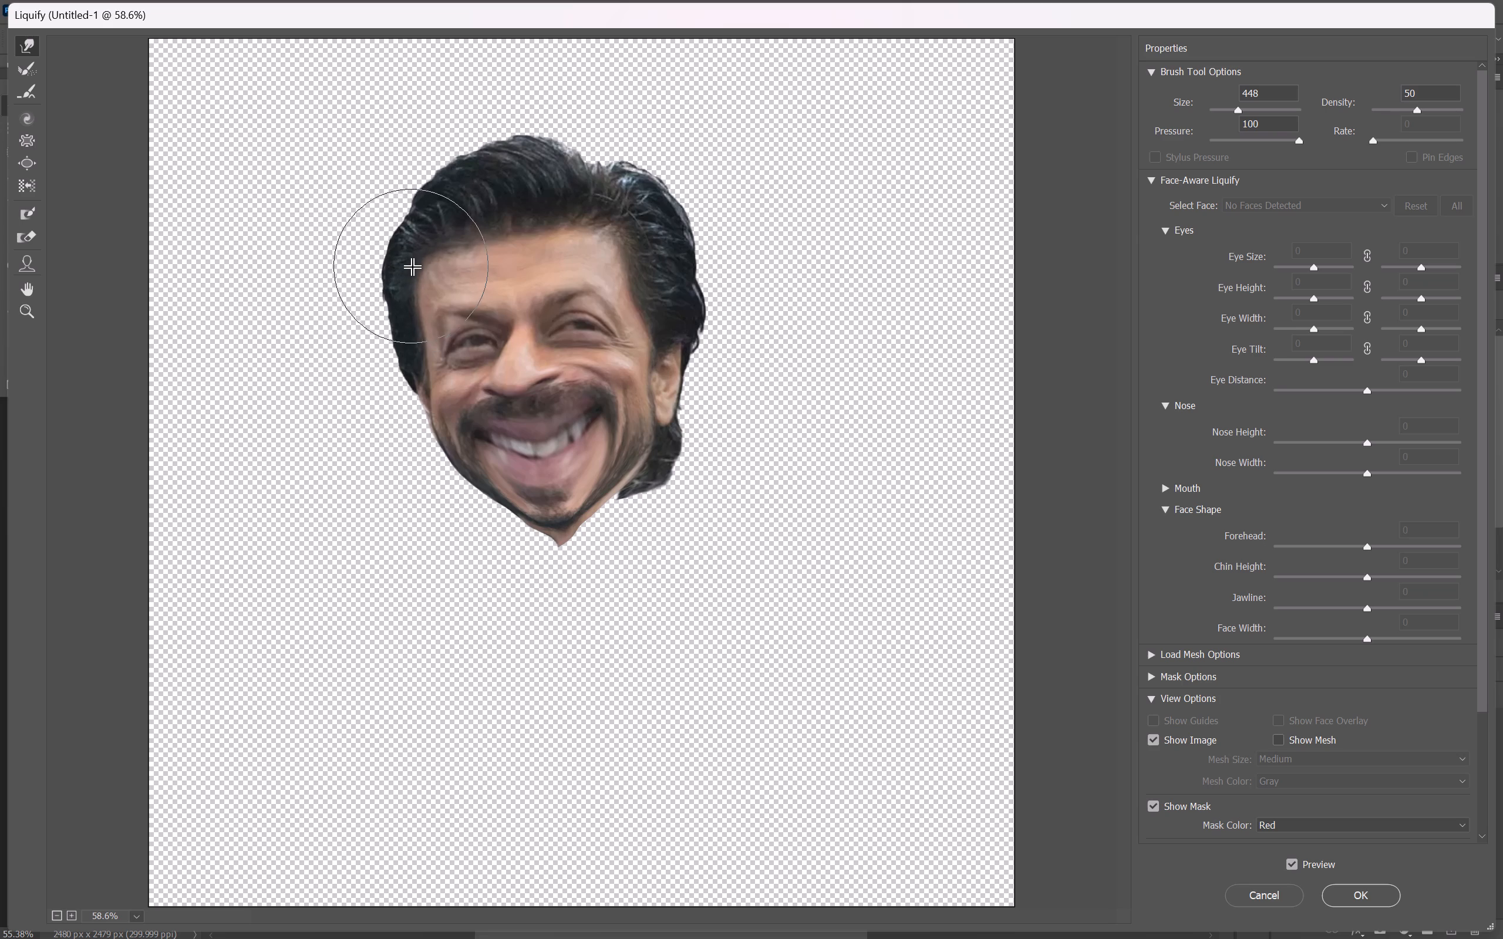
drag(413, 268, 419, 272)
Raise the hairline across the forehead with the Forward Warp tool and push the ear-side temple hairline outward.
drag(492, 258, 490, 212)
drag(461, 245, 461, 226)
drag(548, 231, 554, 193)
drag(557, 229, 565, 204)
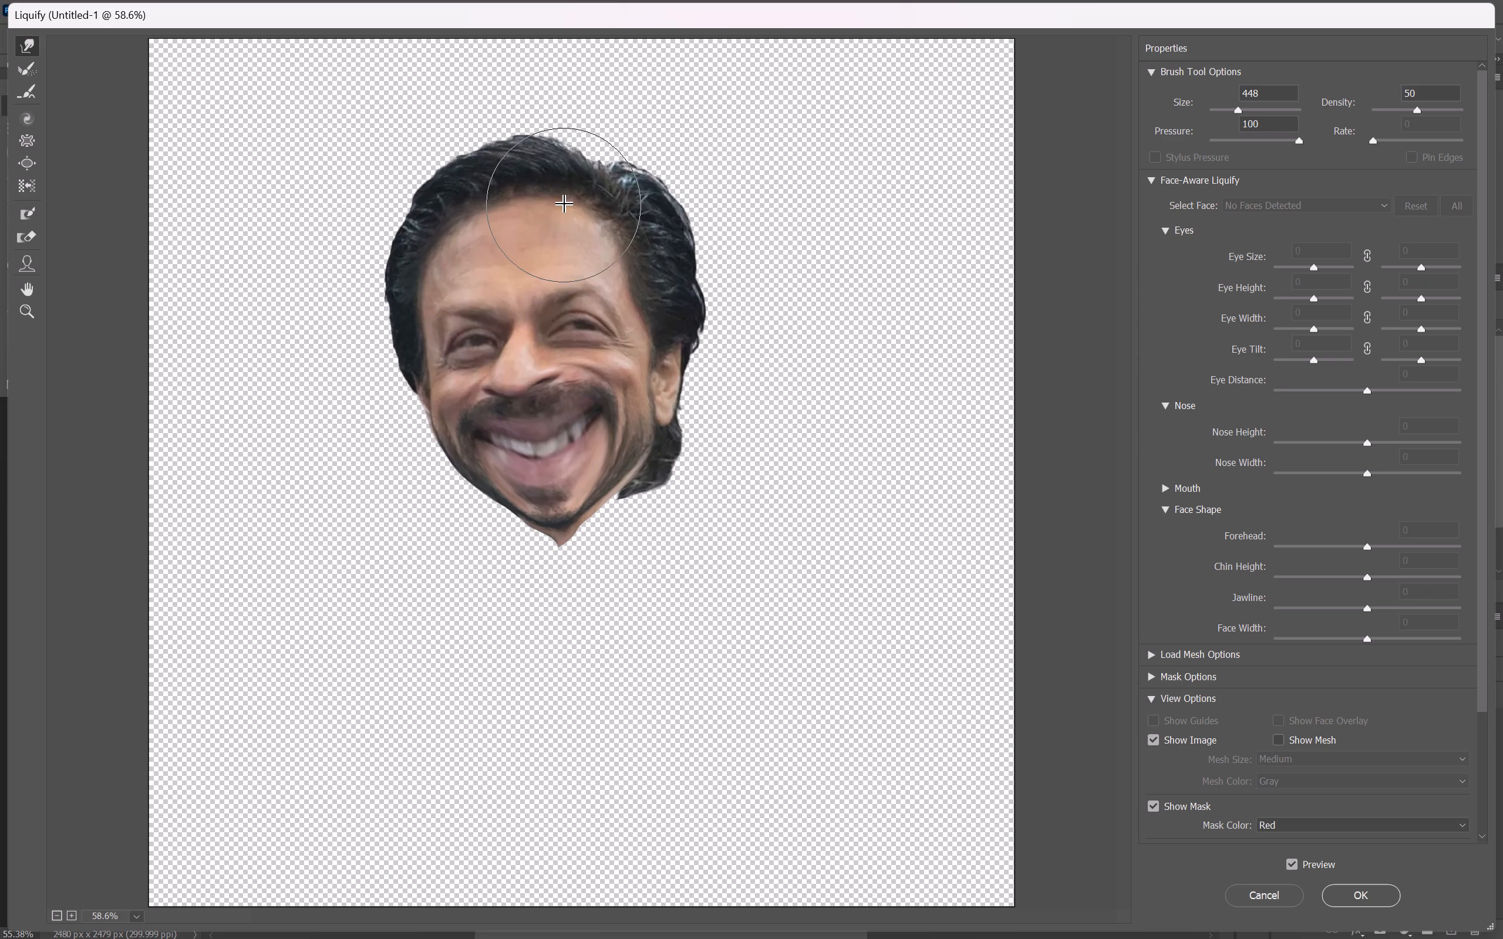
drag(565, 204, 567, 203)
drag(501, 203, 506, 228)
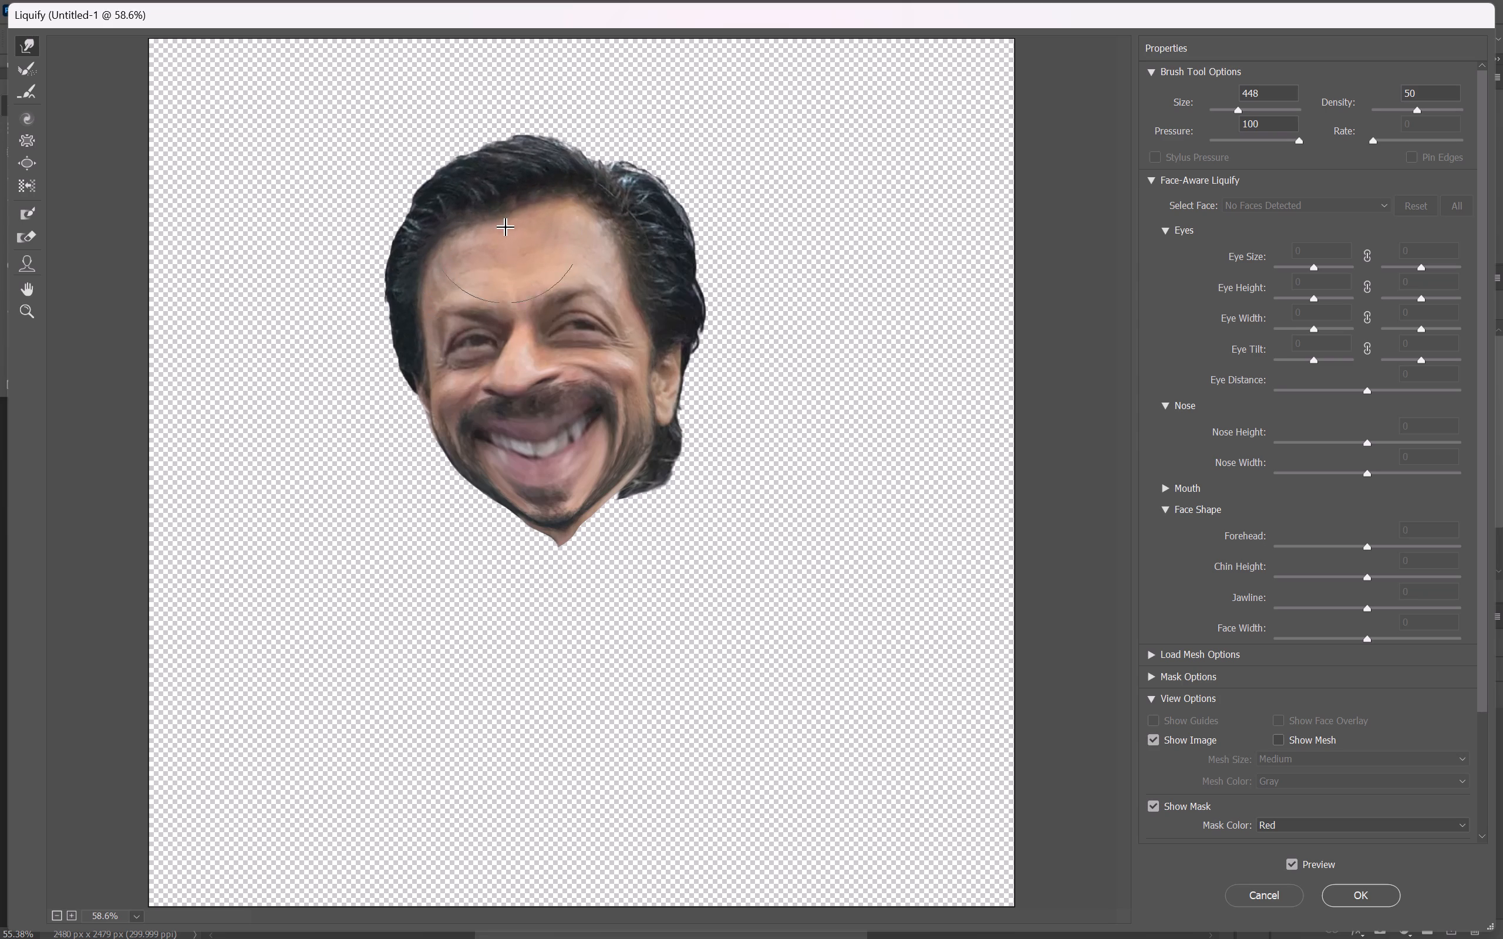
drag(506, 228, 511, 248)
drag(572, 234, 573, 230)
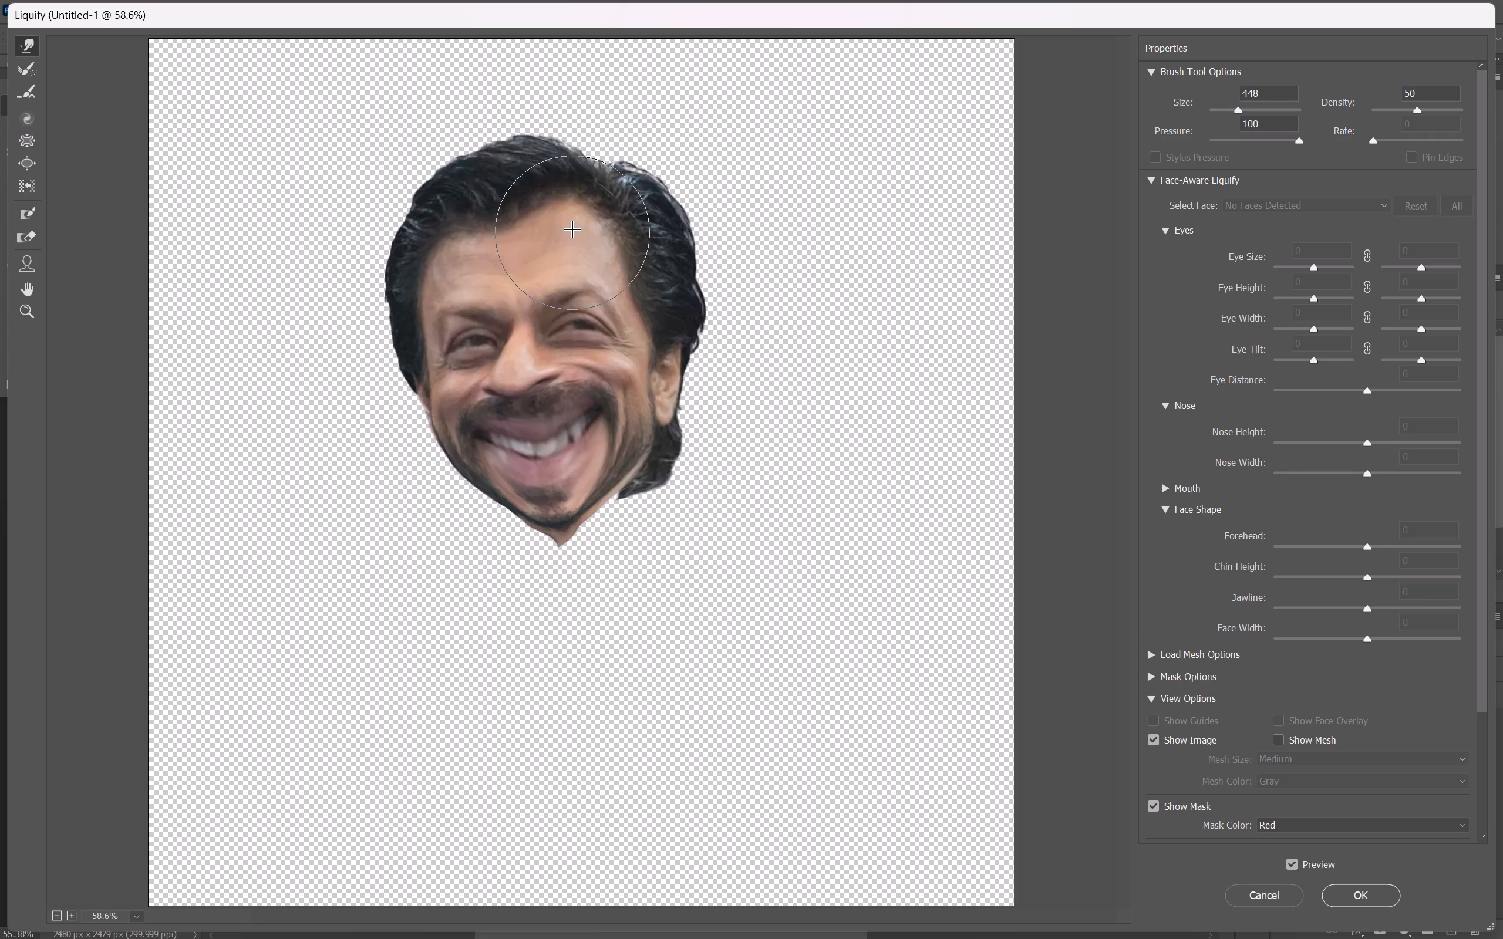
drag(573, 230, 575, 215)
drag(619, 234, 633, 230)
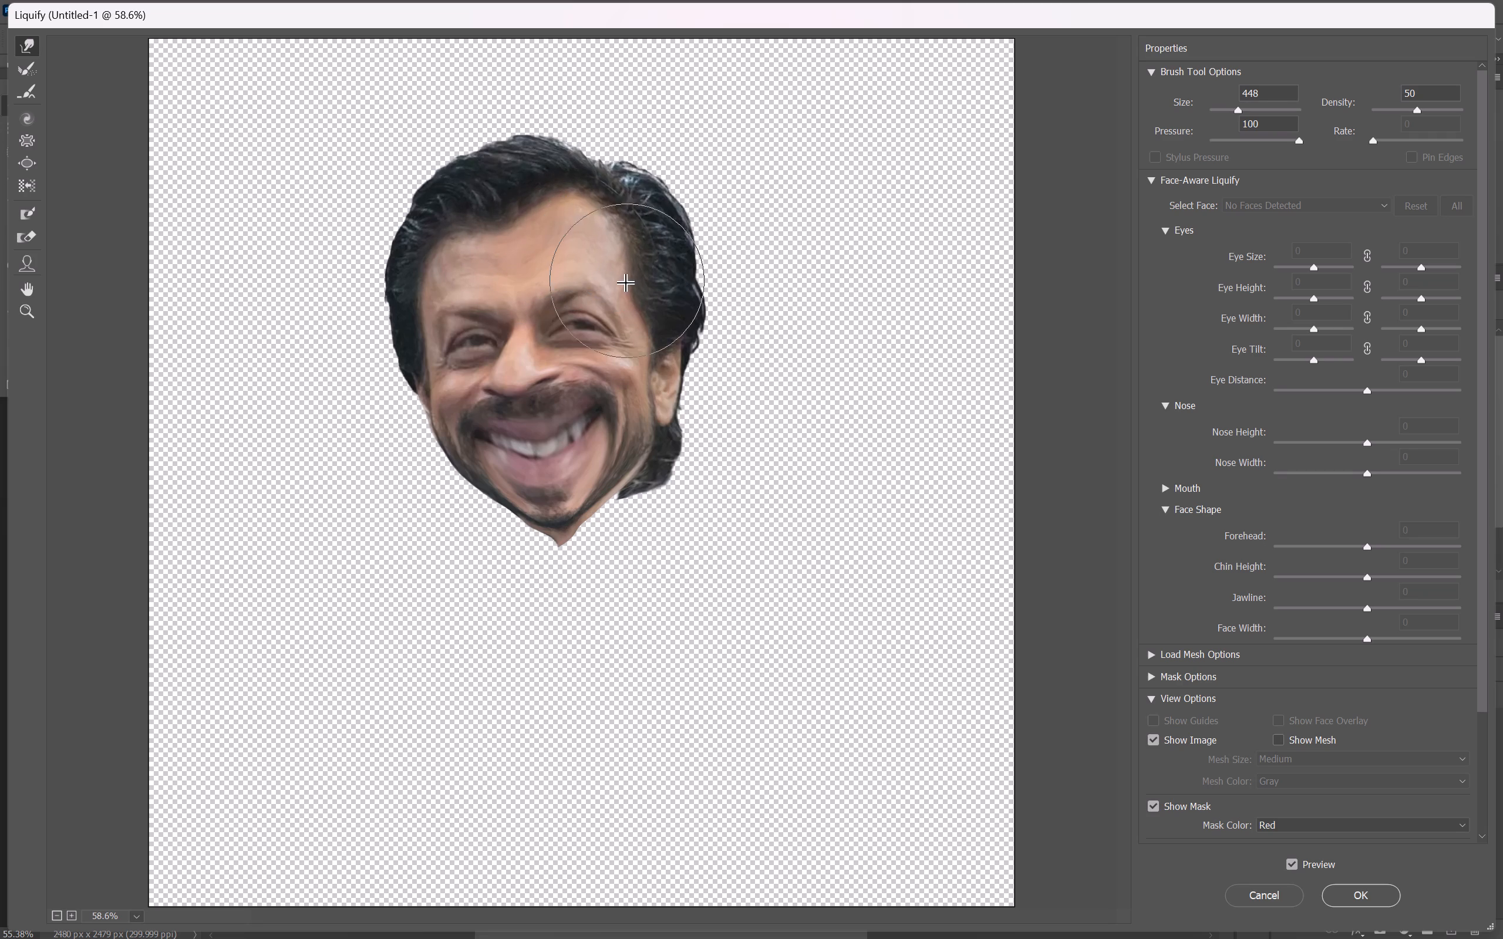
drag(624, 291, 641, 291)
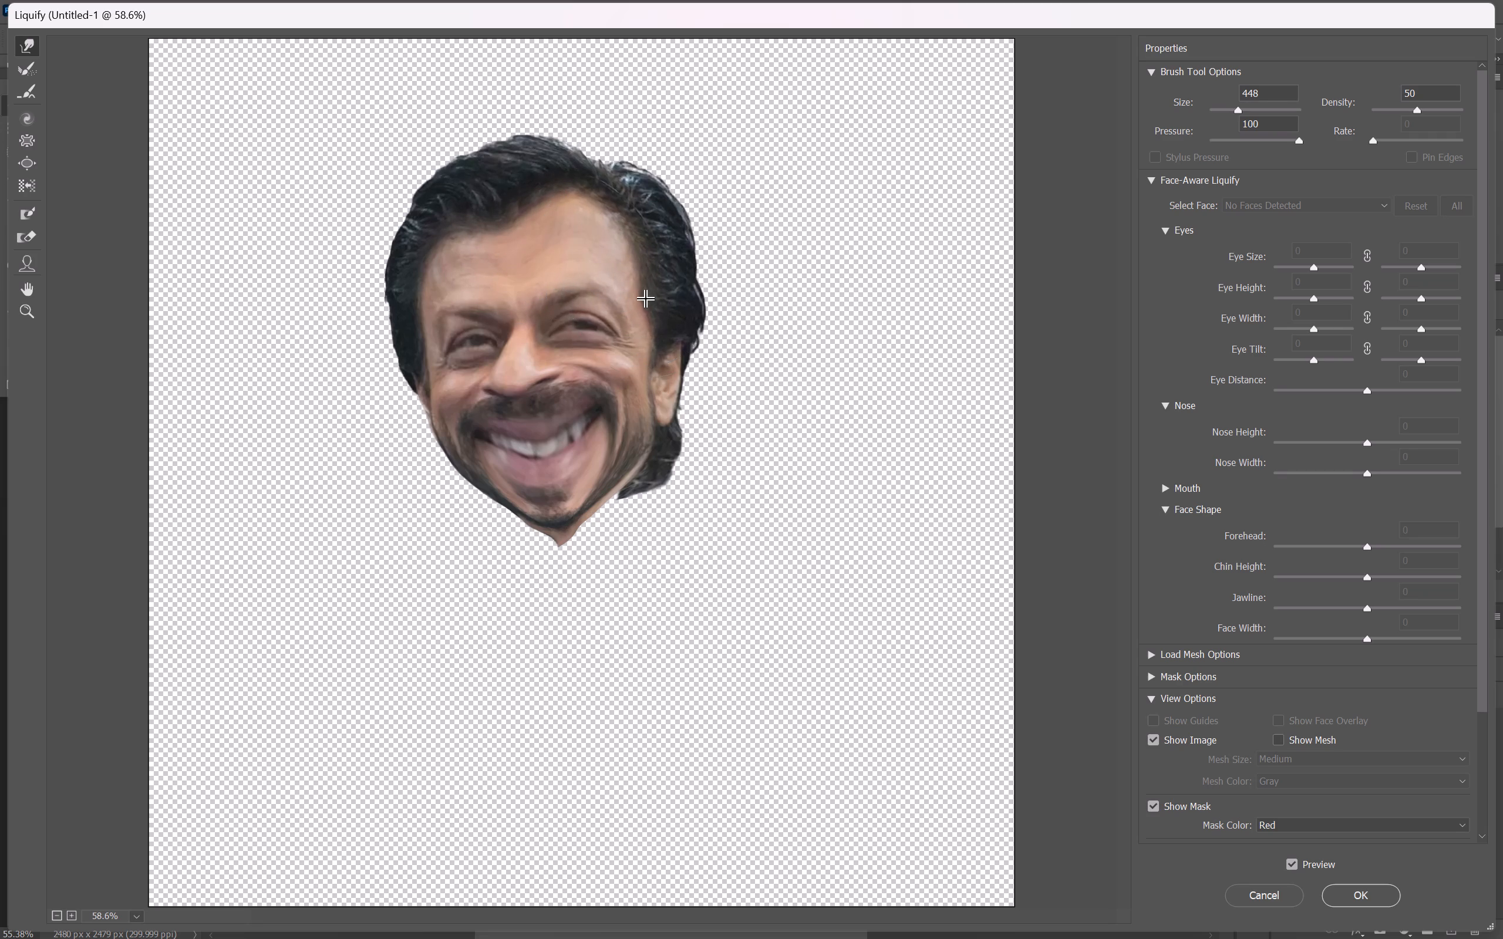
Refine the hairline into a central peak, warping the far temple outward and both upper forehead corners upward.
drag(422, 290, 413, 286)
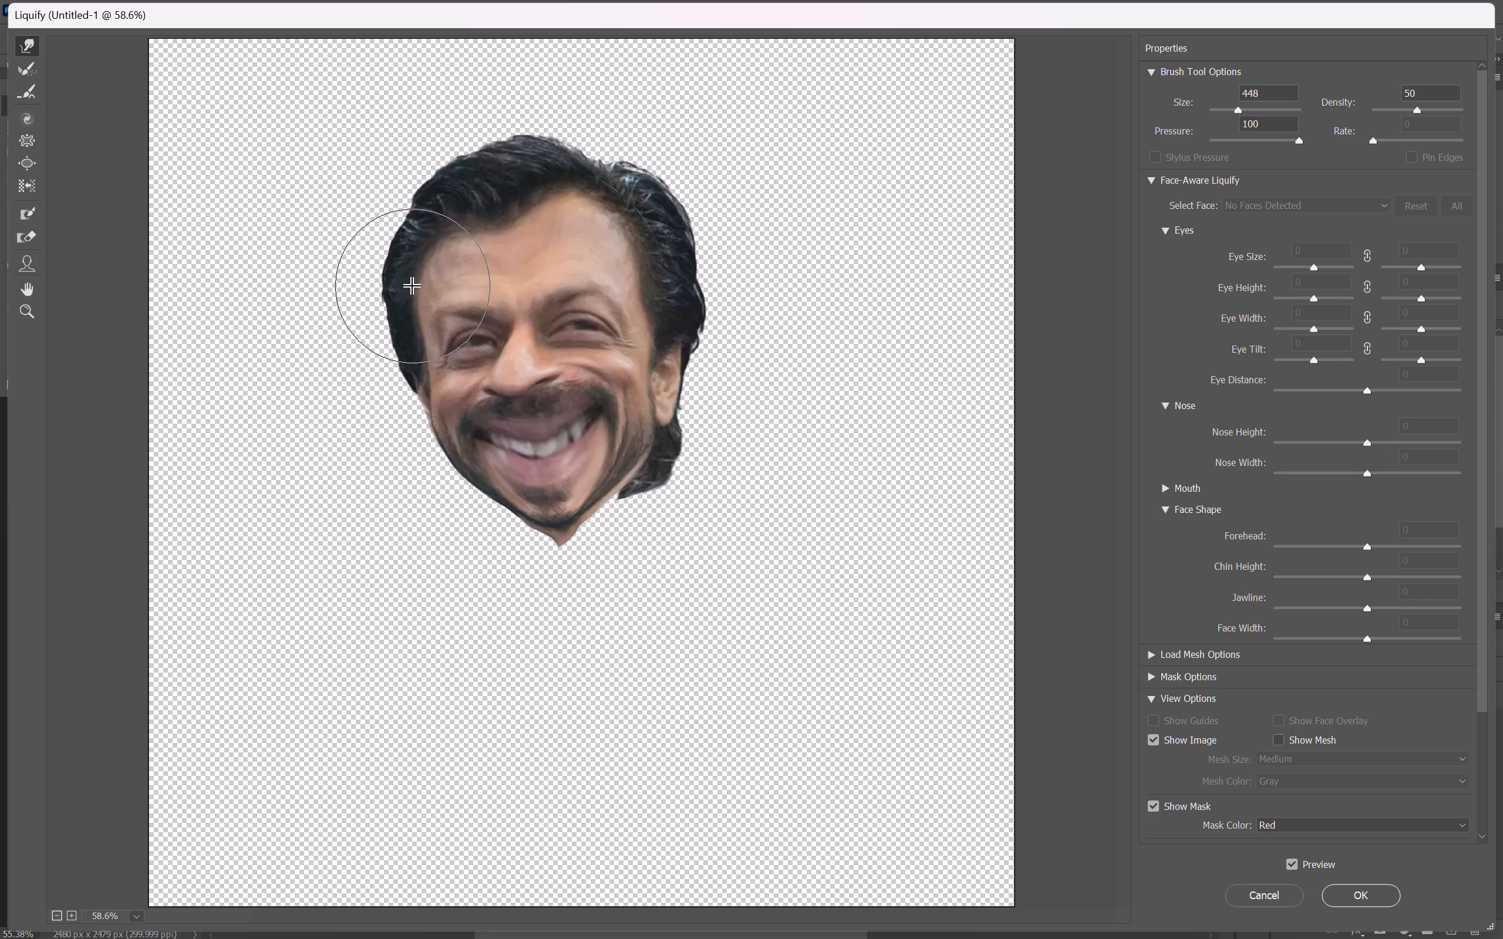
drag(422, 262, 420, 248)
drag(450, 246, 447, 239)
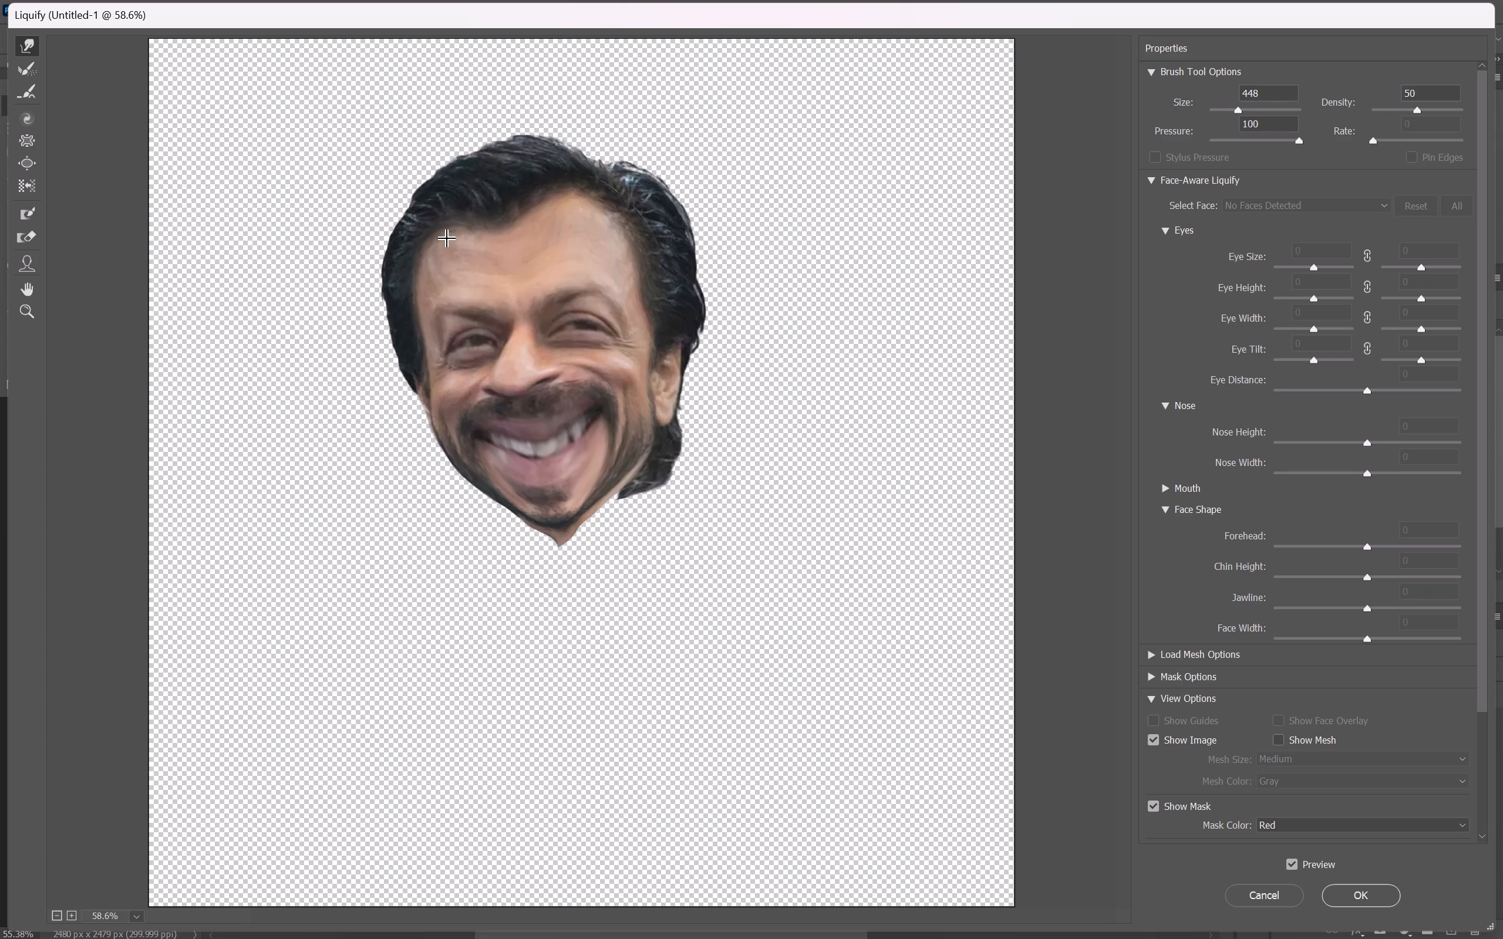
drag(447, 239, 447, 237)
drag(434, 233, 429, 223)
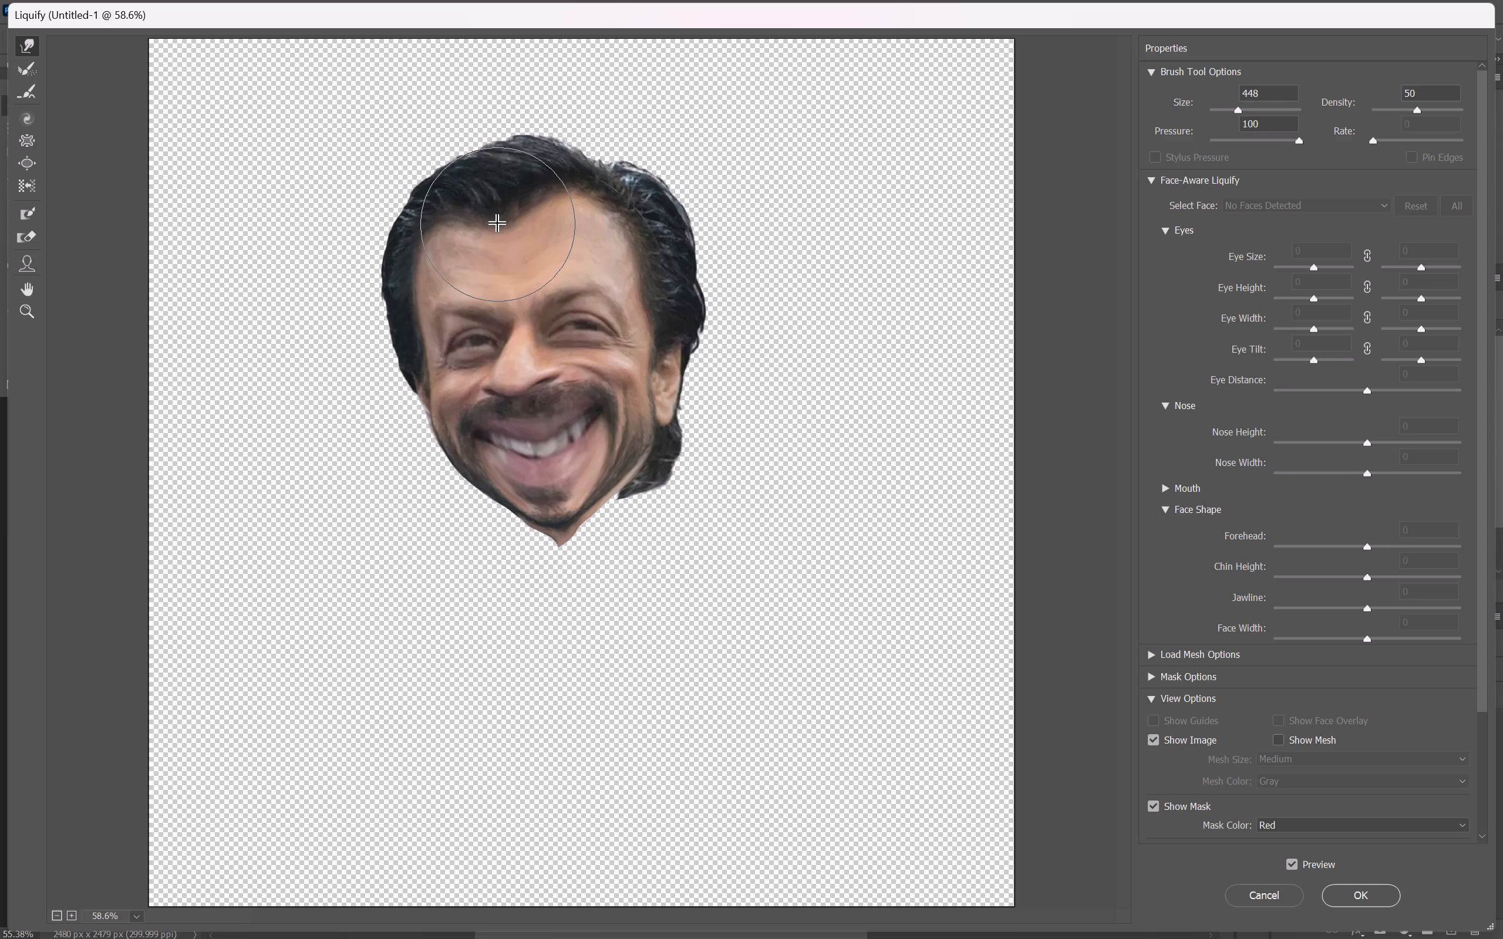
drag(498, 224, 512, 229)
drag(558, 192, 562, 182)
drag(611, 198, 612, 192)
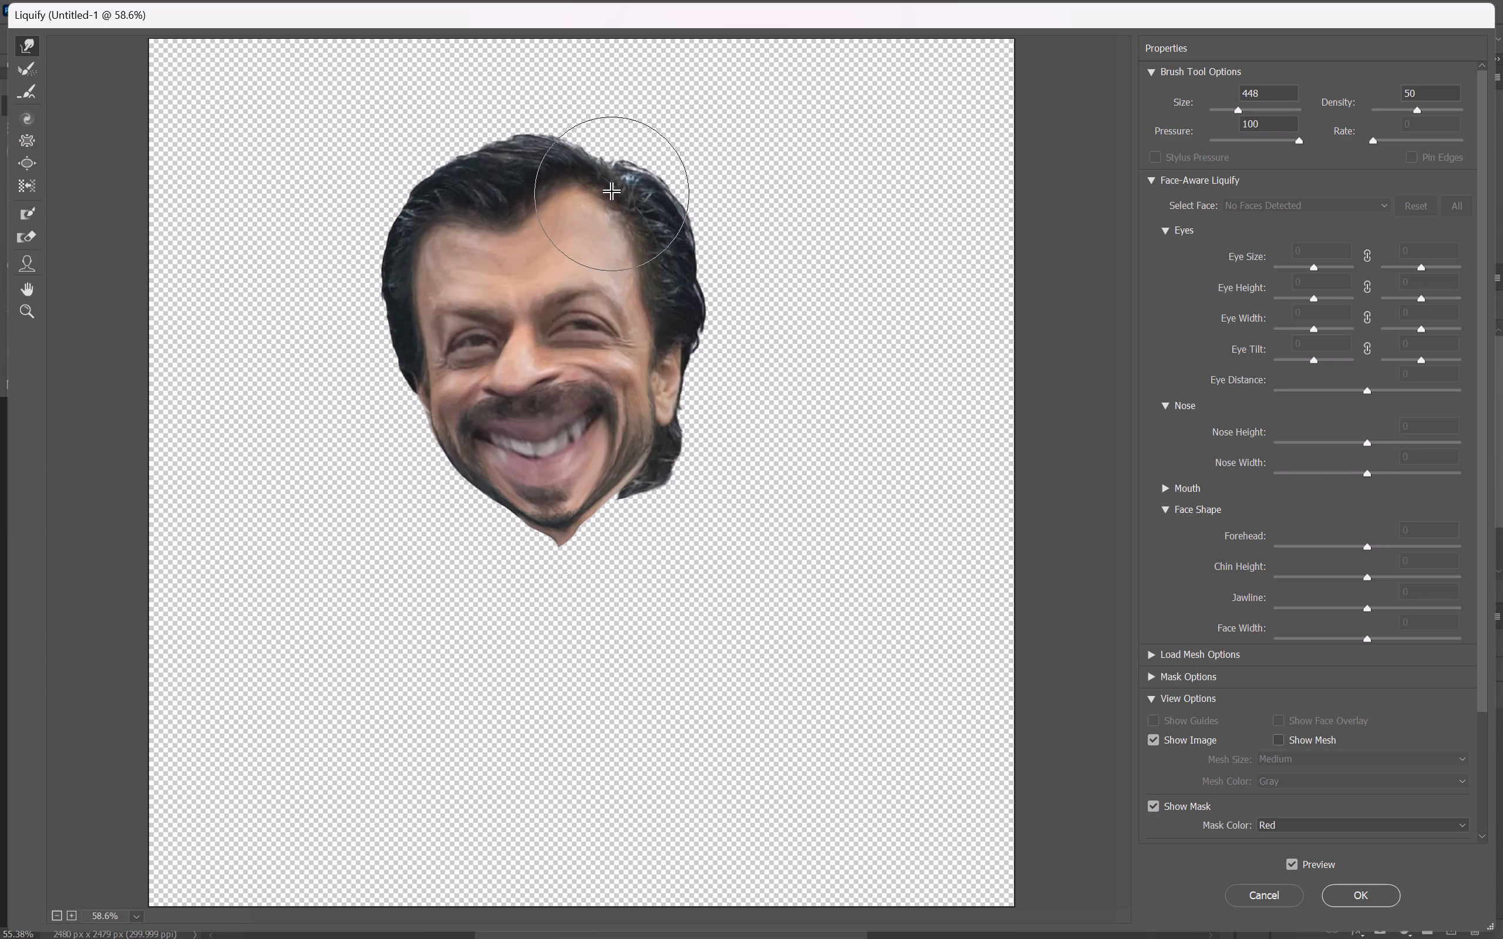
drag(612, 192, 614, 184)
drag(436, 224, 433, 216)
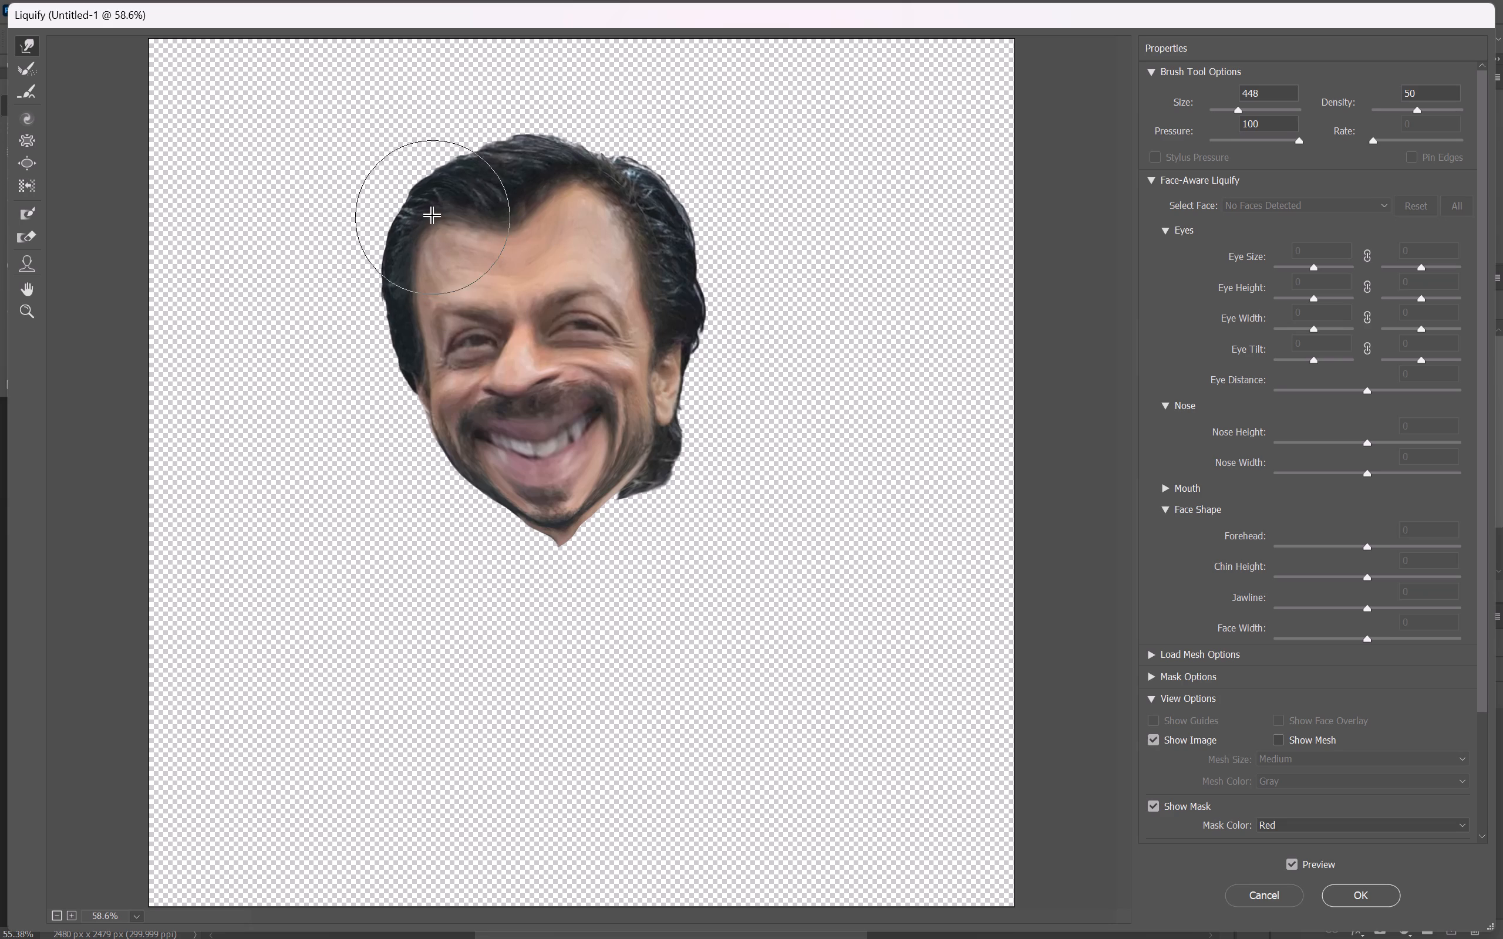
drag(433, 216, 432, 214)
drag(501, 222, 500, 215)
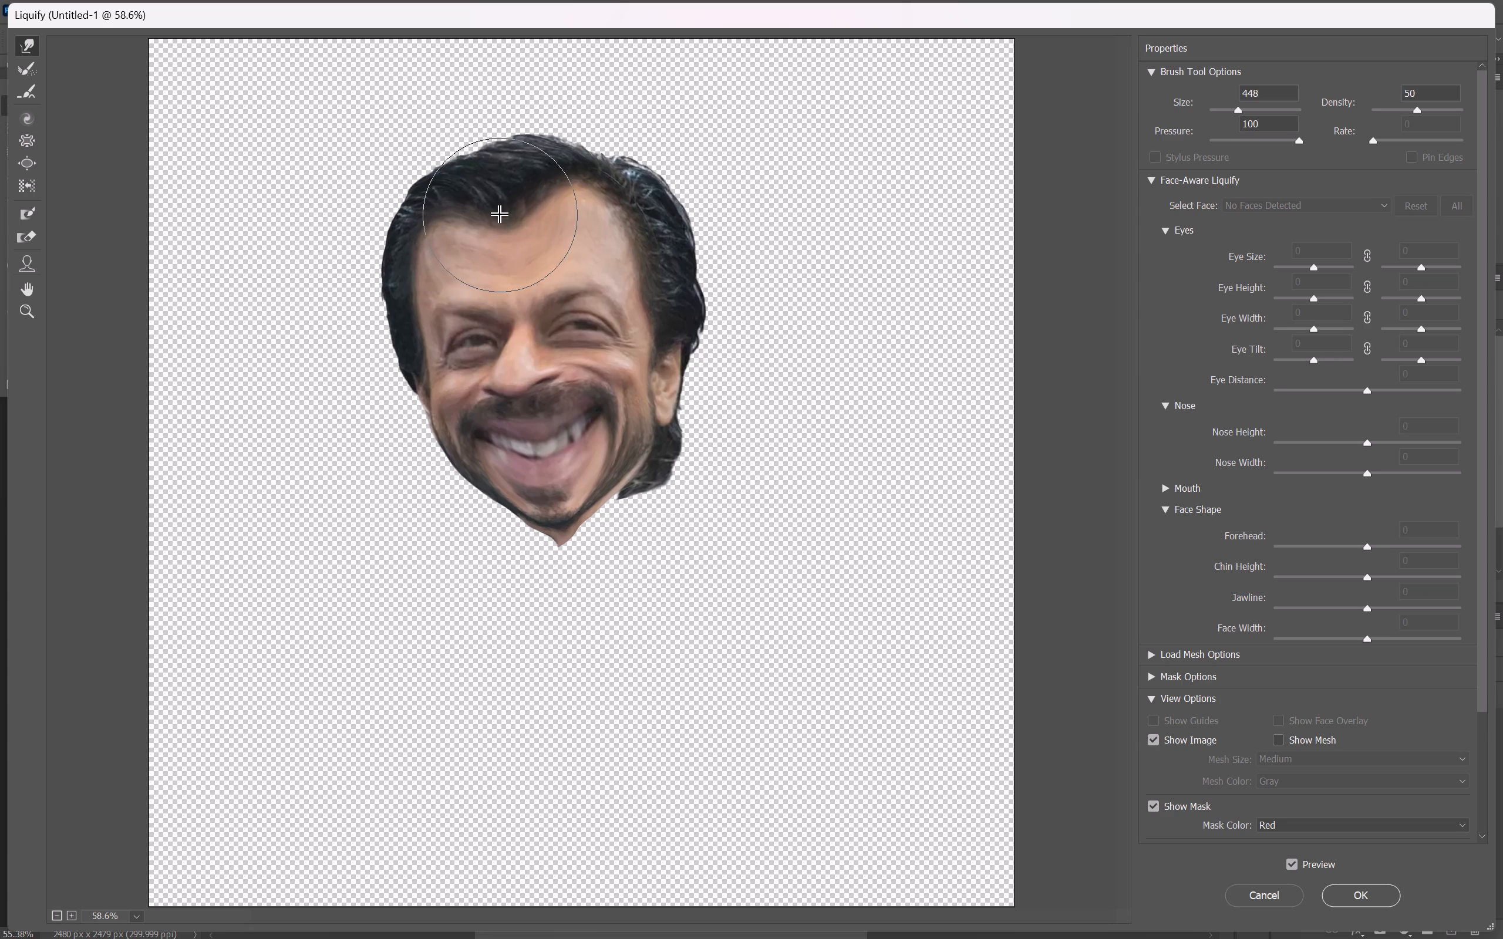
drag(500, 215, 500, 211)
Warp the outer hair contour outward on the side of the head opposite the visible ear.
drag(494, 151, 493, 133)
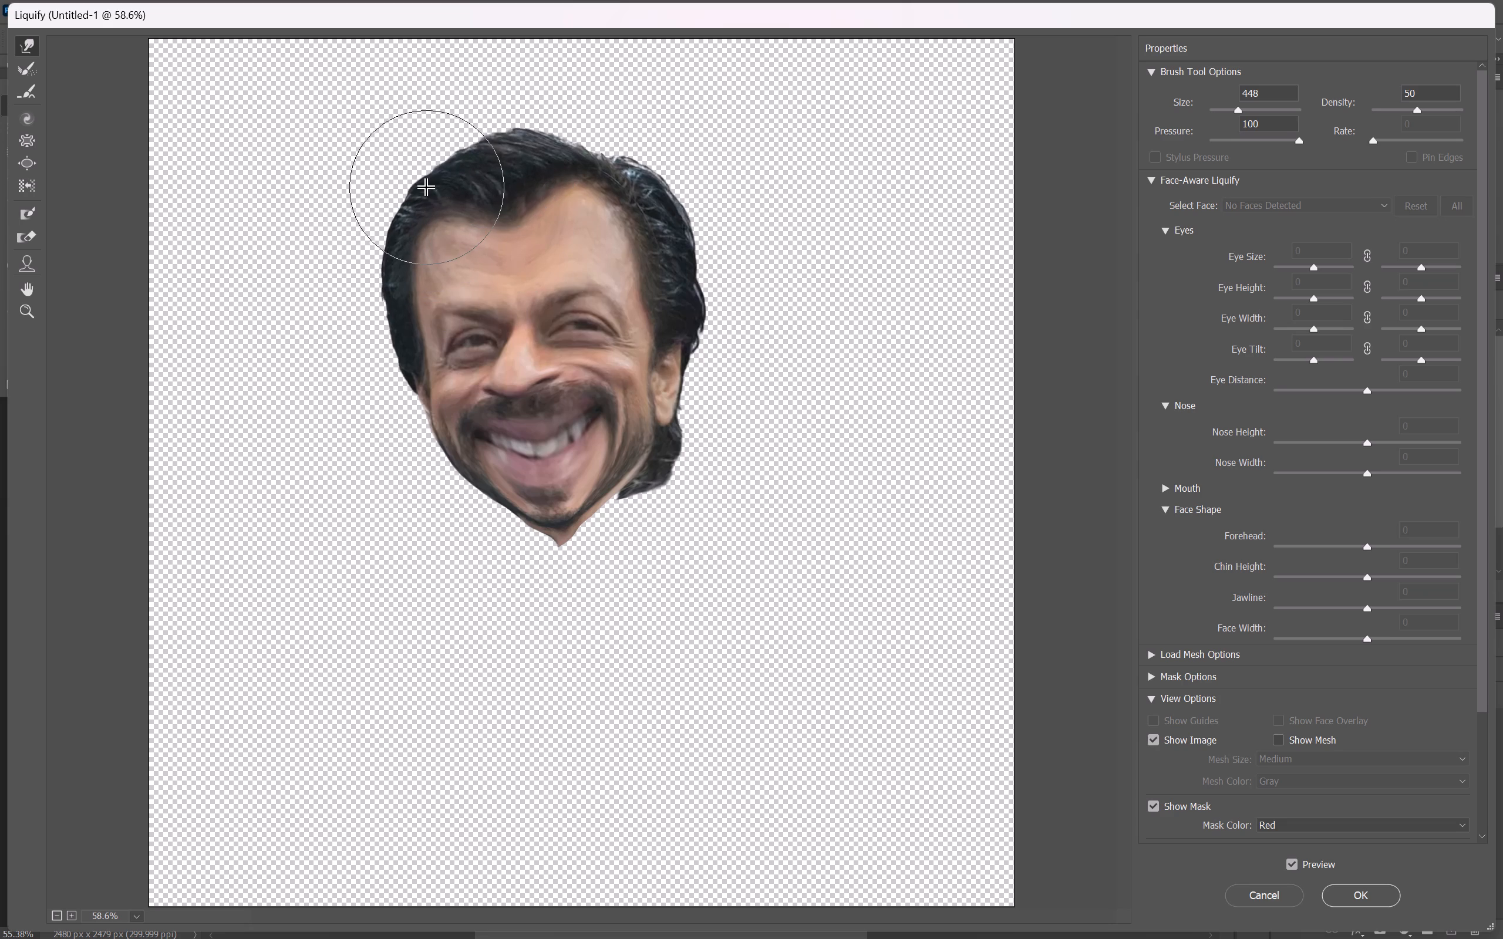
drag(426, 188, 410, 176)
drag(397, 207, 386, 204)
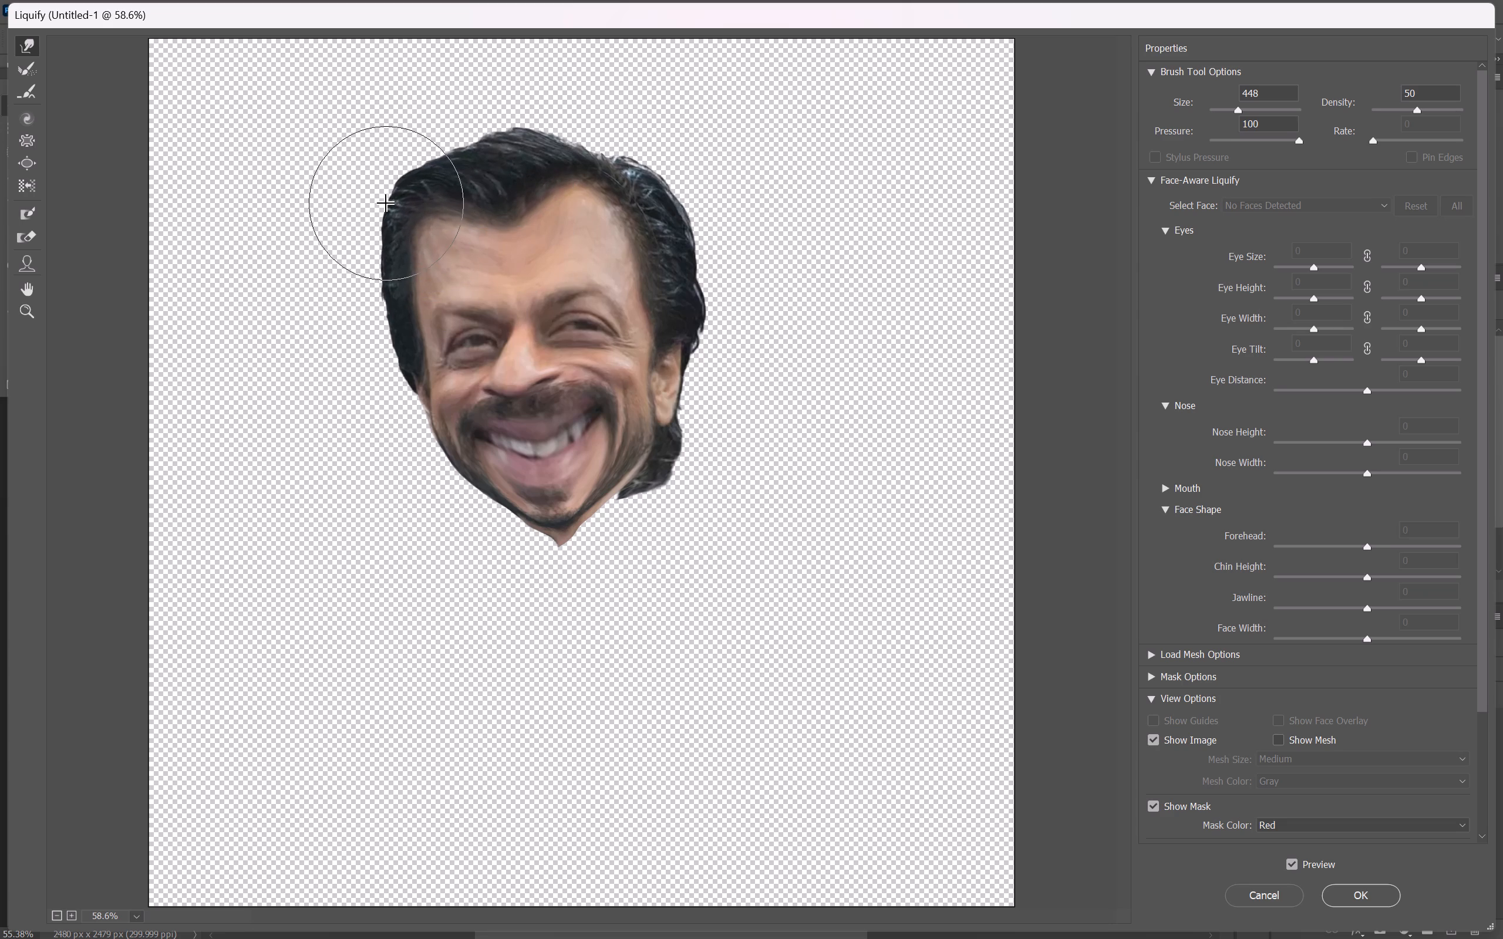
drag(389, 235, 365, 240)
drag(385, 278, 373, 289)
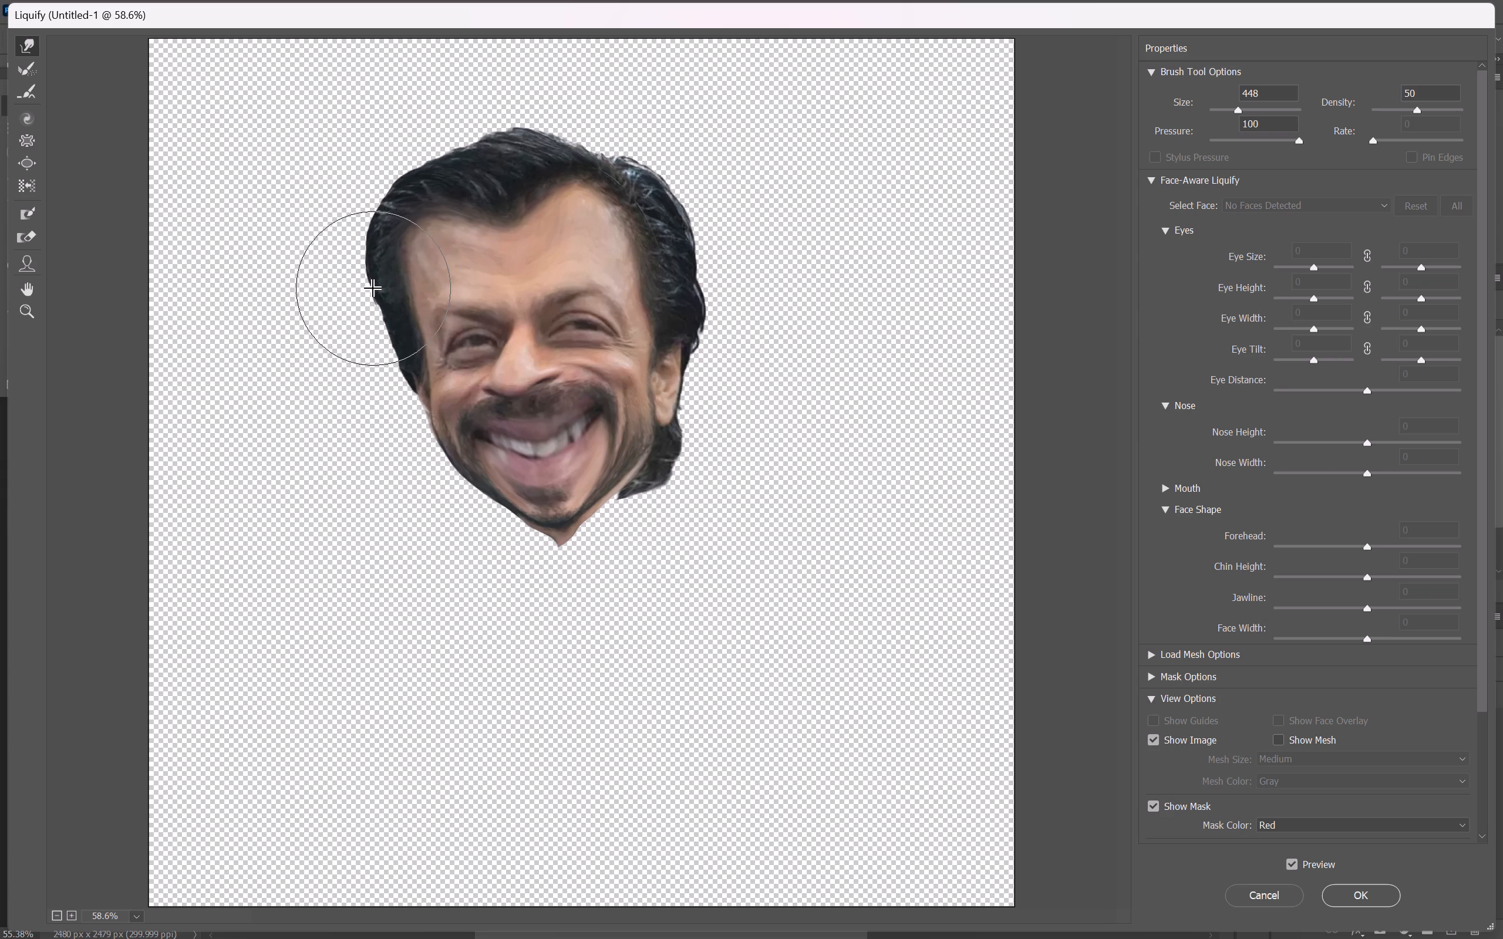
drag(380, 317, 362, 352)
Pull the hair upward along the crown to make the hairdo taller, smoothing its outline toward the ear side.
drag(419, 171, 422, 151)
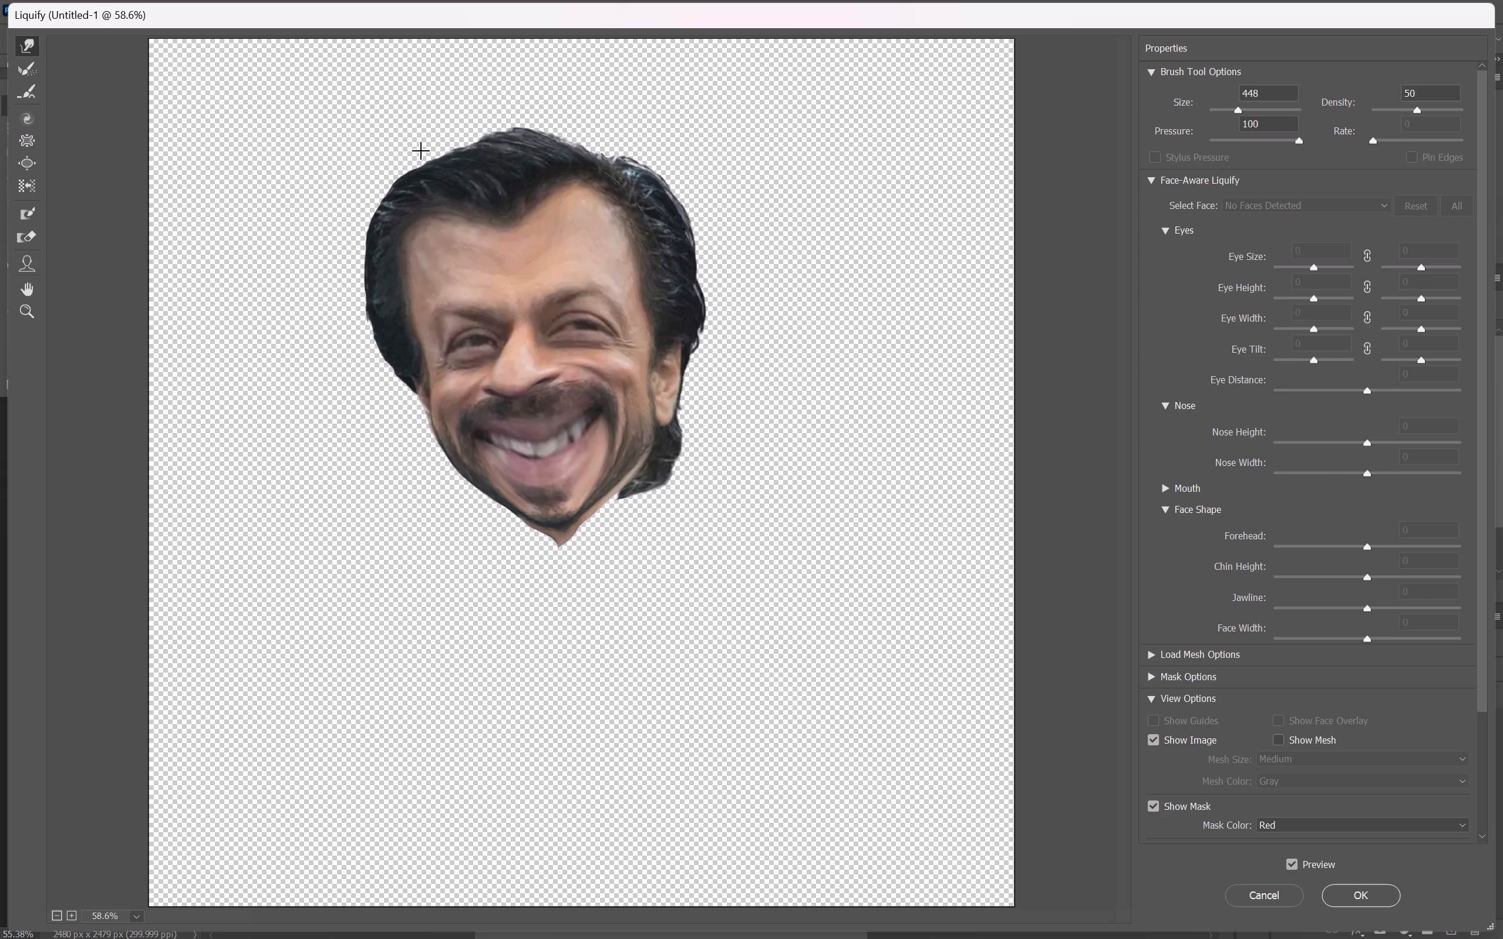
drag(422, 151, 424, 145)
drag(457, 157, 459, 133)
drag(496, 142, 497, 120)
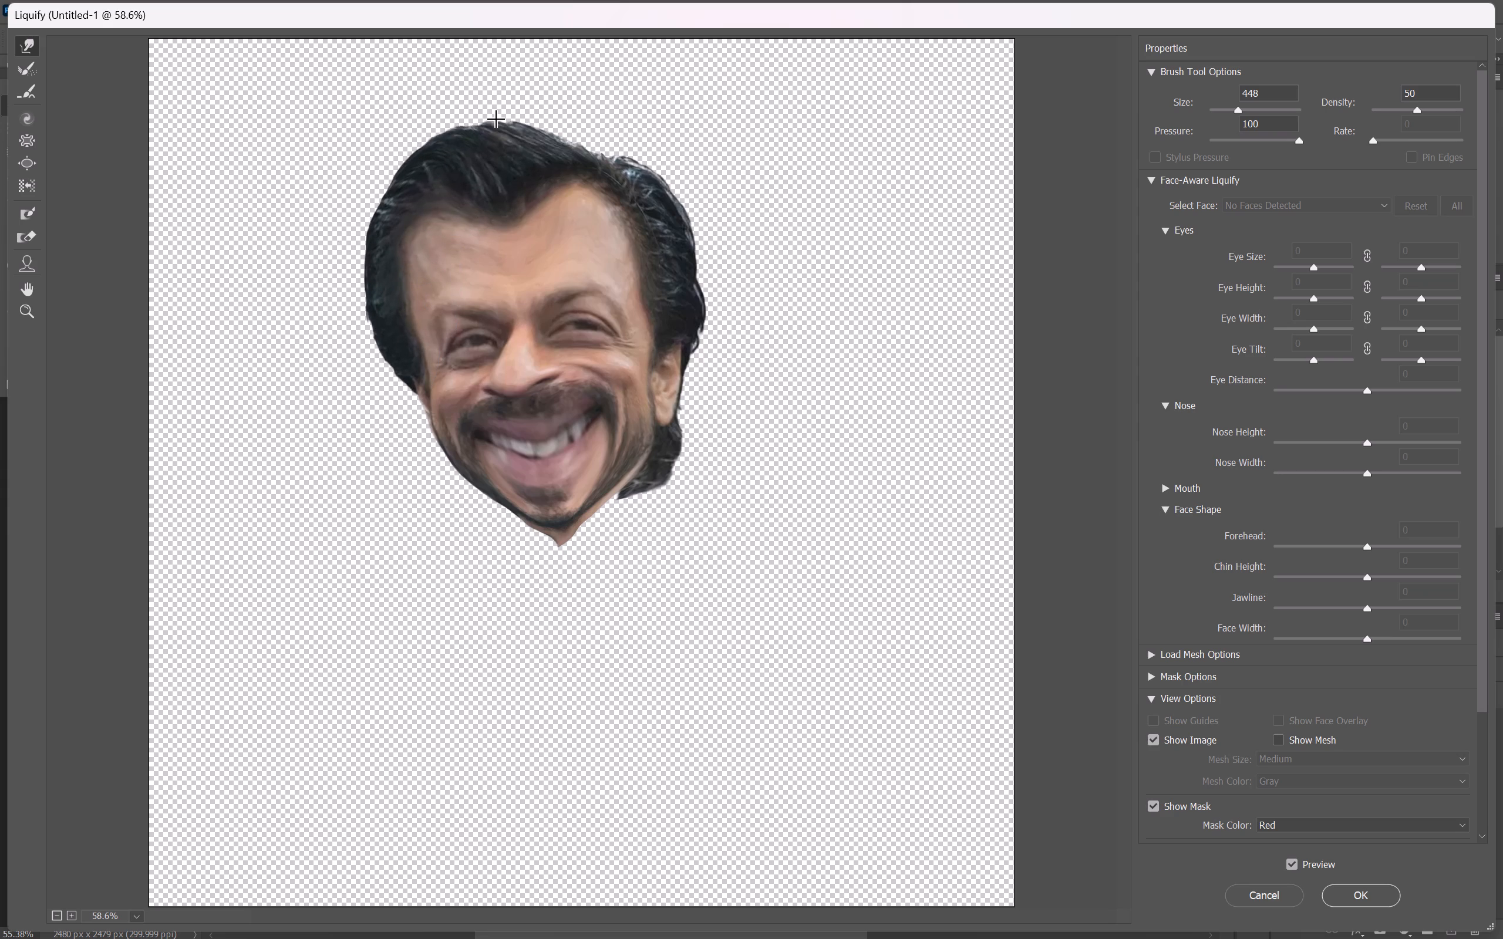
drag(497, 120, 498, 115)
drag(542, 138, 567, 107)
drag(564, 147, 586, 114)
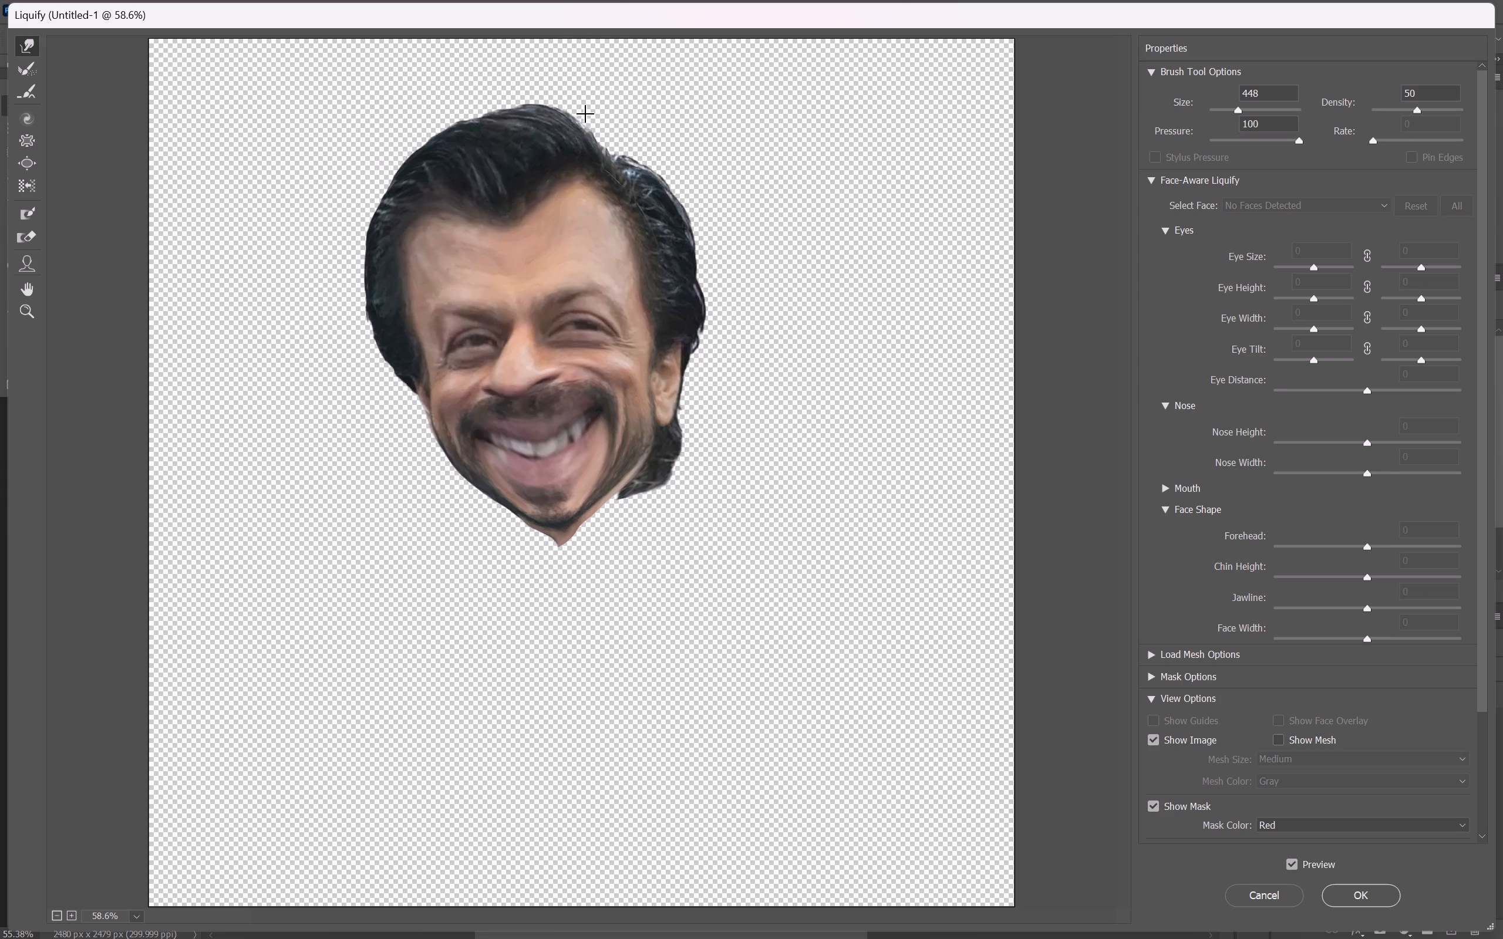
drag(586, 114, 590, 108)
drag(540, 124, 527, 113)
drag(499, 127, 493, 120)
drag(575, 183, 584, 191)
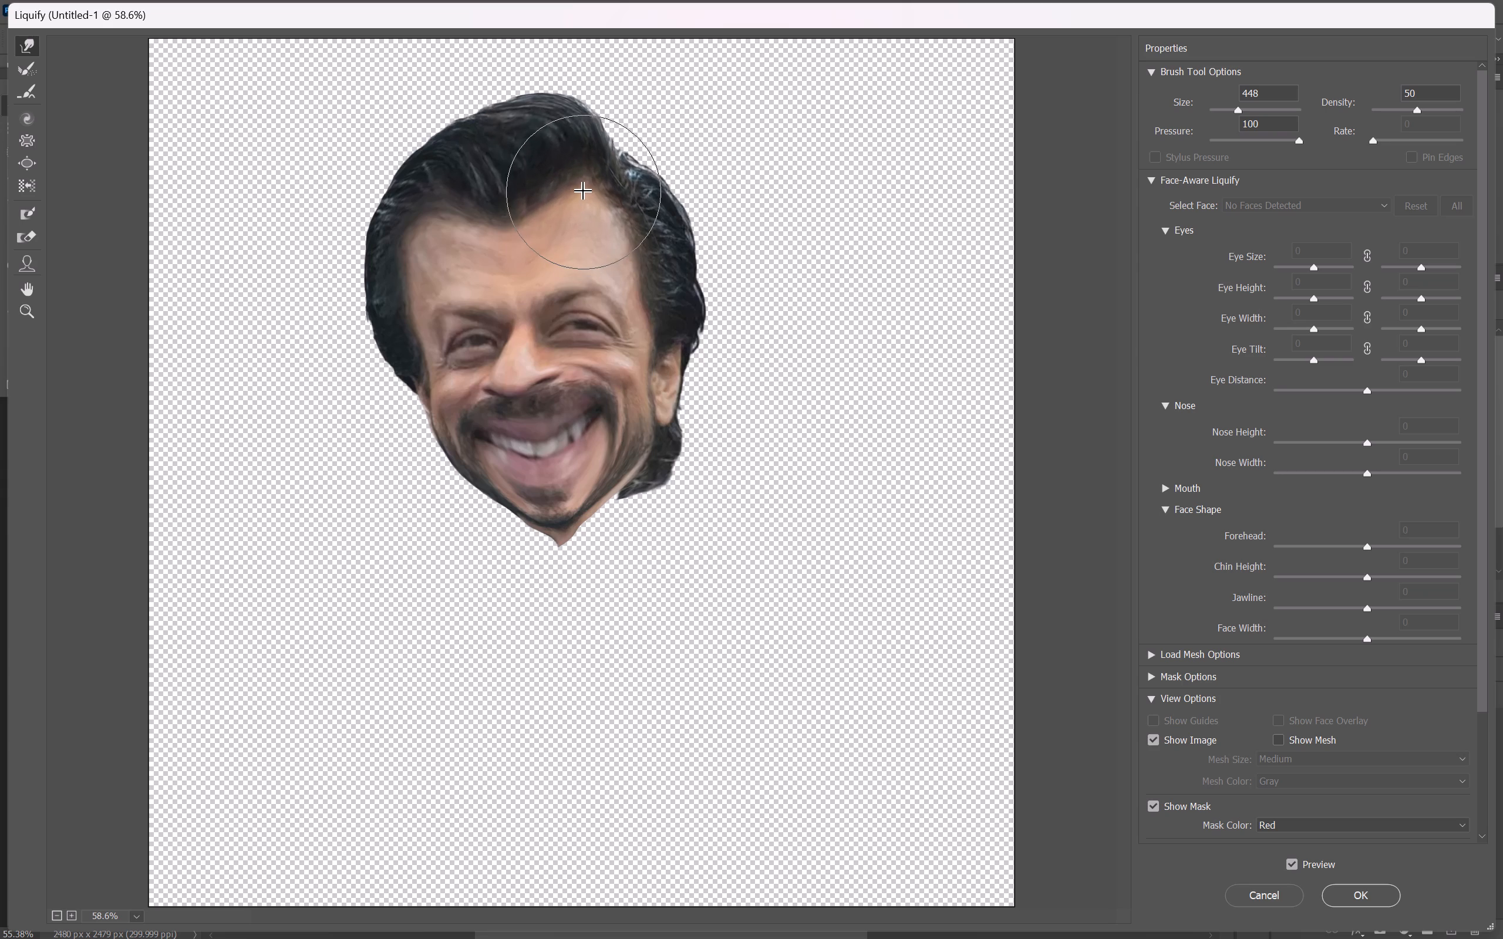
drag(584, 191, 584, 190)
drag(659, 167, 672, 161)
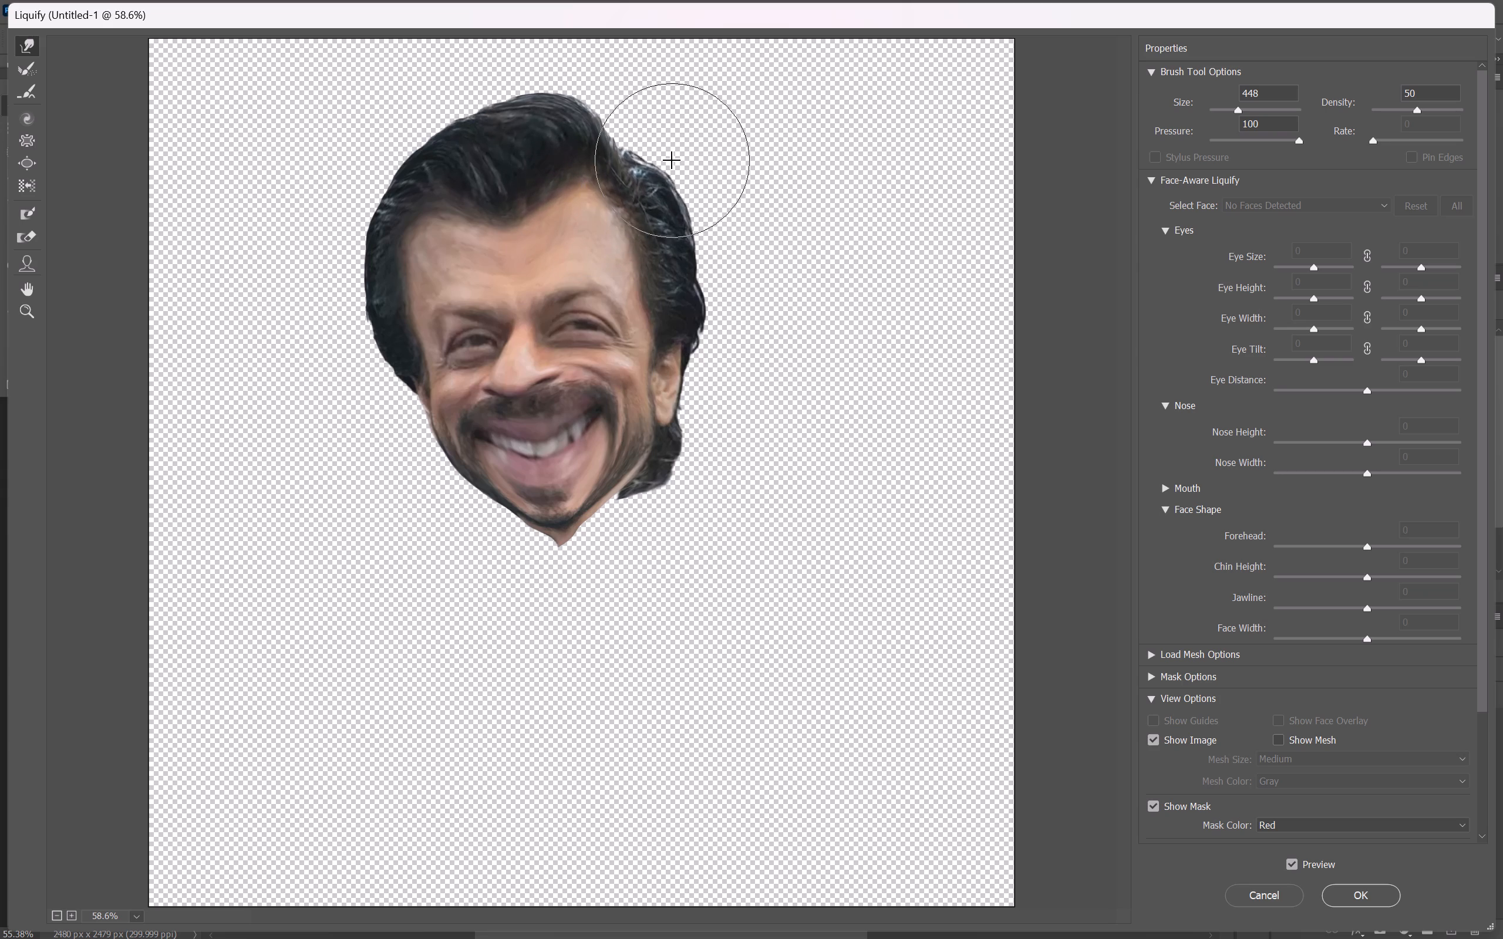
drag(672, 161, 673, 159)
Extend the hair behind the jaw downward, nudge the opposite jawline outward, and apply the Liquify changes.
drag(653, 484, 645, 519)
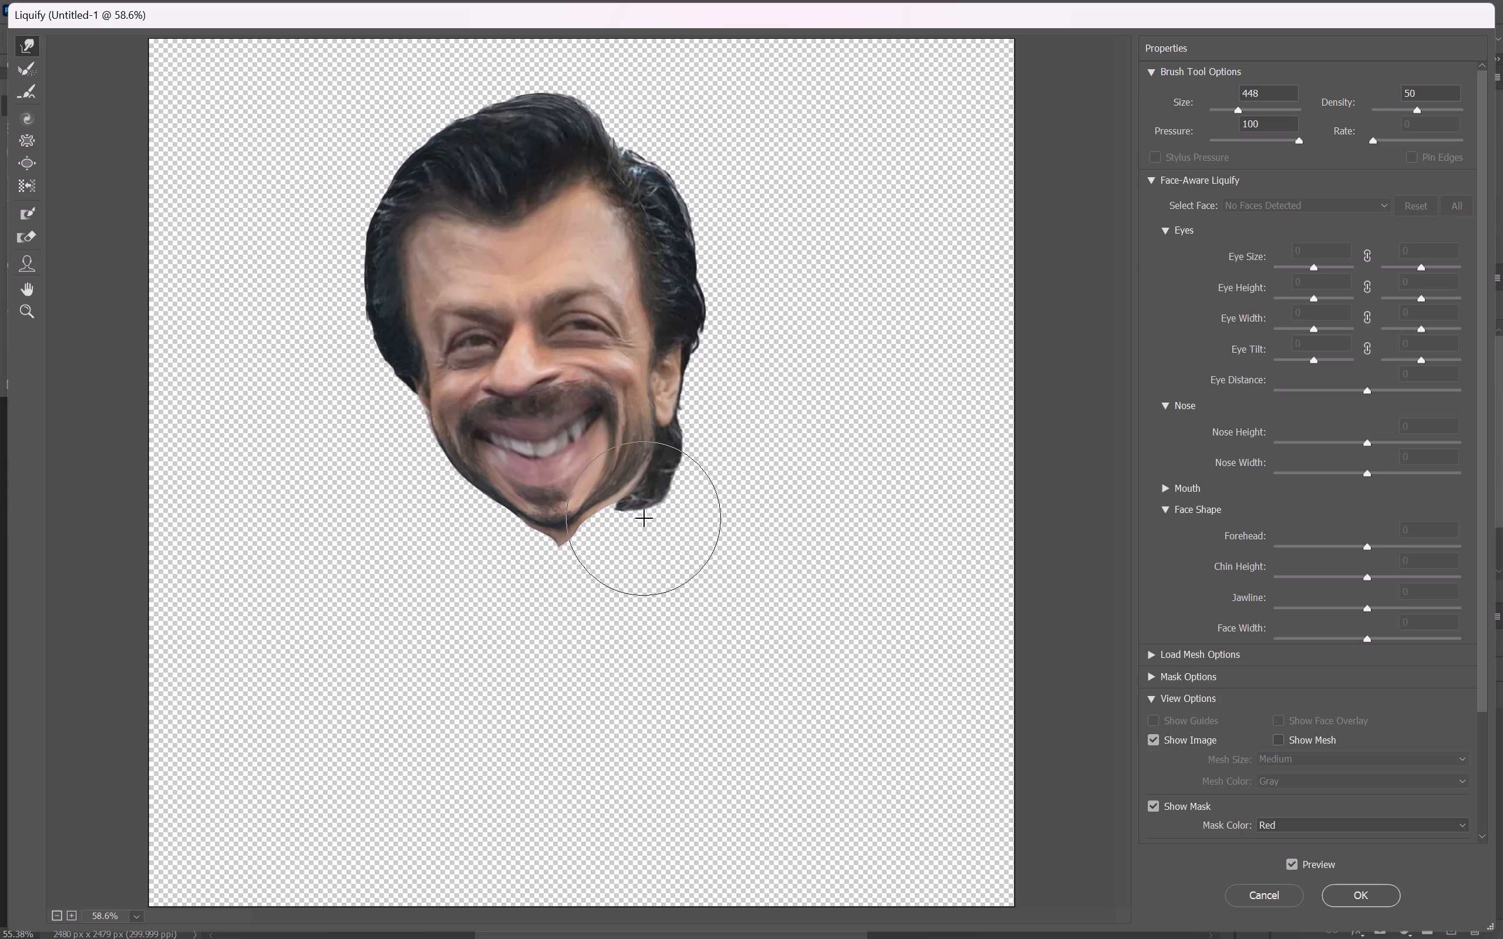
drag(645, 519, 670, 522)
drag(638, 509, 665, 516)
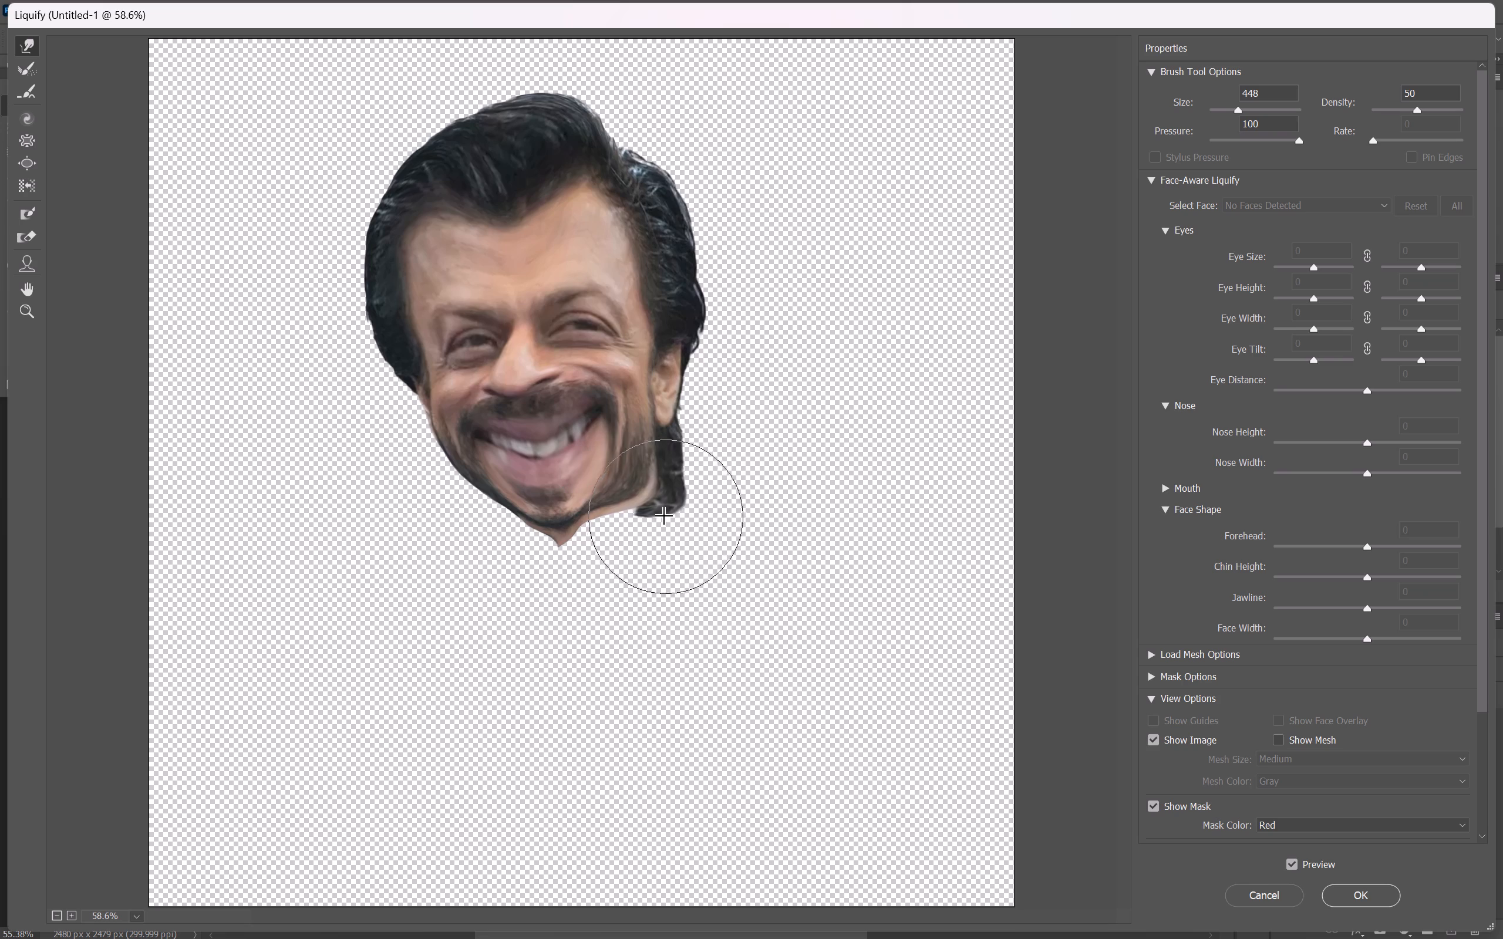
drag(665, 516, 650, 501)
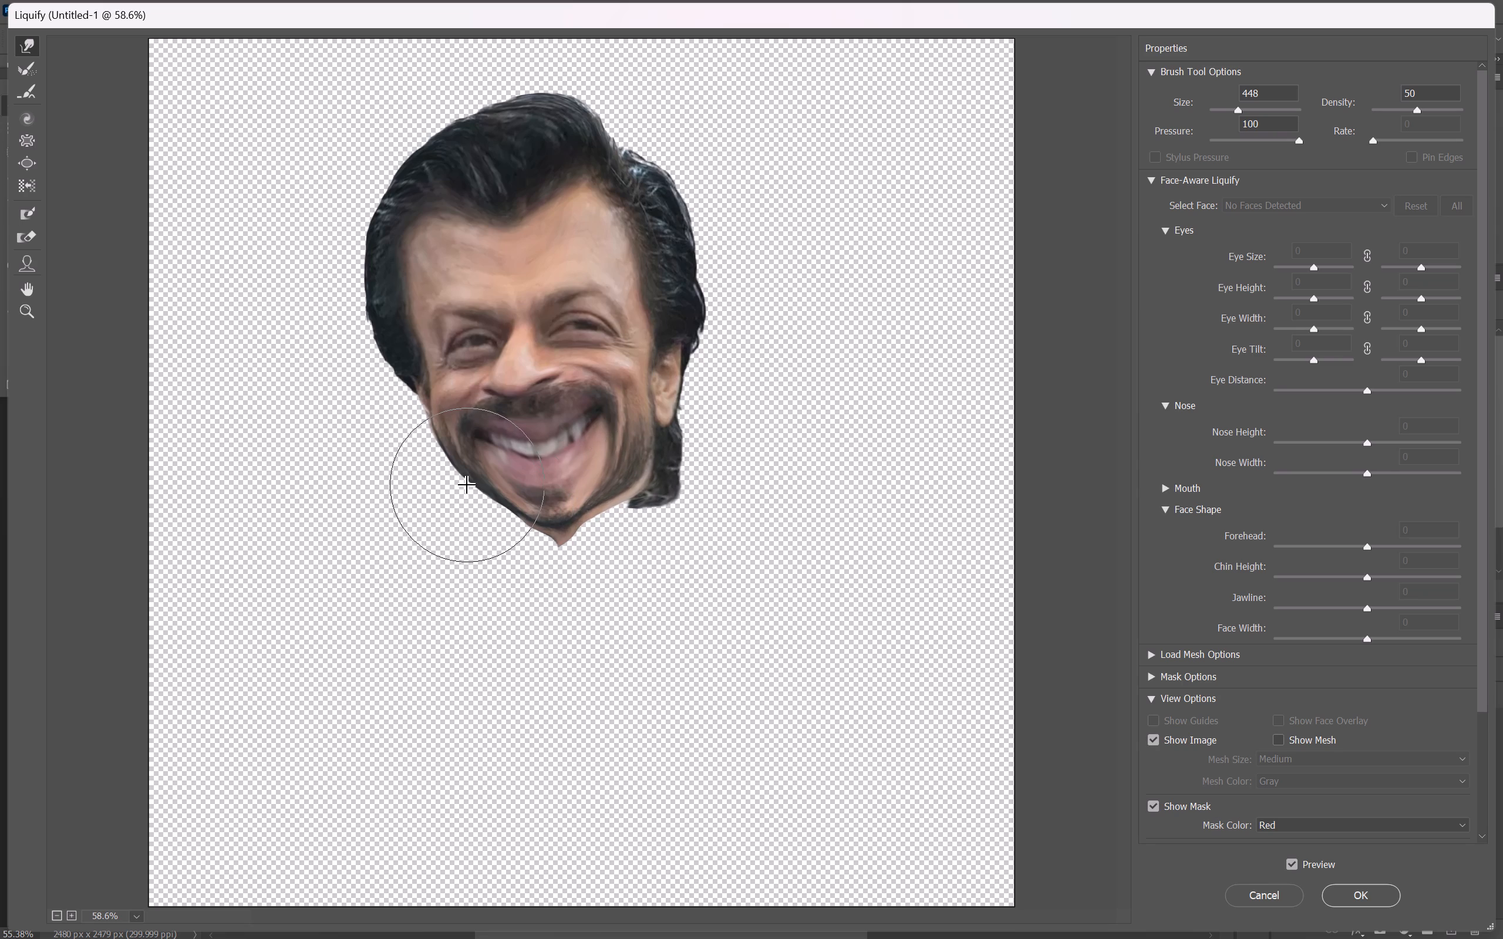
drag(467, 485, 461, 491)
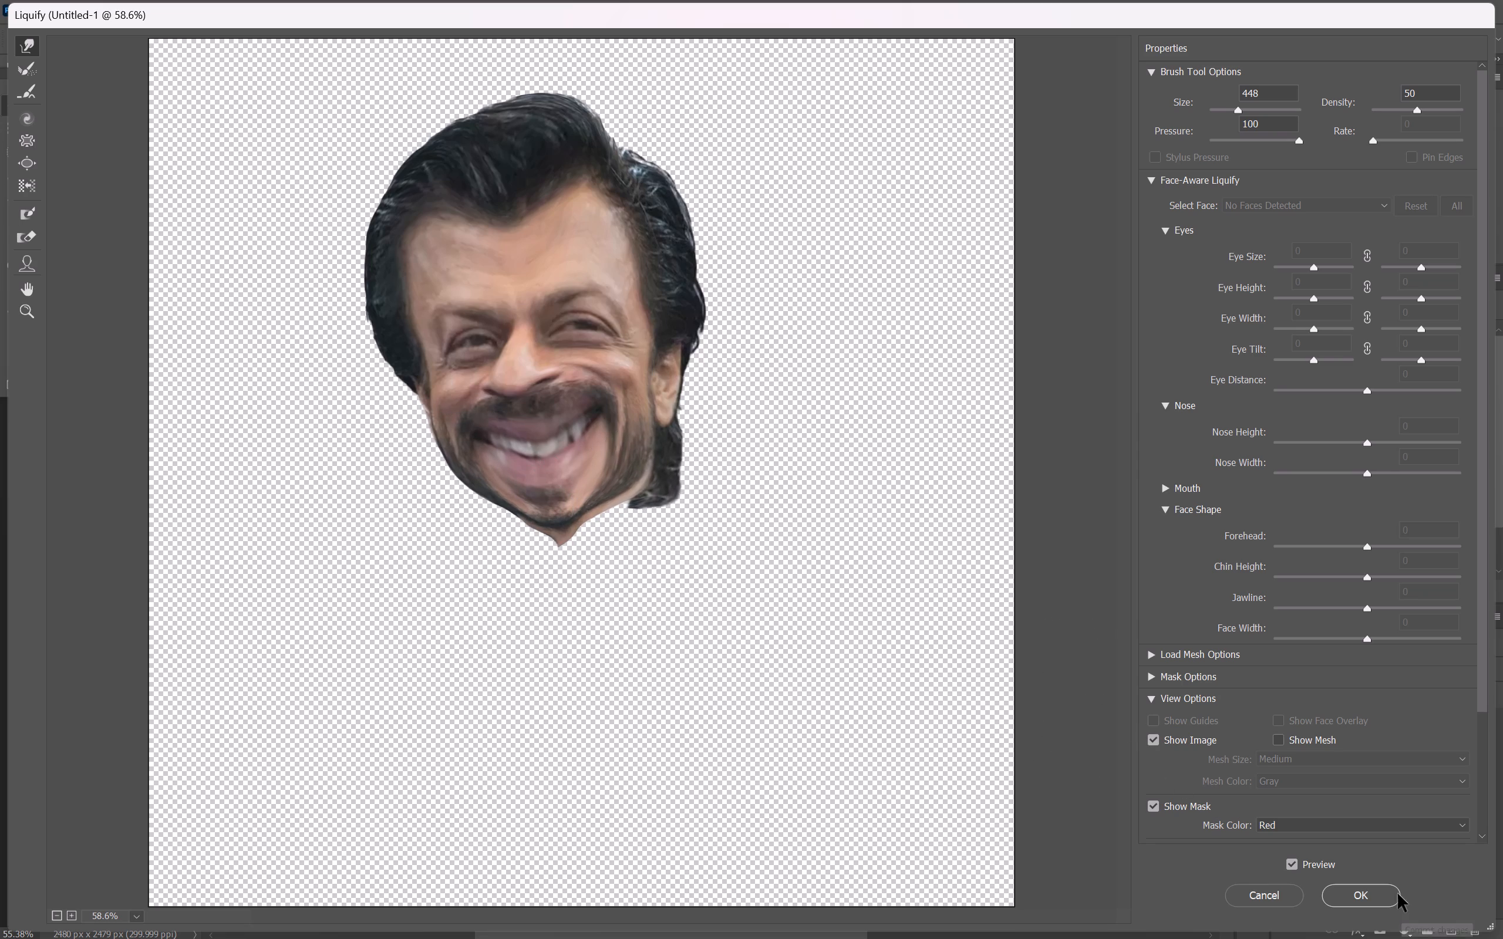
click(1376, 896)
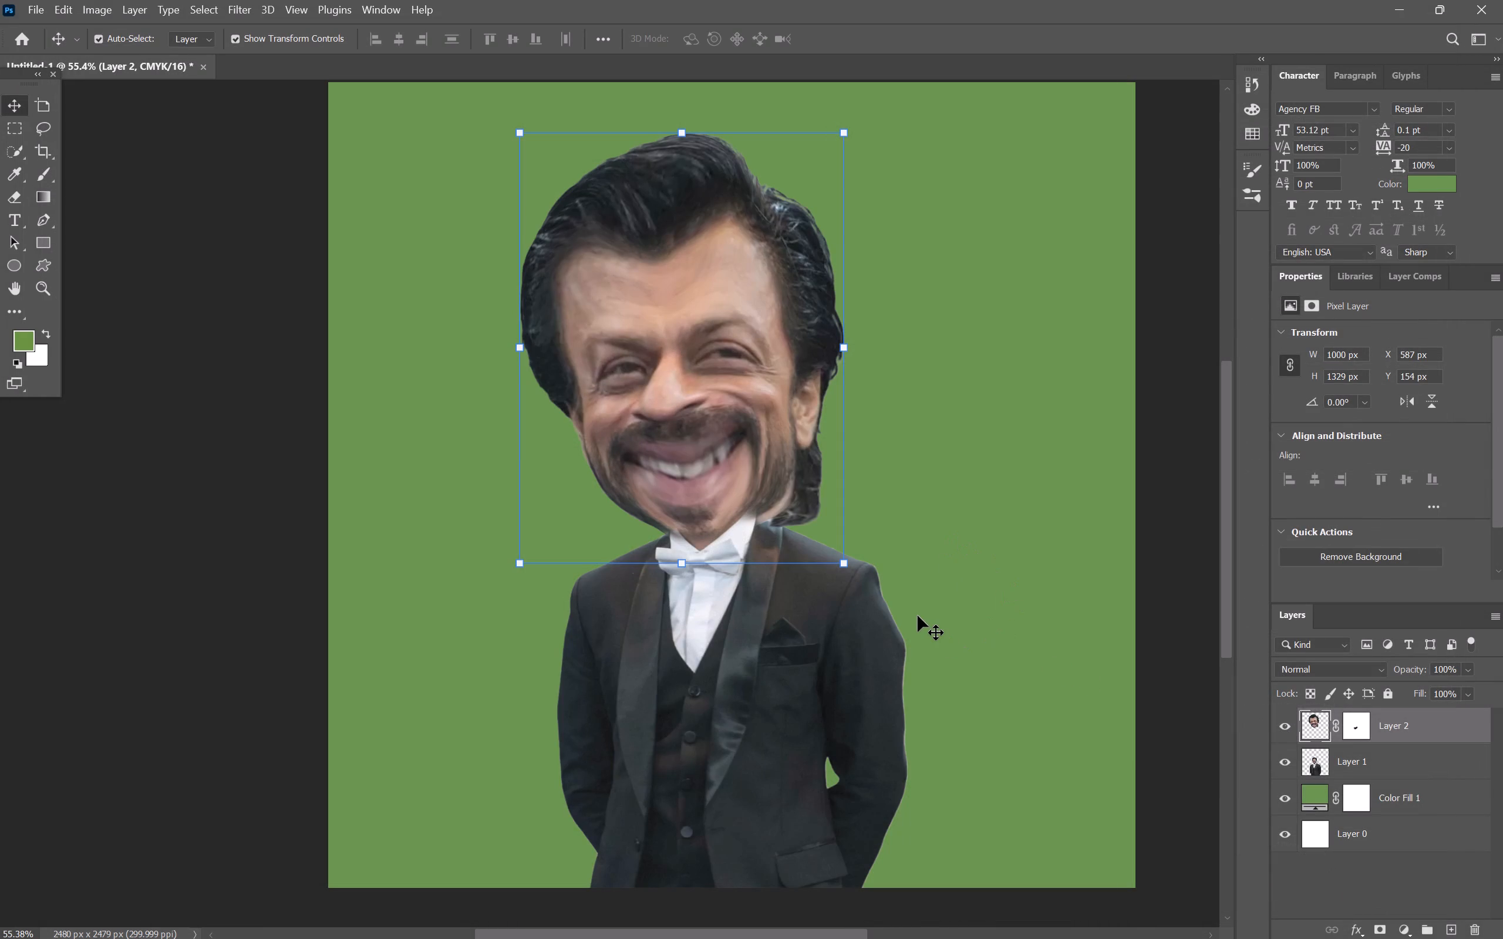
Compare the head before and after the Liquify changes and examine the whole caricature.
key(ctrl+z)
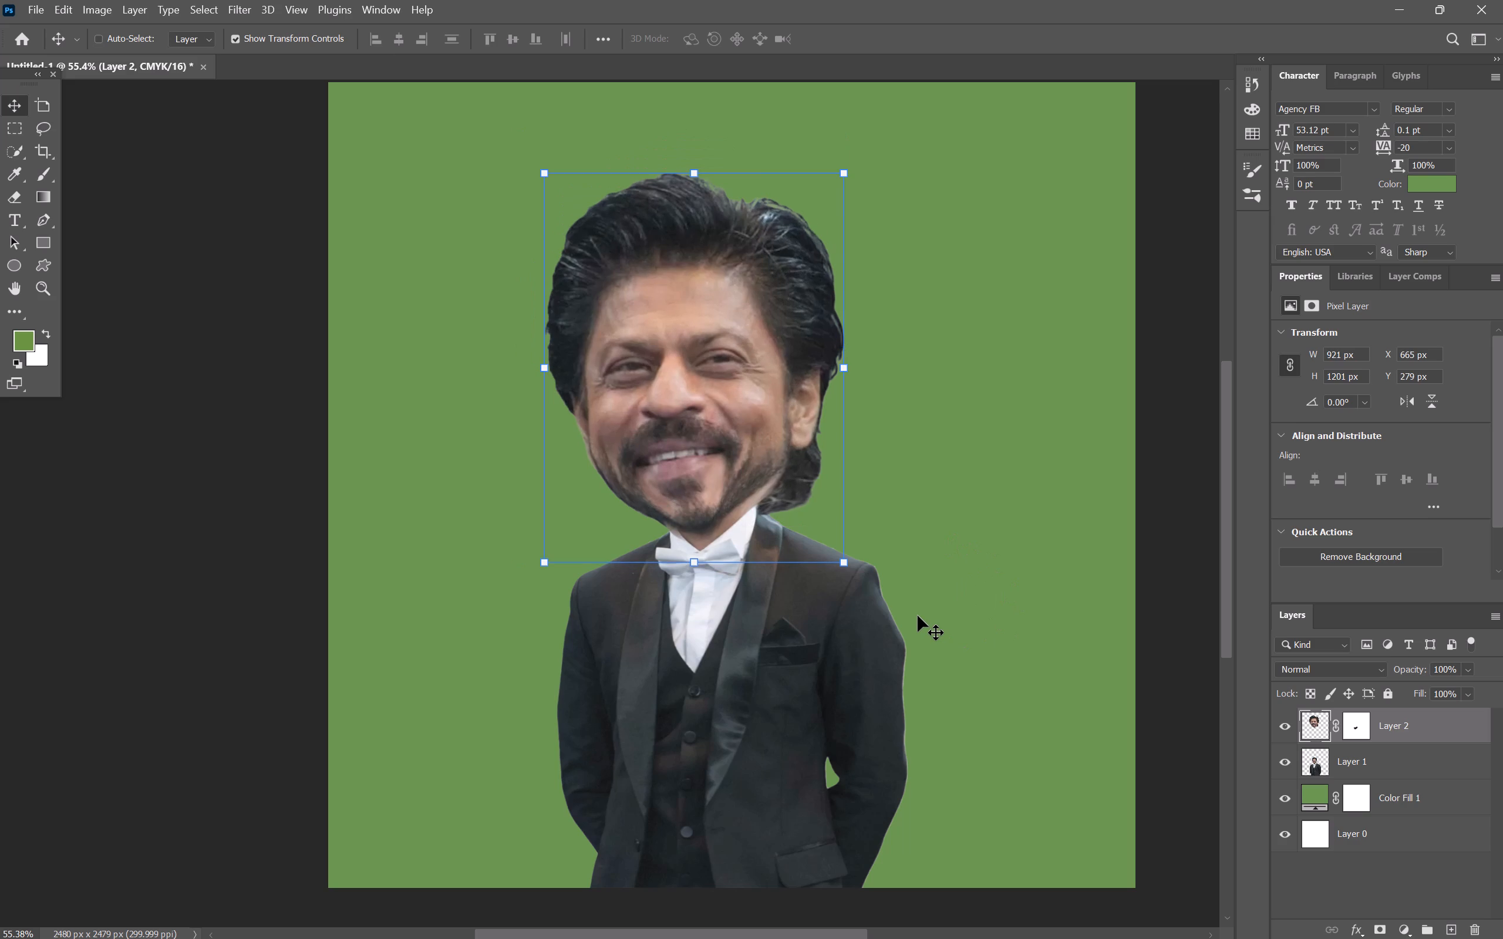
key(ctrl+shift+z)
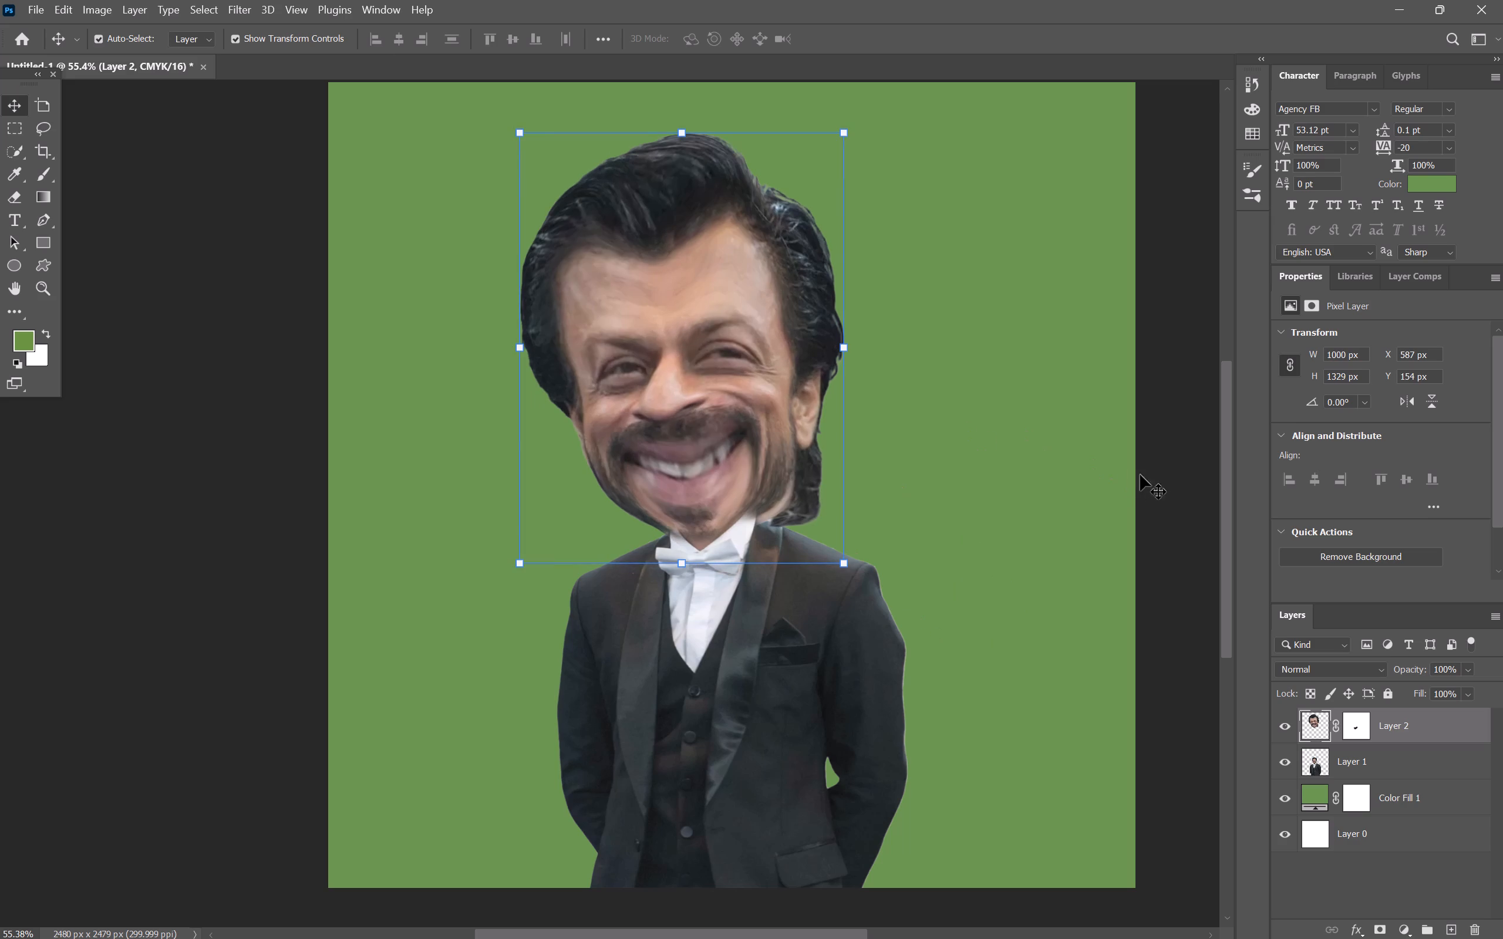
click(1155, 480)
alt+scroll(1155, 480, down, 1)
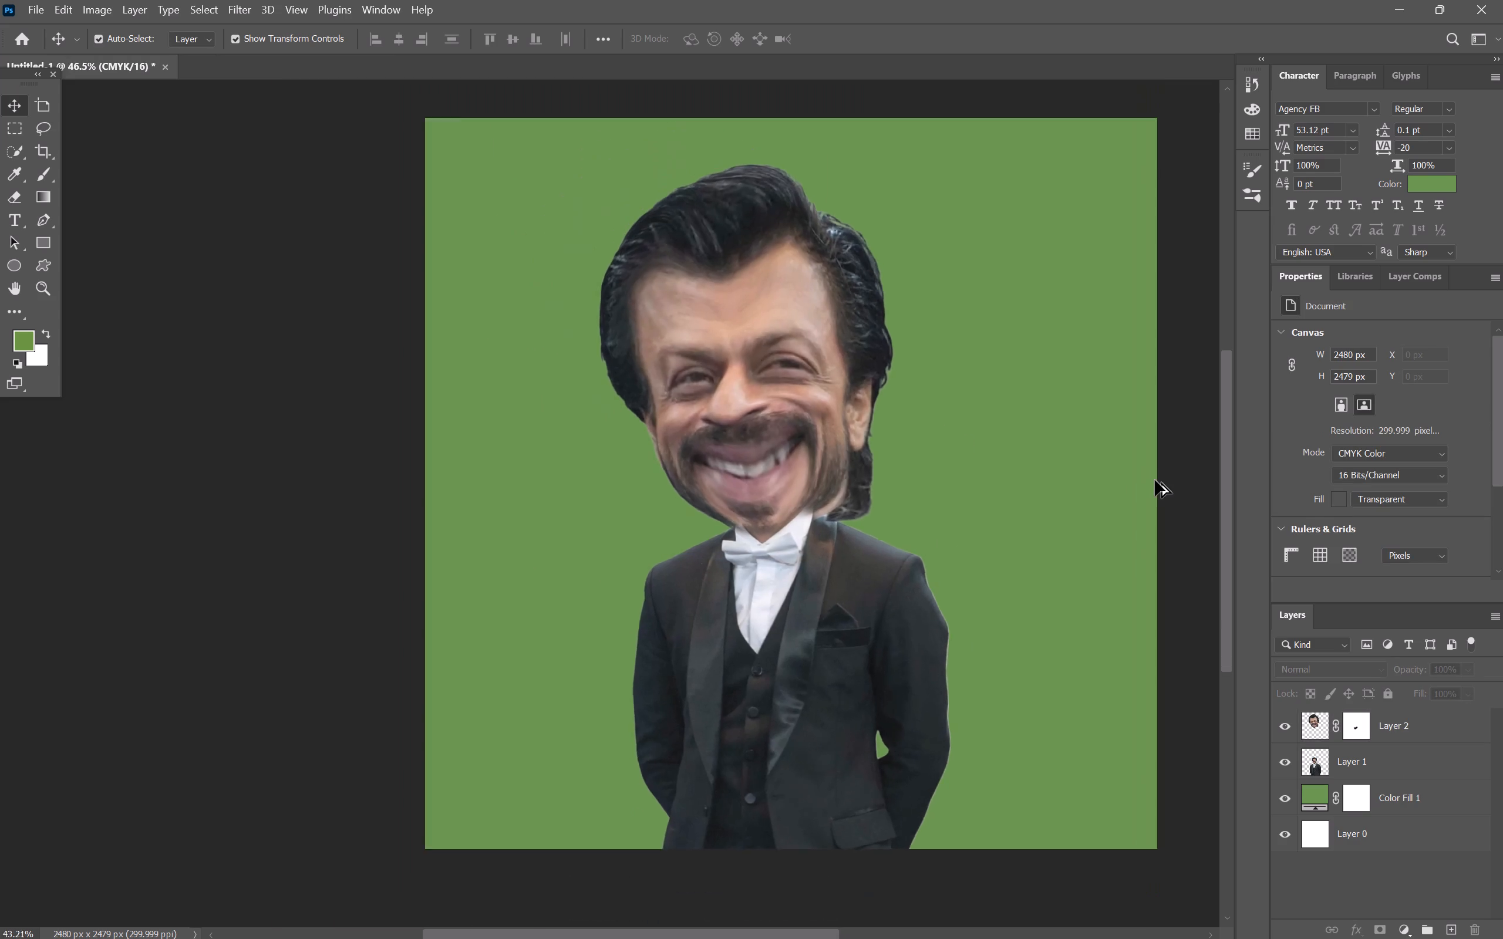
alt+scroll(1155, 480, down, 1)
scroll(1155, 480, left, 2)
scroll(1155, 480, right, 3)
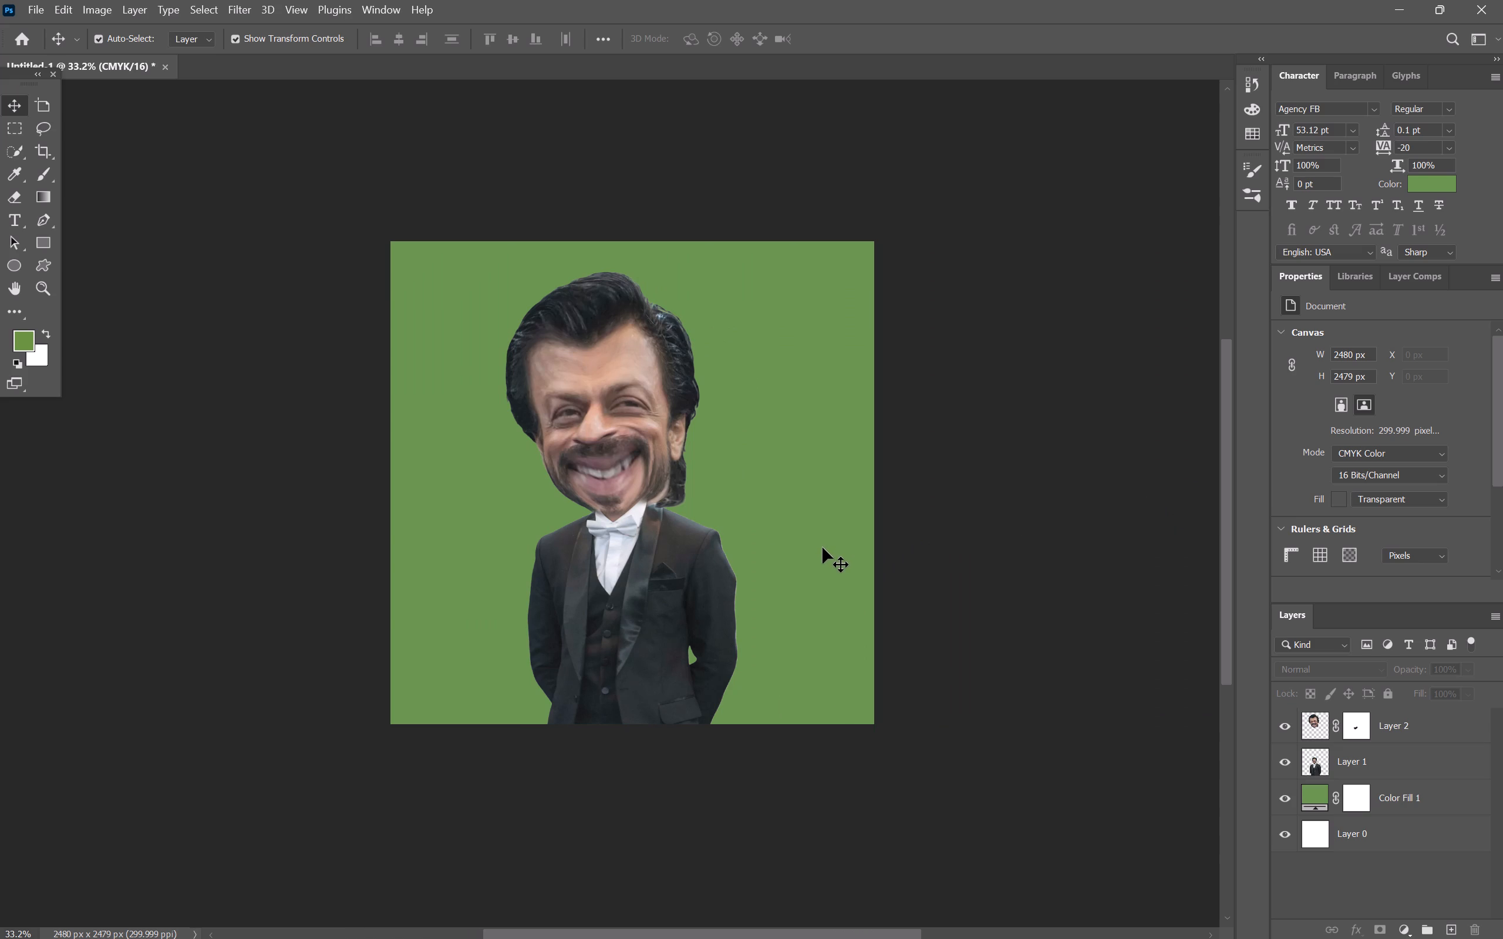
Reposition the Layer 2 head slightly higher over the collar, at about X 614 px, Y 109 px.
click(610, 430)
drag(646, 435, 639, 428)
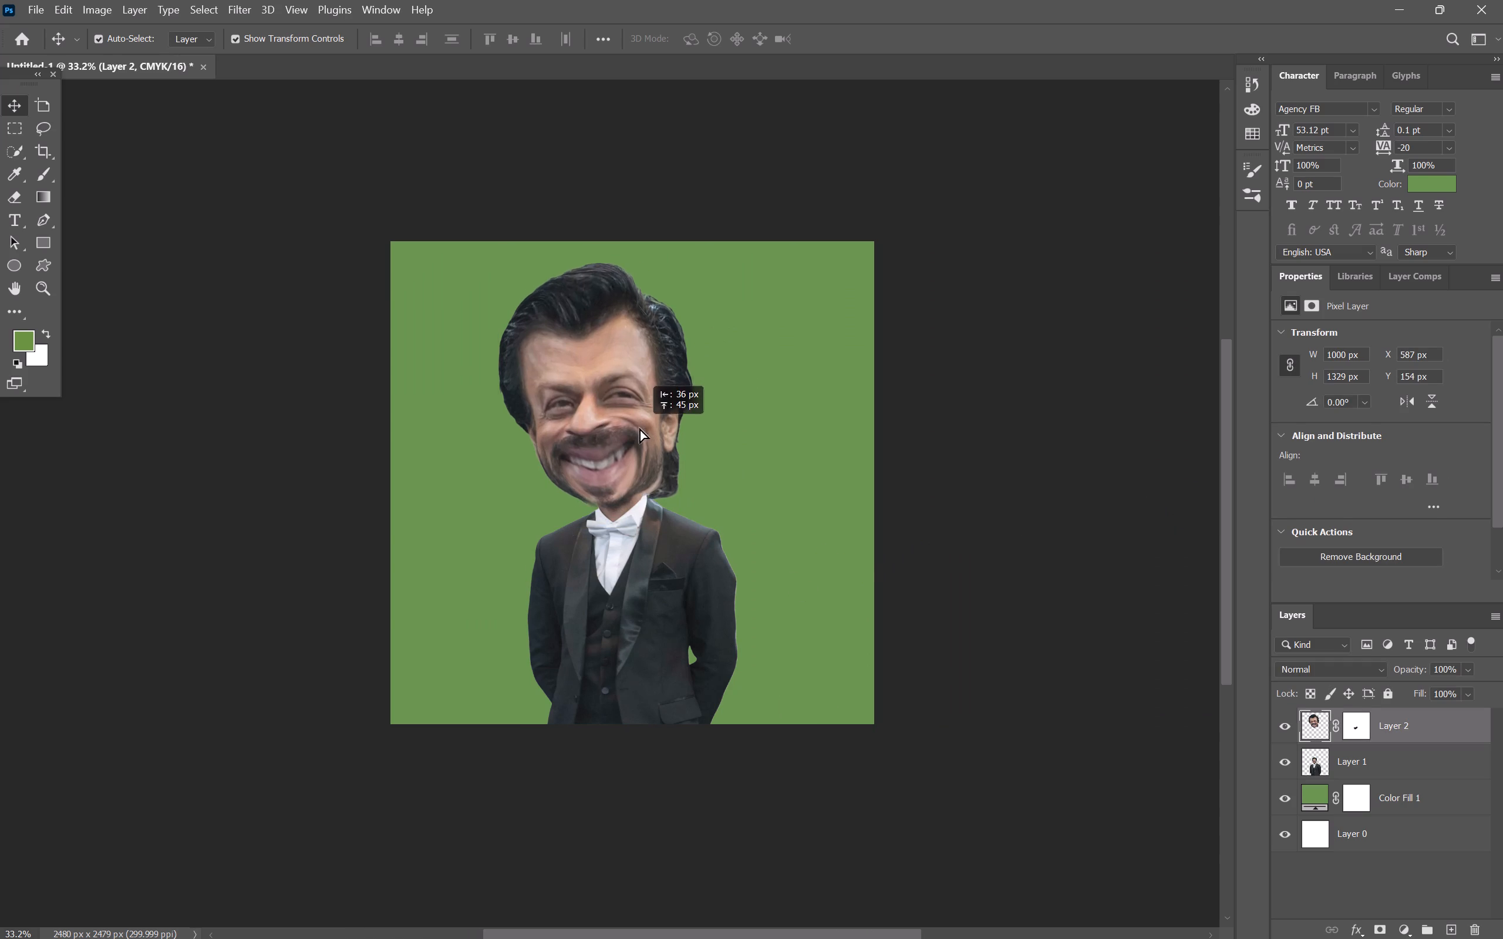
drag(639, 428, 651, 433)
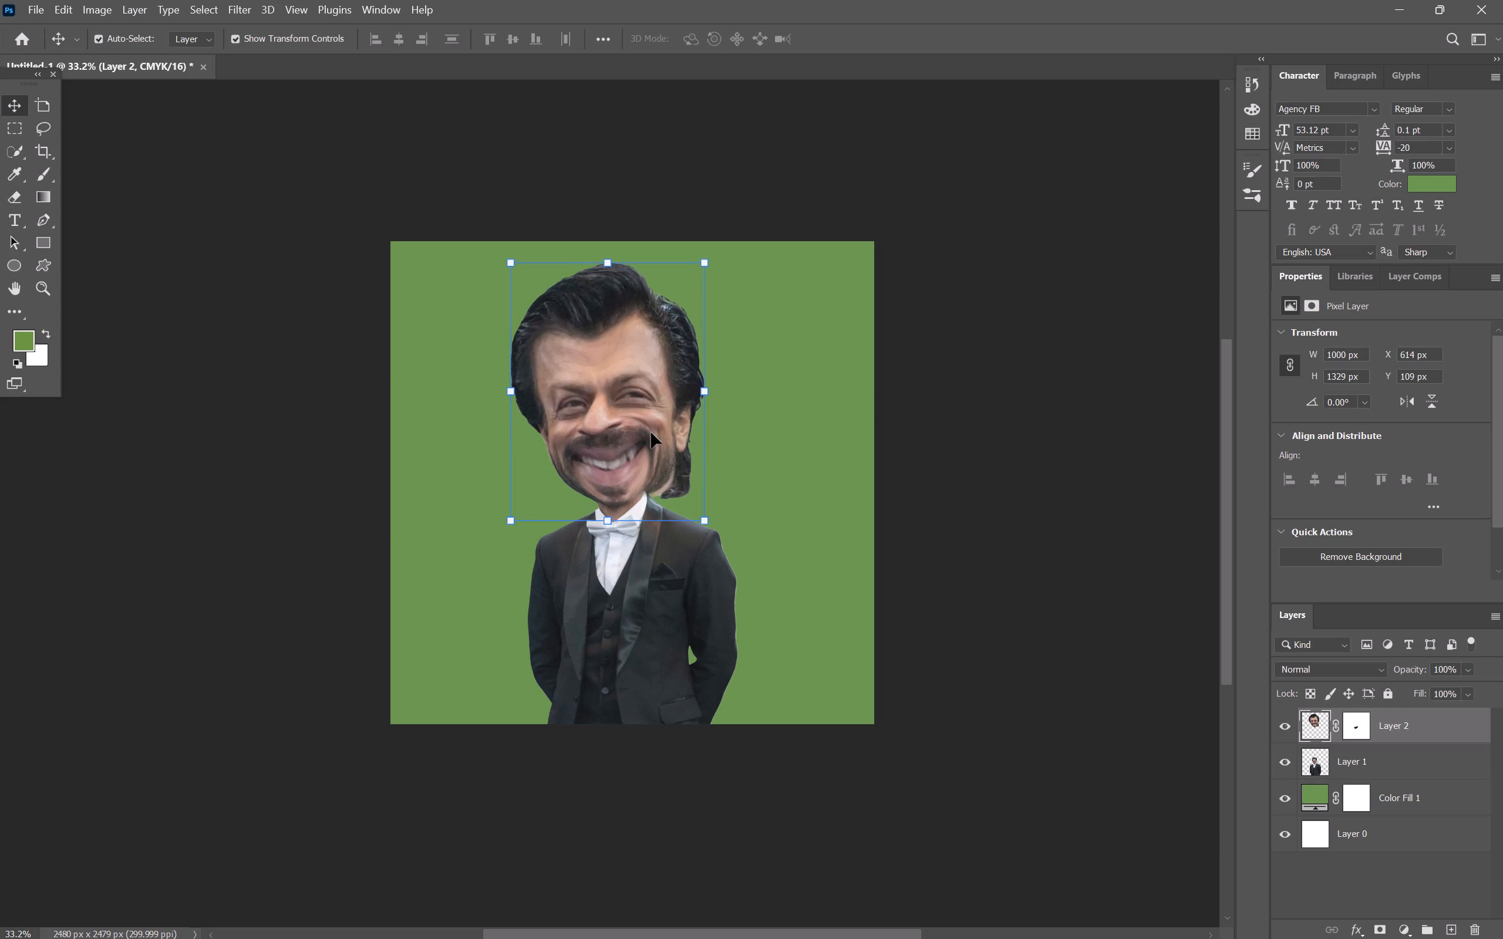
click(898, 573)
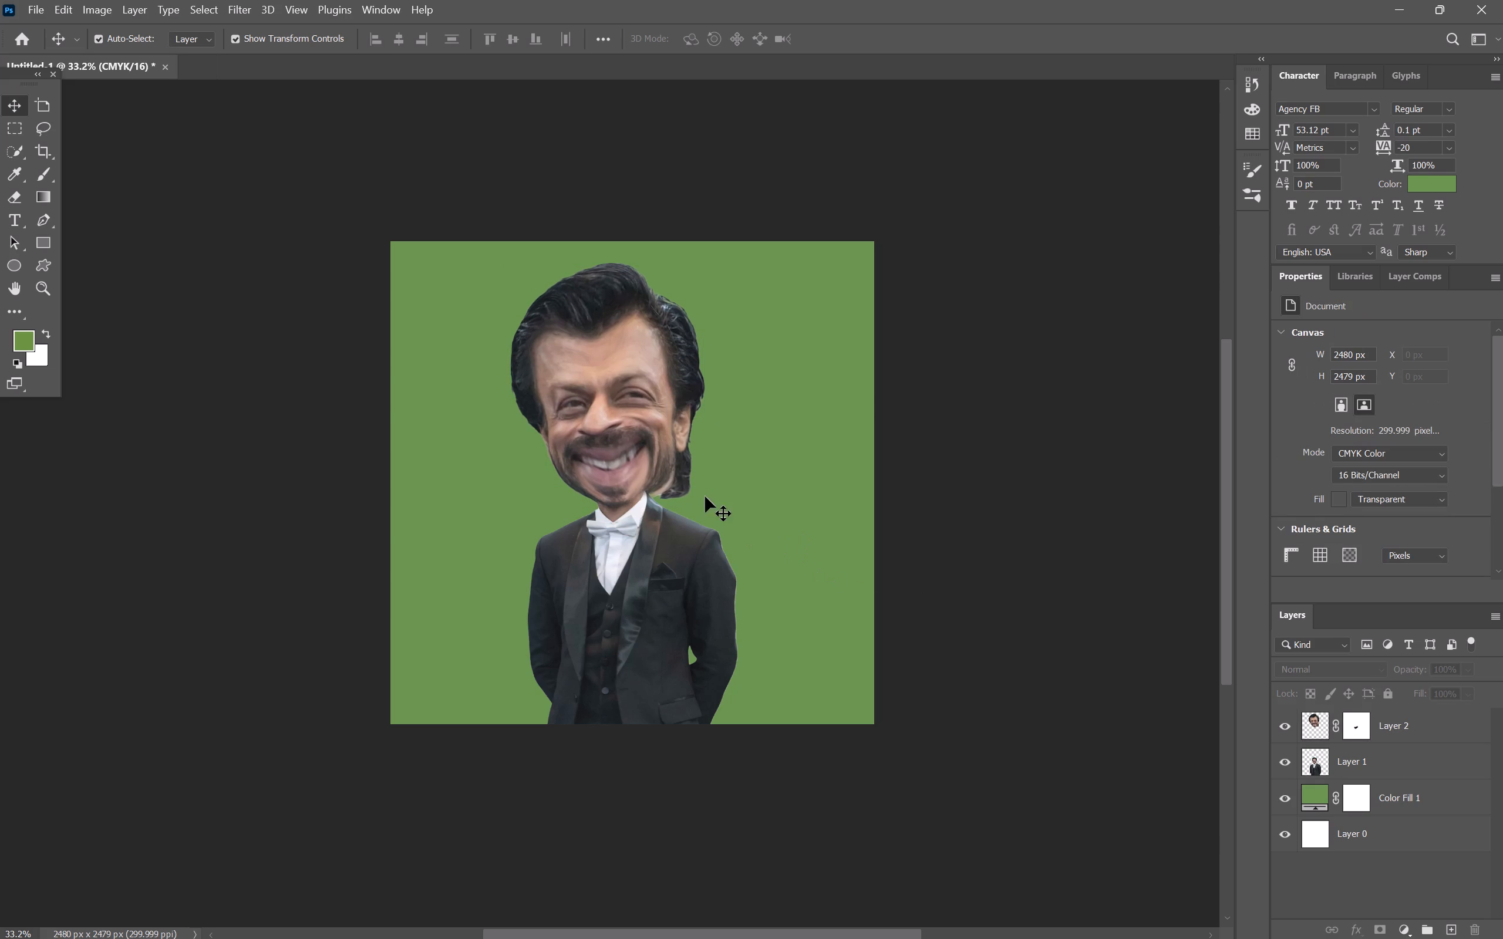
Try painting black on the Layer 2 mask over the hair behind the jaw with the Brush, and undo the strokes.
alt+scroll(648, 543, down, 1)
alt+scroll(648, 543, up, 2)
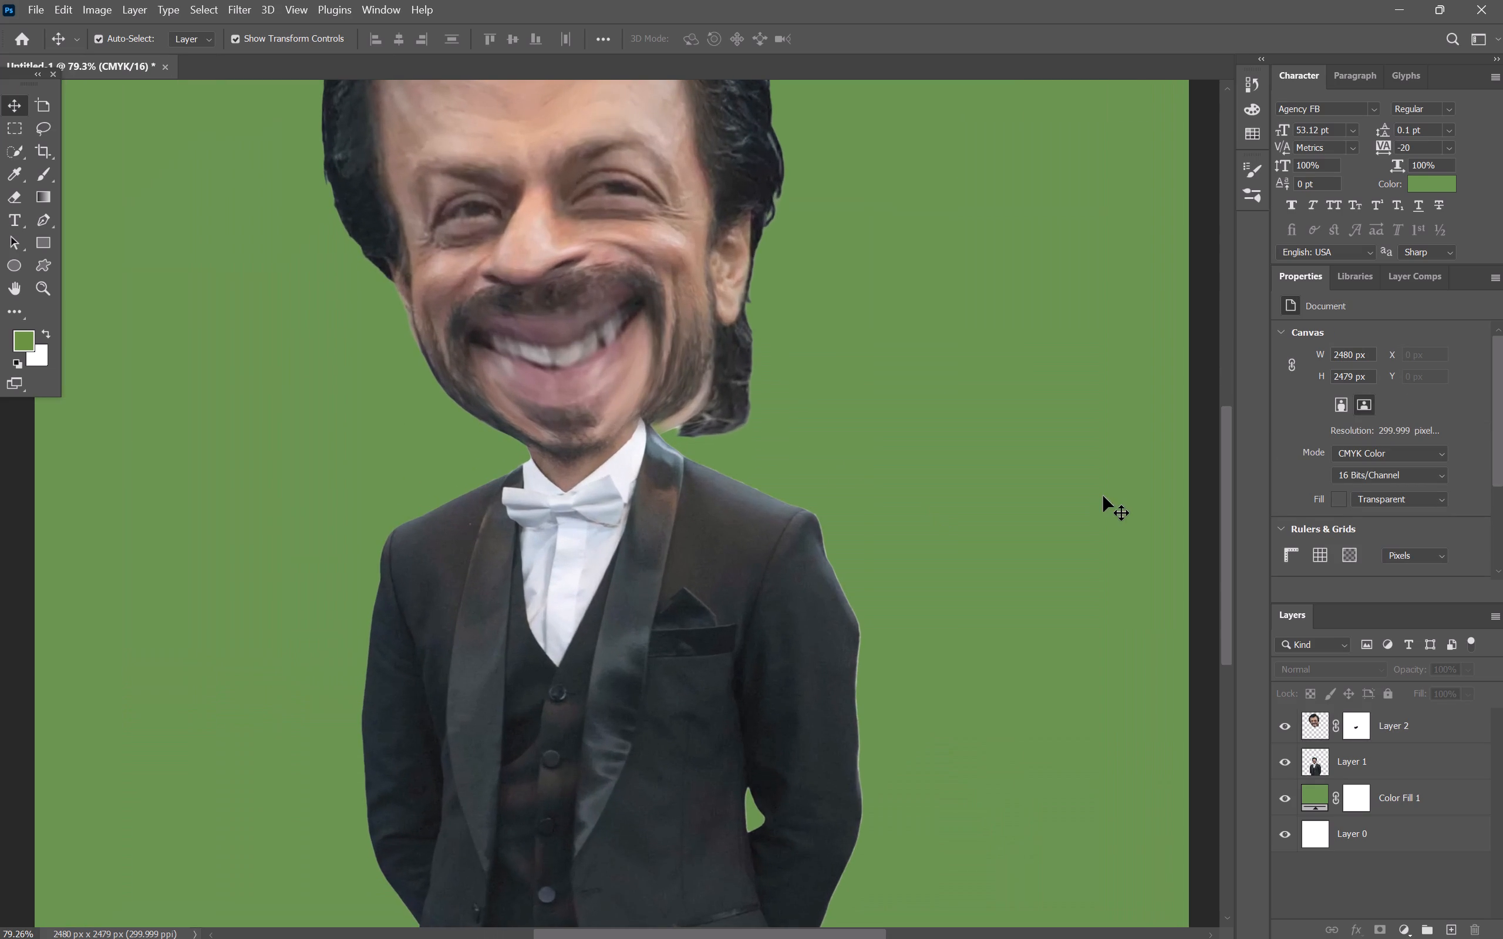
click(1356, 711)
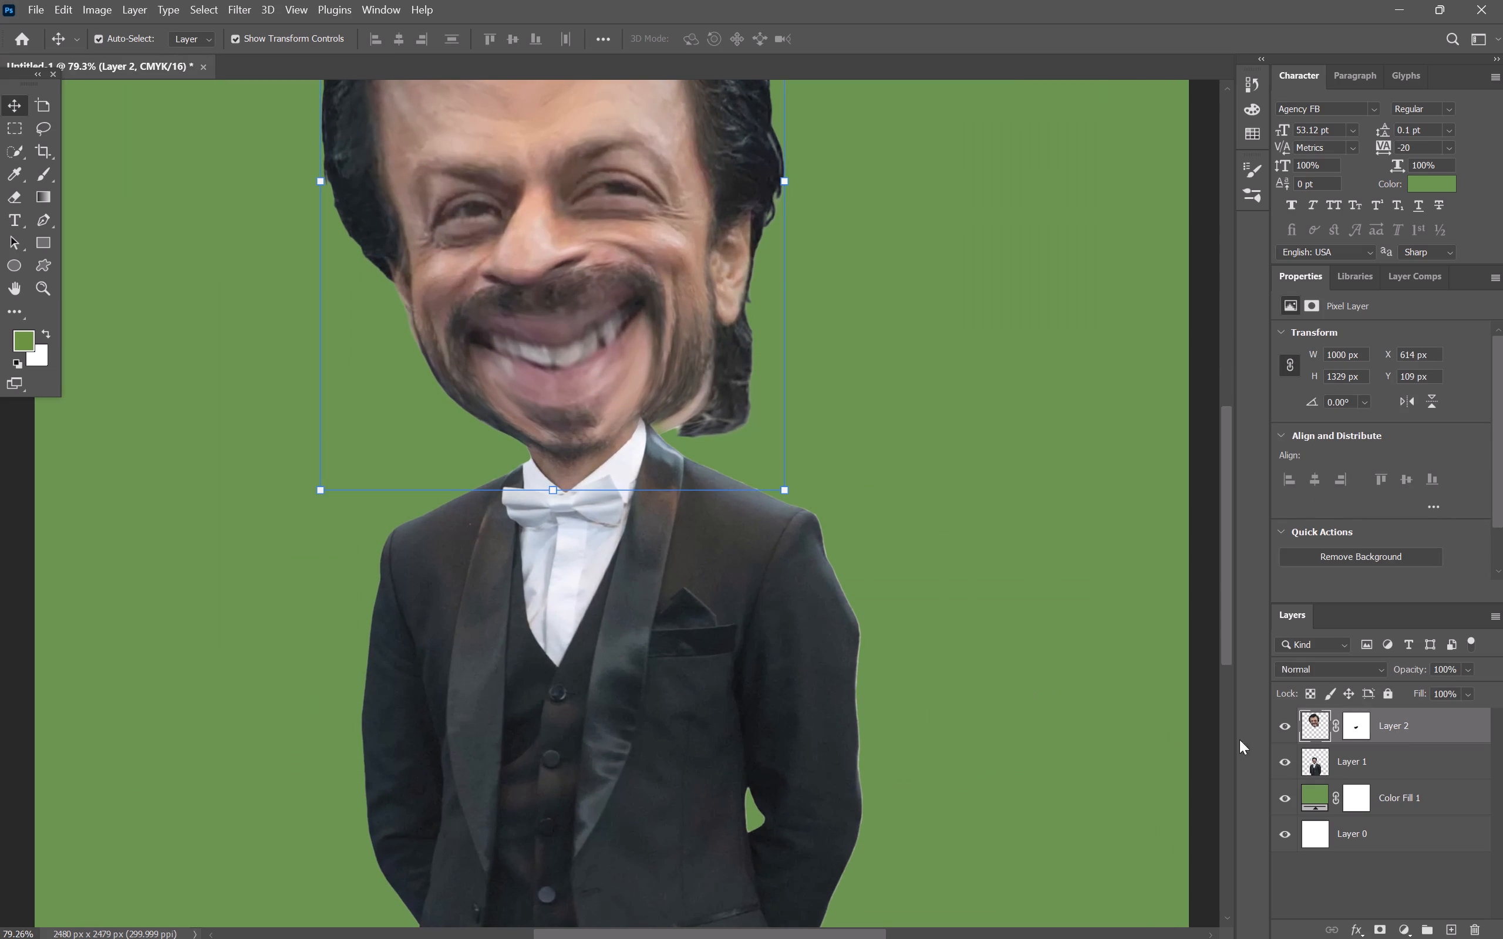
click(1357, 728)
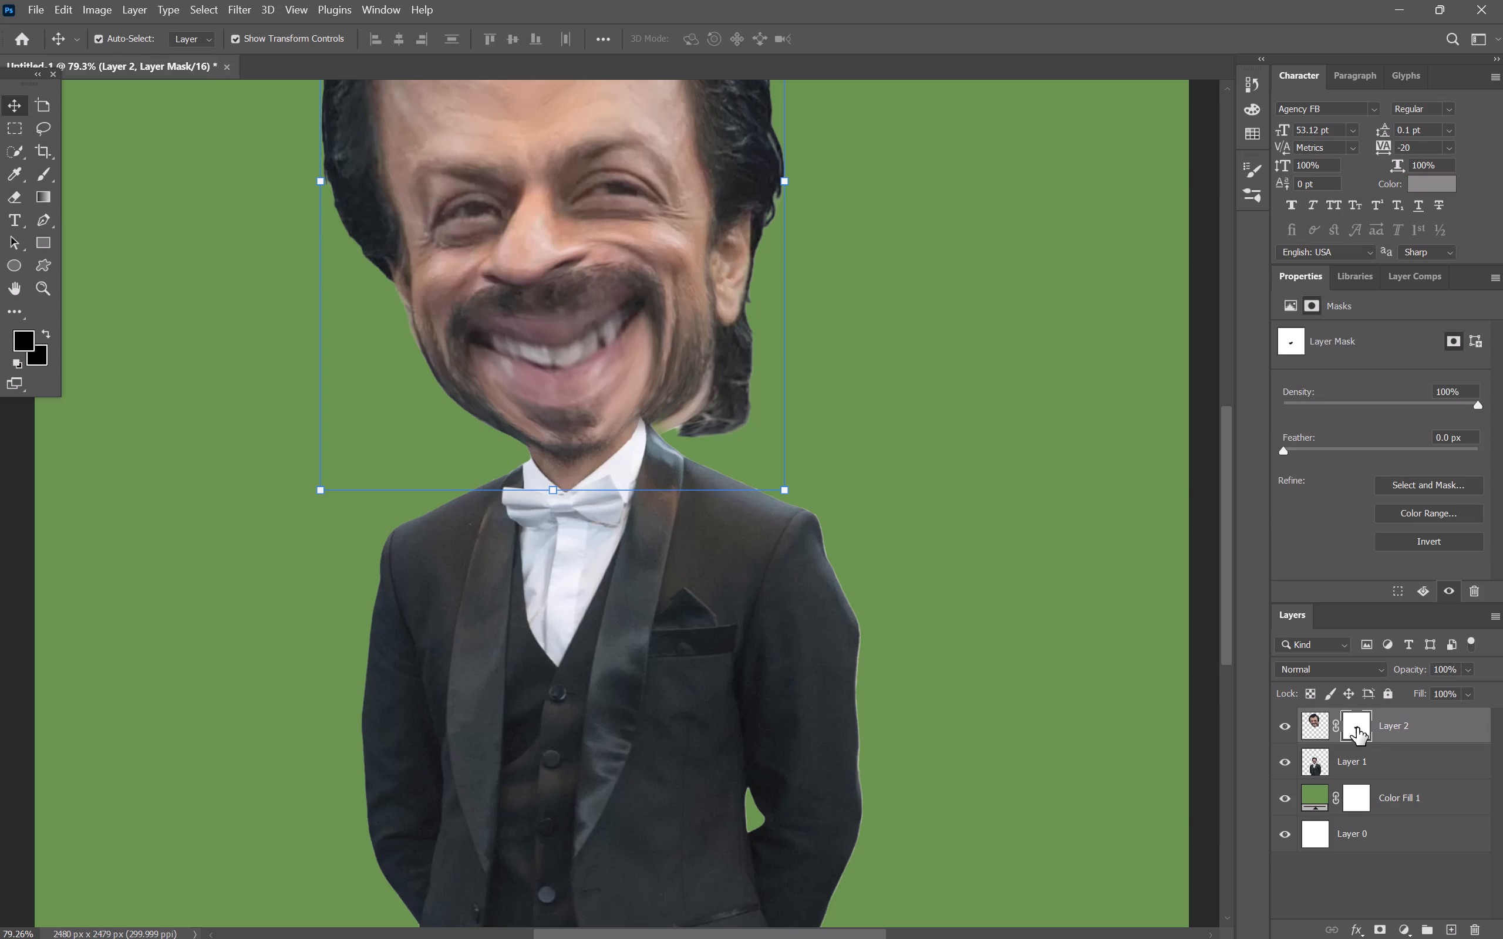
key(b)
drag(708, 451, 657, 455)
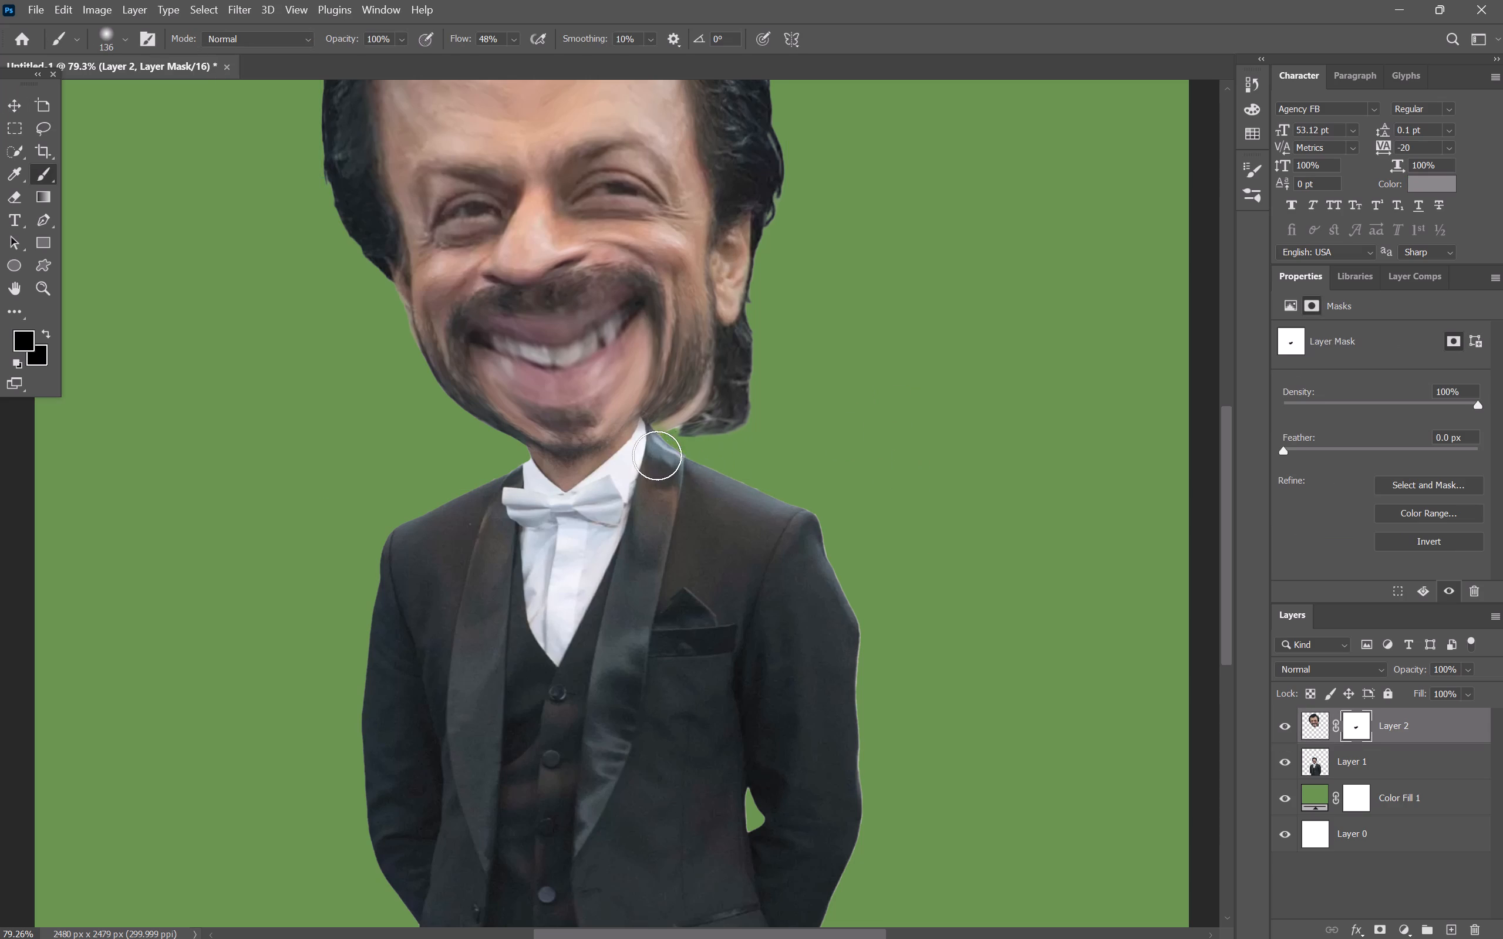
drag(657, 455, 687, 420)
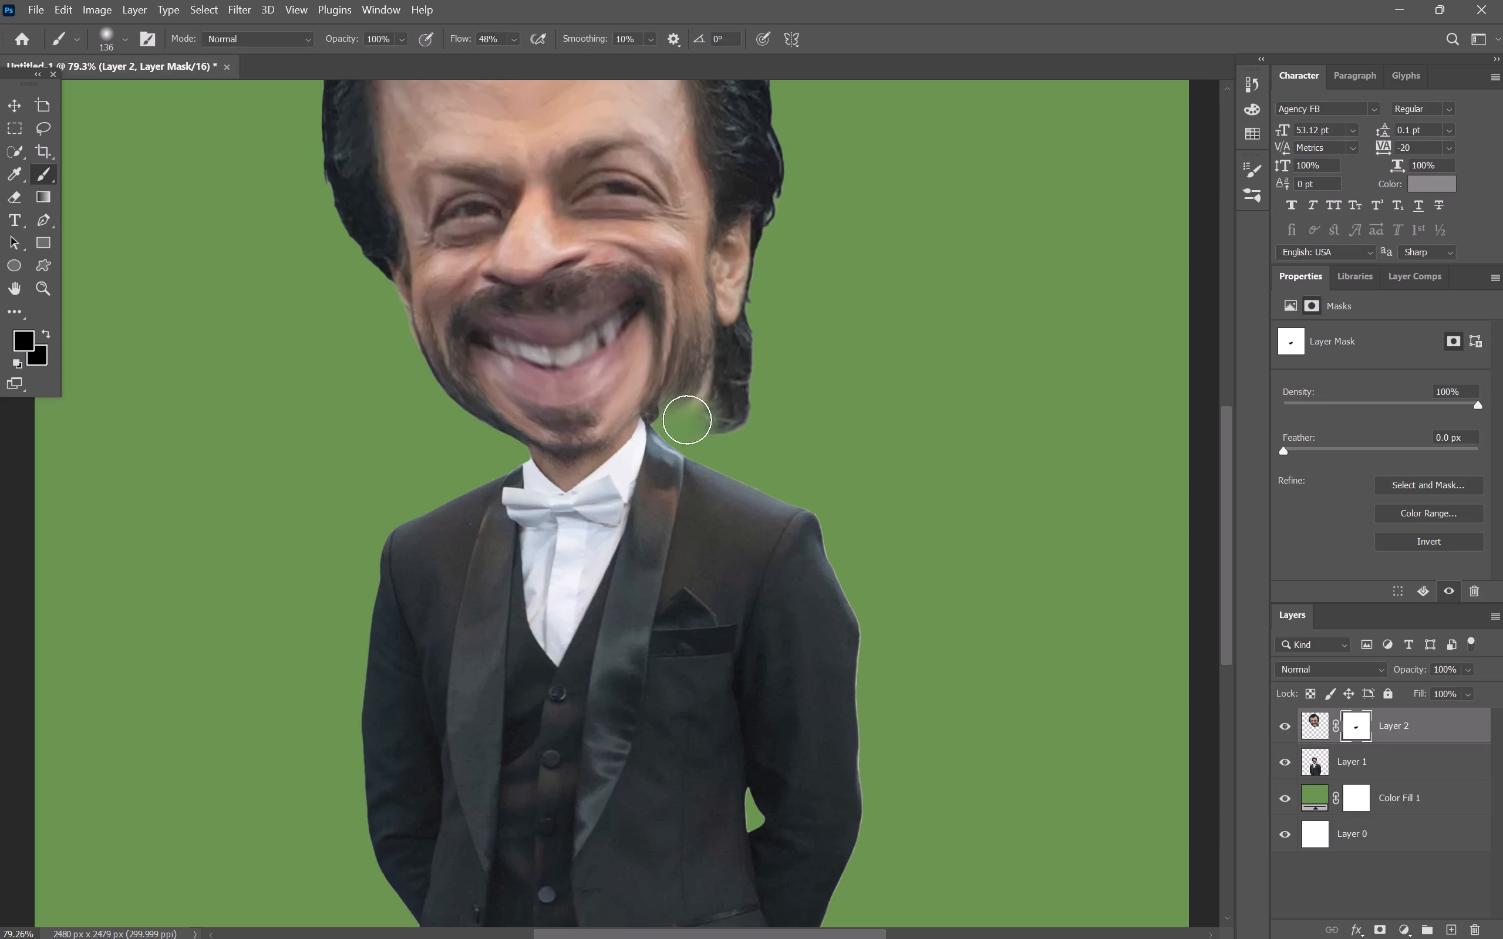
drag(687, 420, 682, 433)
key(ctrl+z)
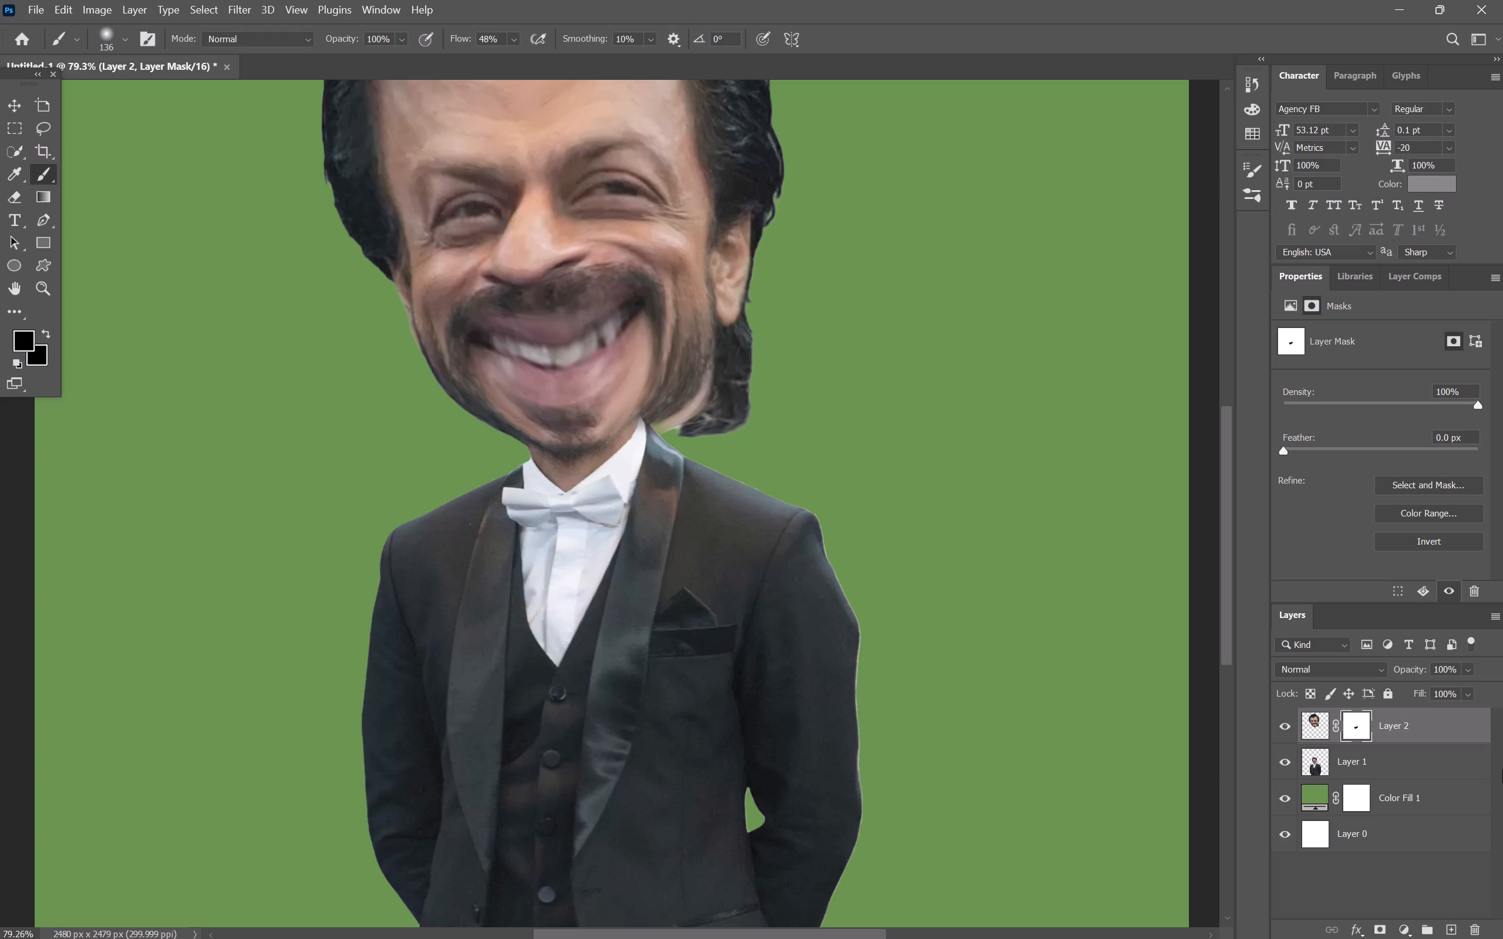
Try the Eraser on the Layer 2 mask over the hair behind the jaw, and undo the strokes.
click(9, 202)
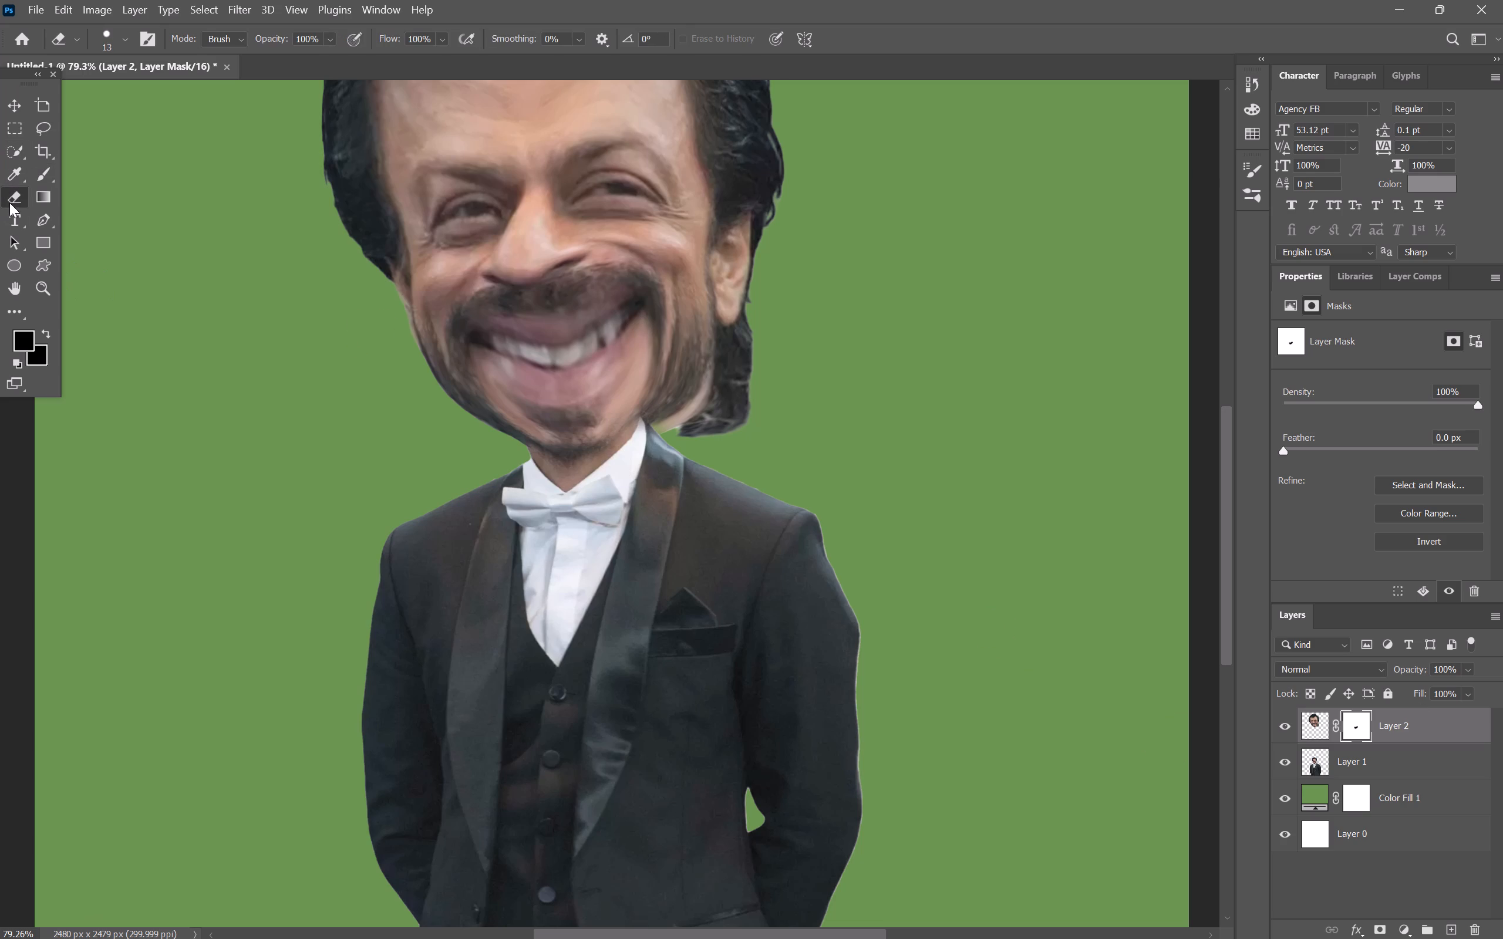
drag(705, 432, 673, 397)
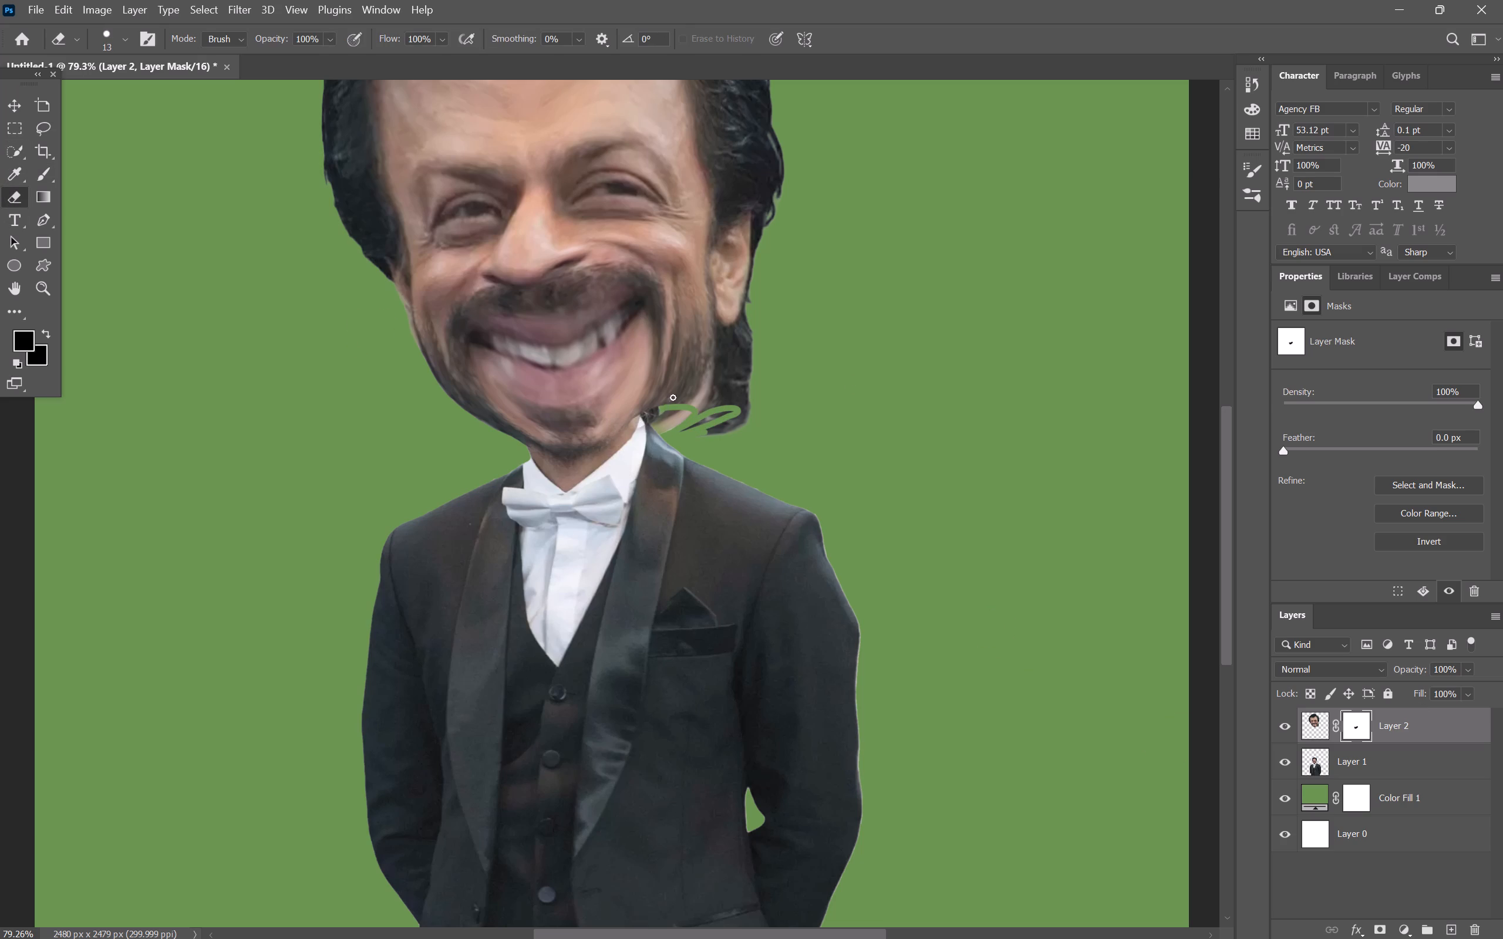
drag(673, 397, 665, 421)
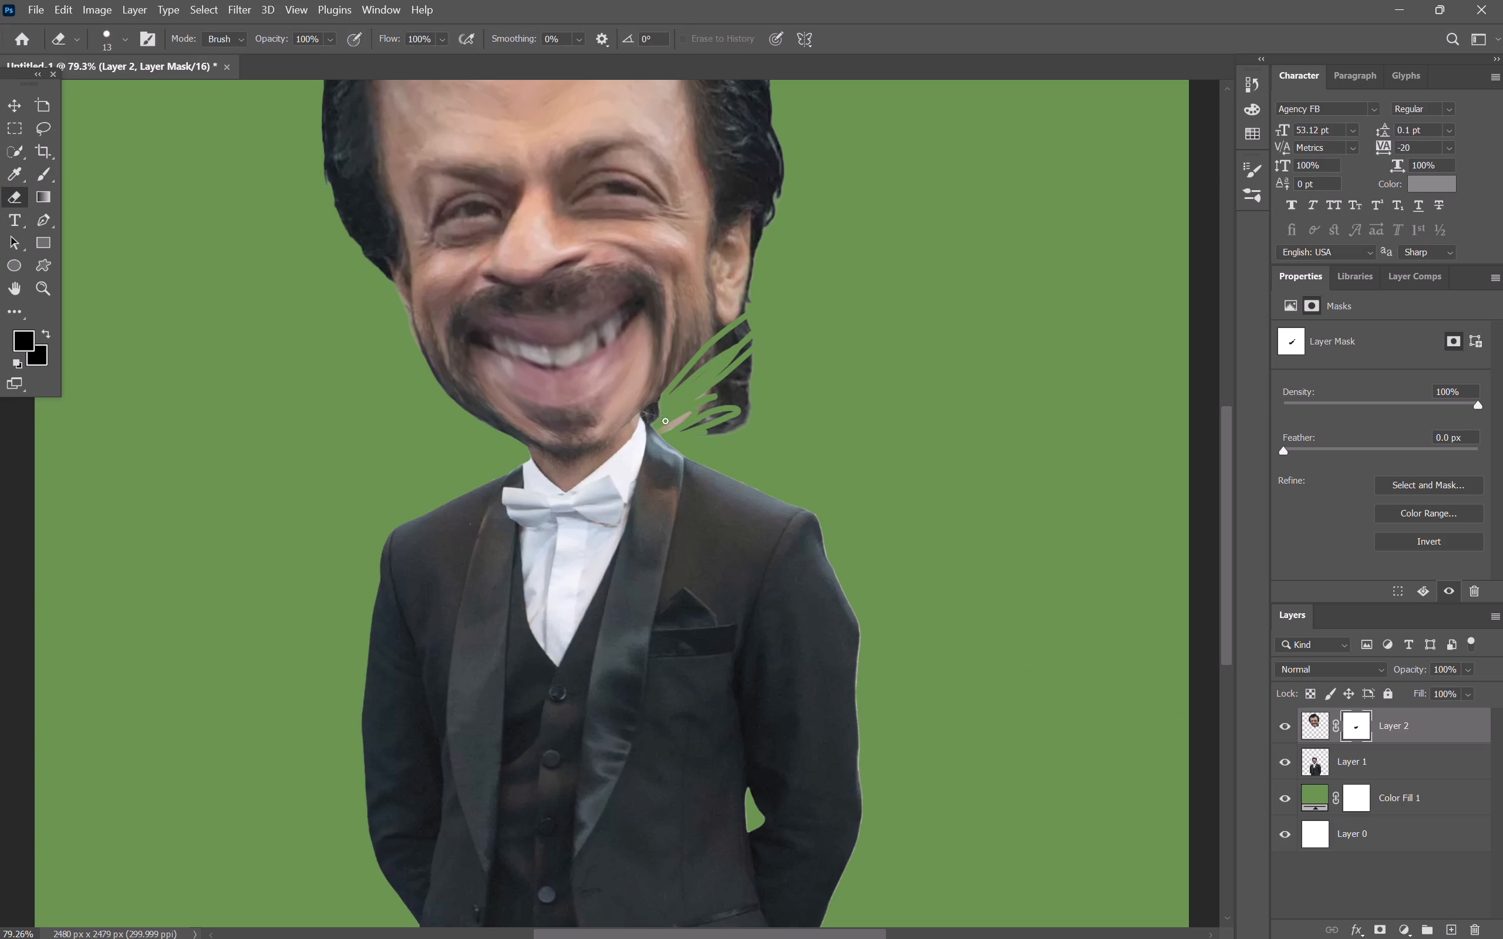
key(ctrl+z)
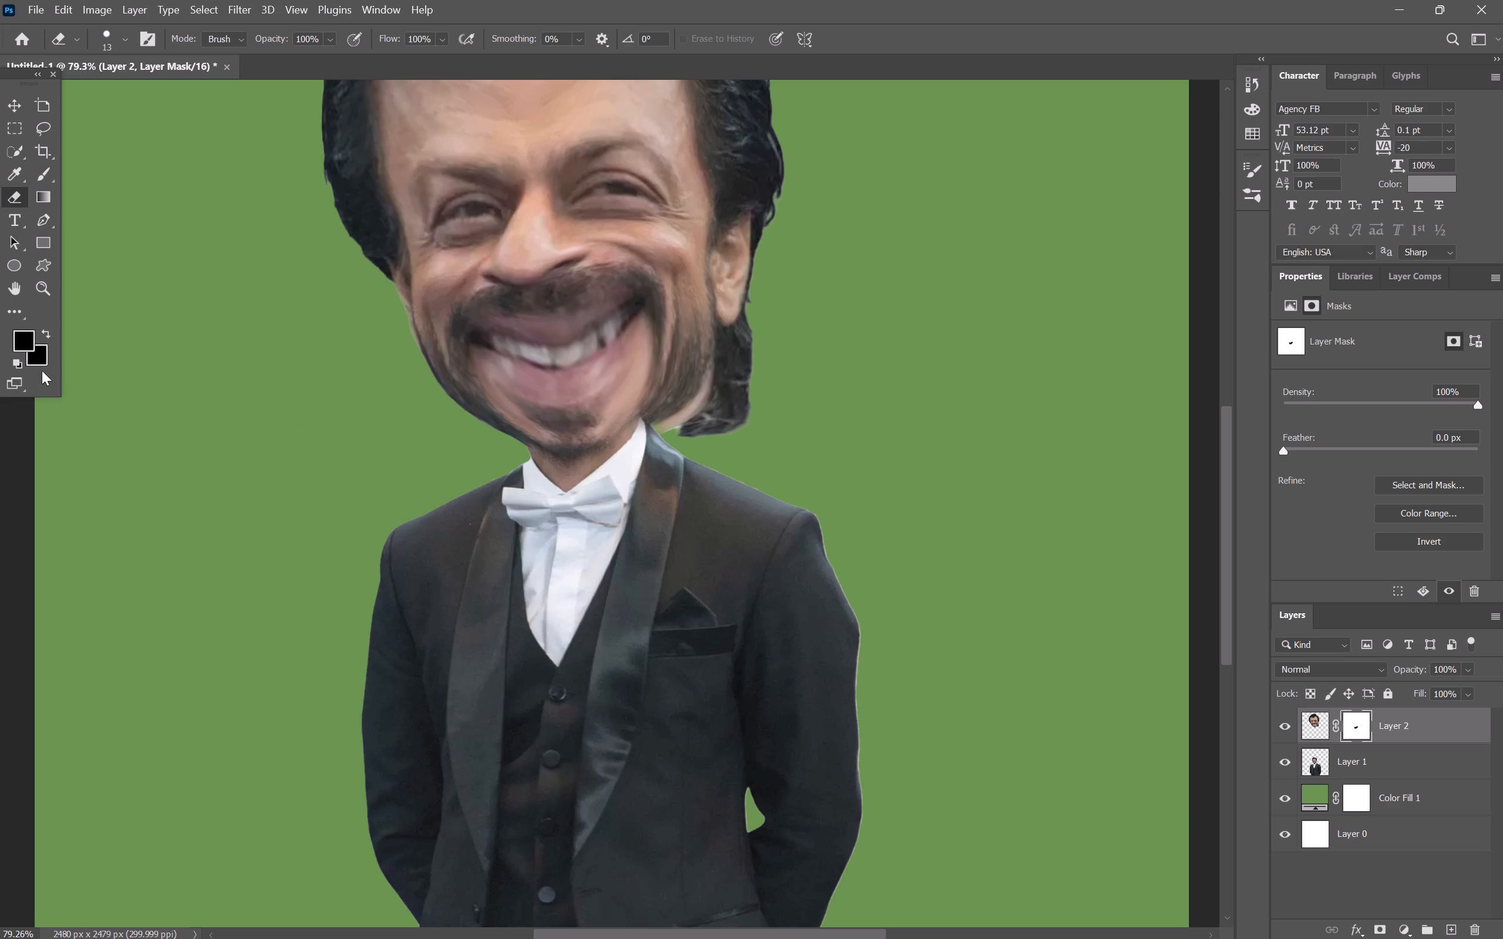
Set the foreground colour to white (#ffffff).
right_click(29, 343)
right_click(29, 343)
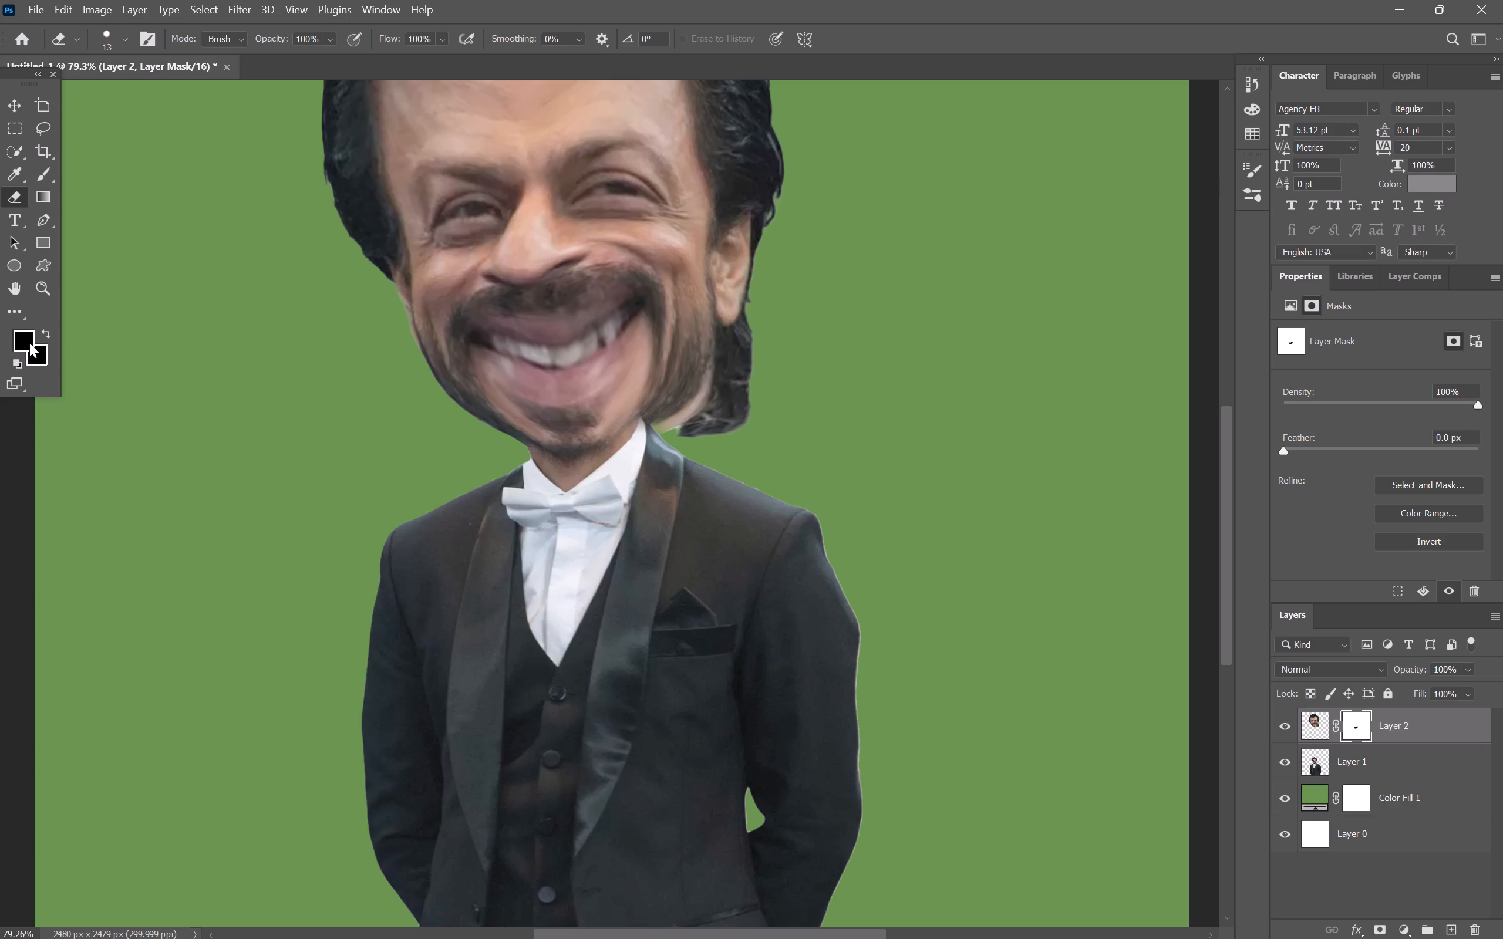
right_click(29, 343)
double_click(24, 340)
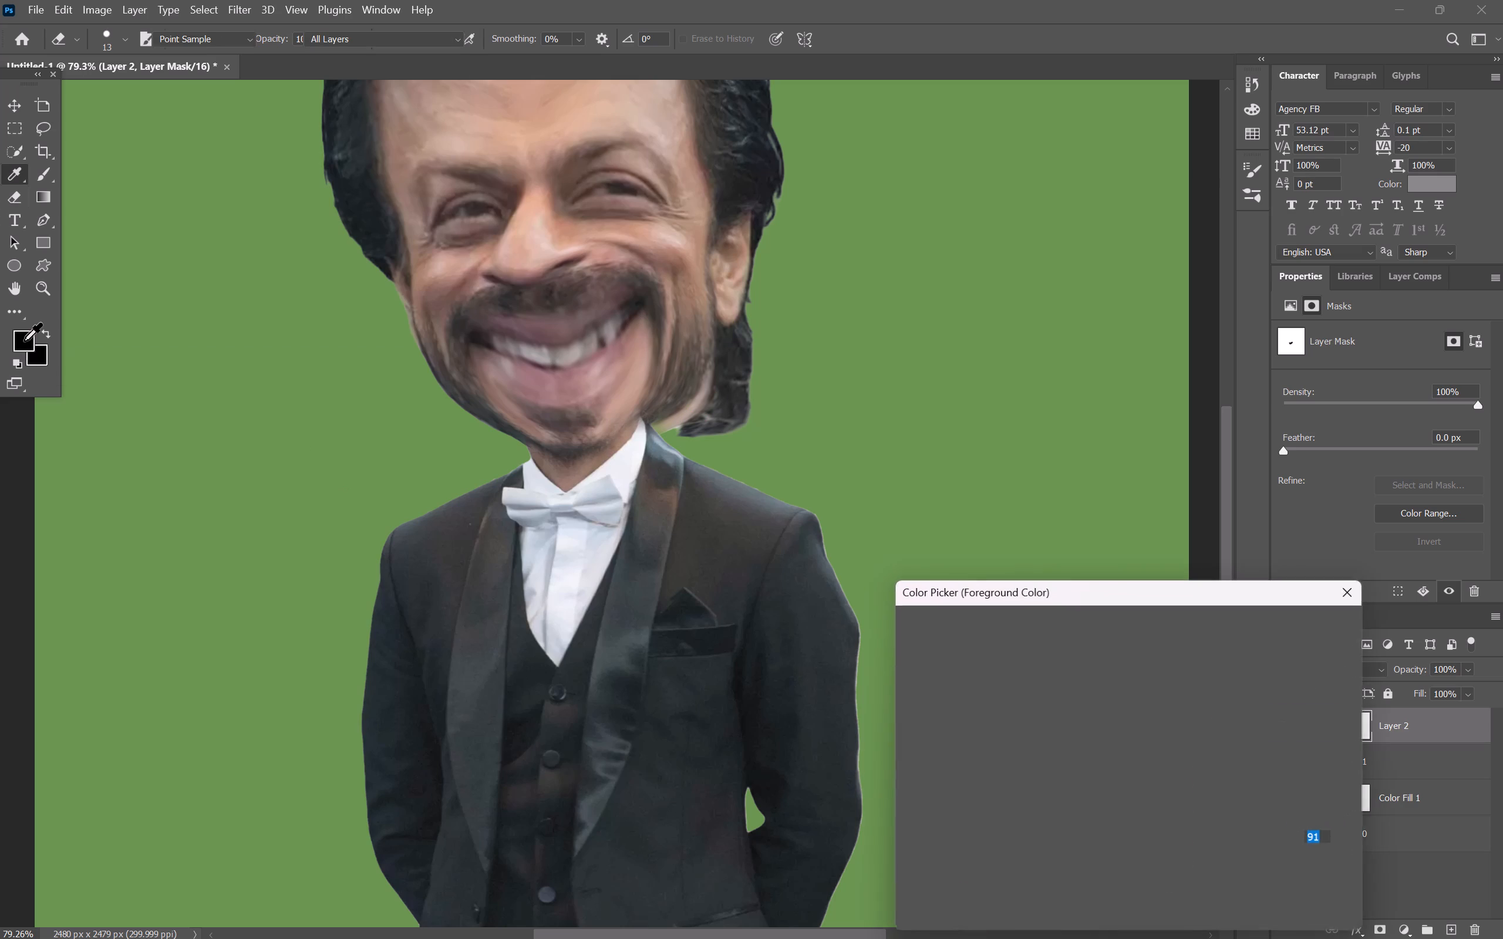
drag(917, 644, 860, 614)
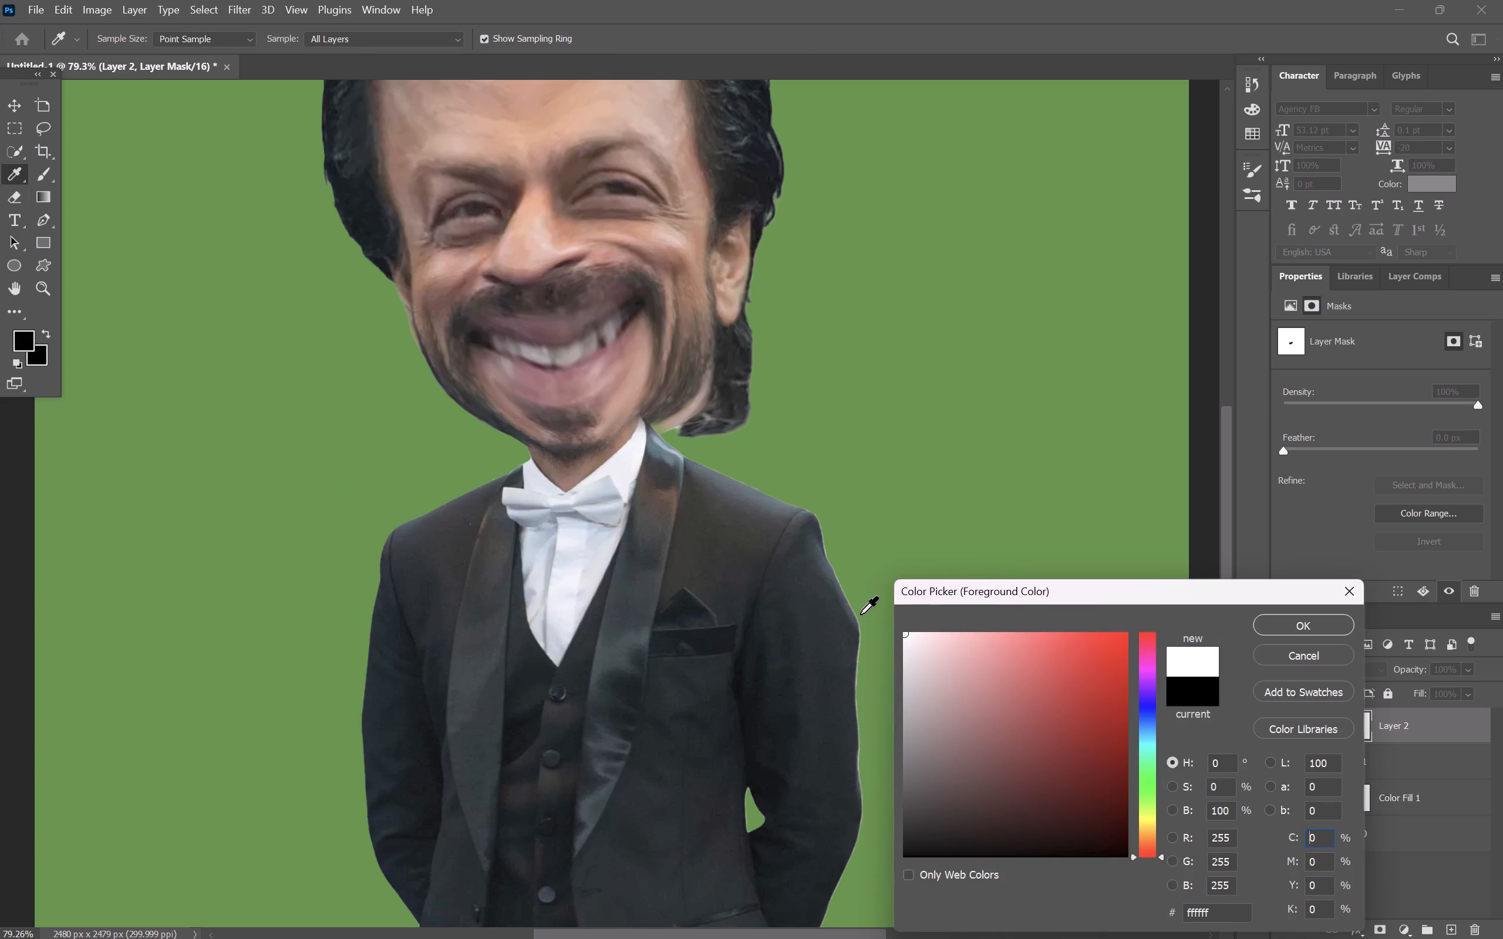
key(Return)
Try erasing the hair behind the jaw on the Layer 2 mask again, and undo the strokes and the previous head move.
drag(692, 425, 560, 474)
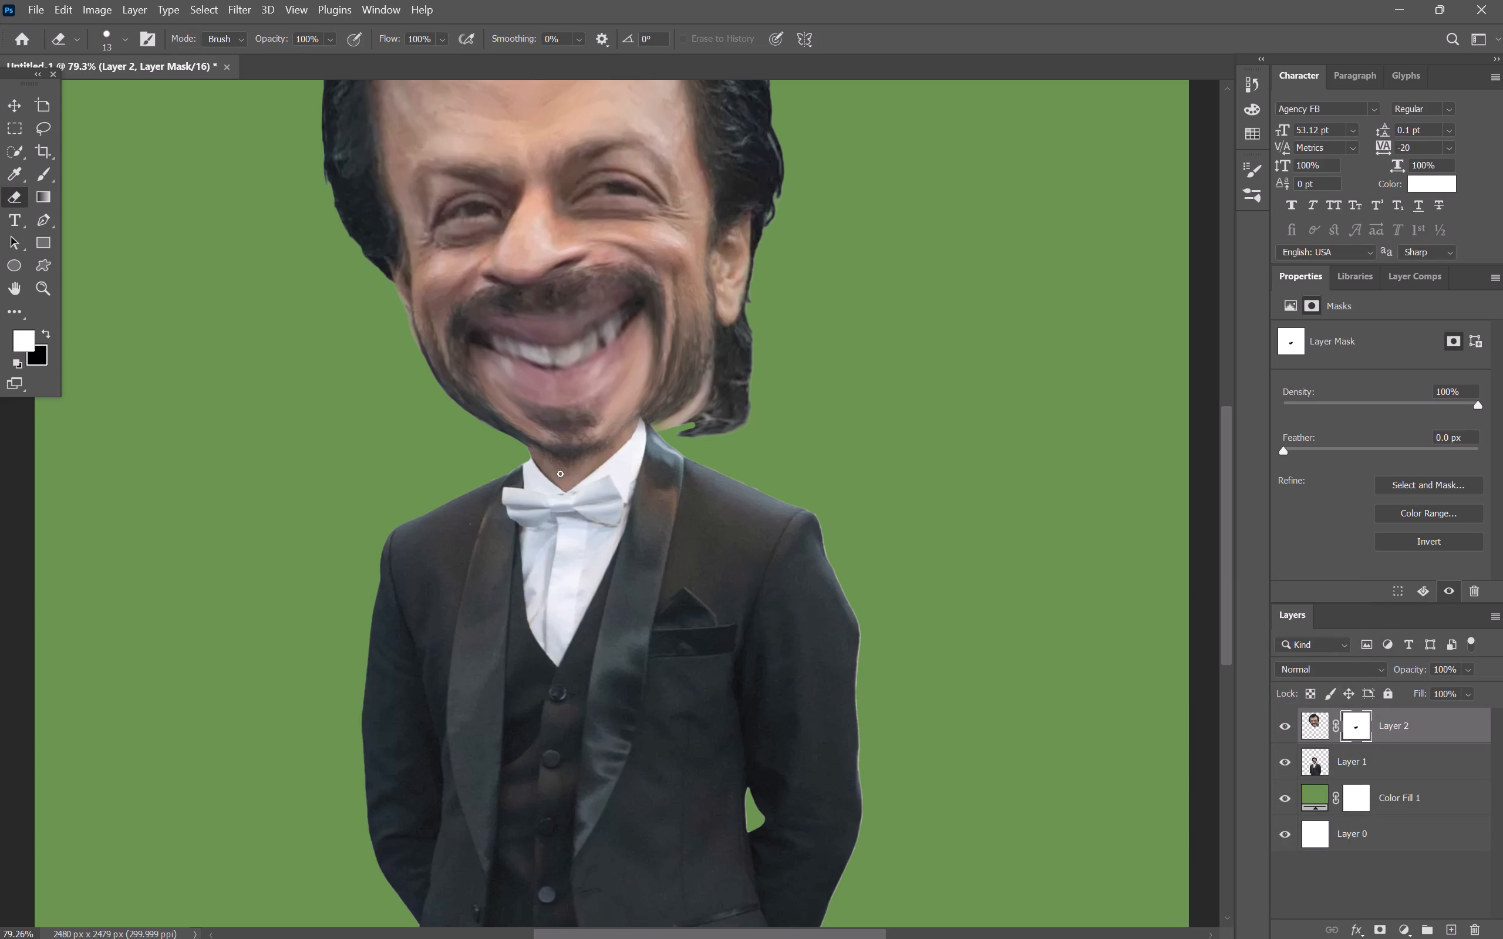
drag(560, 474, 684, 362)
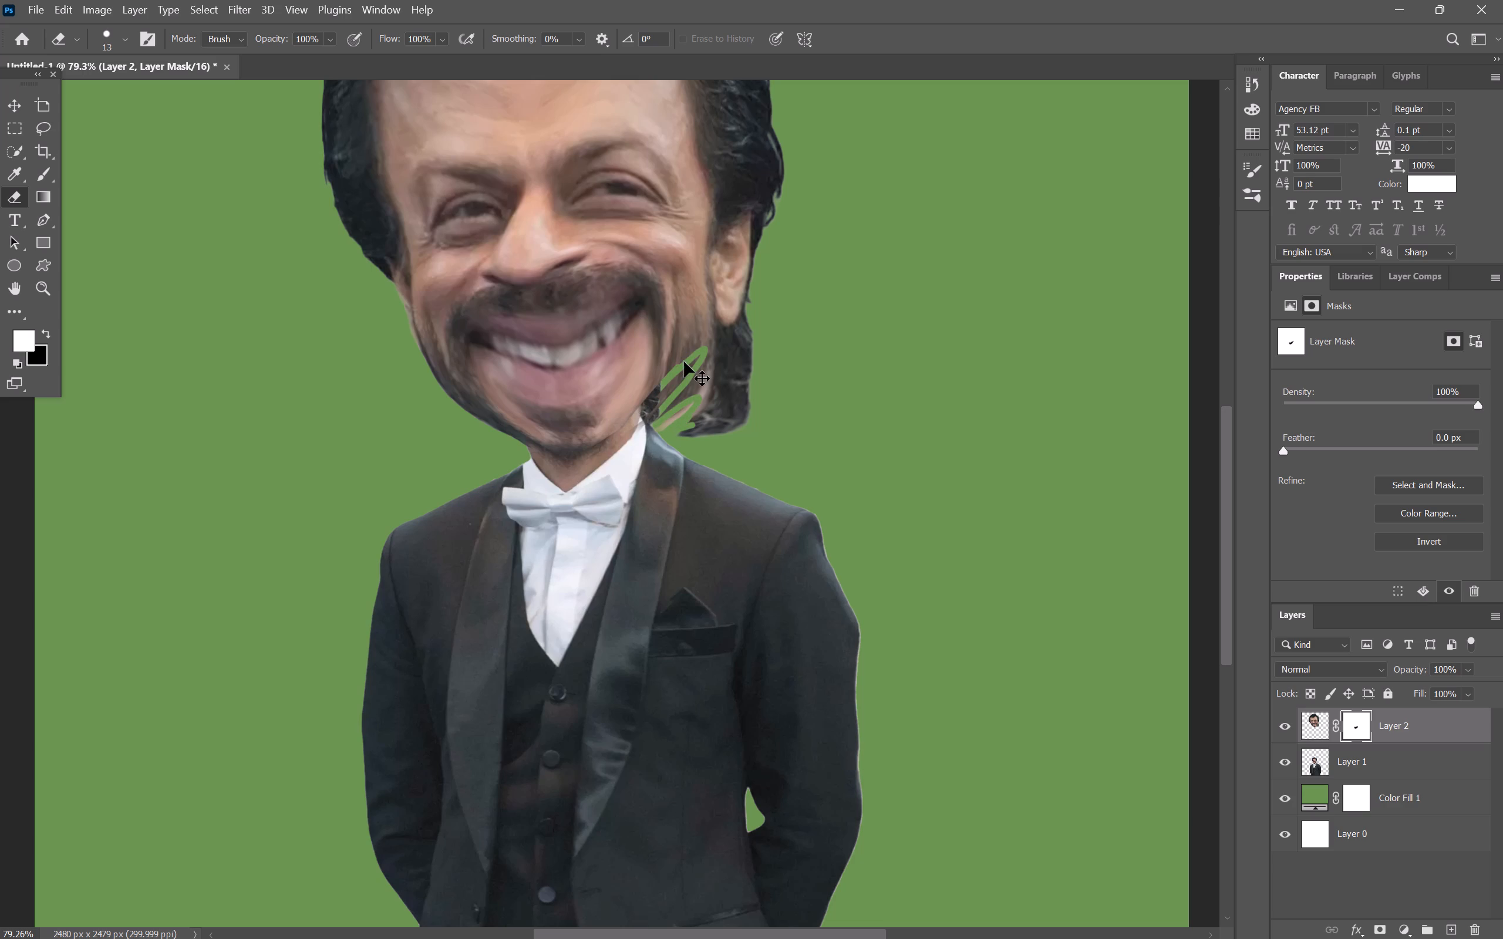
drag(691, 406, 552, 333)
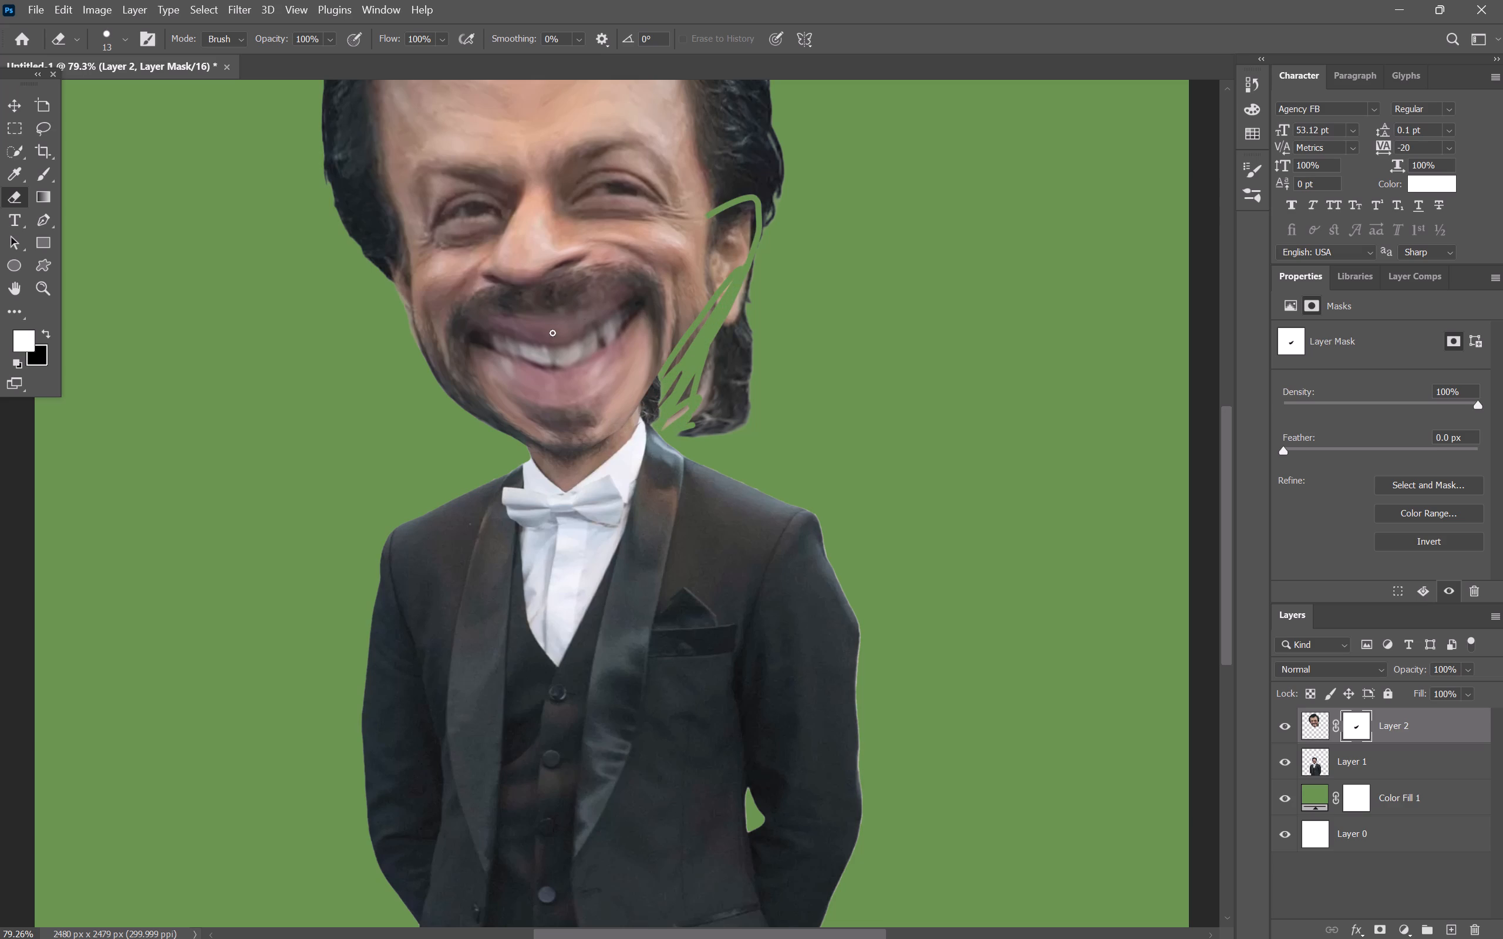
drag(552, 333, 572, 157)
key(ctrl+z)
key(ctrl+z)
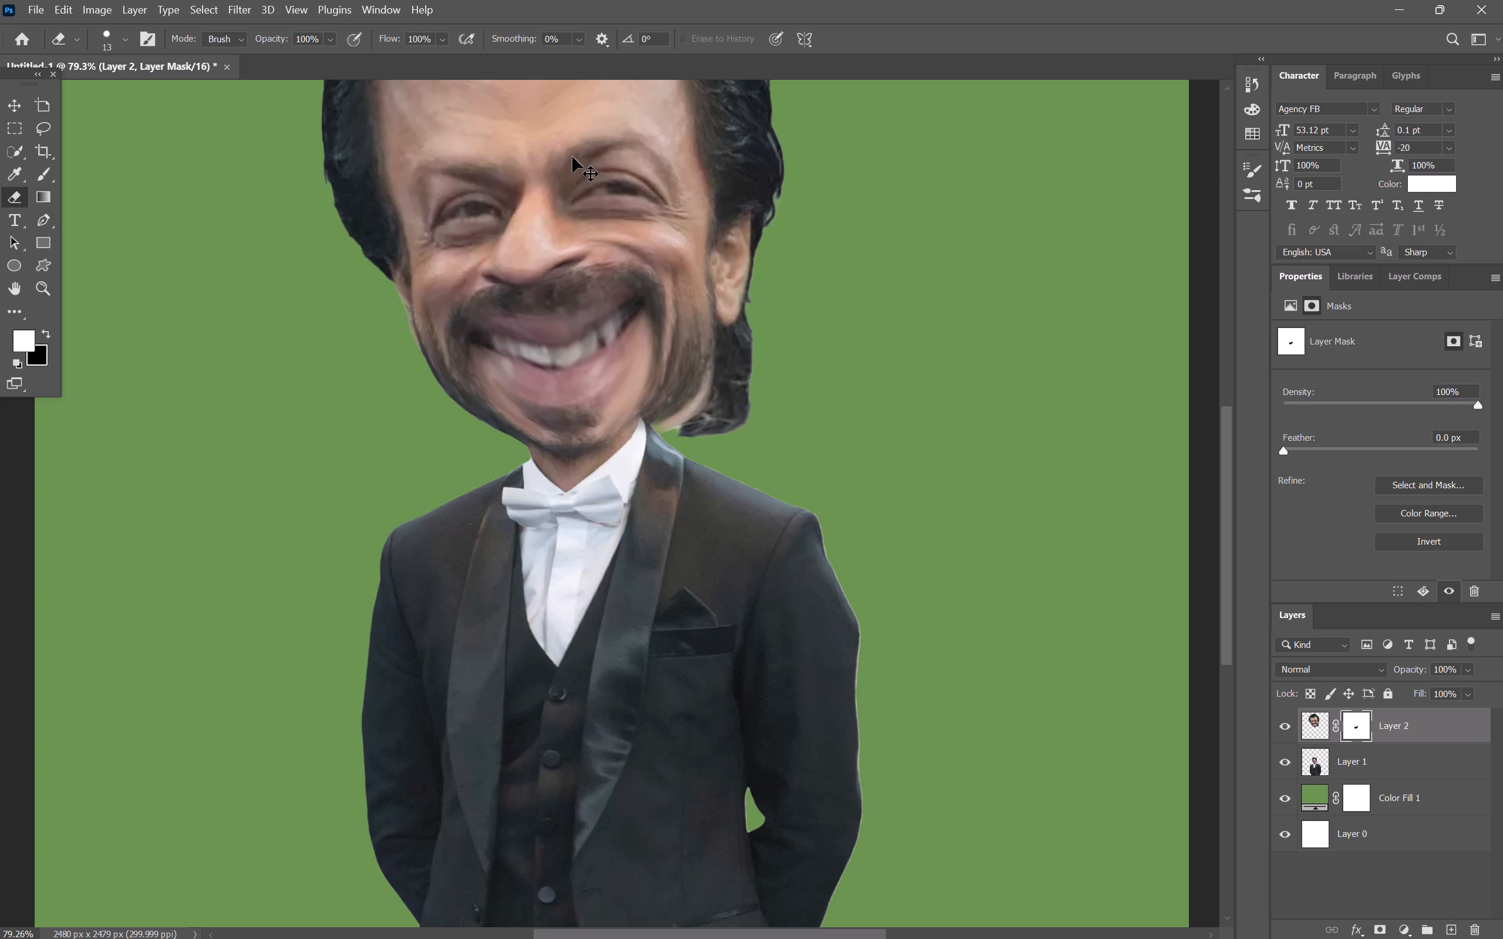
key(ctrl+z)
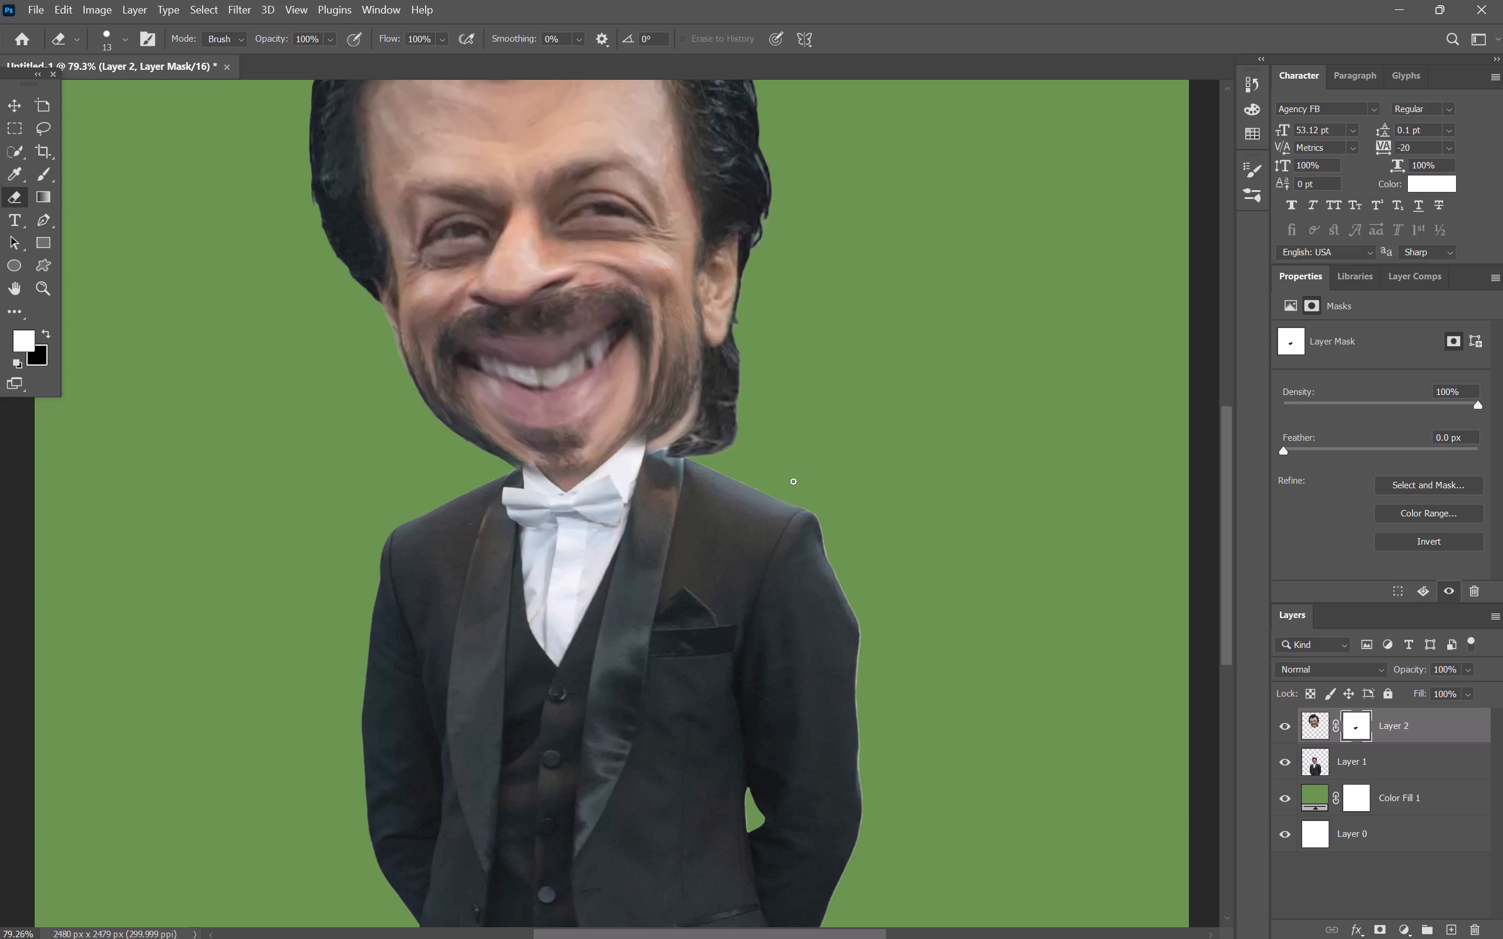
Move the Layer 2 head back up over the collar, about 23 px to the right and 45 px upward.
click(16, 113)
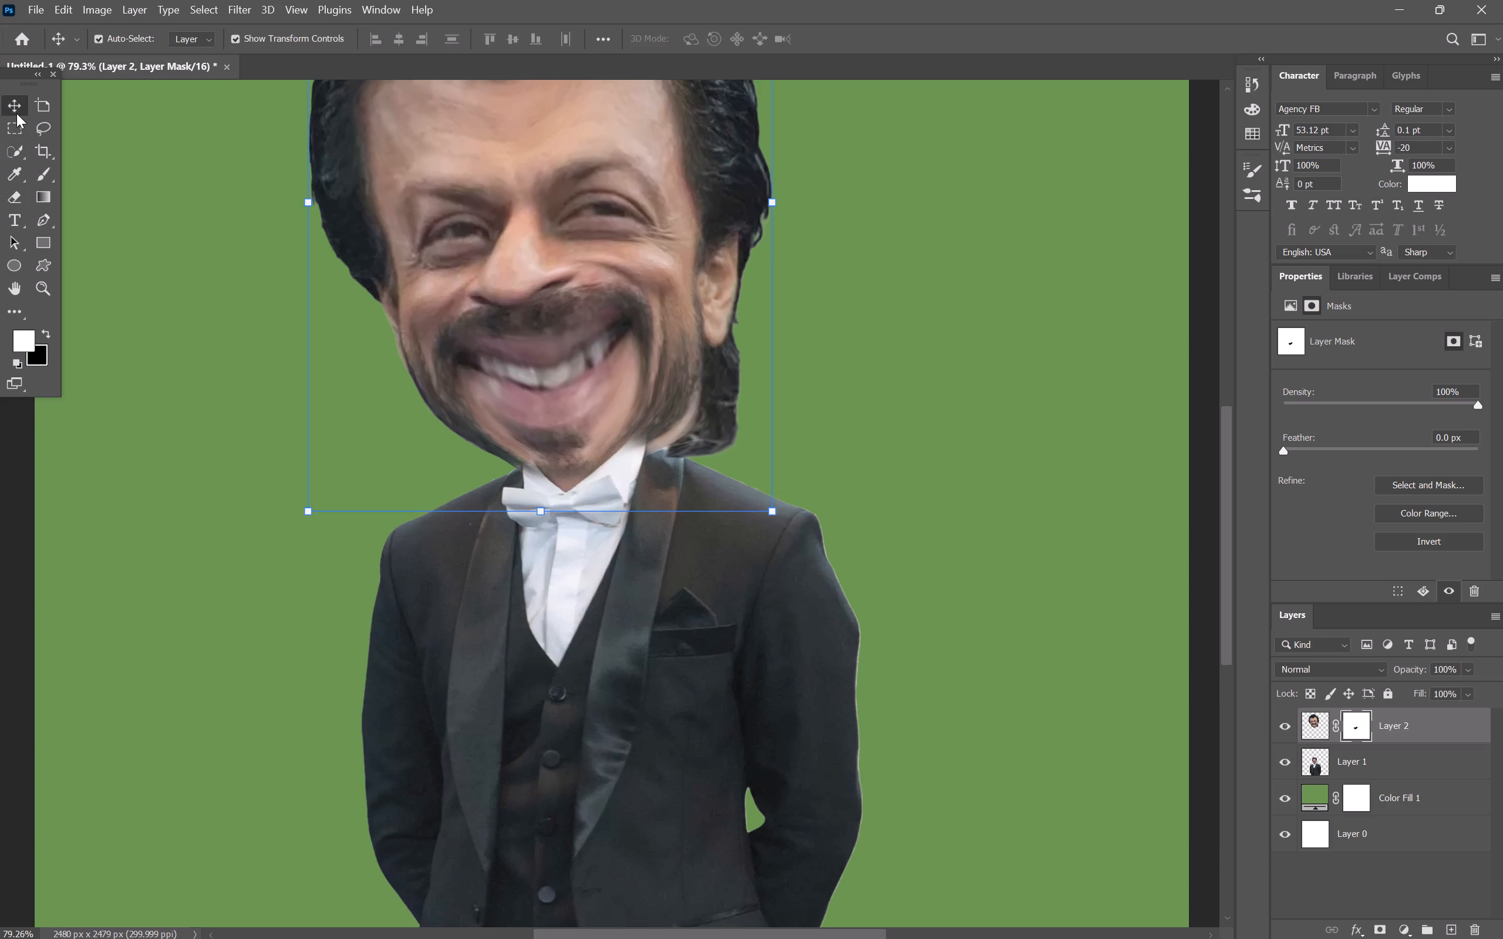
drag(491, 313, 501, 298)
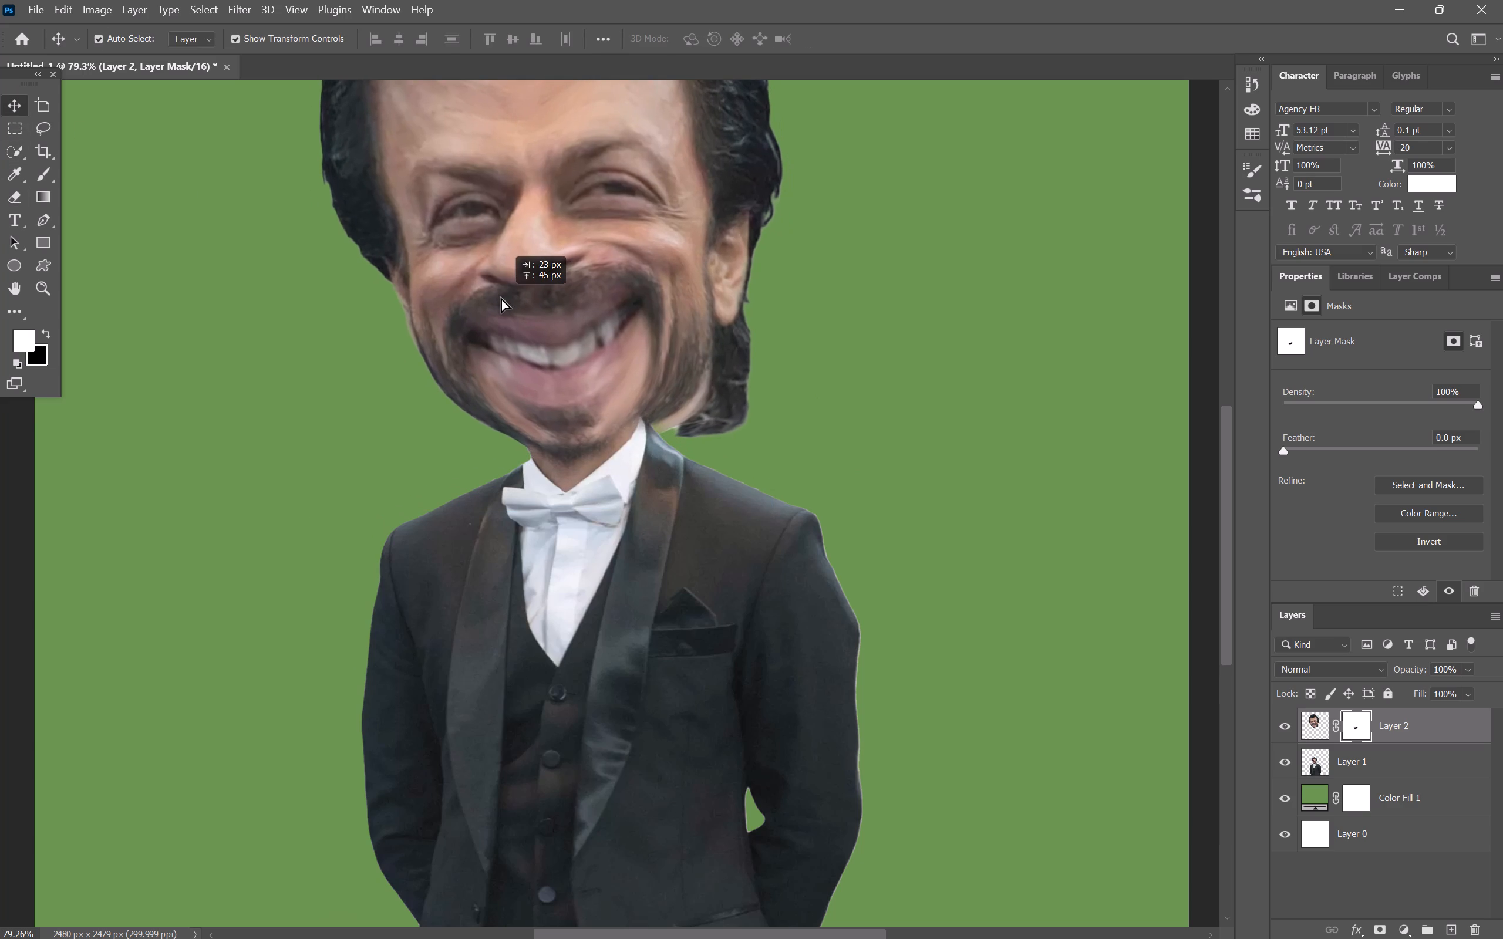
drag(501, 298, 501, 297)
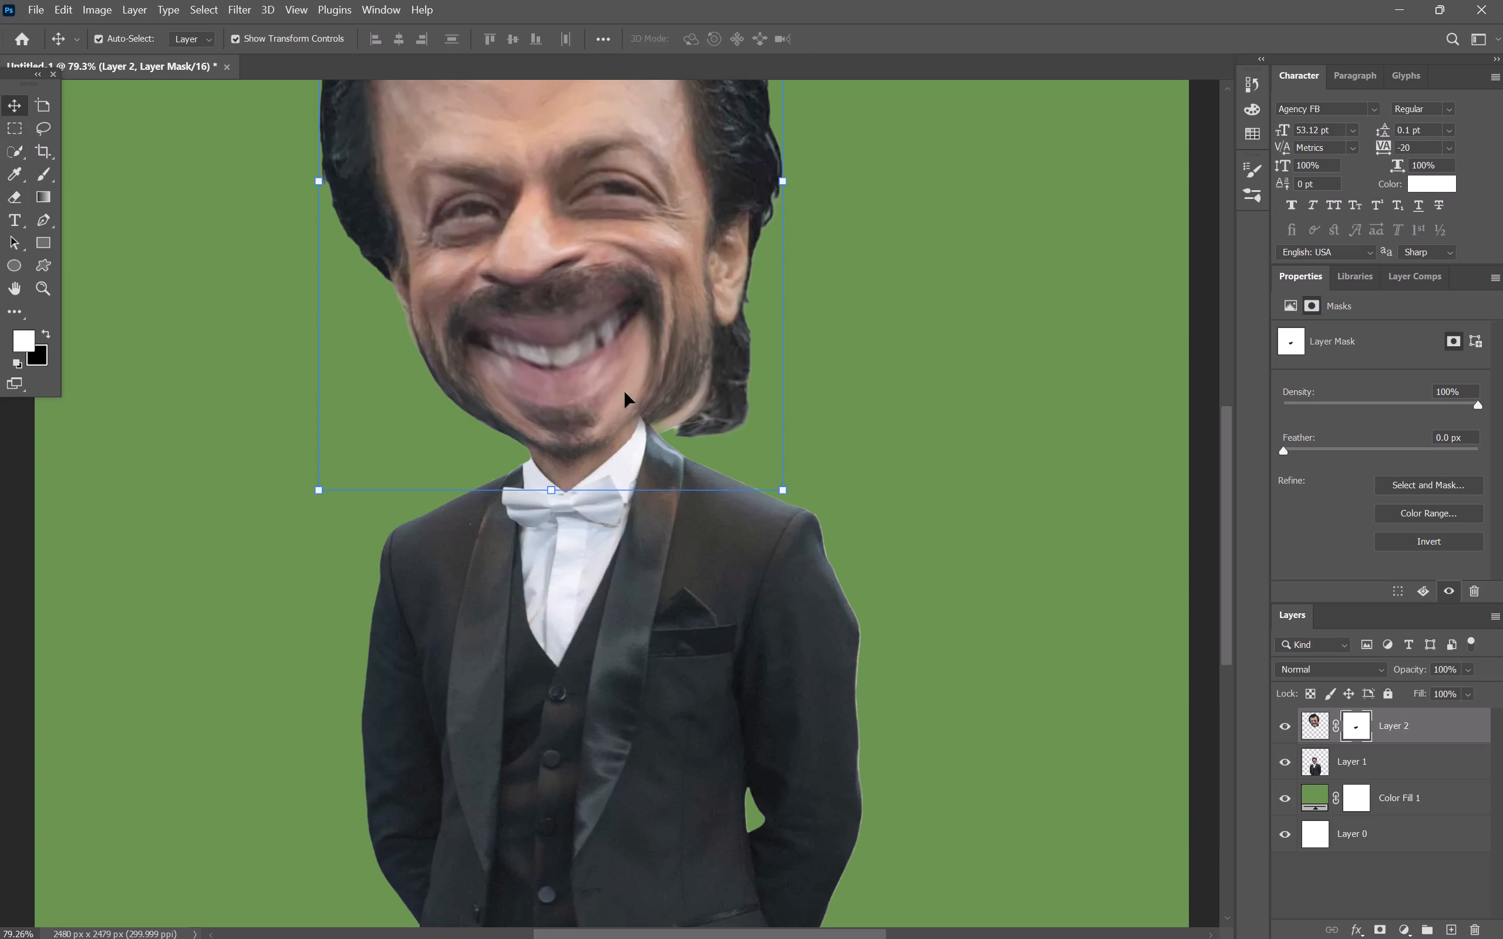
Scale the Layer 2 head proportionally to 95.60% and recentre it over the collar at about X 1109 px, Y 791.5 px.
drag(782, 180, 761, 183)
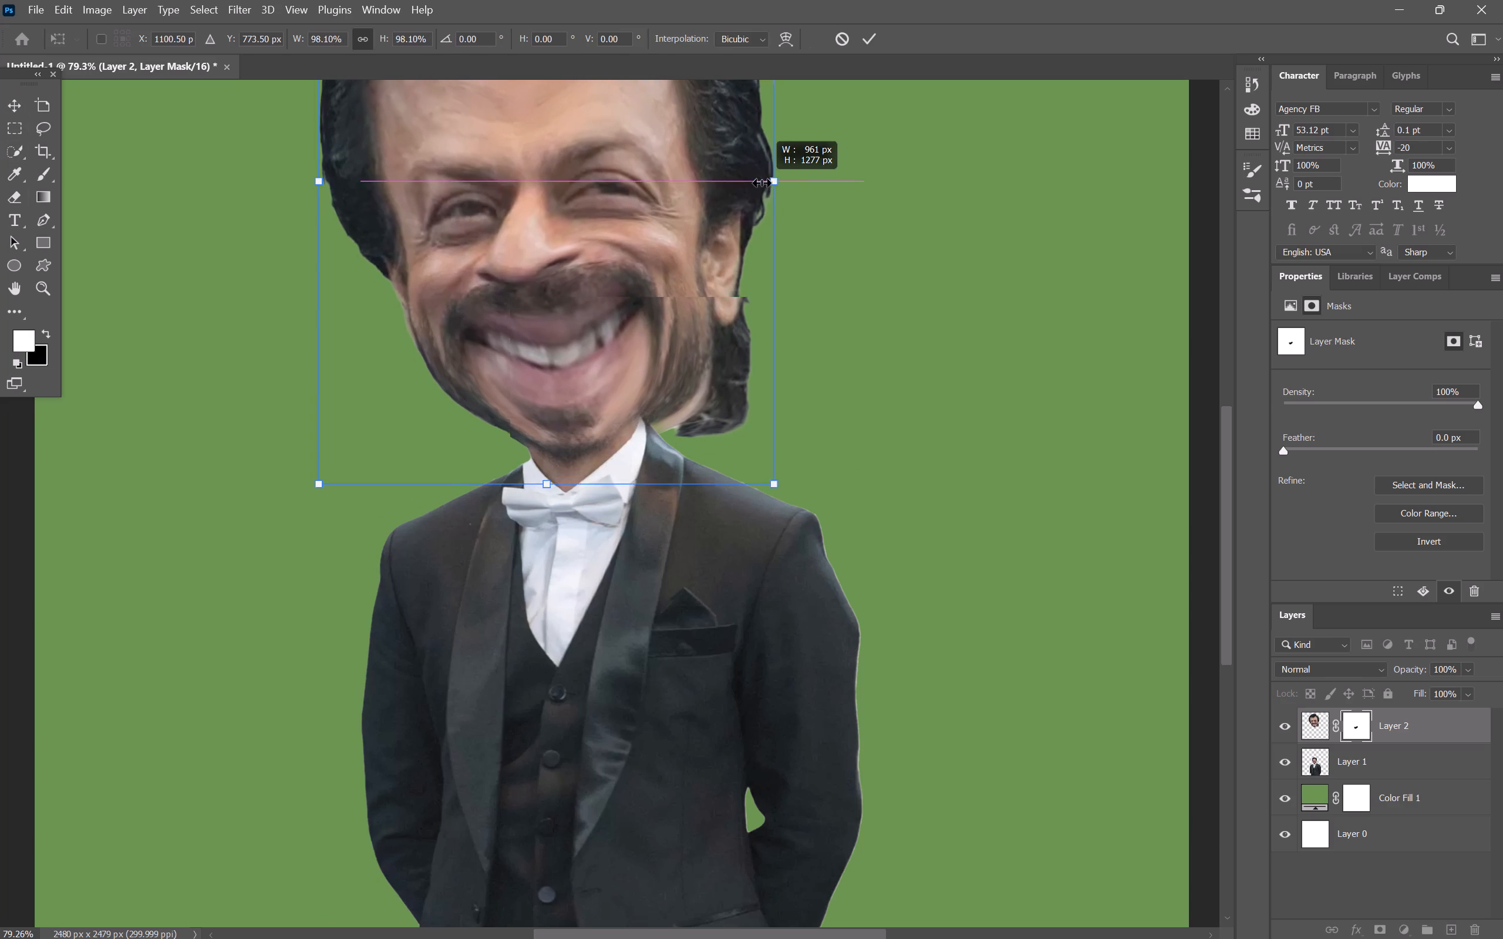
drag(761, 183, 761, 184)
drag(609, 339, 609, 343)
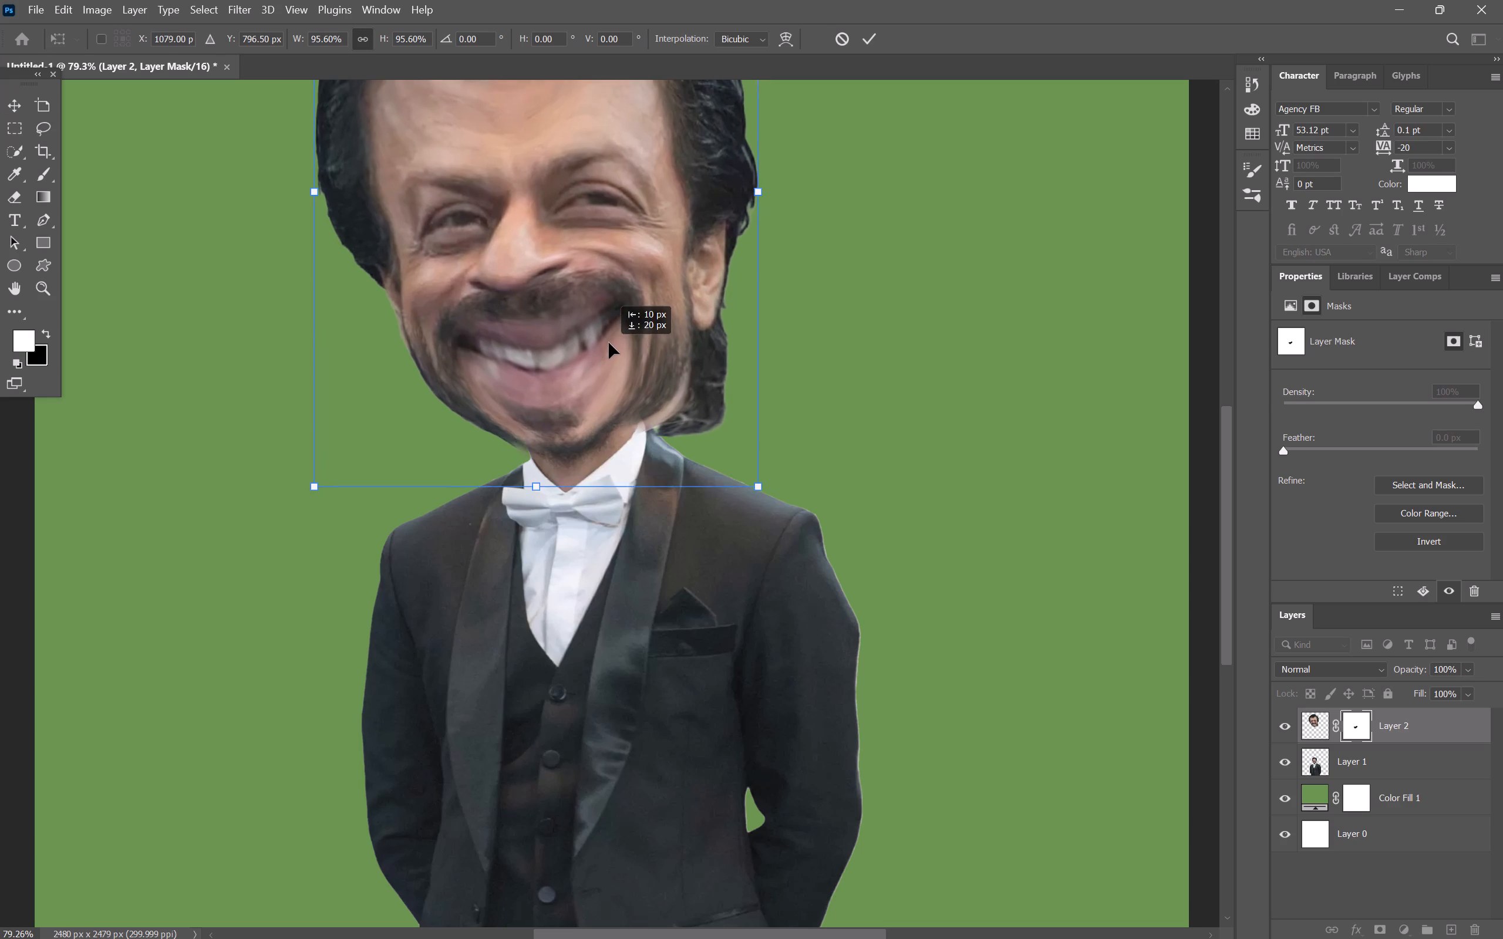
drag(609, 343, 622, 349)
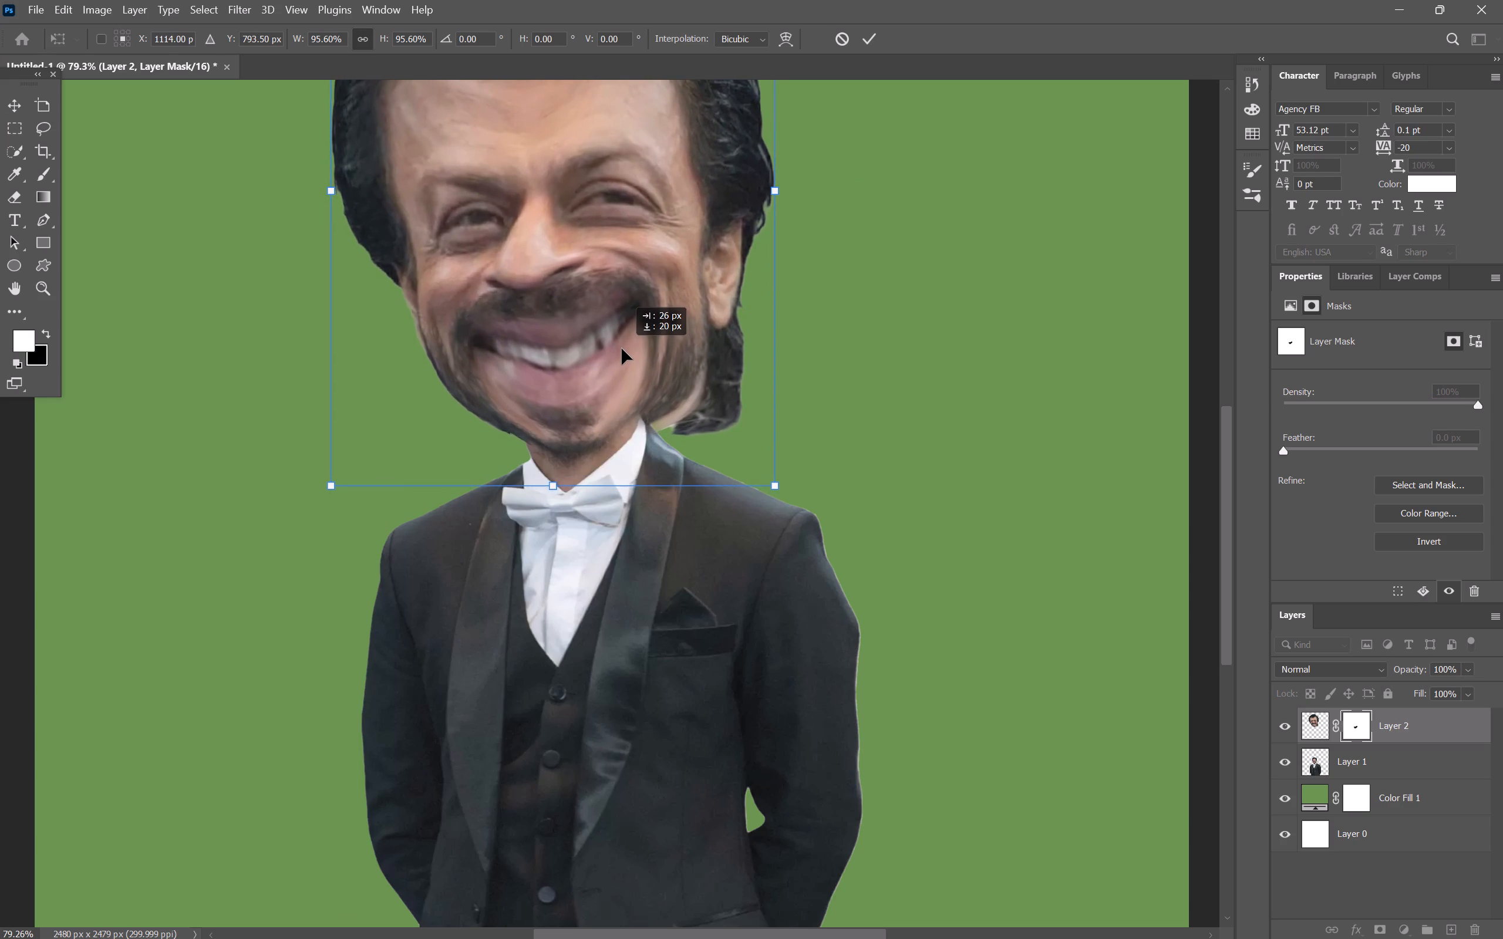
drag(622, 349, 619, 347)
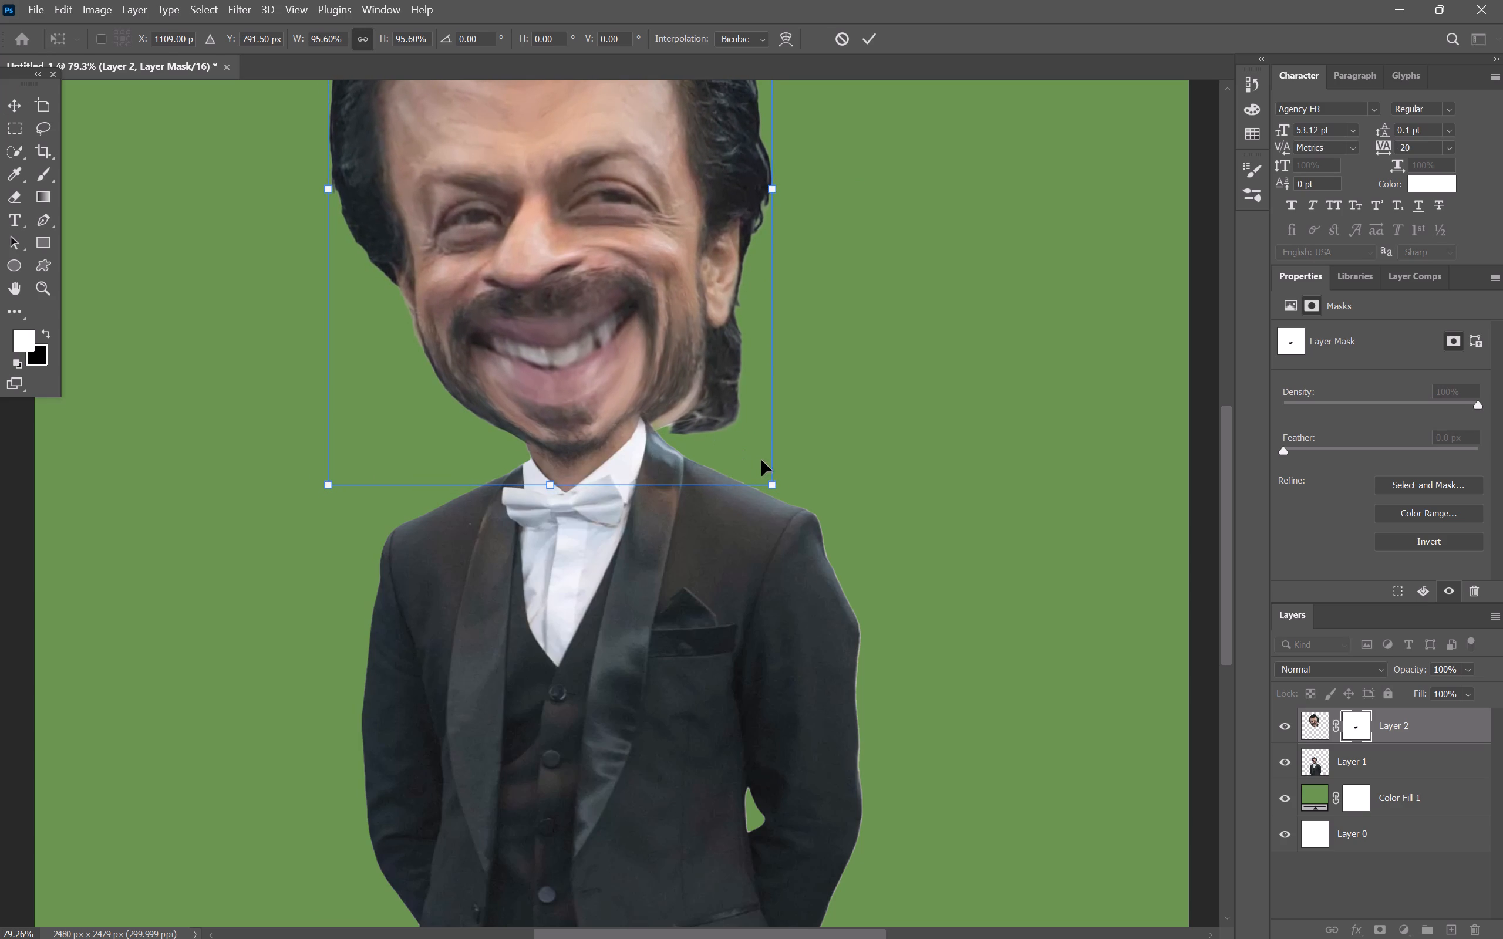
Lower the scaled head onto the collar, to about X 1109 px, Y 835.5 px, and apply the transform.
alt+scroll(802, 575, down, 1)
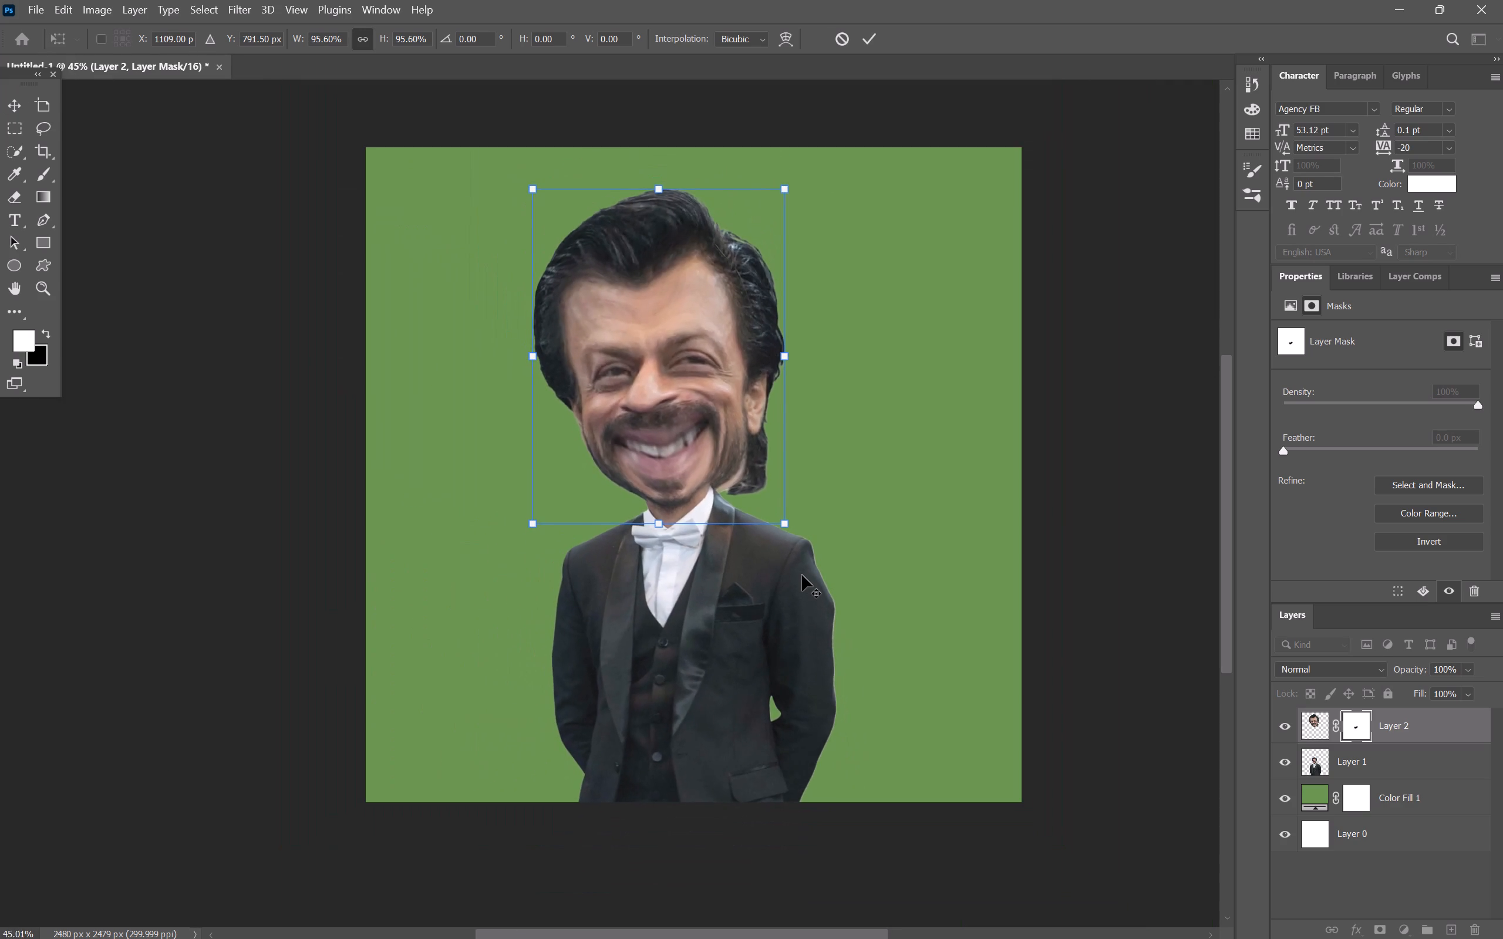
alt+scroll(802, 575, down, 2)
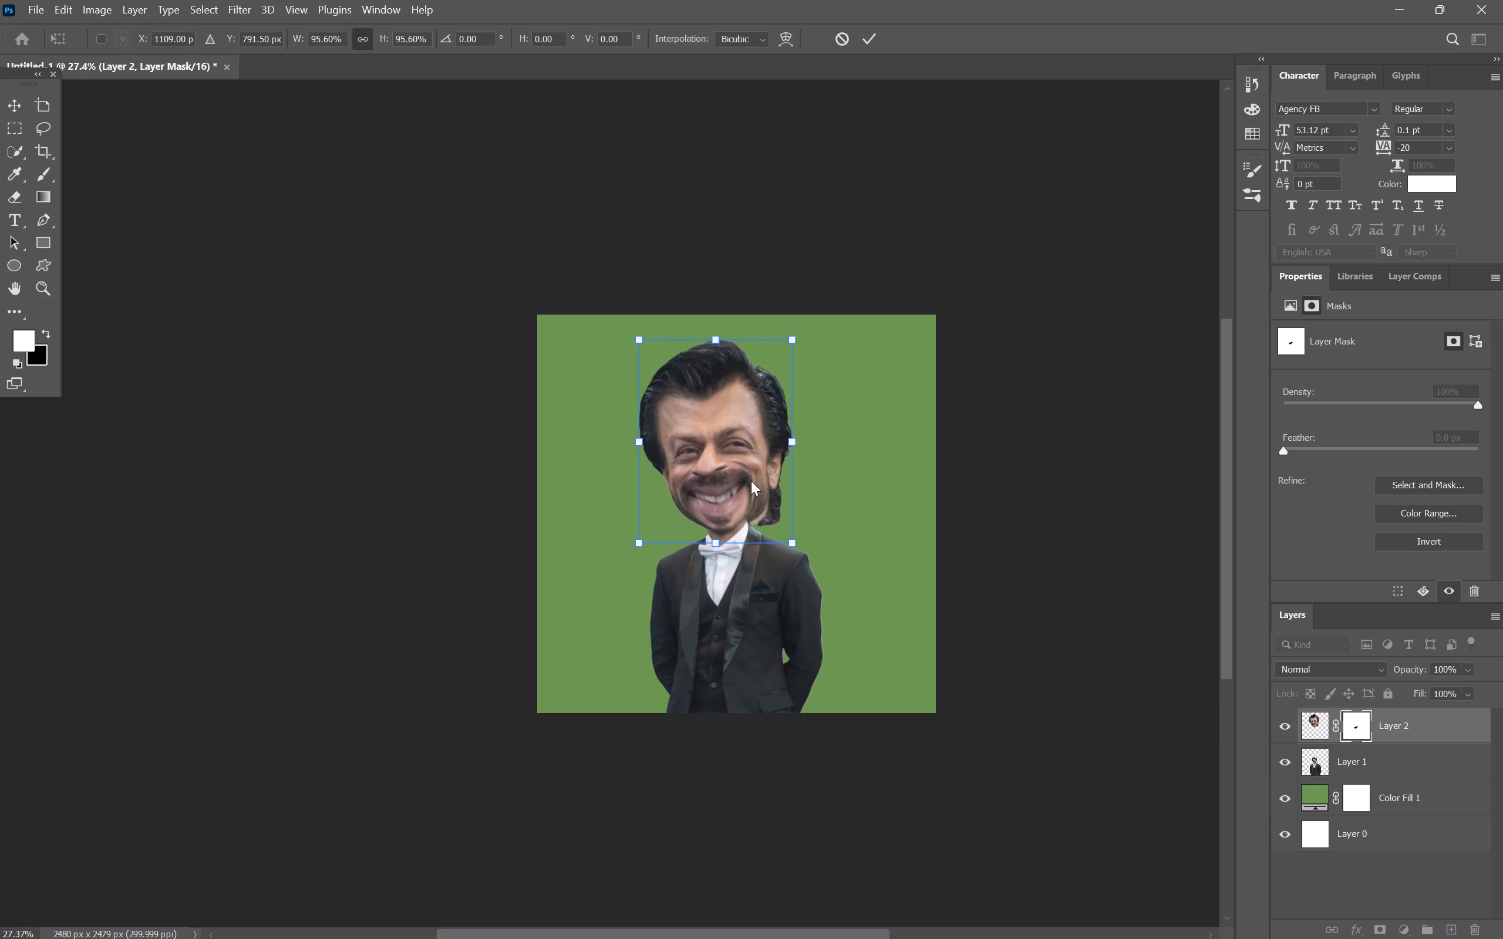
drag(751, 481, 741, 506)
drag(741, 506, 737, 518)
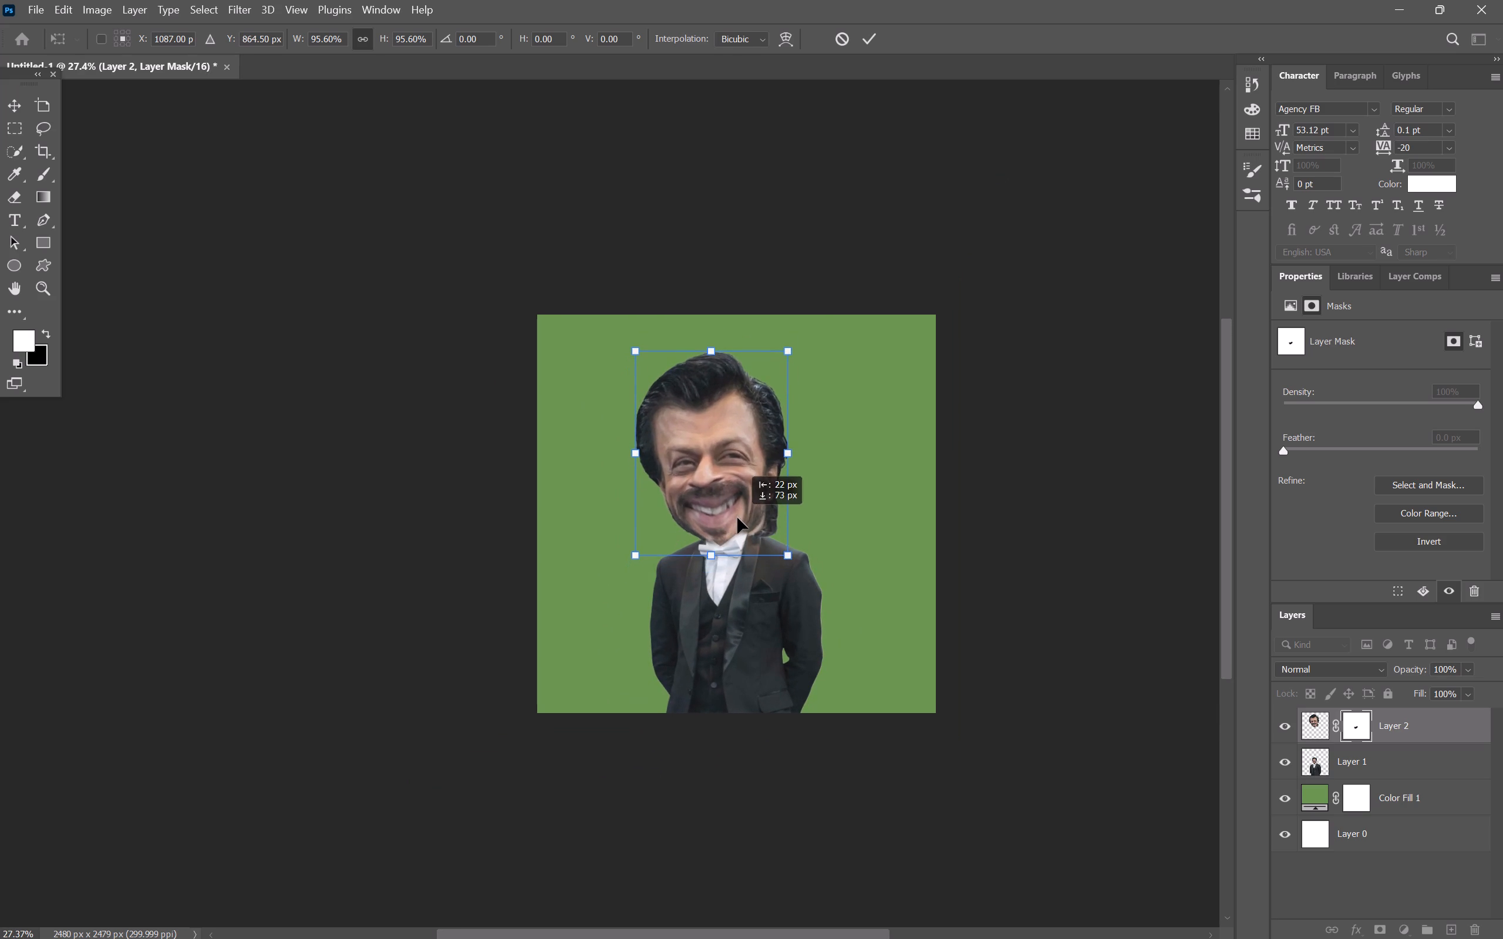
drag(737, 518, 740, 515)
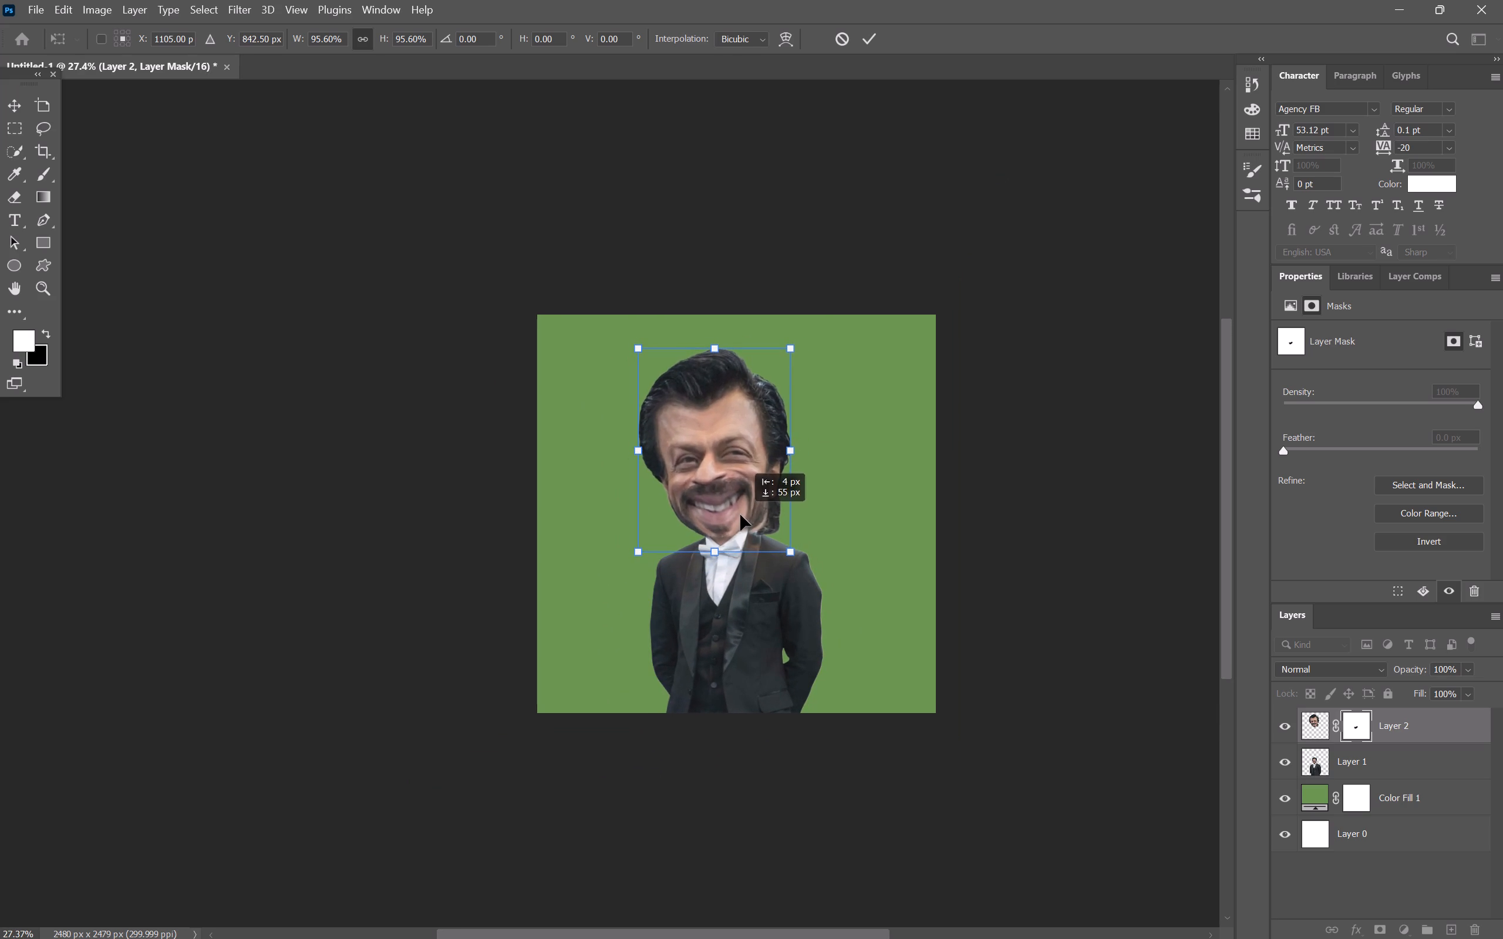
drag(740, 515, 741, 513)
click(963, 536)
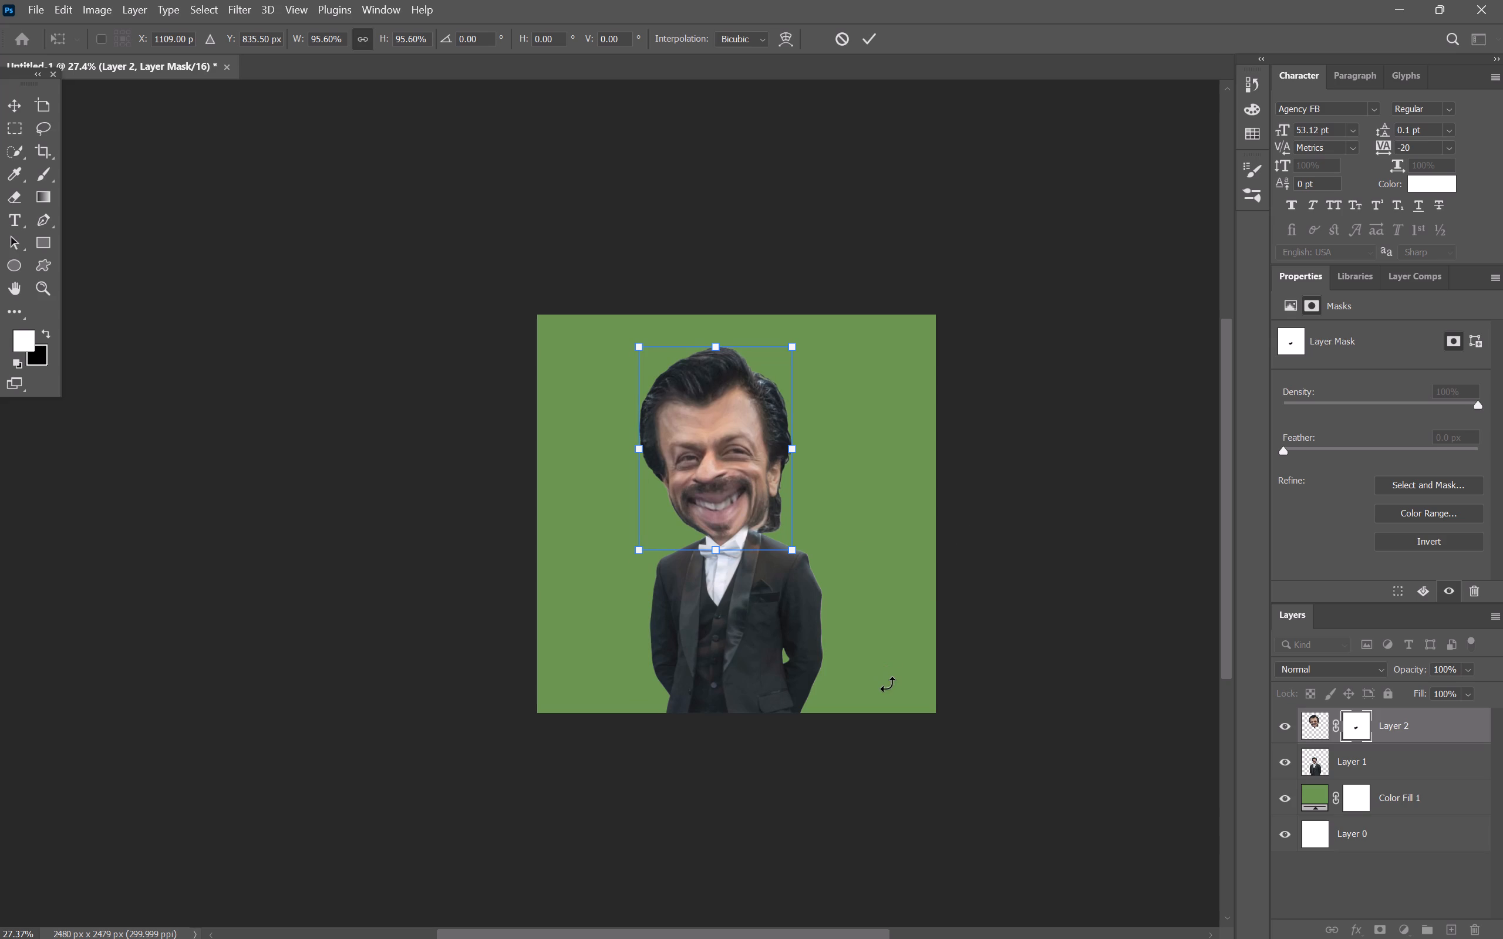
click(887, 684)
click(572, 489)
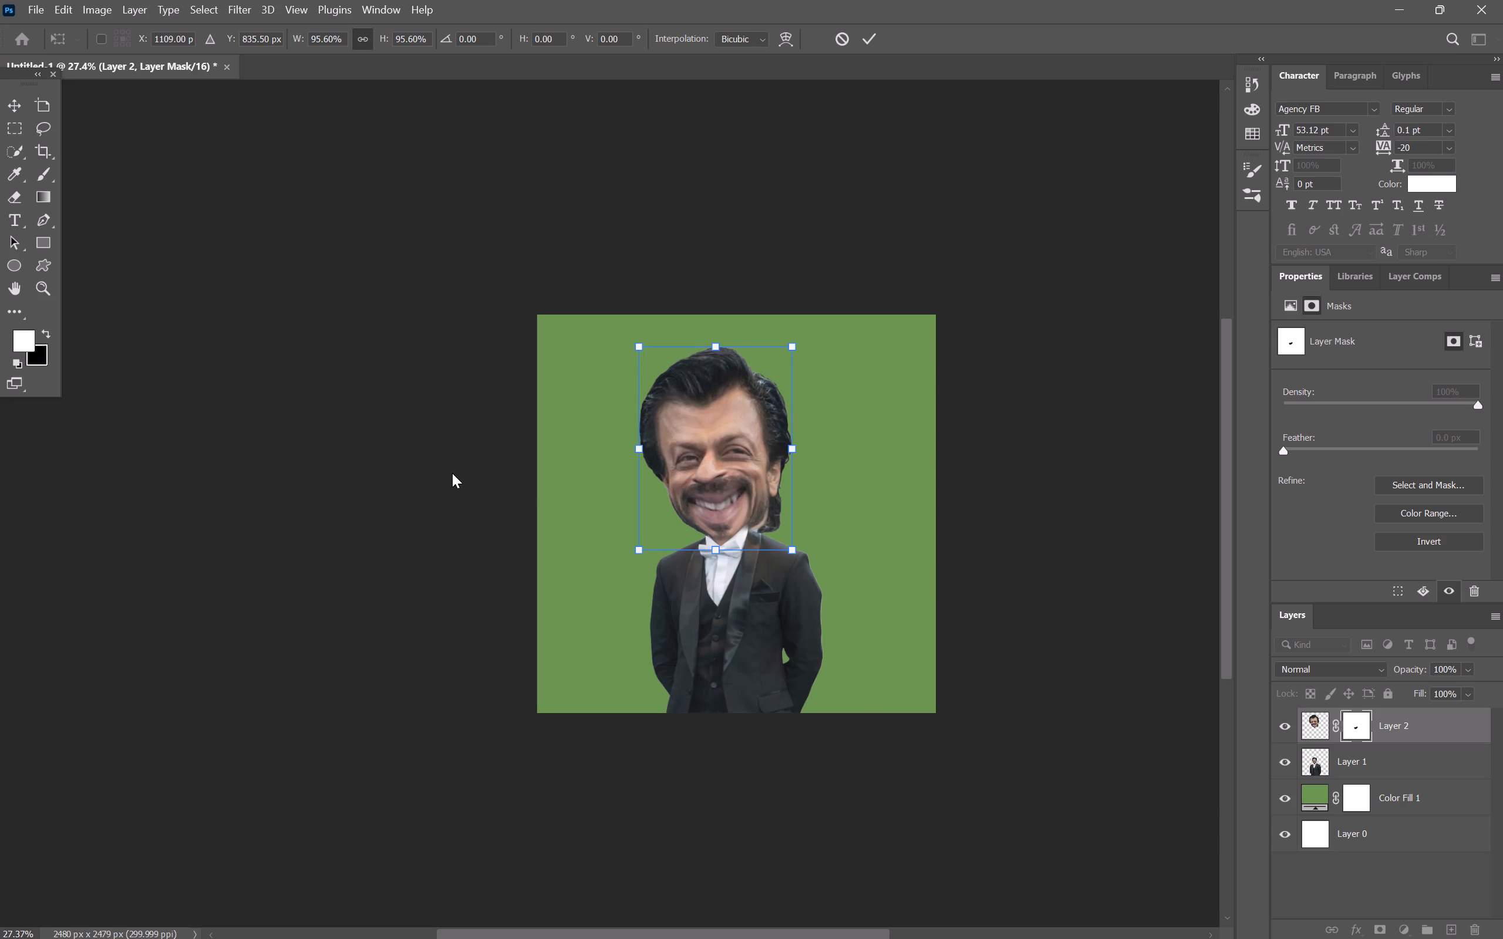
click(452, 473)
click(595, 496)
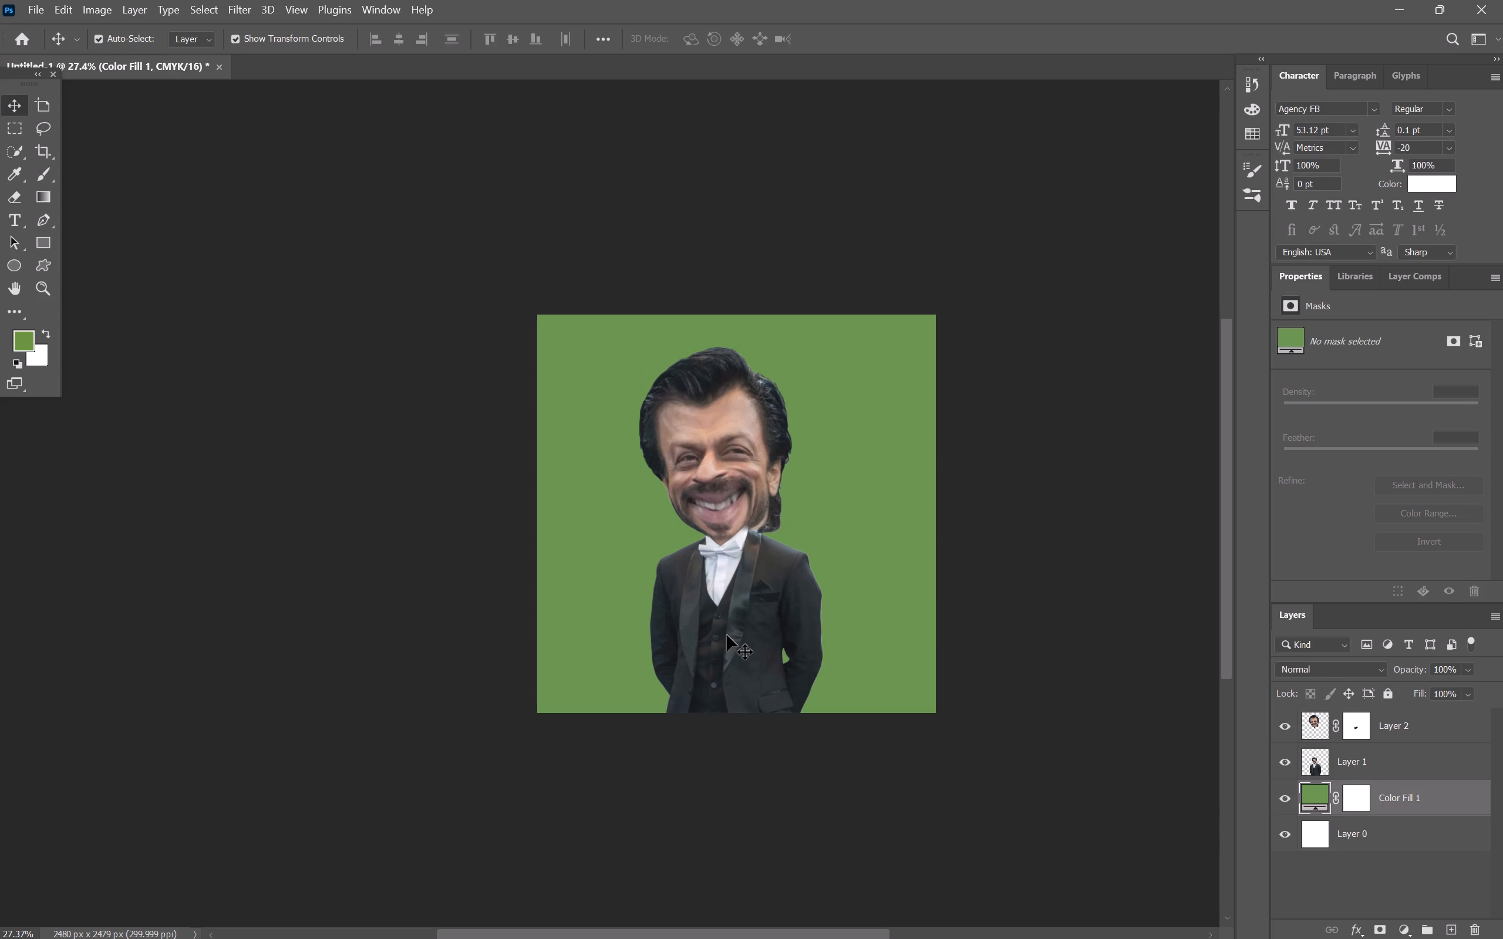
Add the white text ASSIGNMENT 4 in Inter 18pt Black at 53.12 pt along the canvas's upper edge above the head.
scroll(892, 606, up, 1)
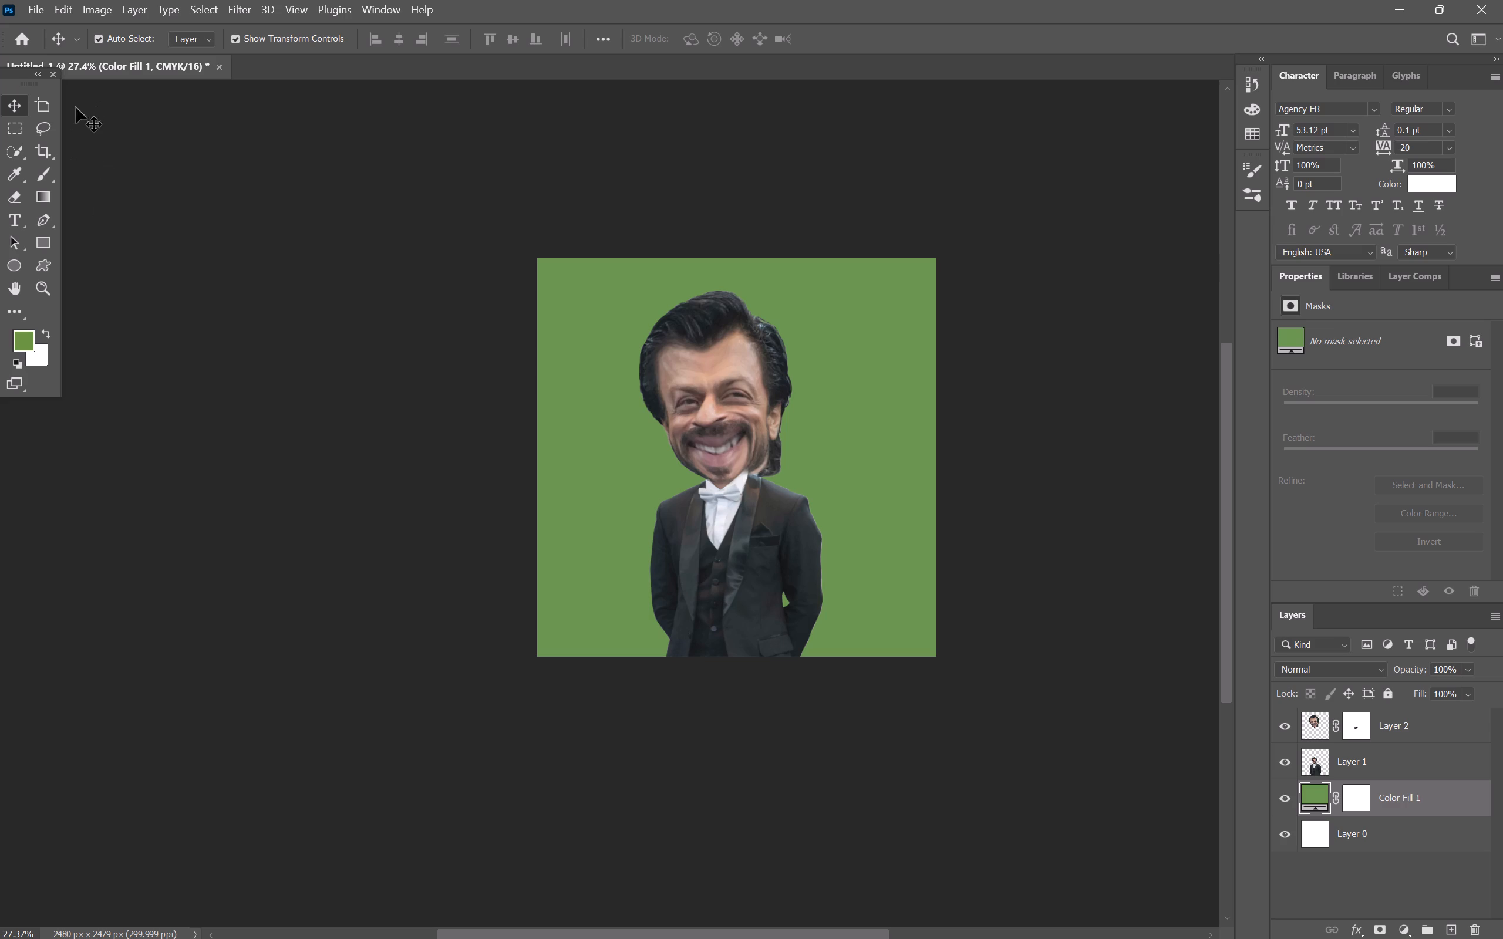
click(14, 224)
click(672, 286)
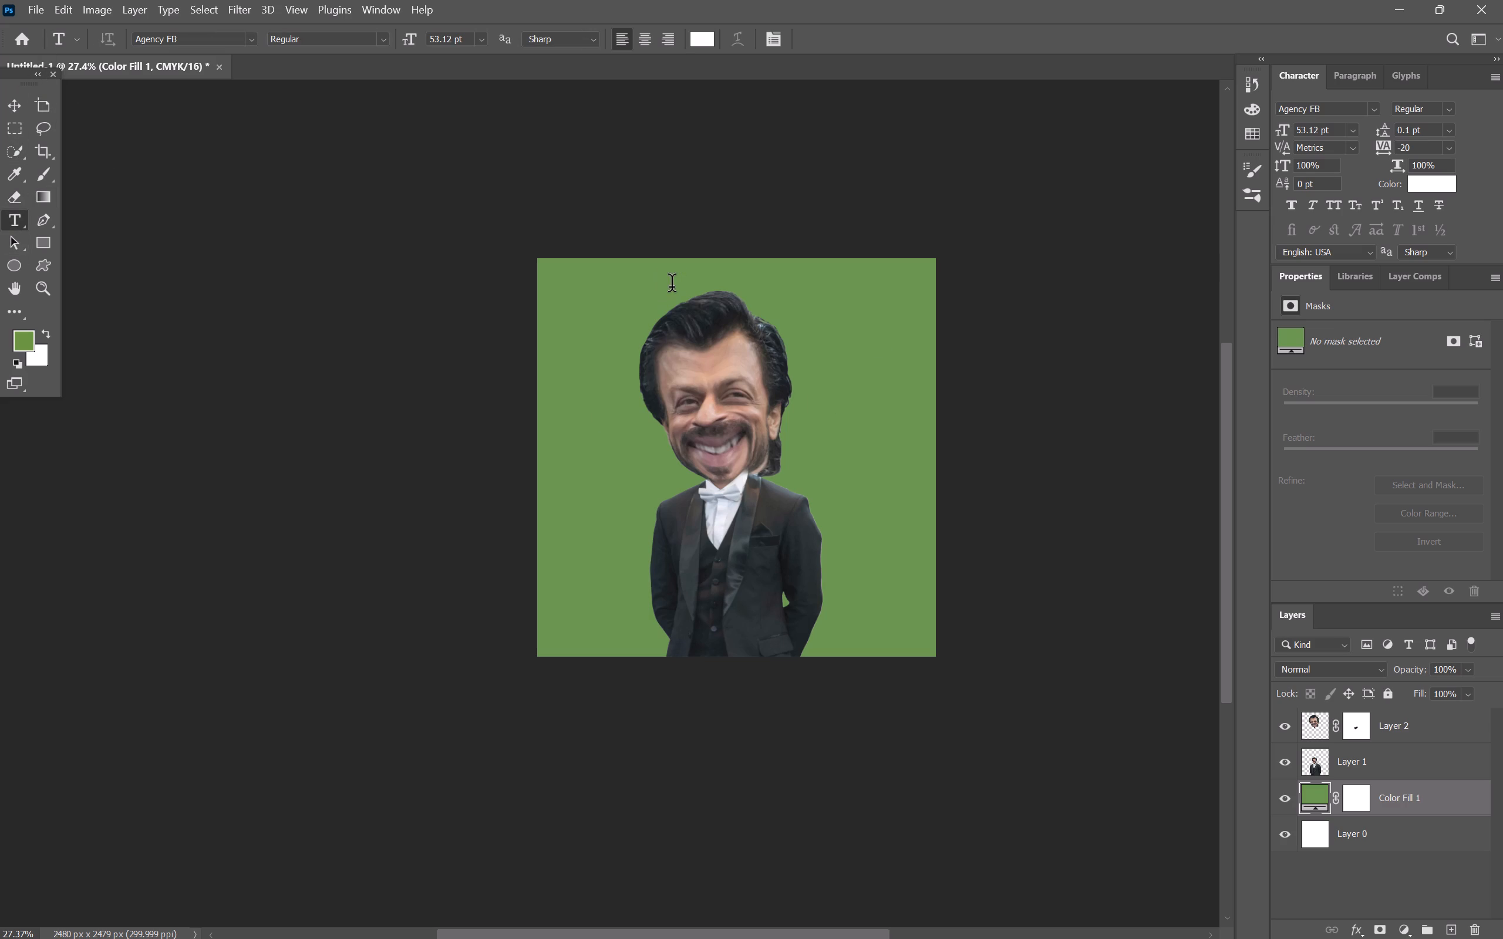
click(591, 40)
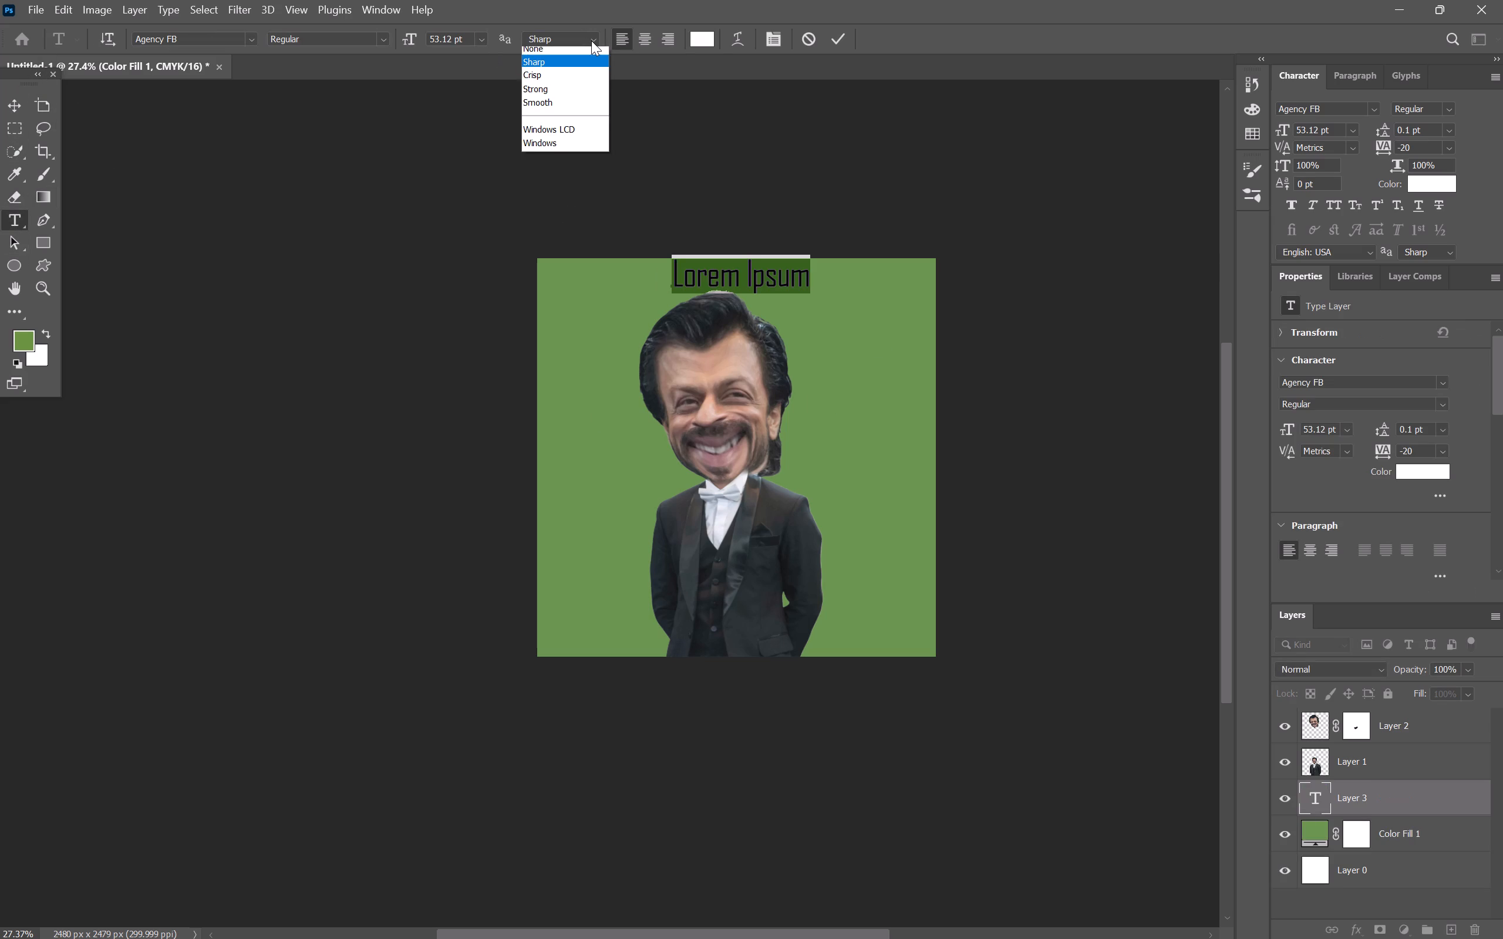
click(200, 32)
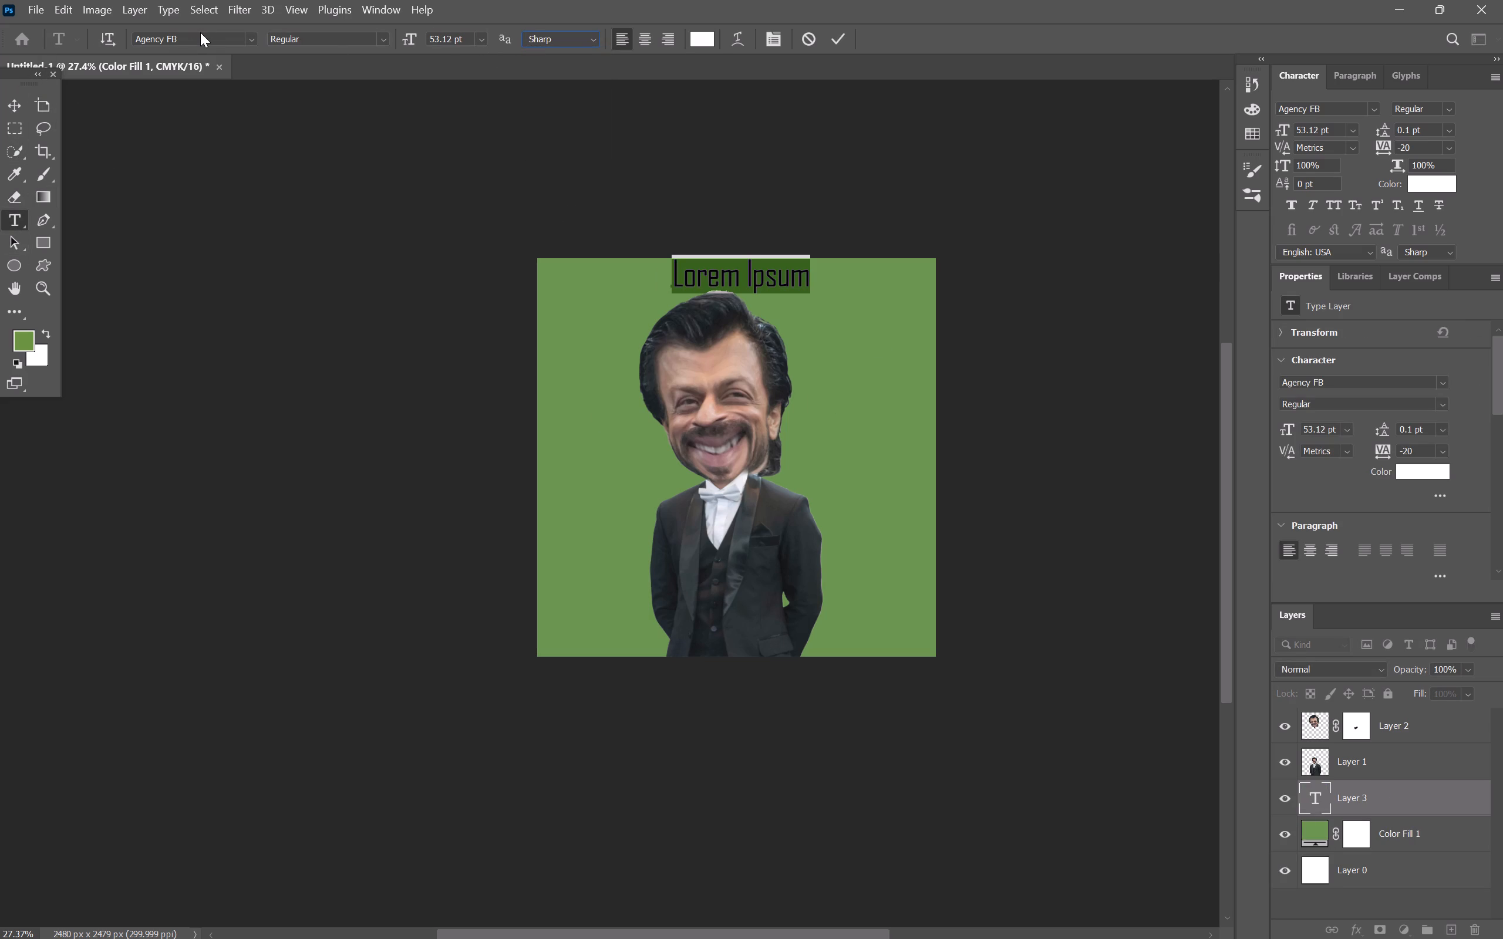
click(249, 33)
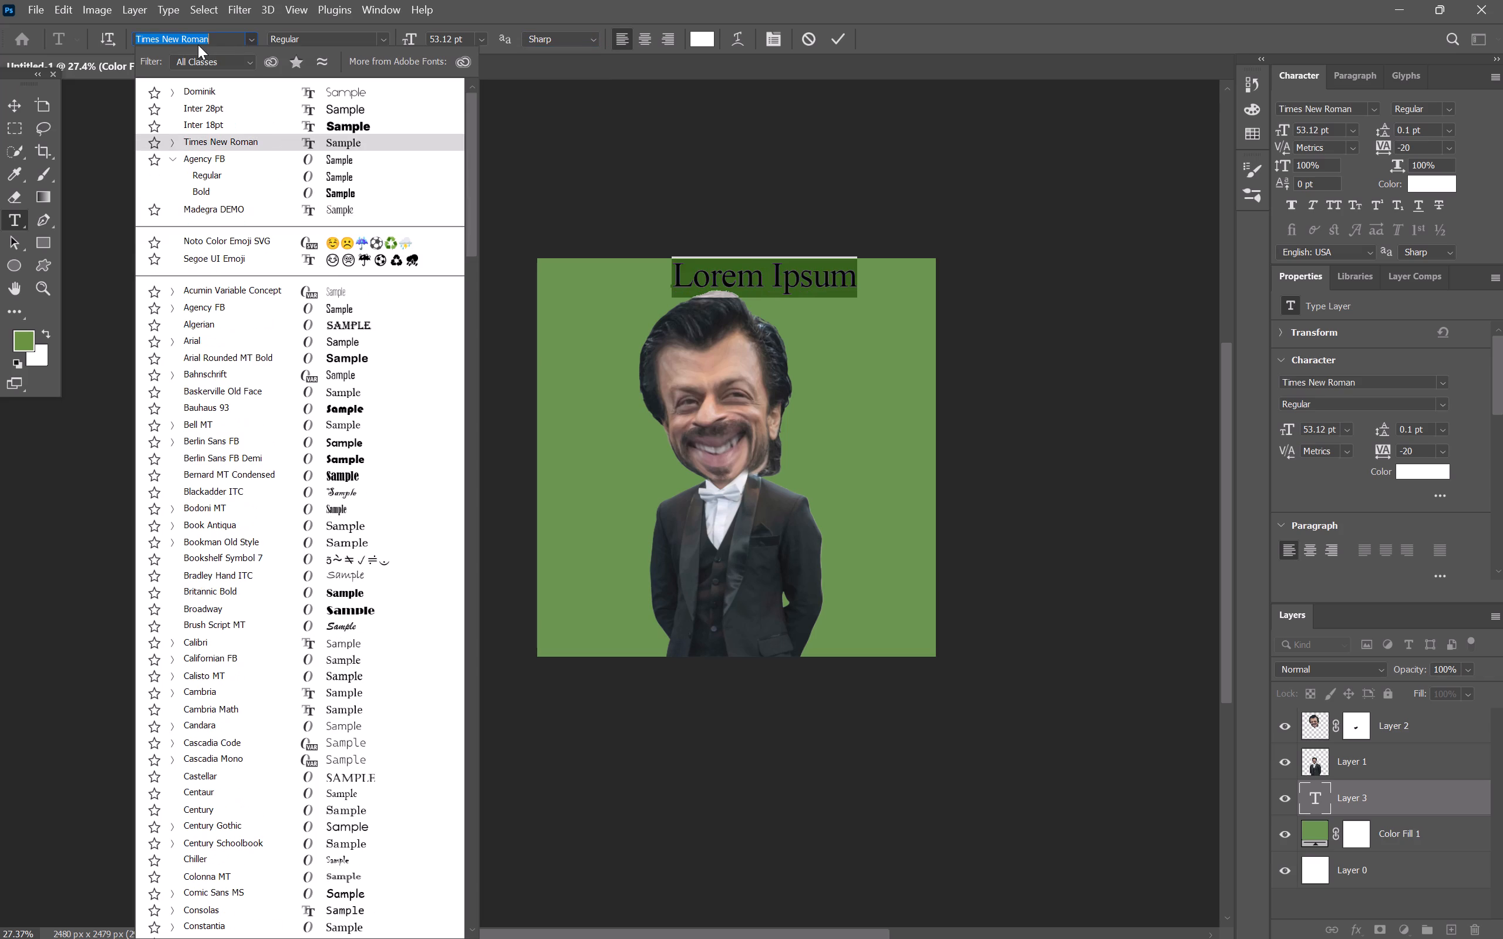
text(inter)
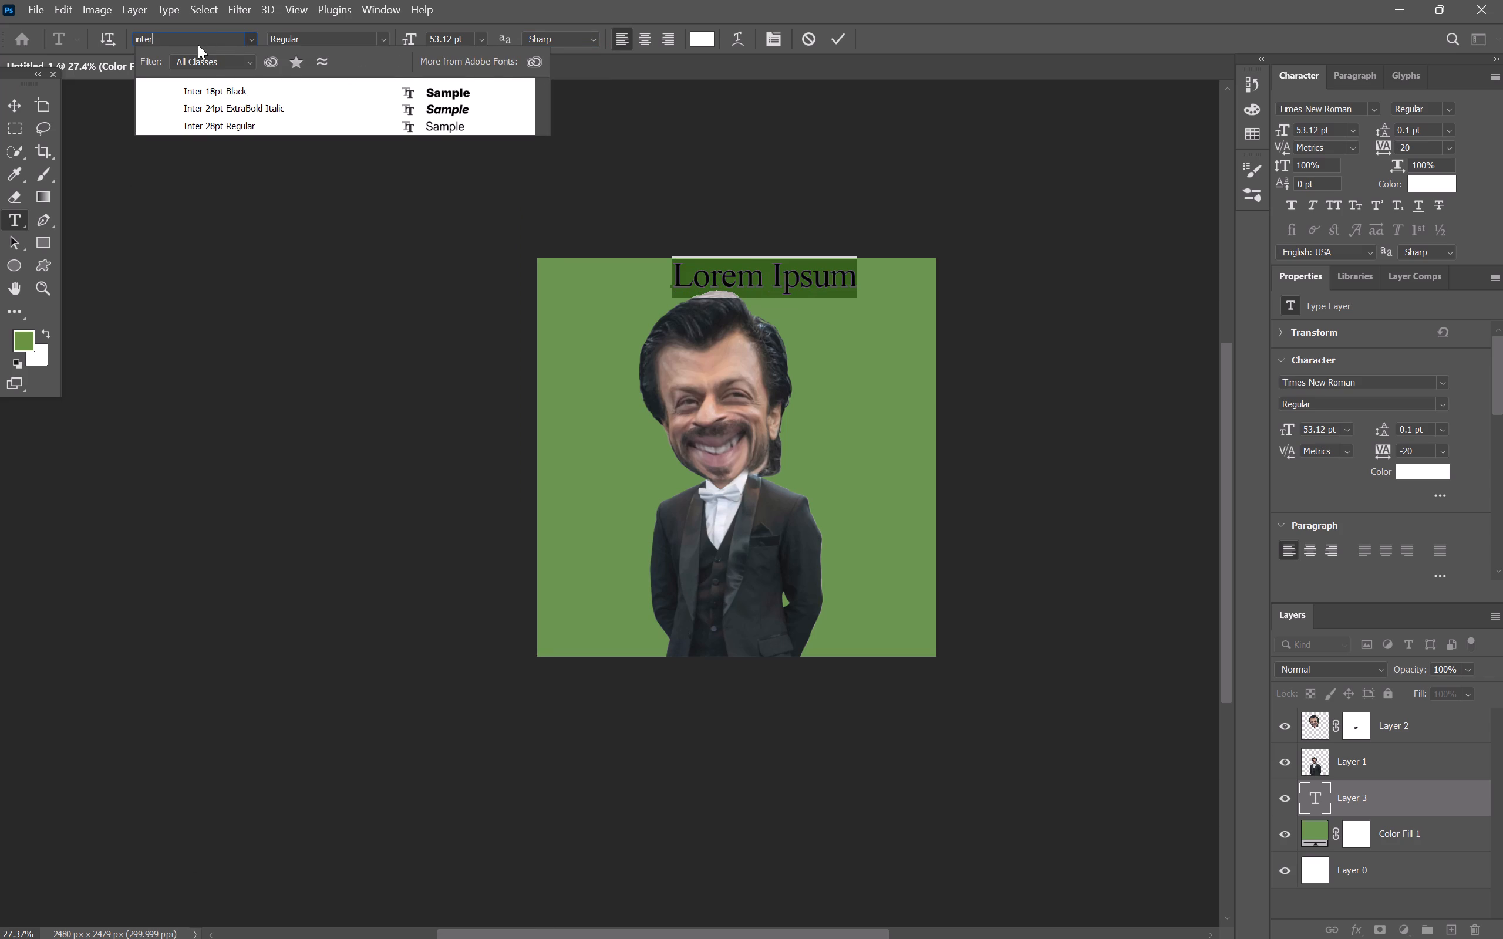
click(233, 86)
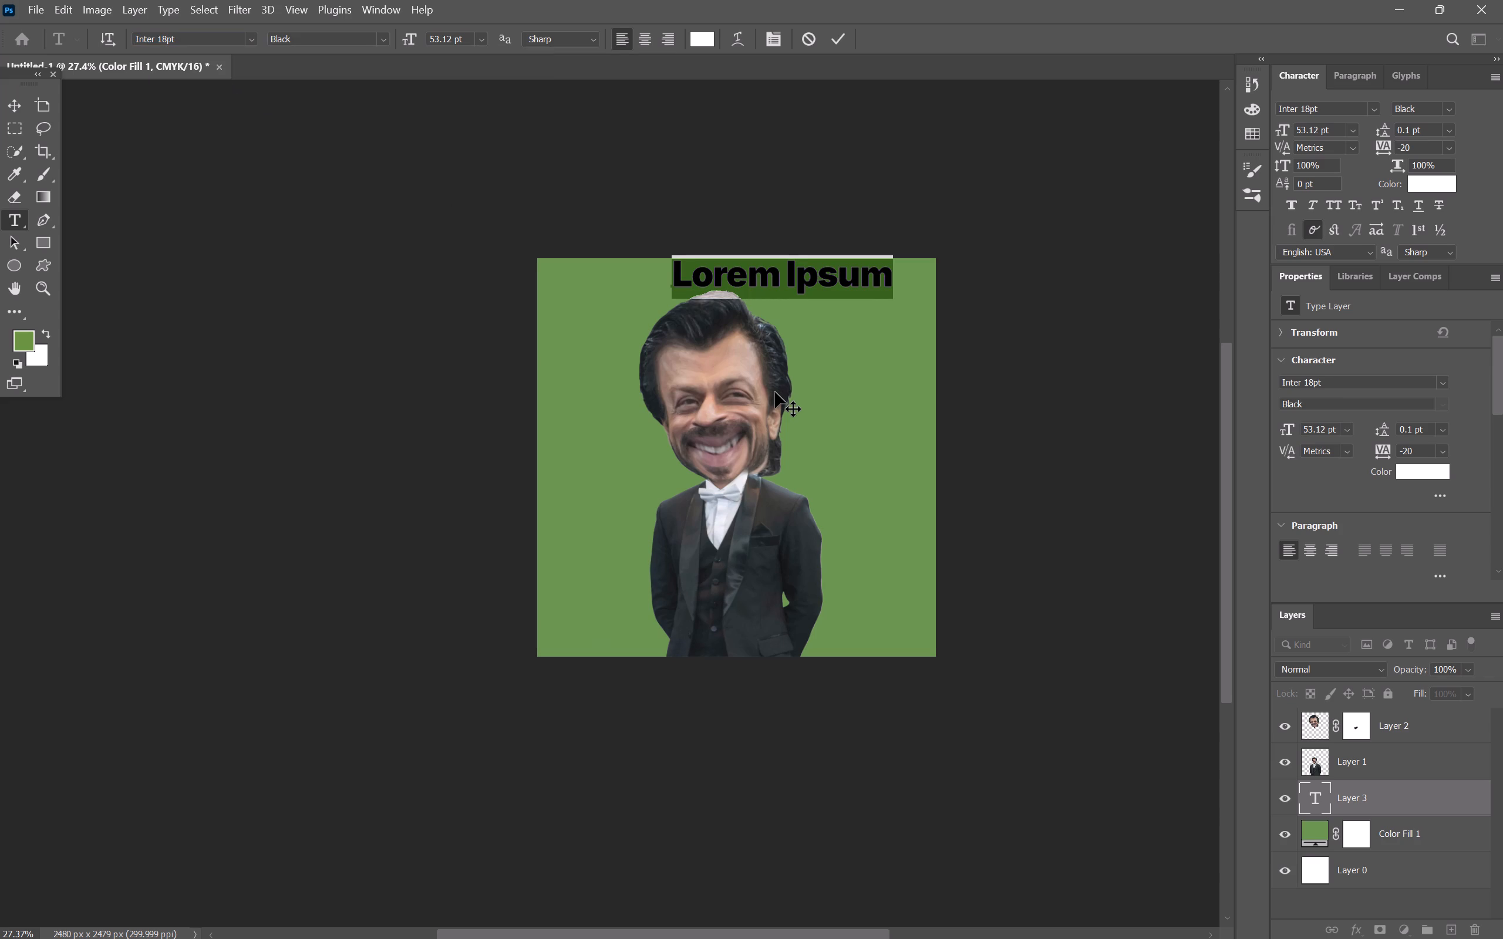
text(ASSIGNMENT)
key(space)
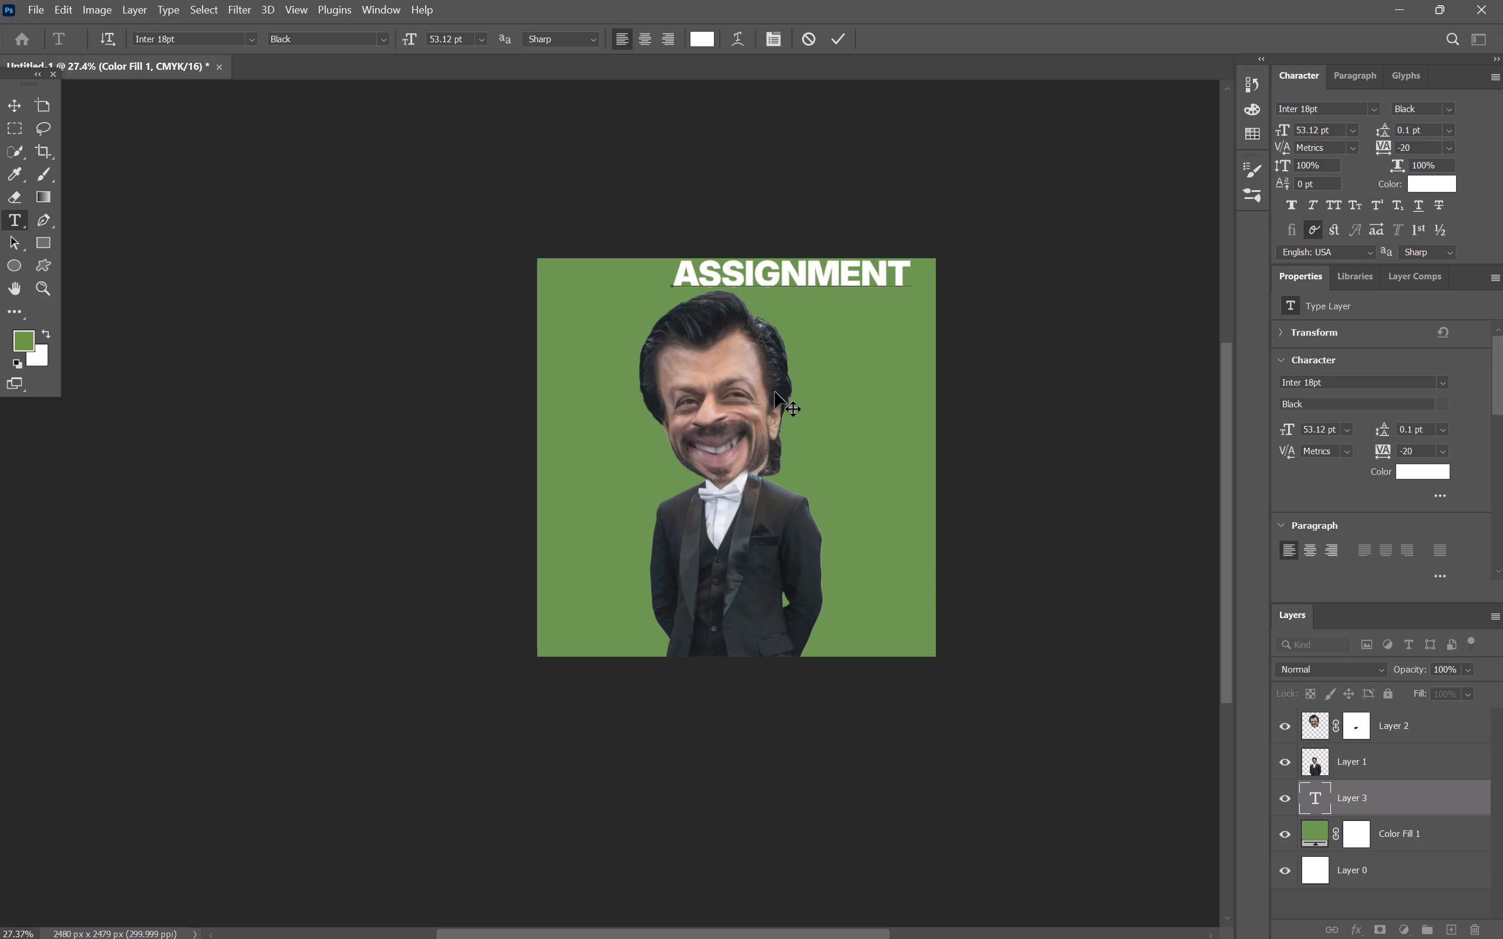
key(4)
click(1125, 552)
Move the ASSIGNMENT 4 text left and slightly down above the head, and try to centre it horizontally.
click(16, 96)
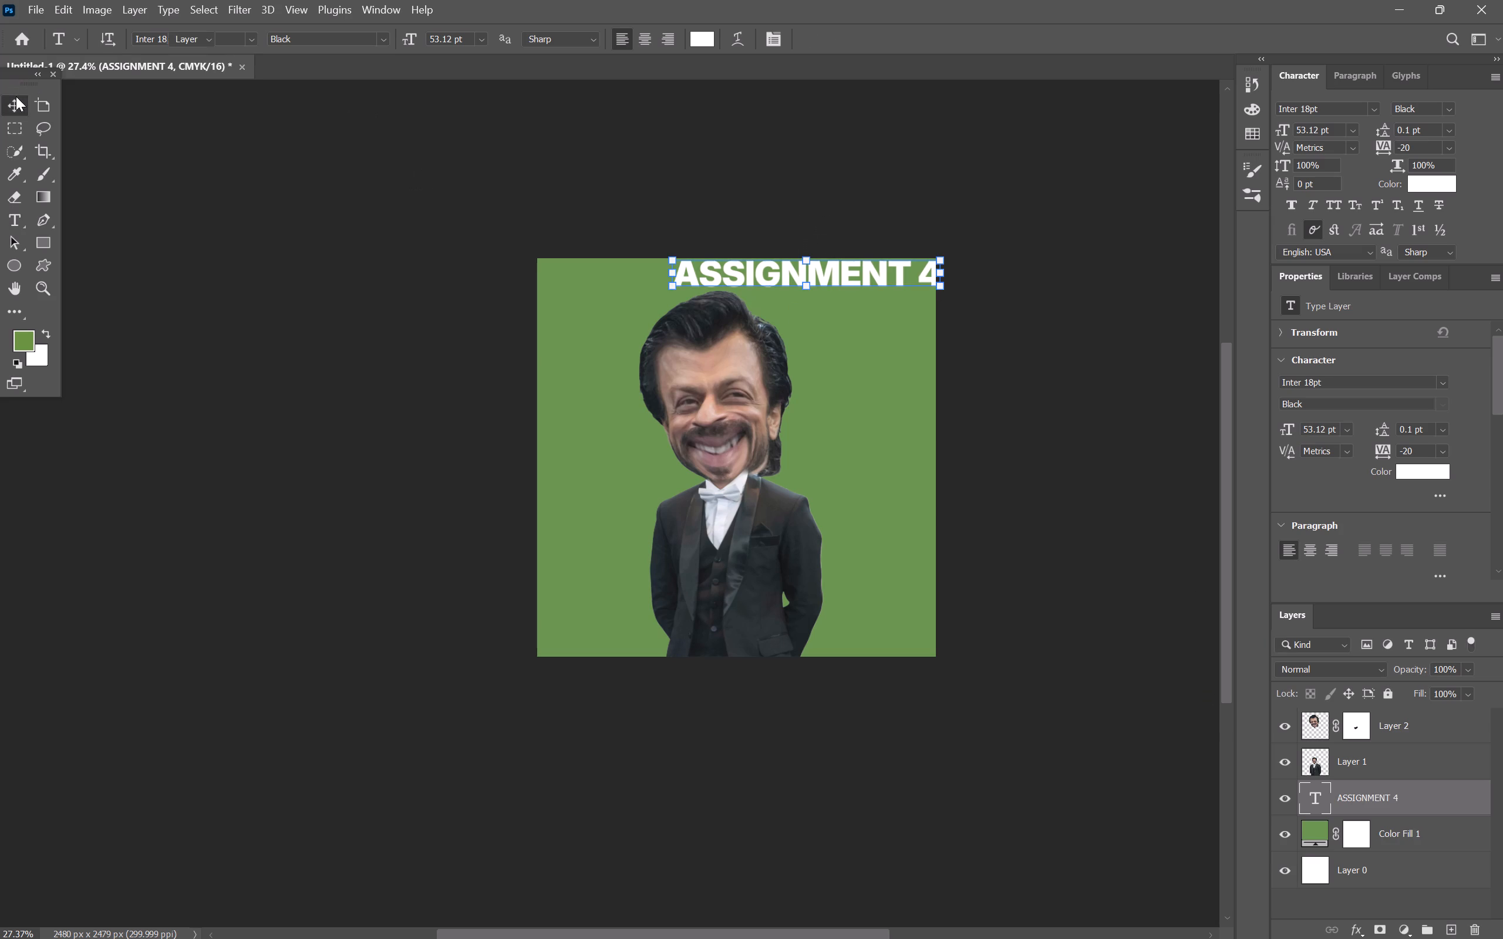
drag(875, 272, 820, 278)
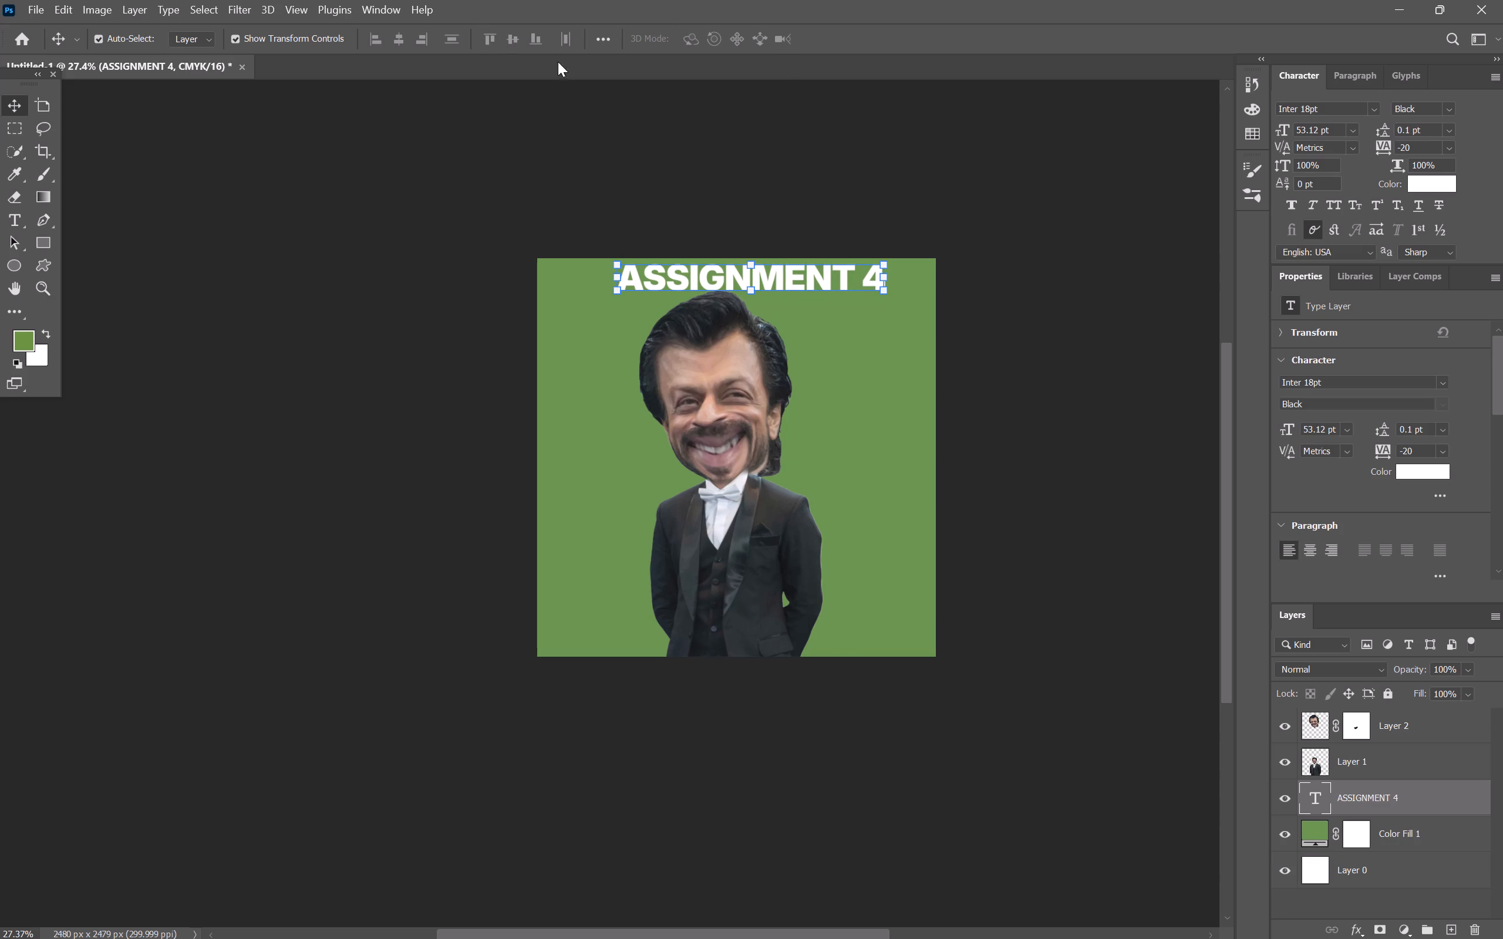
click(393, 38)
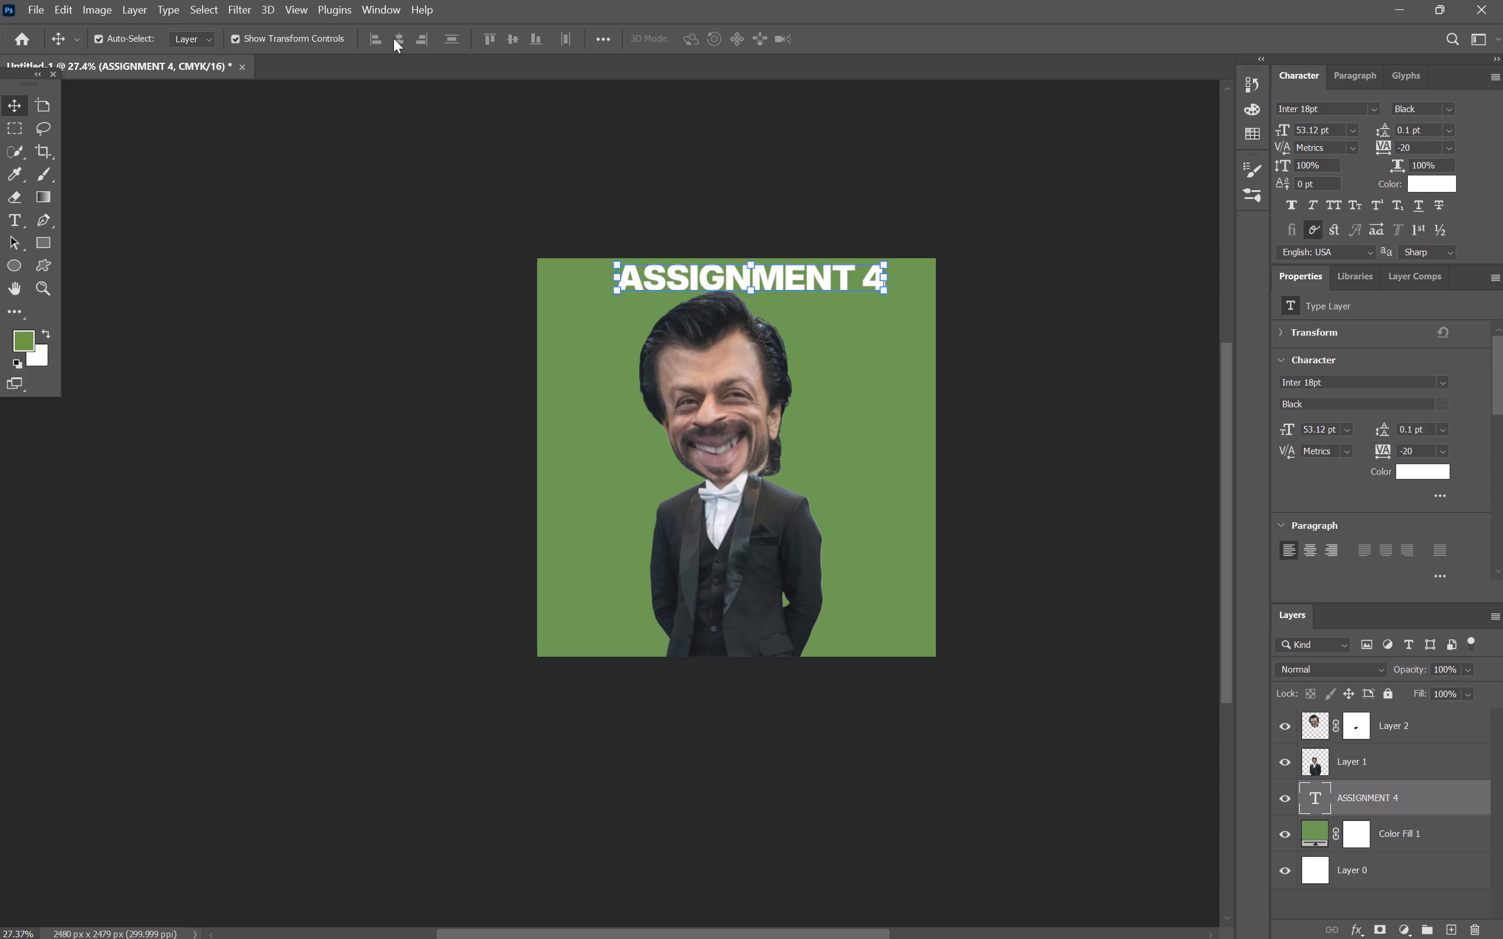
click(393, 38)
click(396, 38)
Duplicate the ASSIGNMENT 4 text and place the copy over the original, aligned horizontally and about 83 px lower.
key(ctrl+c)
key(ctrl+v)
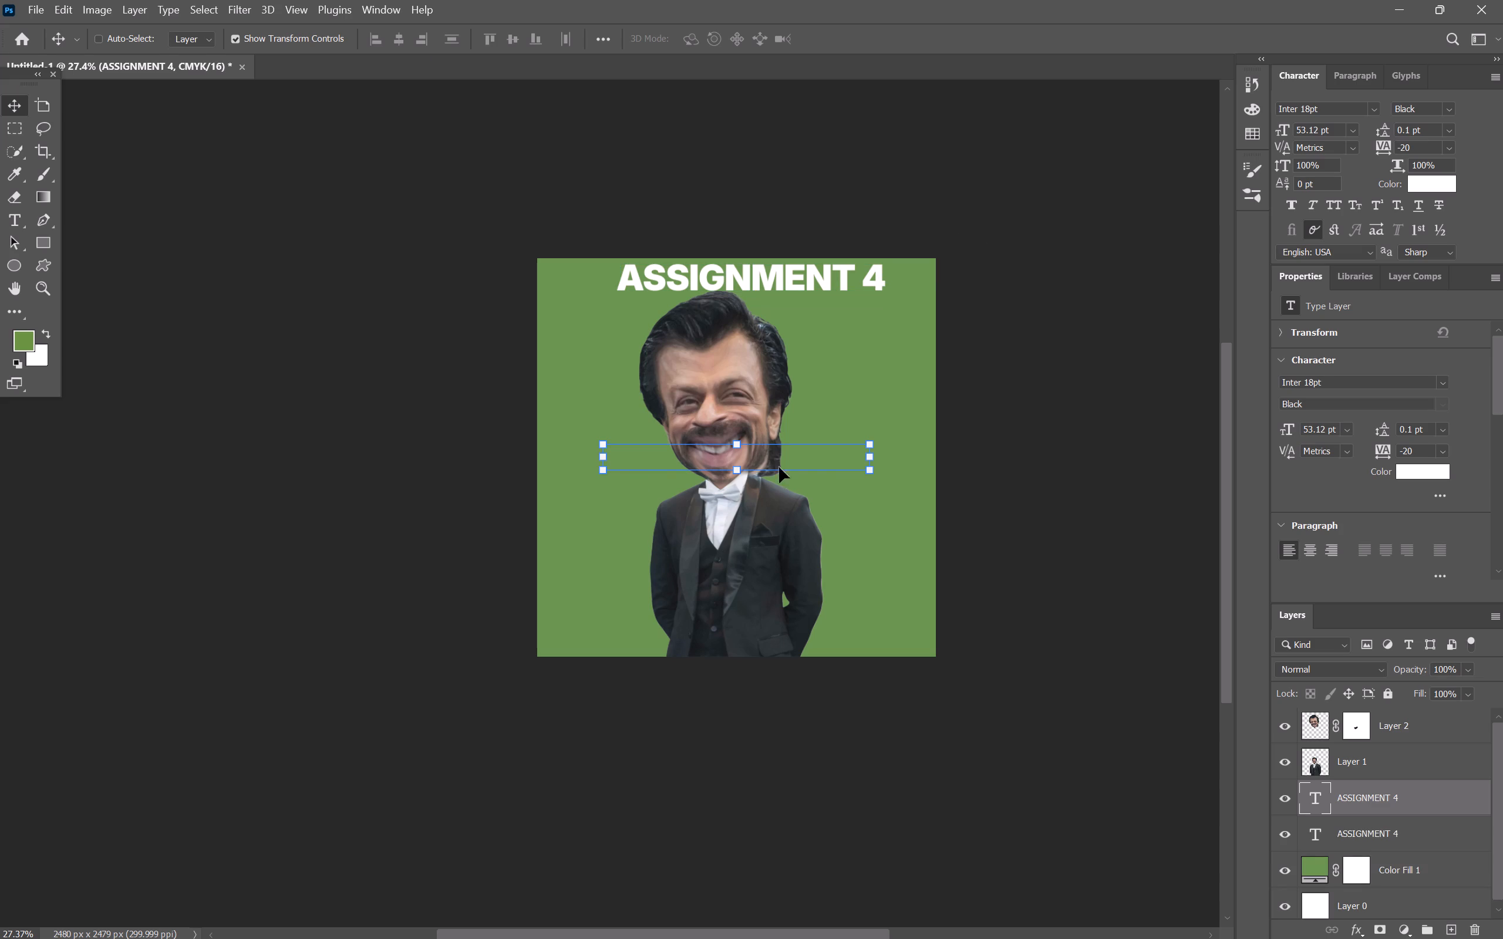
click(376, 39)
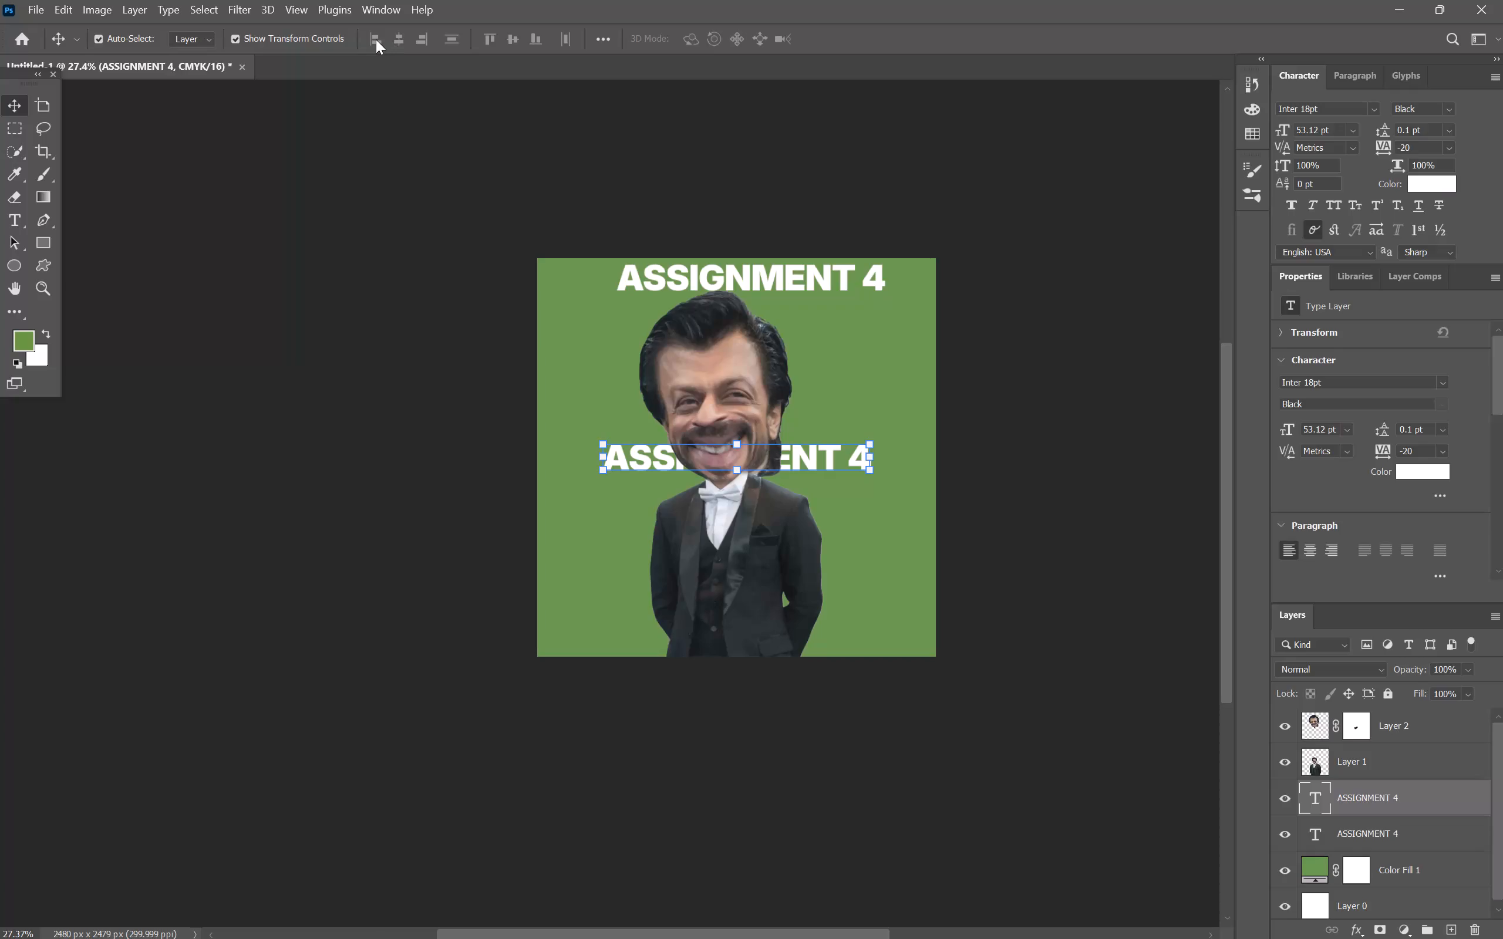
triple_click(376, 39)
click(376, 39)
drag(642, 453, 651, 278)
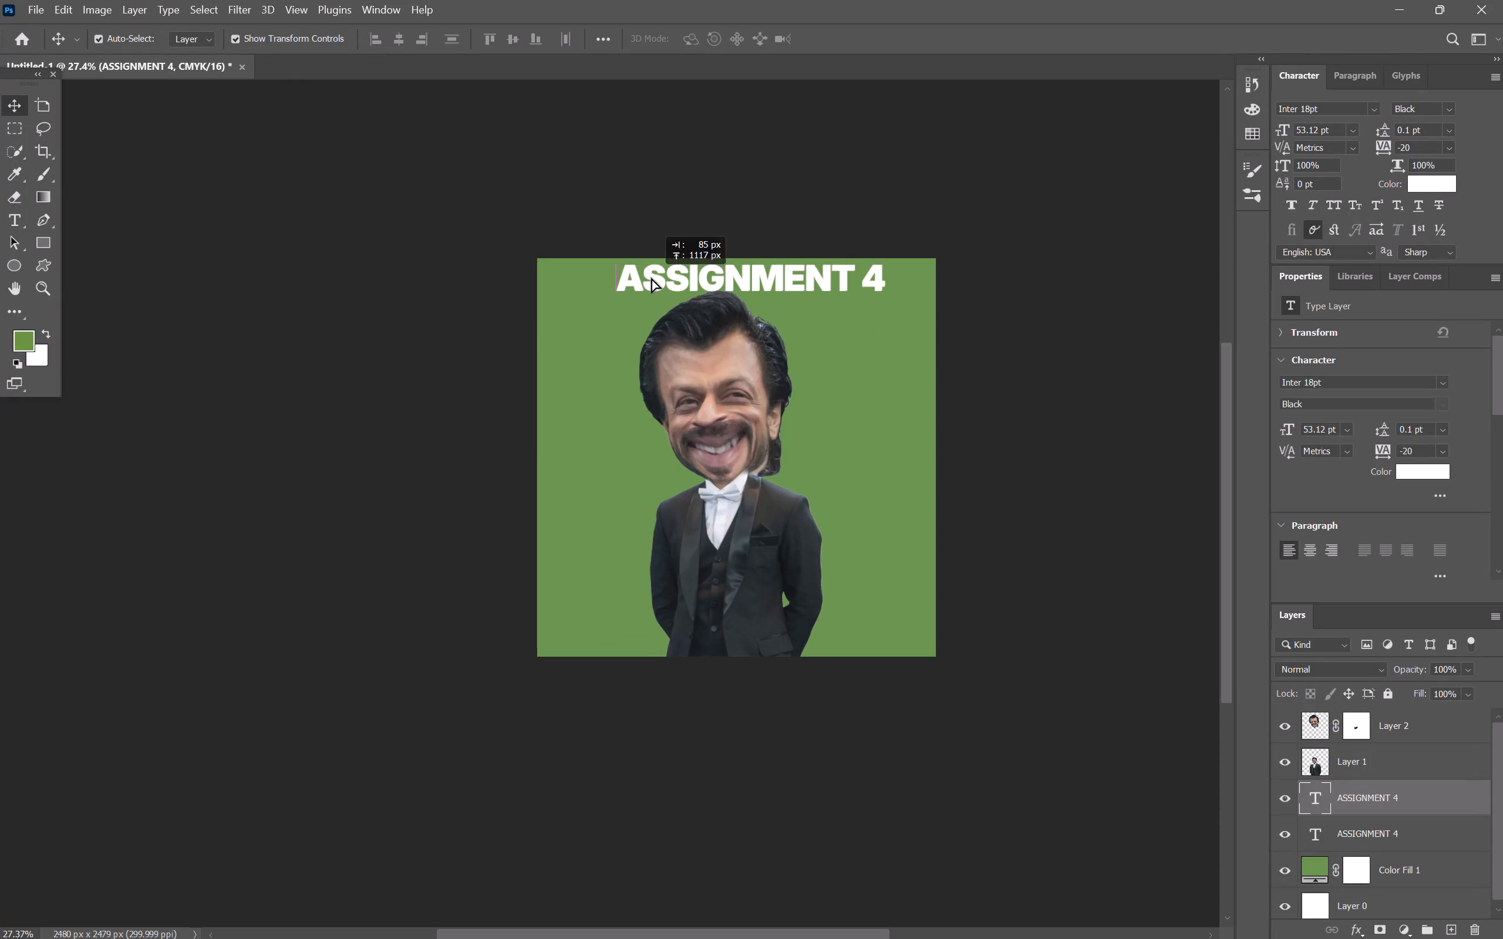
drag(651, 278, 656, 281)
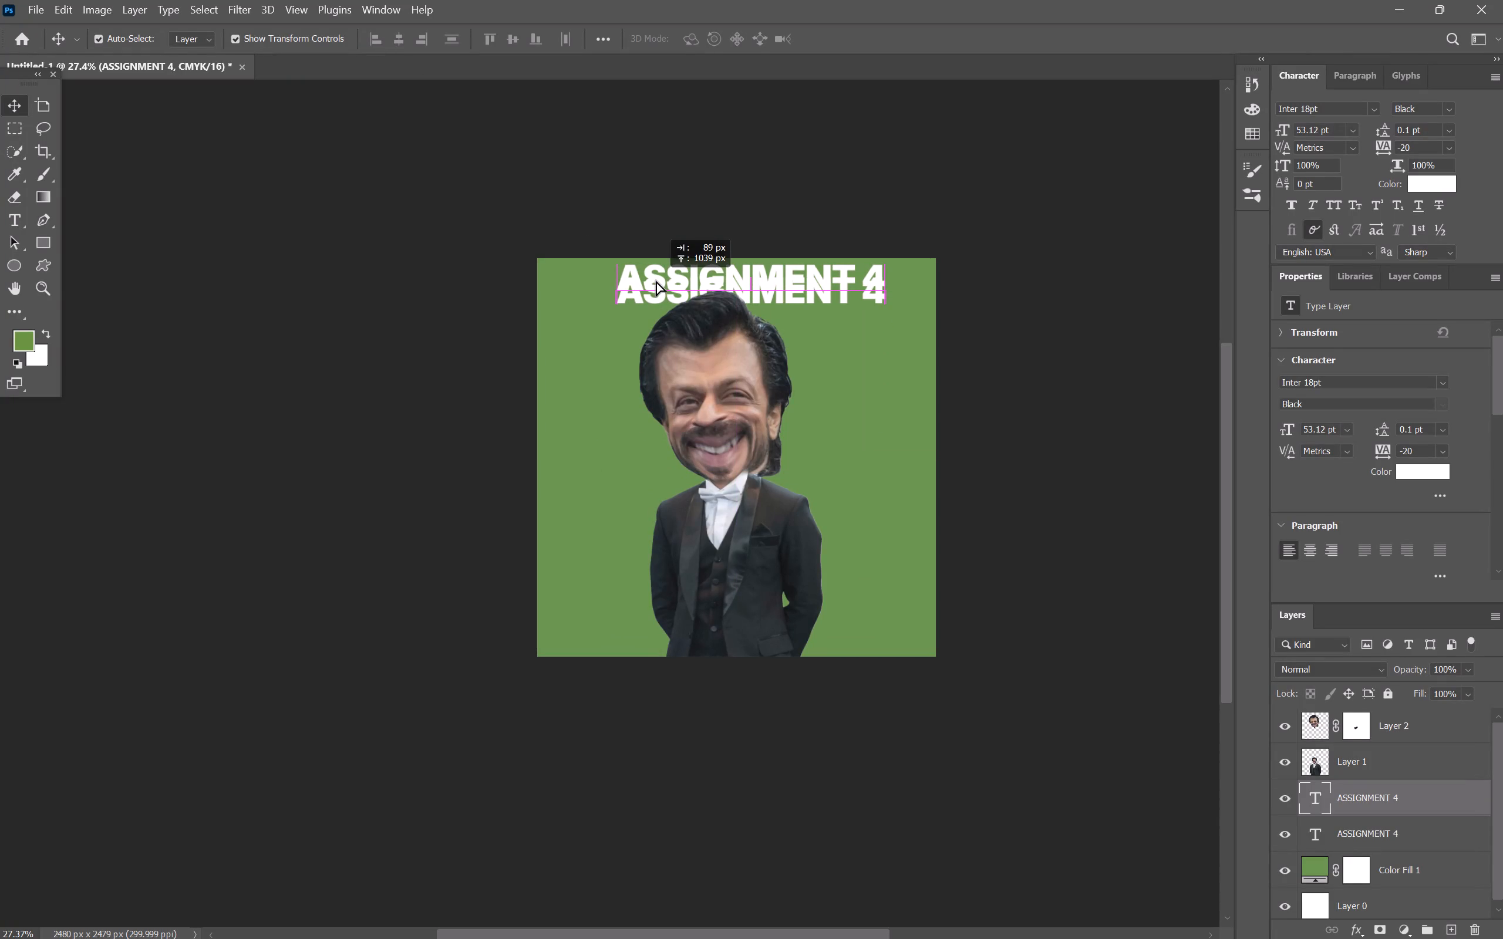
drag(656, 281, 653, 280)
Recolour the duplicated ASSIGNMENT 4 text to black (000000).
double_click(642, 296)
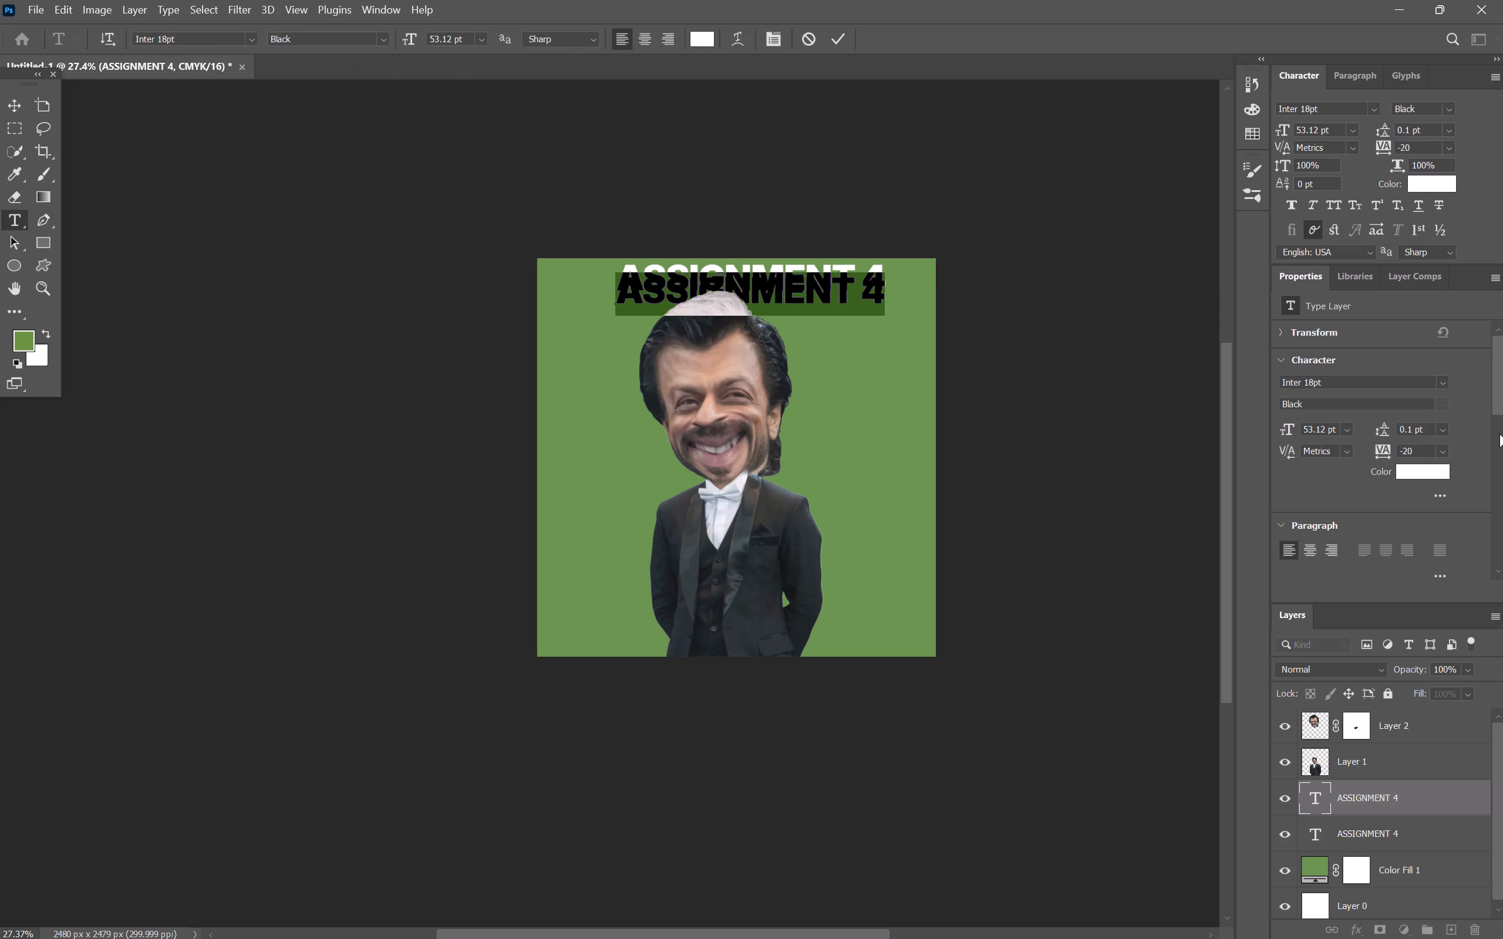
click(27, 340)
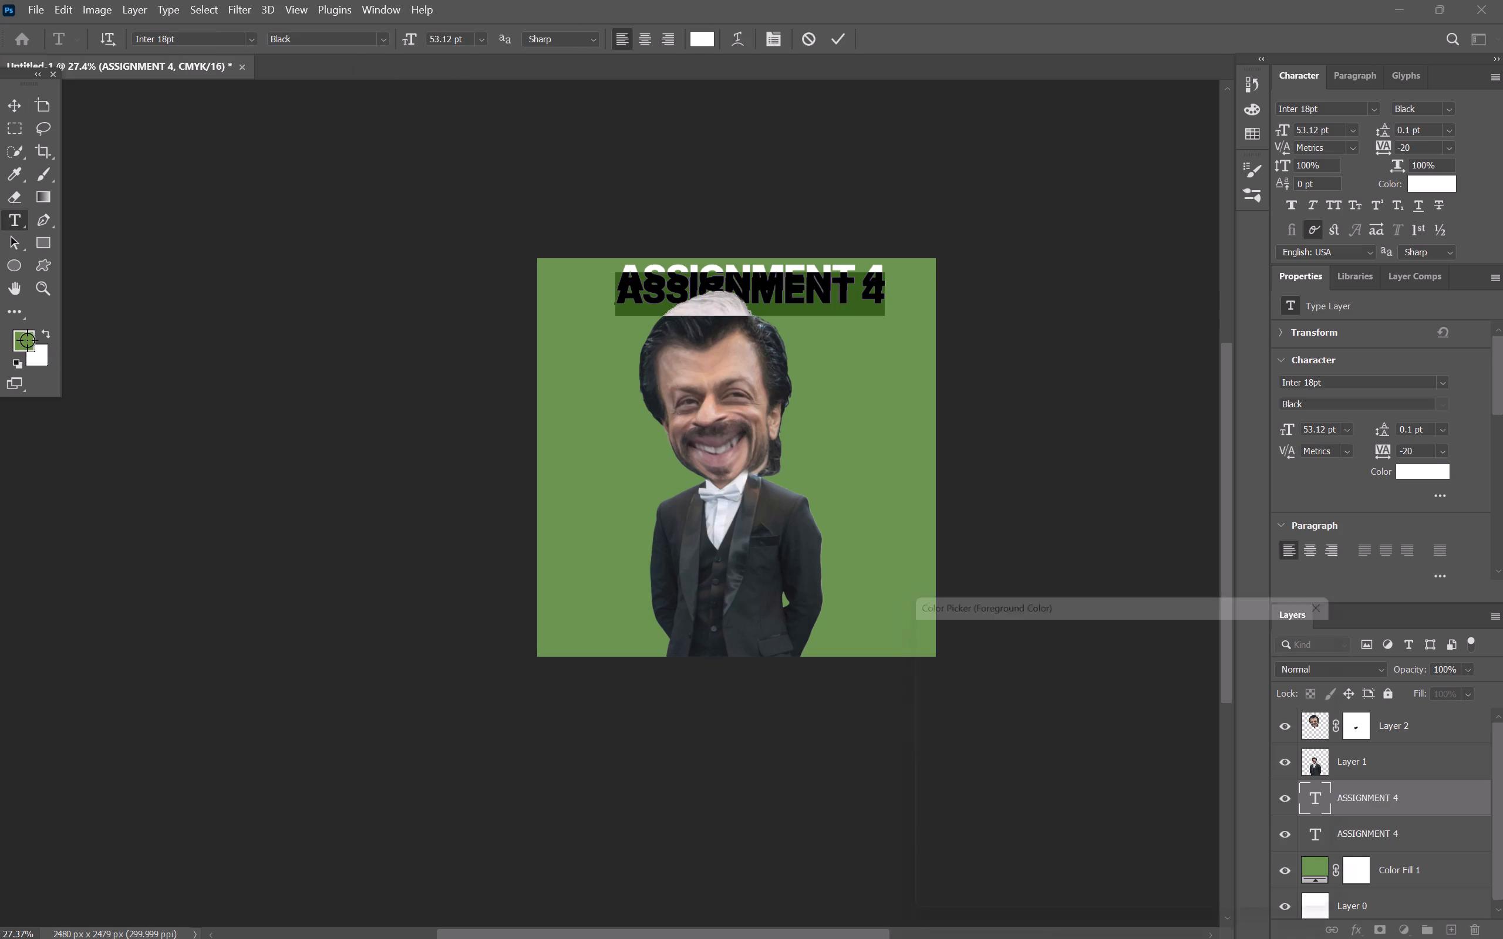
drag(1094, 799, 1136, 938)
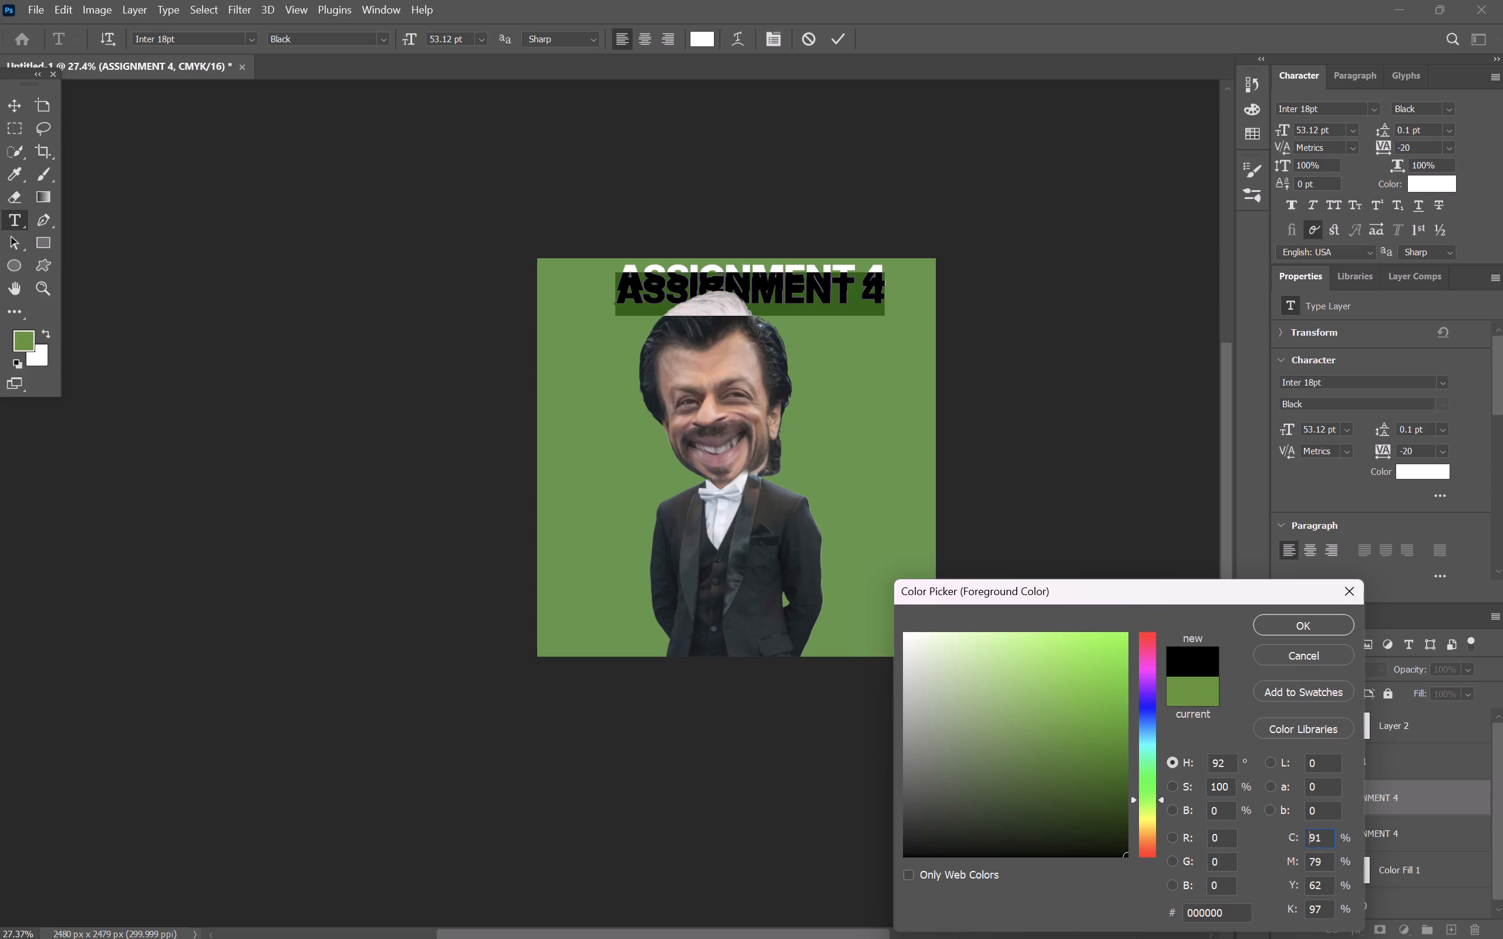
click(1329, 622)
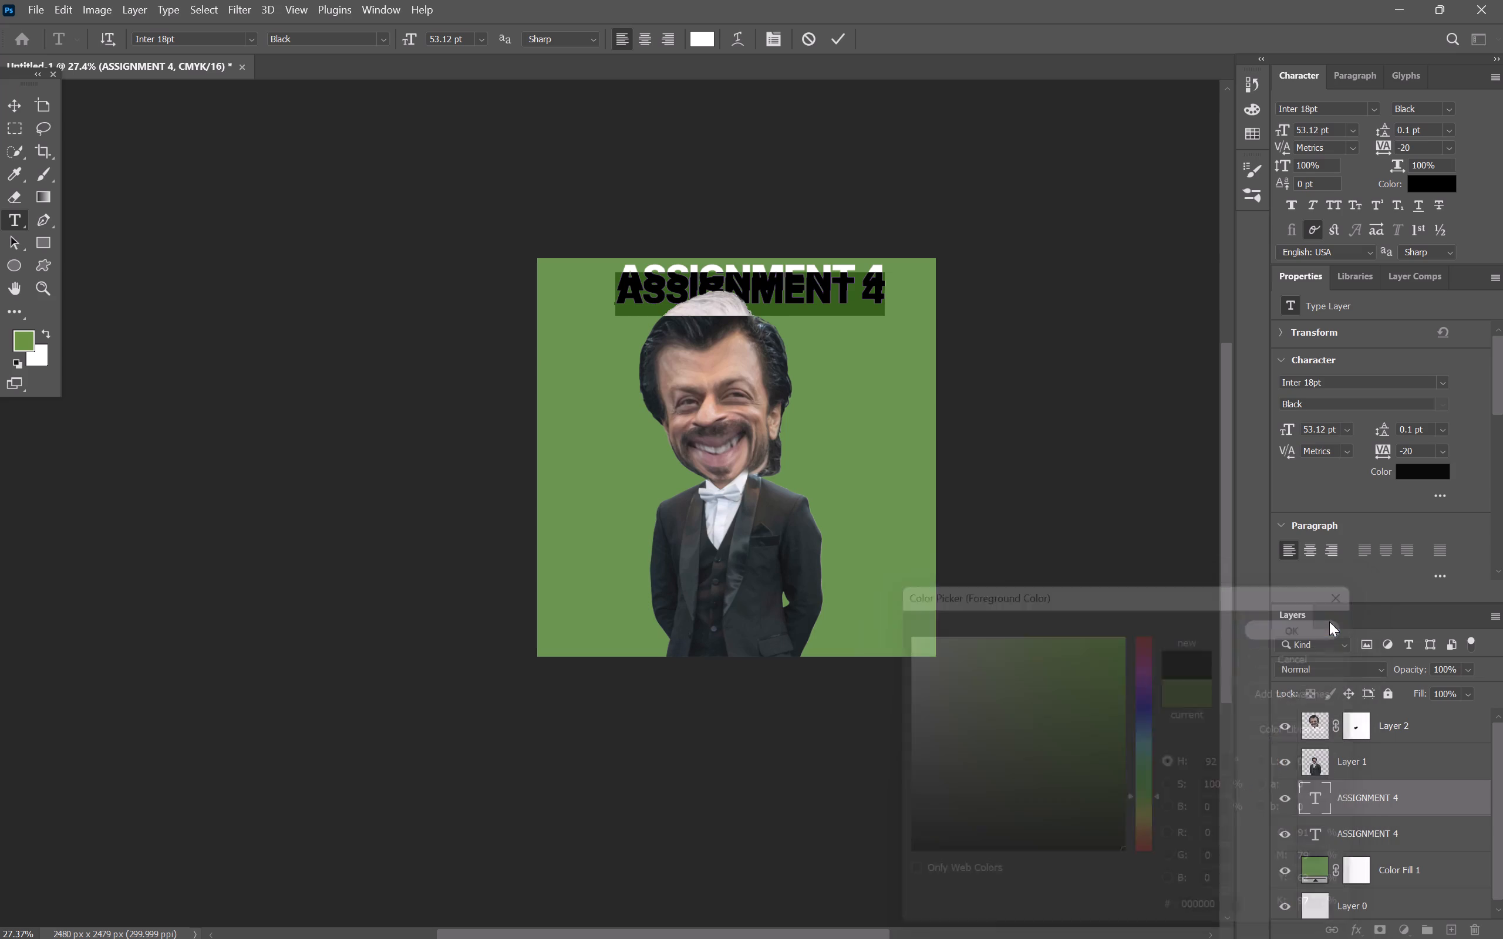
click(1003, 404)
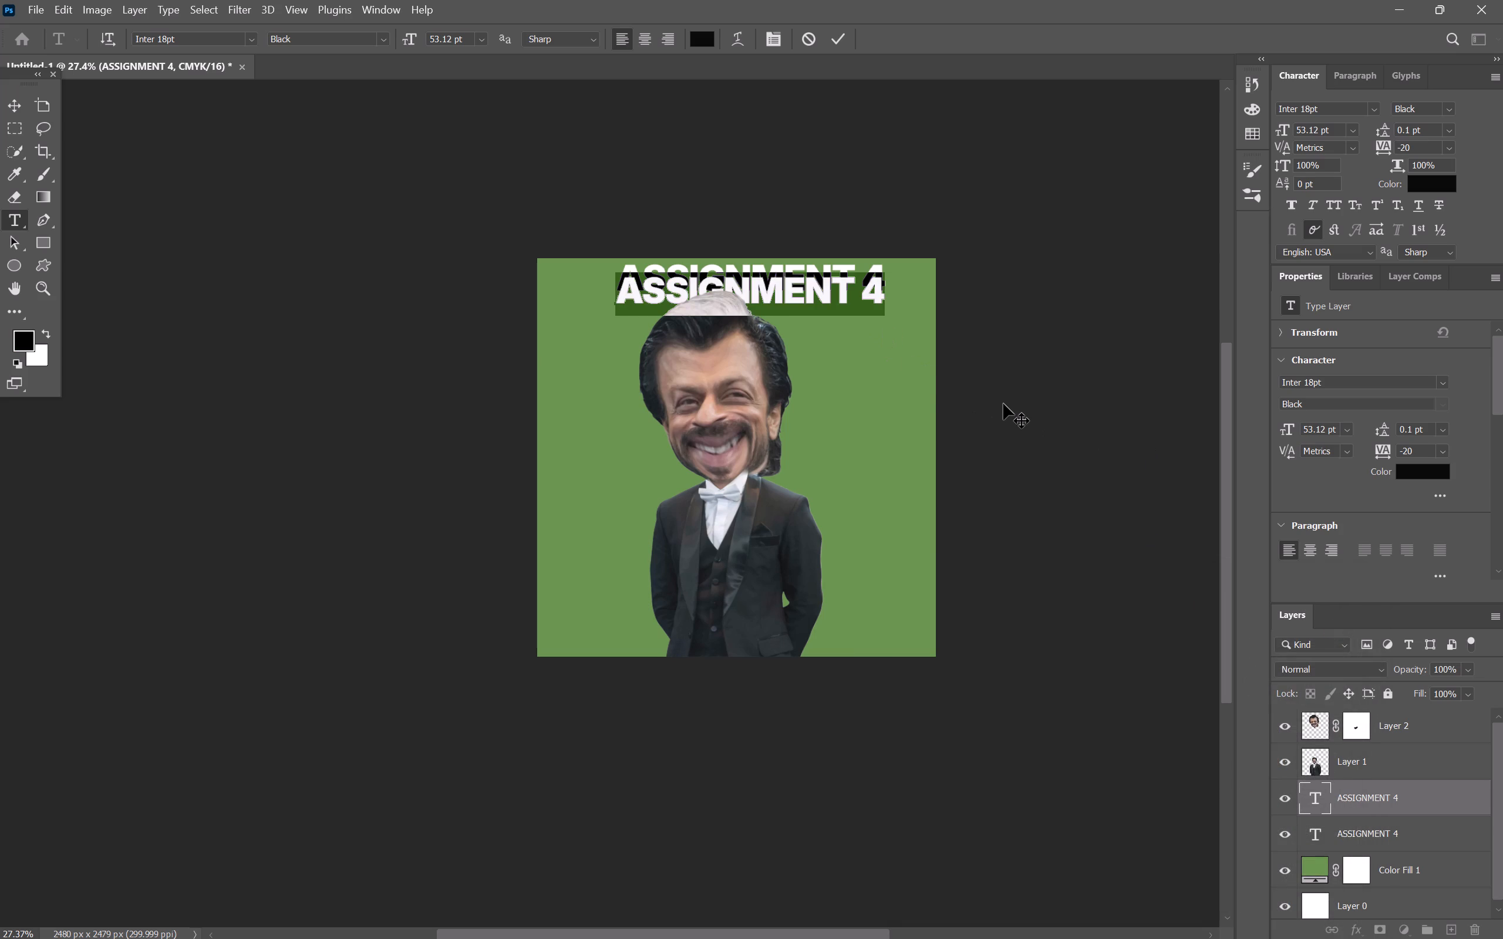
click(949, 365)
click(912, 357)
double_click(1087, 393)
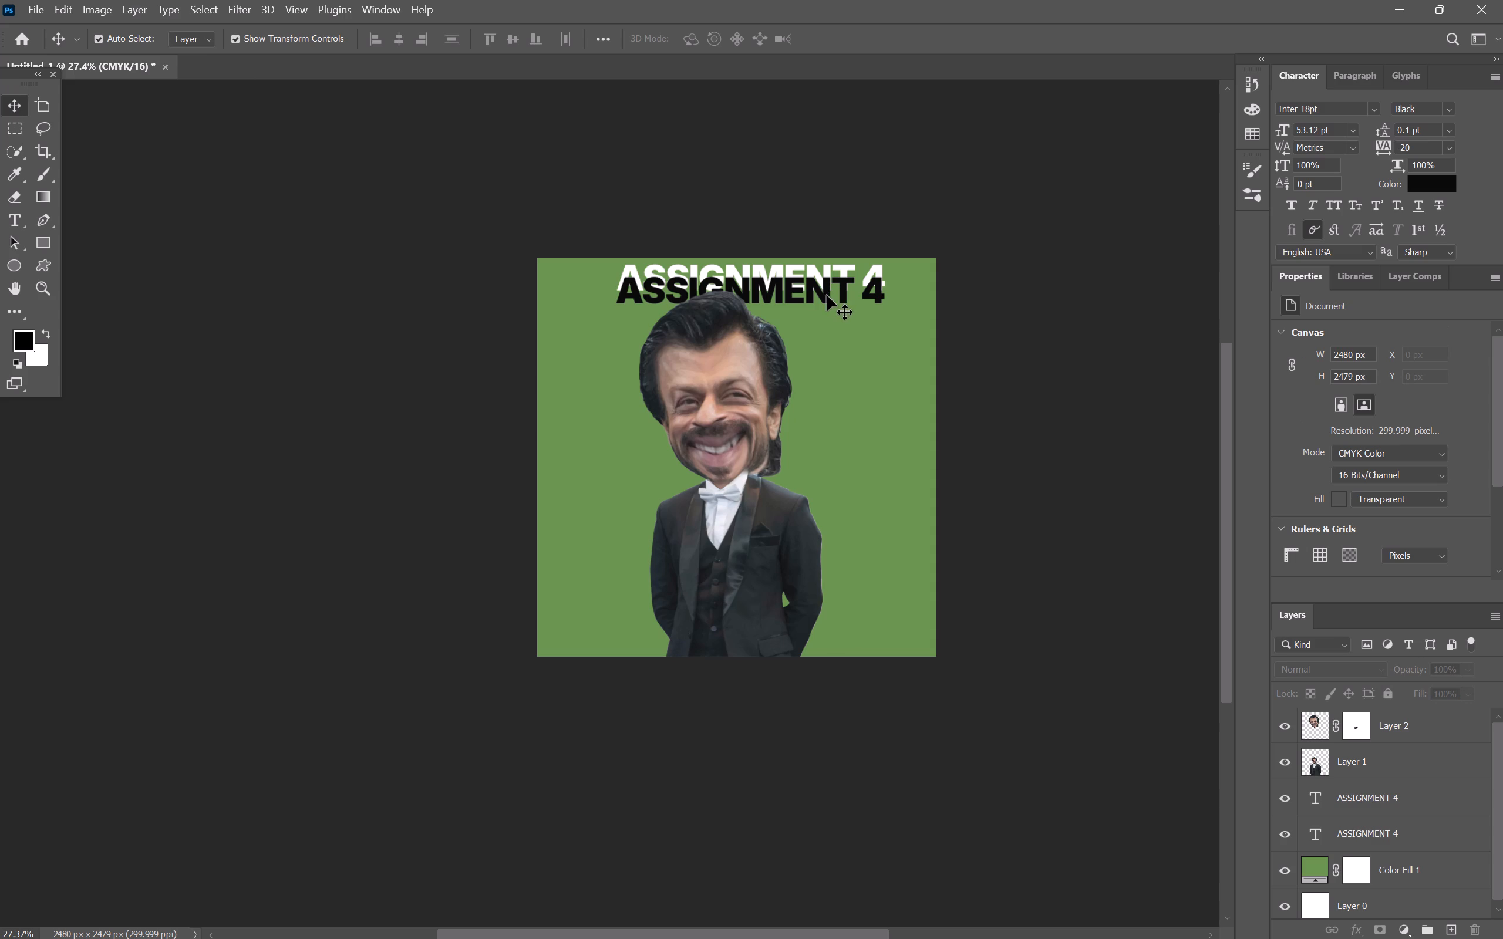
Move the black text up about 83 px onto the white text and about 85 px left to the canvas's horizontal centre.
drag(844, 292, 843, 278)
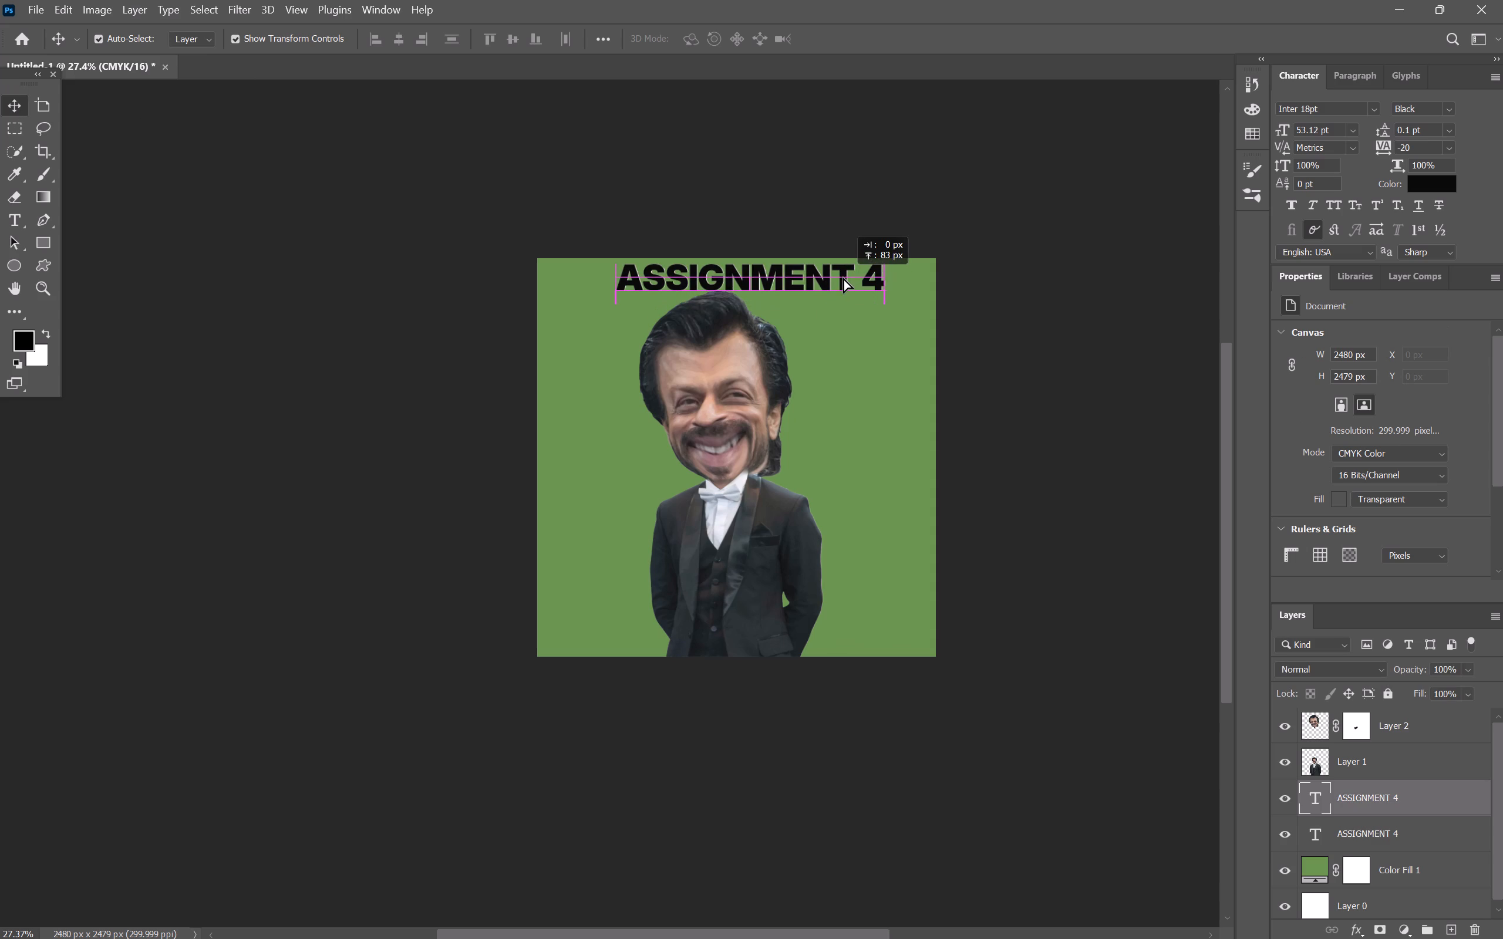
drag(843, 278, 841, 285)
alt+scroll(841, 285, up, 1)
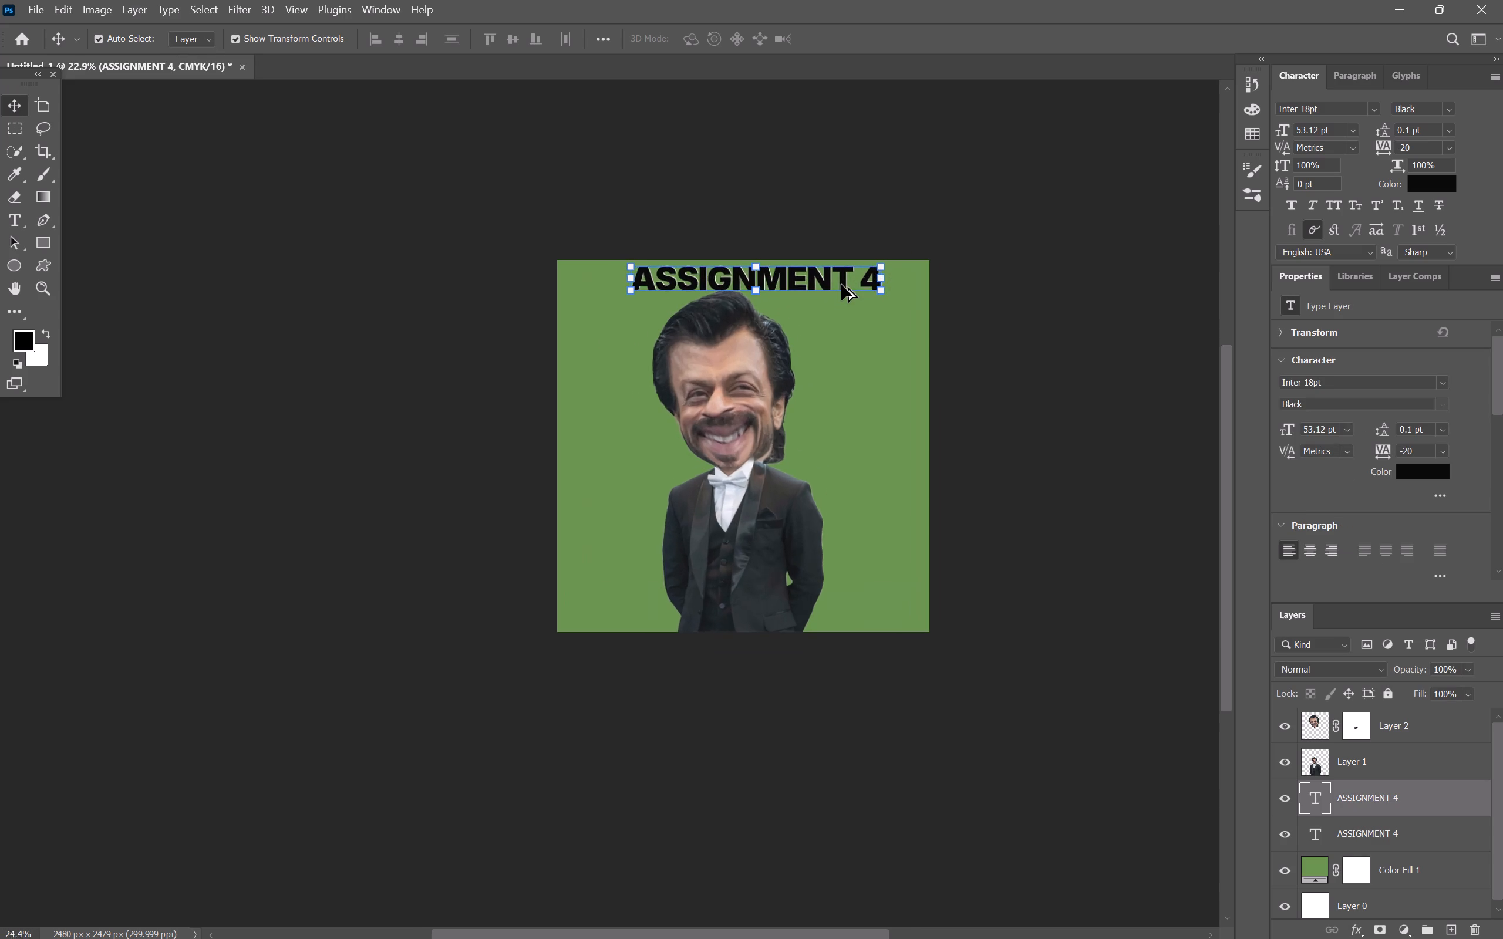
alt+scroll(841, 285, up, 1)
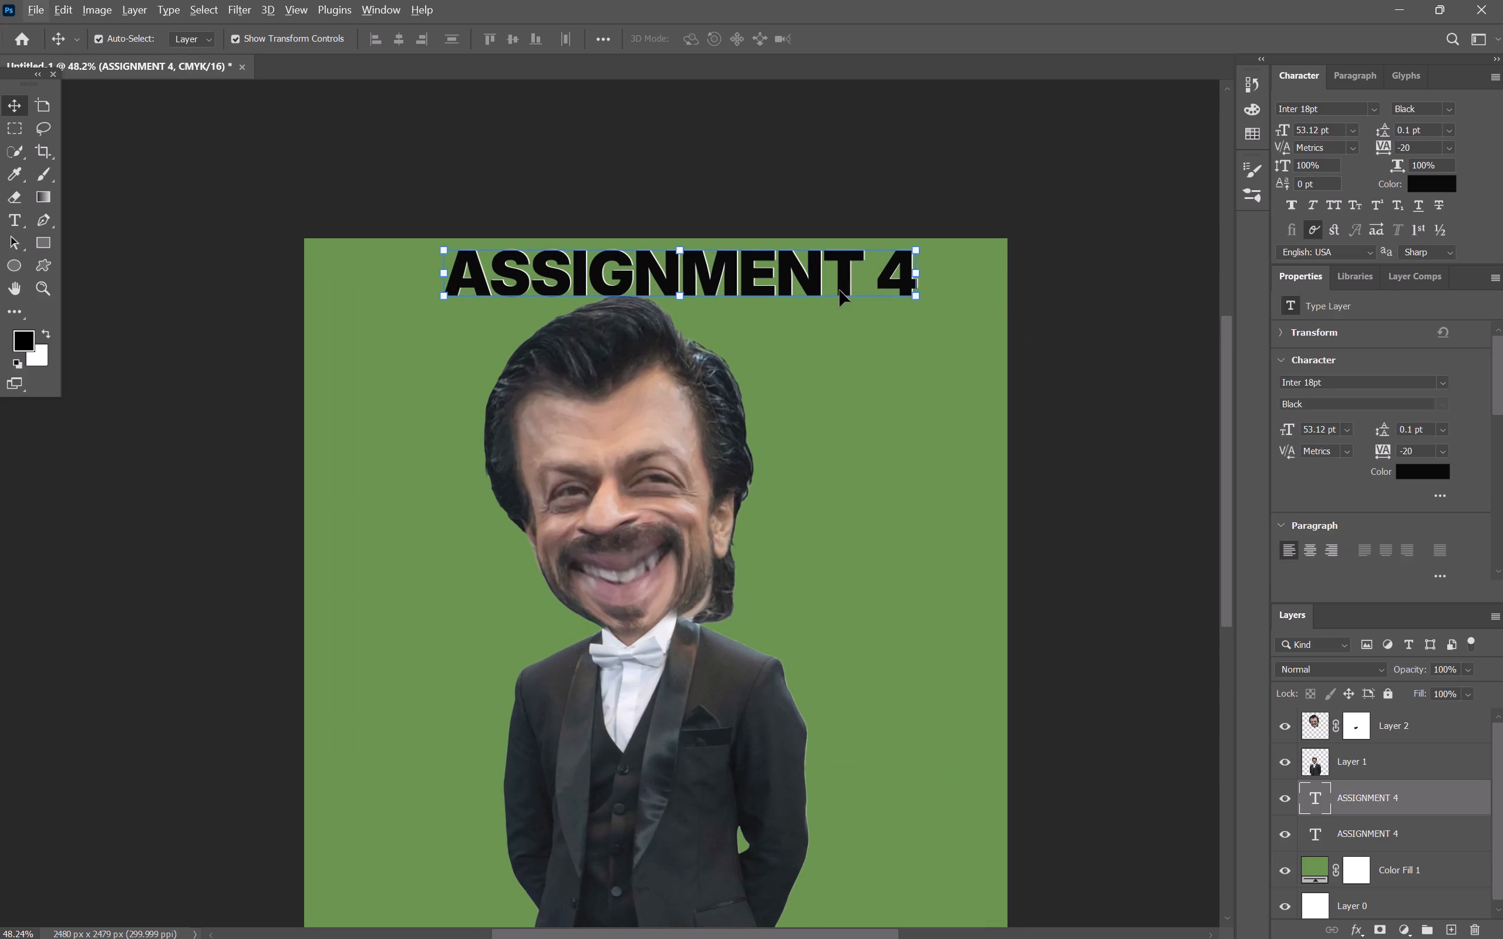
drag(840, 291, 810, 295)
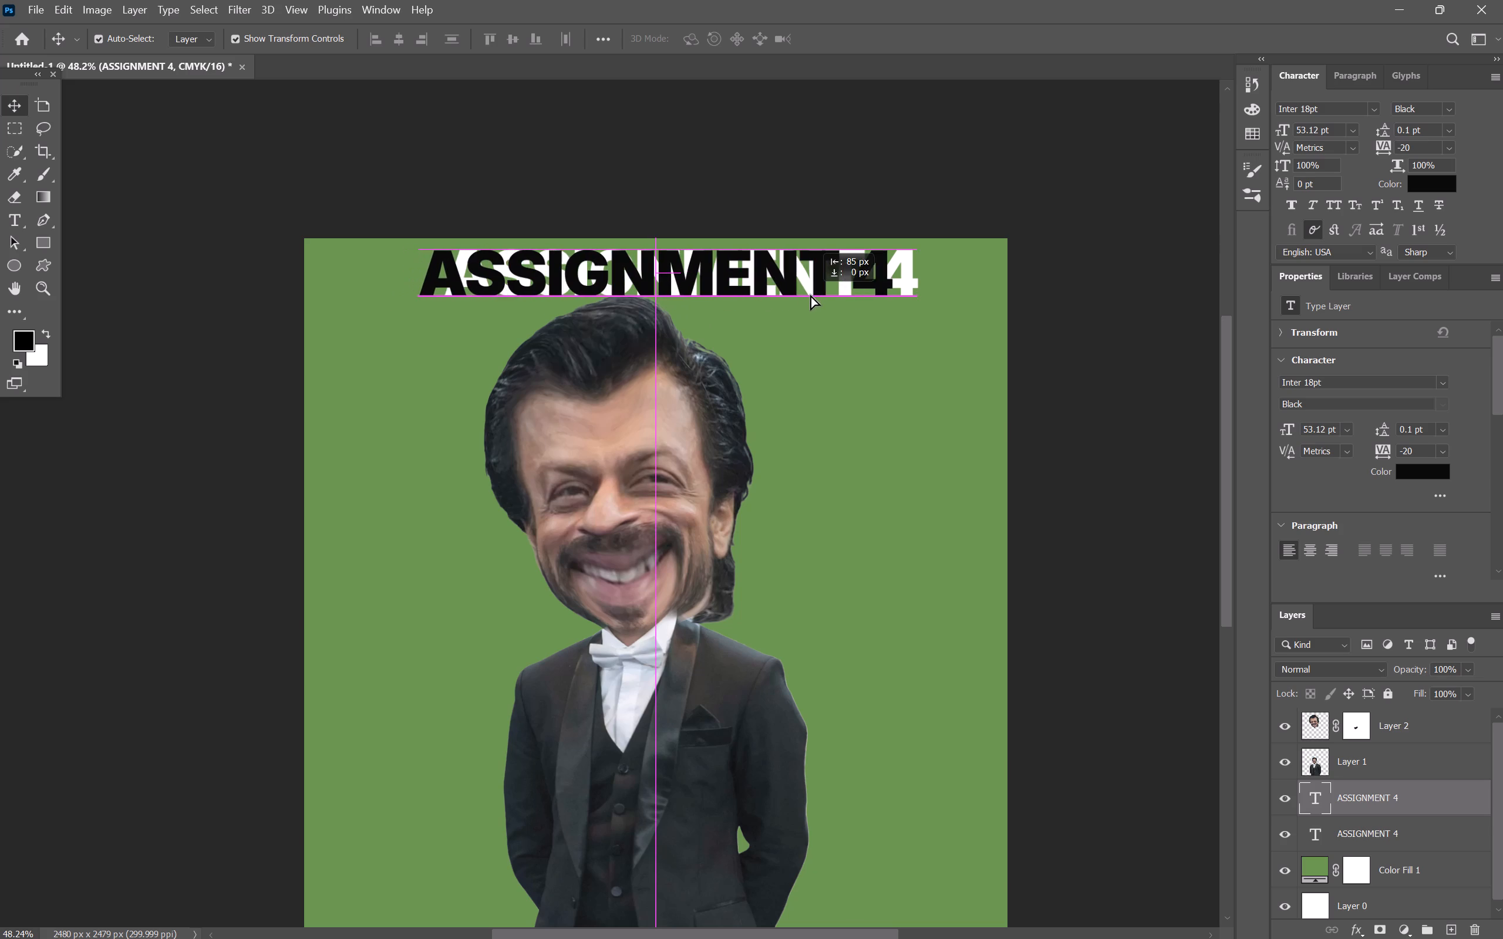
drag(810, 295, 811, 294)
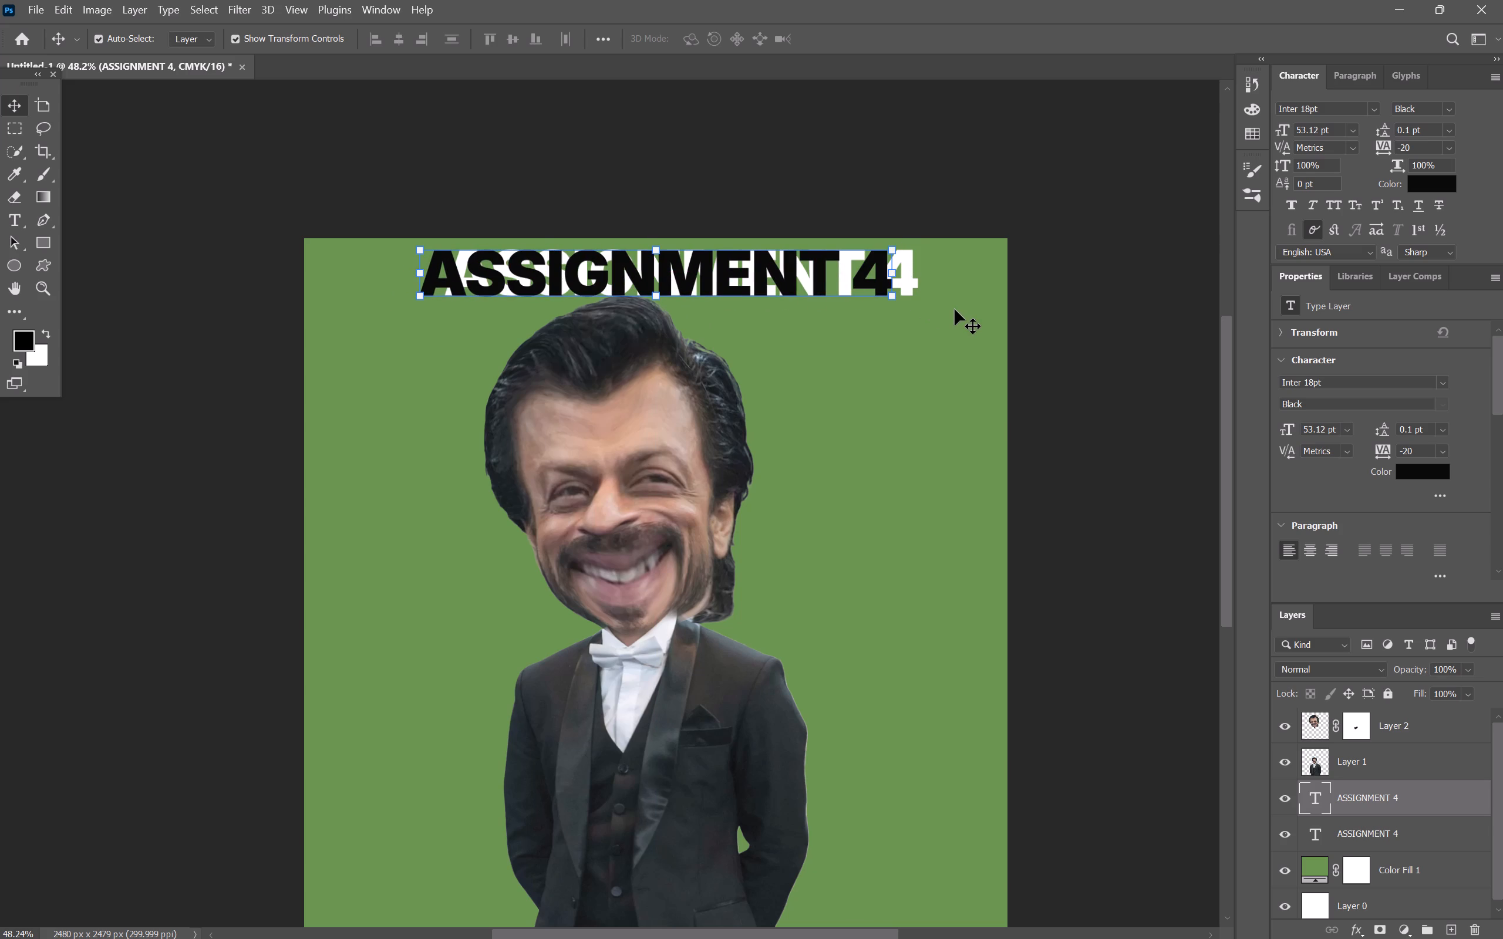
Move the white text about 85 px left behind the black text and nudge it slightly right as an offset shadow.
click(955, 309)
drag(904, 272, 888, 286)
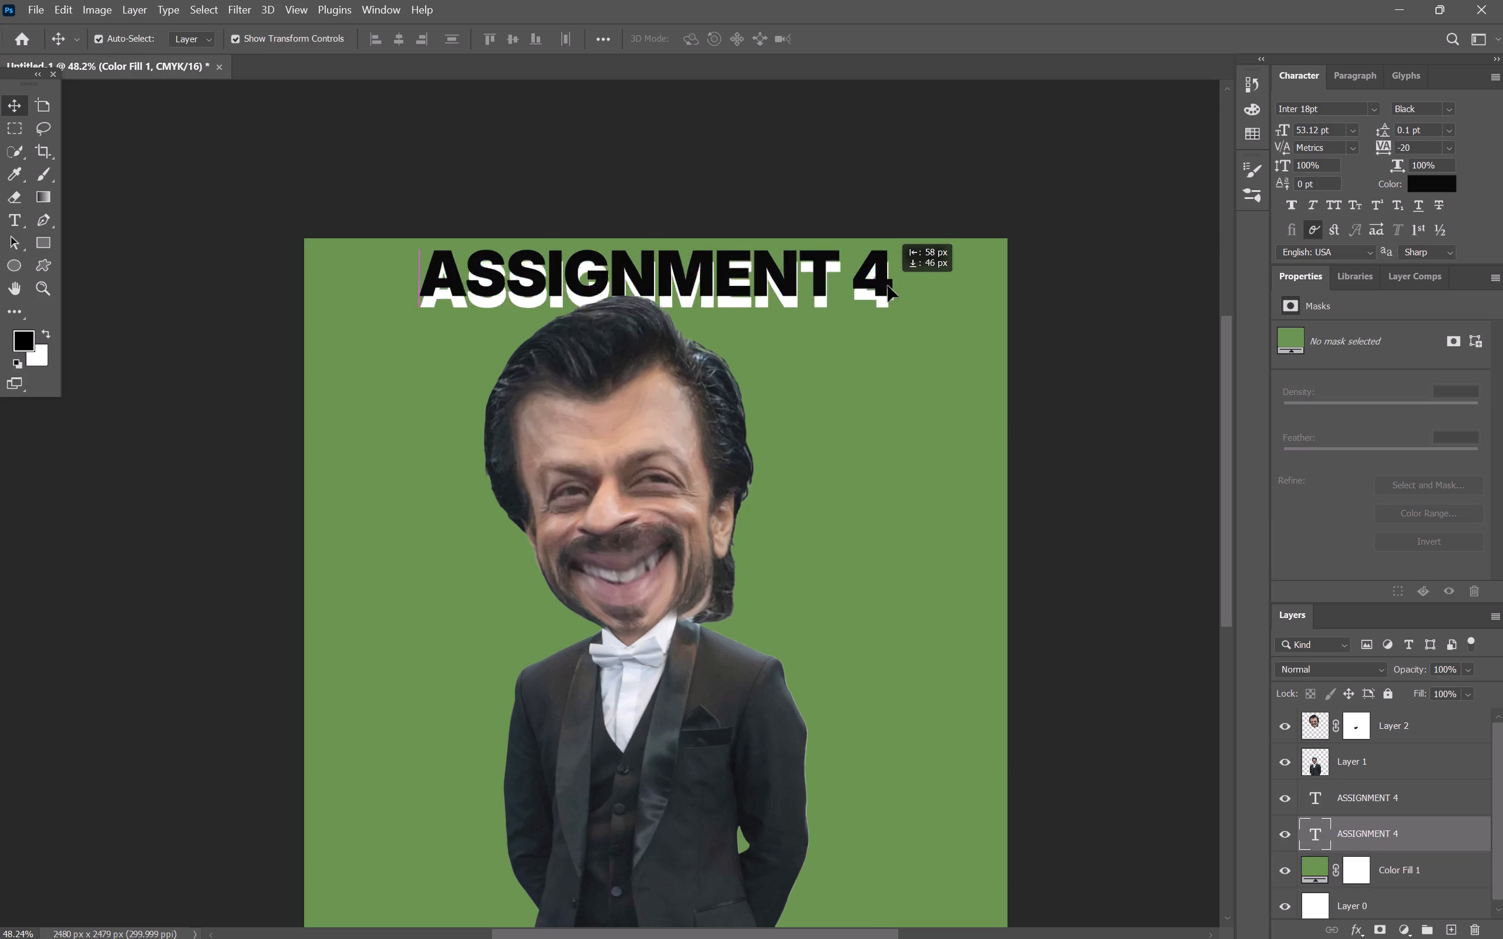
drag(888, 286, 887, 274)
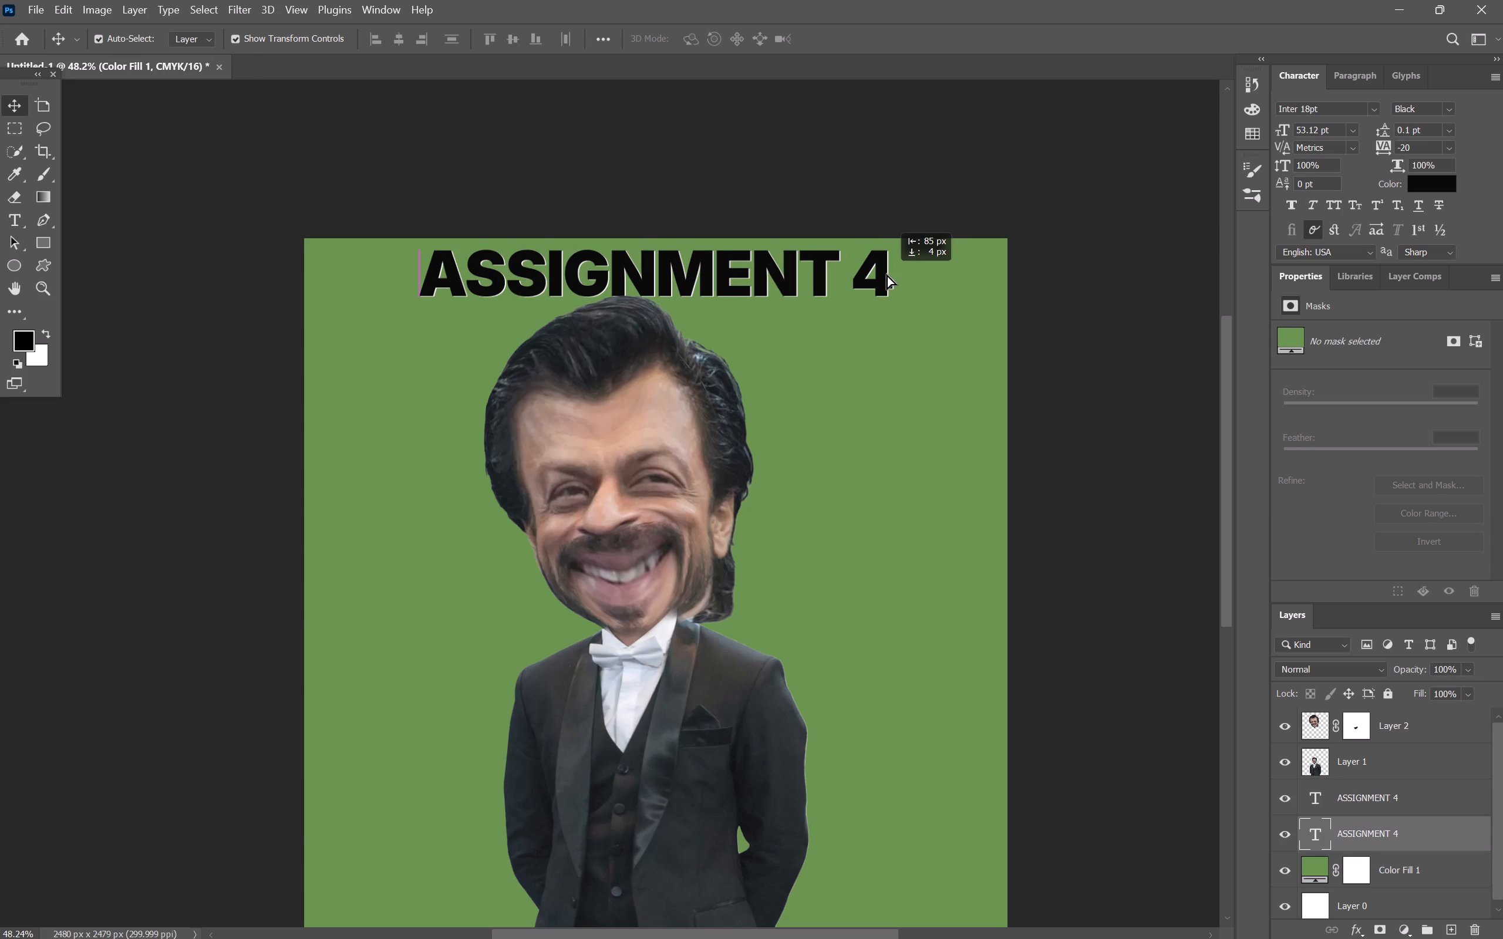
drag(887, 274, 887, 273)
key(Right)
key(Right)
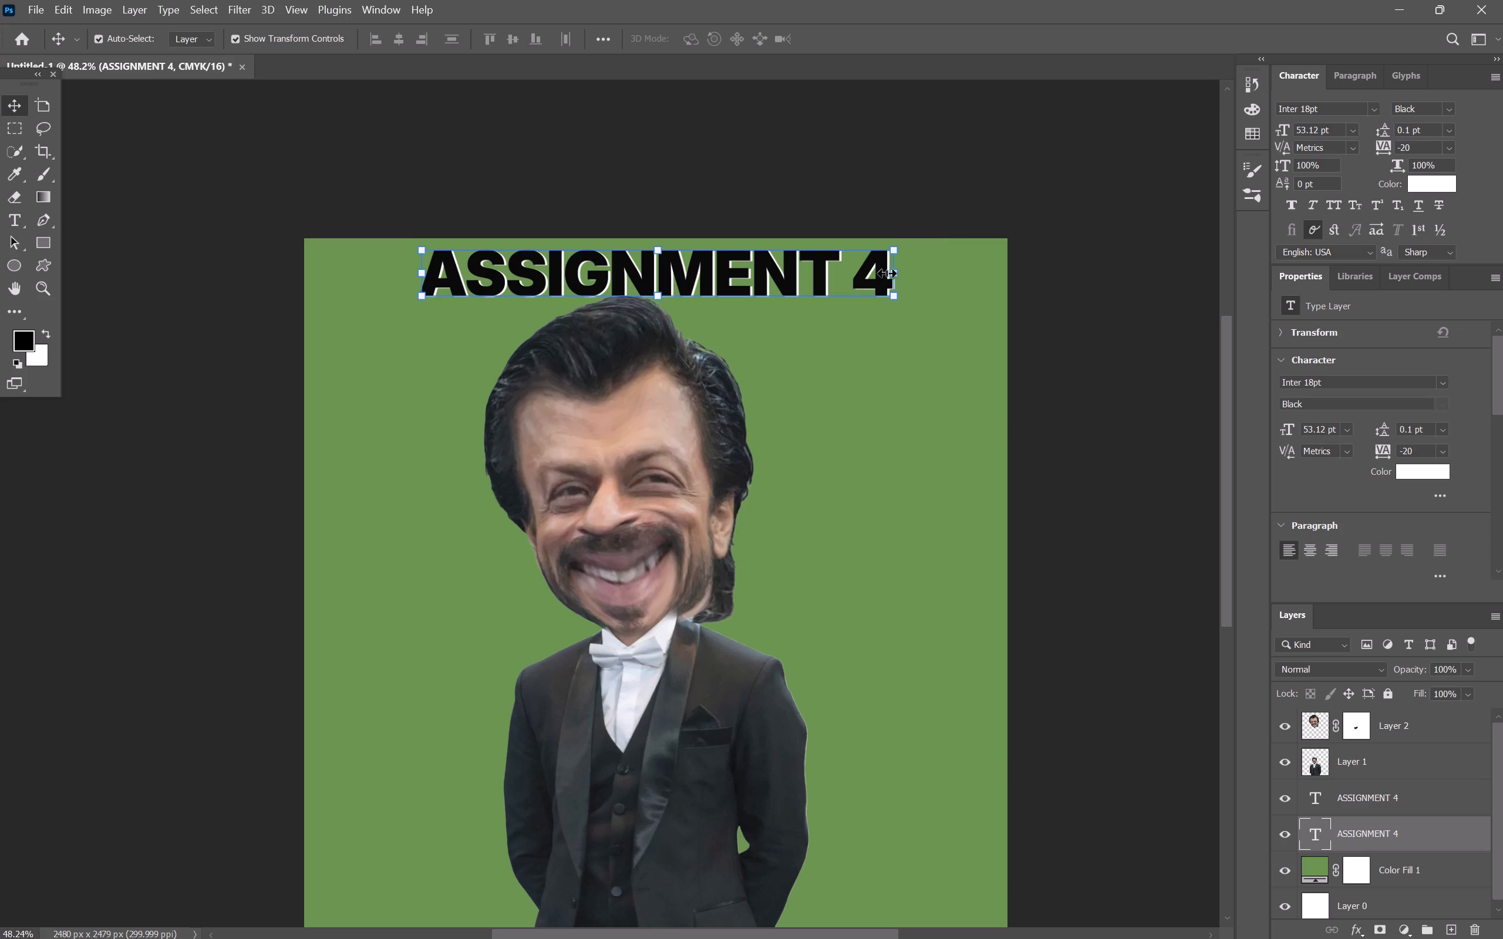
Scale the white ASSIGNMENT 4 shadow text to about 53.64 pt and nudge it slightly left behind the black text.
drag(900, 296, 914, 307)
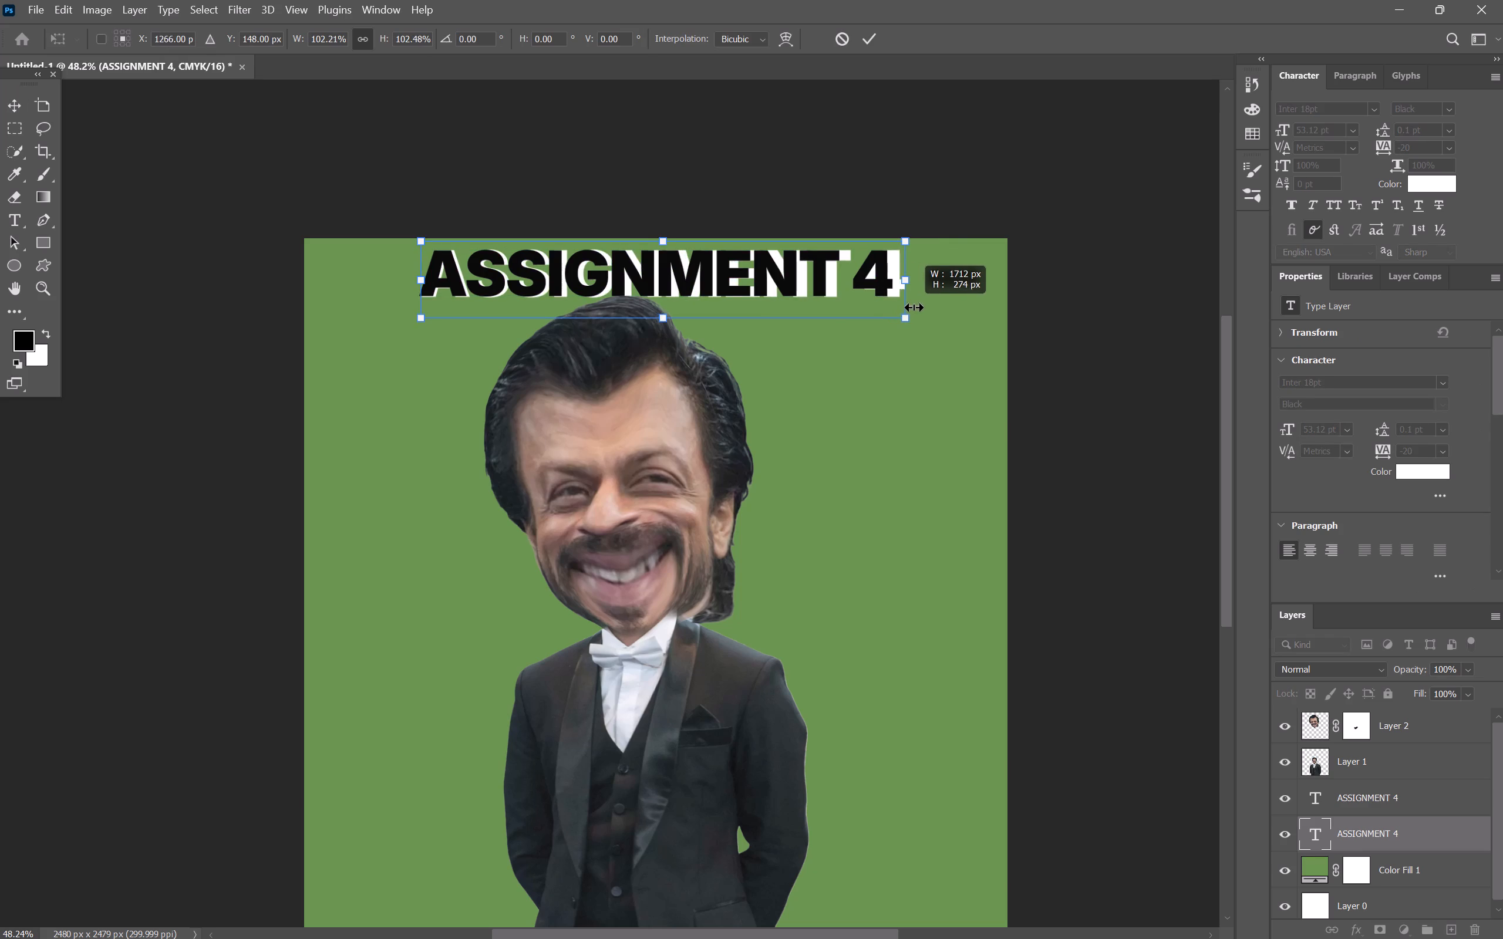
drag(914, 307, 903, 313)
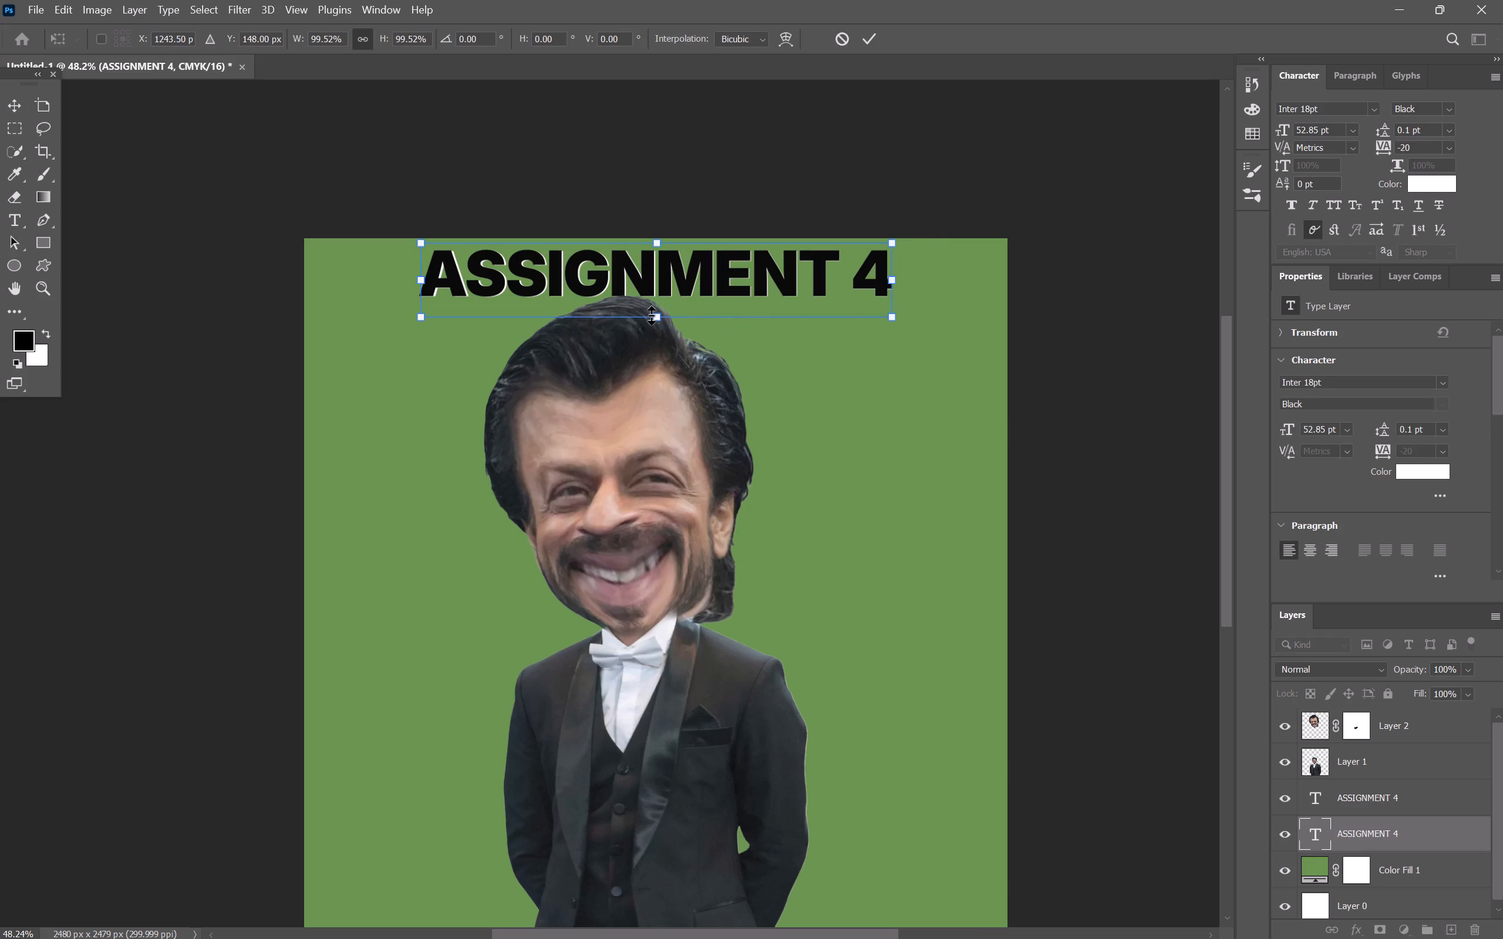
click(651, 315)
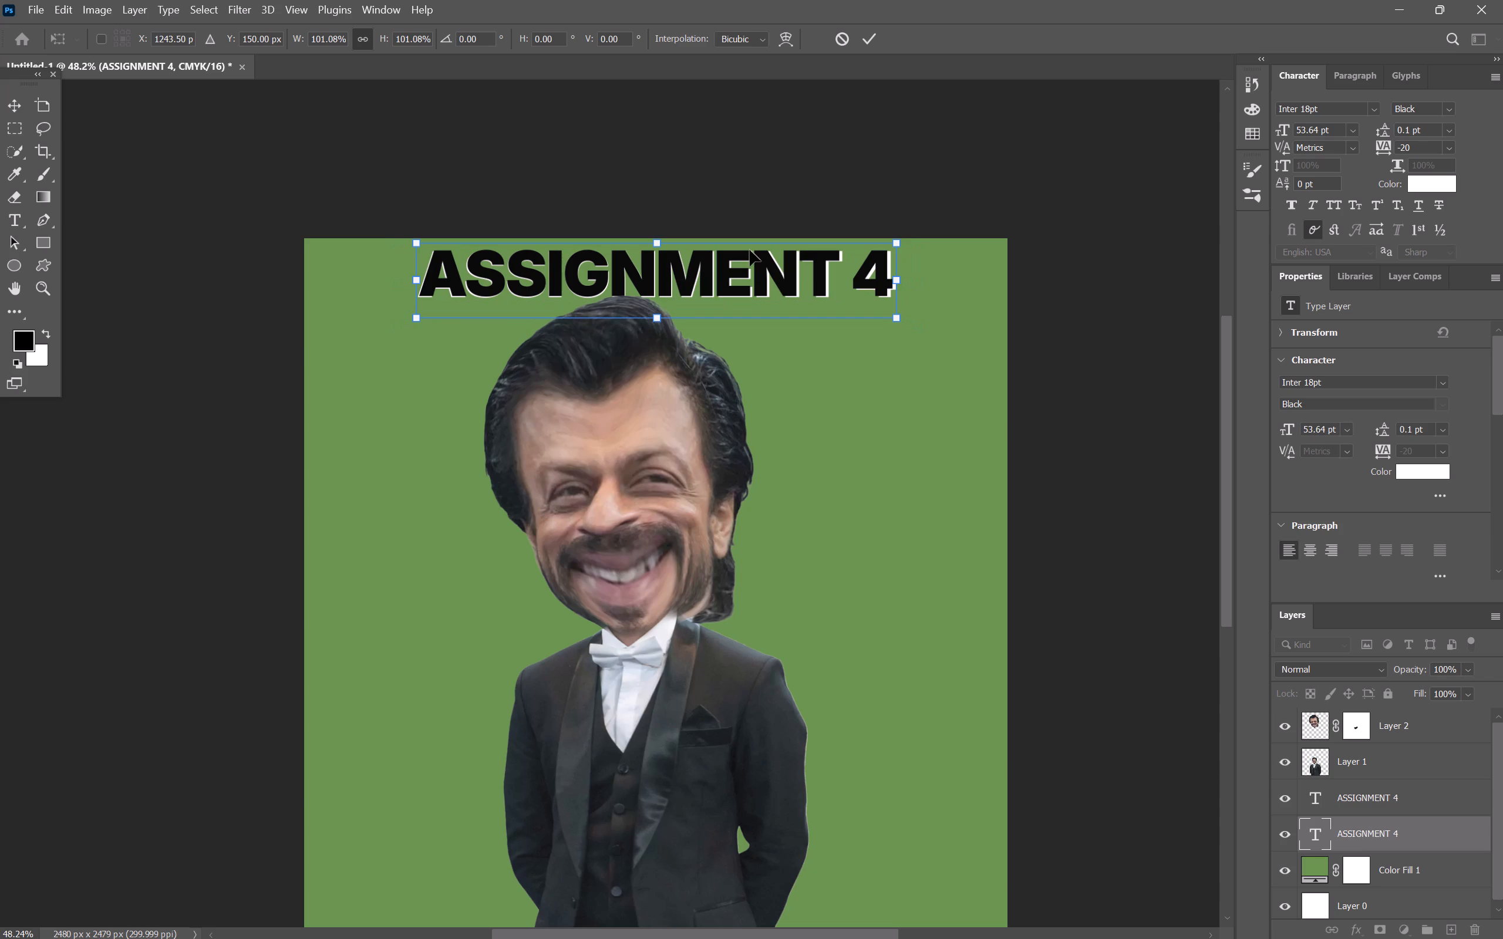
key(Left)
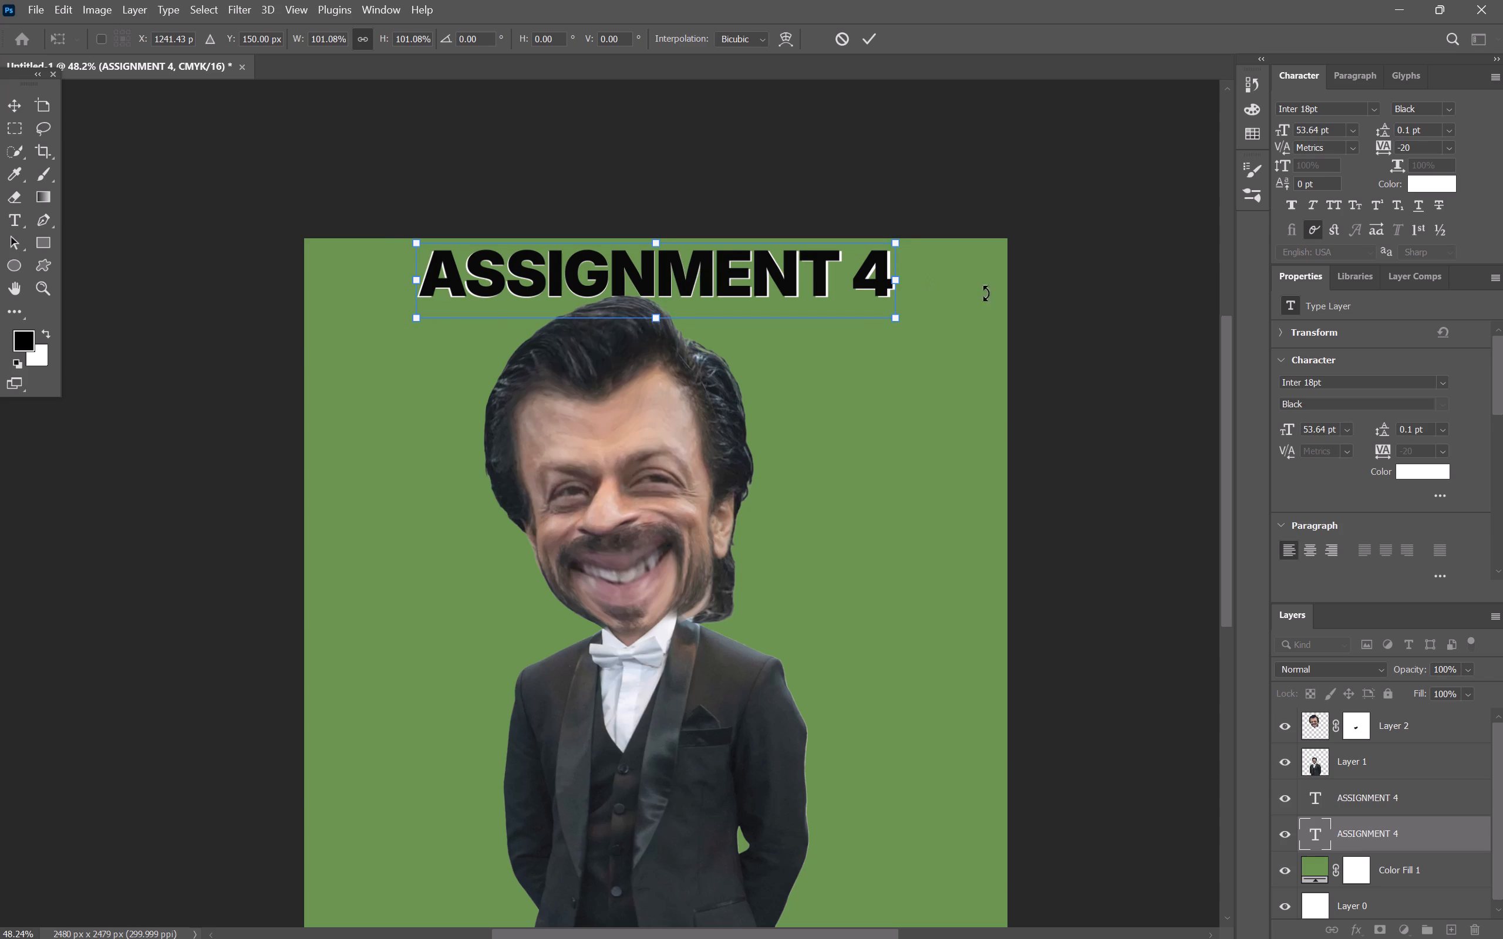
click(1106, 468)
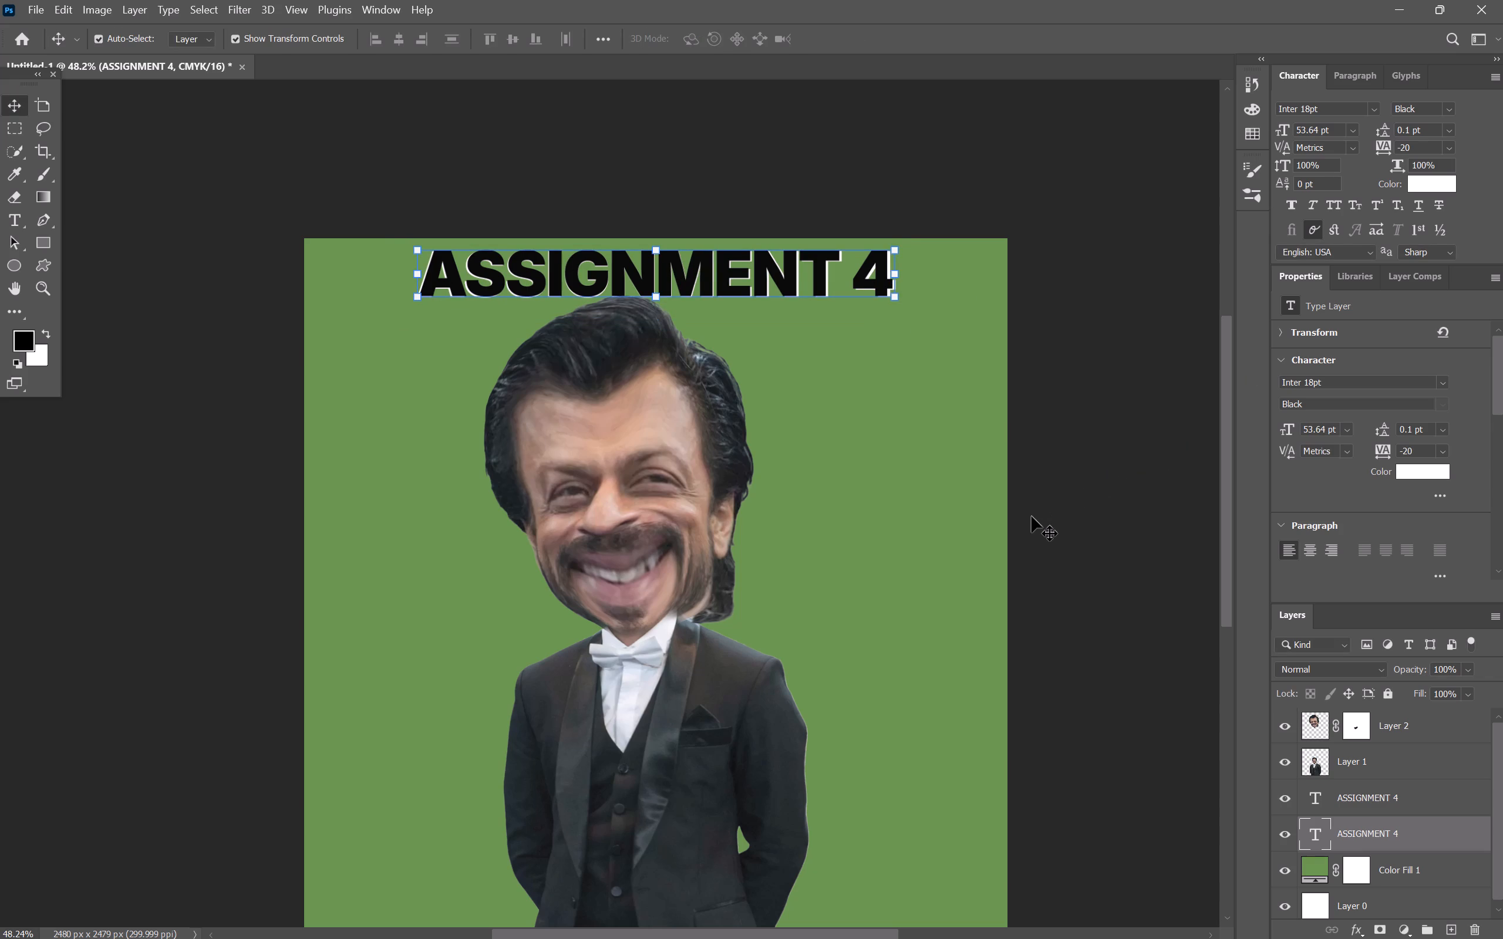
click(1032, 516)
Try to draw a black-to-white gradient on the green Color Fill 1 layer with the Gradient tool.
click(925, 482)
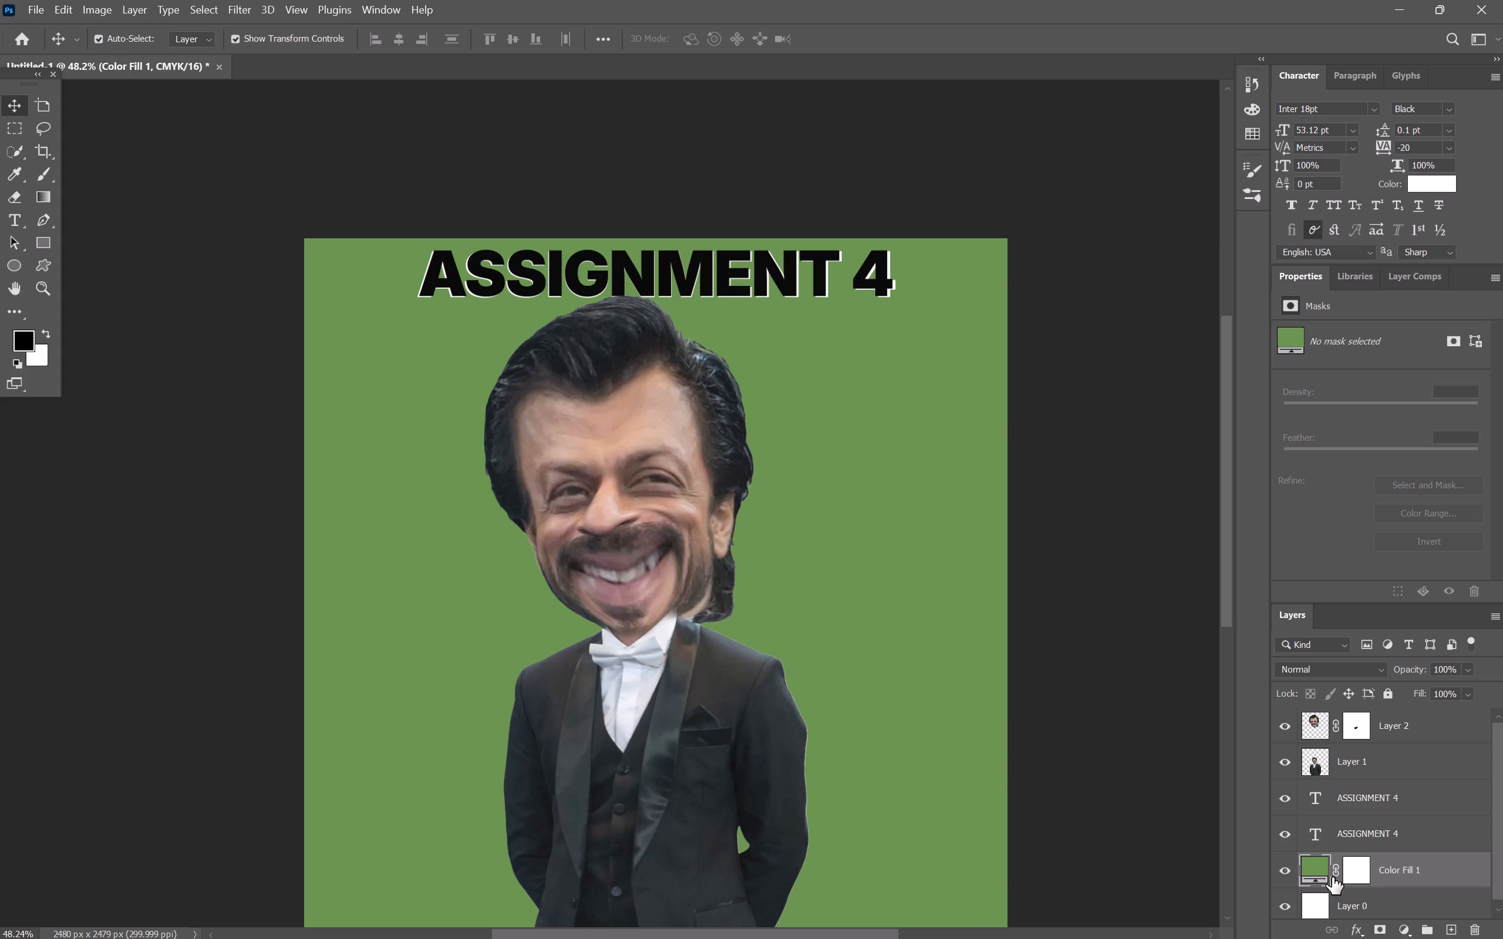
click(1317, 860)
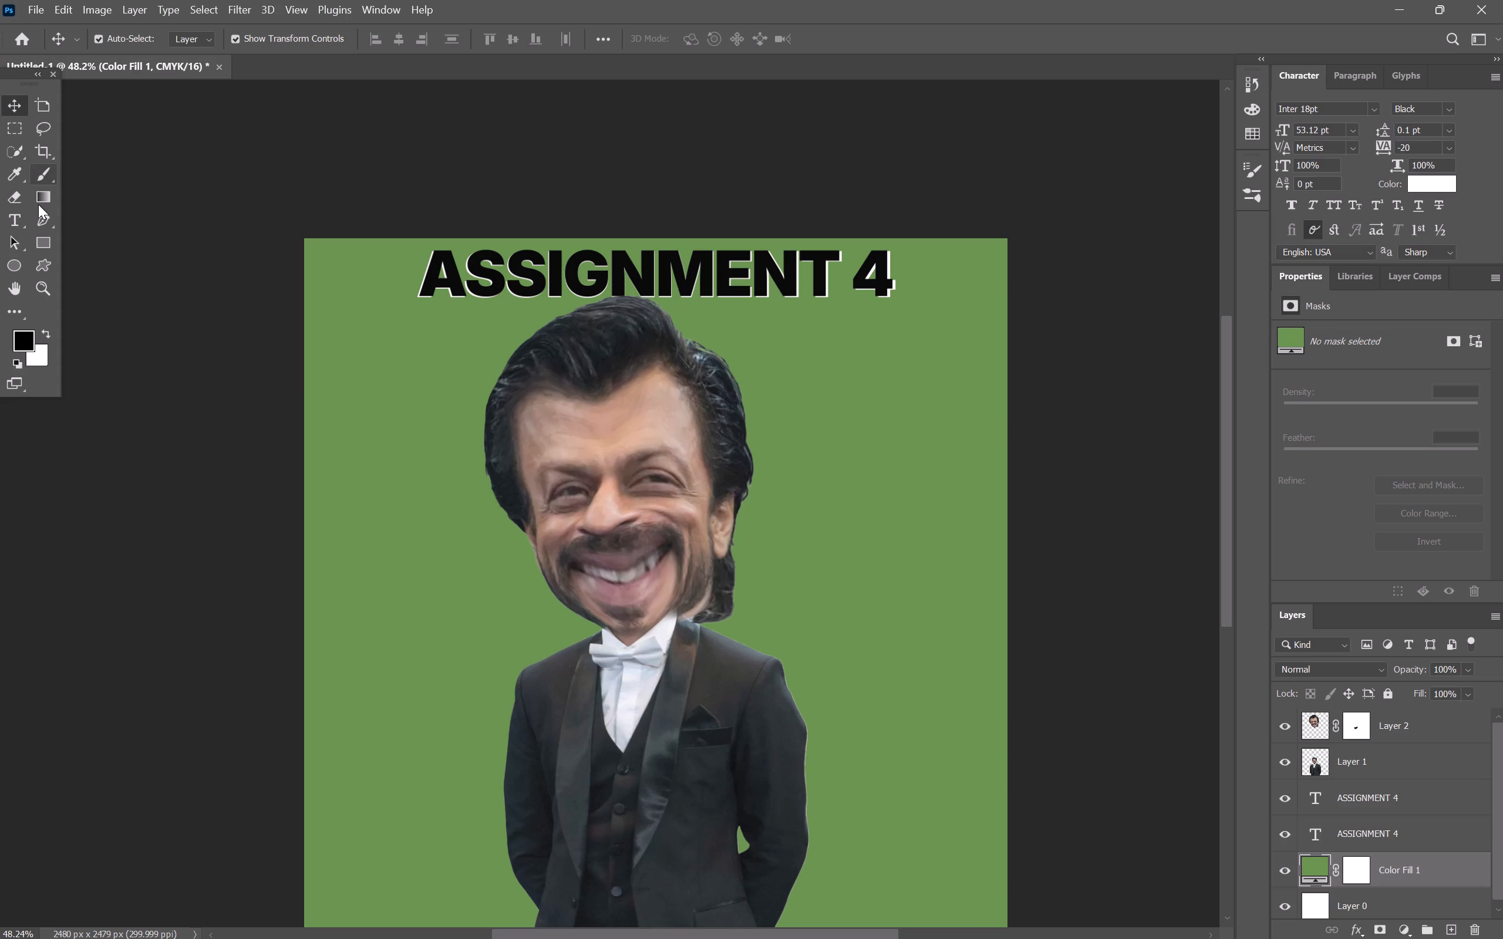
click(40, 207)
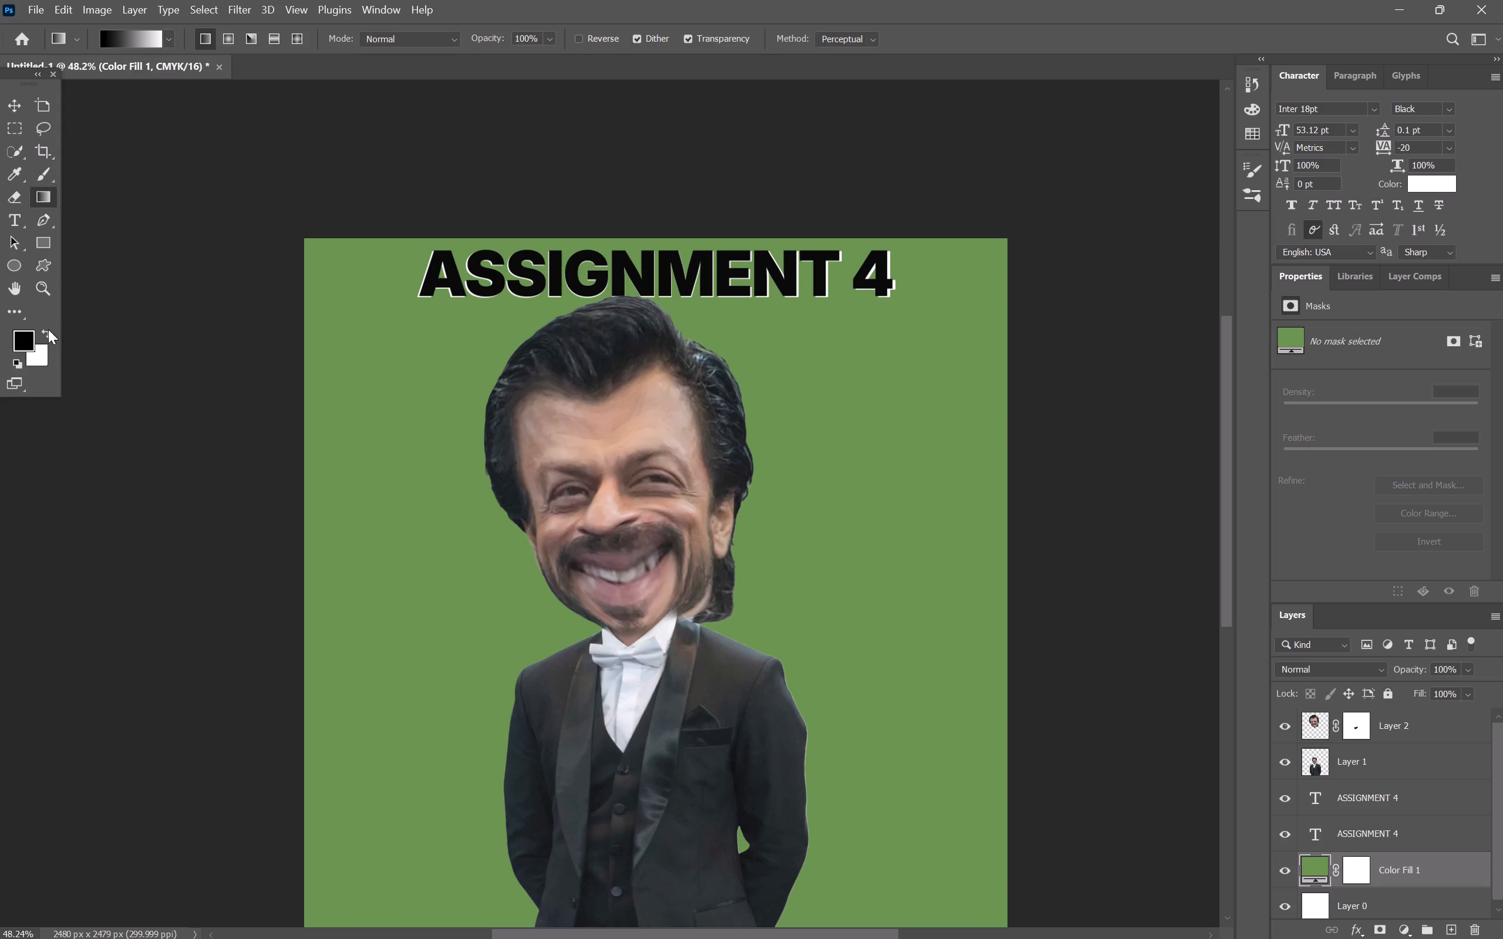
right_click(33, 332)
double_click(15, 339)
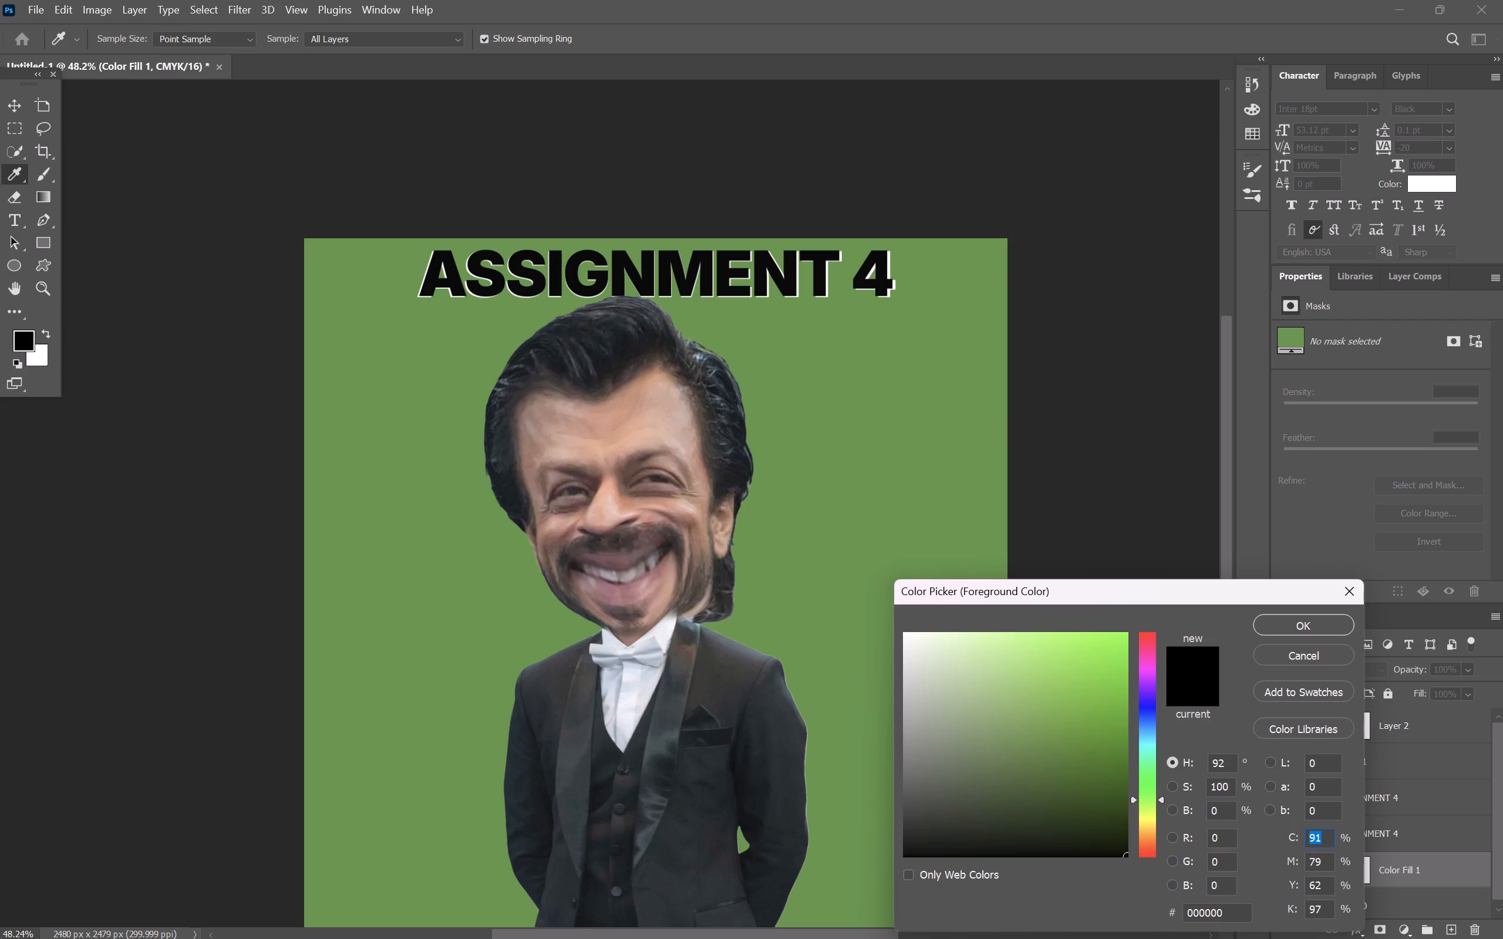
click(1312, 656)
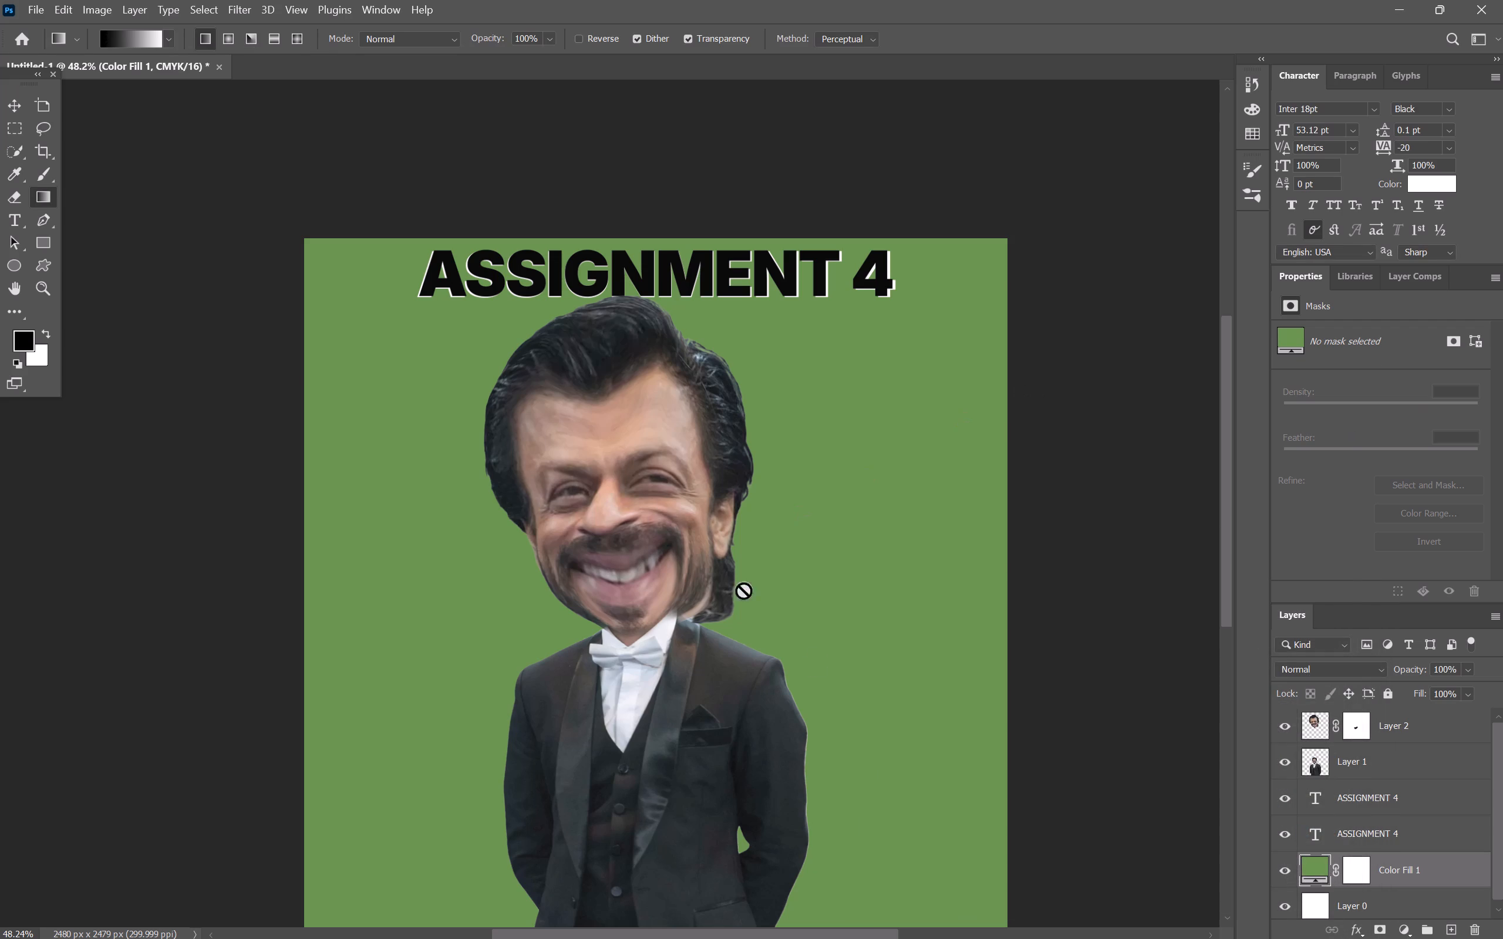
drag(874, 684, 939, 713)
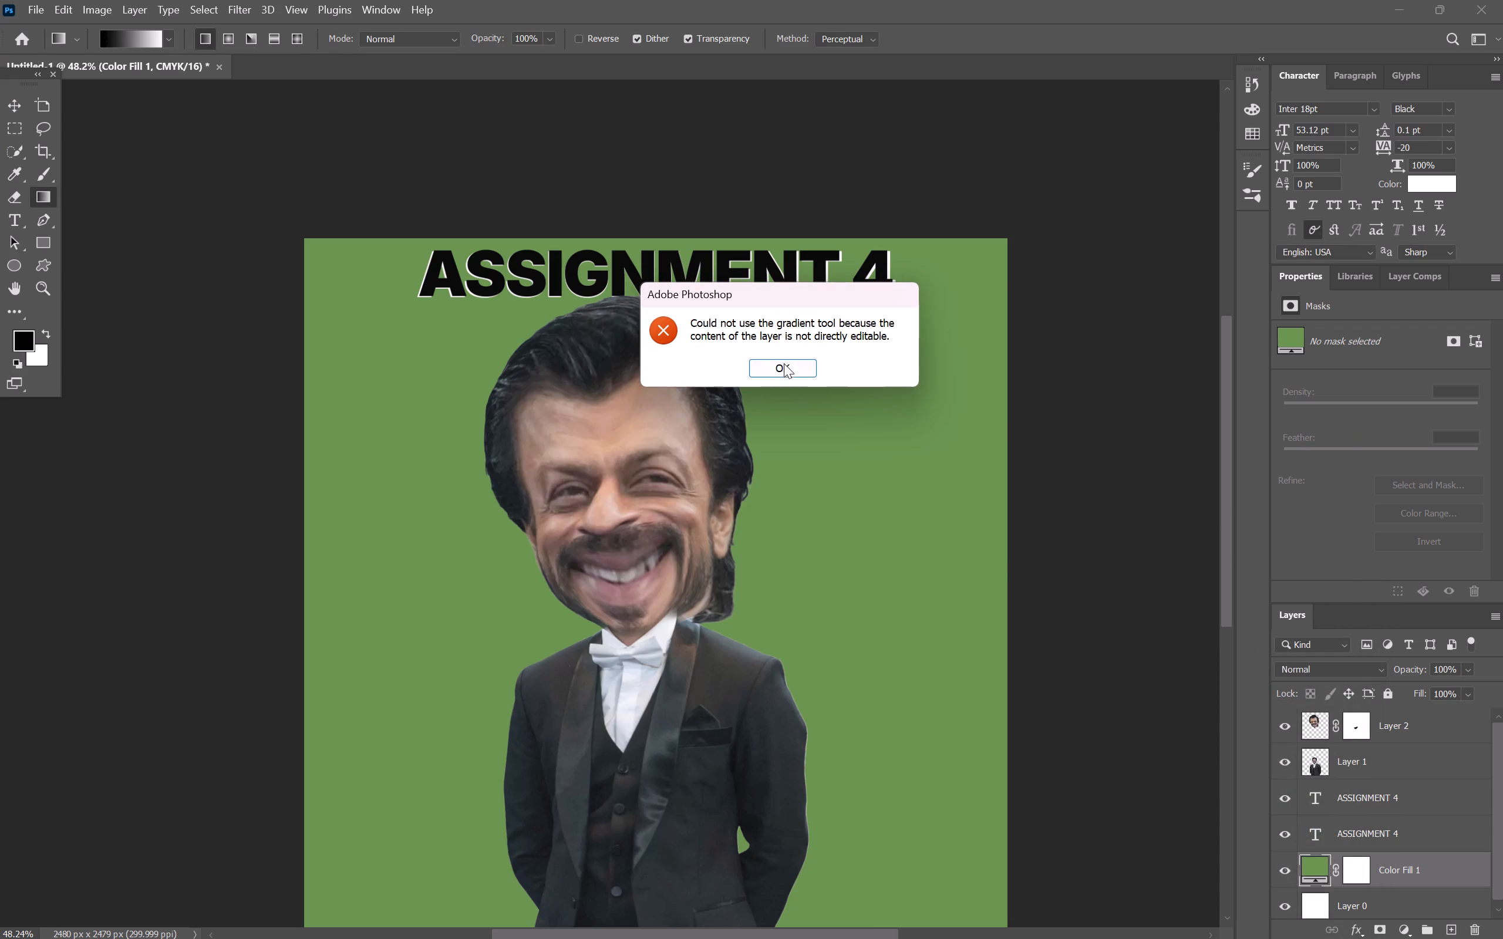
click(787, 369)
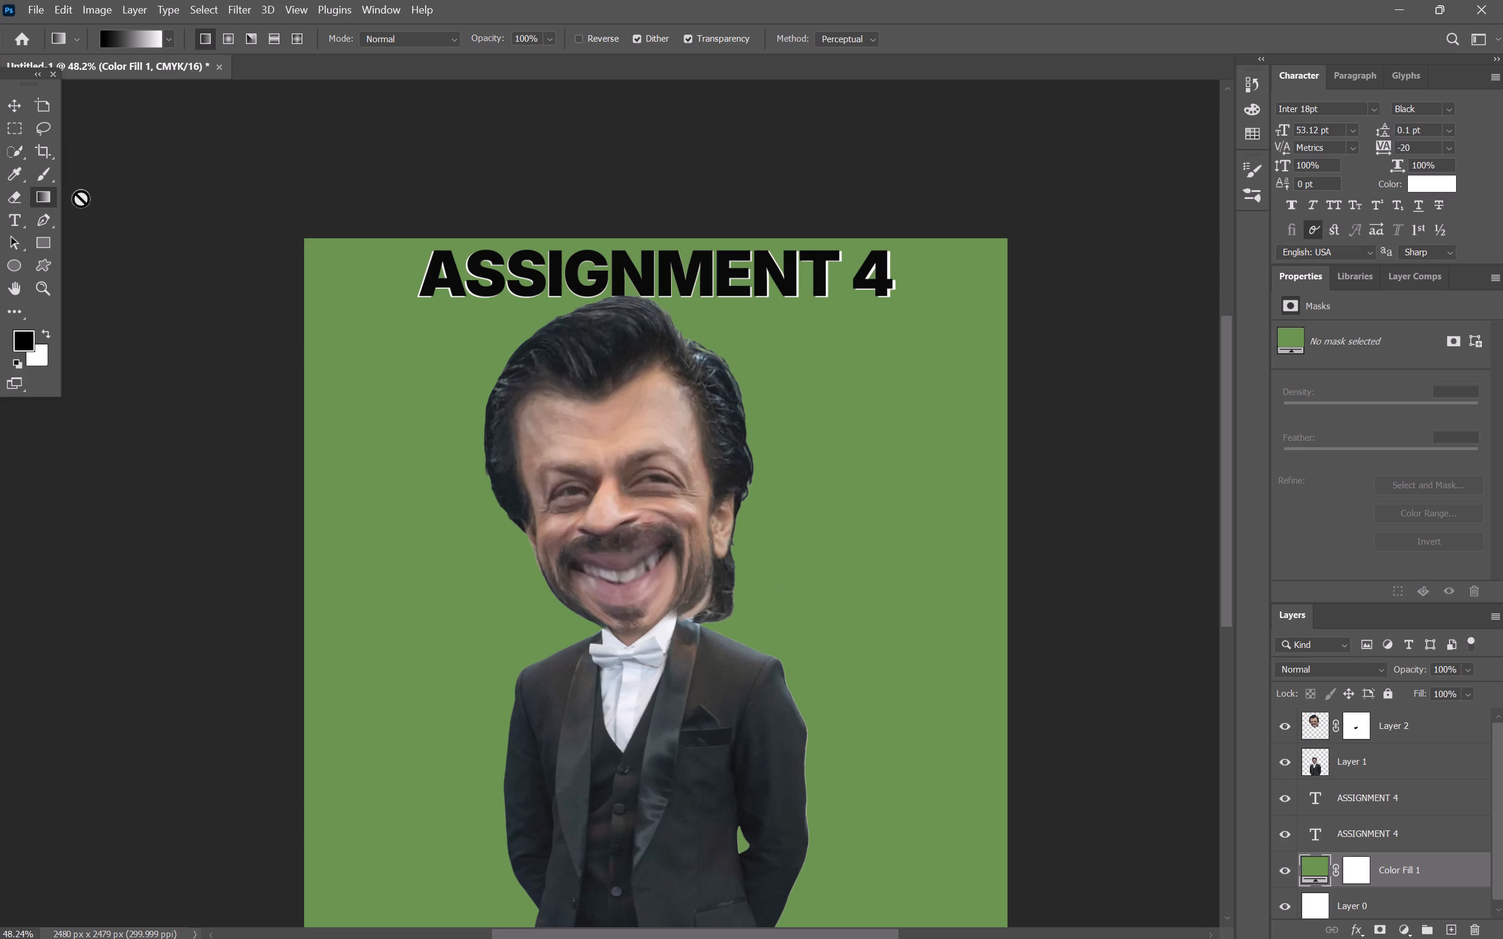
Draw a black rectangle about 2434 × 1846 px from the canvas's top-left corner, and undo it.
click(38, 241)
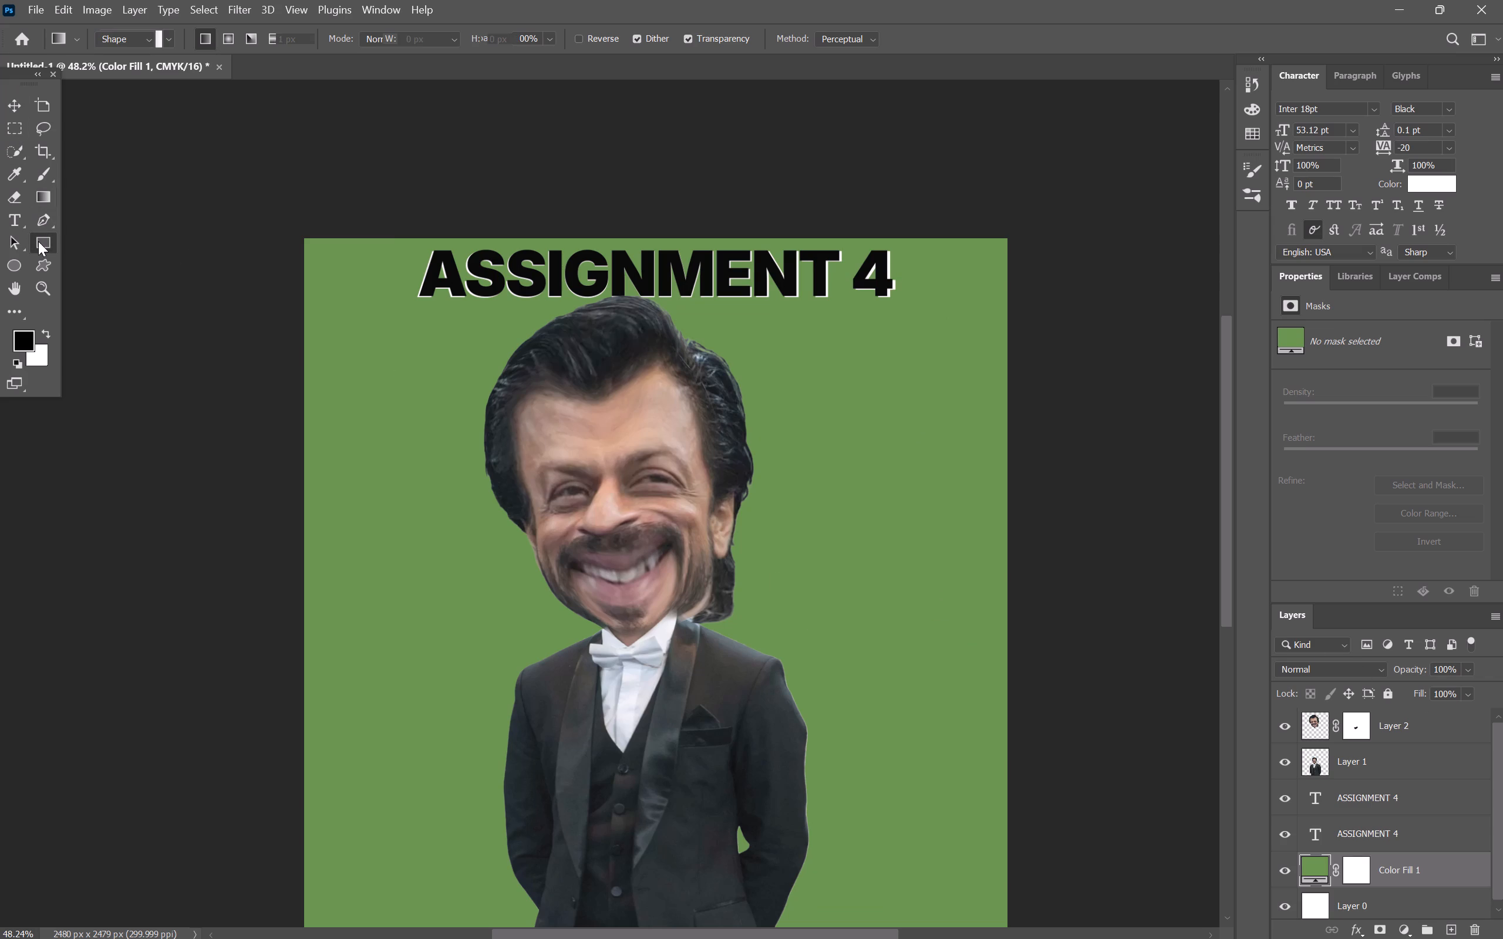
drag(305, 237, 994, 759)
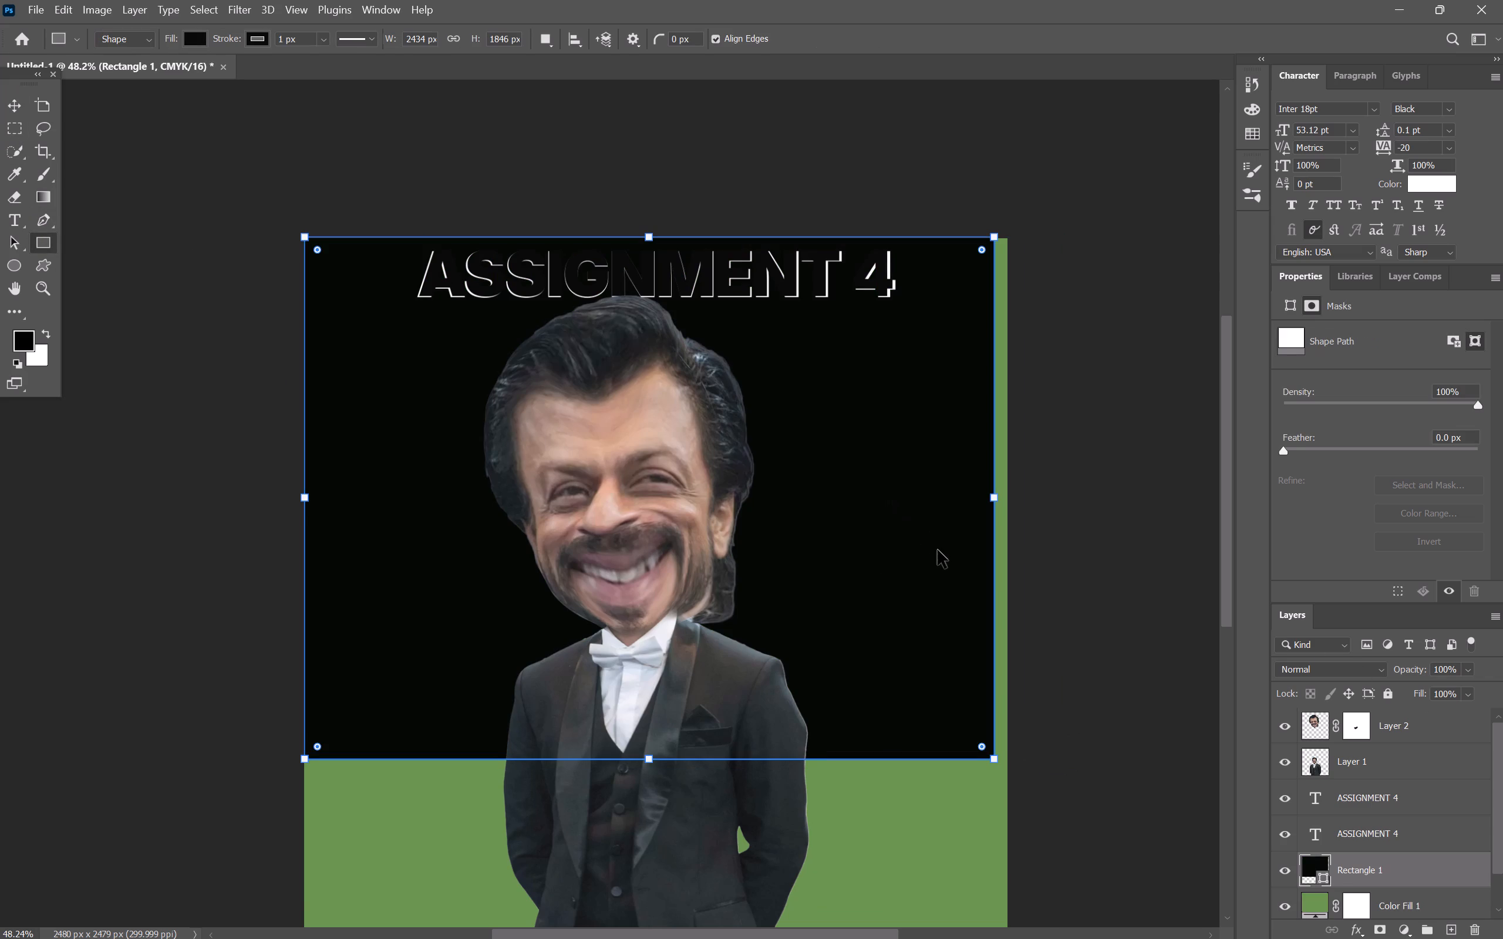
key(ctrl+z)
Set the foreground colour to the green sampled from the canvas background (4e8a32).
right_click(28, 336)
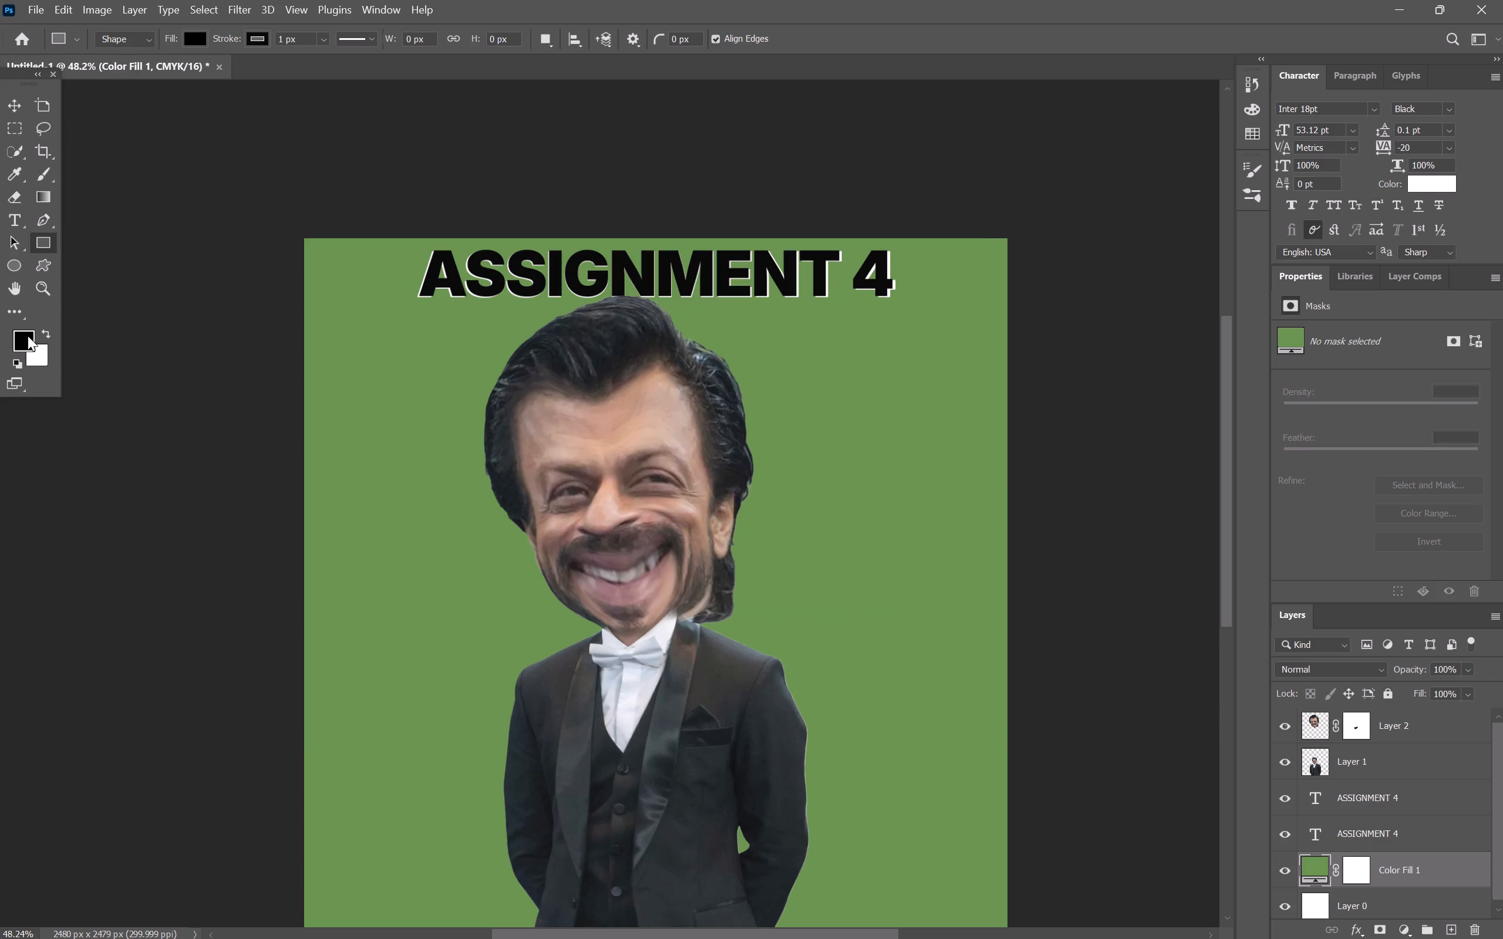
double_click(28, 336)
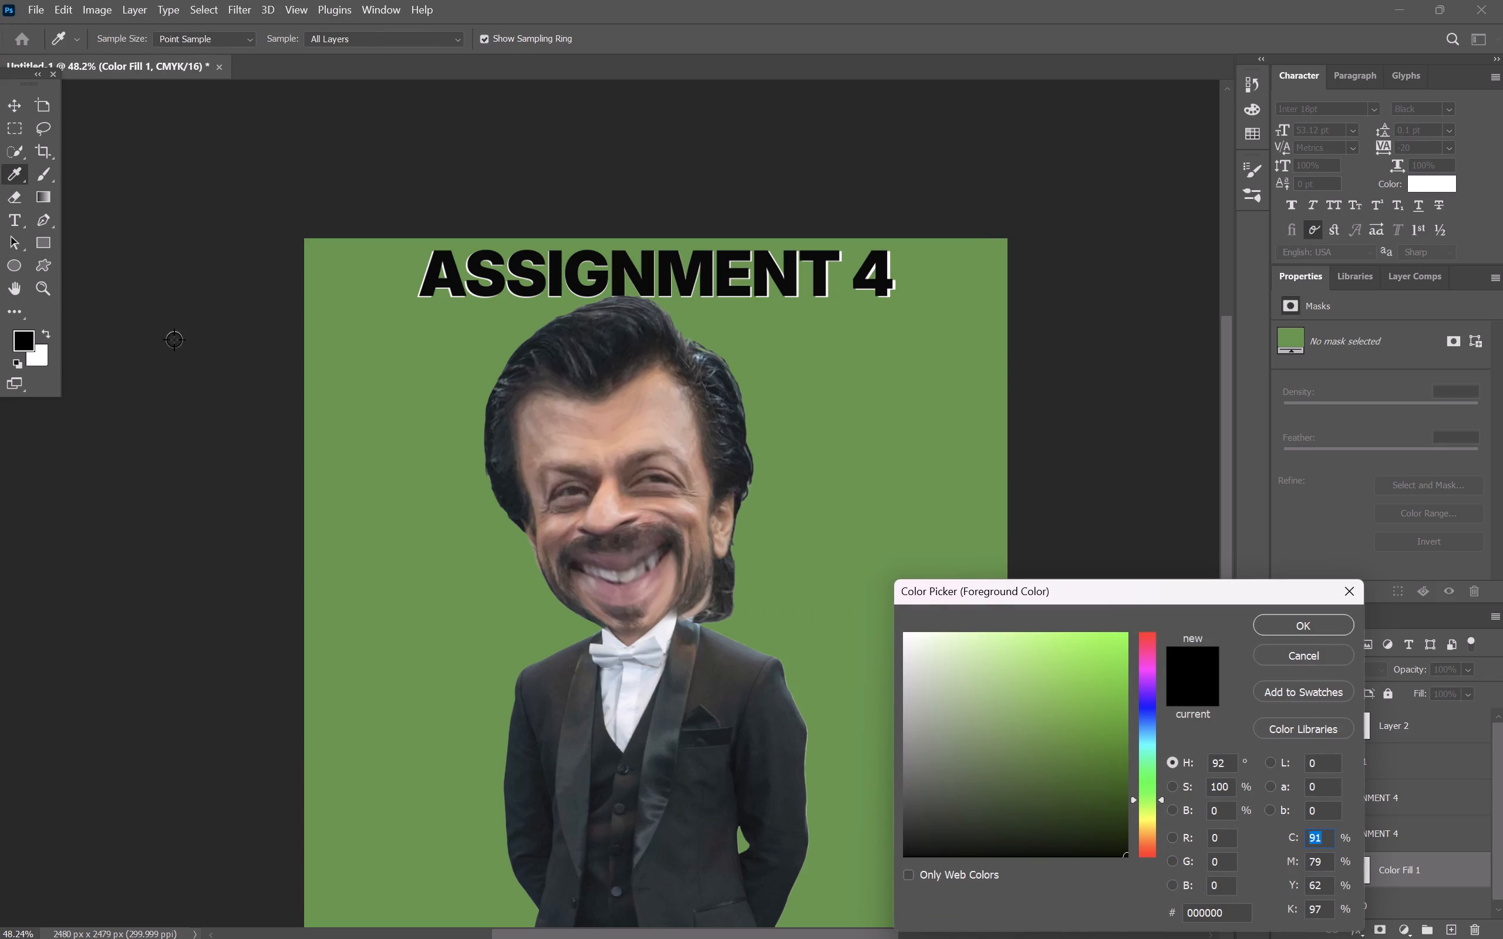
click(378, 509)
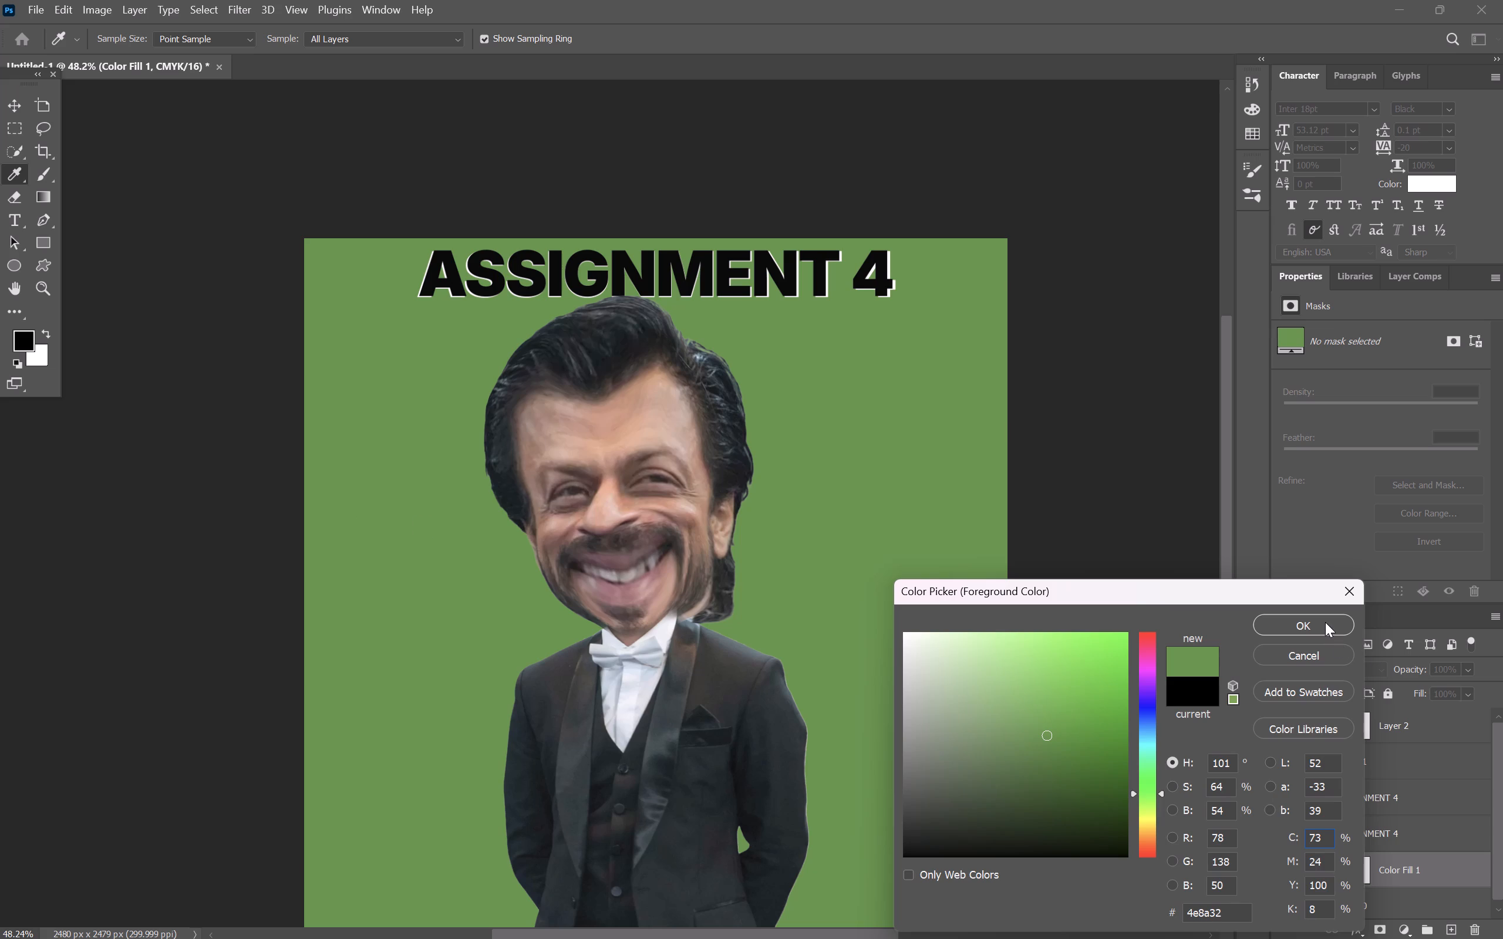
click(1325, 619)
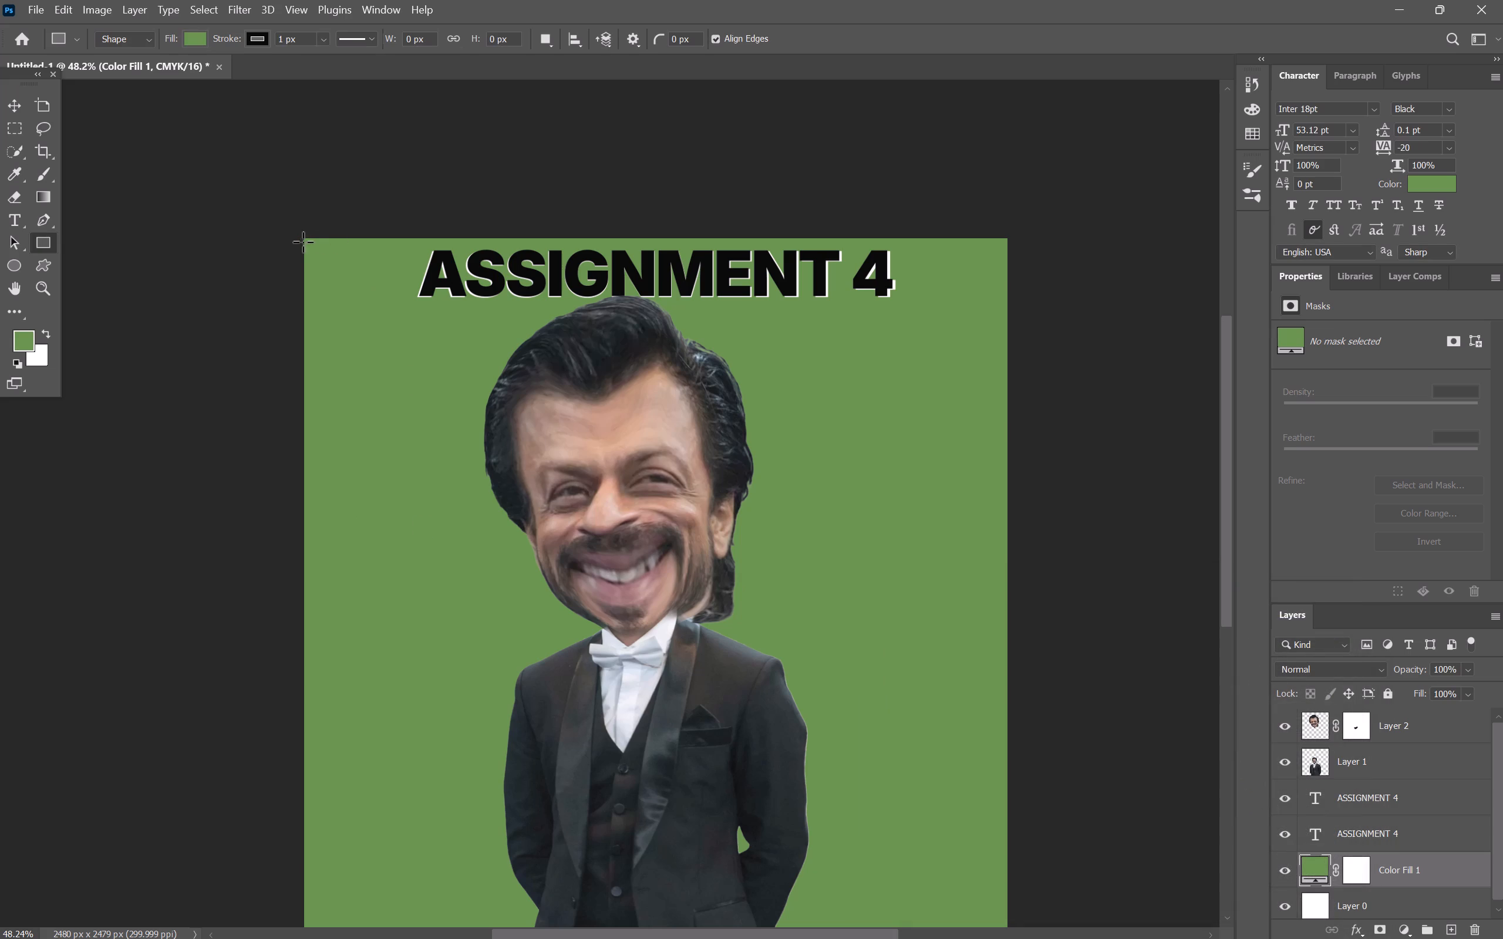
Draw a green rectangle about 2483 × 2487 px covering the whole canvas, above the Color Fill 1 layer.
scroll(305, 235, down, 2)
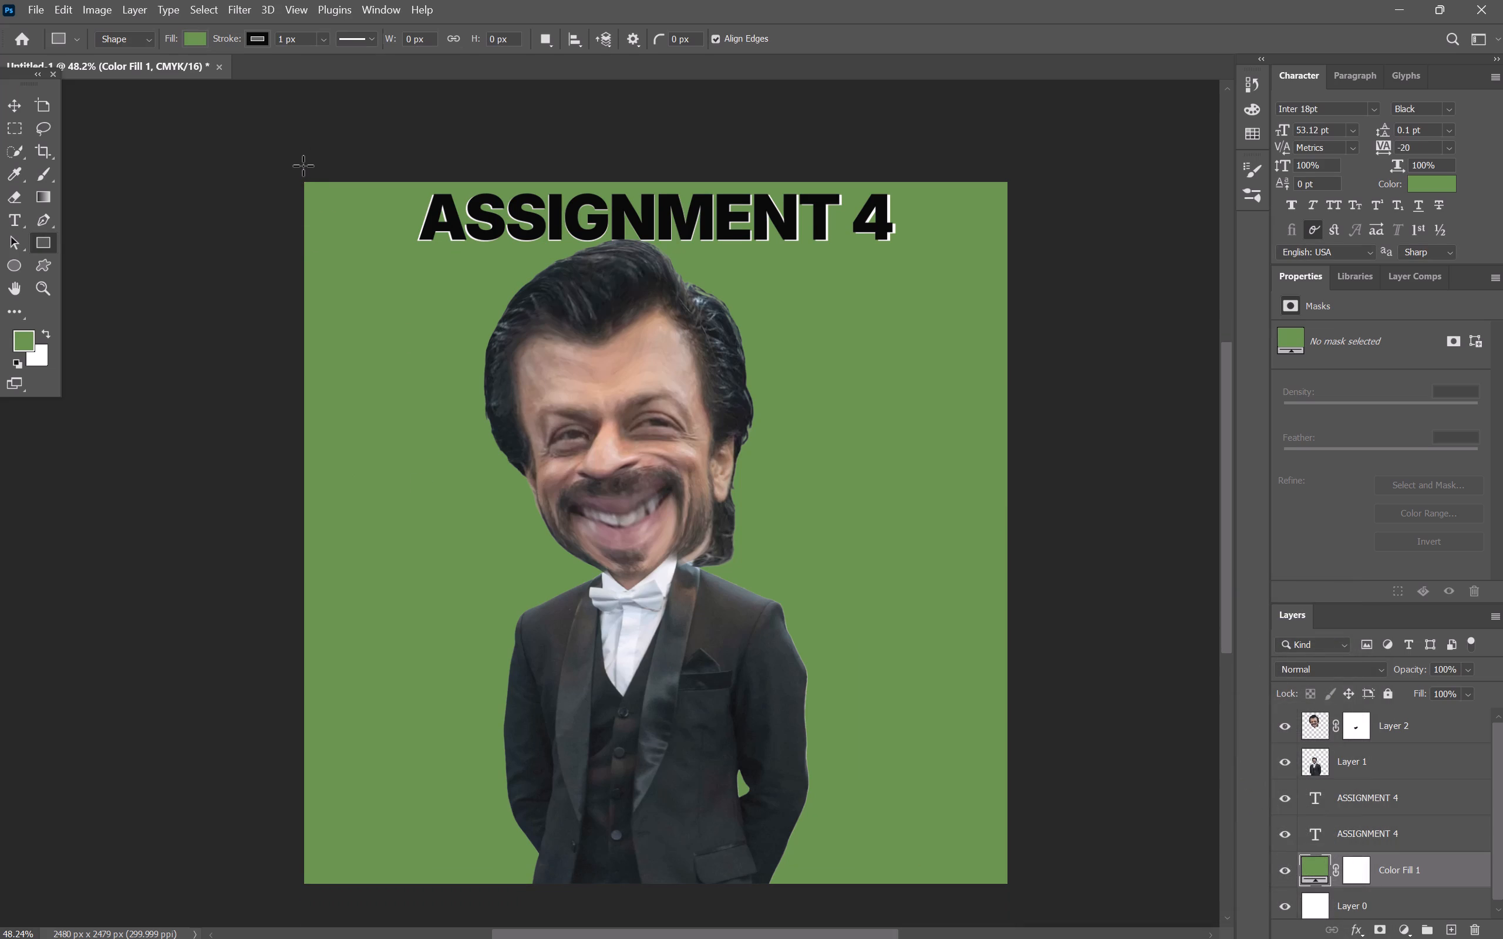
drag(304, 167, 869, 822)
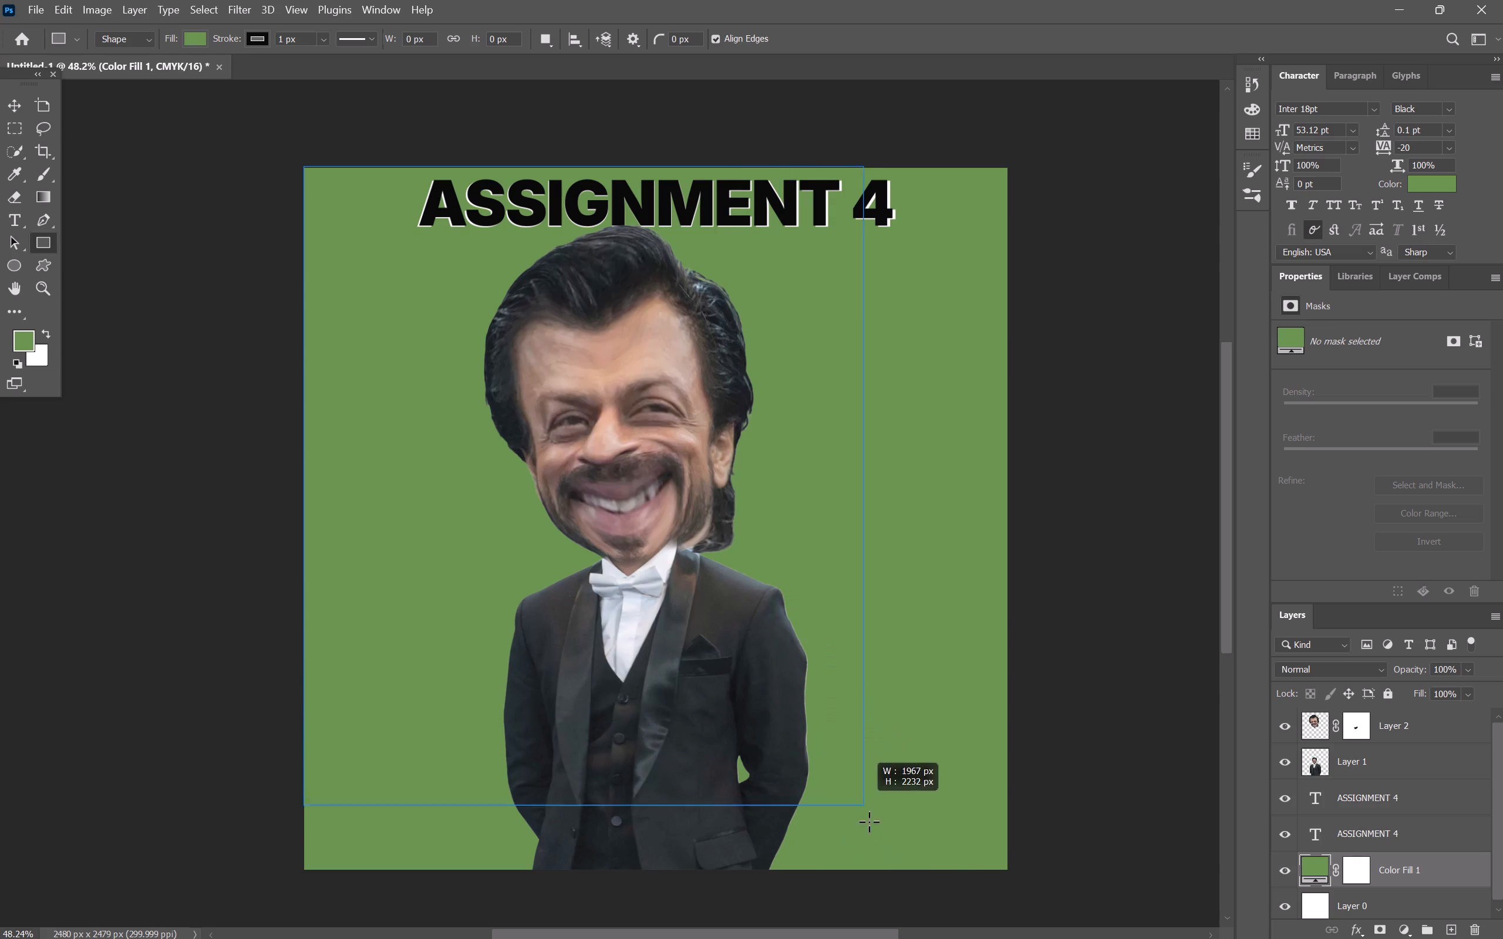
drag(869, 822, 969, 867)
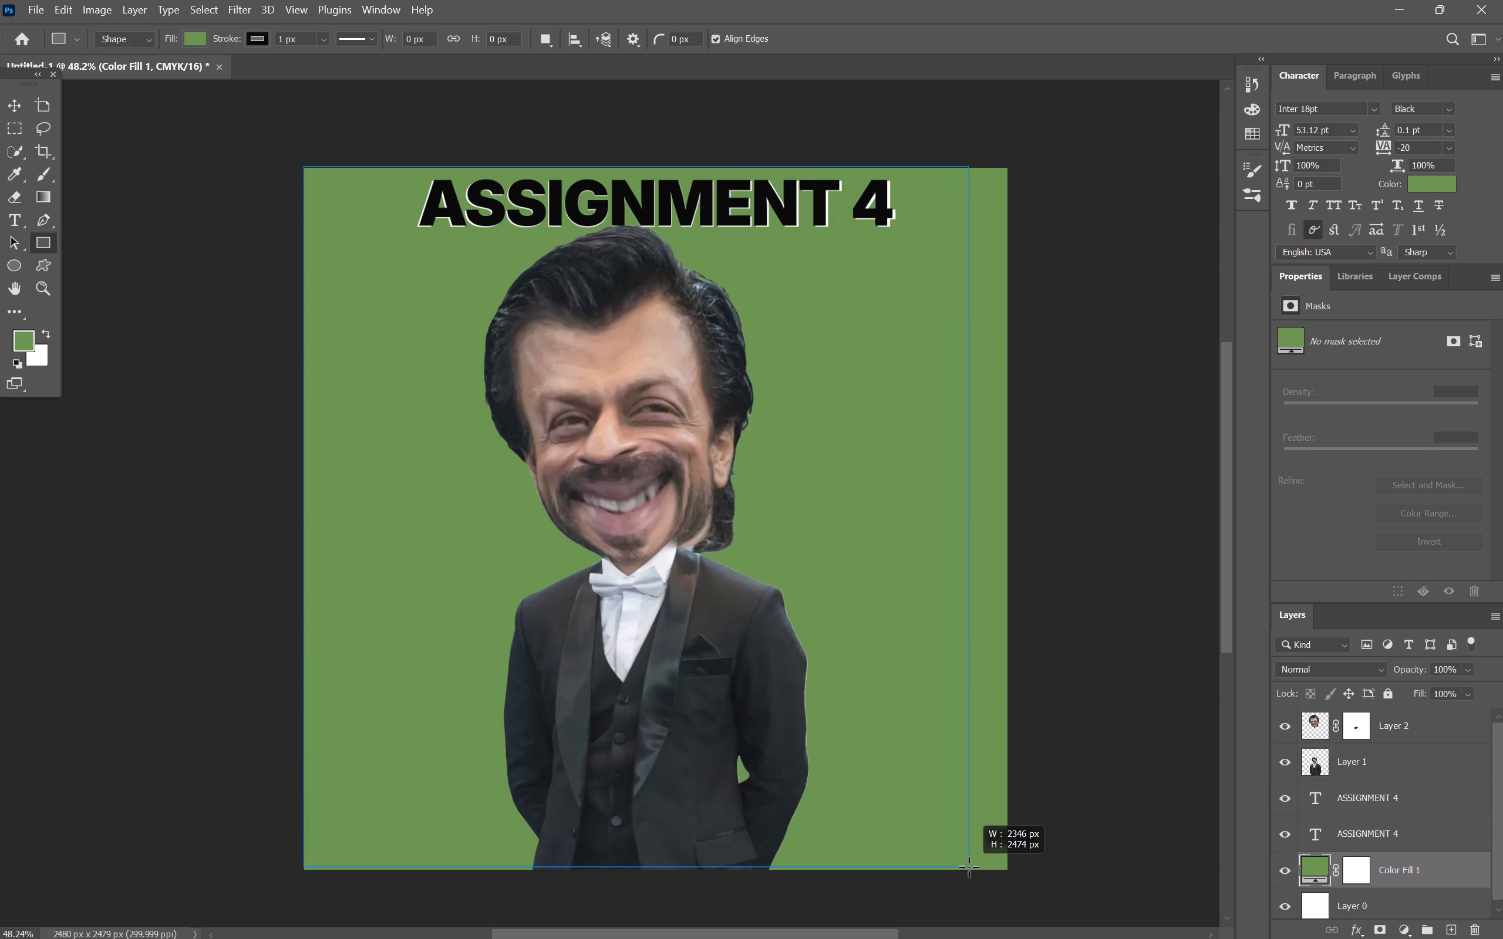
drag(969, 867, 1003, 867)
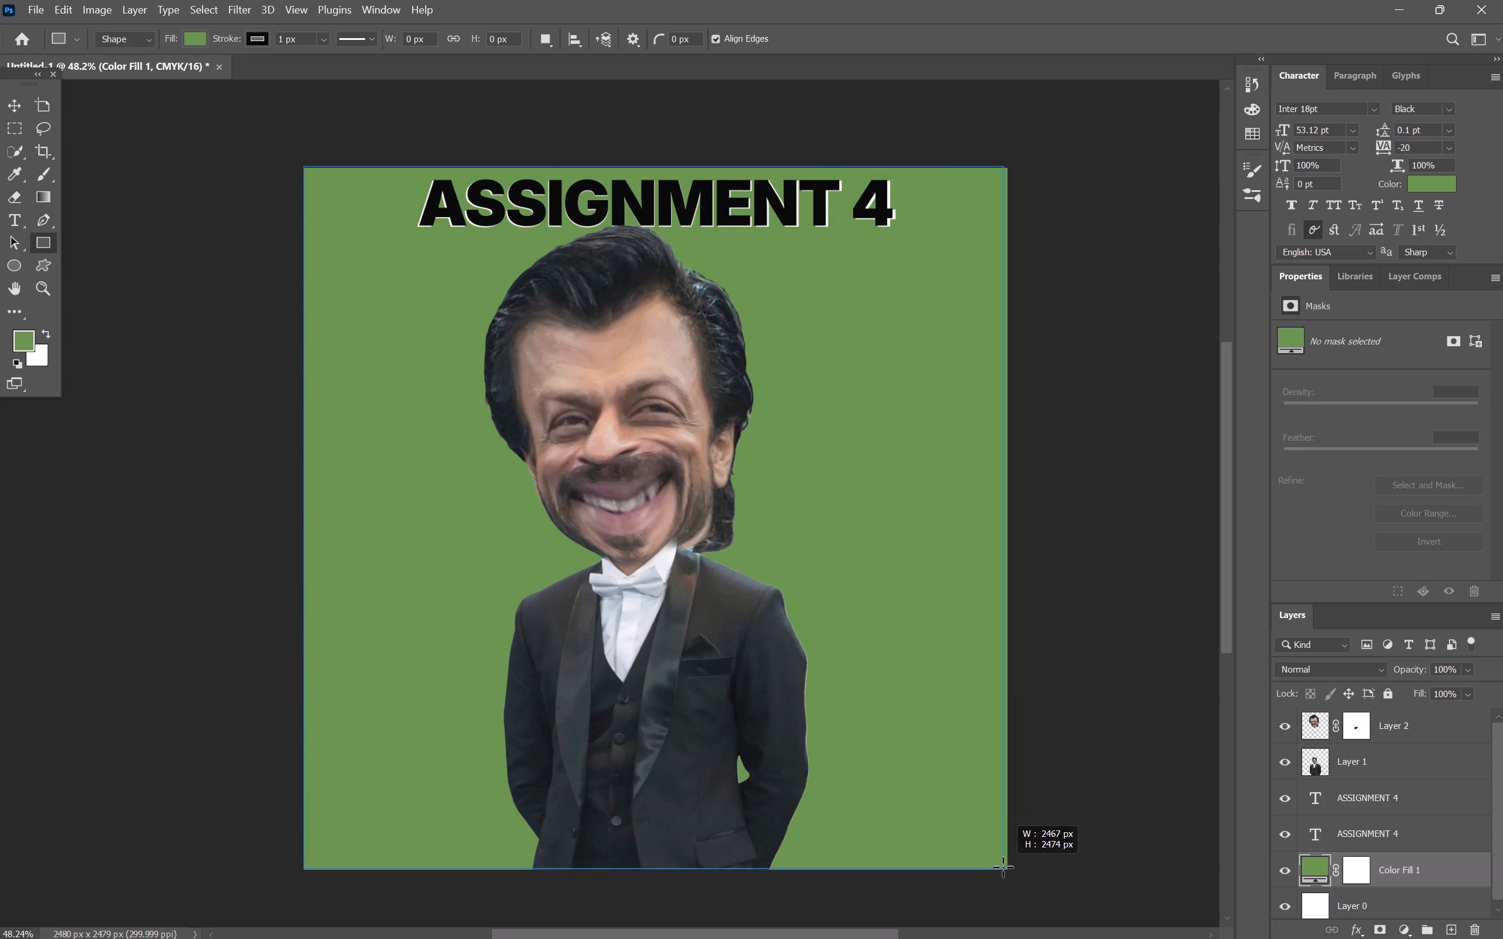
drag(1003, 867, 1007, 870)
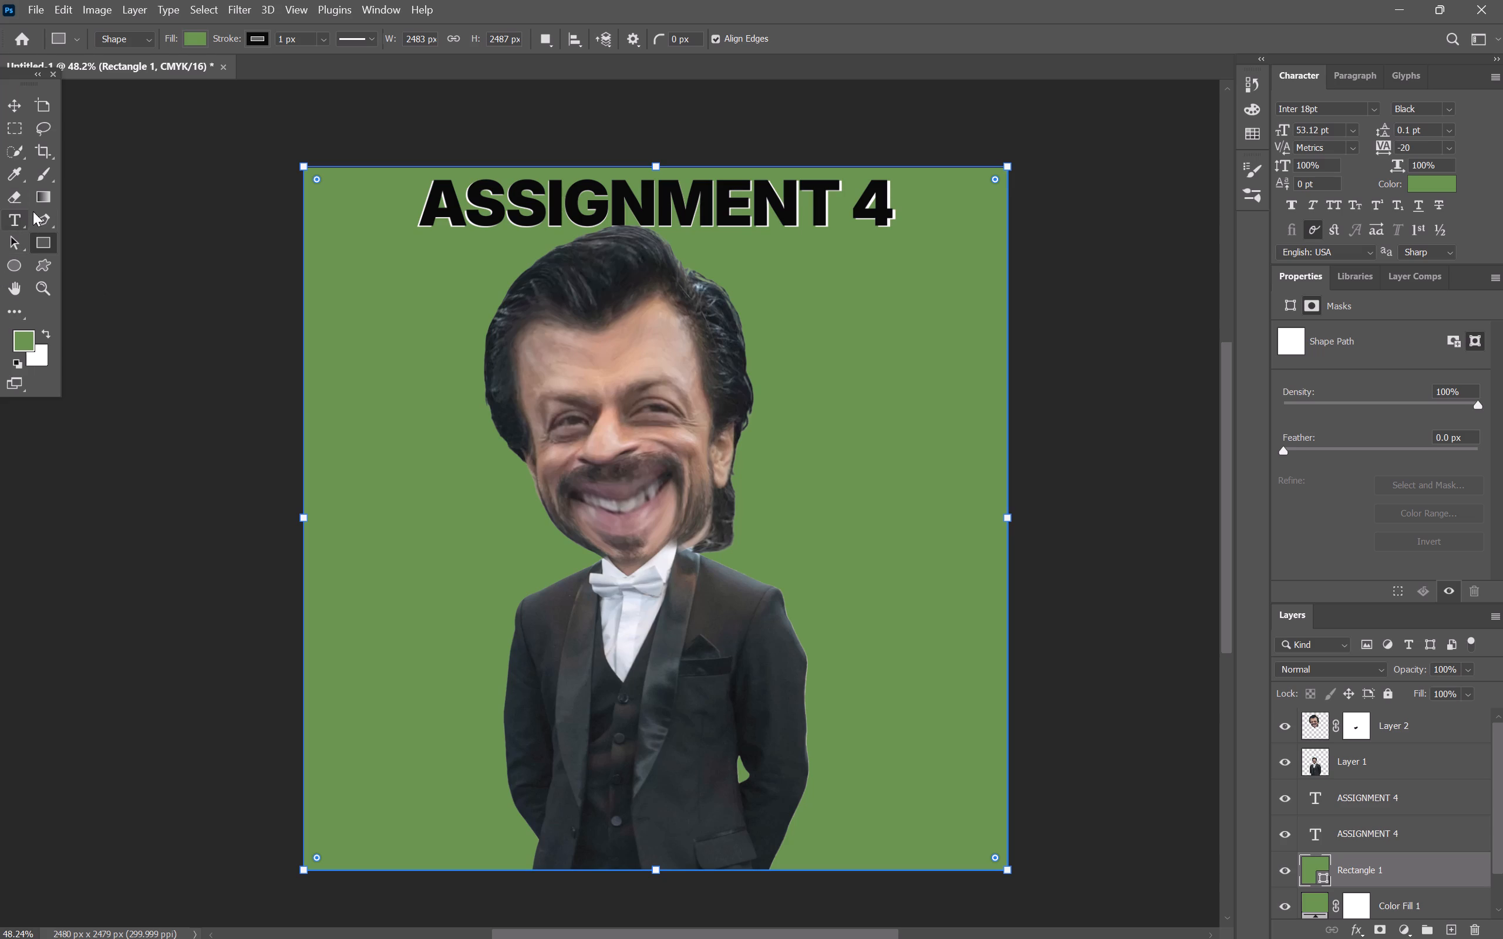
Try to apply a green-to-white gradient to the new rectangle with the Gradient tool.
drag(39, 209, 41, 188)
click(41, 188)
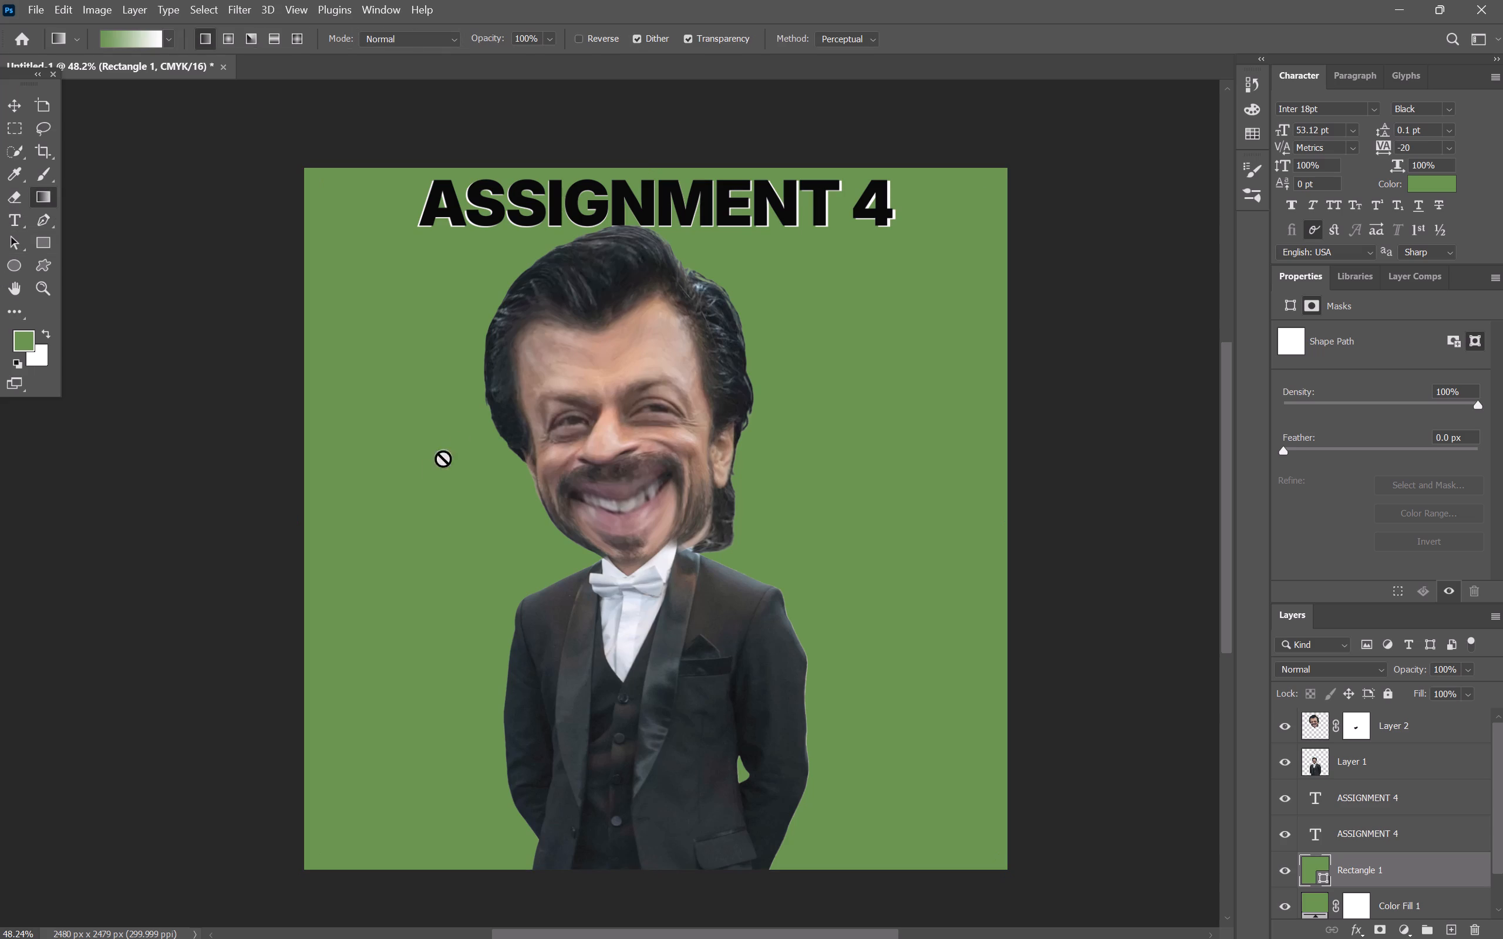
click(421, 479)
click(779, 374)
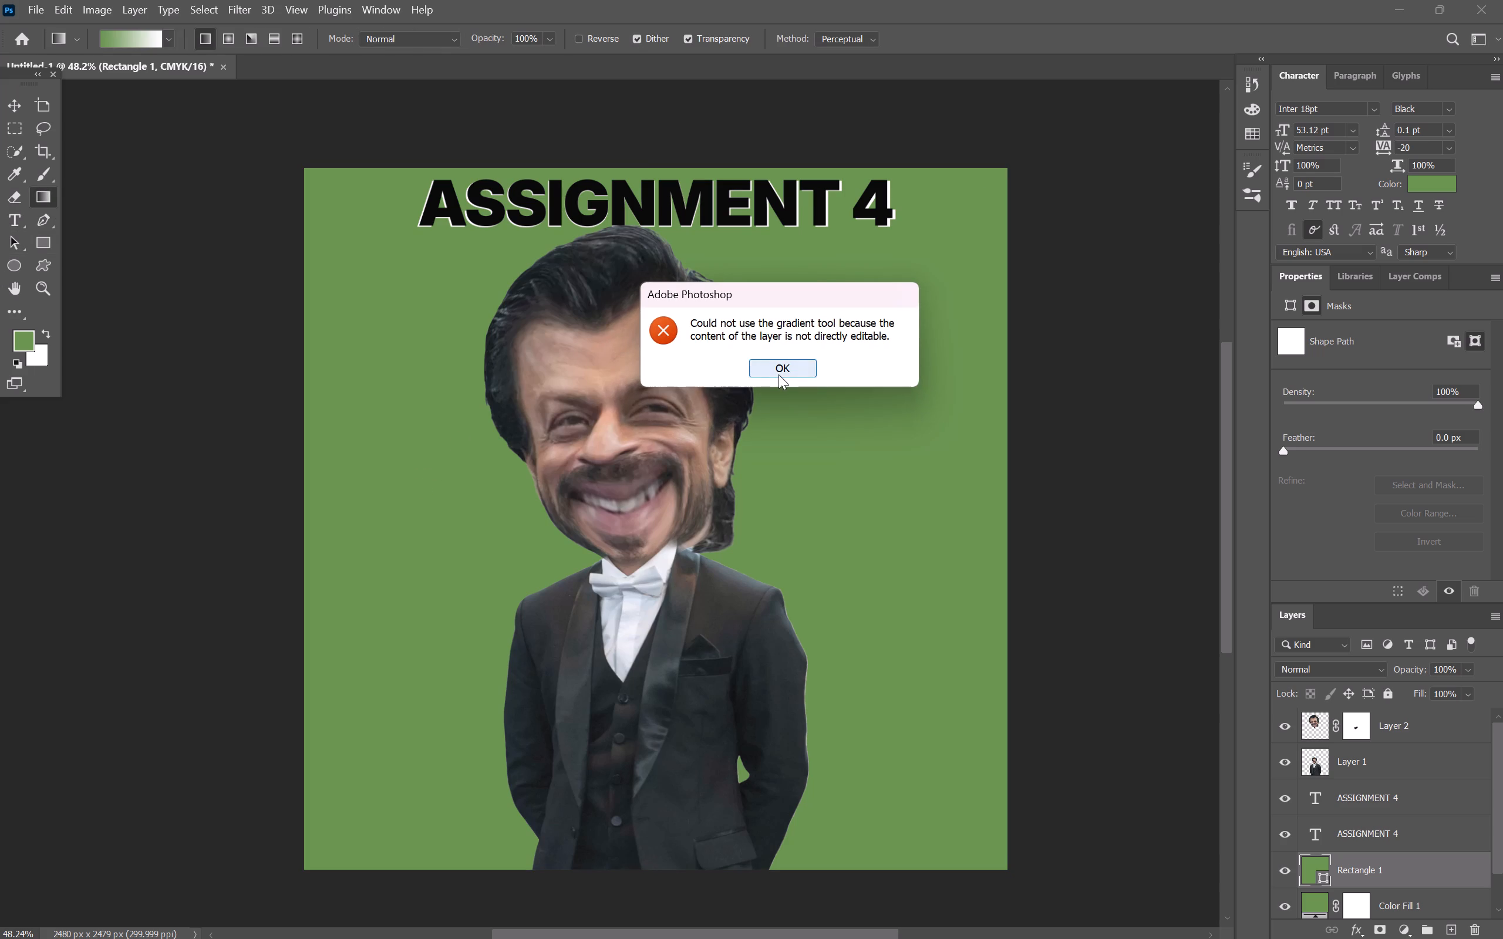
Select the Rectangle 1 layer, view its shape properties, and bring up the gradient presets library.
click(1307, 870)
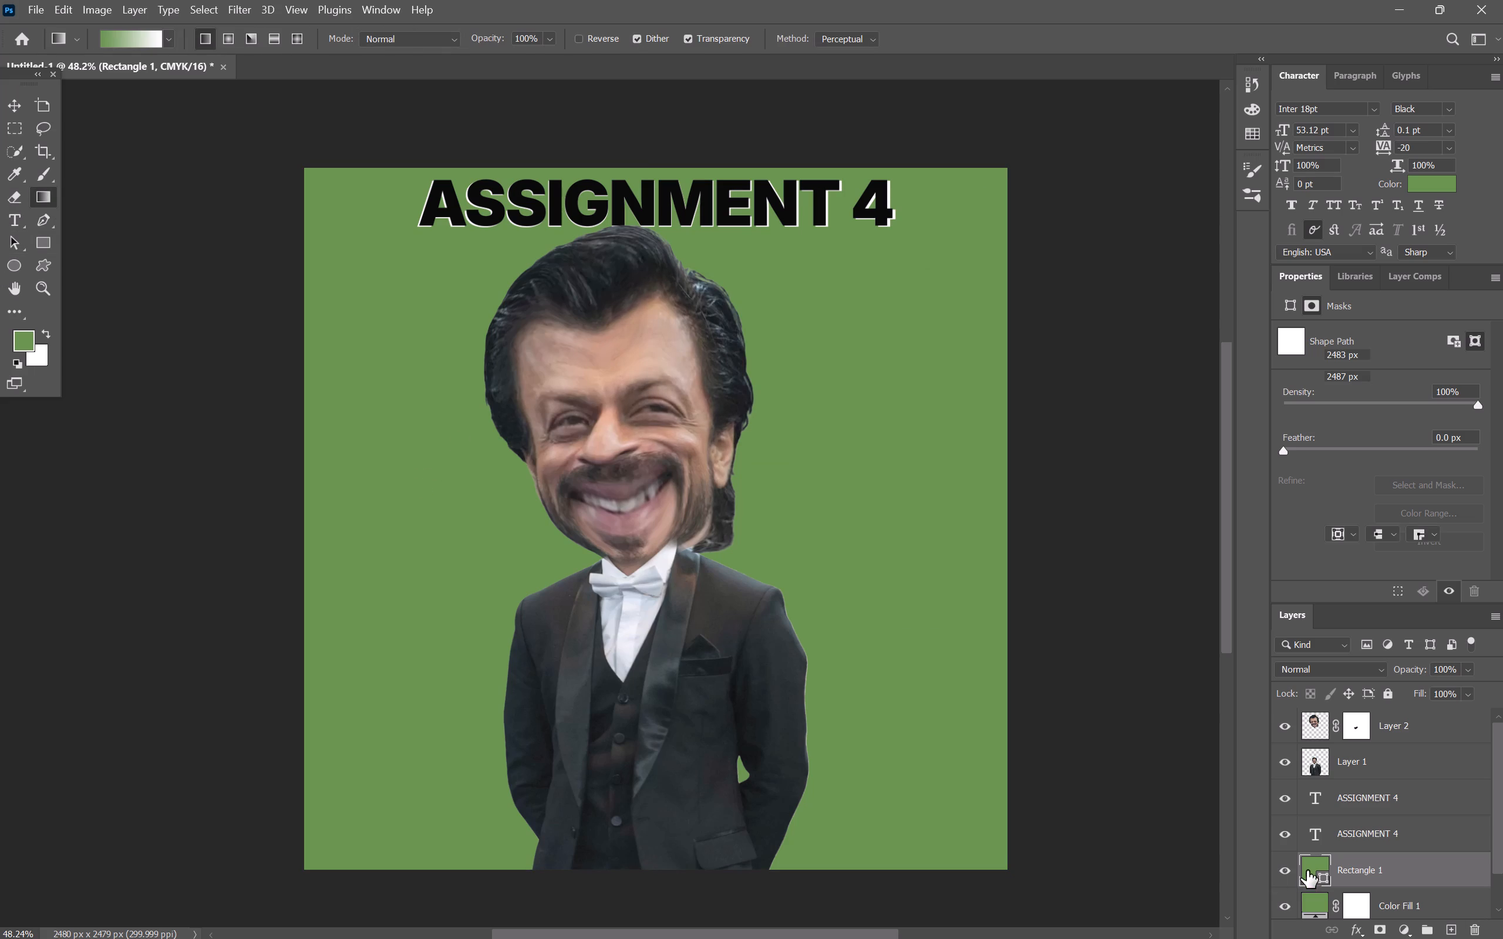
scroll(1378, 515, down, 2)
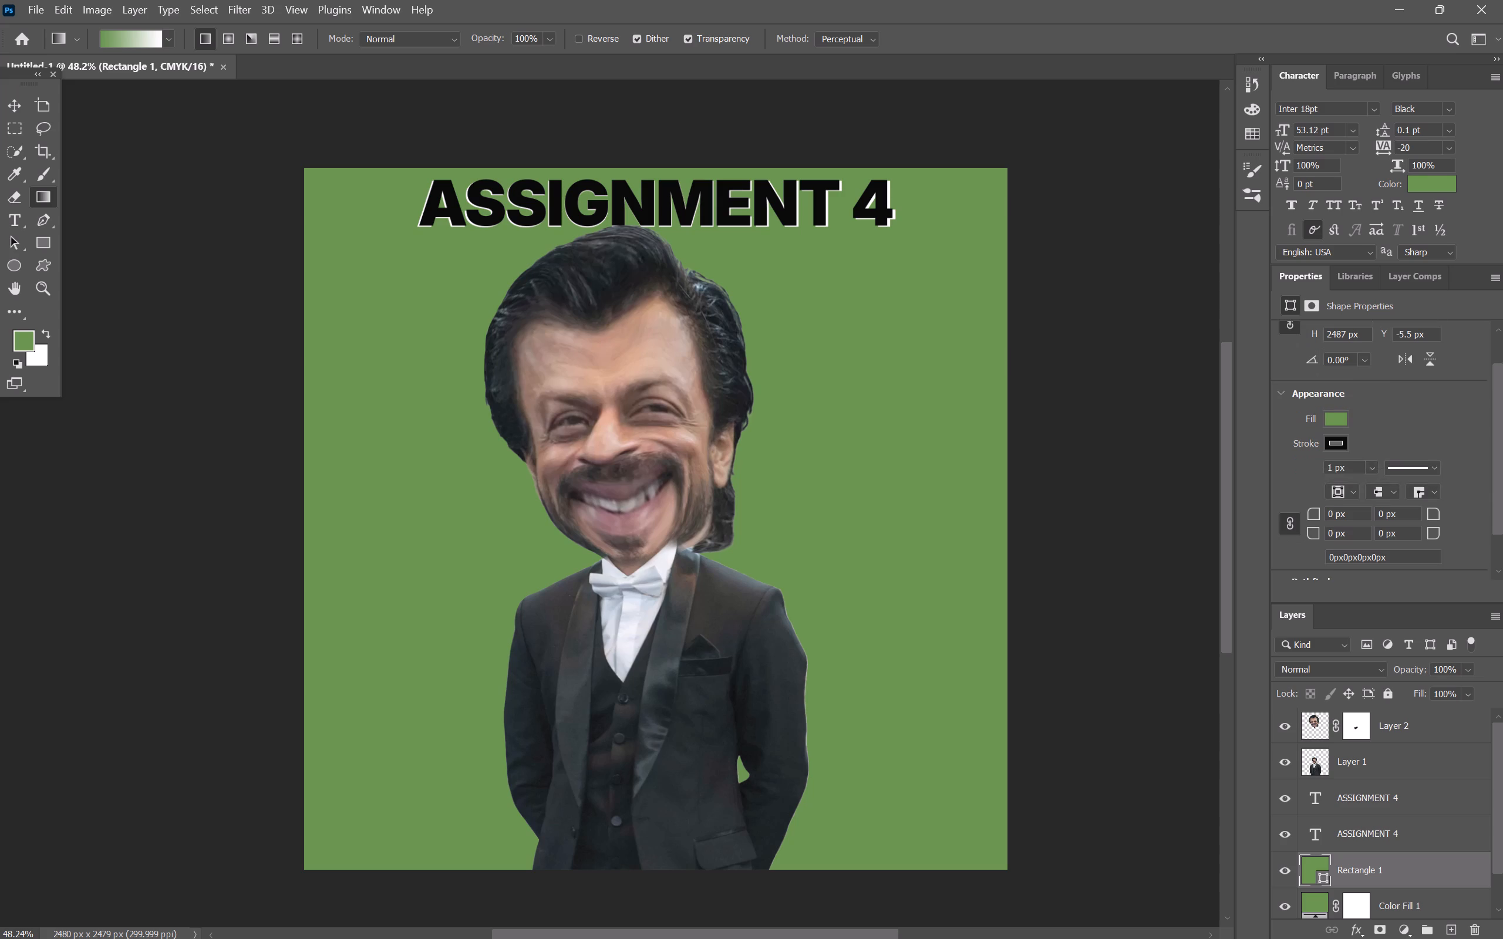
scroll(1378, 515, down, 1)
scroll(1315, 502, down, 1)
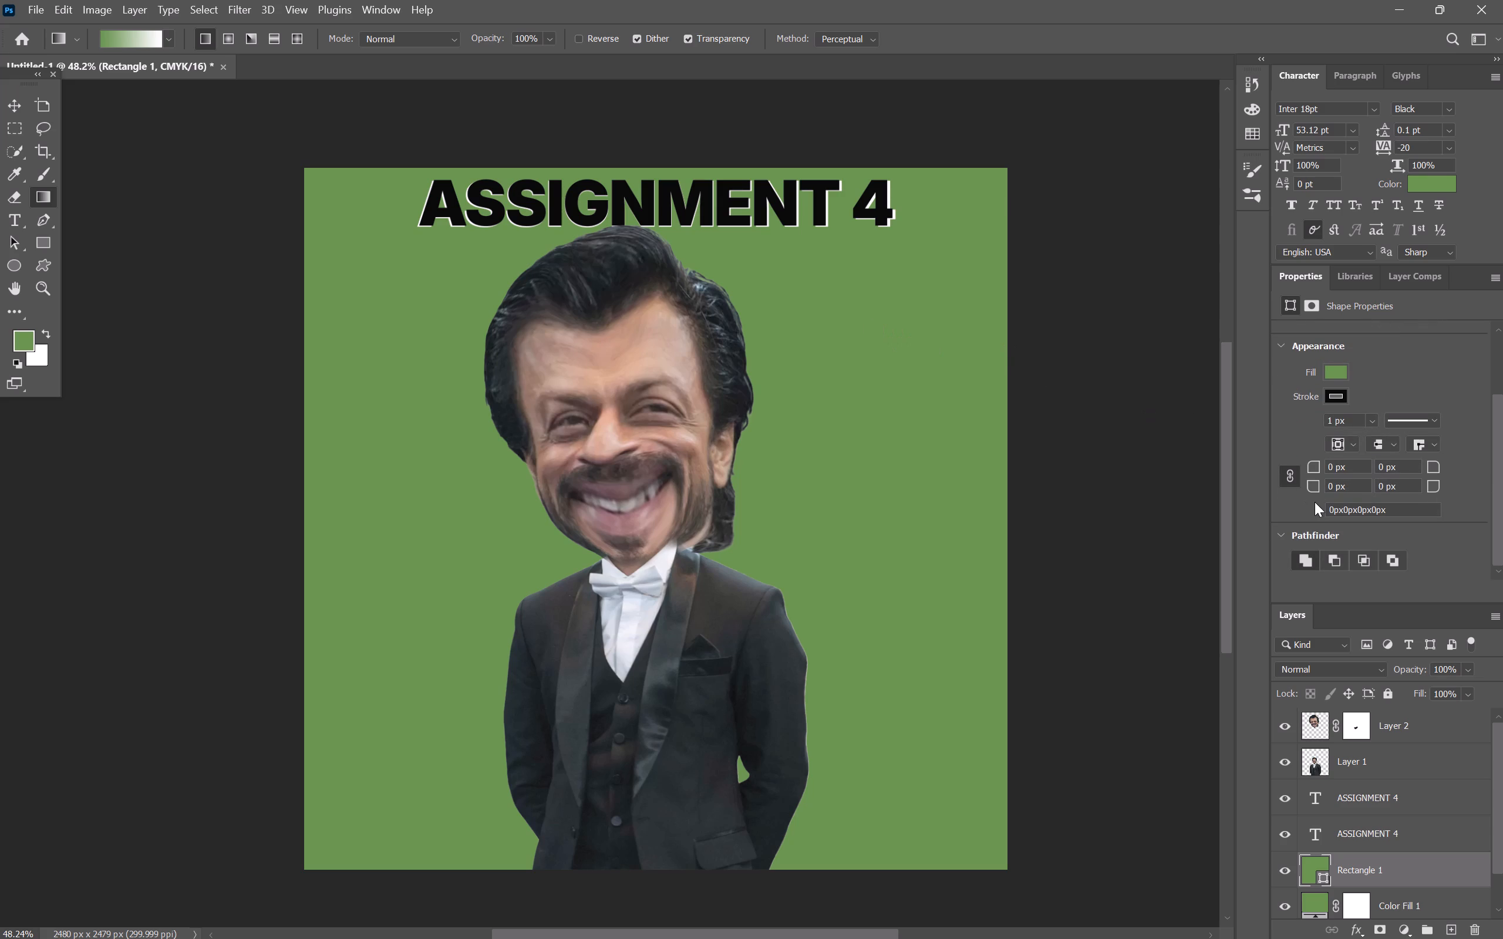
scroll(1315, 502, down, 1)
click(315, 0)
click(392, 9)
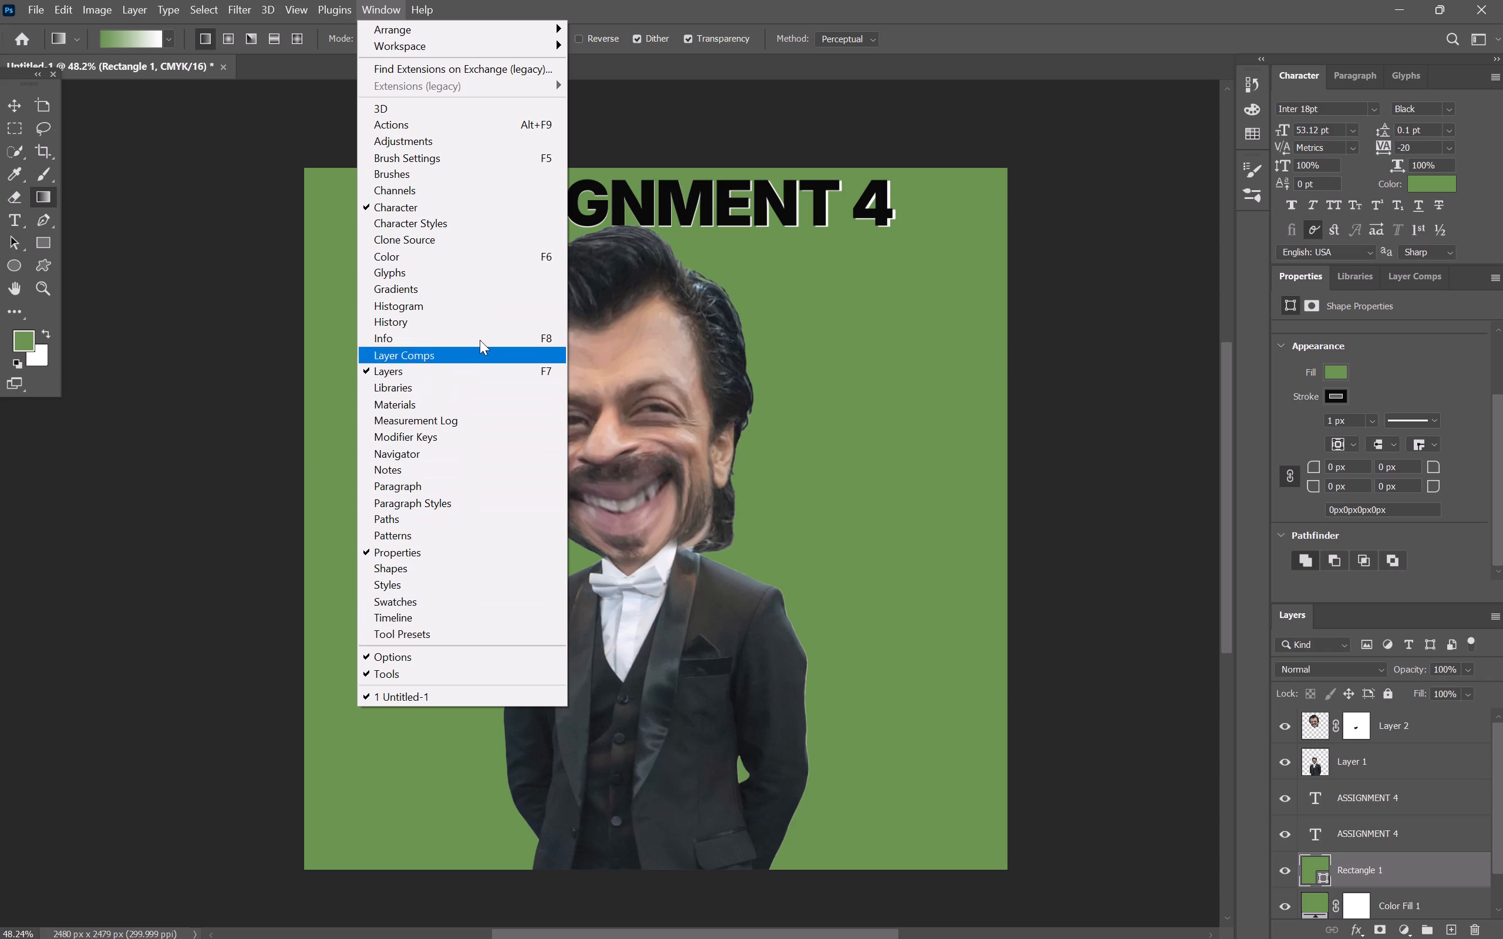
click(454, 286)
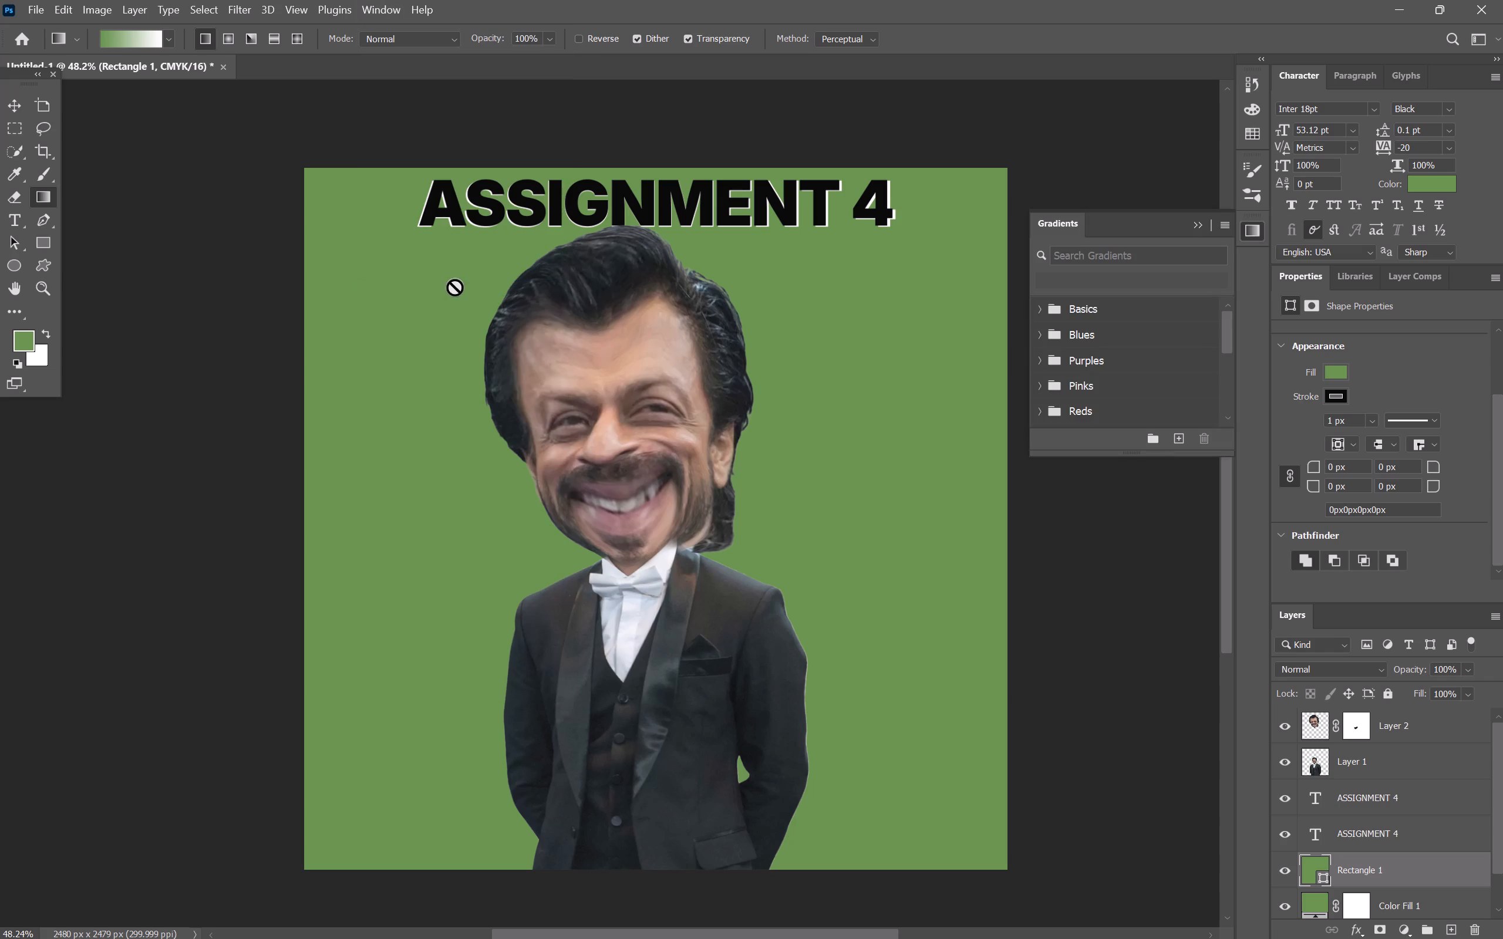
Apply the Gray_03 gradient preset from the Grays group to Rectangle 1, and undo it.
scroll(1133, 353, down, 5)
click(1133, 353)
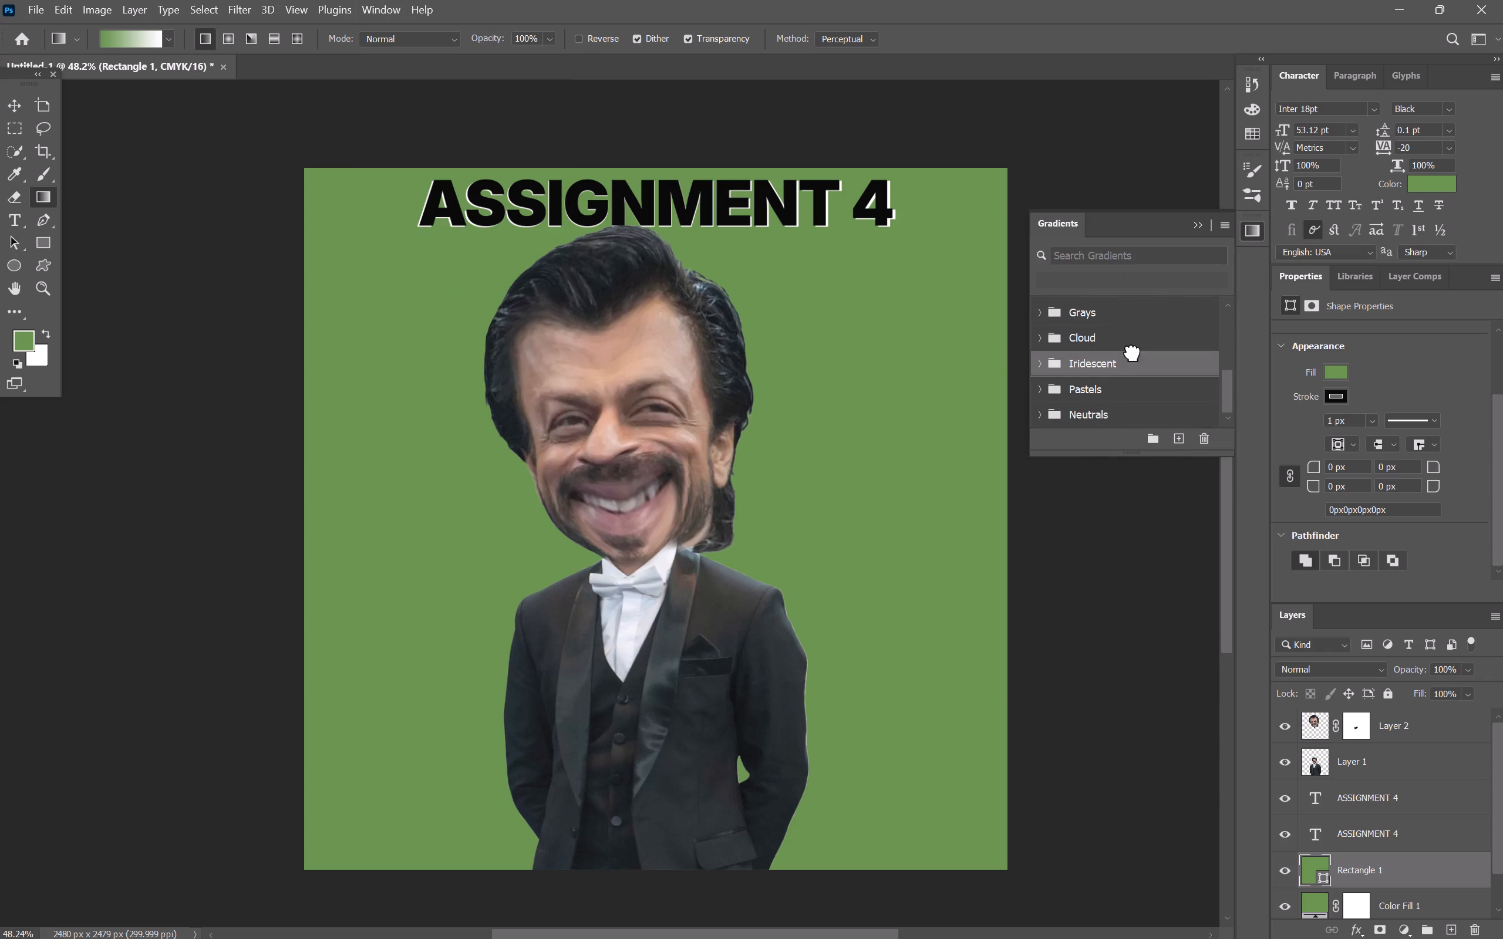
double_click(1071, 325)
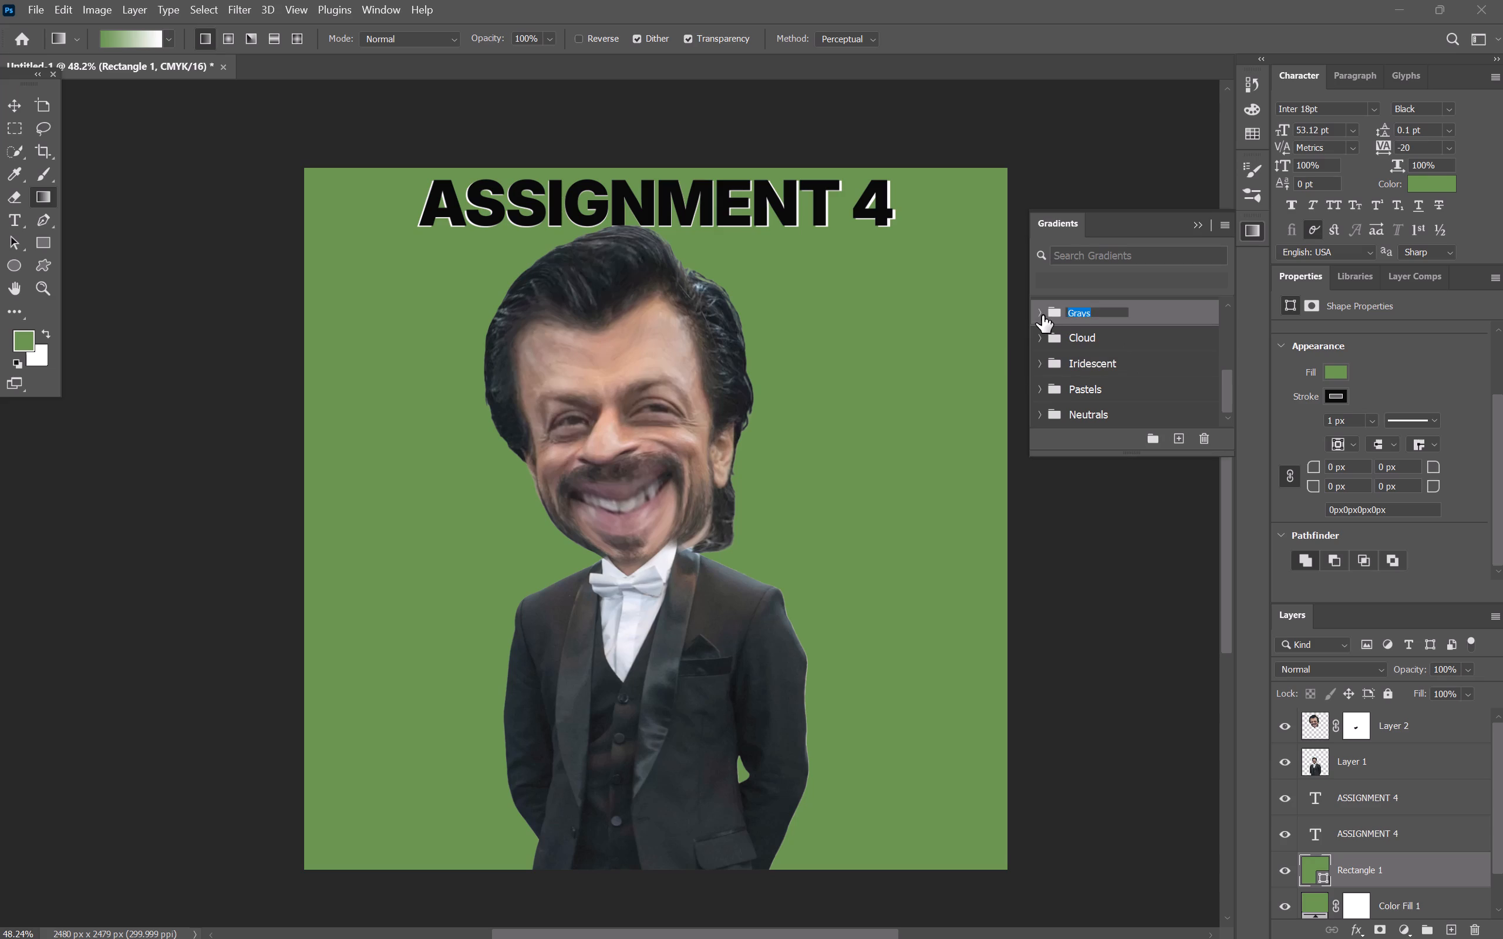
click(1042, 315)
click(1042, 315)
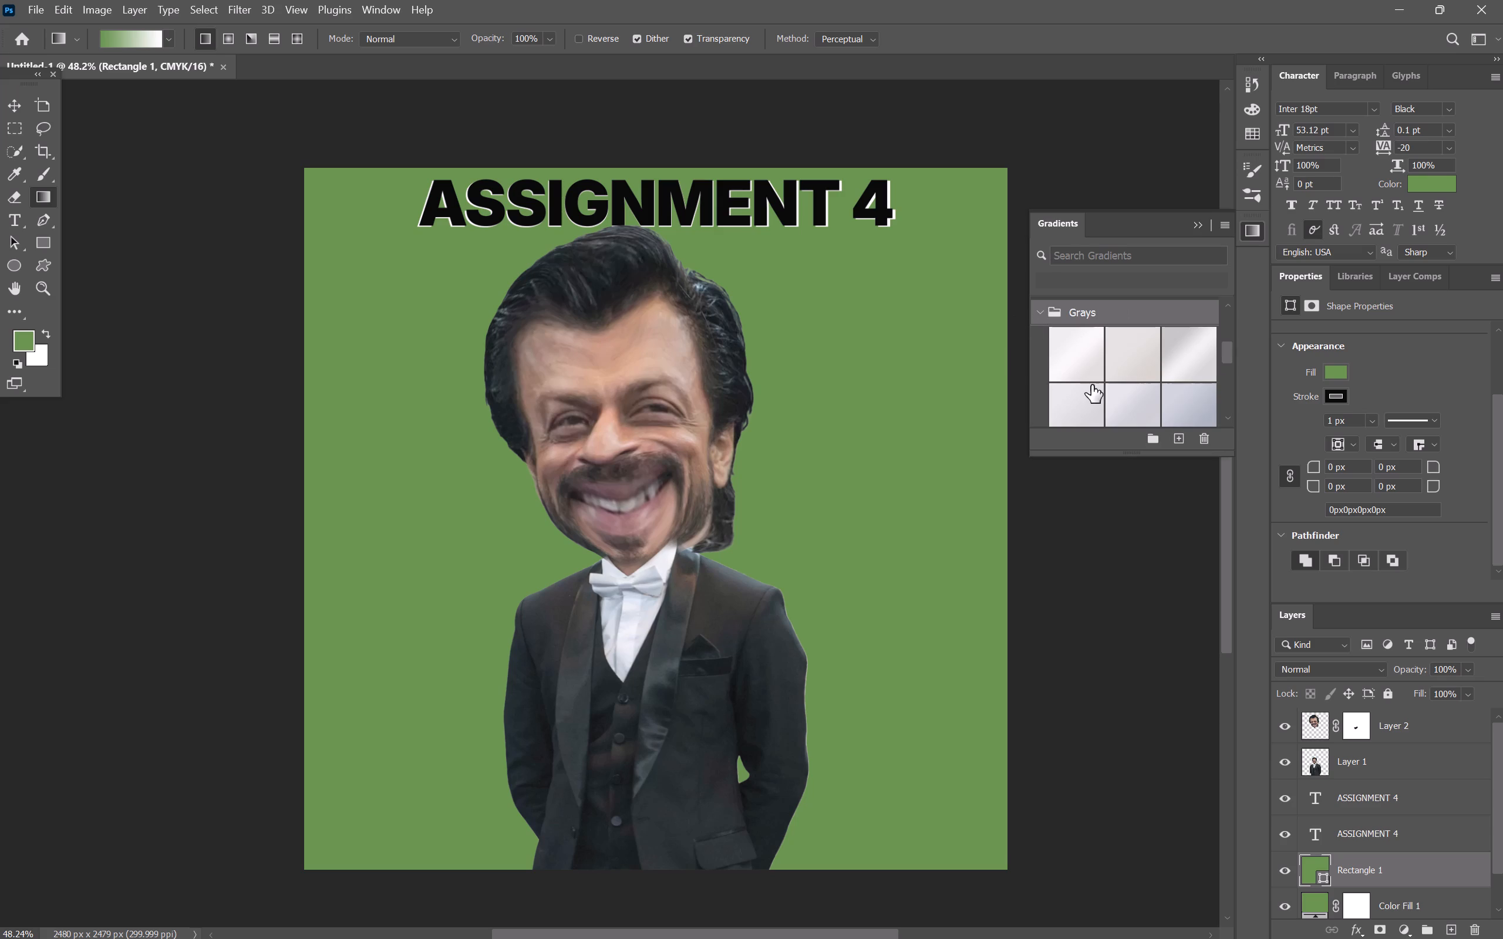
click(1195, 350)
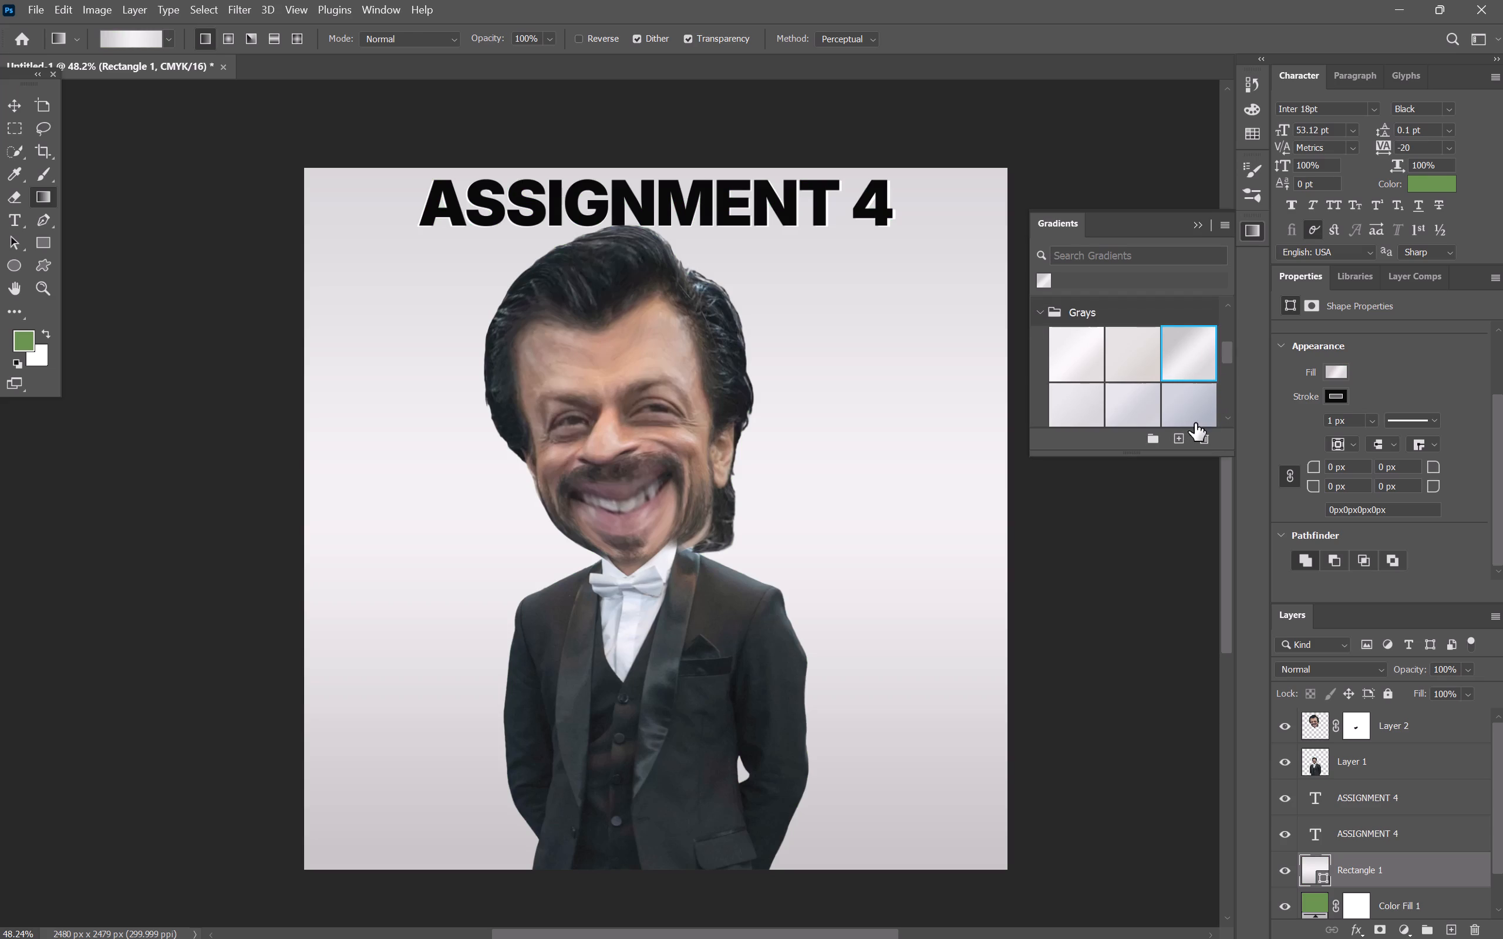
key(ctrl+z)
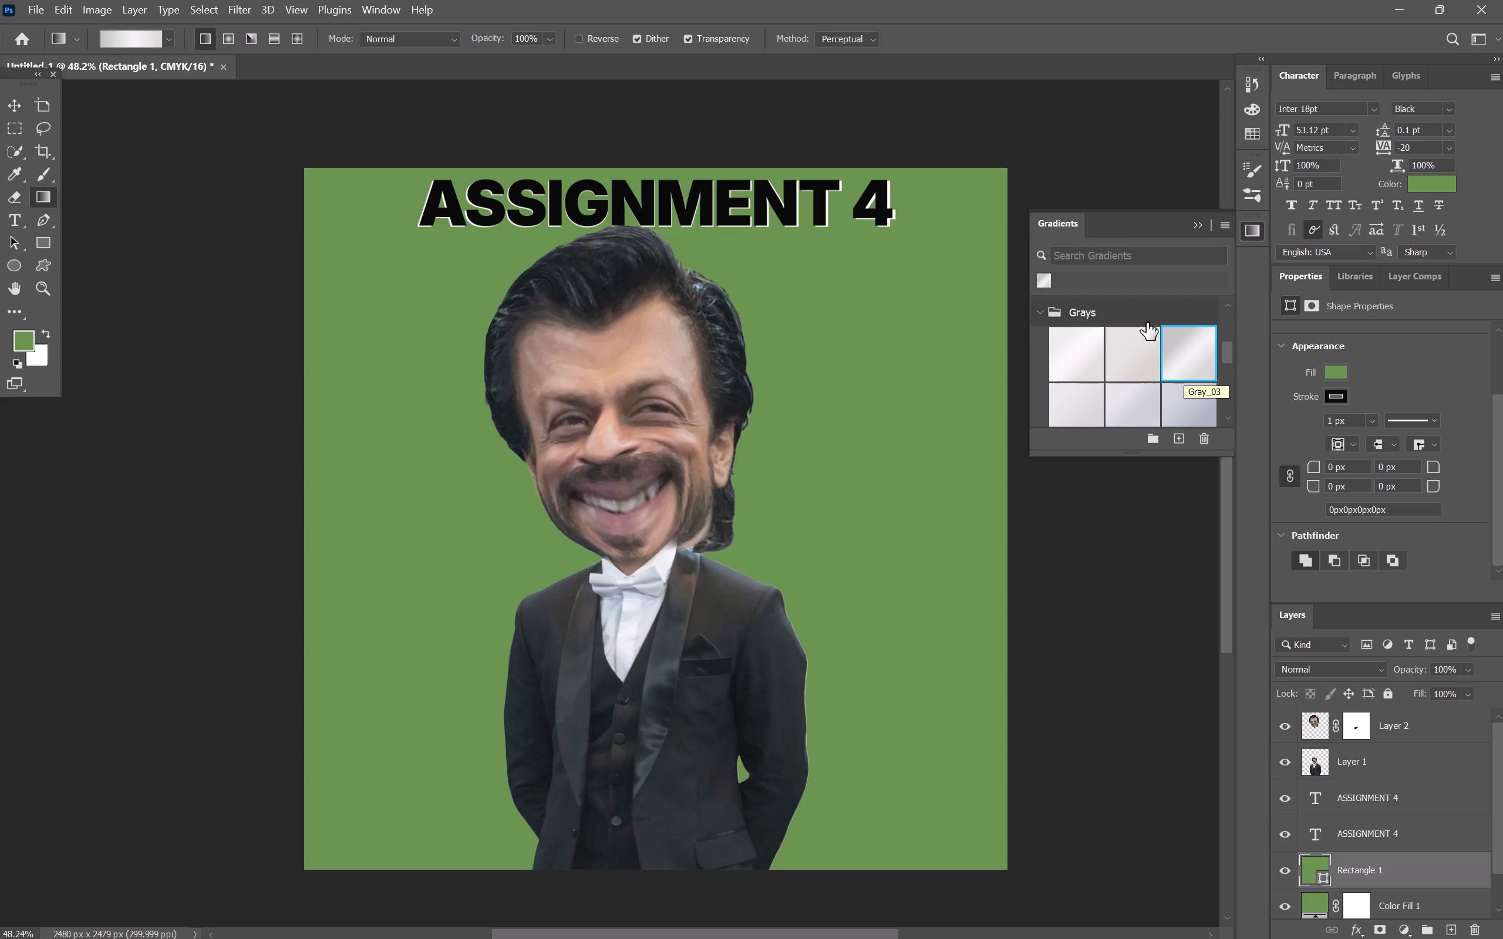
Look through the Greens gradient presets for a suitable background gradient, and close the presets library.
click(1041, 304)
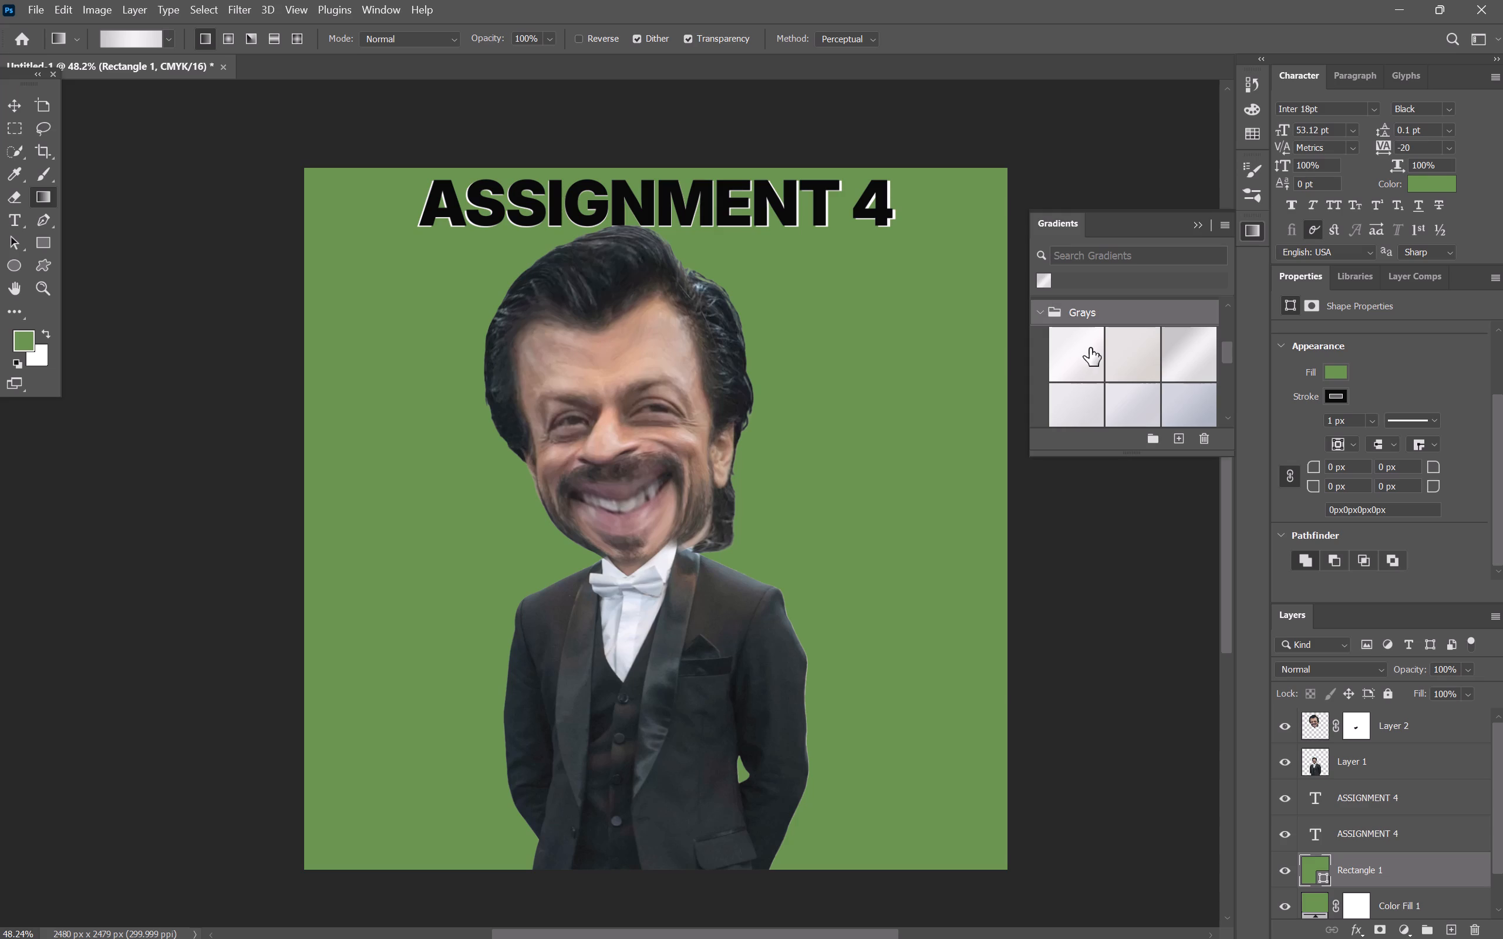
click(1040, 310)
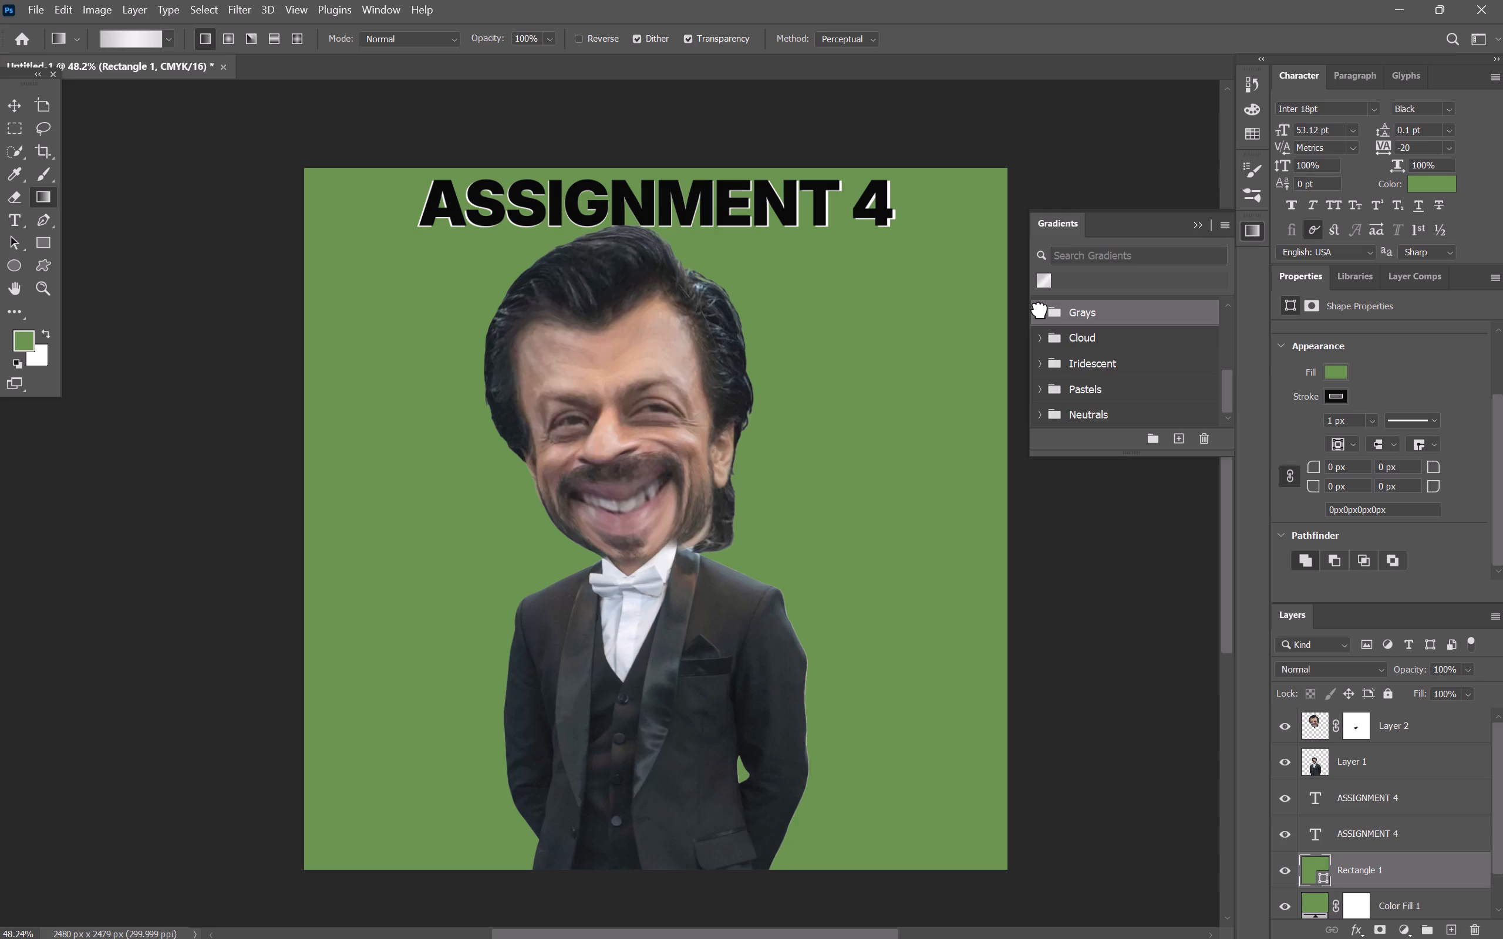
scroll(1103, 362, down, 1)
scroll(1103, 362, up, 1)
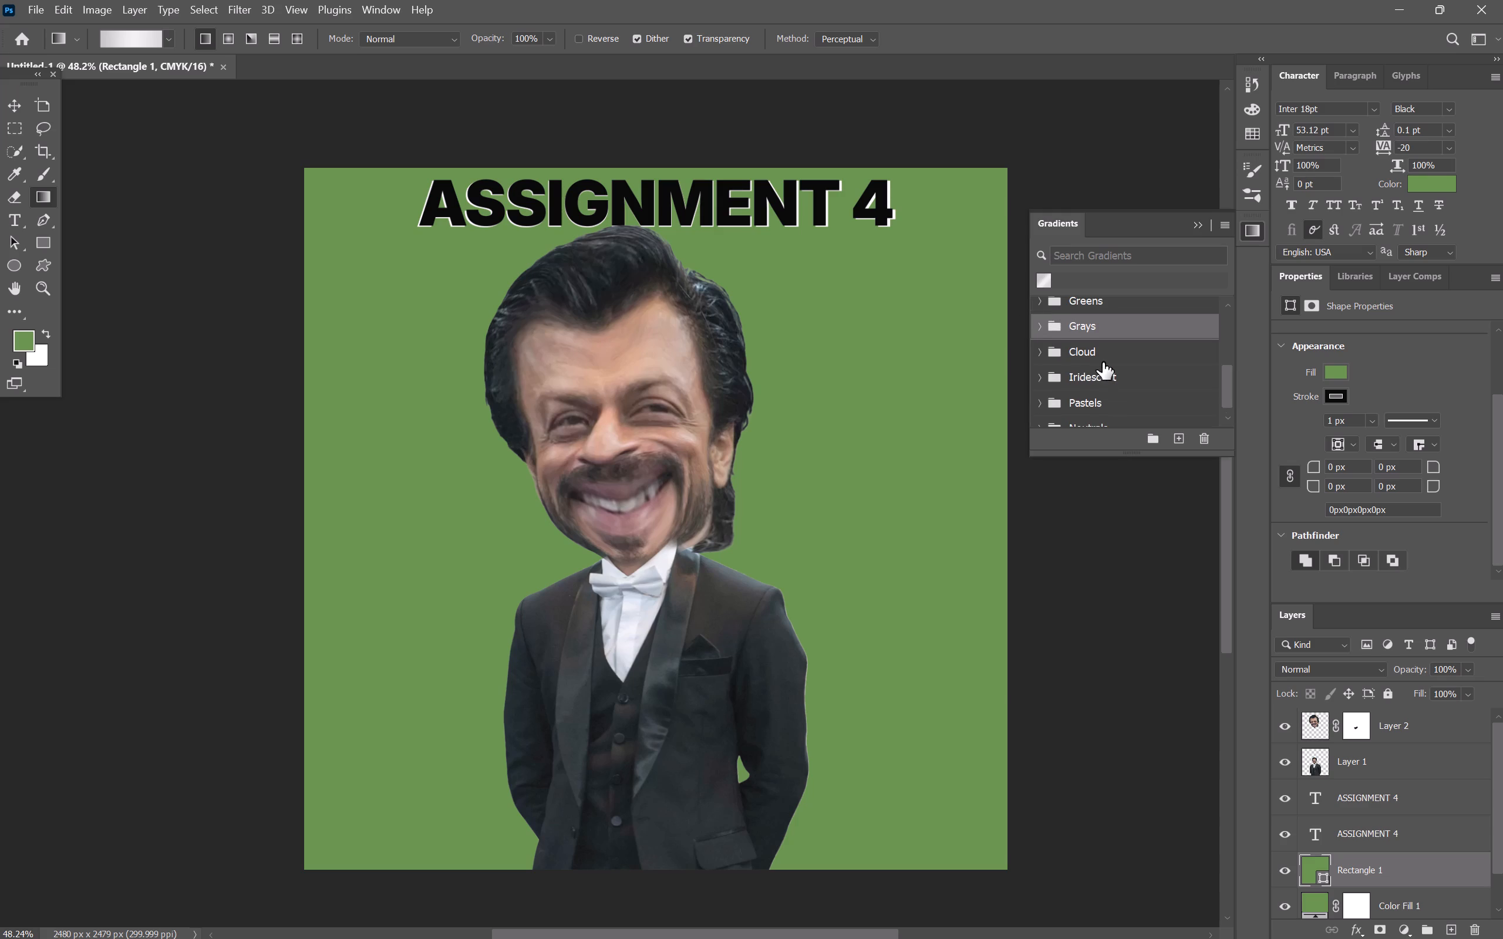
scroll(1103, 362, up, 1)
click(1032, 322)
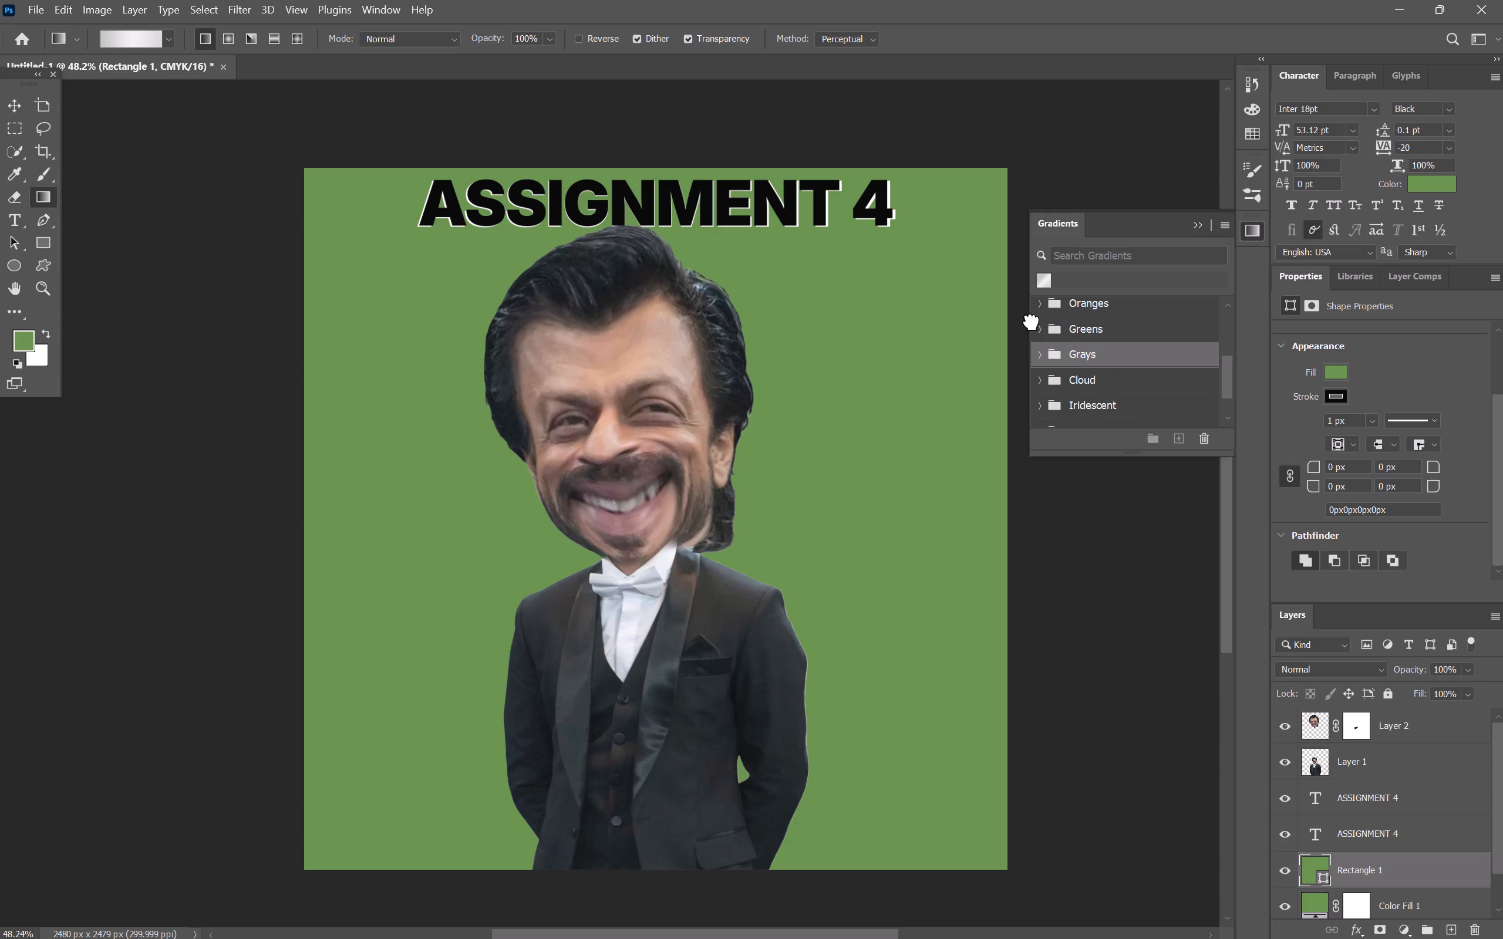
click(1040, 331)
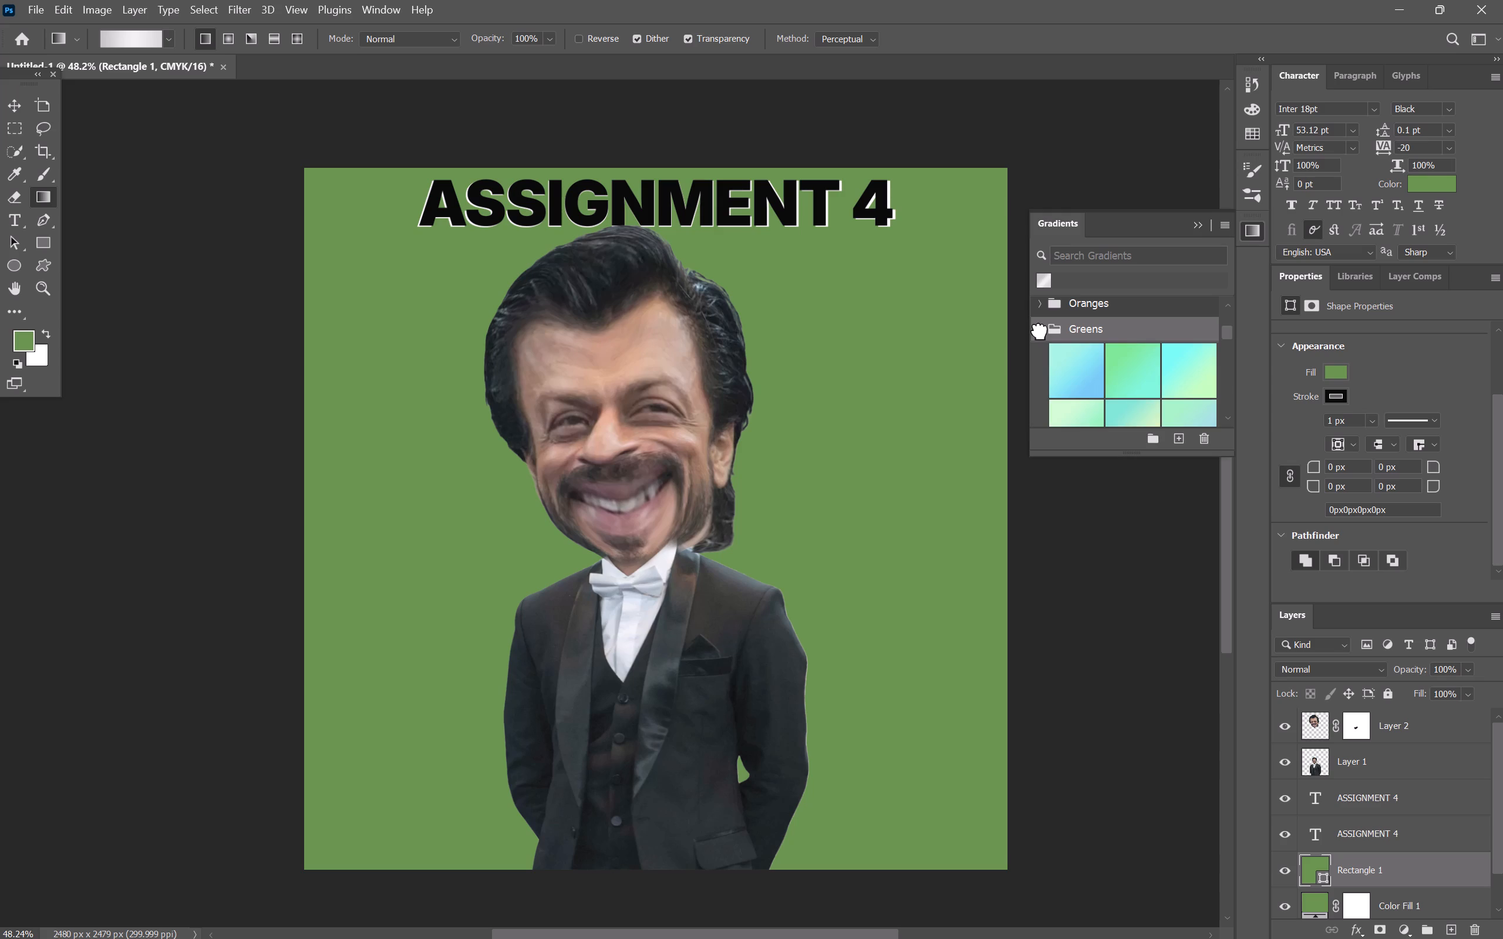
scroll(1102, 362, down, 3)
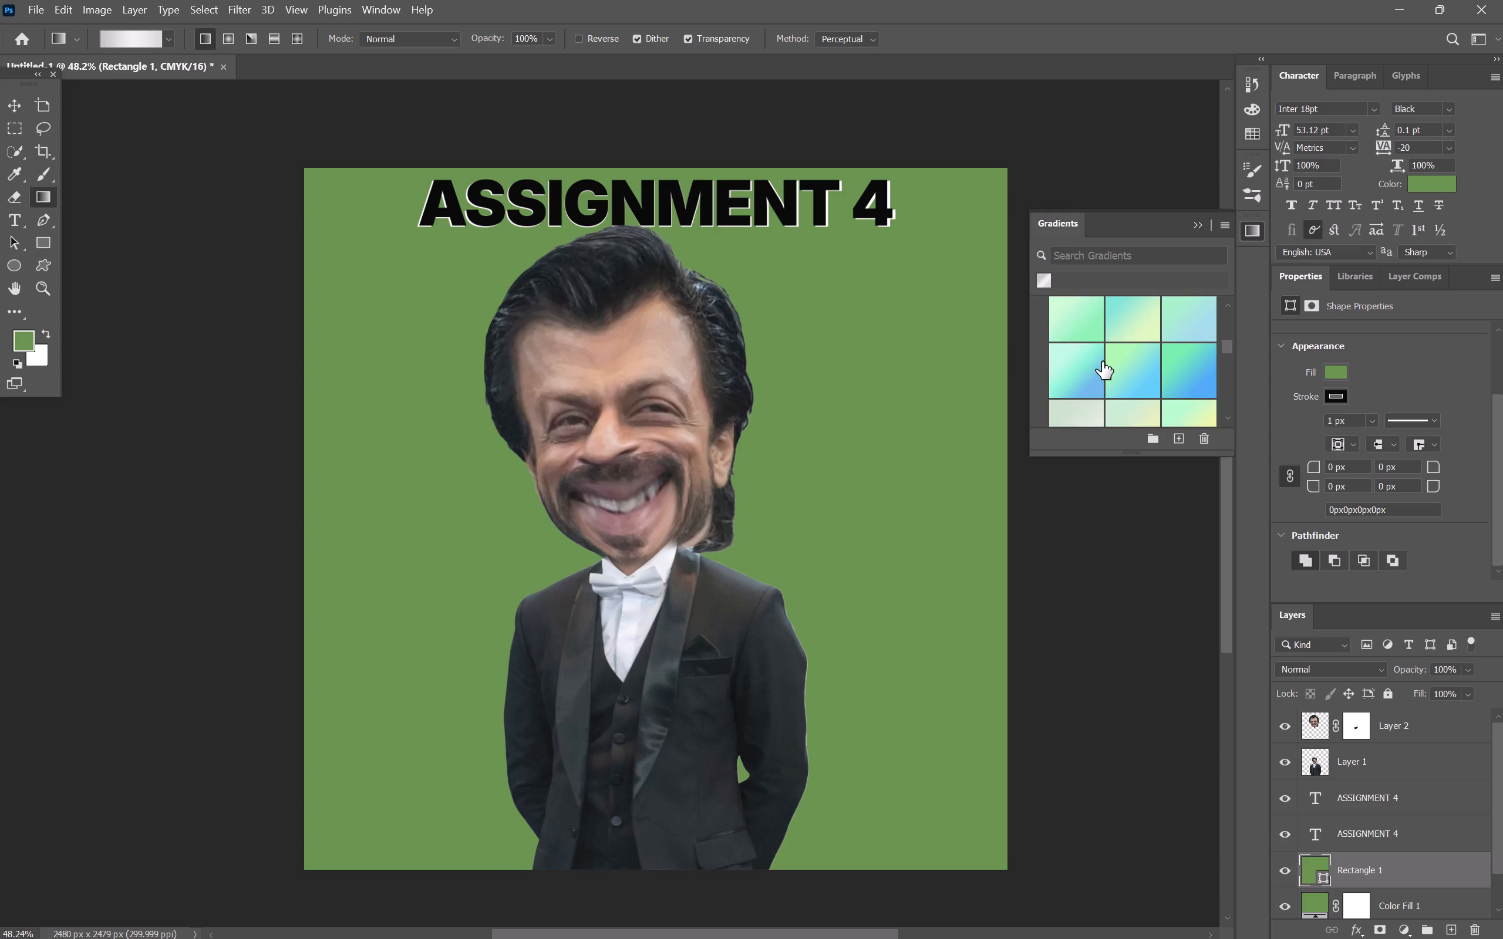
scroll(1102, 362, down, 6)
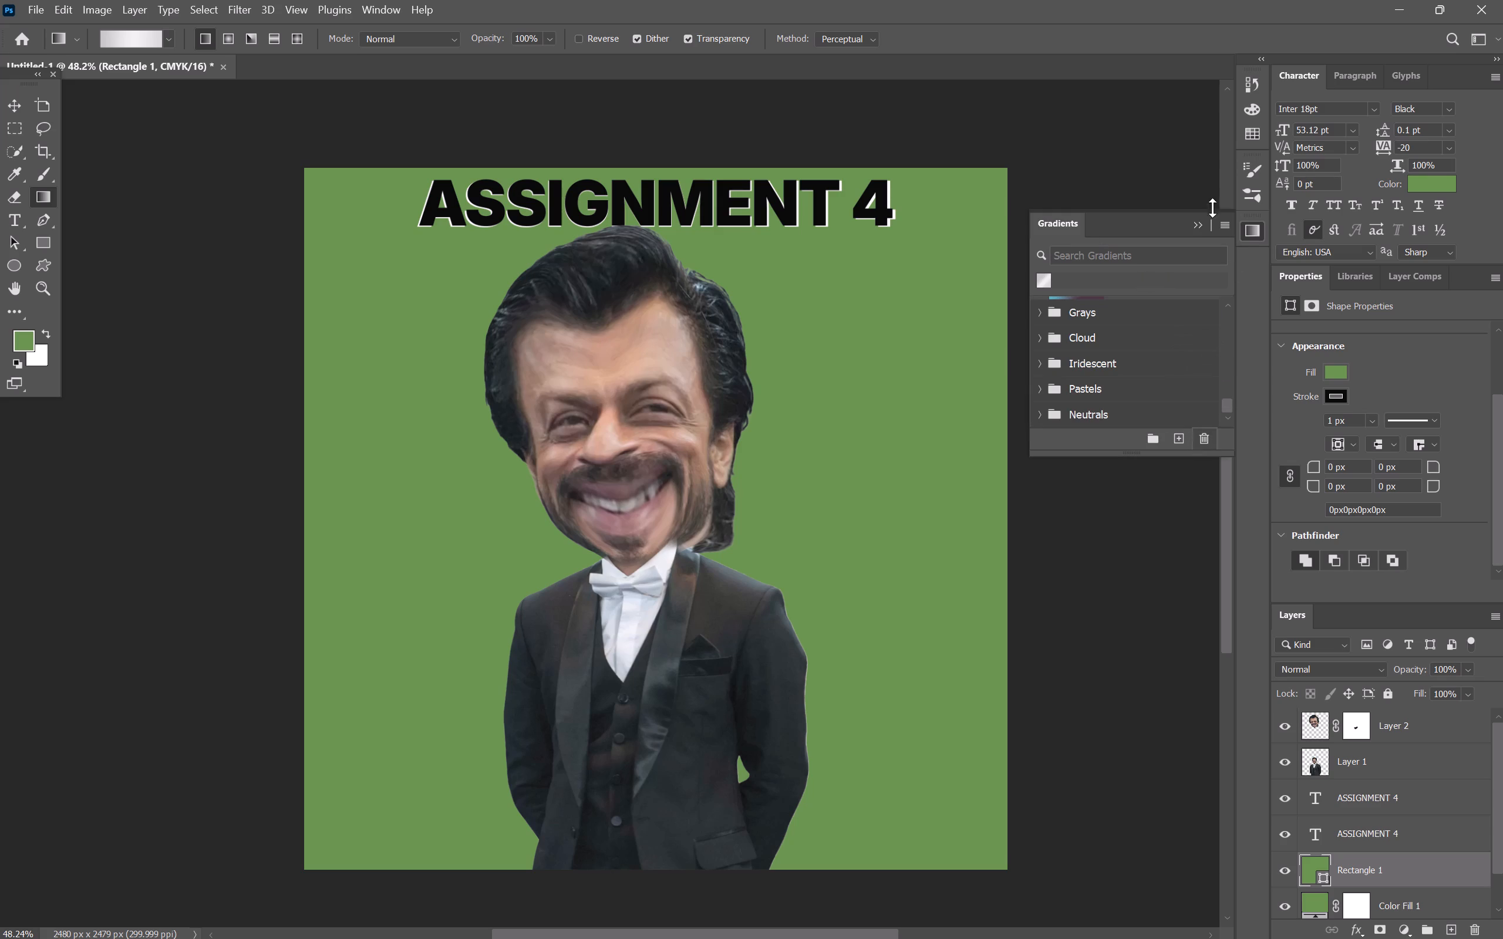
click(1220, 225)
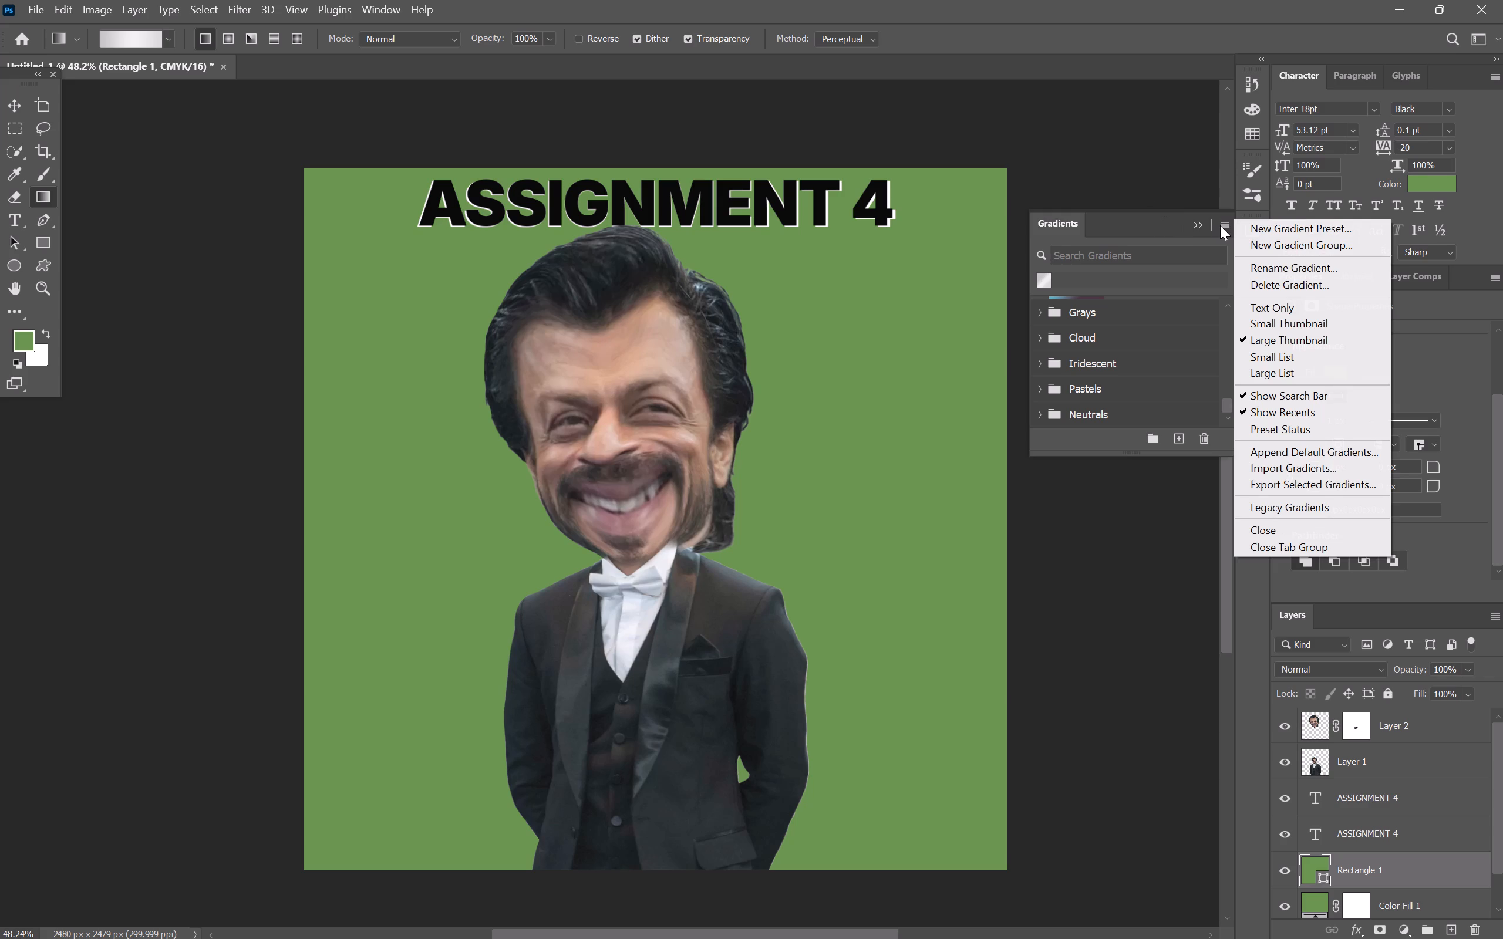
click(1220, 225)
drag(1168, 224, 1167, 430)
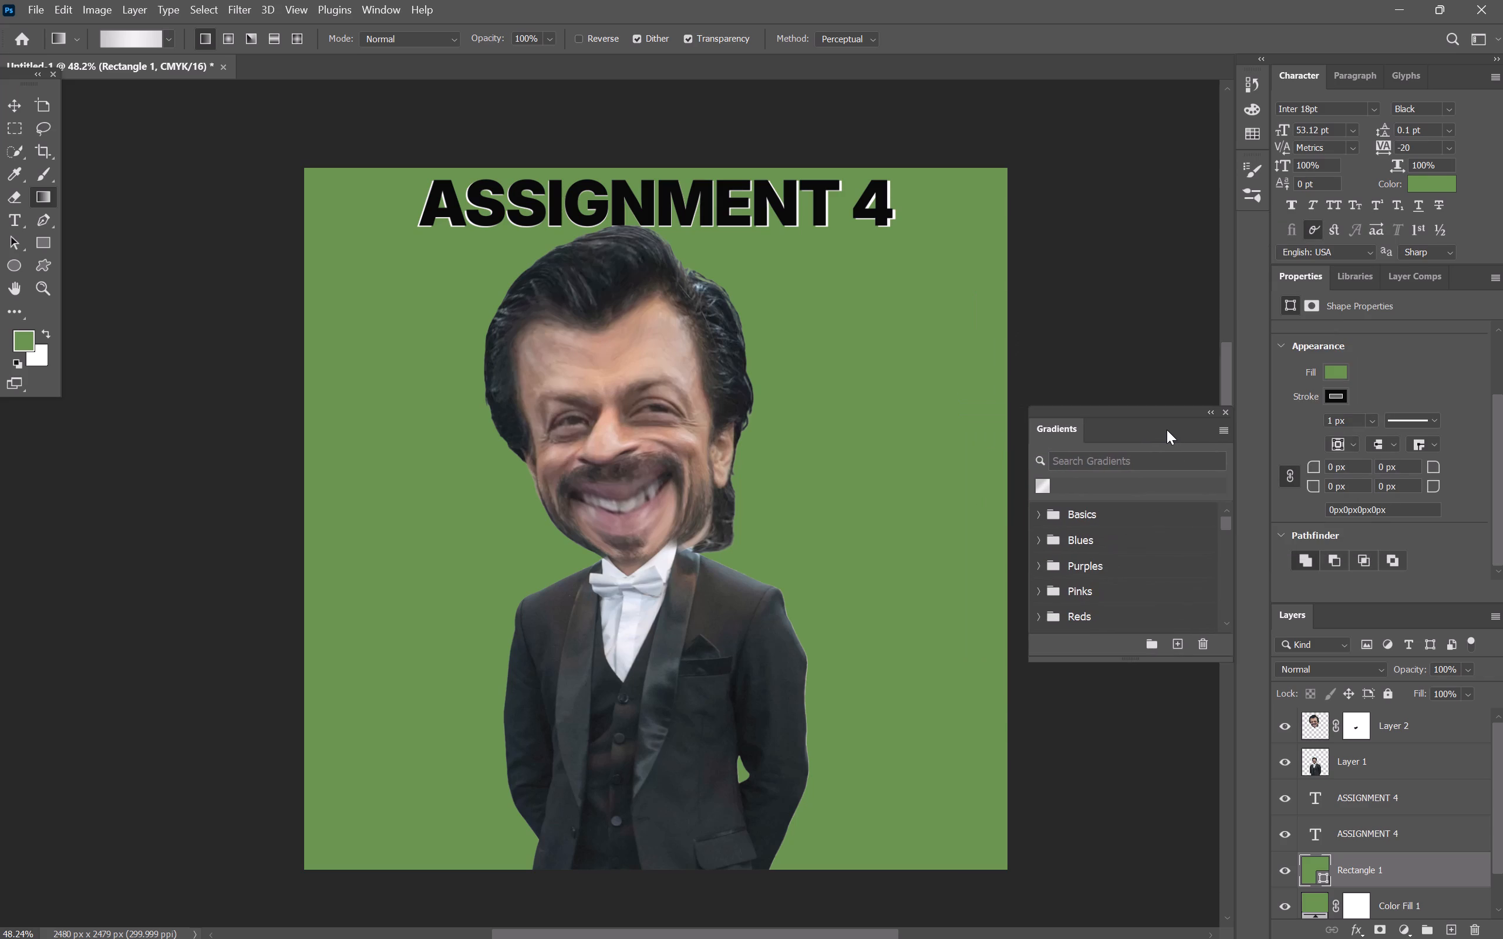
click(1227, 414)
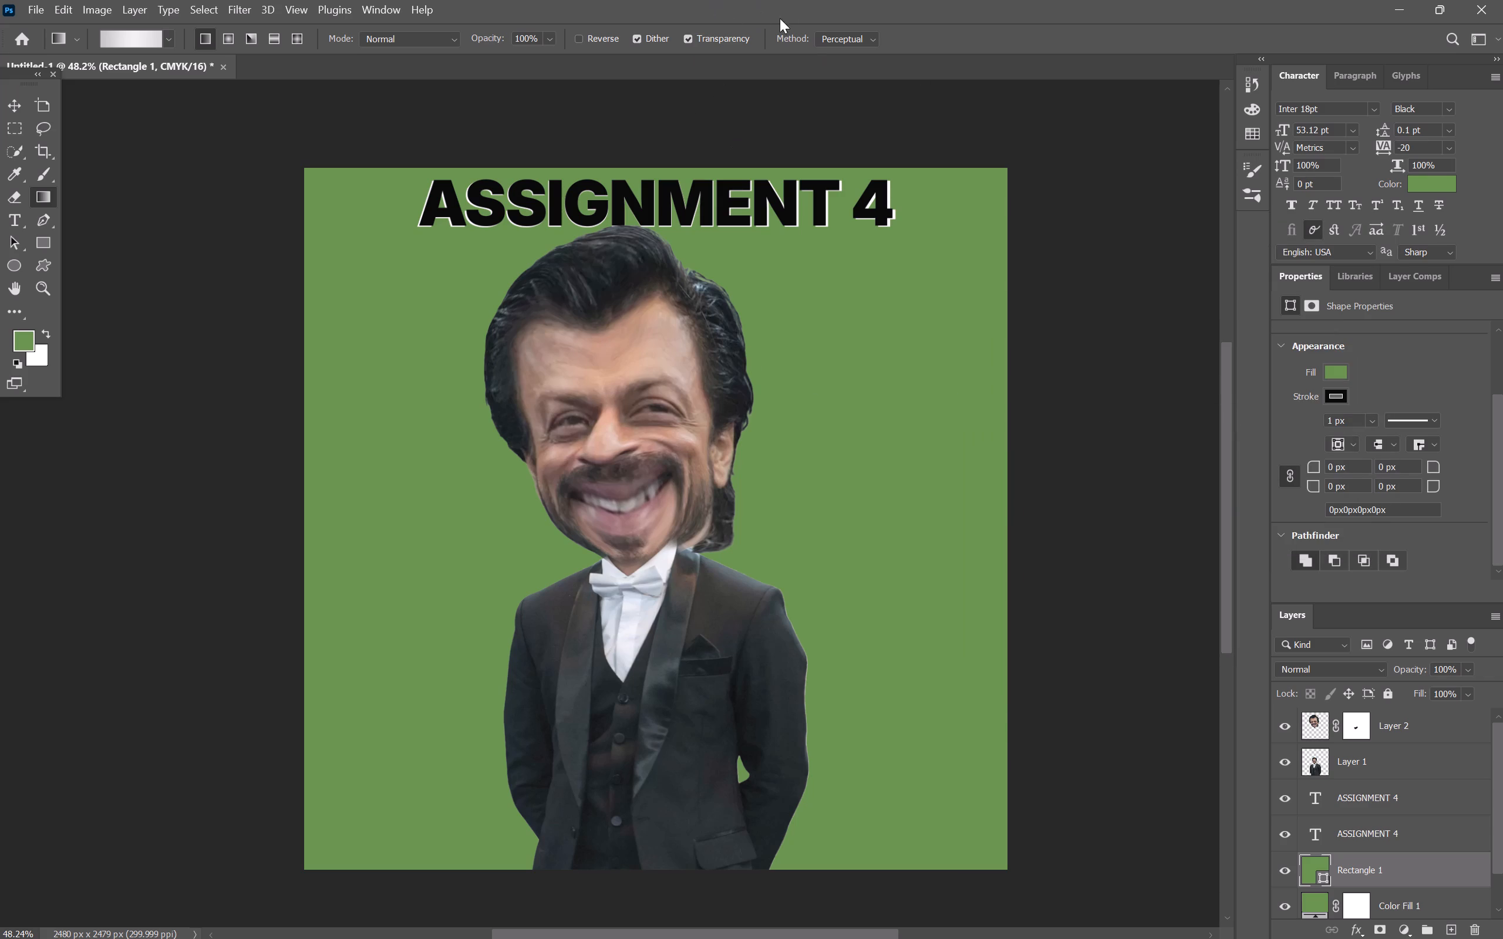
Set the Gradient tool to the radial style and try to use it on the Rectangle 1 layer.
click(223, 35)
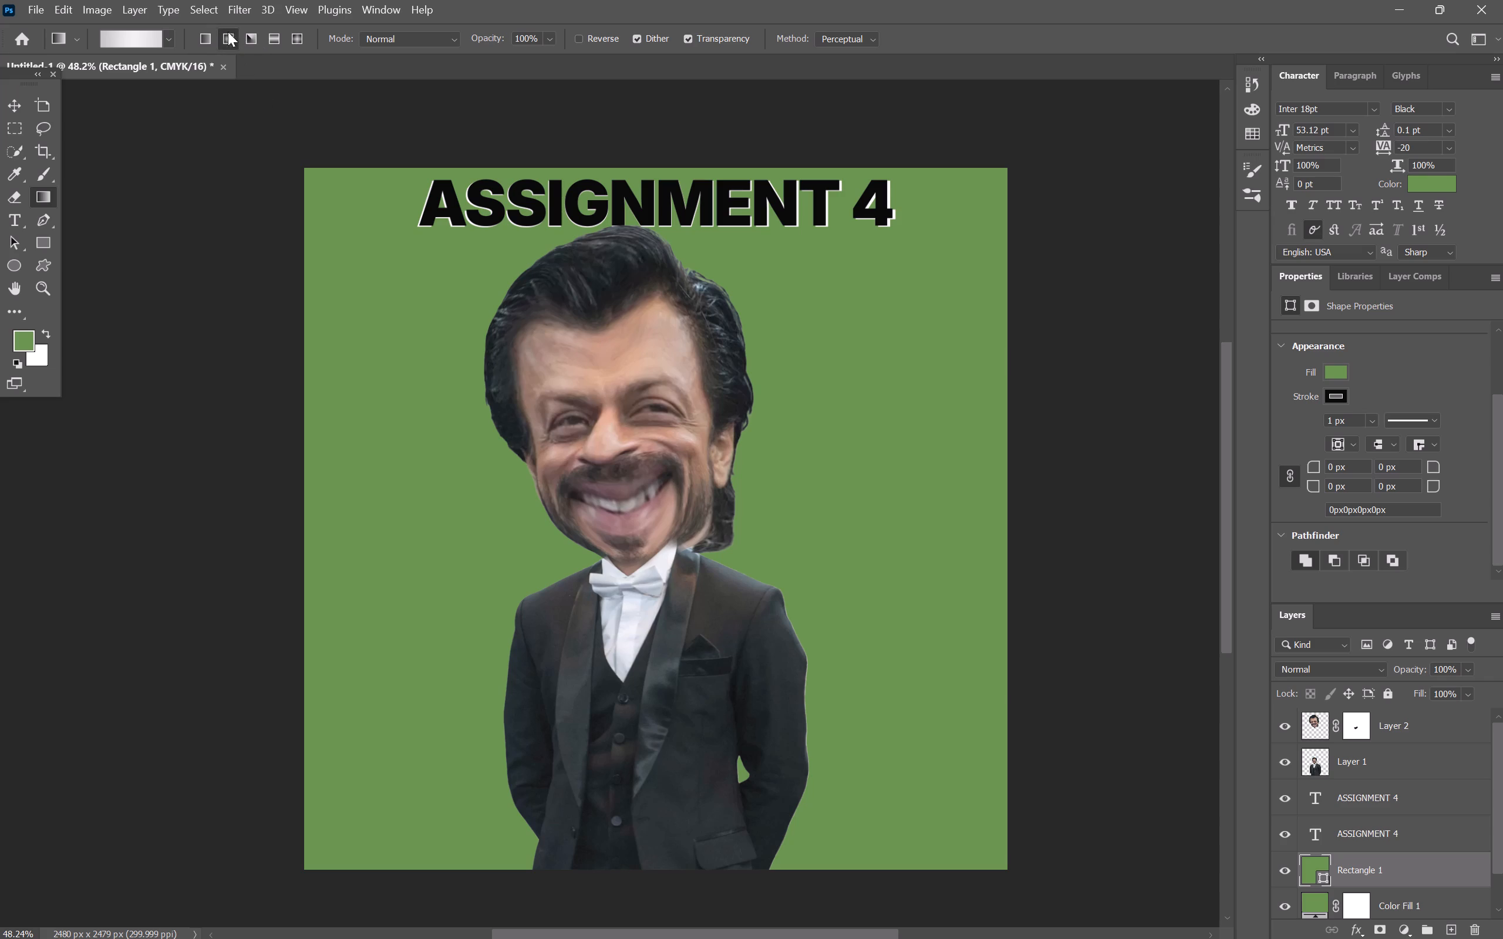
right_click(227, 35)
right_click(227, 35)
right_click(227, 35)
click(76, 38)
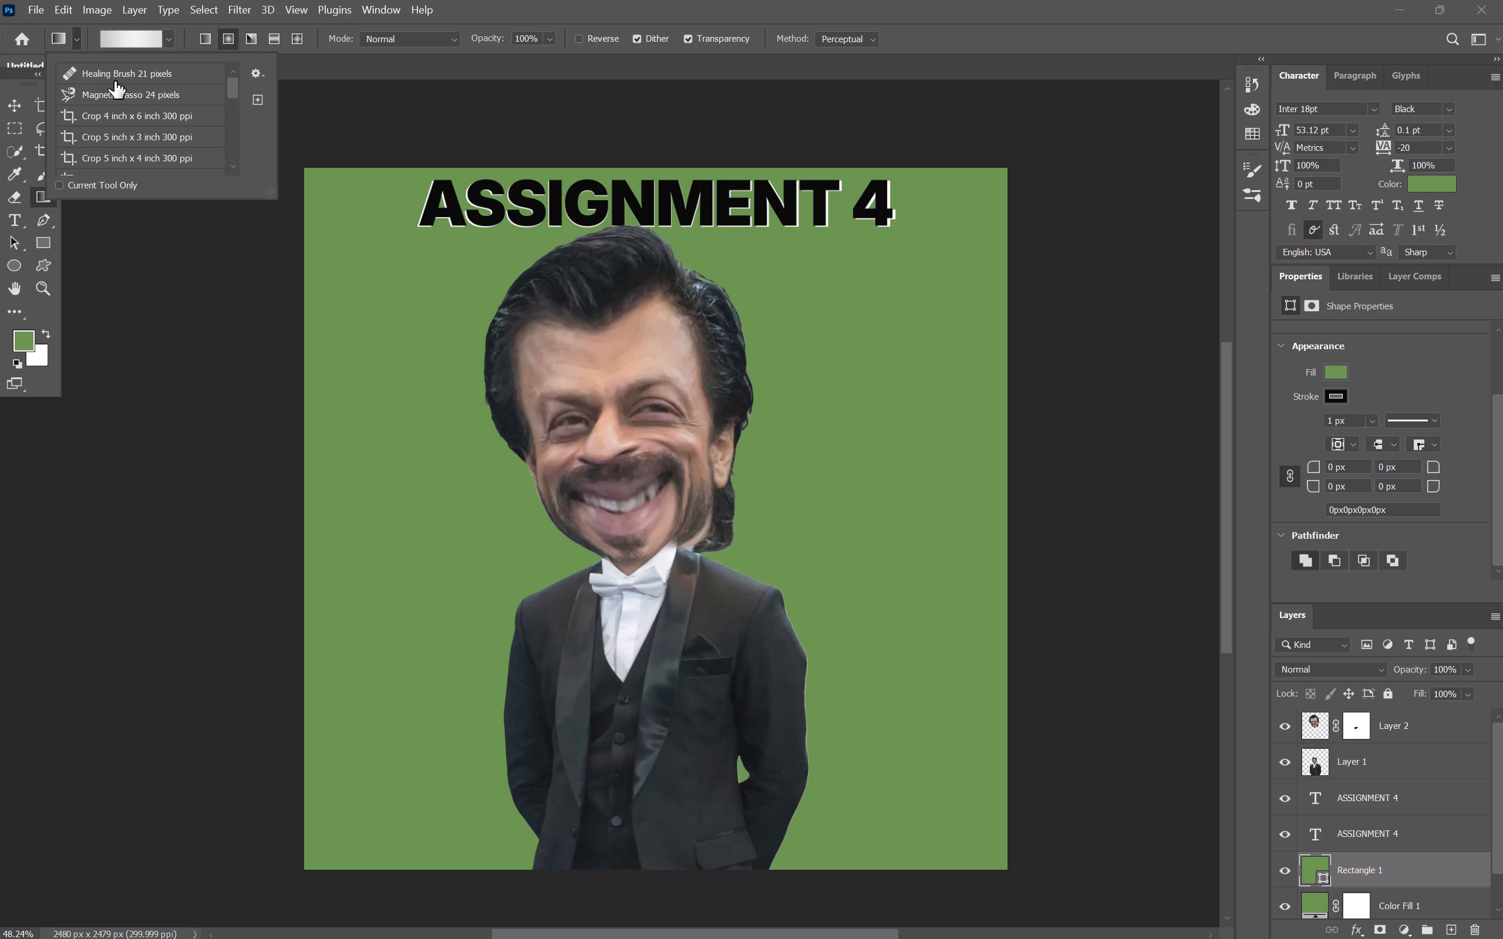
scroll(150, 157, down, 1)
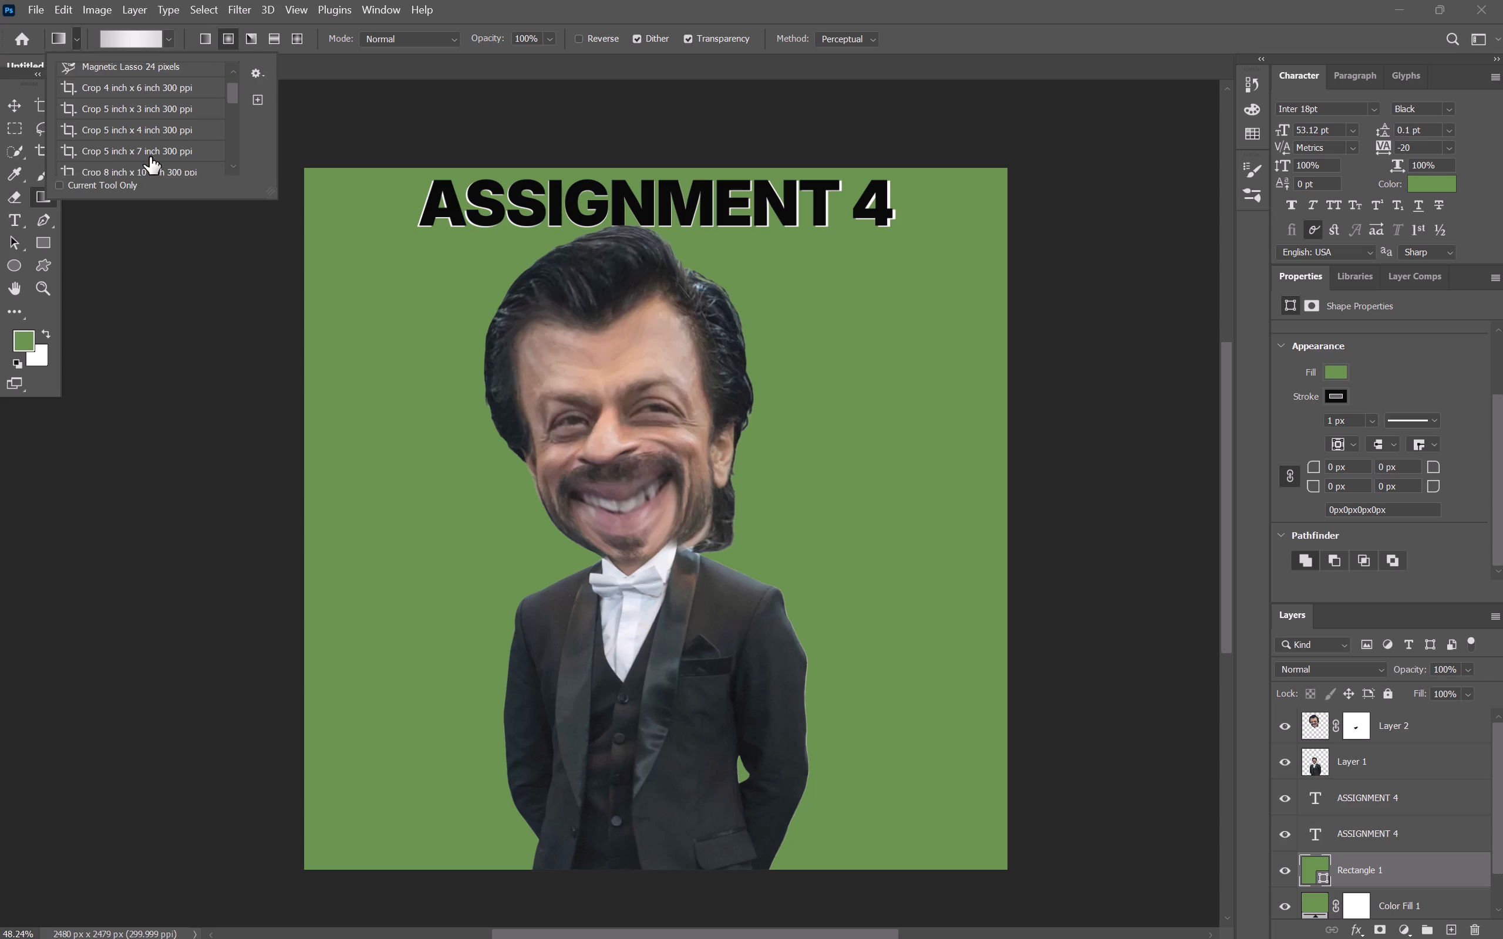
scroll(150, 157, down, 1)
click(319, 473)
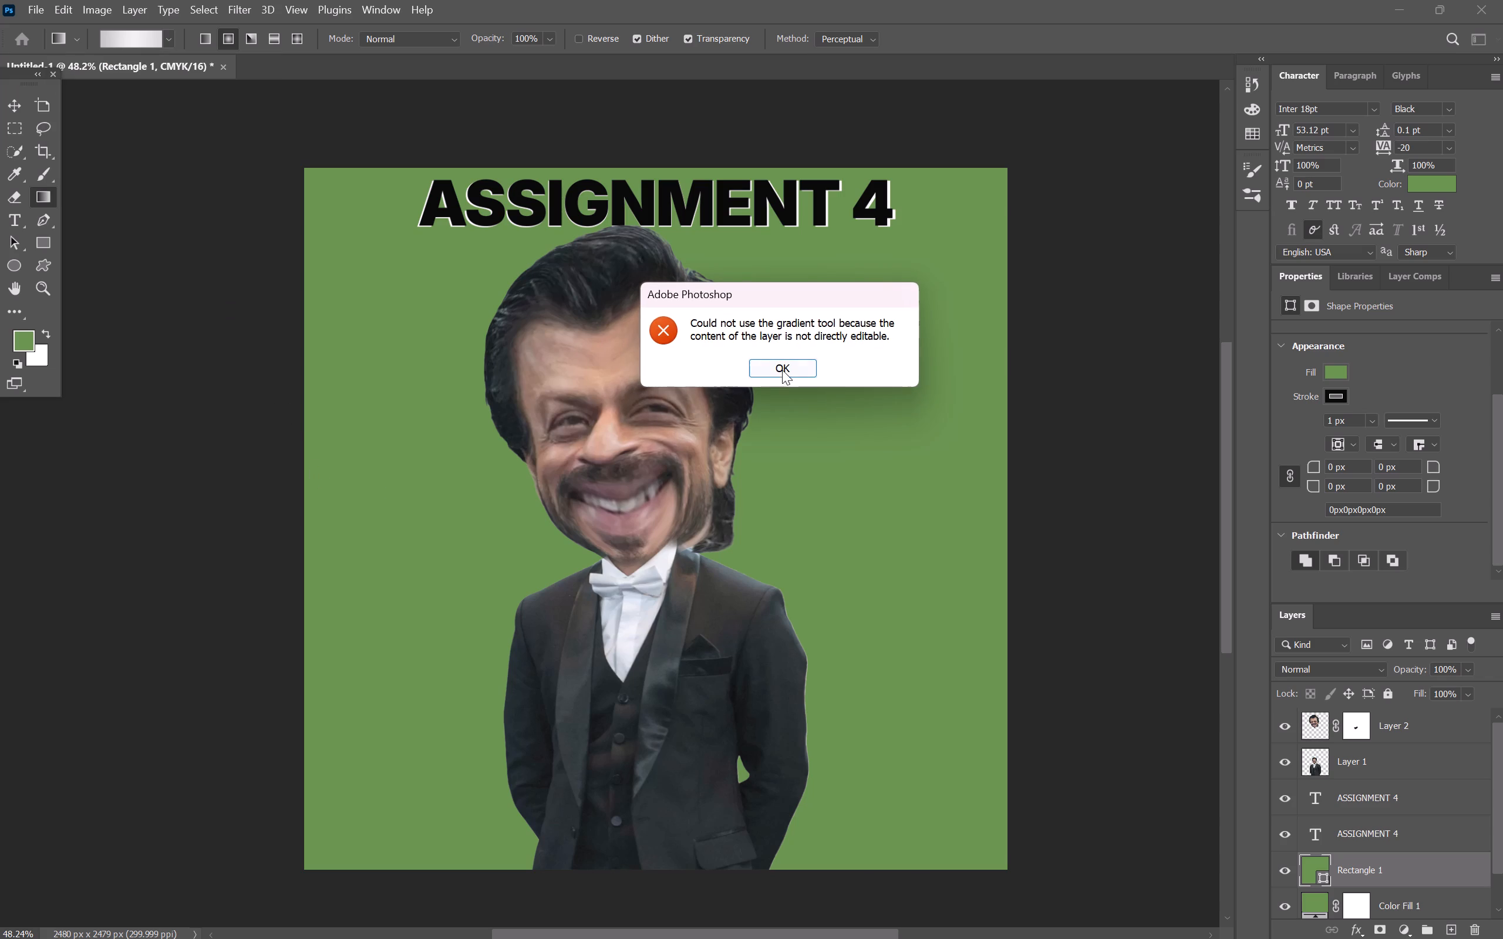
click(783, 372)
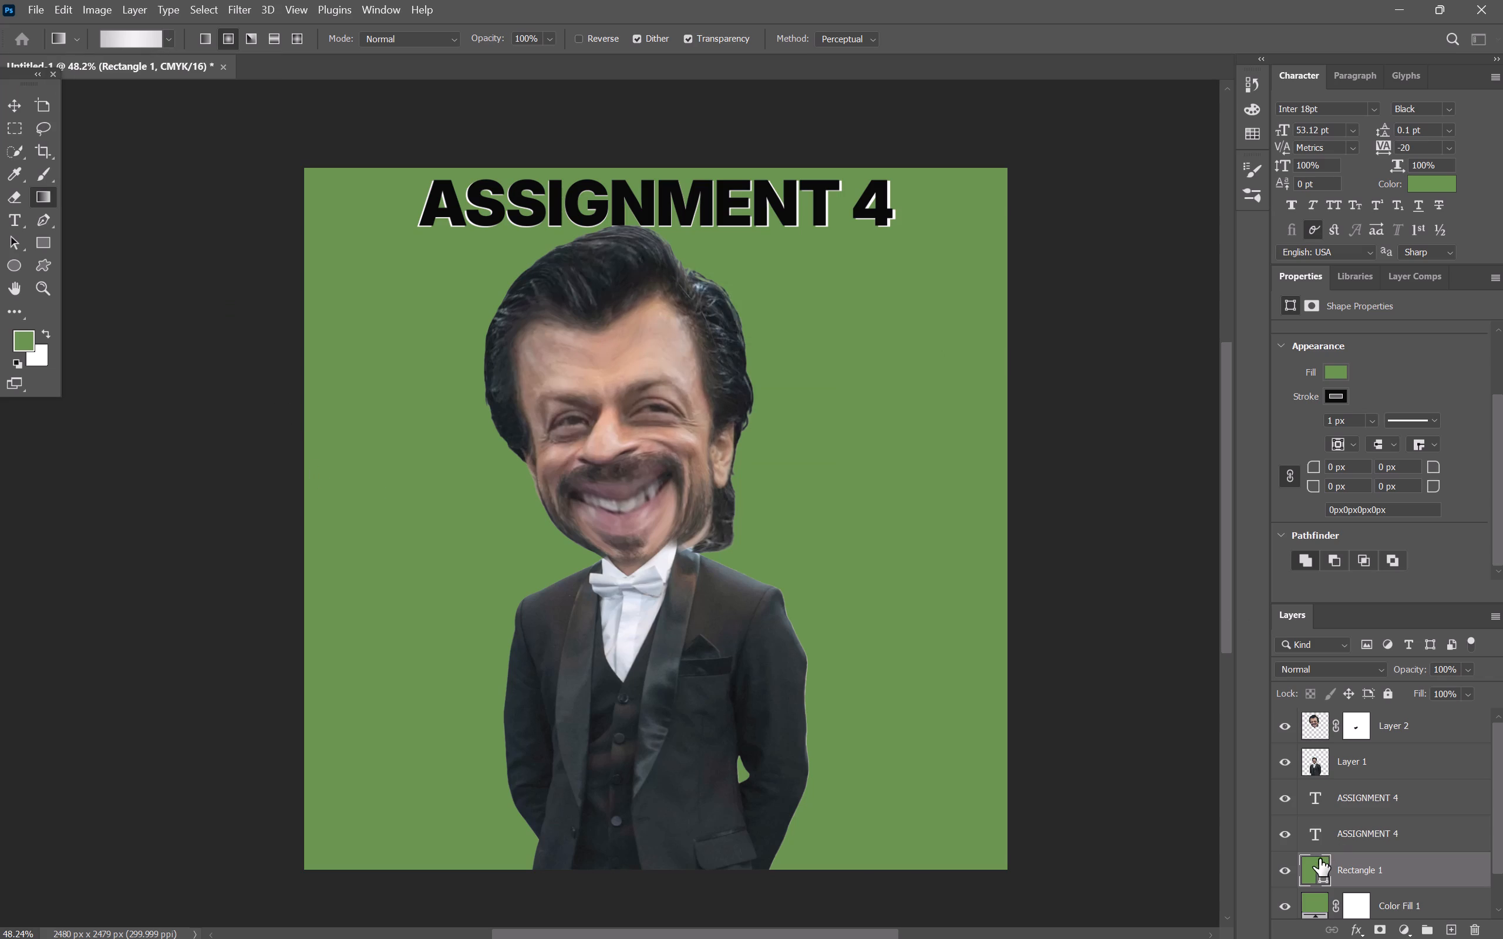
Change Rectangle 1's fill to the web-safe green 669933, with the colour choice limited to web colours.
double_click(1319, 859)
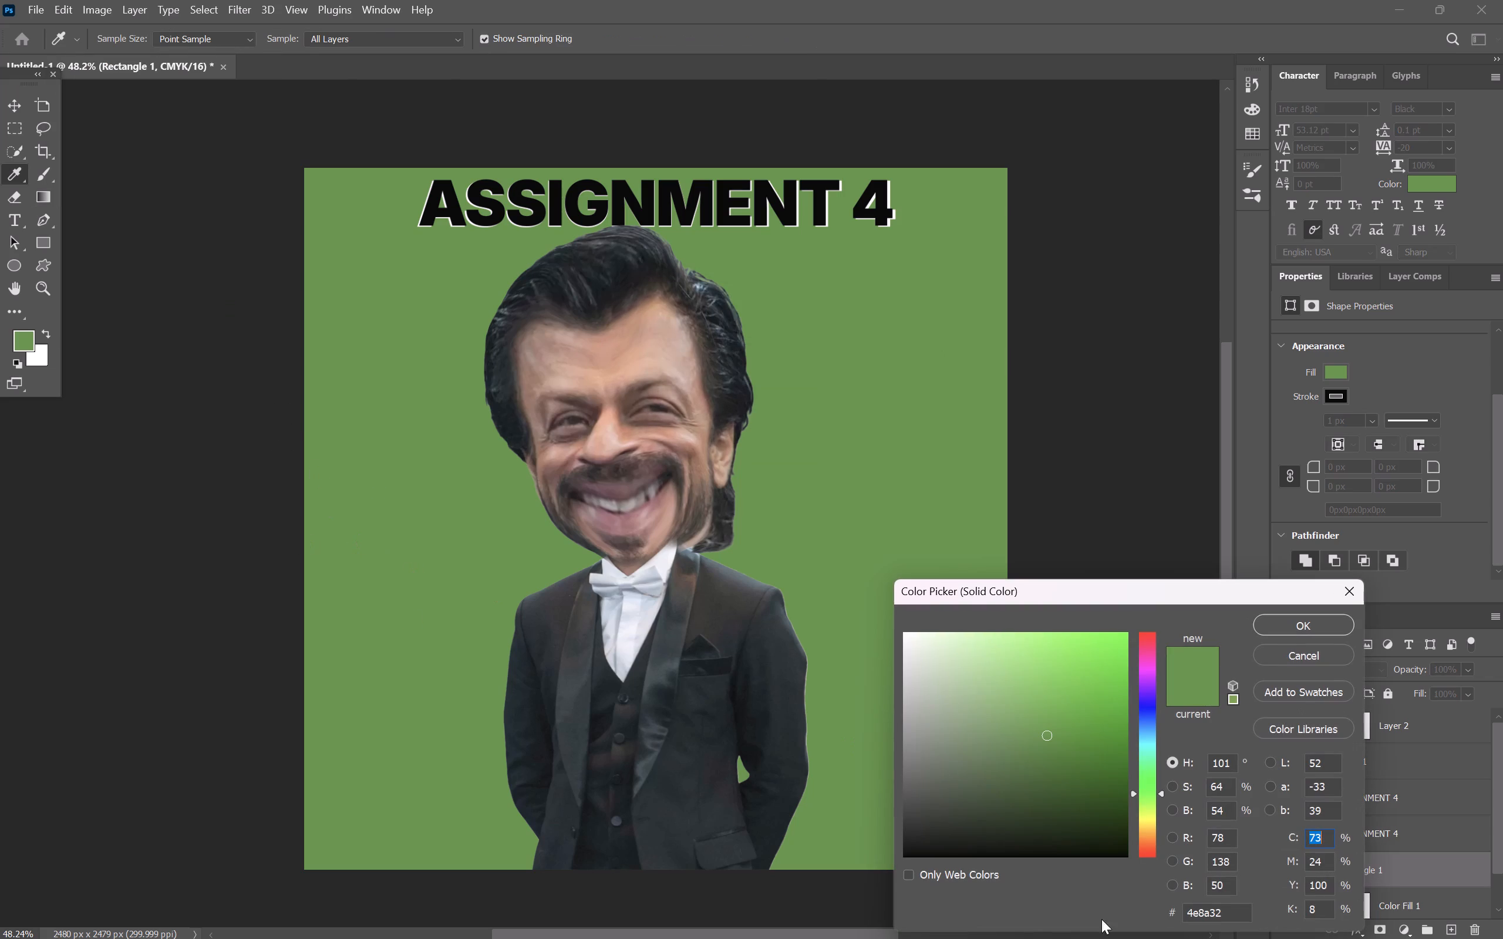
drag(1164, 603, 1080, 406)
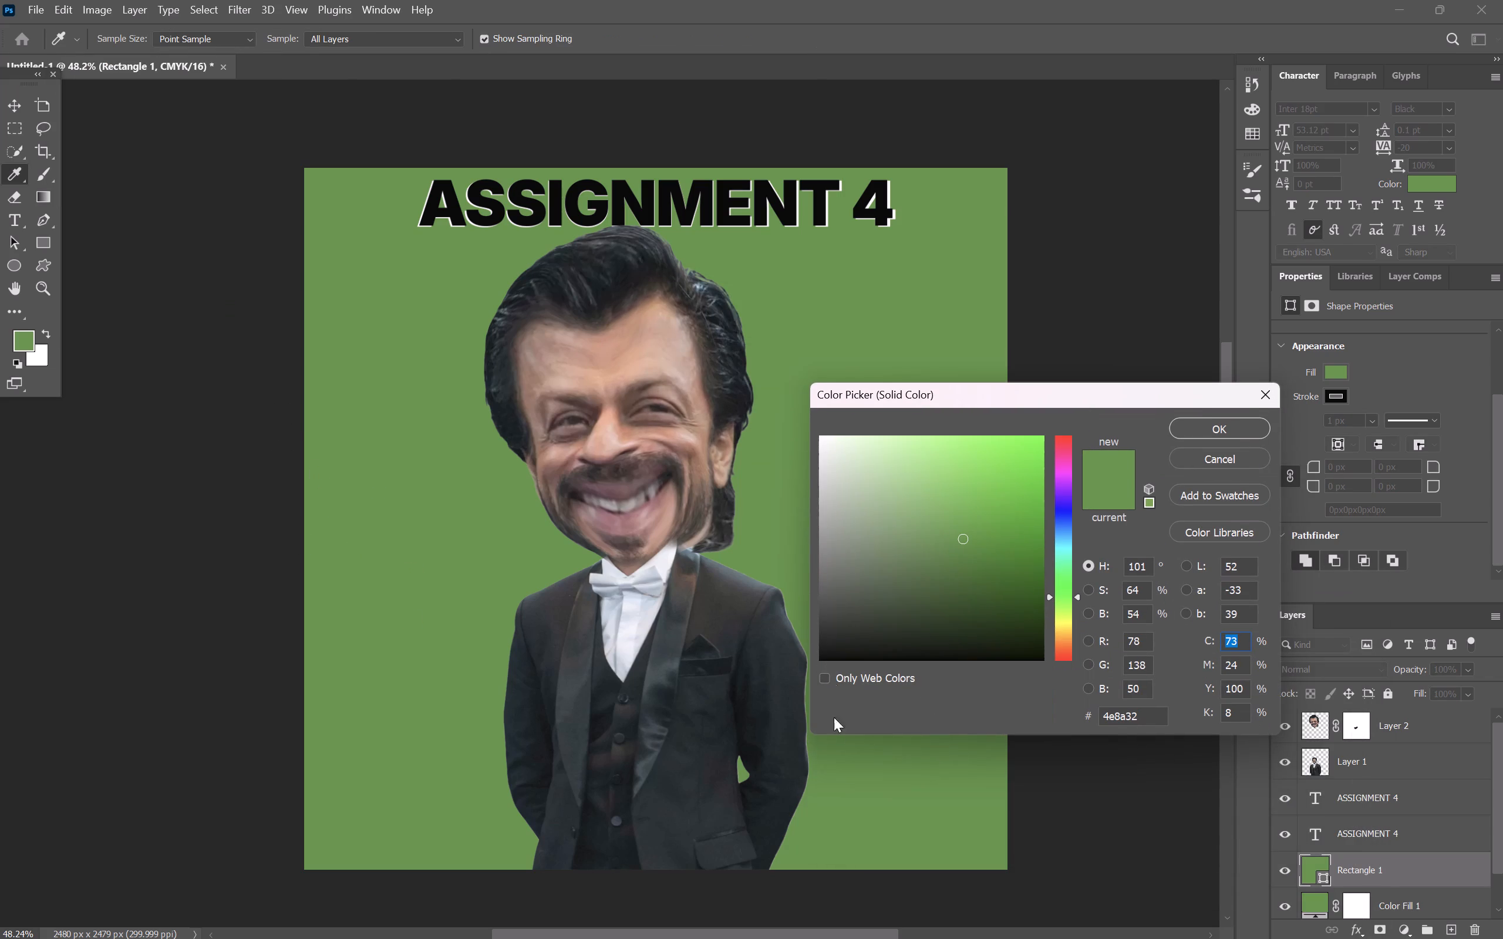
click(814, 673)
click(823, 675)
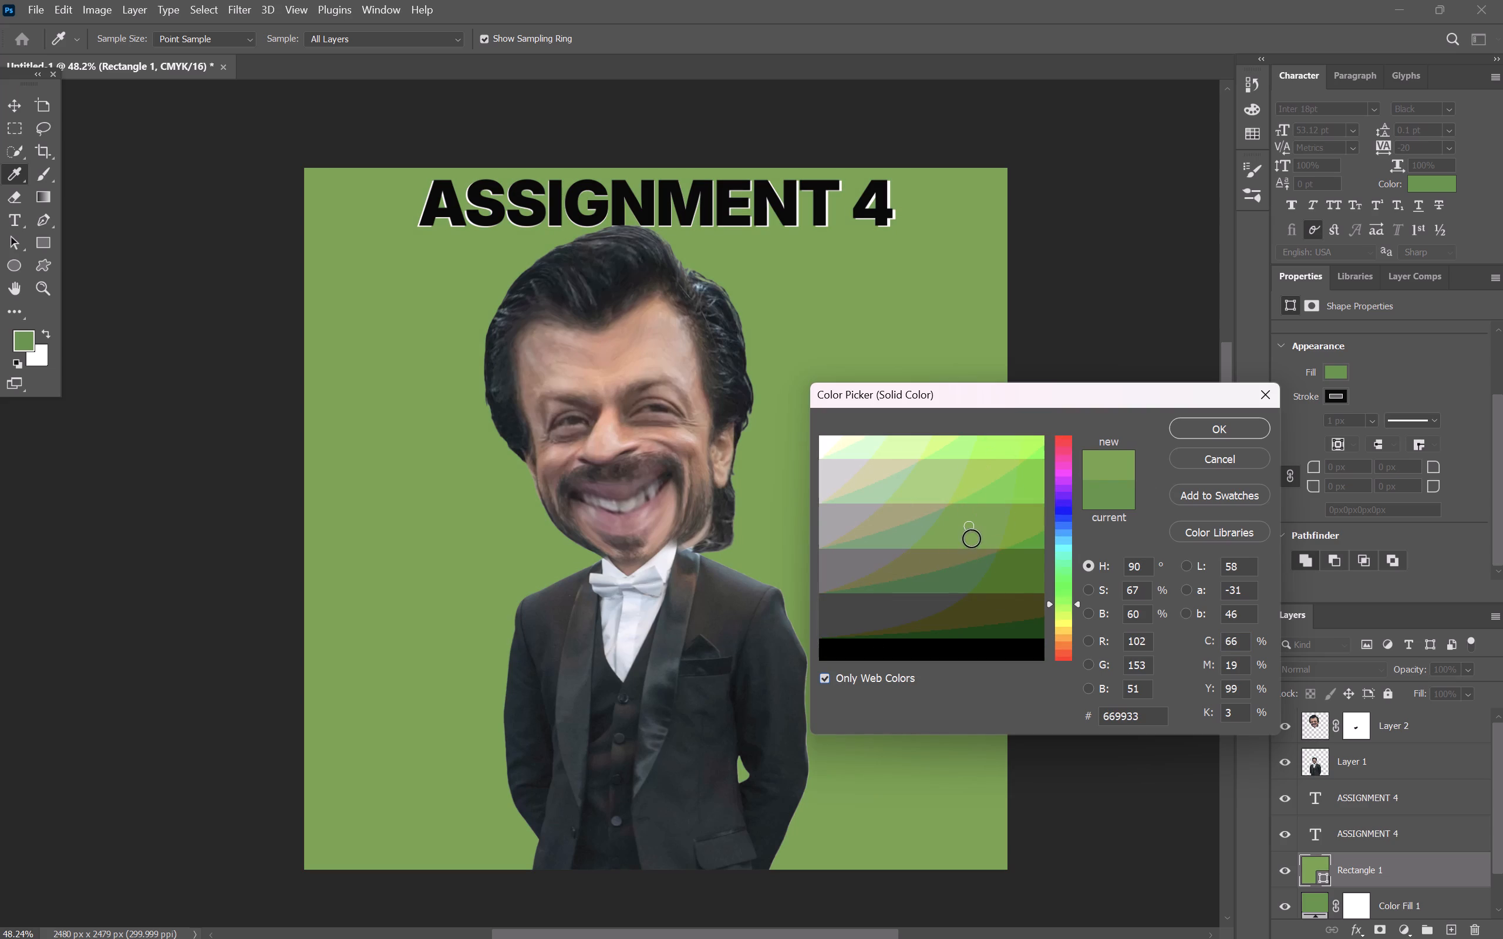
drag(970, 529, 968, 575)
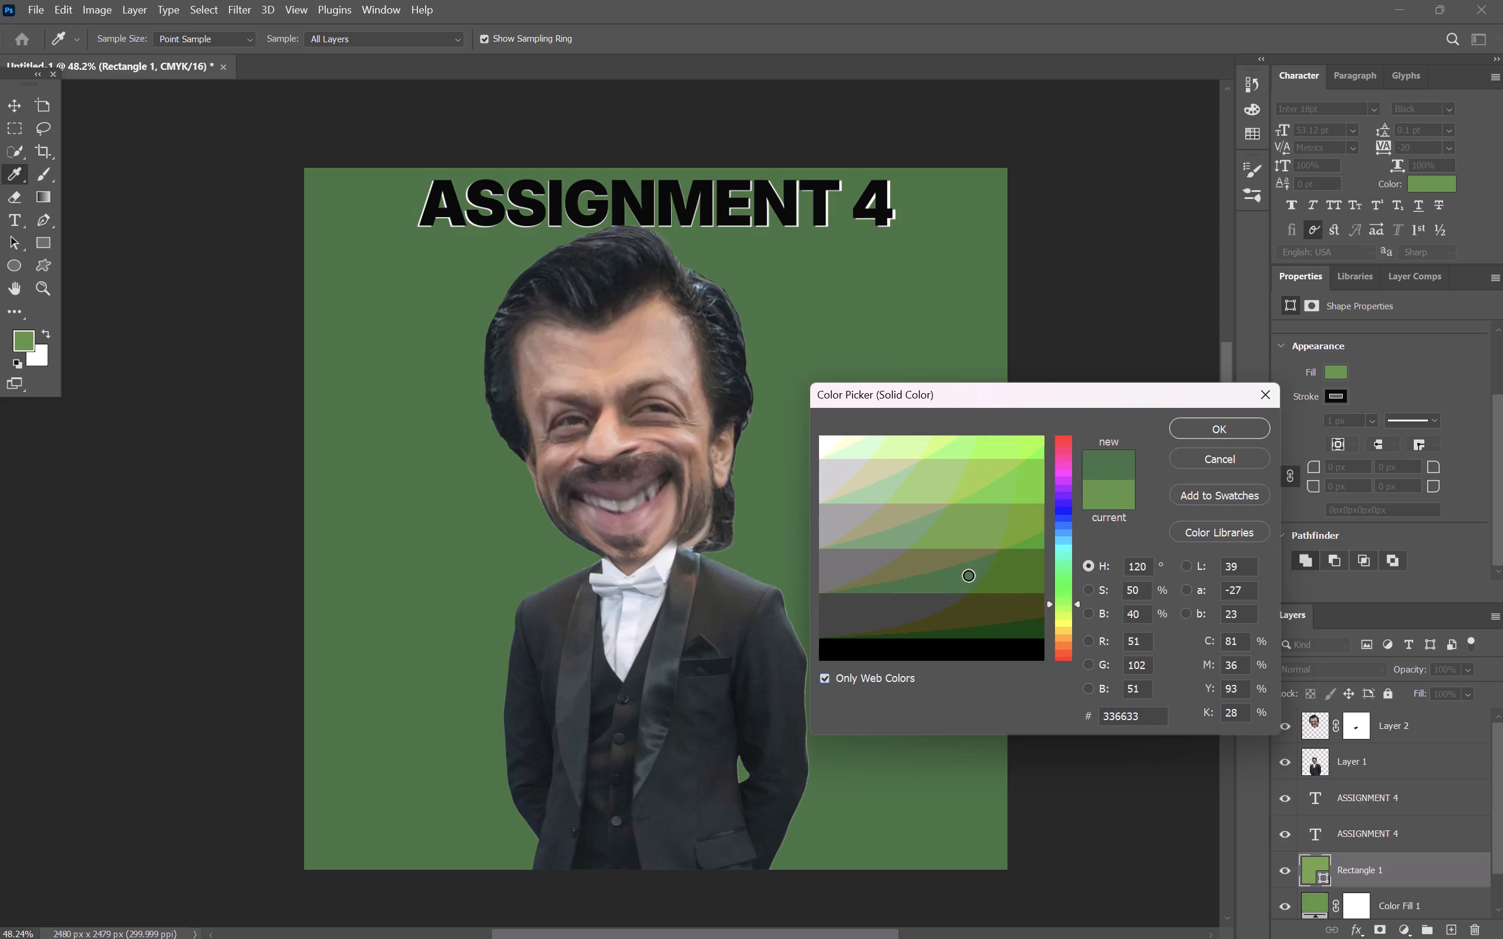
drag(968, 575, 972, 541)
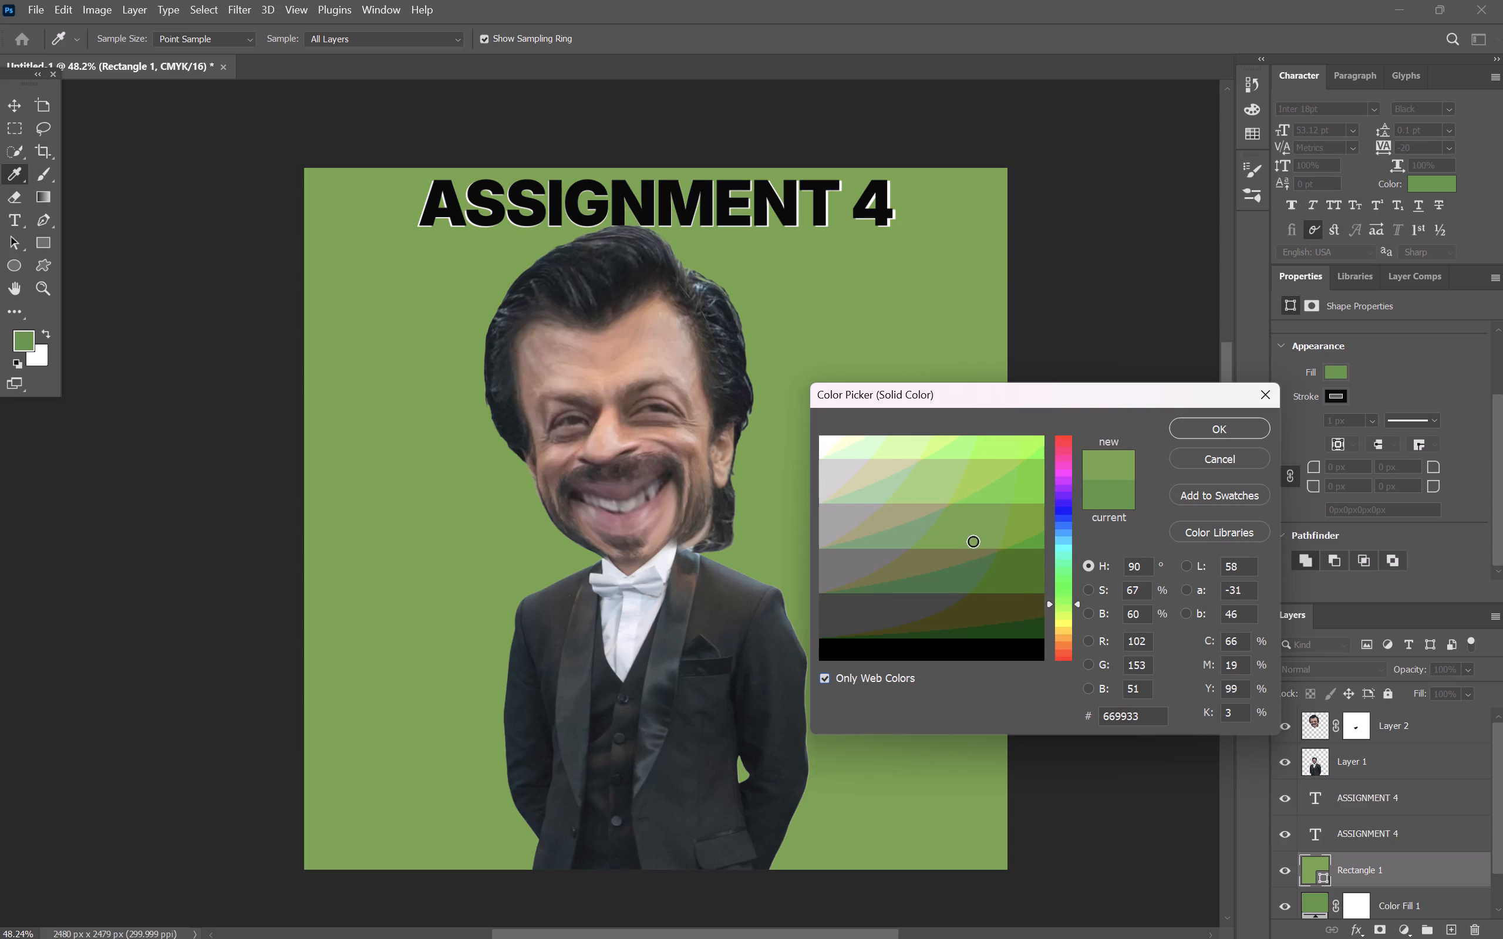
drag(972, 541, 1003, 522)
click(1224, 417)
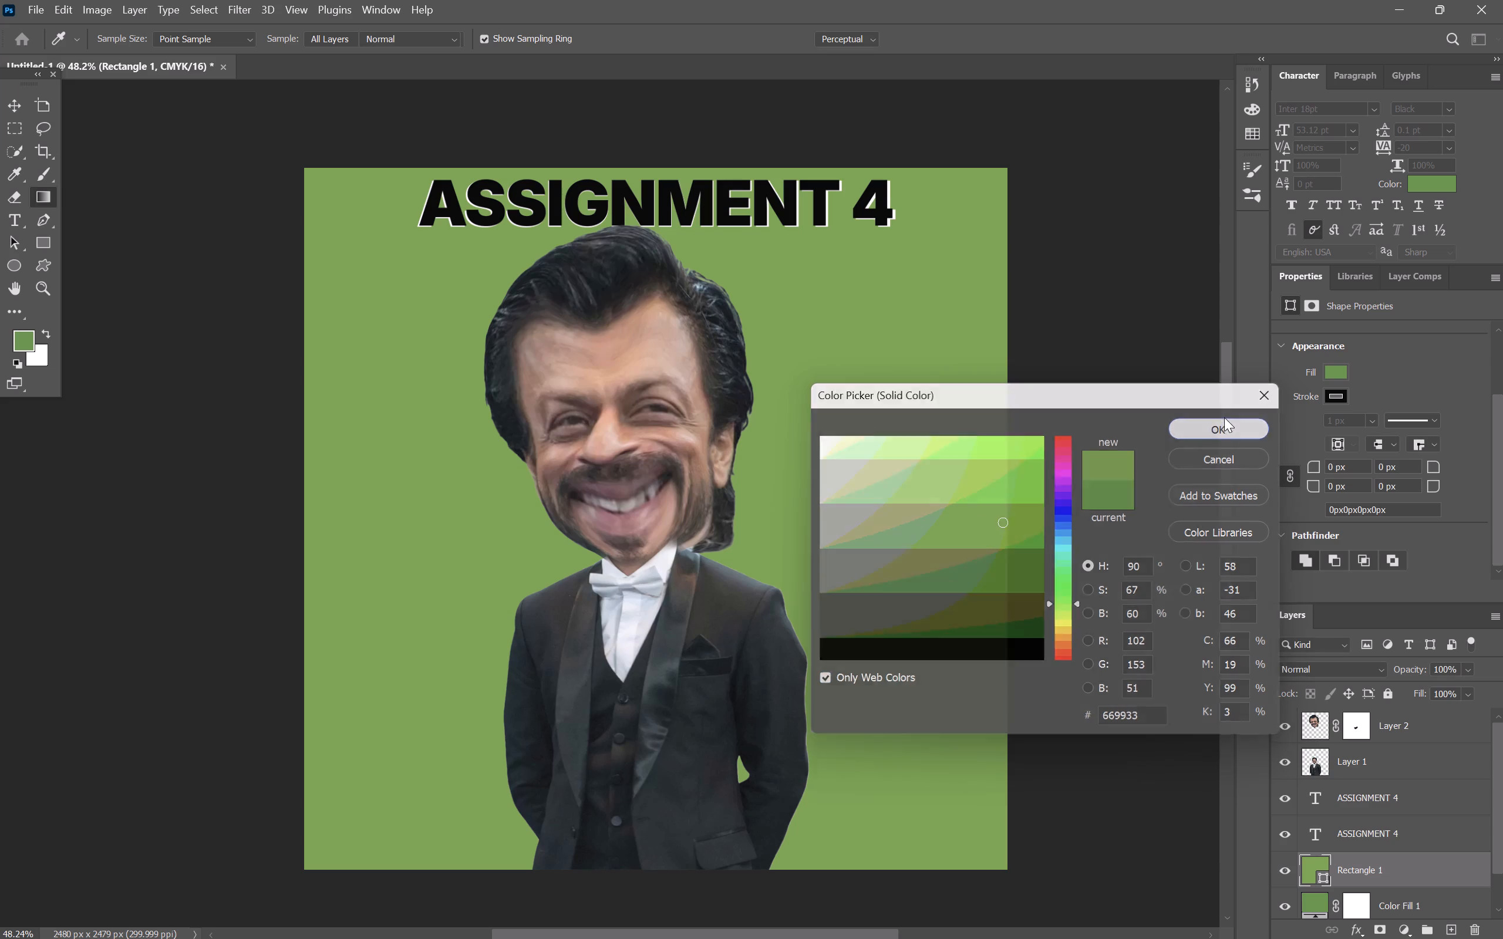
click(1079, 601)
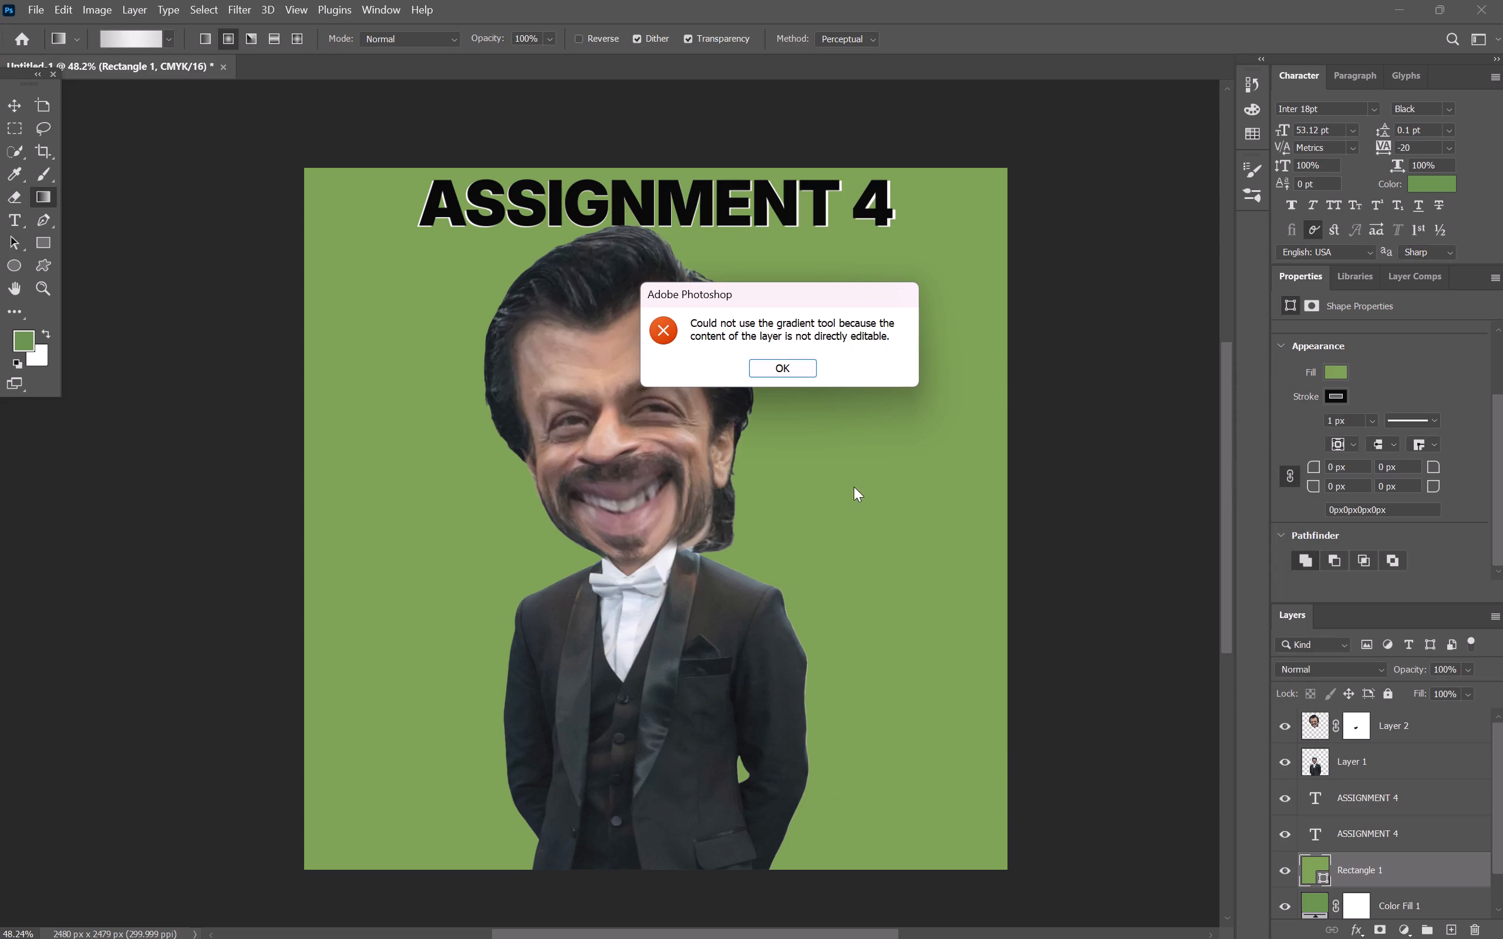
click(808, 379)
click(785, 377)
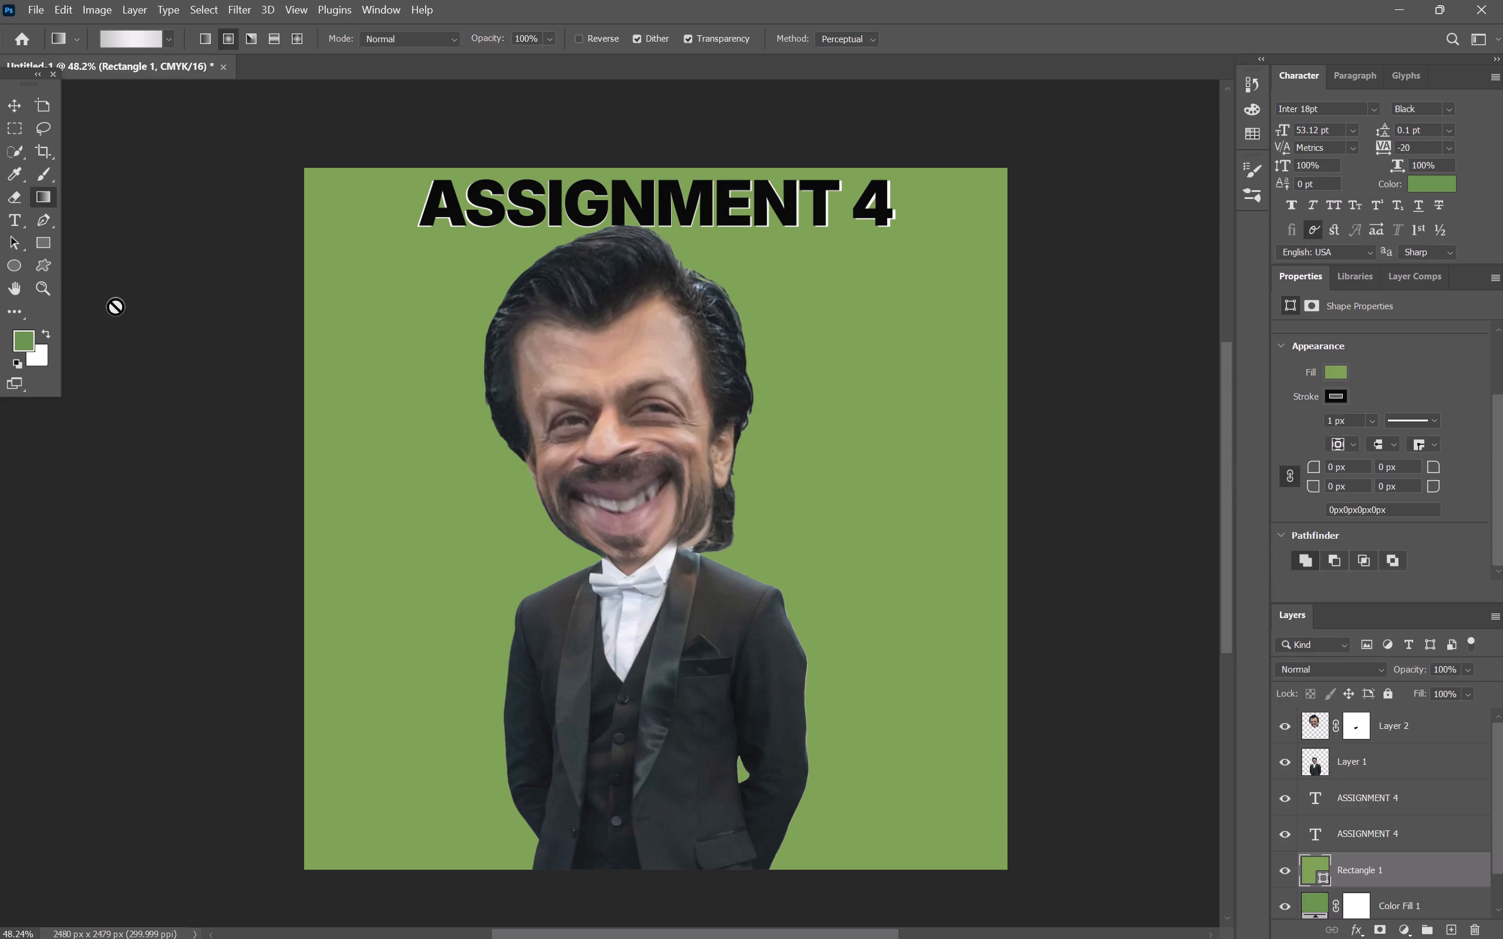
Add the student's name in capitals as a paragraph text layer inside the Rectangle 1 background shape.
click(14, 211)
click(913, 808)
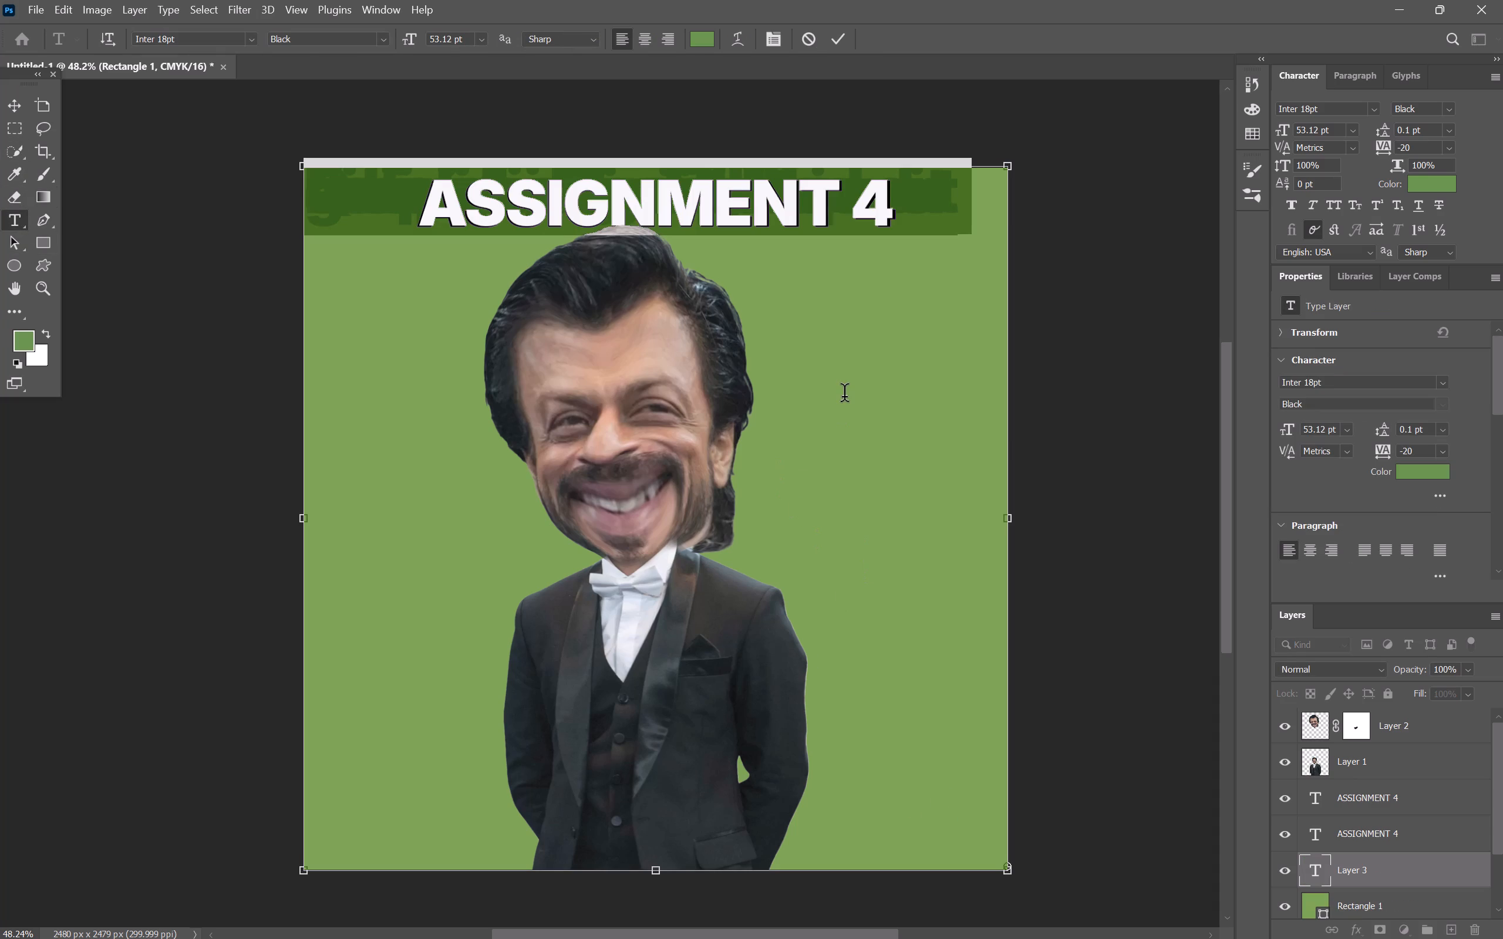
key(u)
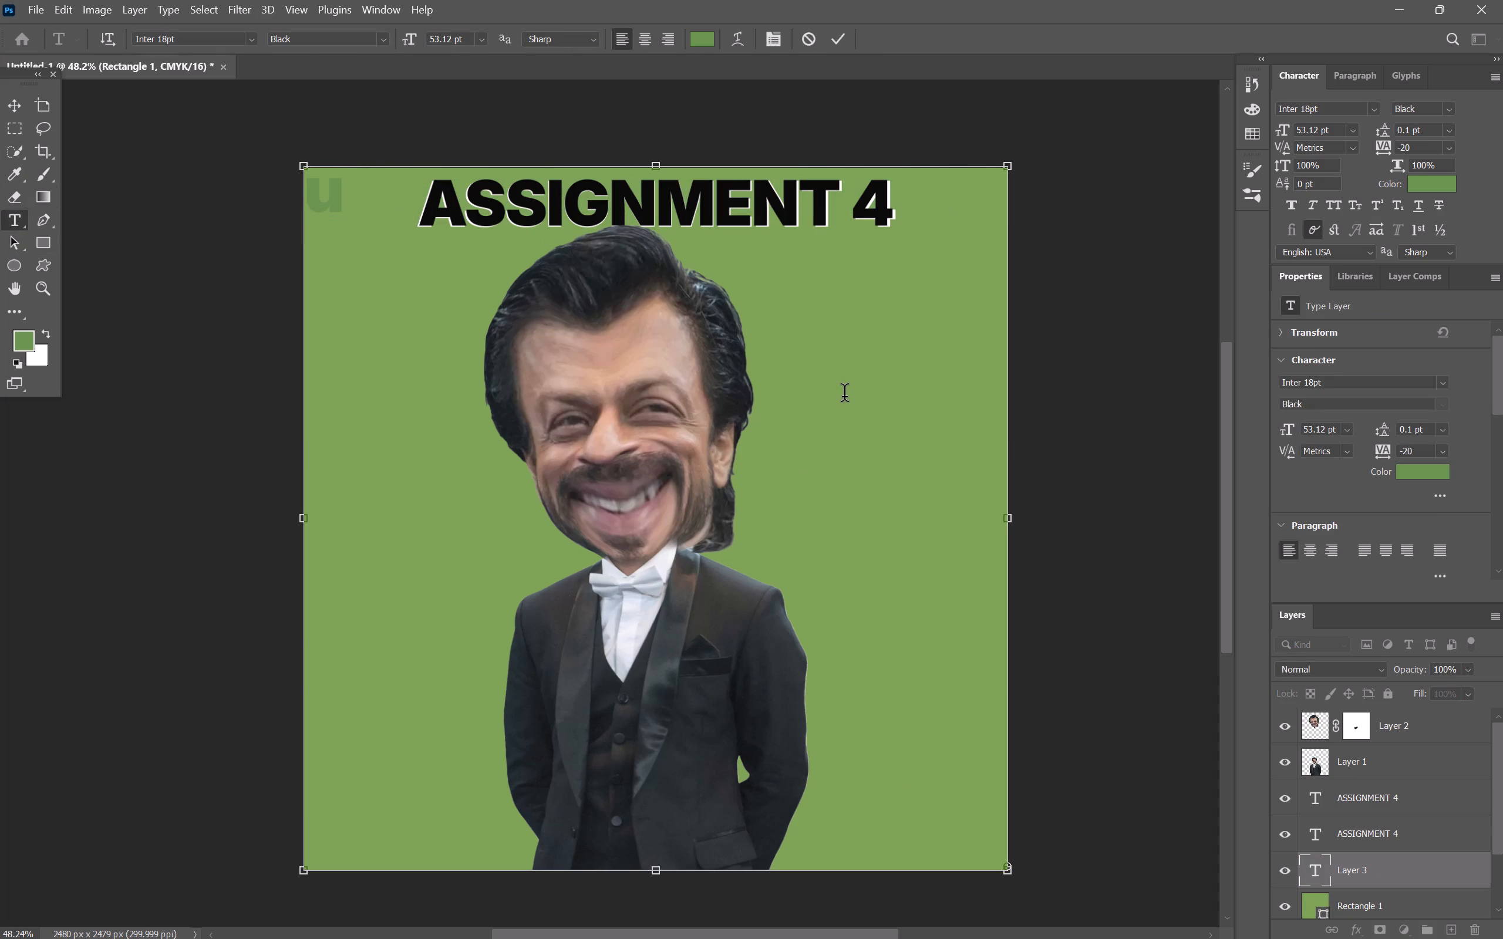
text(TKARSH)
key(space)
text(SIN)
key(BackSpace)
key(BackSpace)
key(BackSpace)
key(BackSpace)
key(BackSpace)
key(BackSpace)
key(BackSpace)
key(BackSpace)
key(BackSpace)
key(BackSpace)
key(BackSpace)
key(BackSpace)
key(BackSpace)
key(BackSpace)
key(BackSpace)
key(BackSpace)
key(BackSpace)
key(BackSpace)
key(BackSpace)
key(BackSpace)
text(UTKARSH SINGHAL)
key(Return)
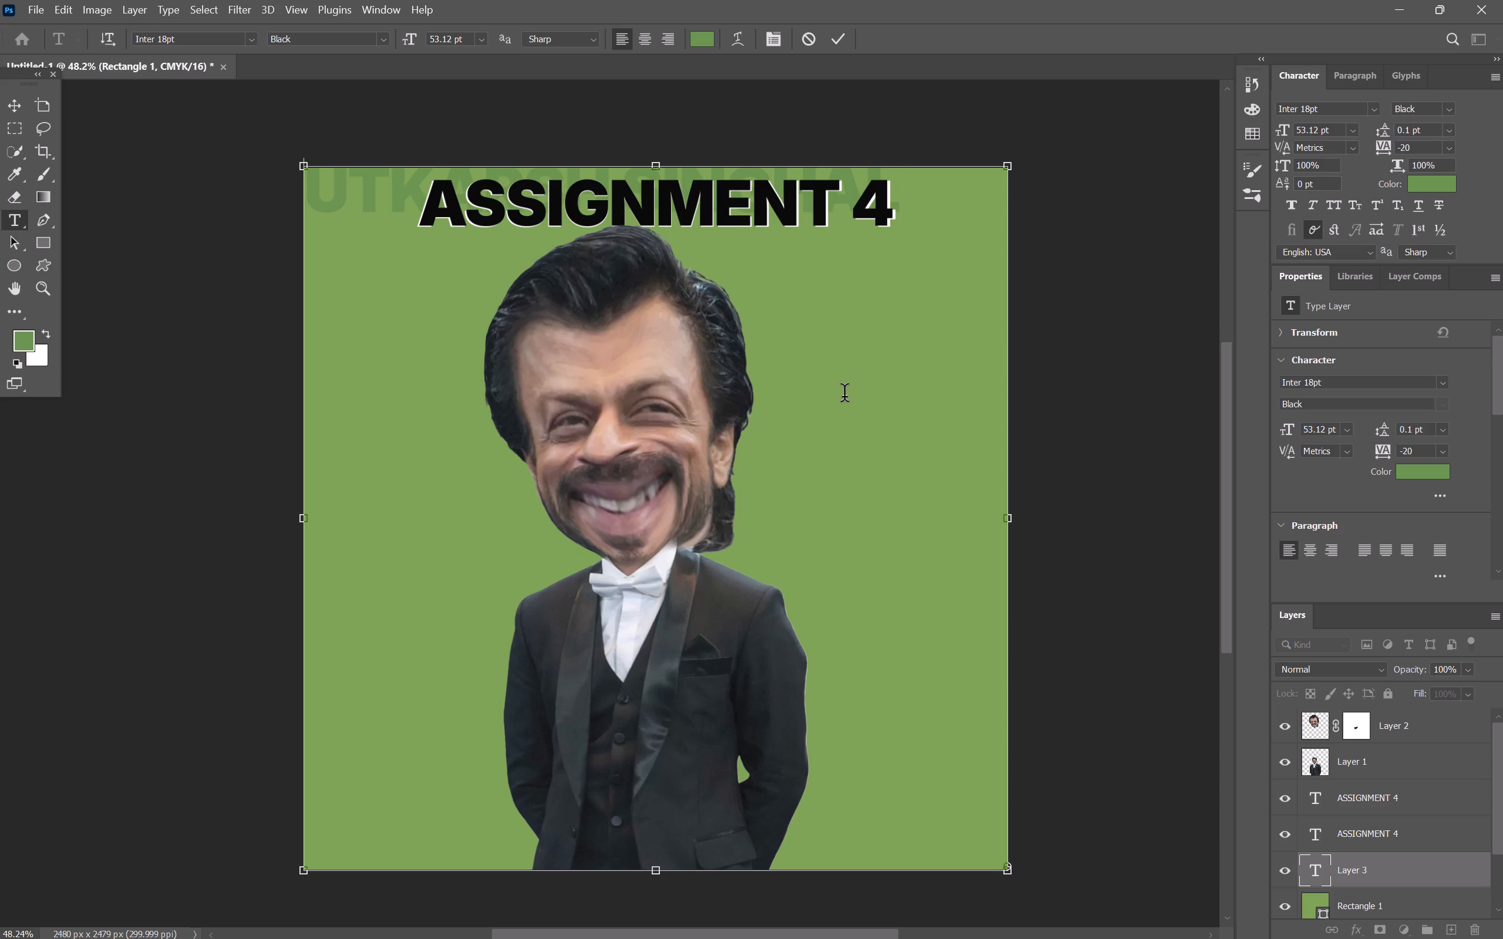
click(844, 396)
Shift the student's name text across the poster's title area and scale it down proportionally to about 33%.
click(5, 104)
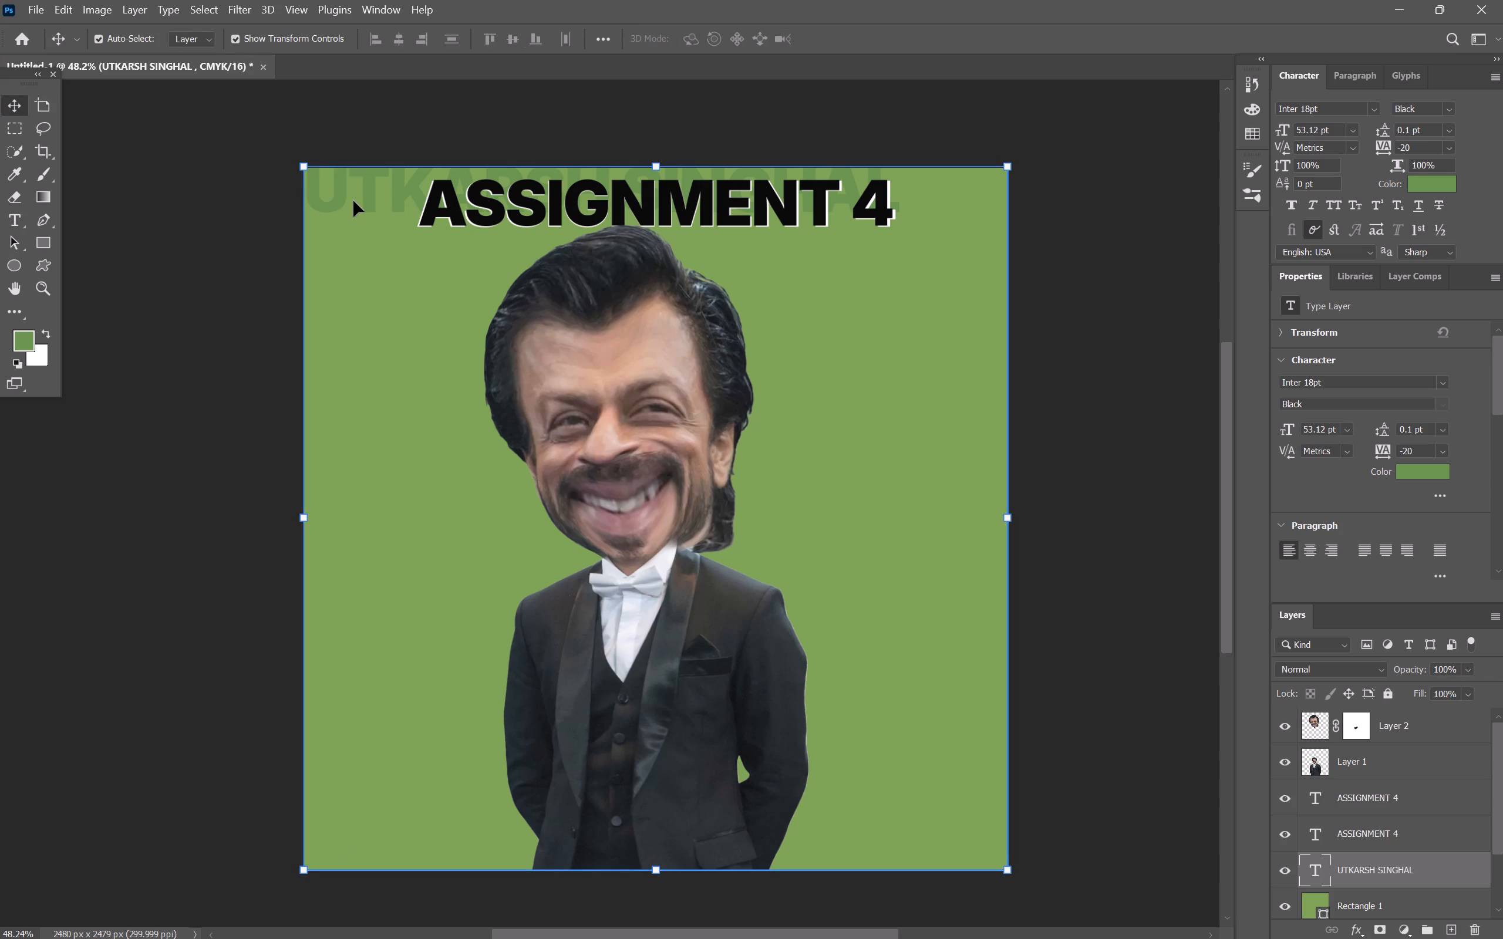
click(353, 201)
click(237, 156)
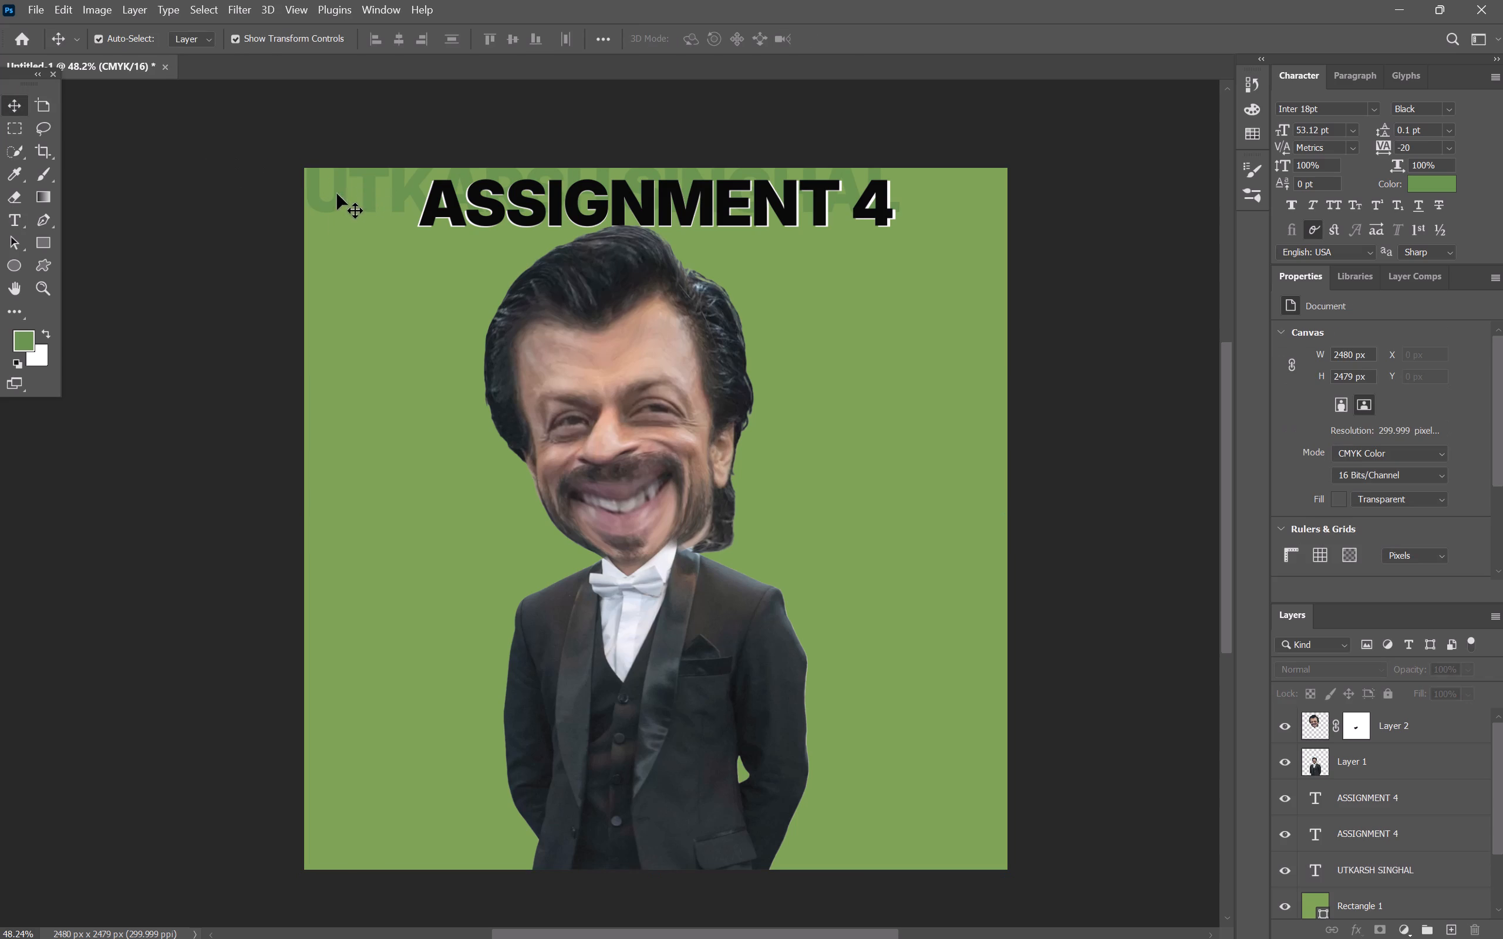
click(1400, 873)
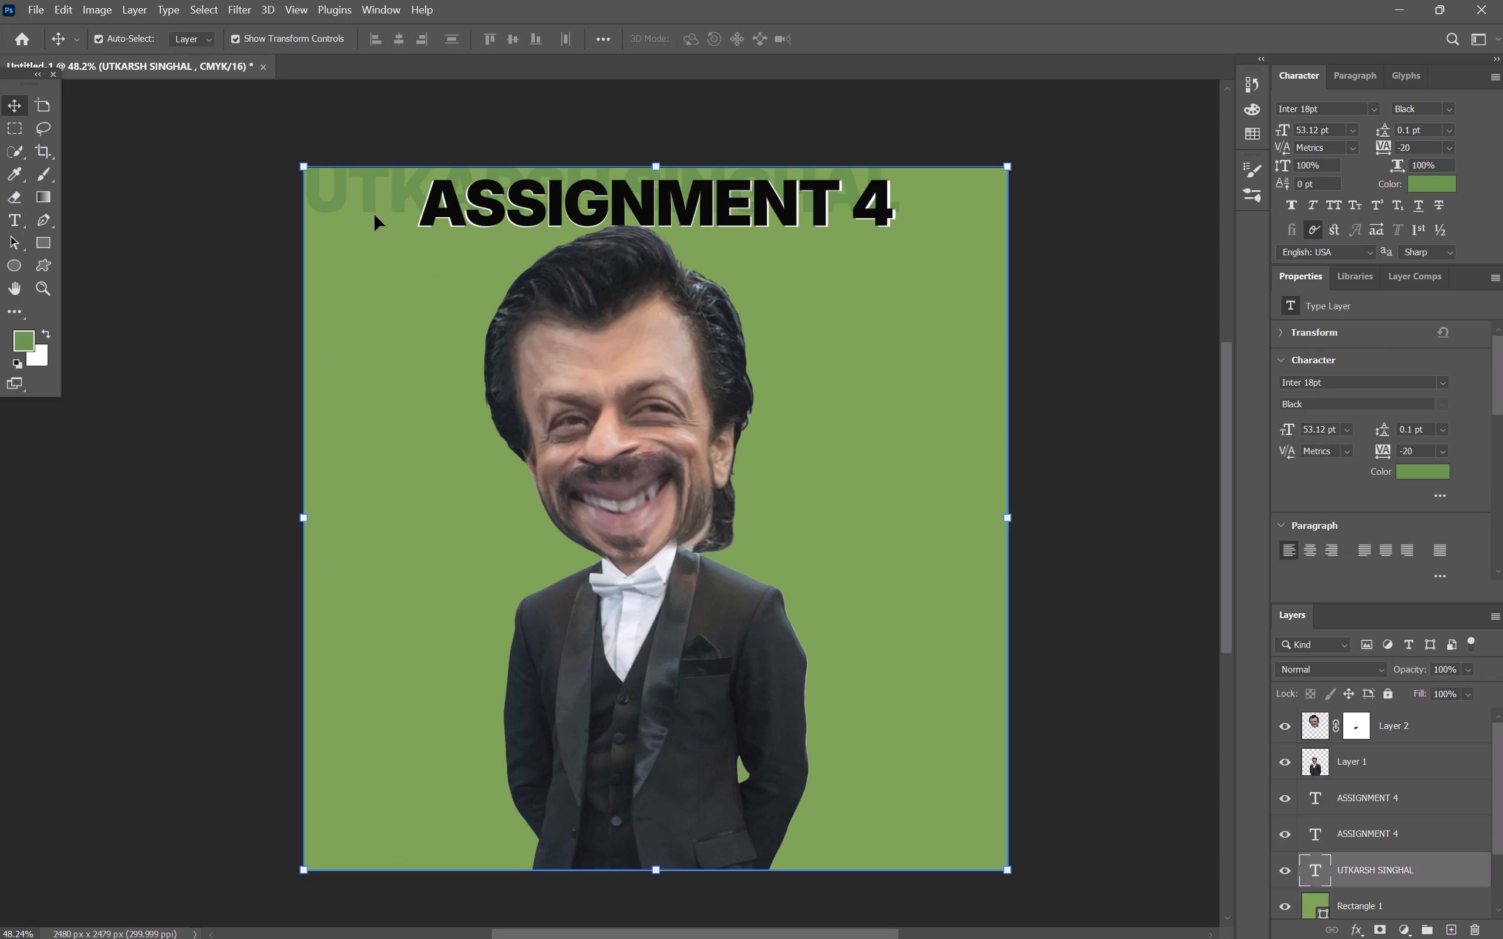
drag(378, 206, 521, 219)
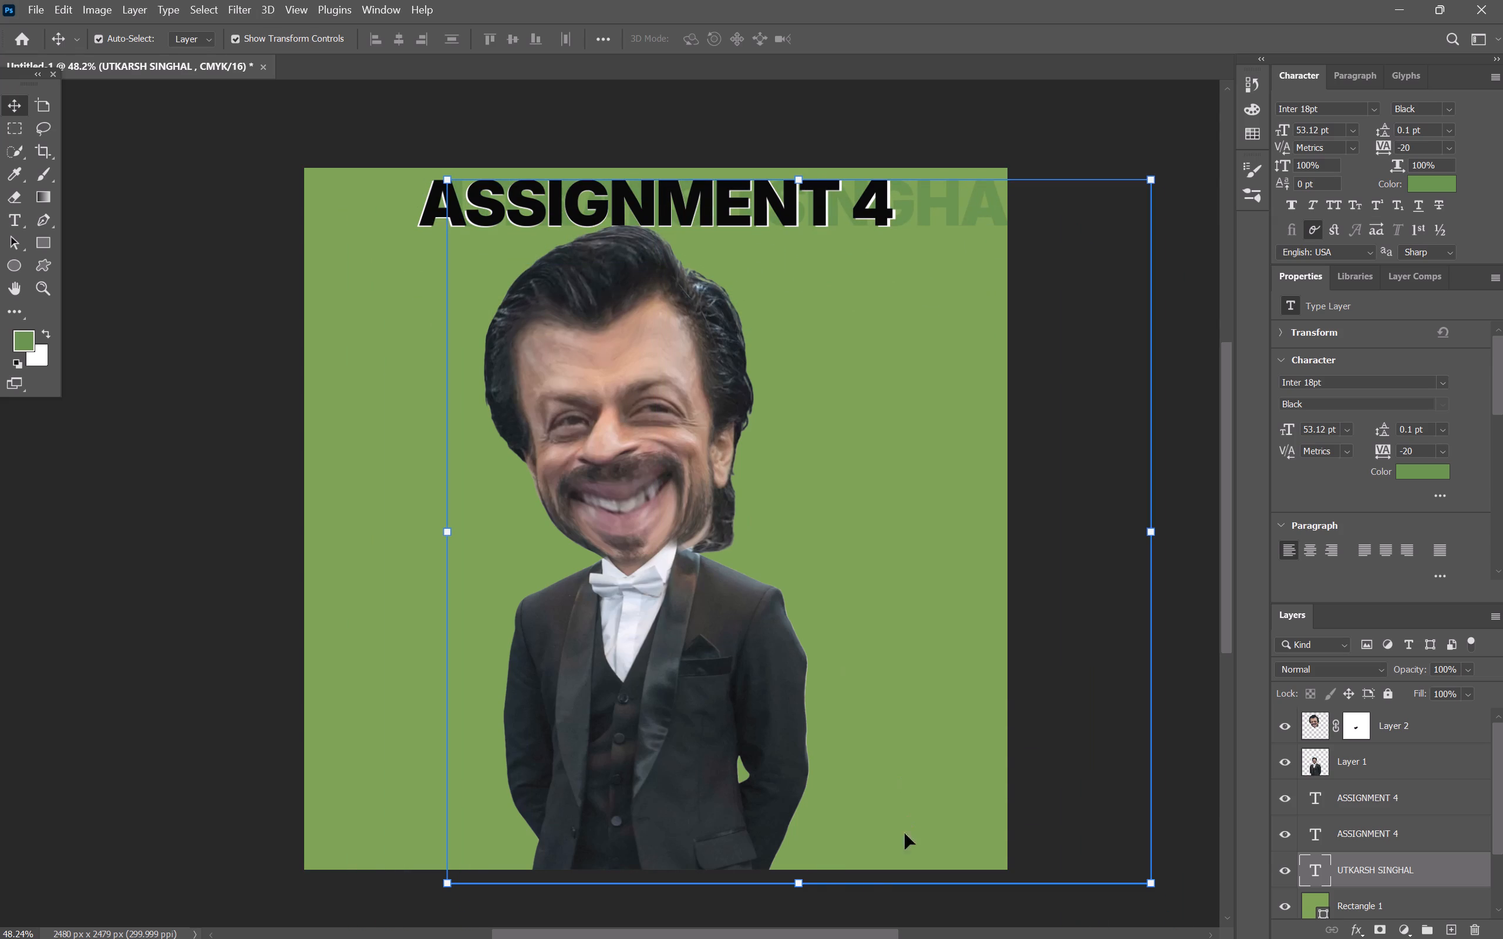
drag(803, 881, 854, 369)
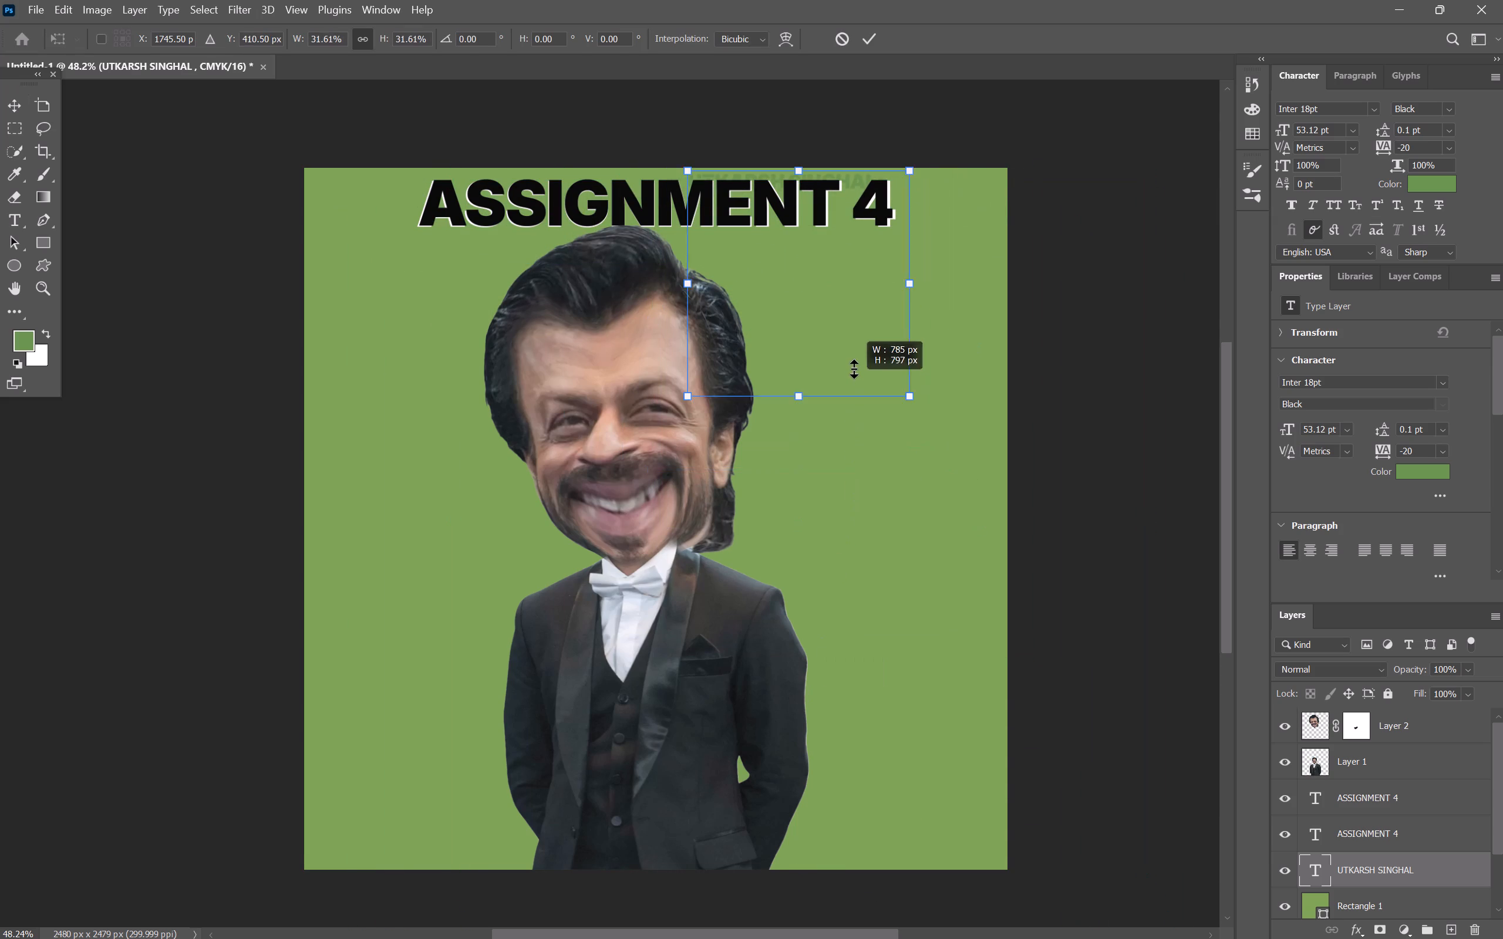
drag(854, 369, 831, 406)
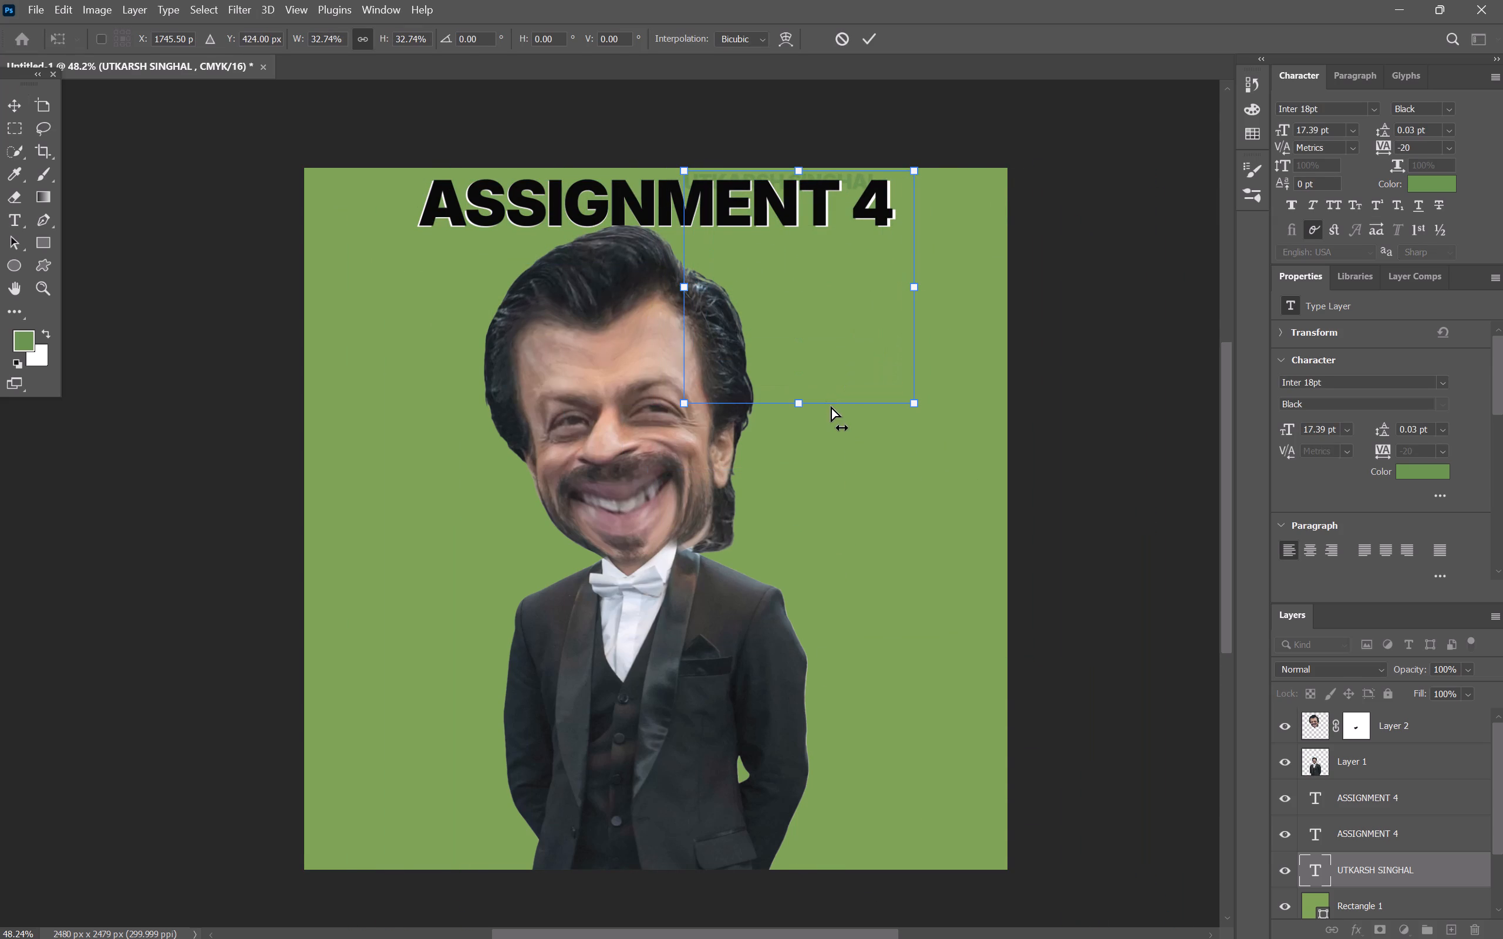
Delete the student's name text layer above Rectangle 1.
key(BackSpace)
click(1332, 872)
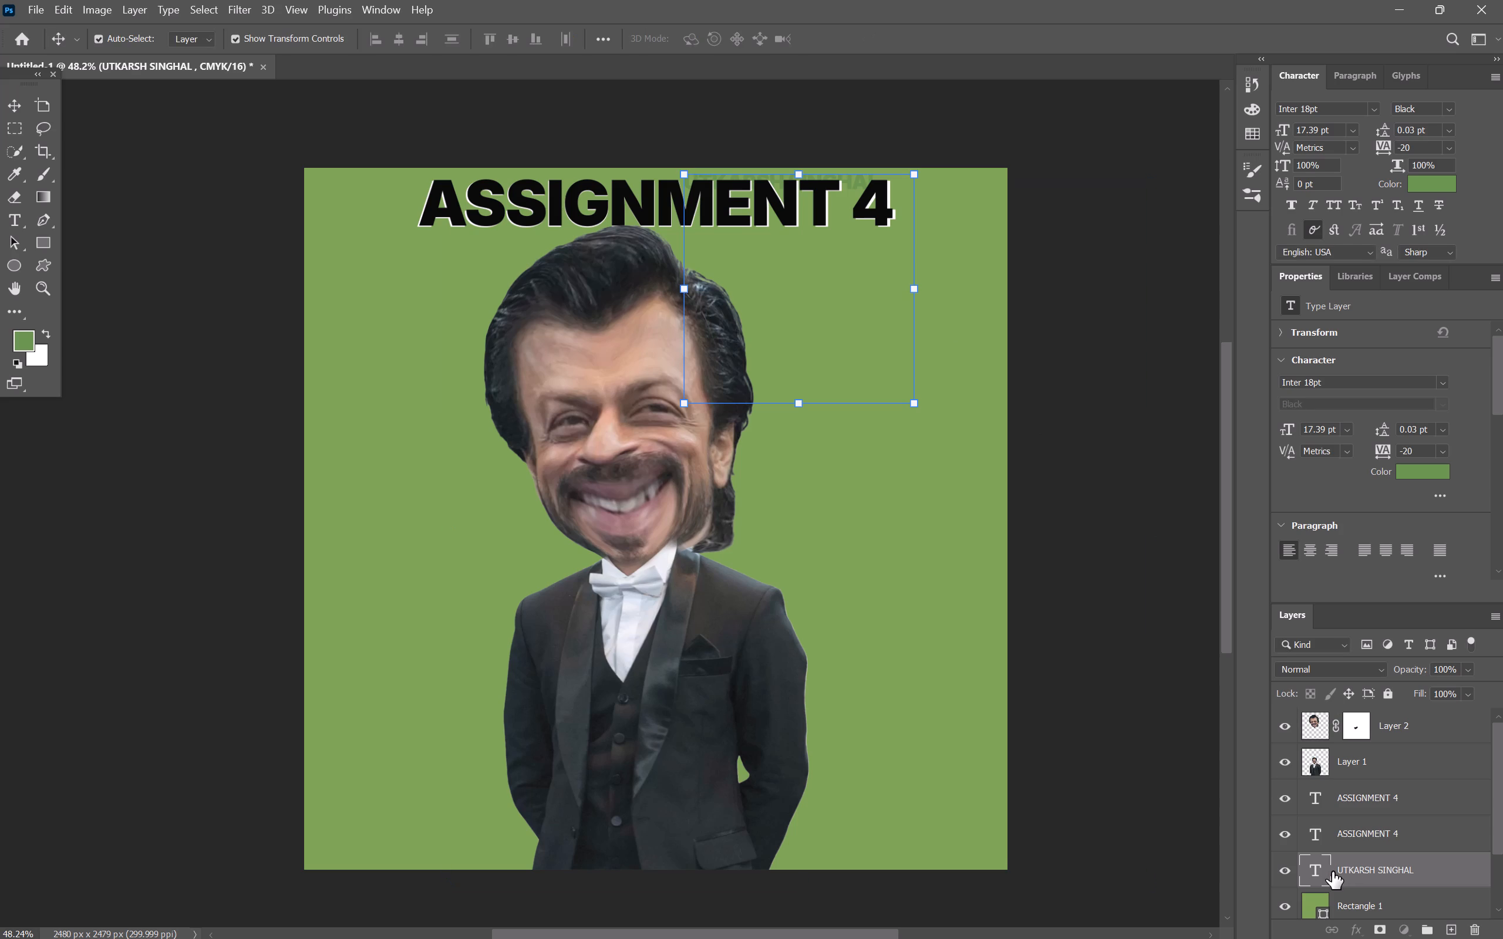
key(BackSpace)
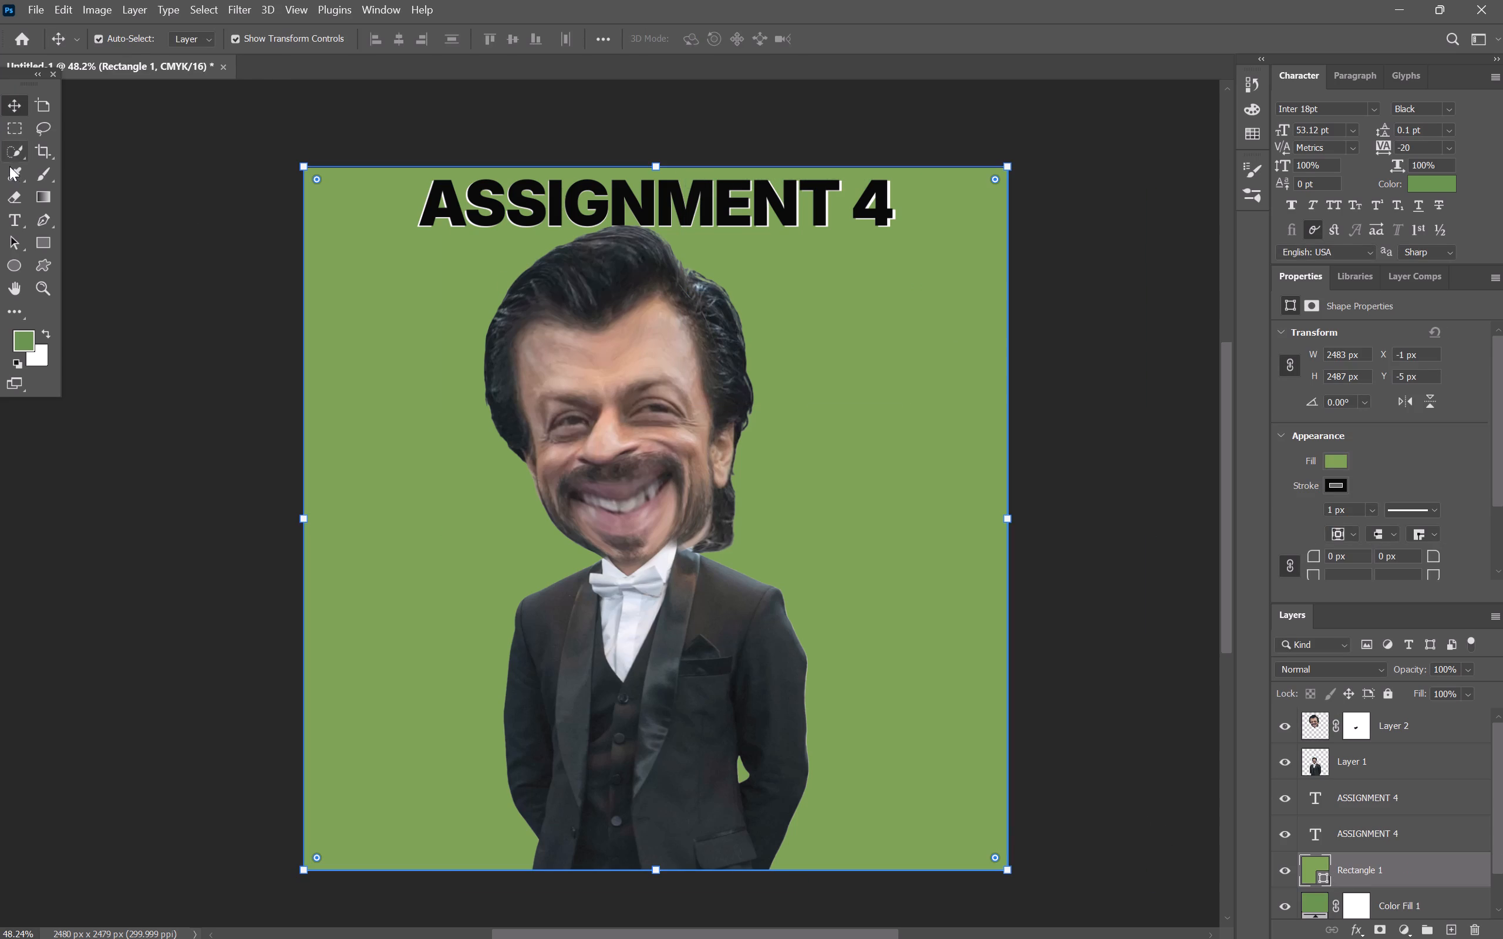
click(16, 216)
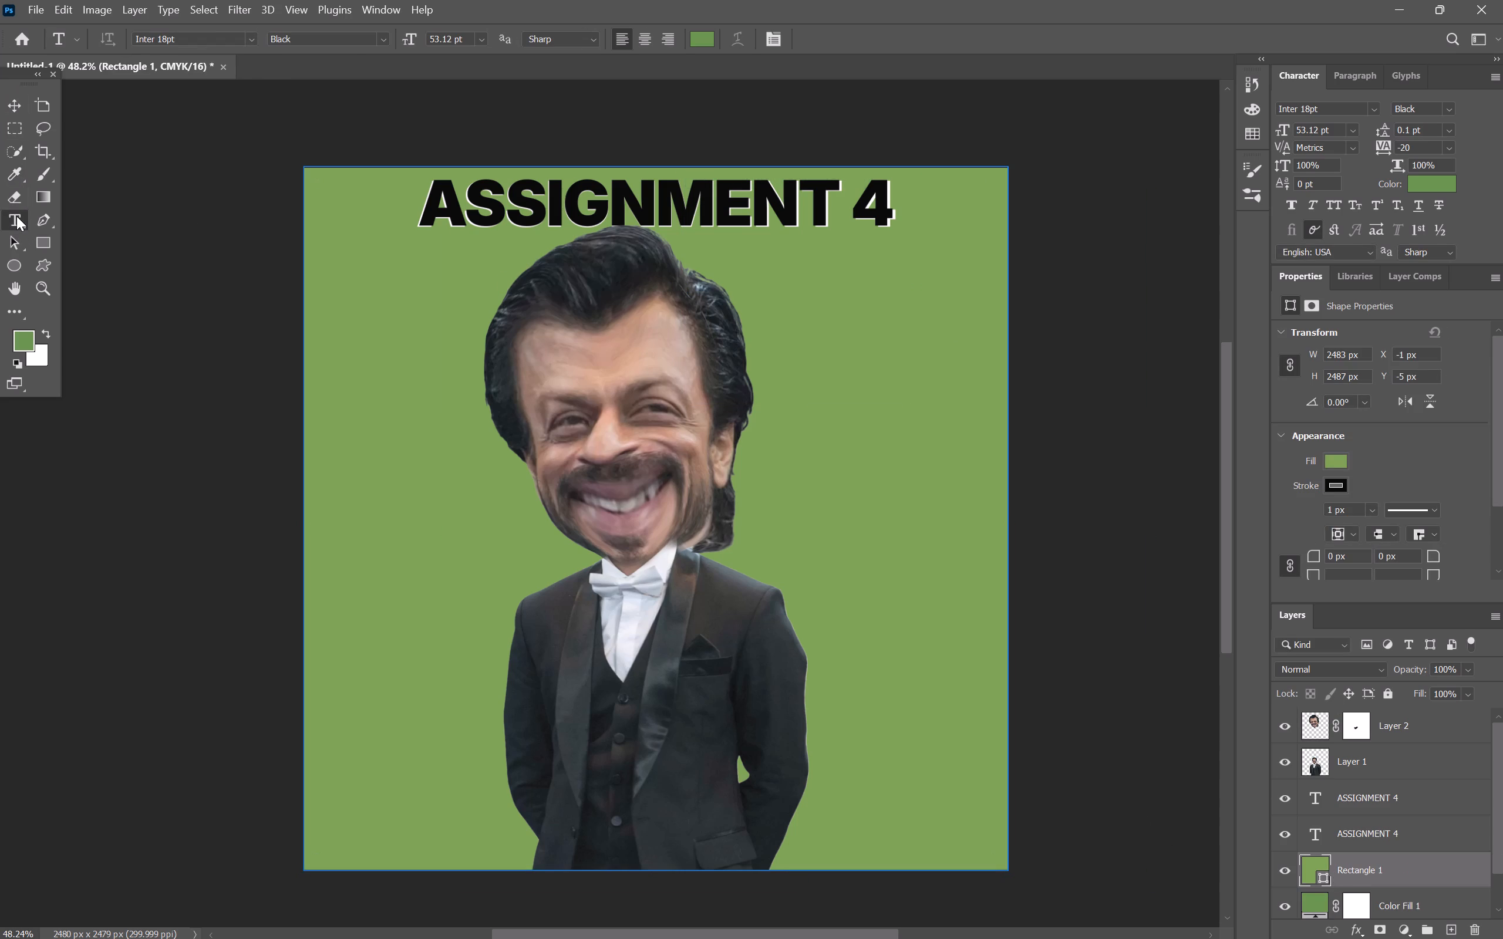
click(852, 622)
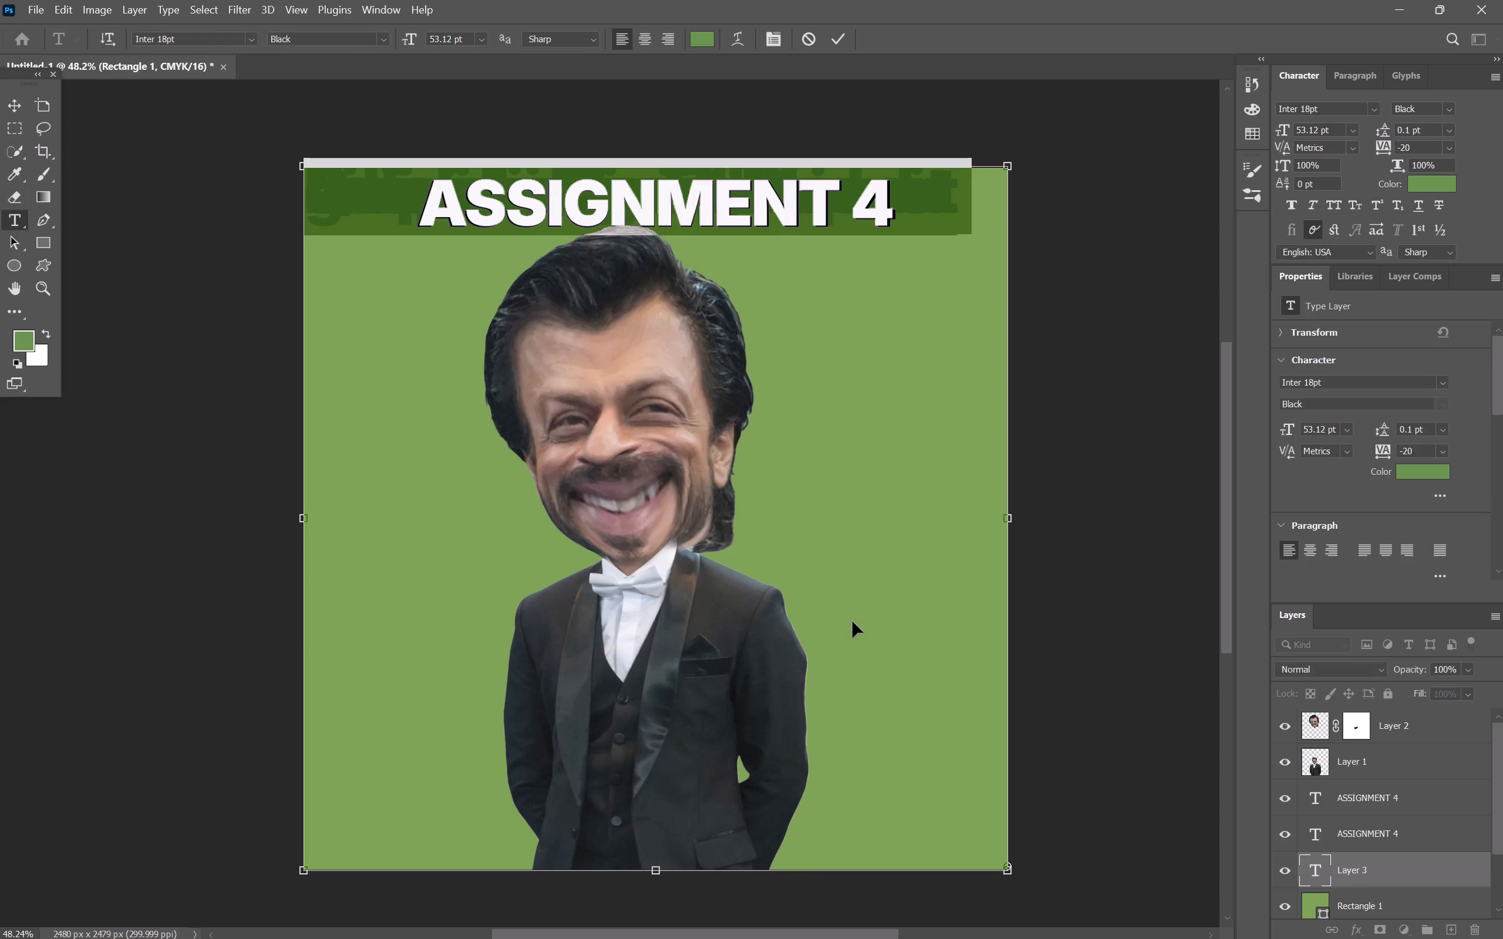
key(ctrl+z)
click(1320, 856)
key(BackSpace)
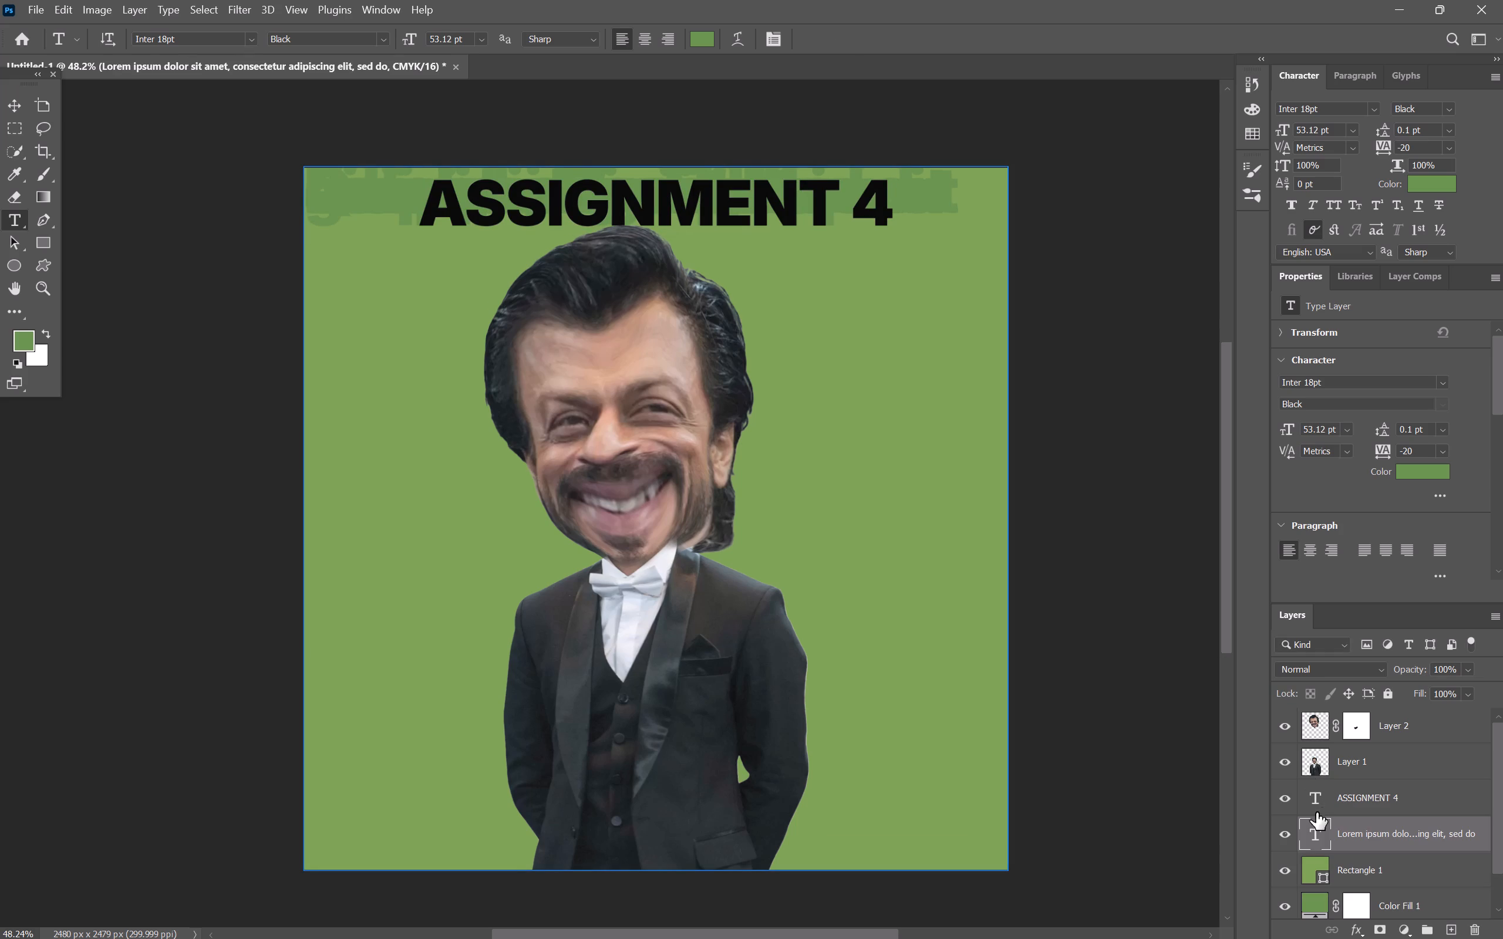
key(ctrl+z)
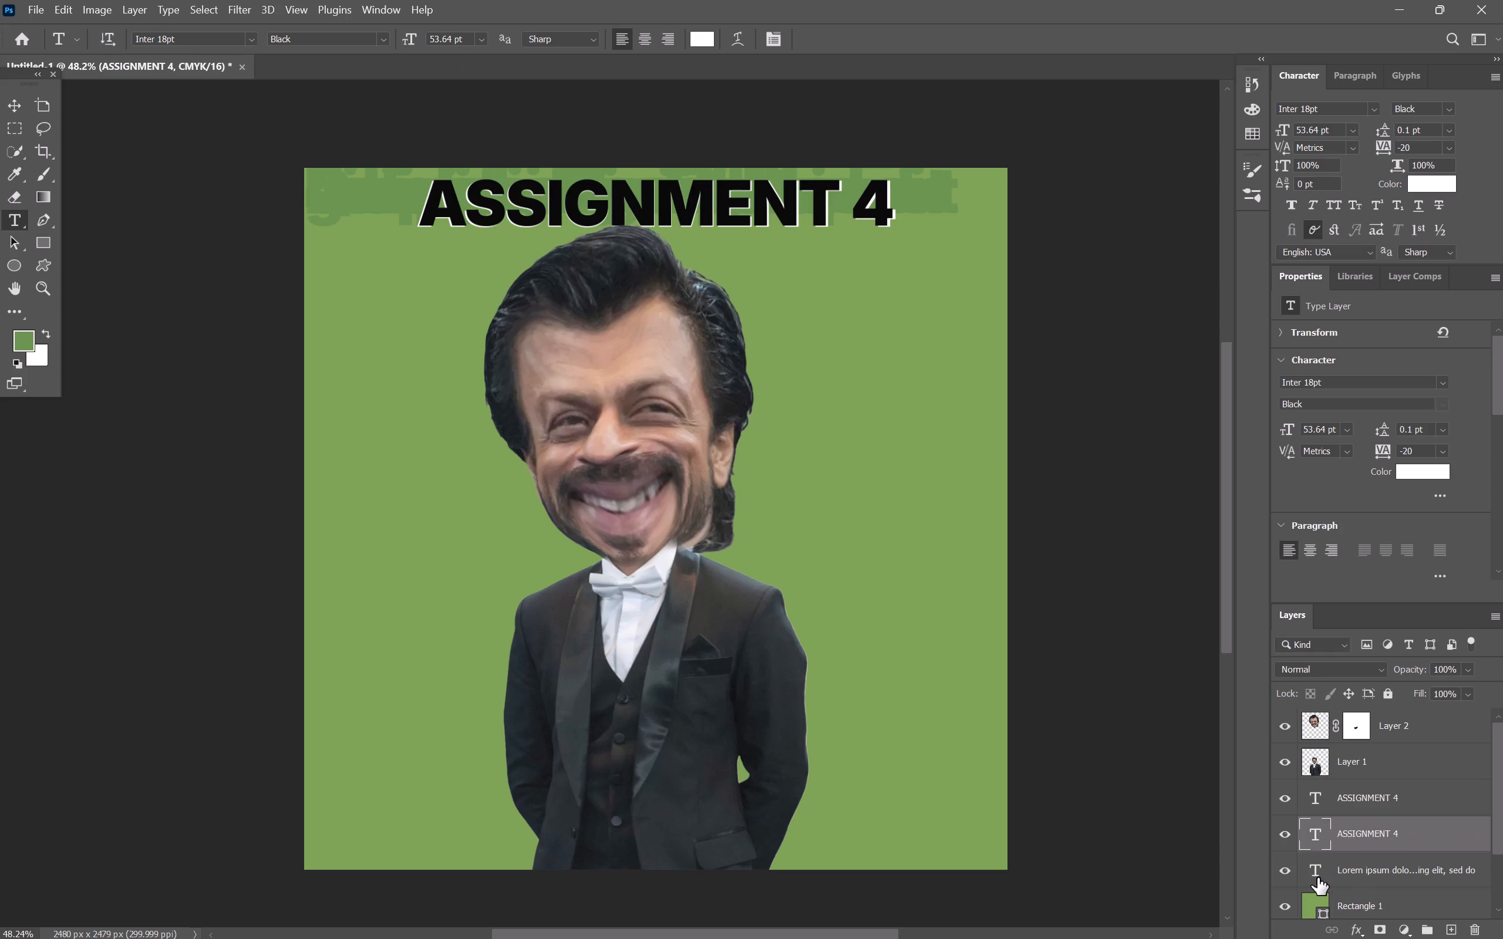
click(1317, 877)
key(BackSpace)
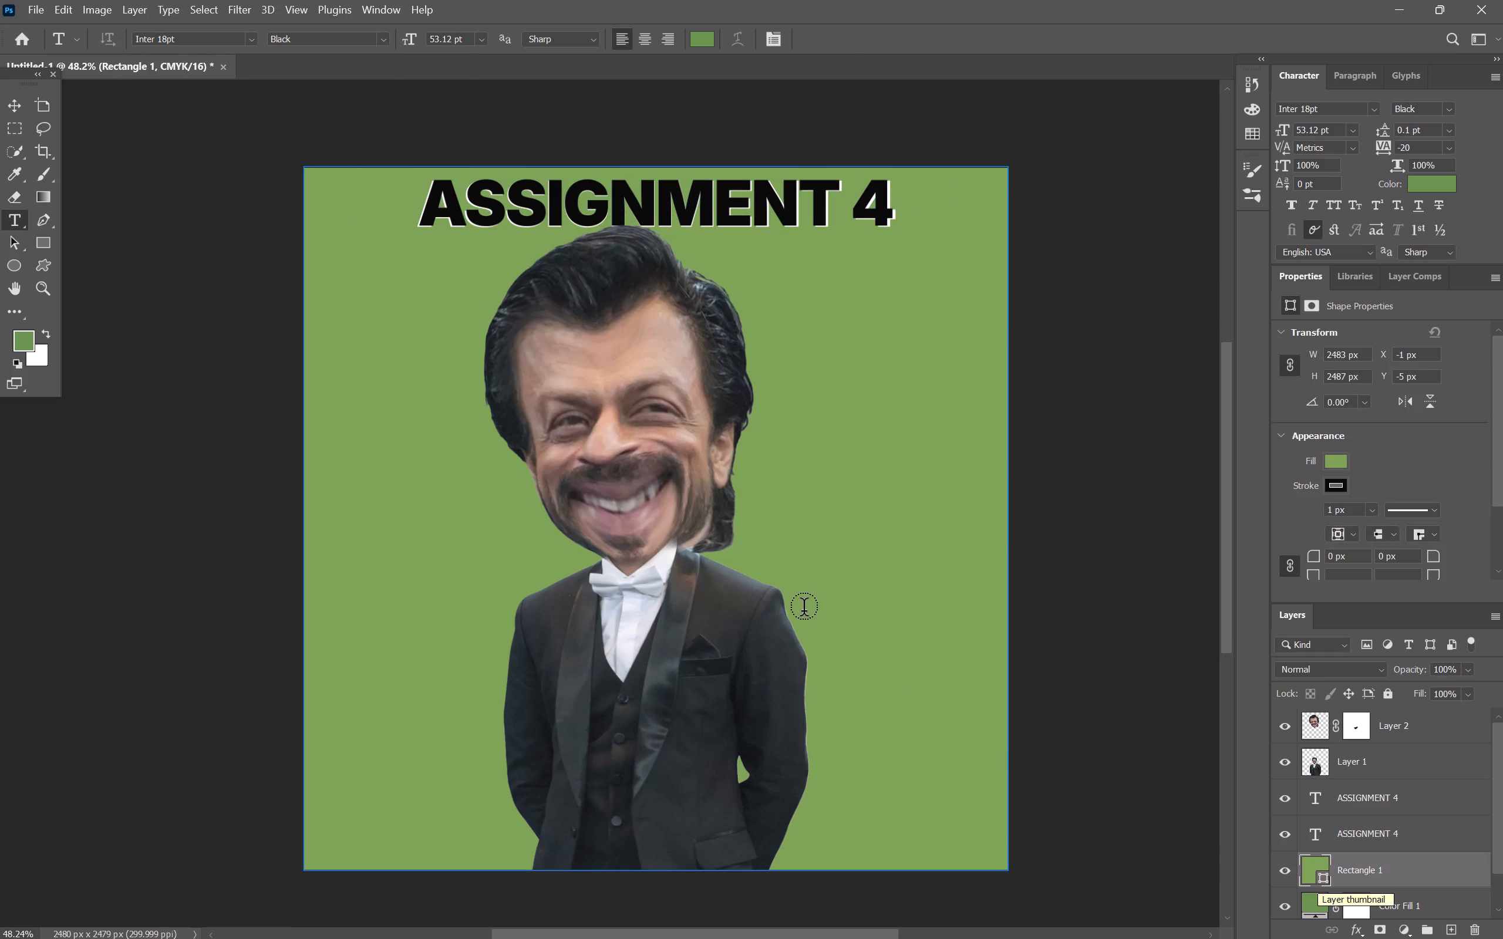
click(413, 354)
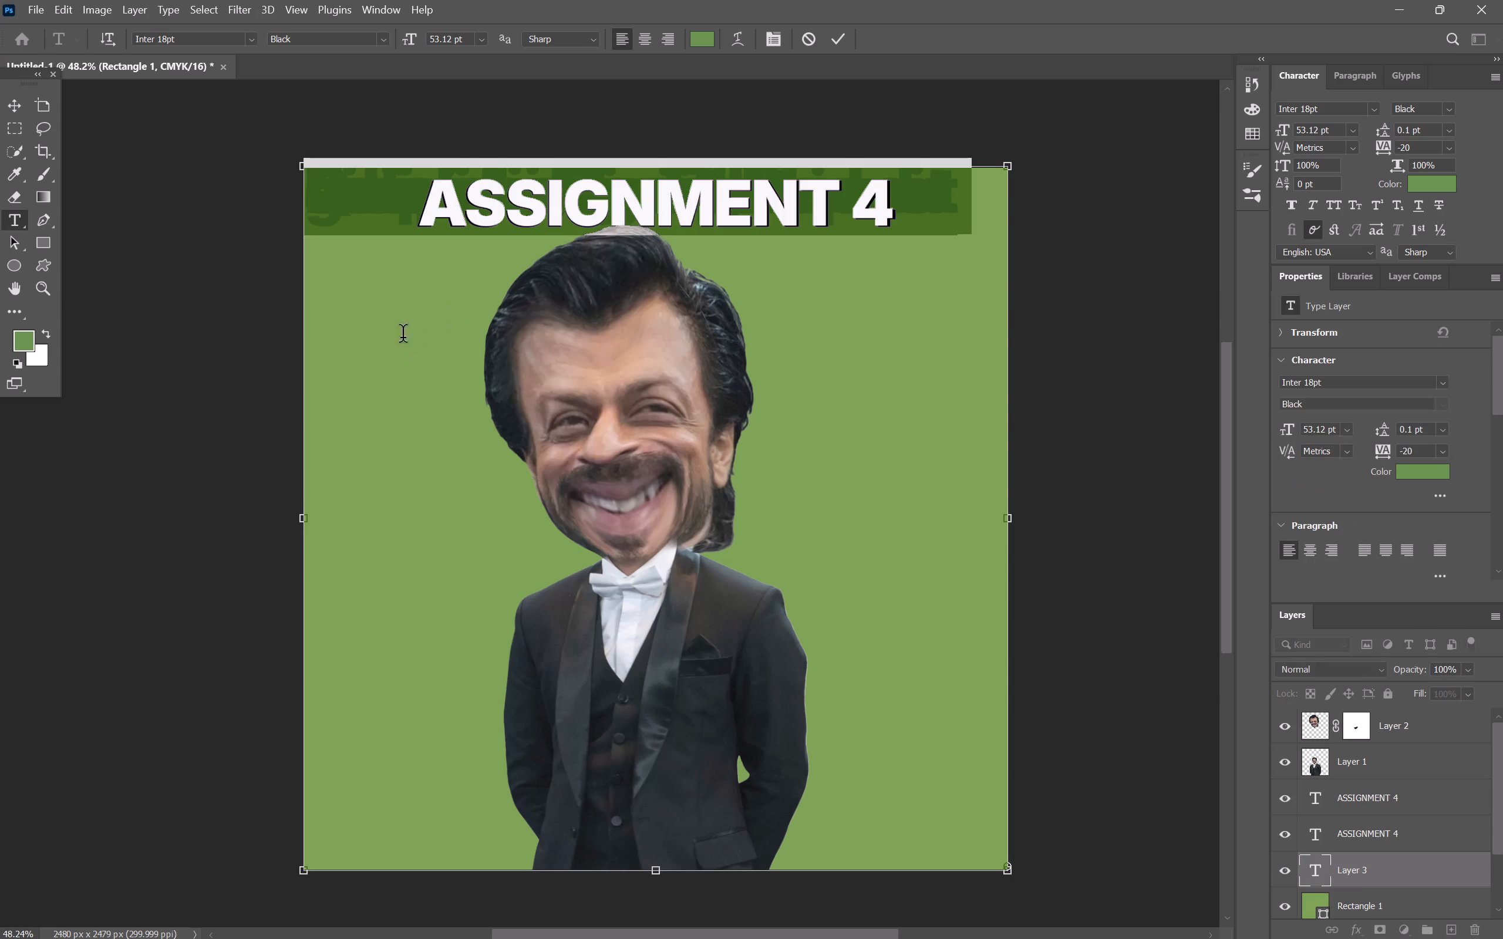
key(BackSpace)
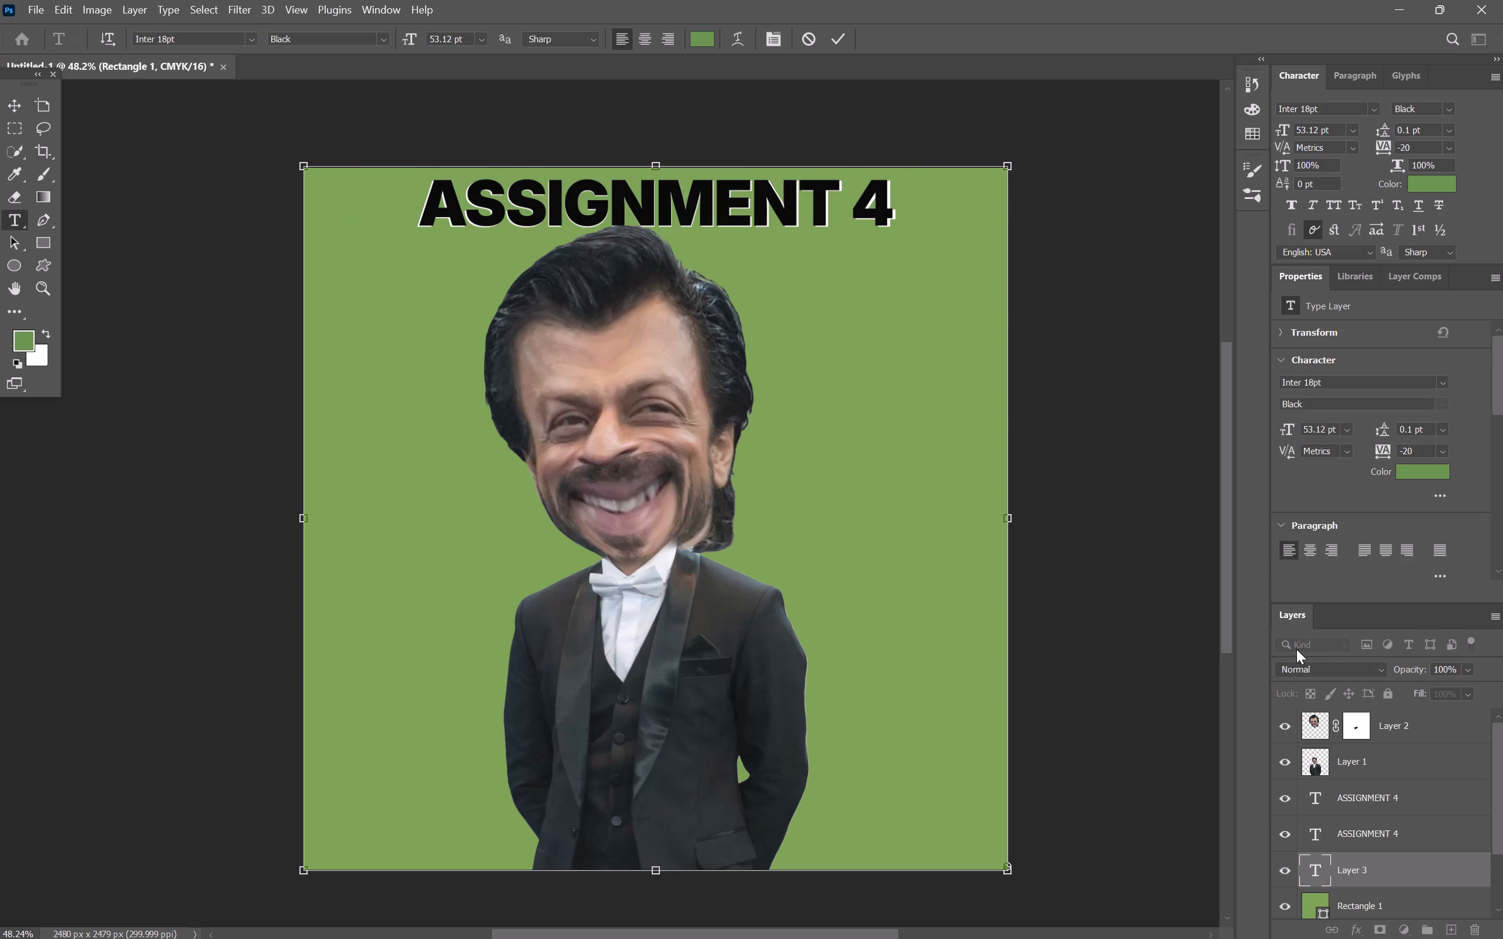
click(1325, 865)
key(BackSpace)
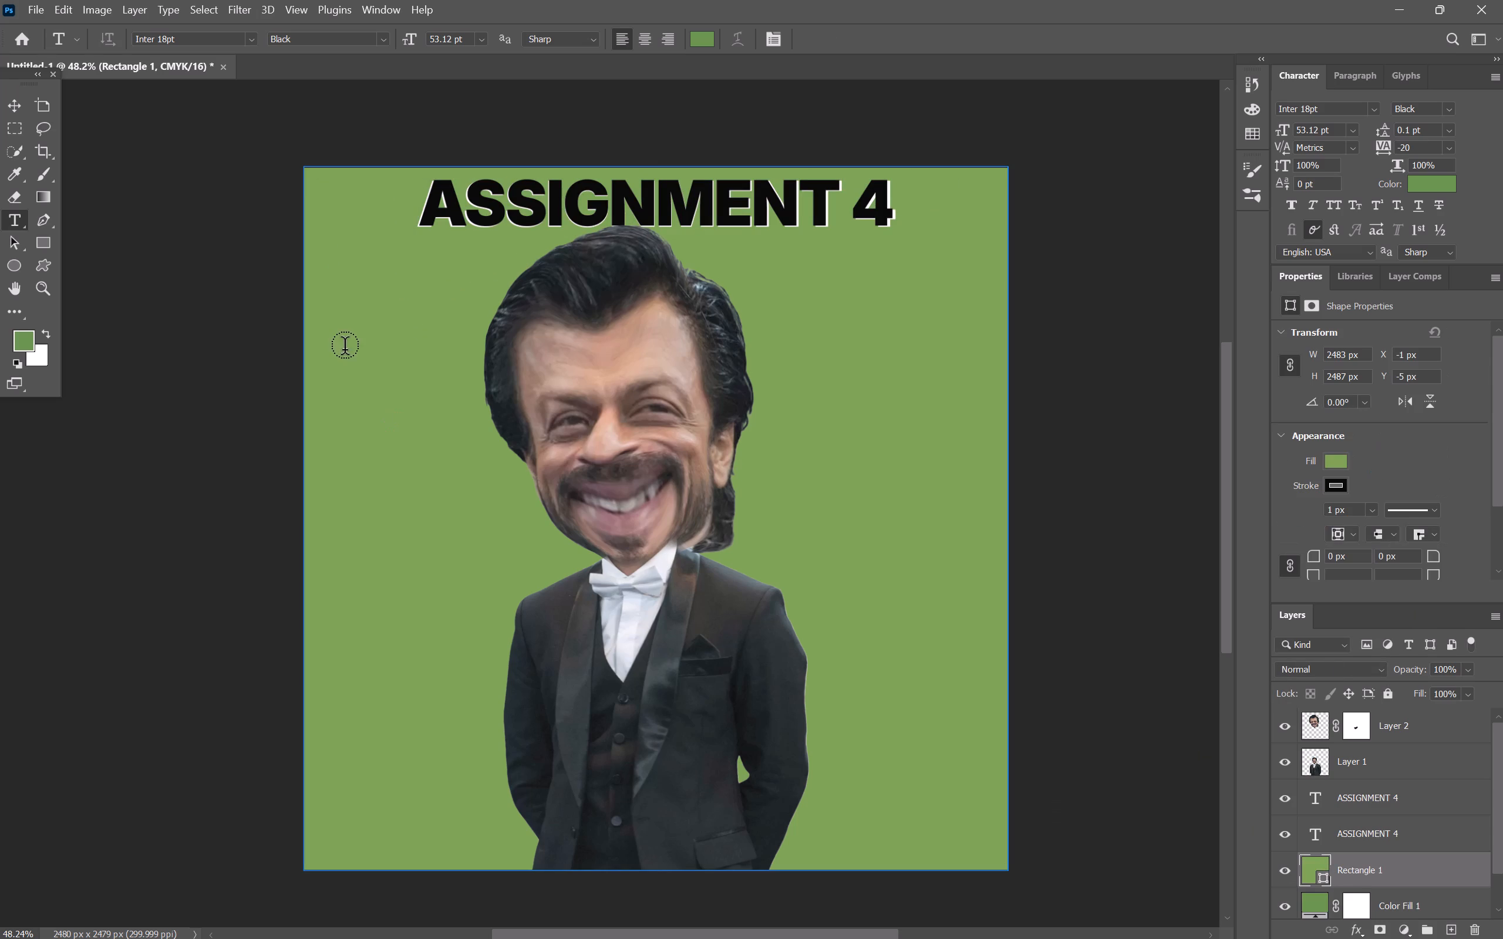
Add a two-line point text starting outside the canvas, with the student's name in capitals above the roll number.
click(12, 220)
click(184, 505)
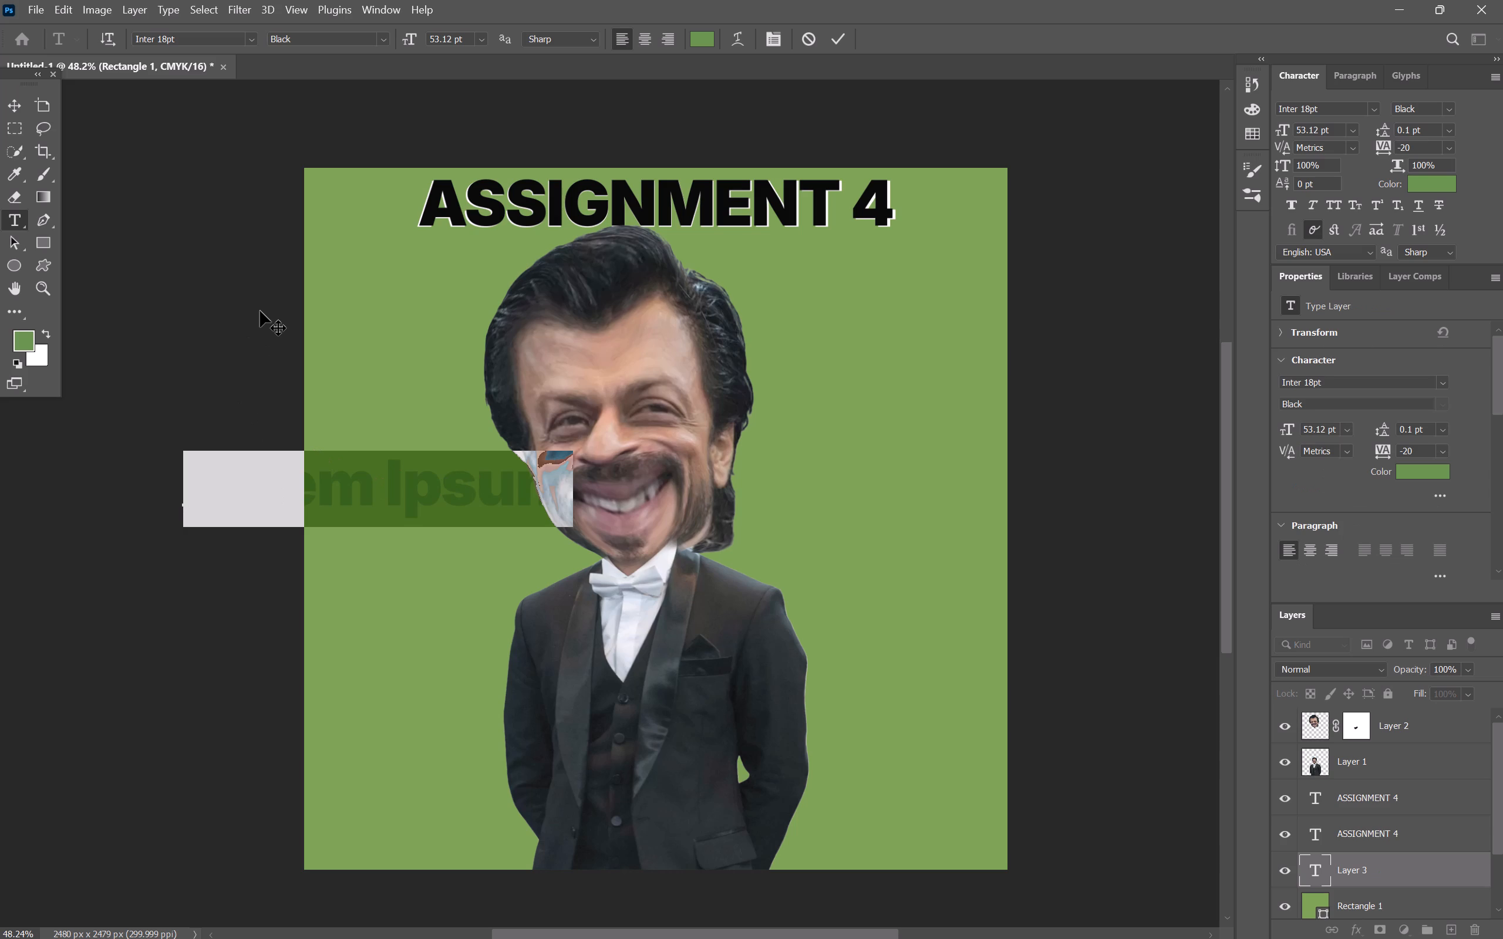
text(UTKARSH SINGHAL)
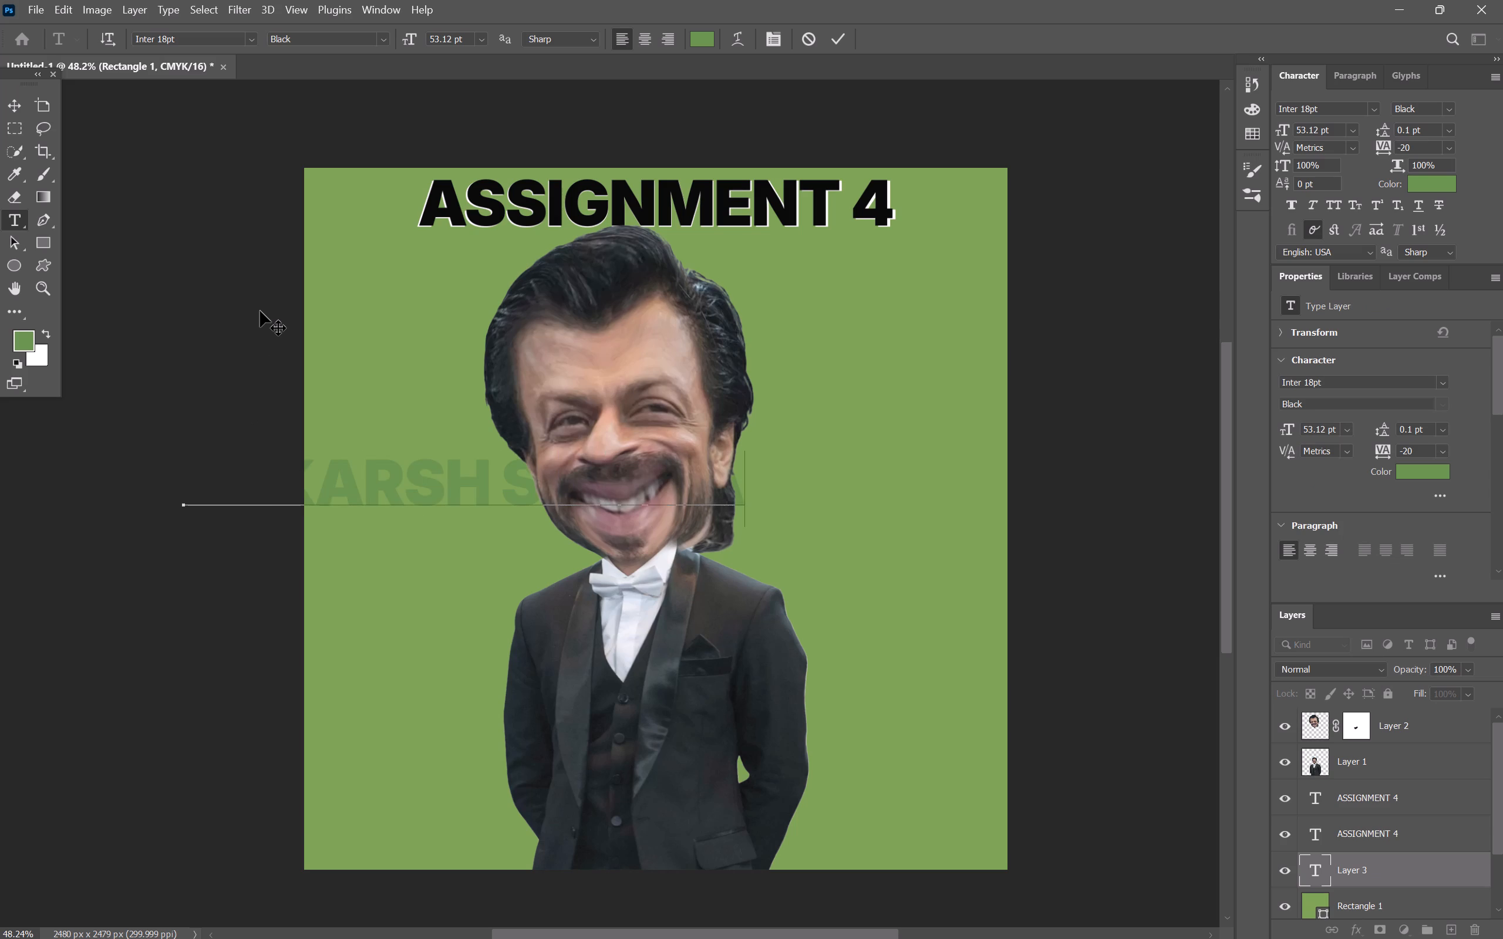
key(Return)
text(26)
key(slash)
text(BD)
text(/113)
Move the two-line name and roll number text slightly lower on the canvas and apply the transform.
click(21, 99)
drag(480, 508, 490, 575)
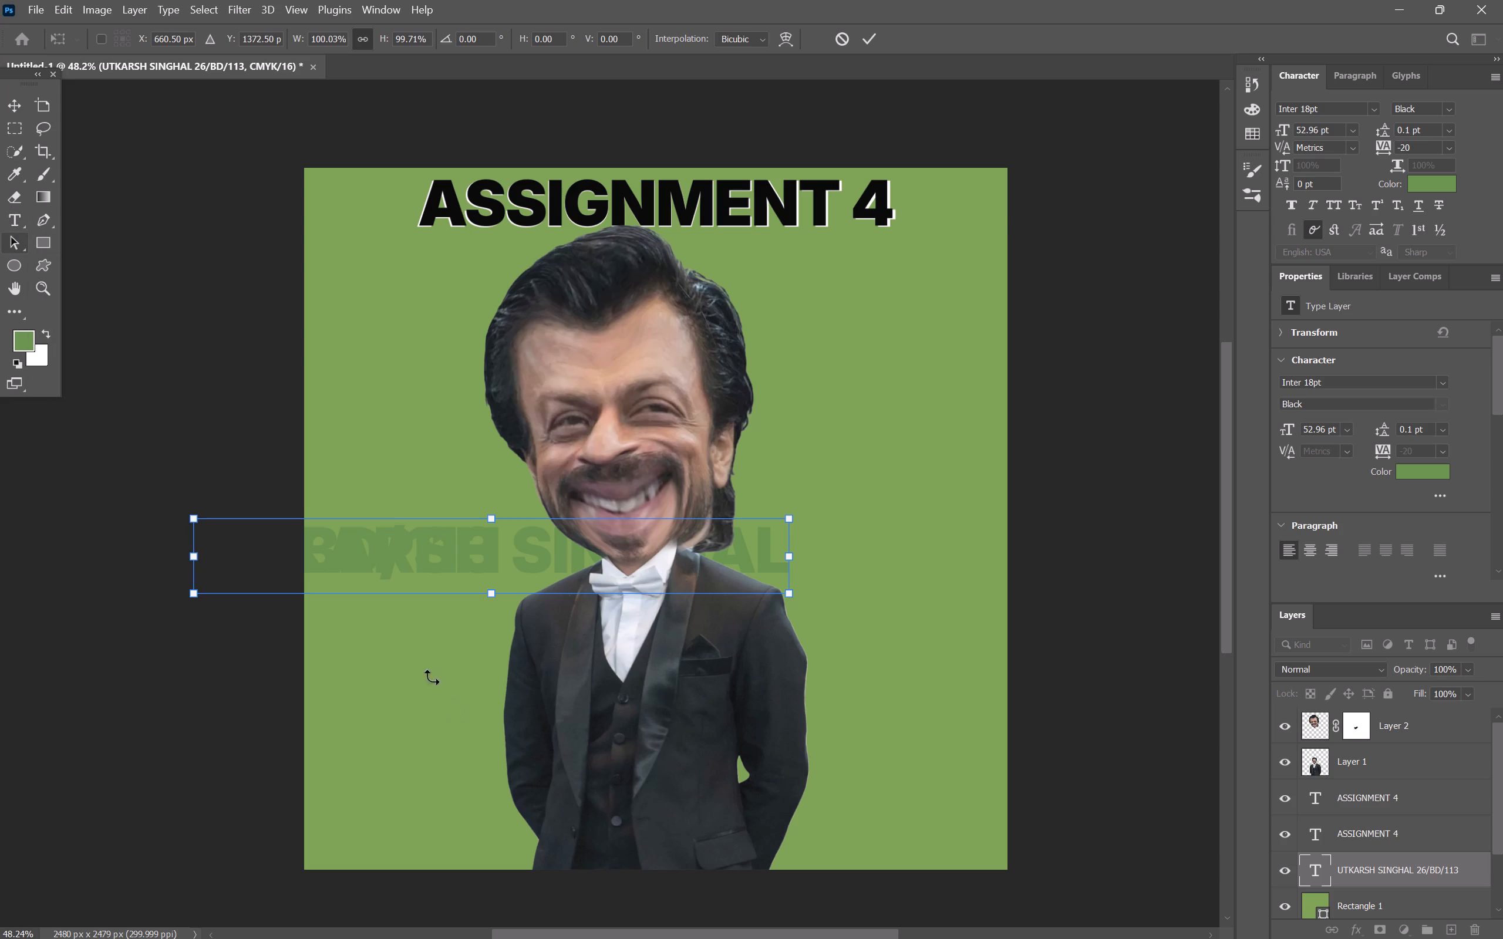
double_click(398, 532)
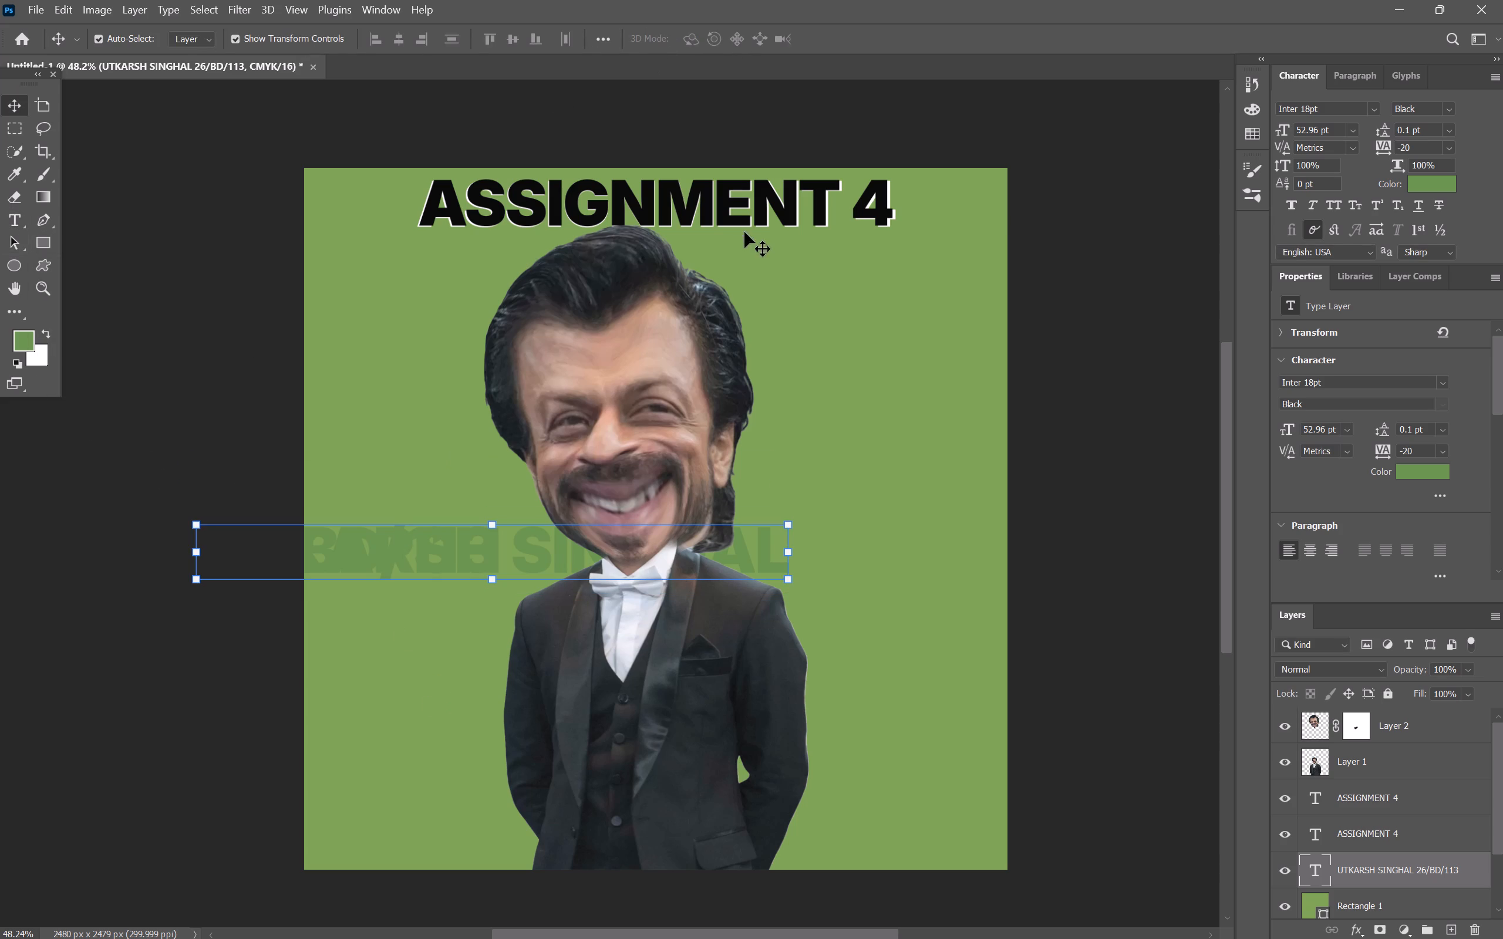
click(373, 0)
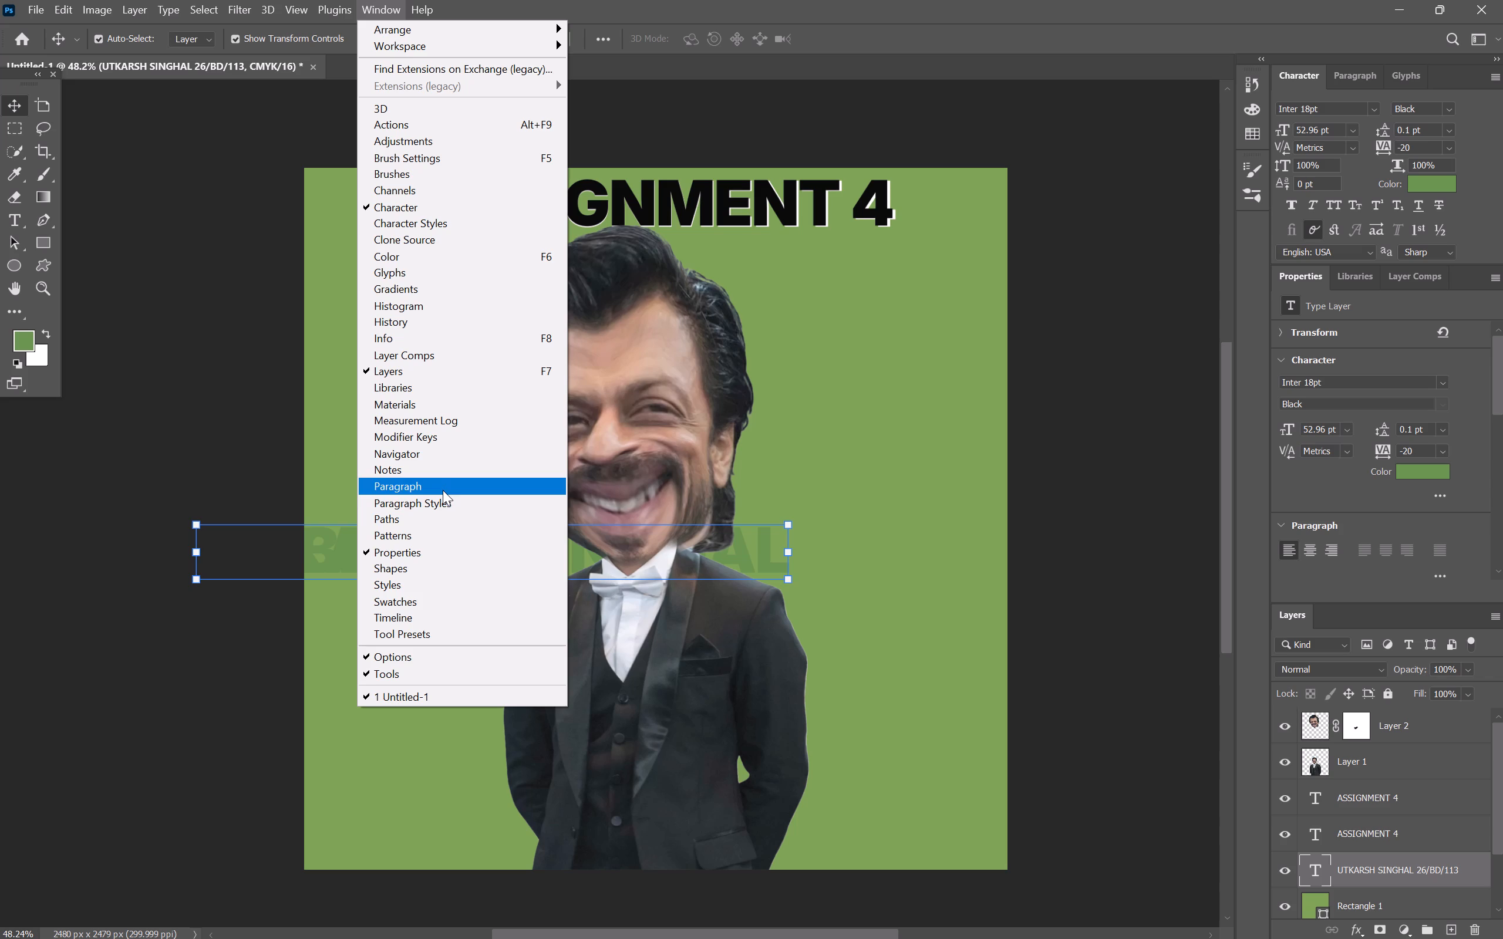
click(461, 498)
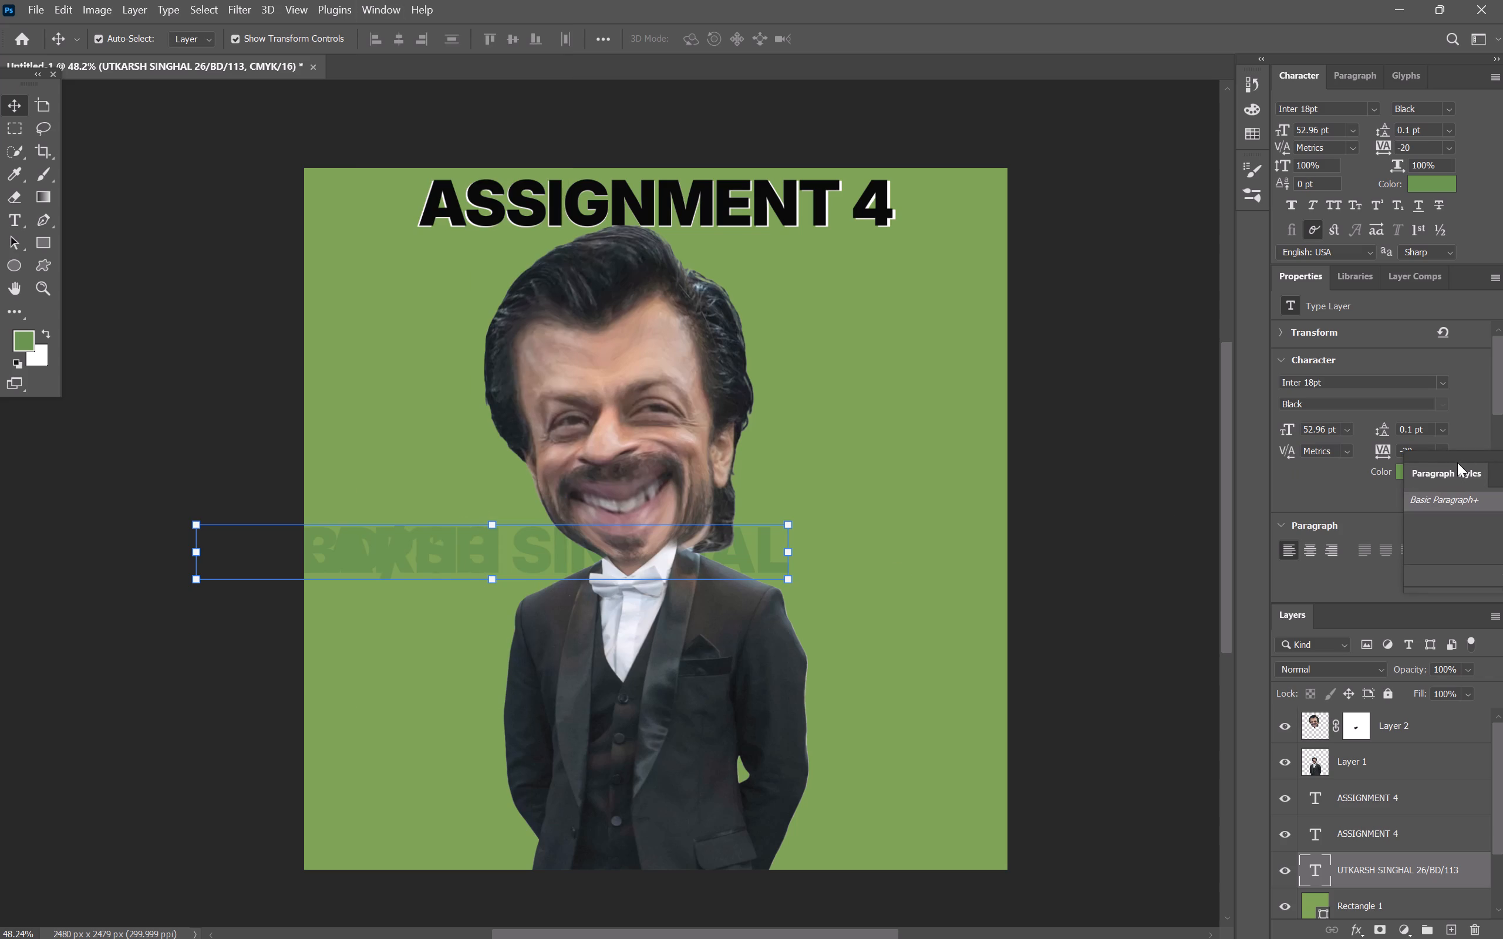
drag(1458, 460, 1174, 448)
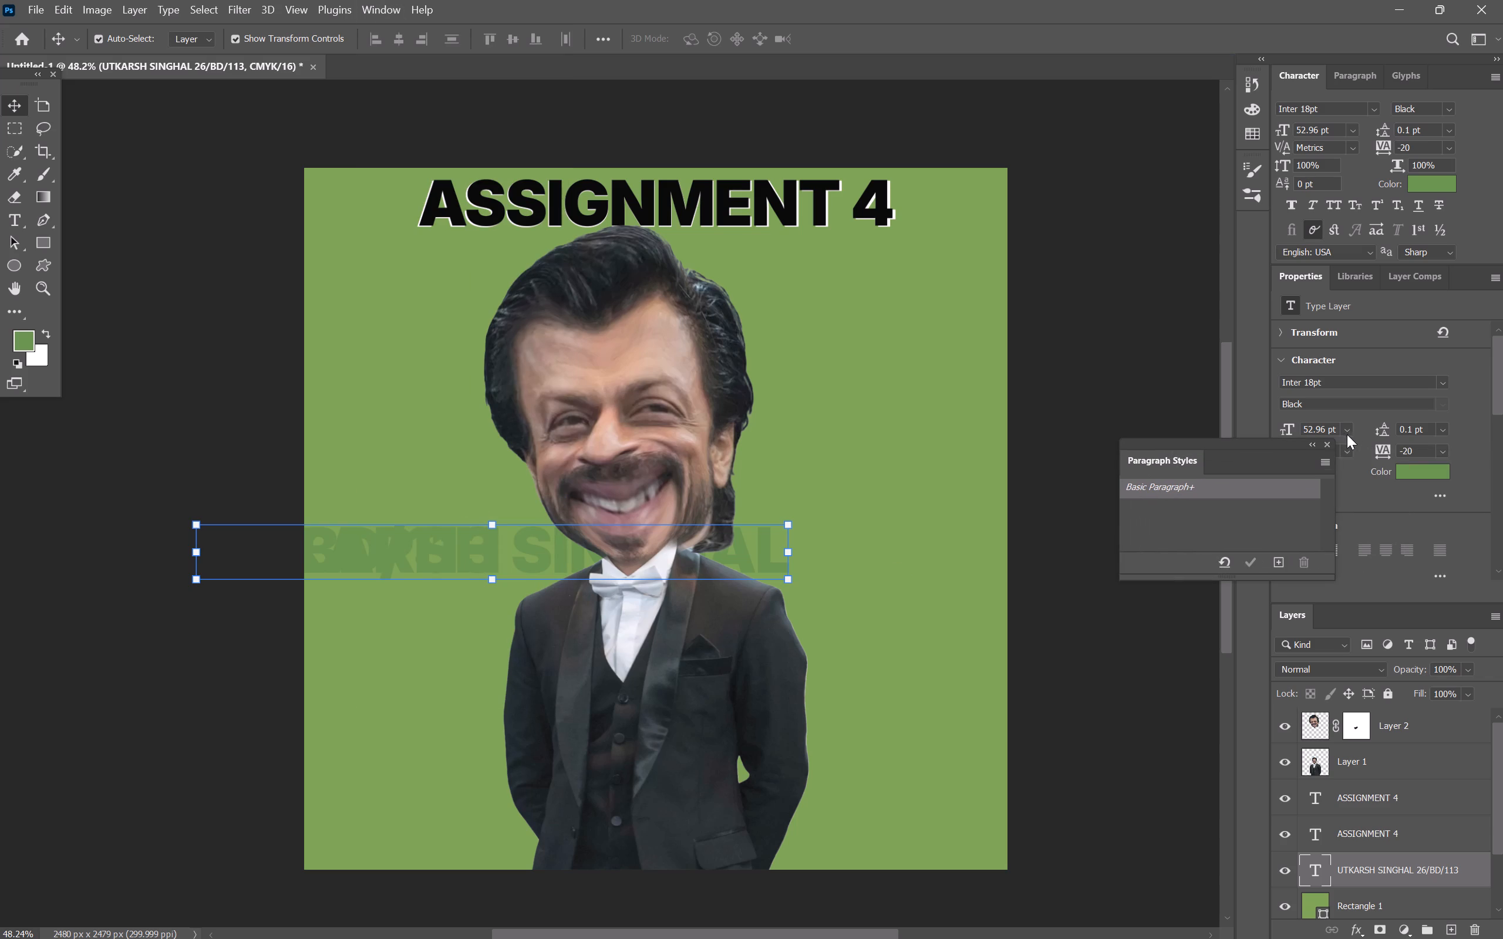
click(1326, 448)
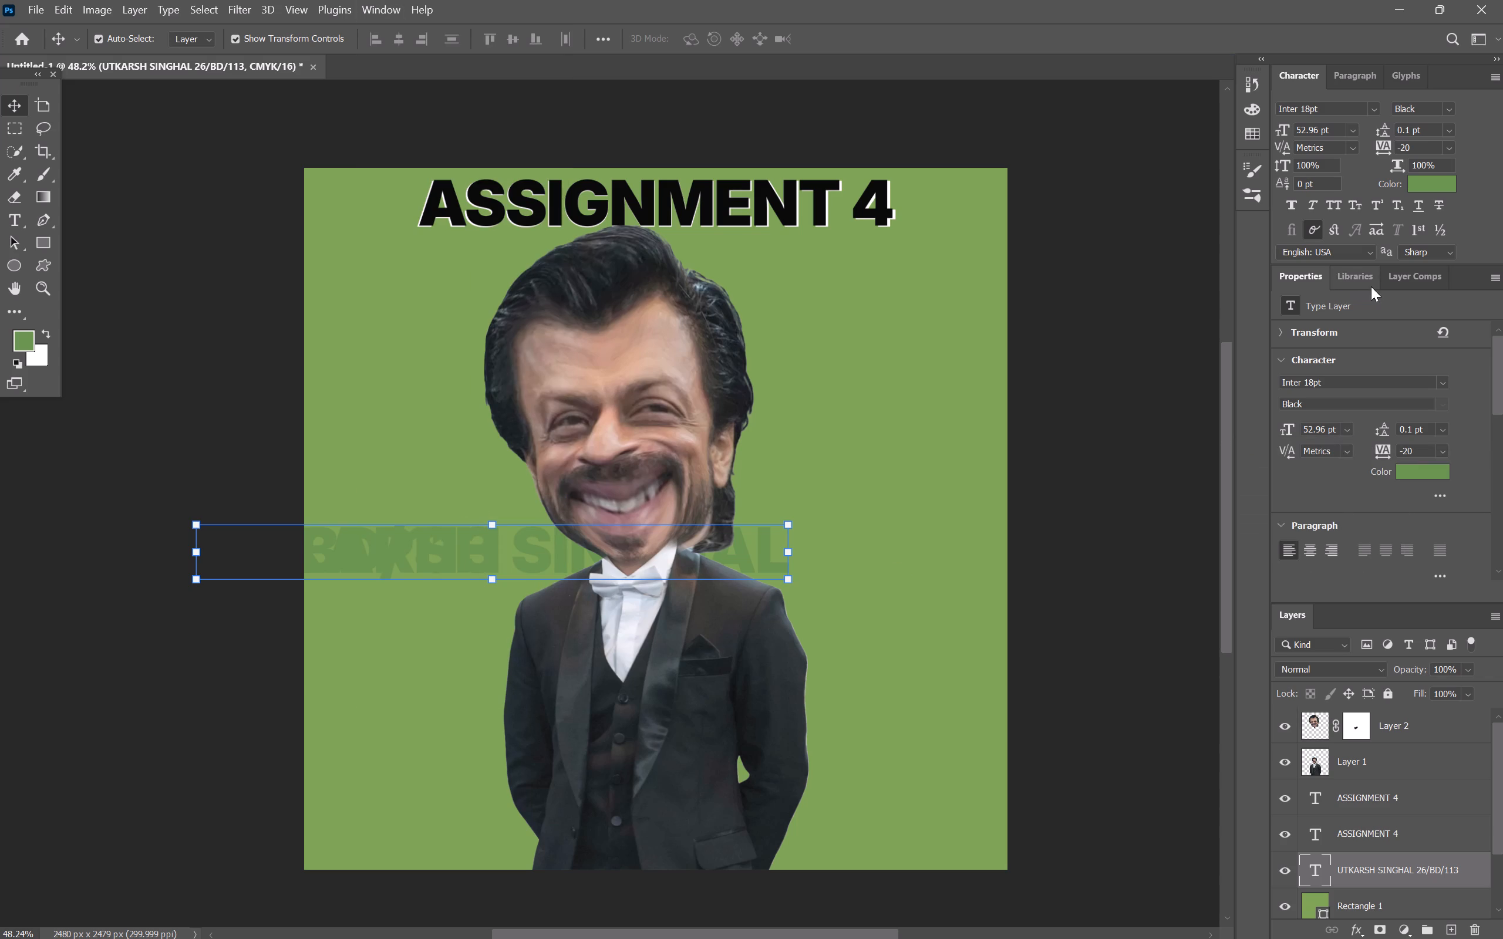
Try leading values of 6 pt, 24 pt and Auto on the name and roll number text, settling on 48 pt.
click(1445, 426)
click(1434, 467)
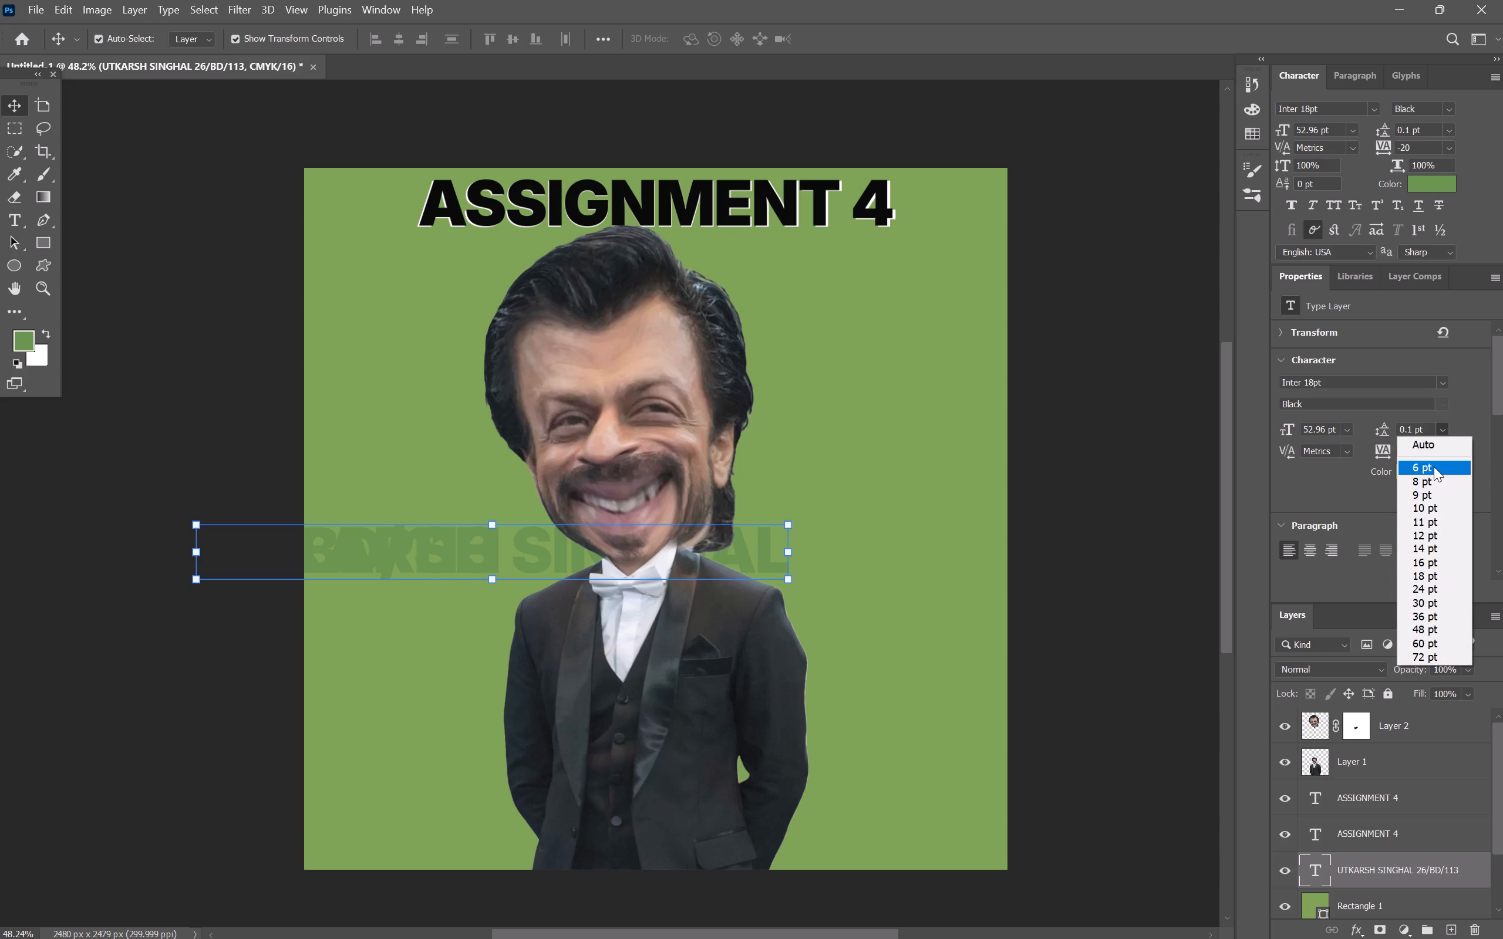
click(1440, 434)
click(1437, 593)
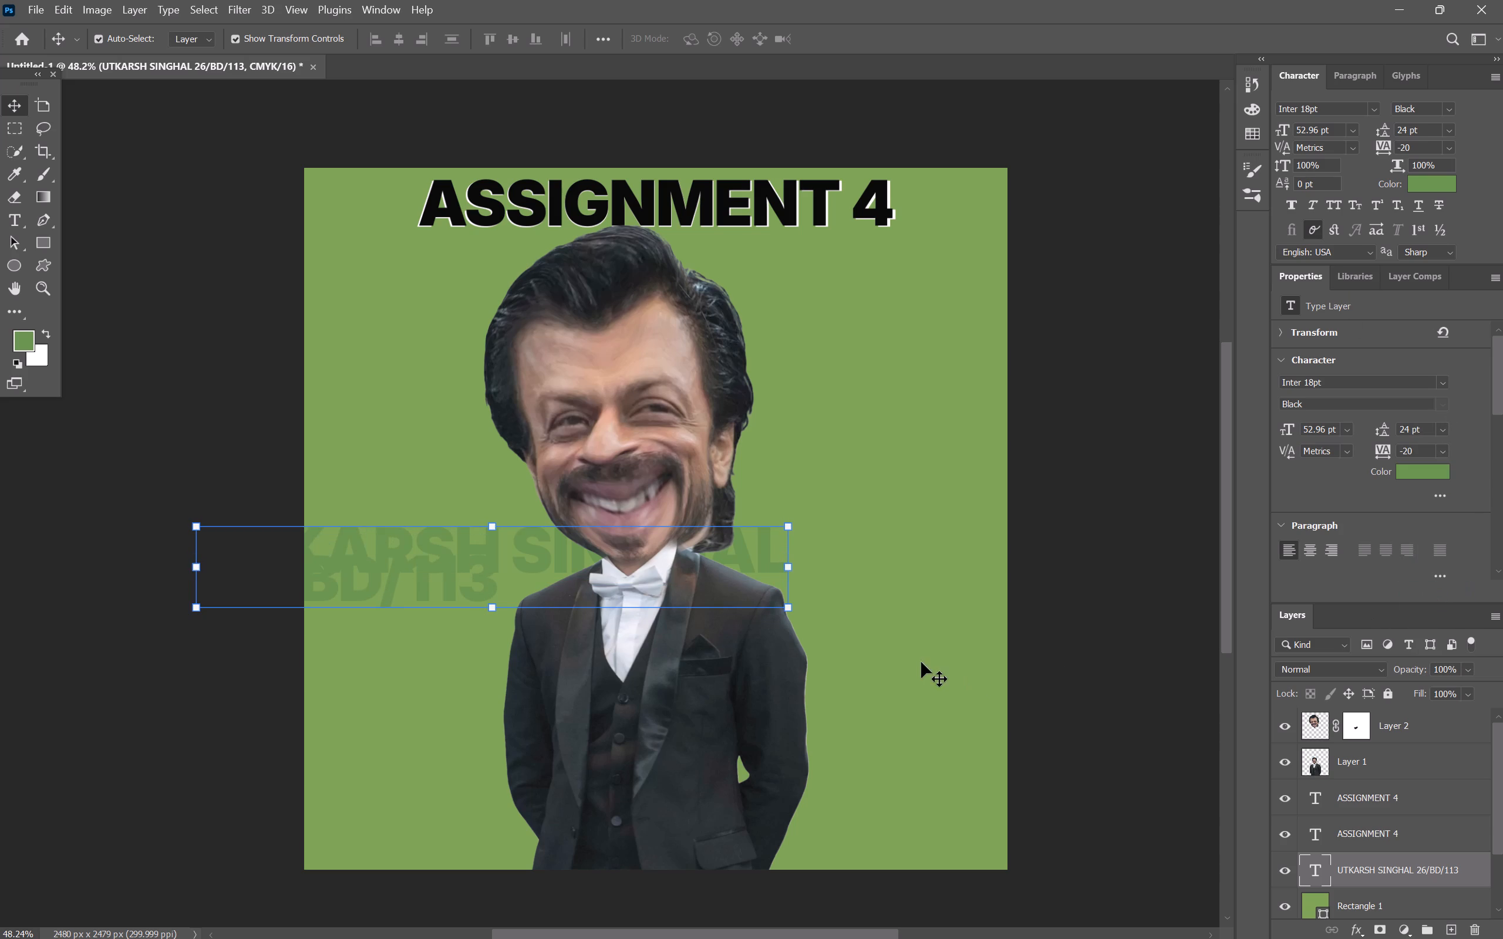
click(1442, 427)
click(1430, 451)
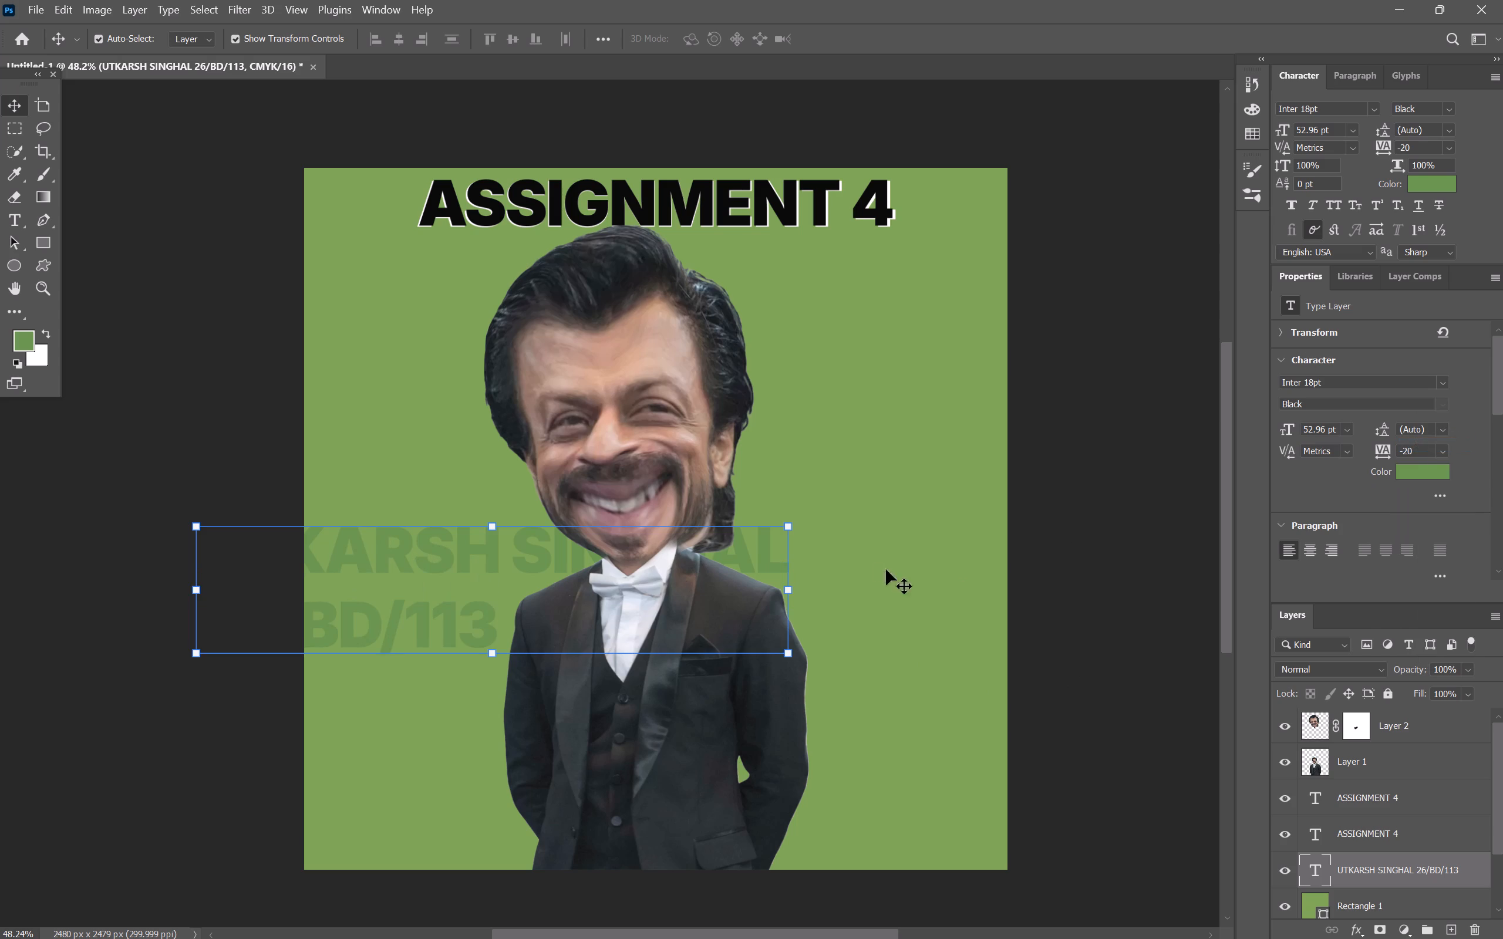
click(1444, 424)
click(1439, 631)
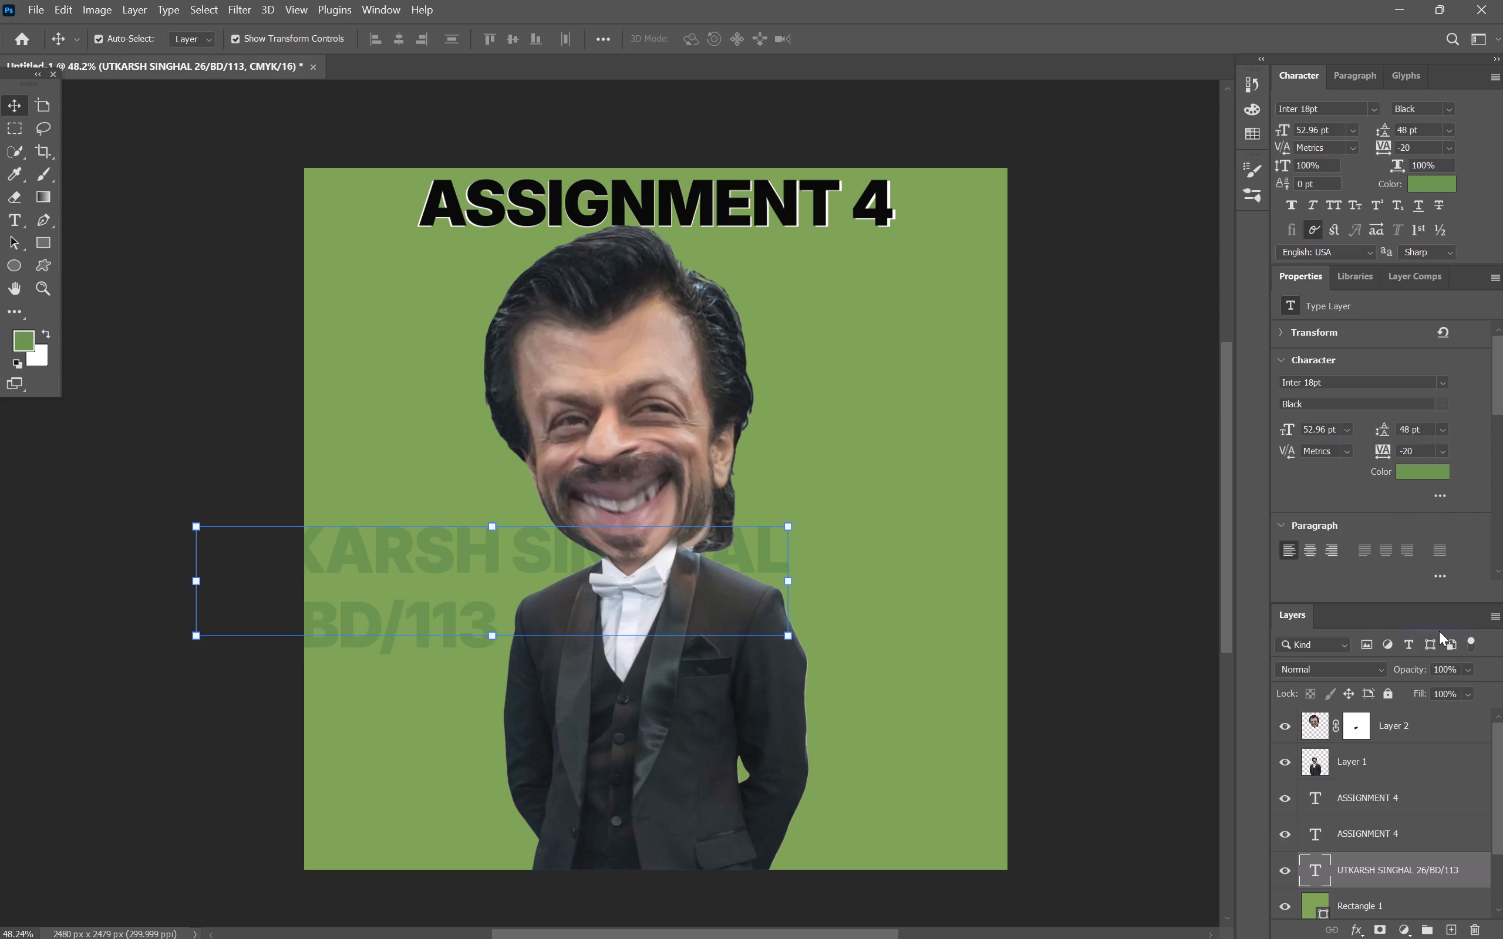
click(1445, 448)
click(1445, 448)
Move the name and roll number text across the canvas to start just beside the caricature's head.
drag(461, 587, 949, 535)
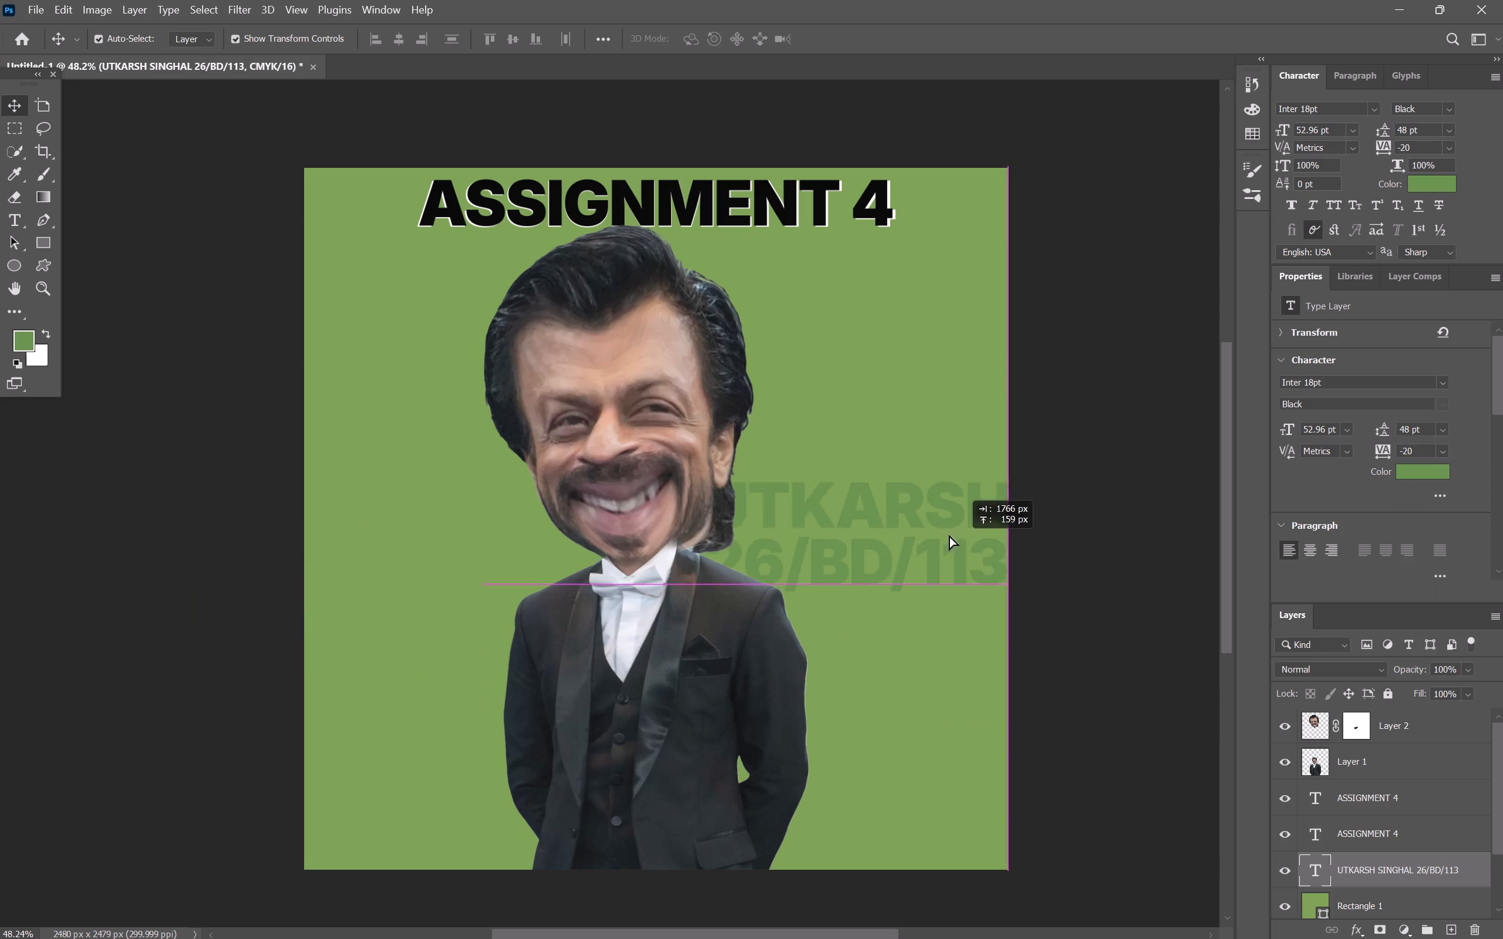
drag(949, 535, 1005, 520)
drag(1026, 510, 979, 533)
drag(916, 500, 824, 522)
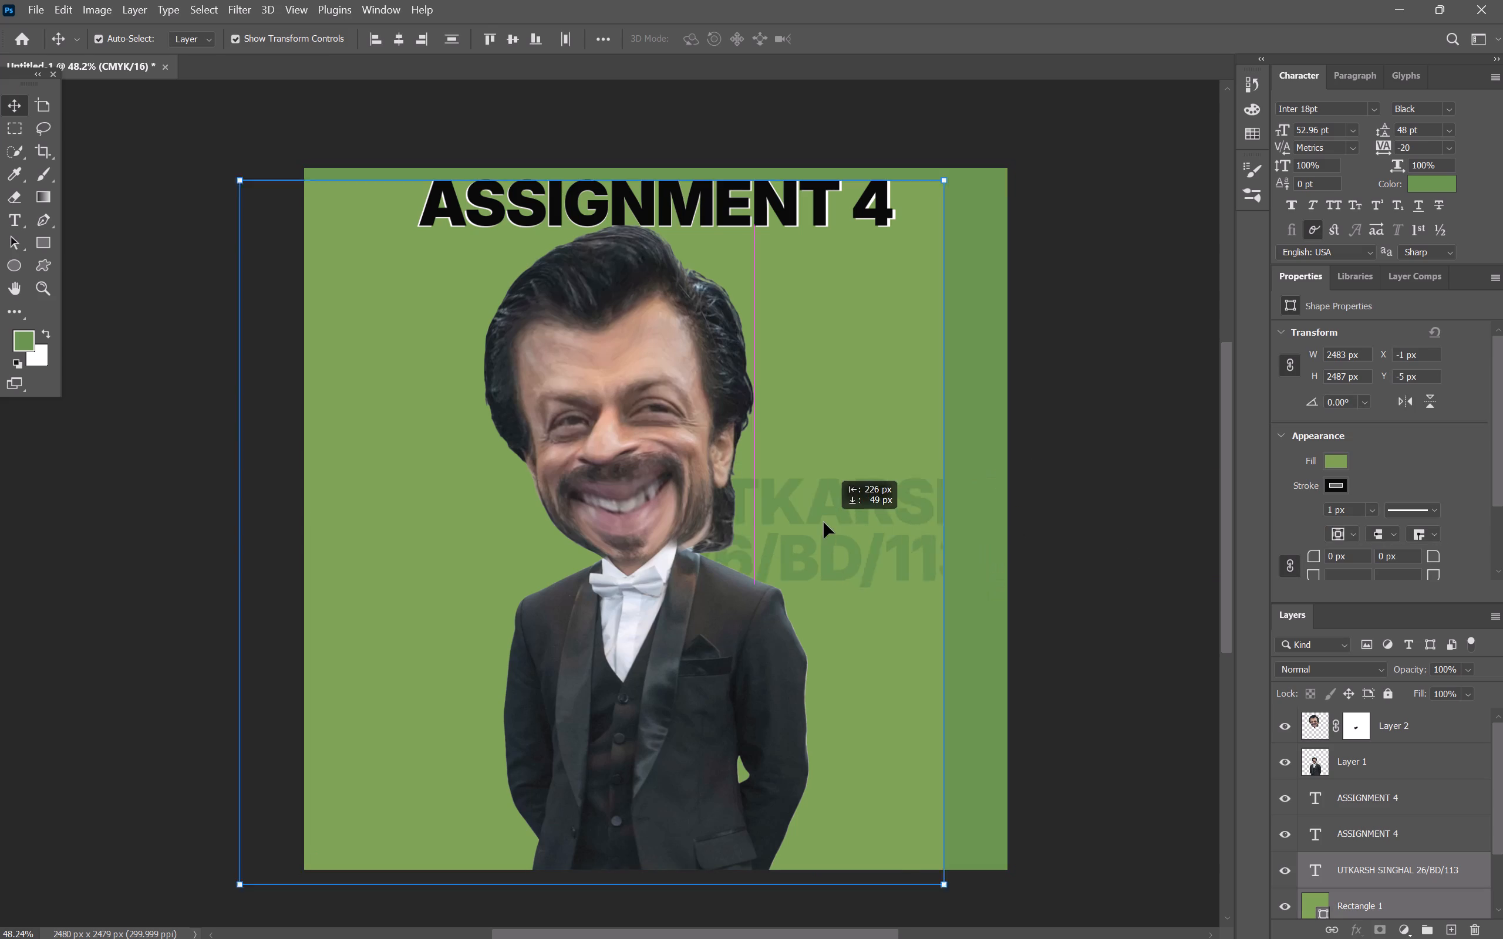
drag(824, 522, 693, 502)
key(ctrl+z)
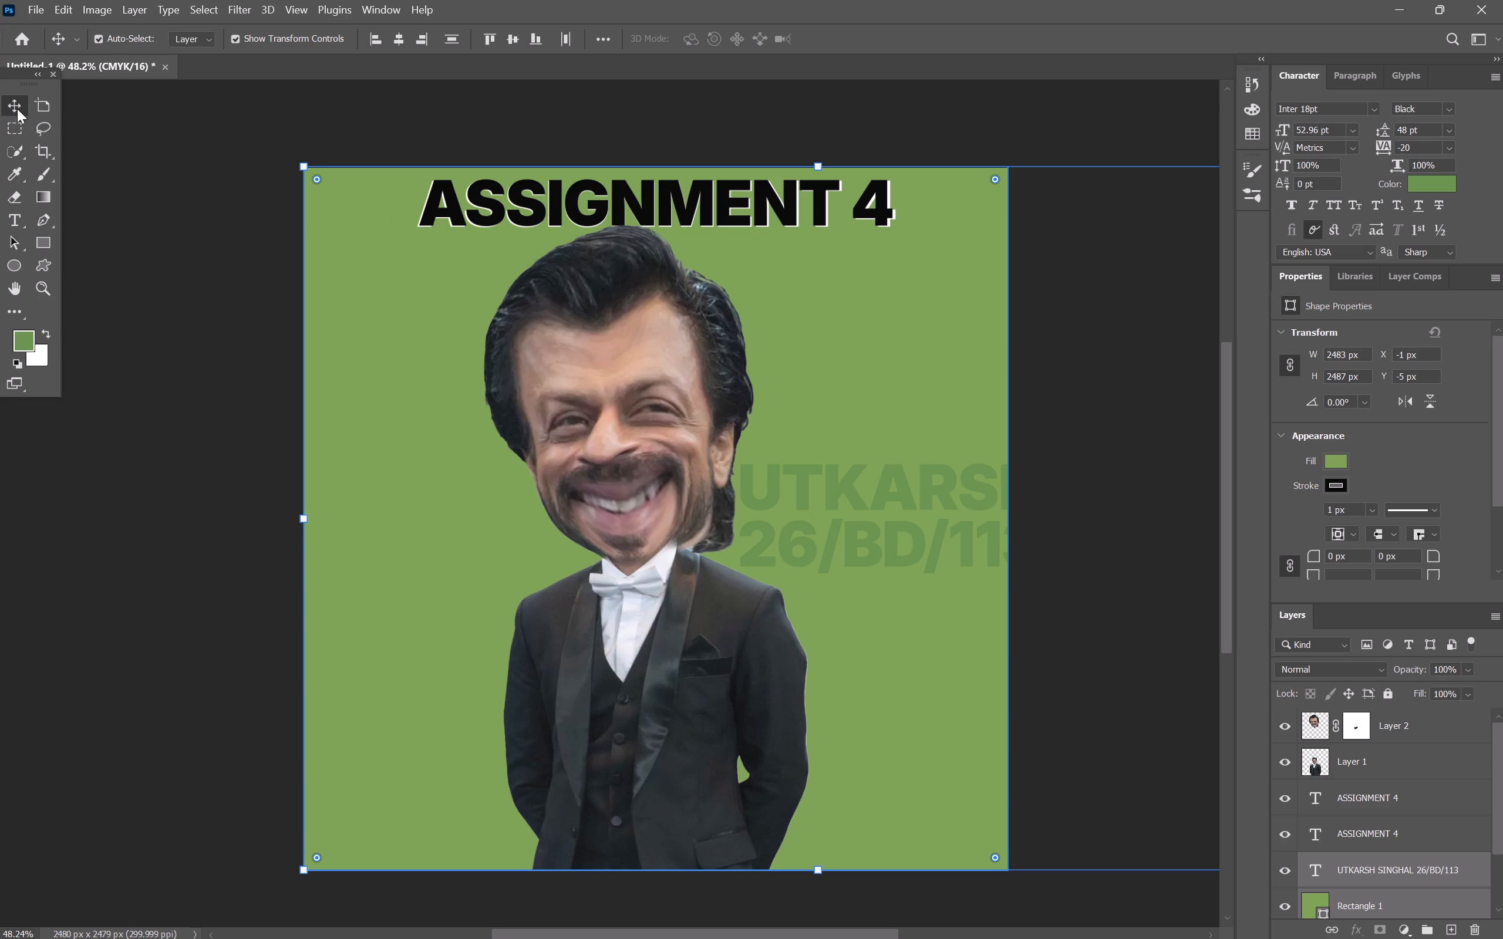
Select only the name and roll number text layer and reposition it fully inside the canvas, behind the suit's chest.
click(1385, 859)
click(1372, 836)
click(1343, 881)
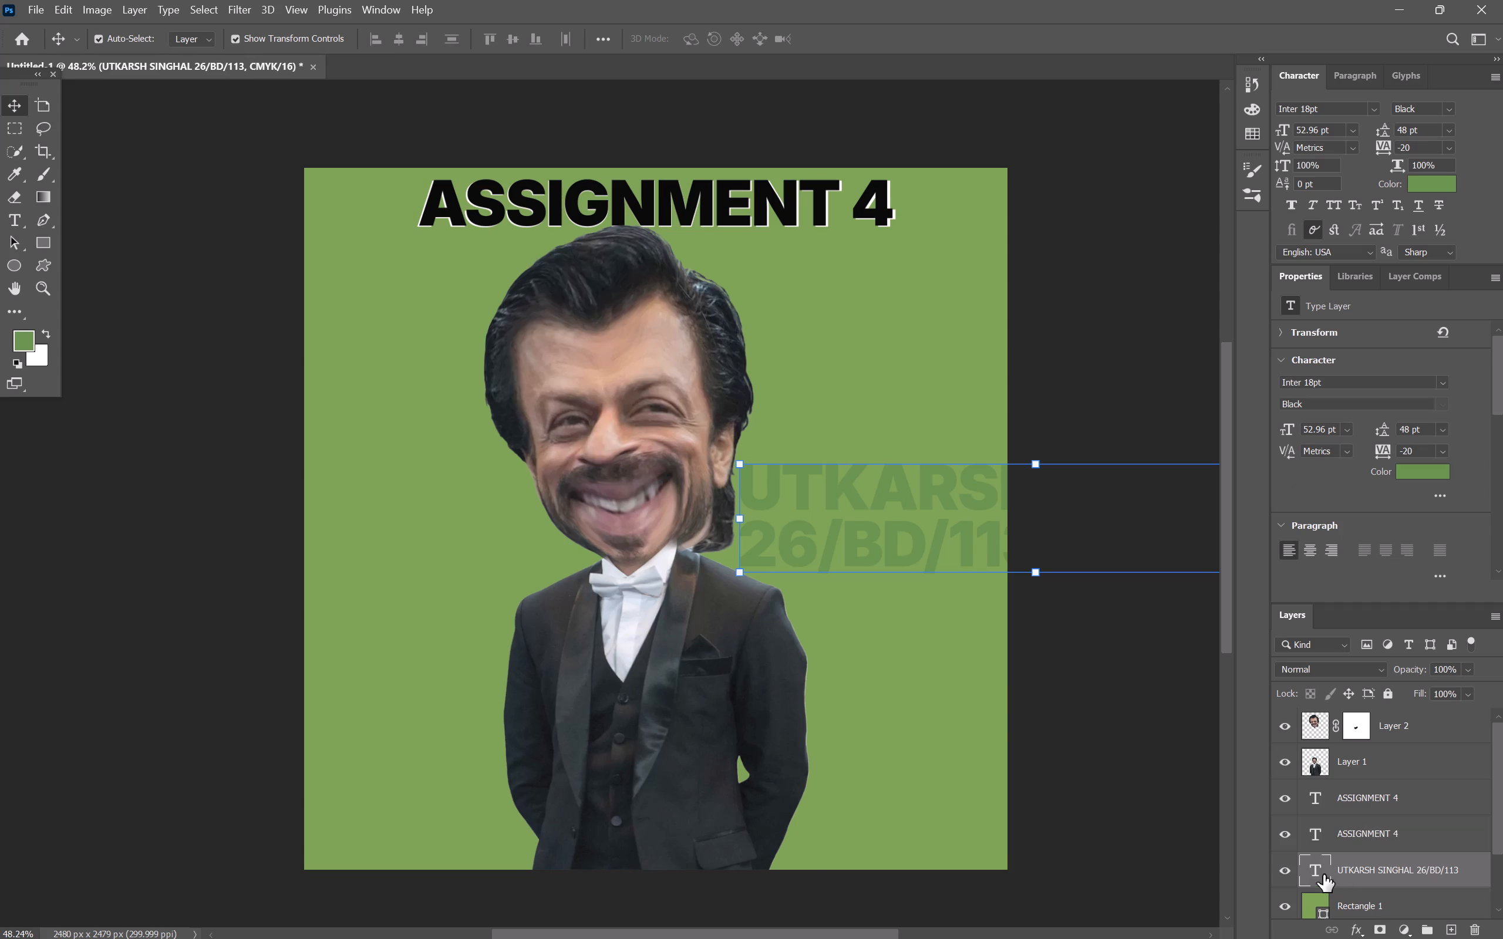
drag(932, 510, 737, 710)
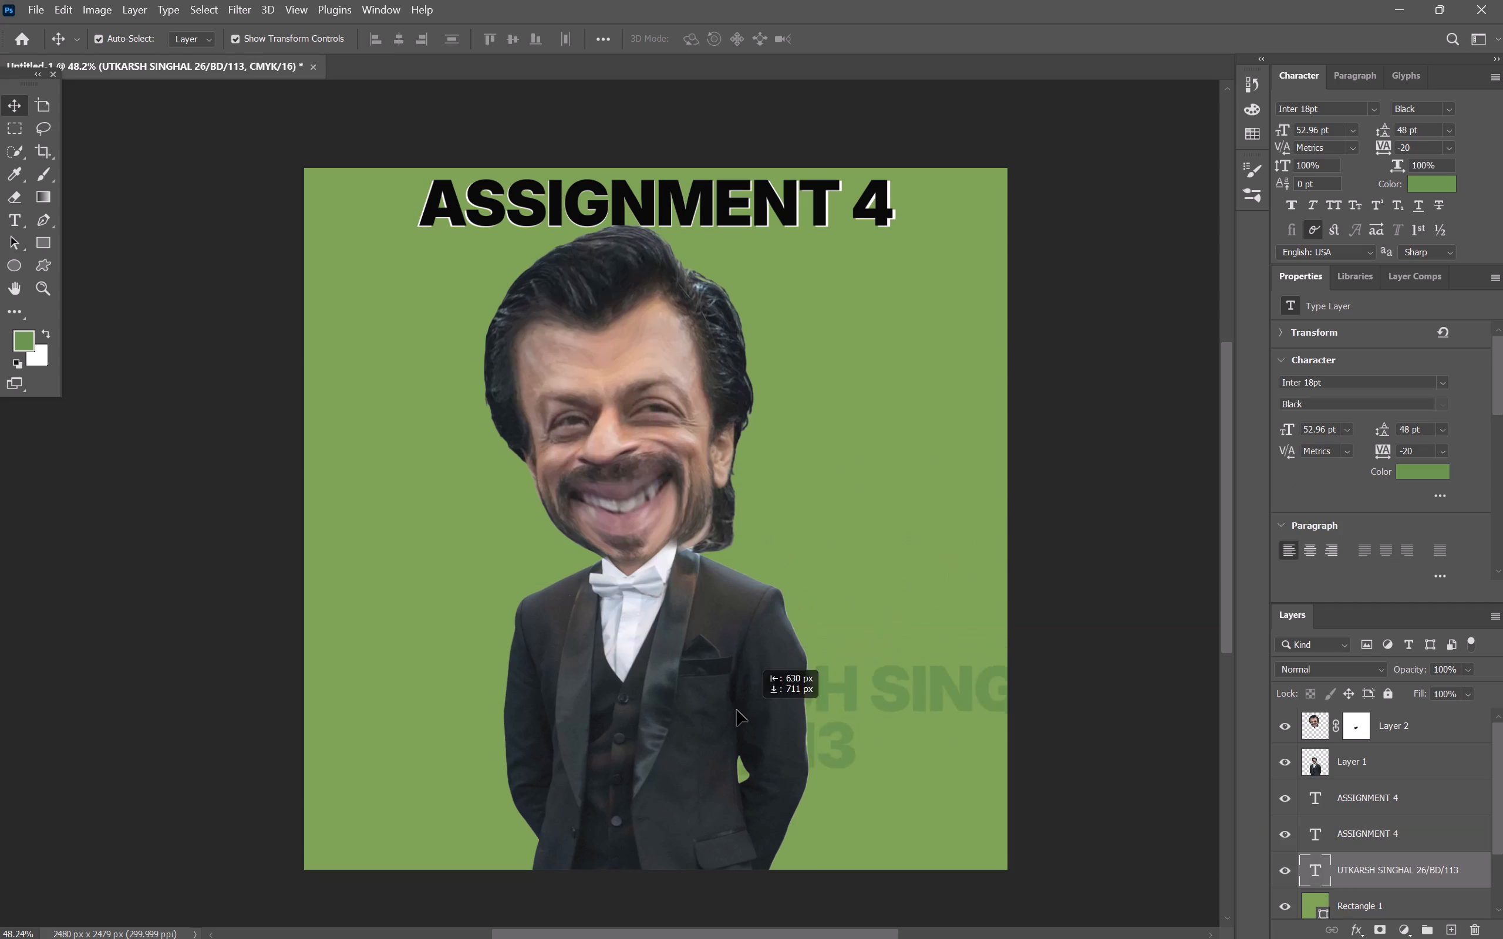
drag(737, 710, 756, 803)
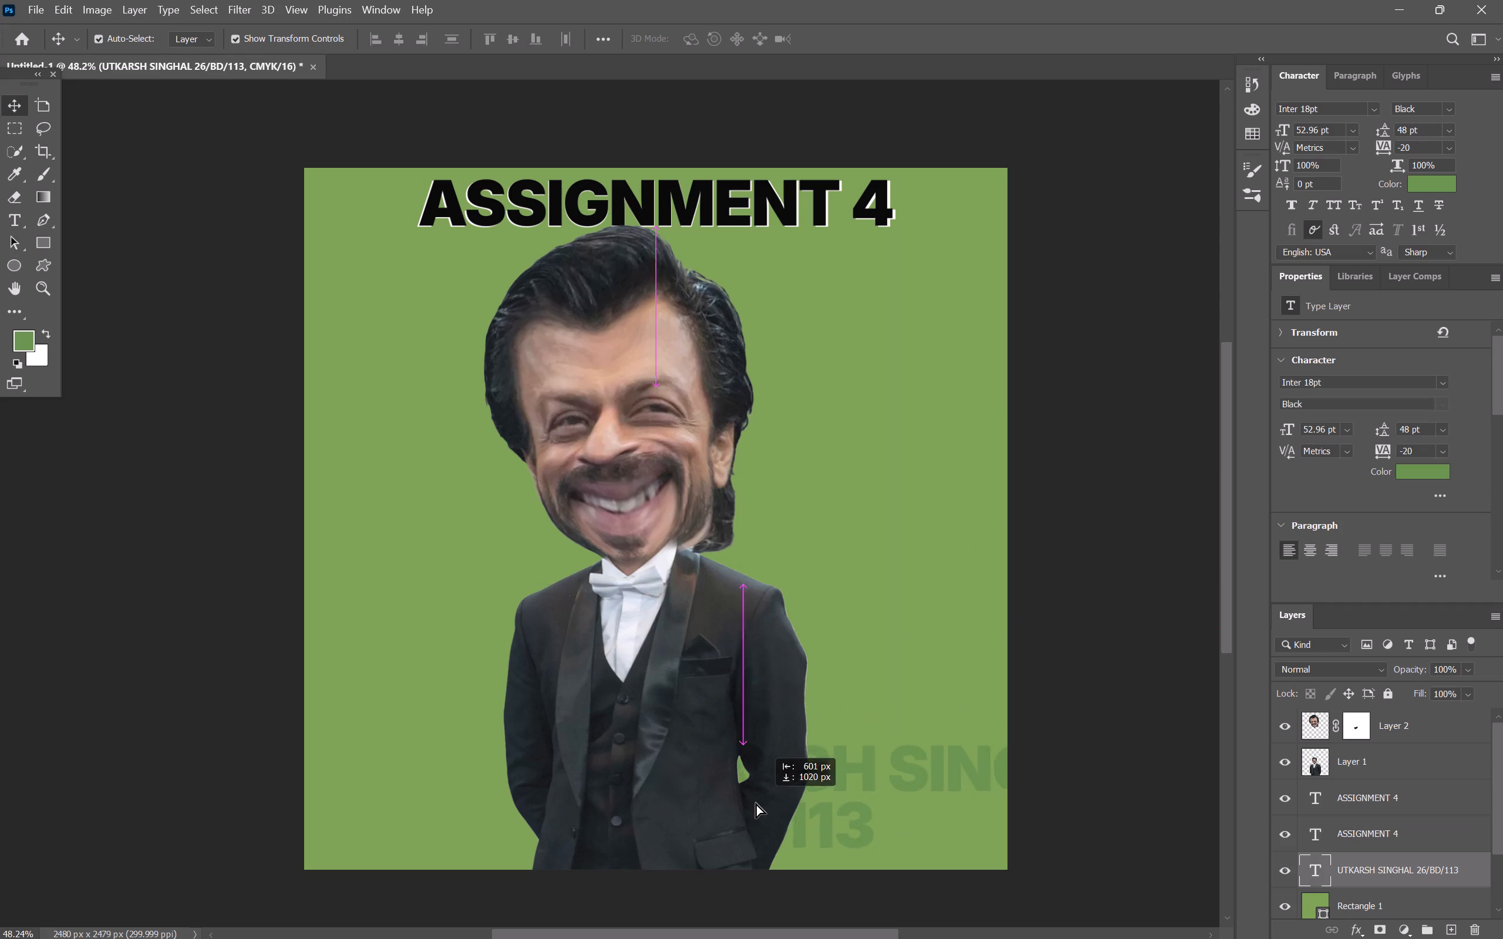
drag(756, 803, 584, 795)
drag(876, 758, 898, 496)
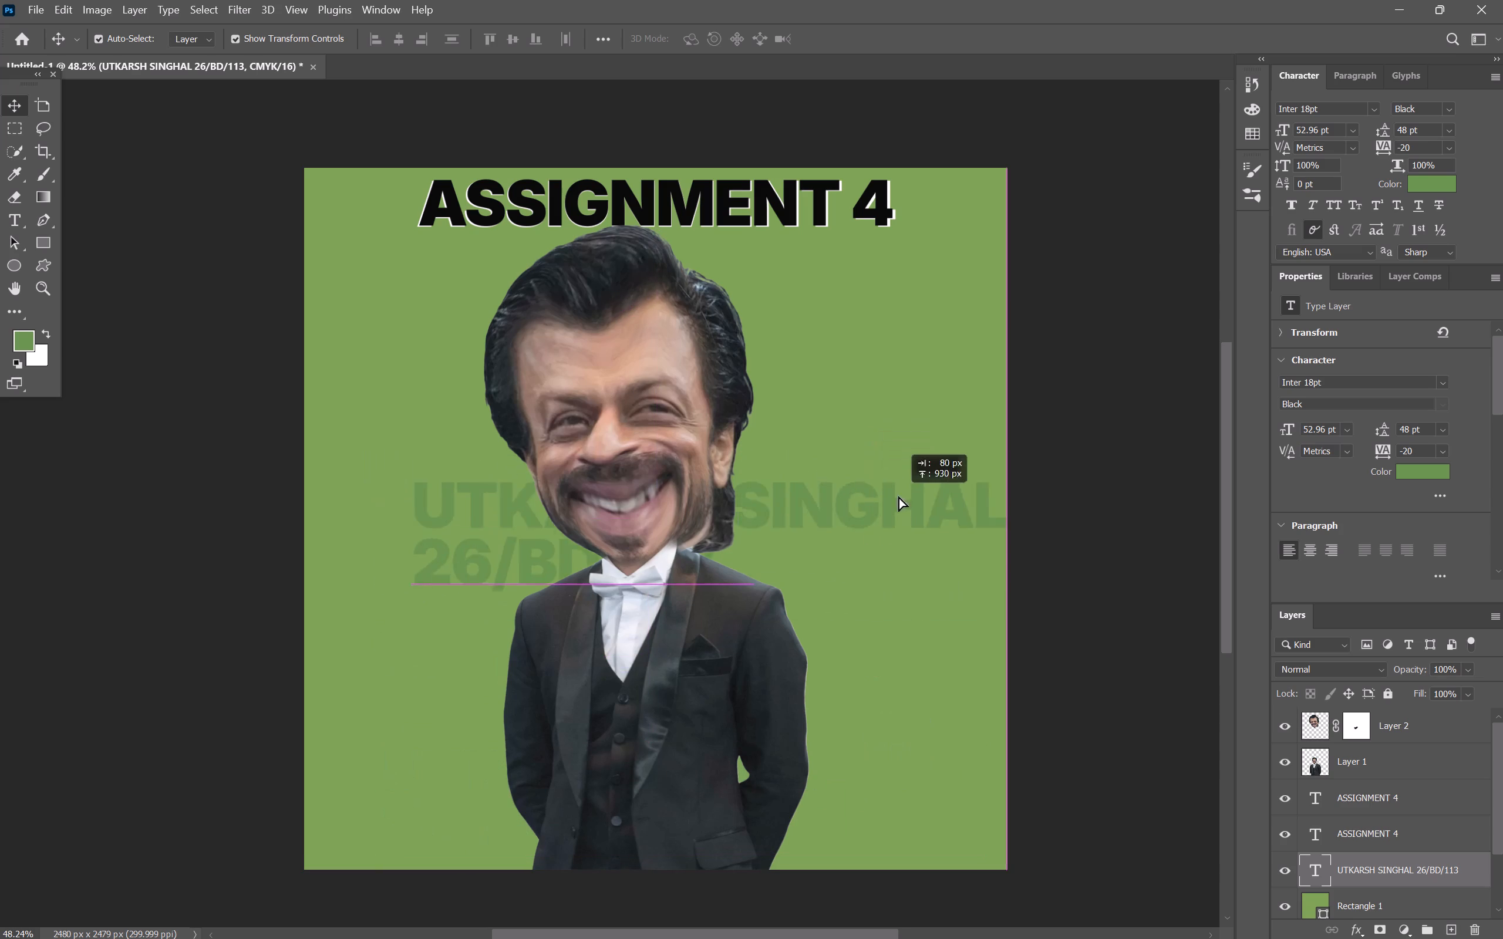
drag(898, 496, 852, 744)
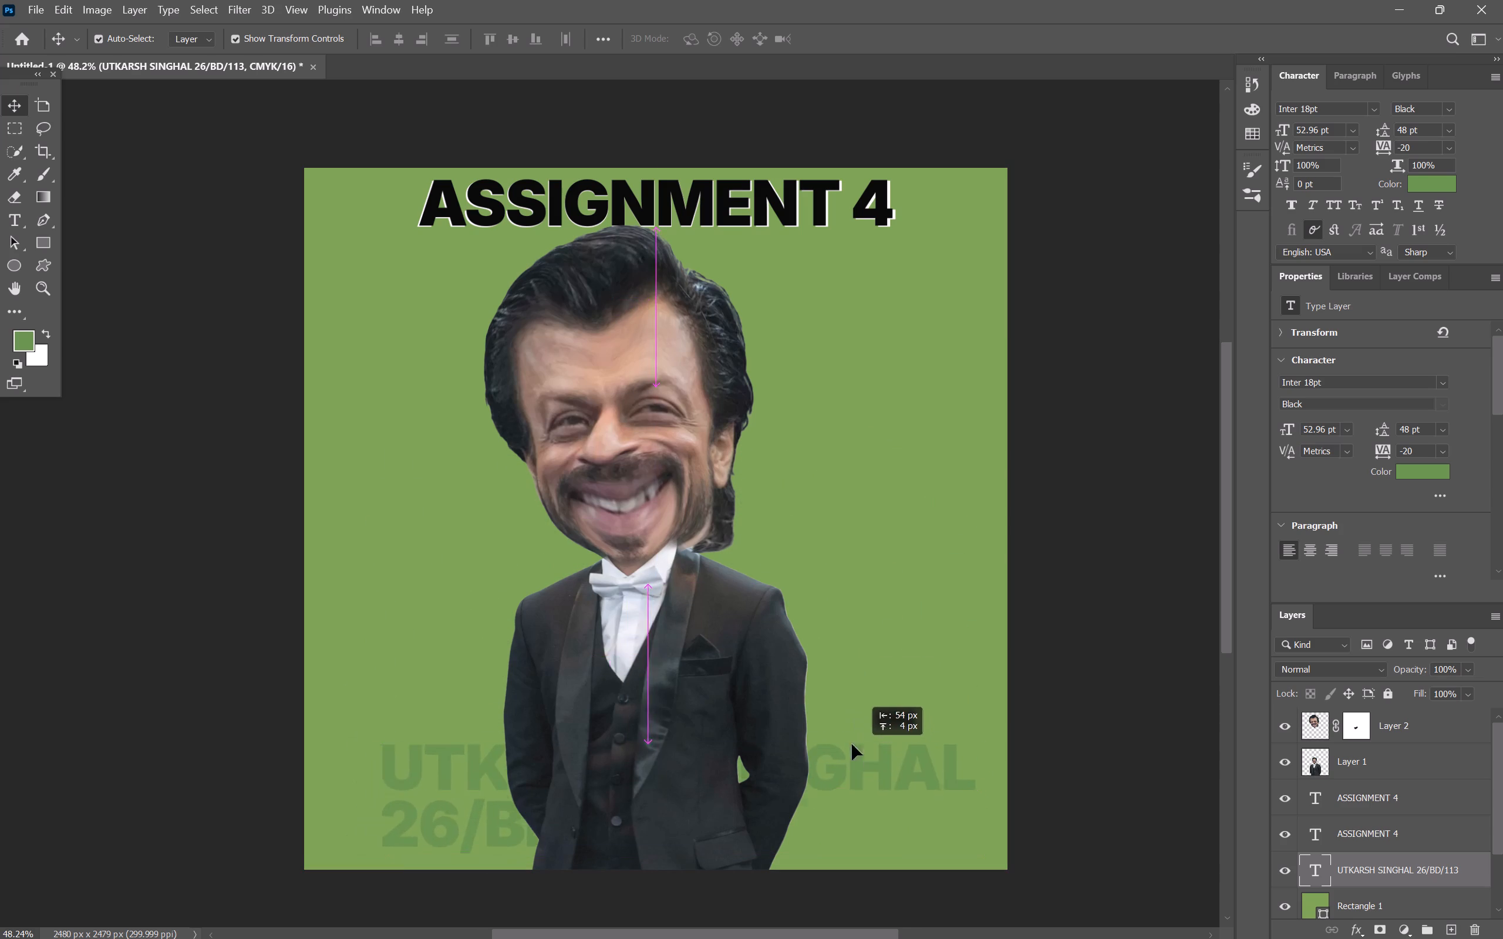
drag(852, 744, 890, 668)
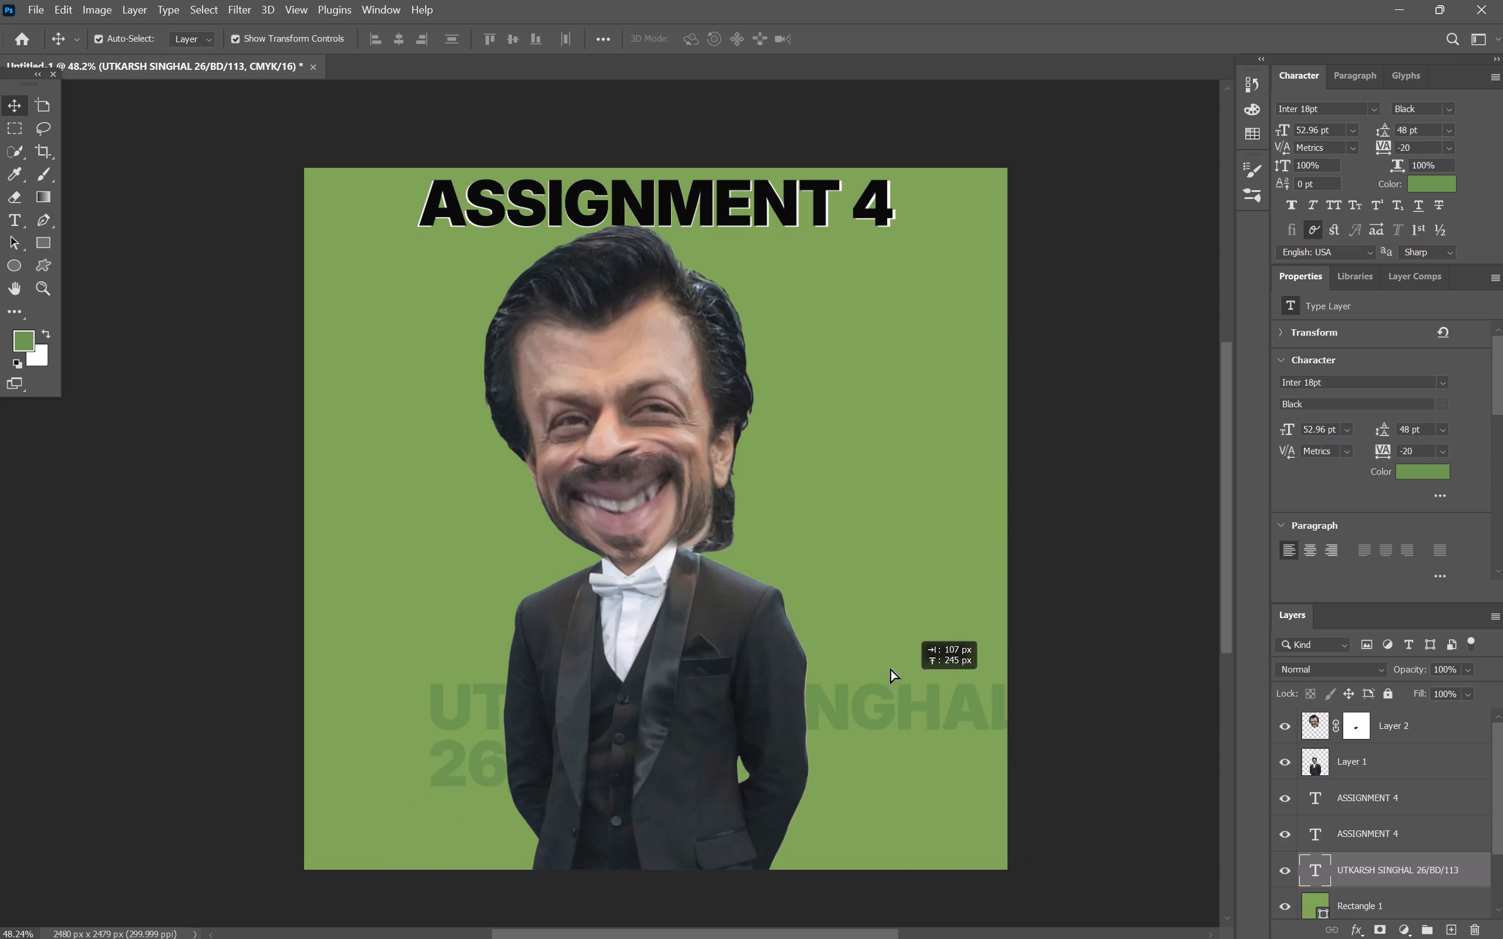
drag(890, 668, 860, 600)
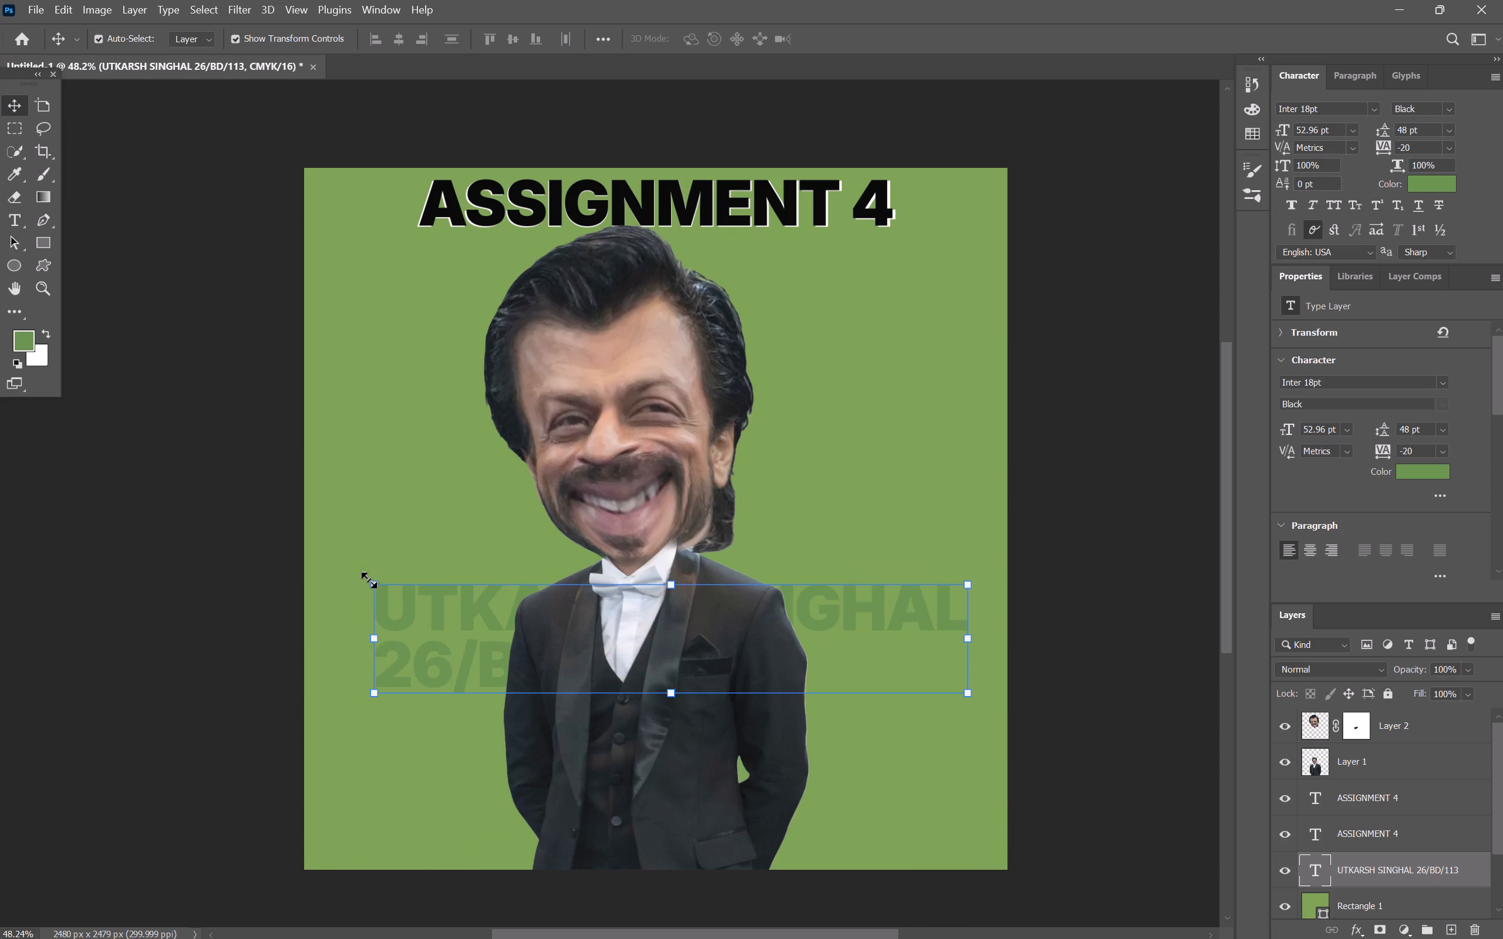
Scale the name and roll number text down to about 23%, place it in the canvas's lower-right corner, and apply the transform.
drag(370, 581, 800, 658)
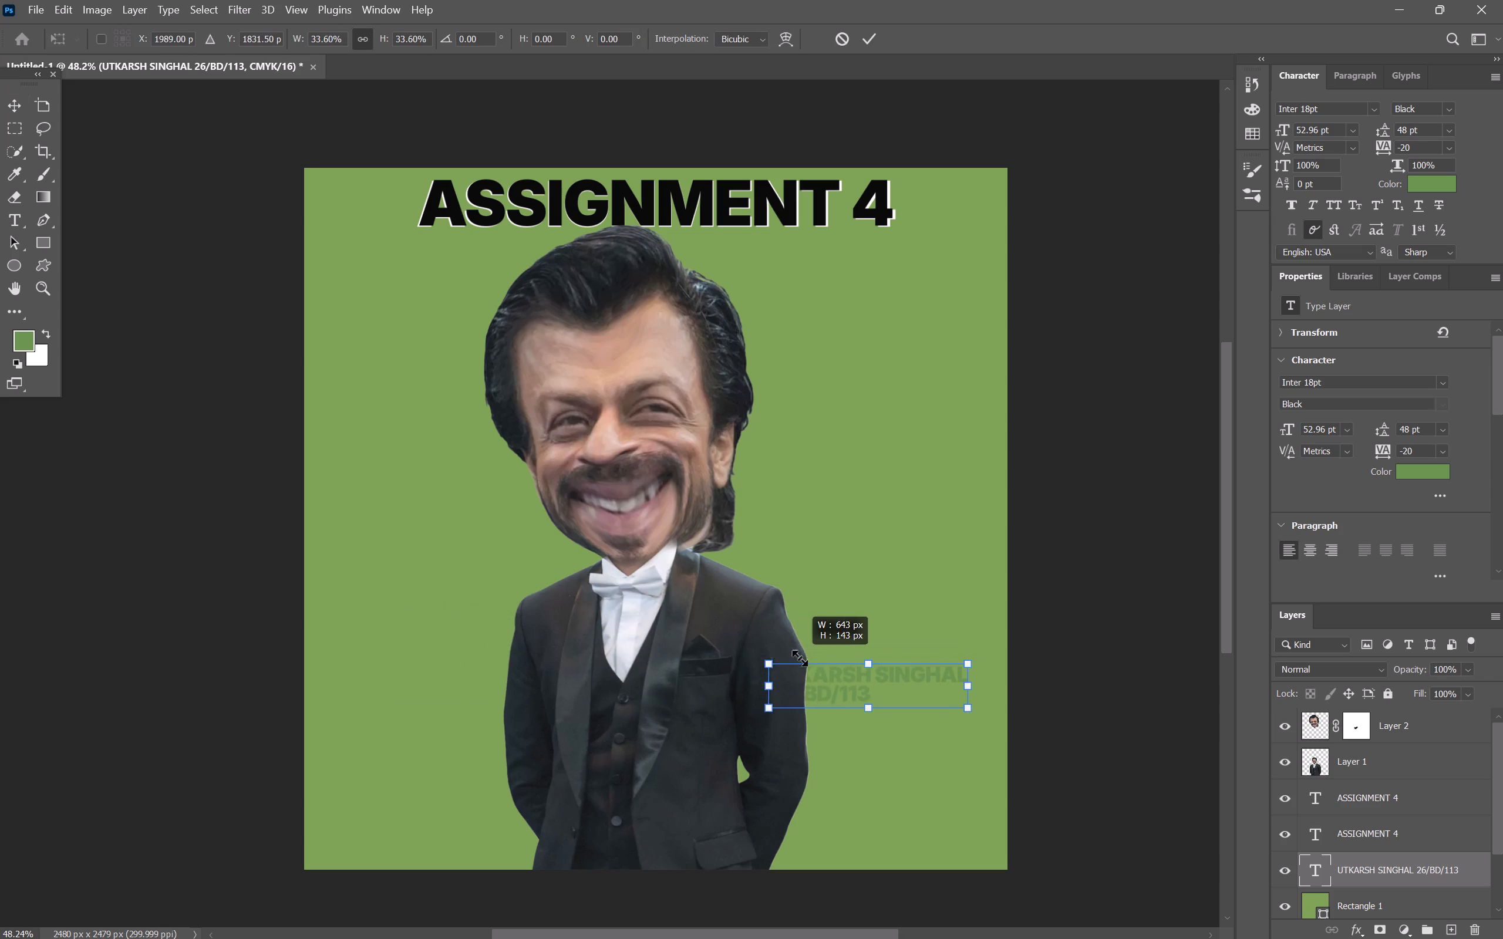
drag(800, 658, 830, 680)
drag(884, 693, 912, 843)
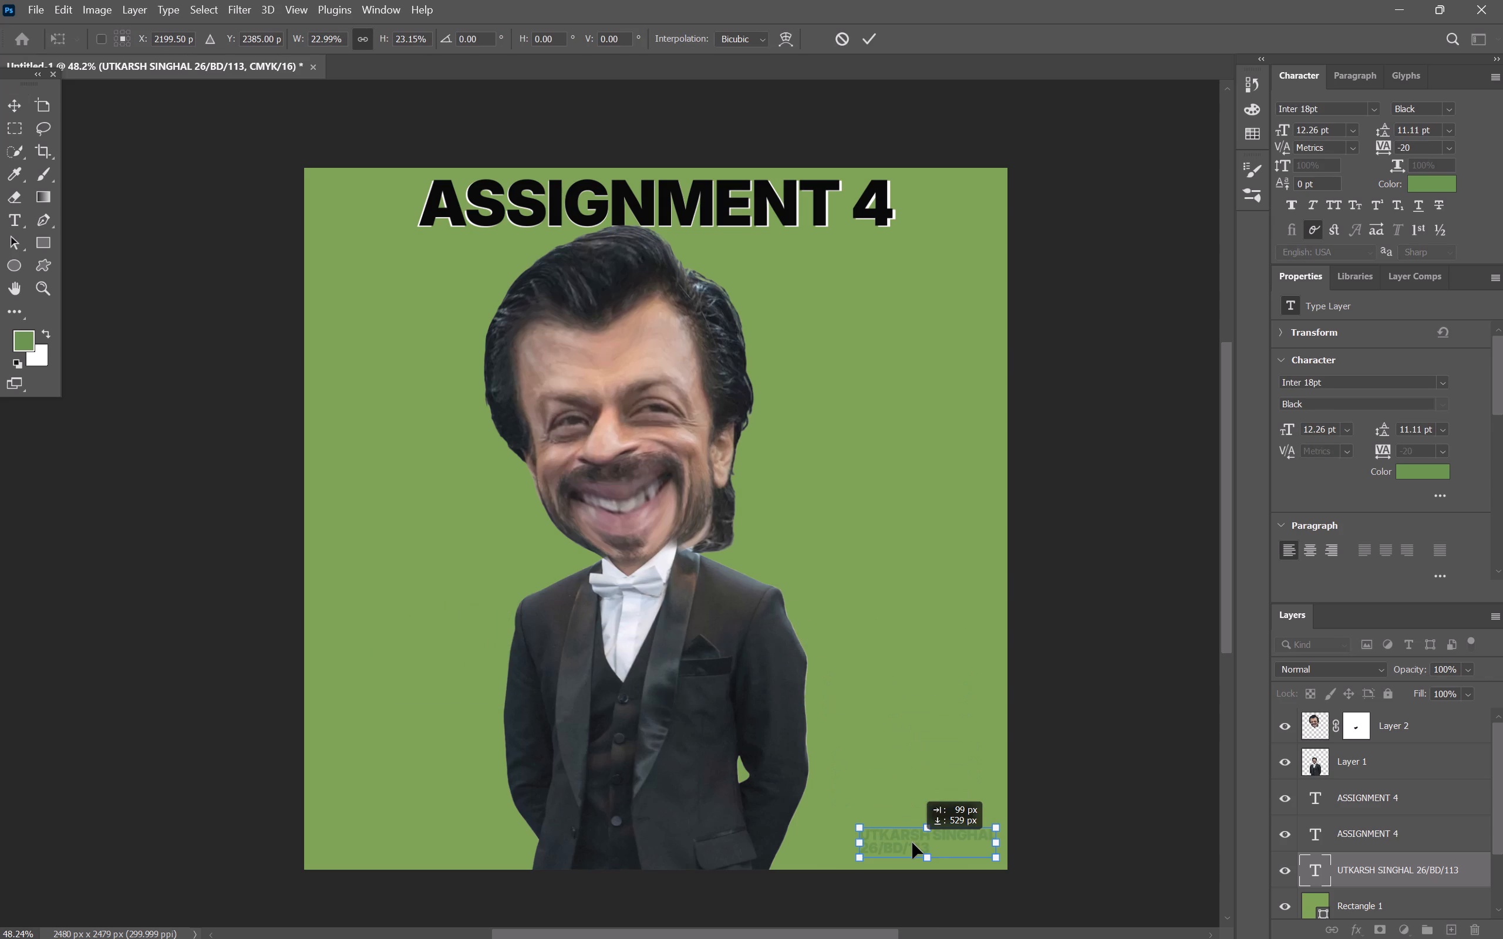
drag(912, 843, 911, 843)
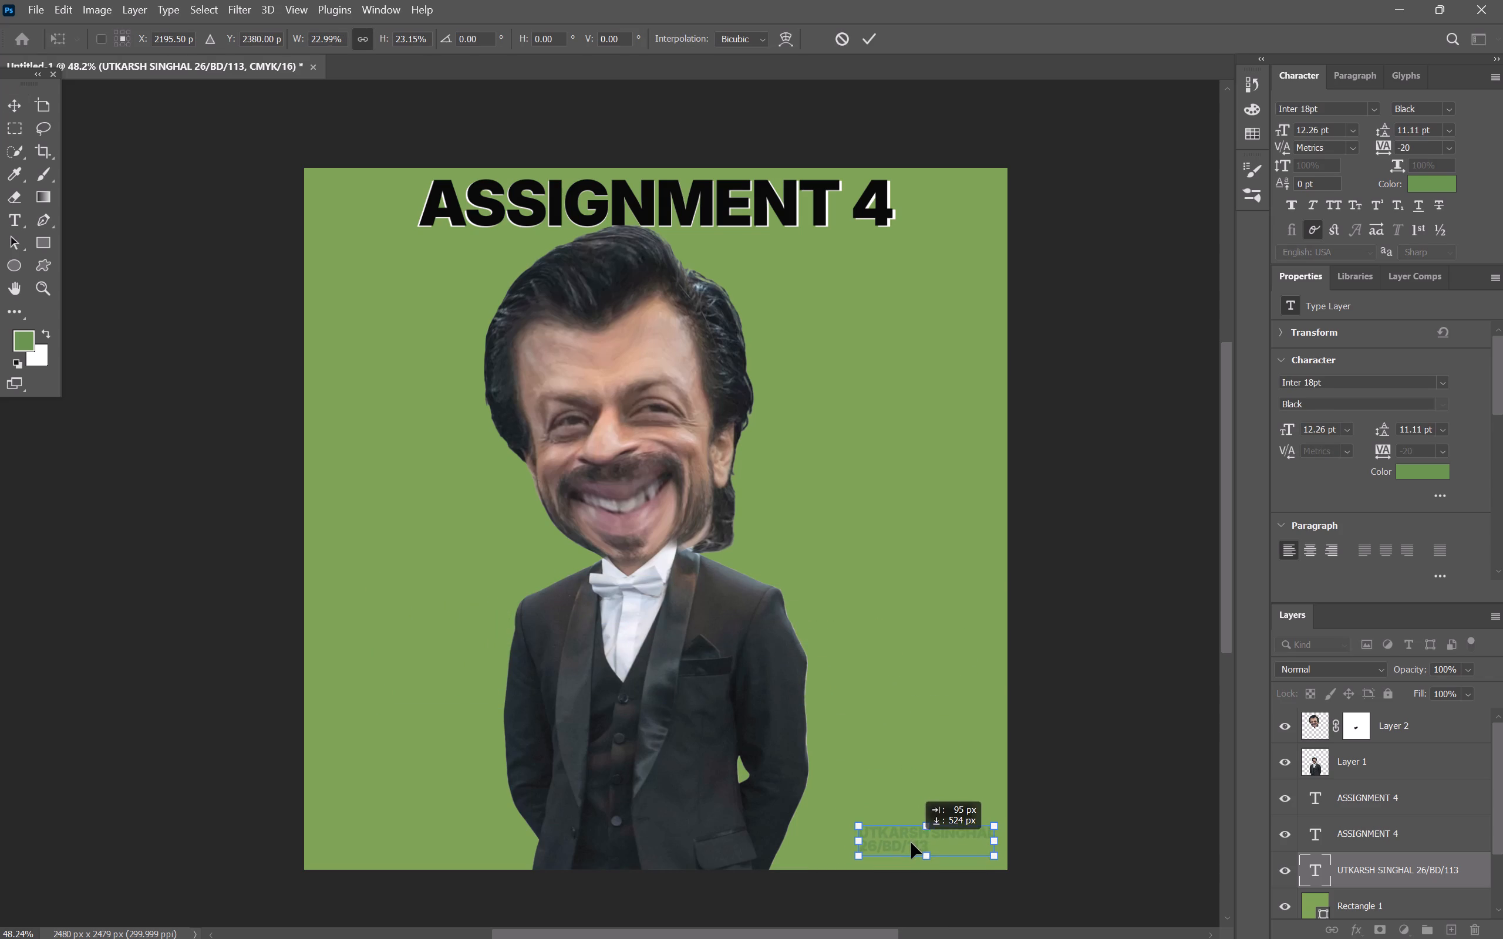
drag(911, 843, 911, 843)
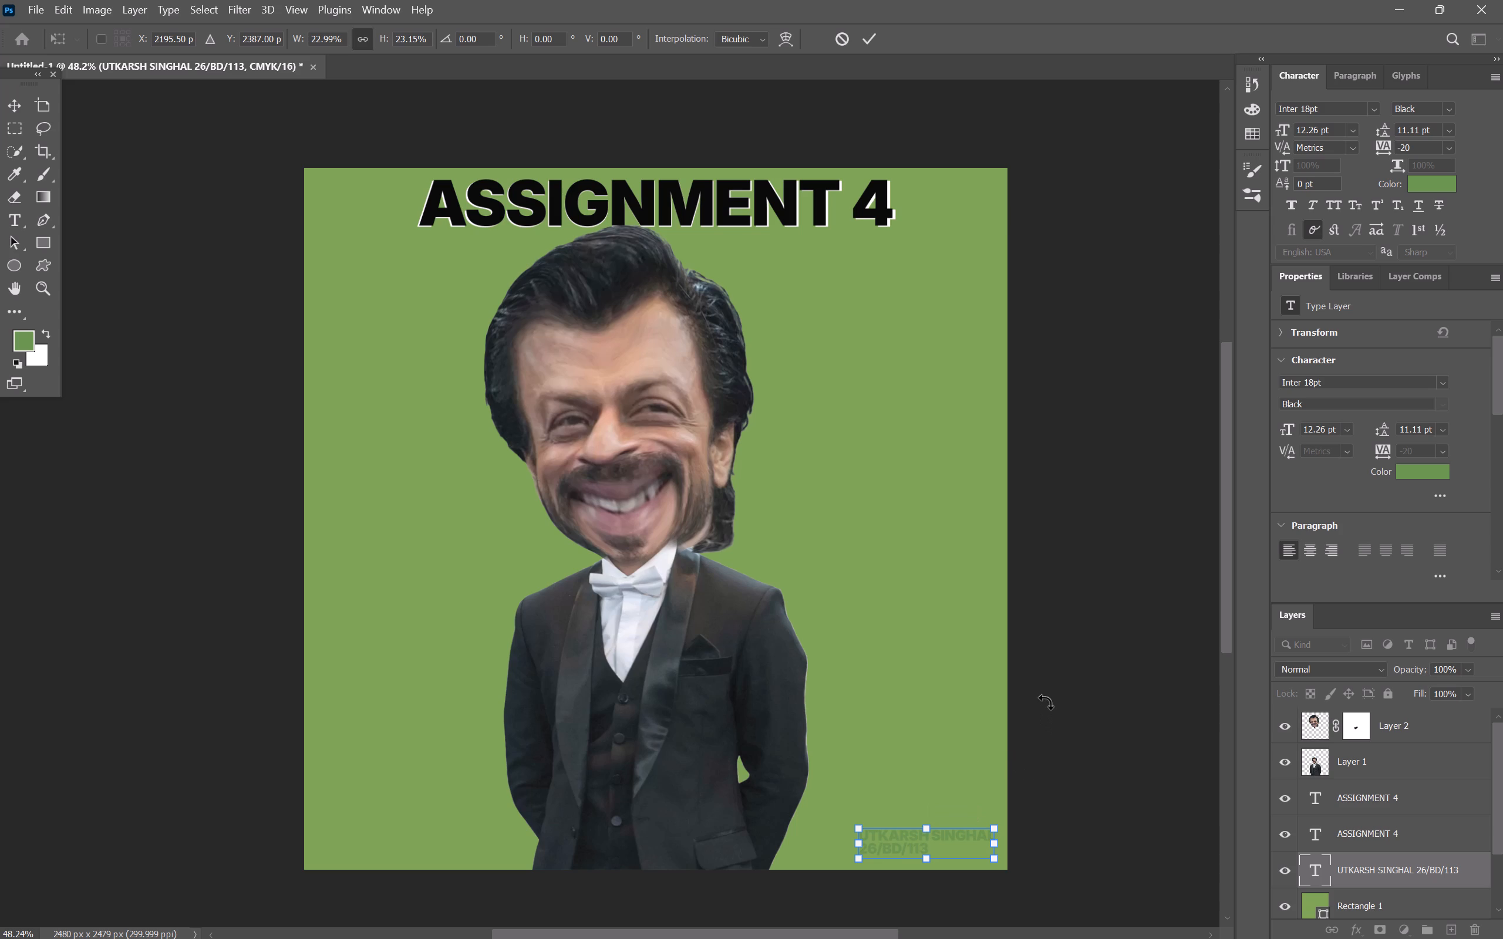
key(ctrl+c)
key(ctrl+v)
click(943, 845)
click(978, 710)
click(1090, 723)
click(1173, 838)
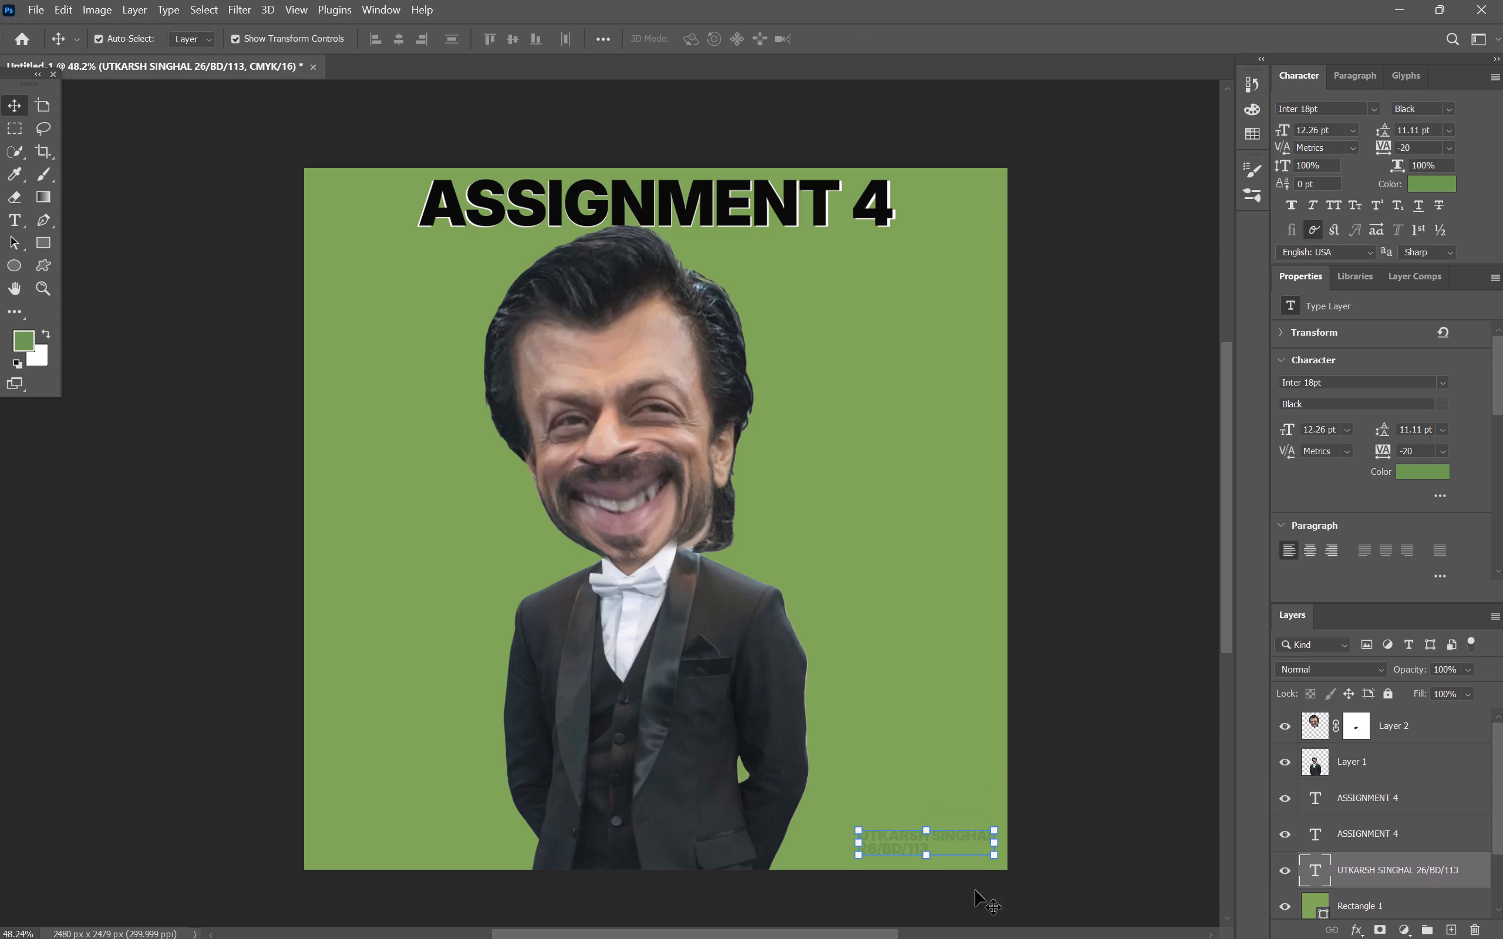
Duplicate the scaled-down name and roll number text layer.
key(ctrl+c)
key(ctrl+v)
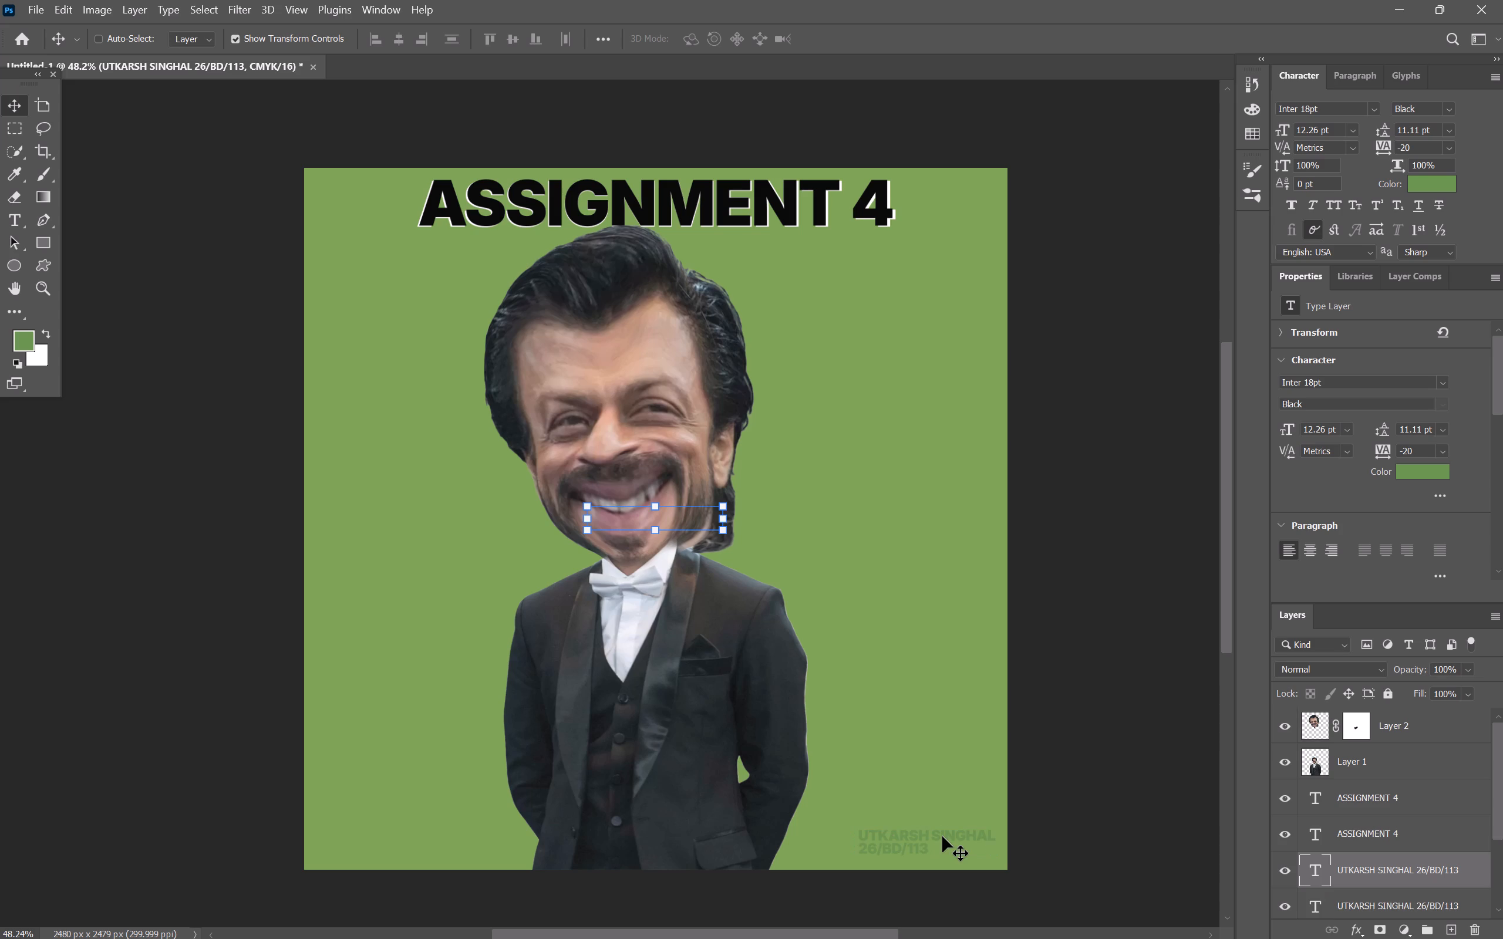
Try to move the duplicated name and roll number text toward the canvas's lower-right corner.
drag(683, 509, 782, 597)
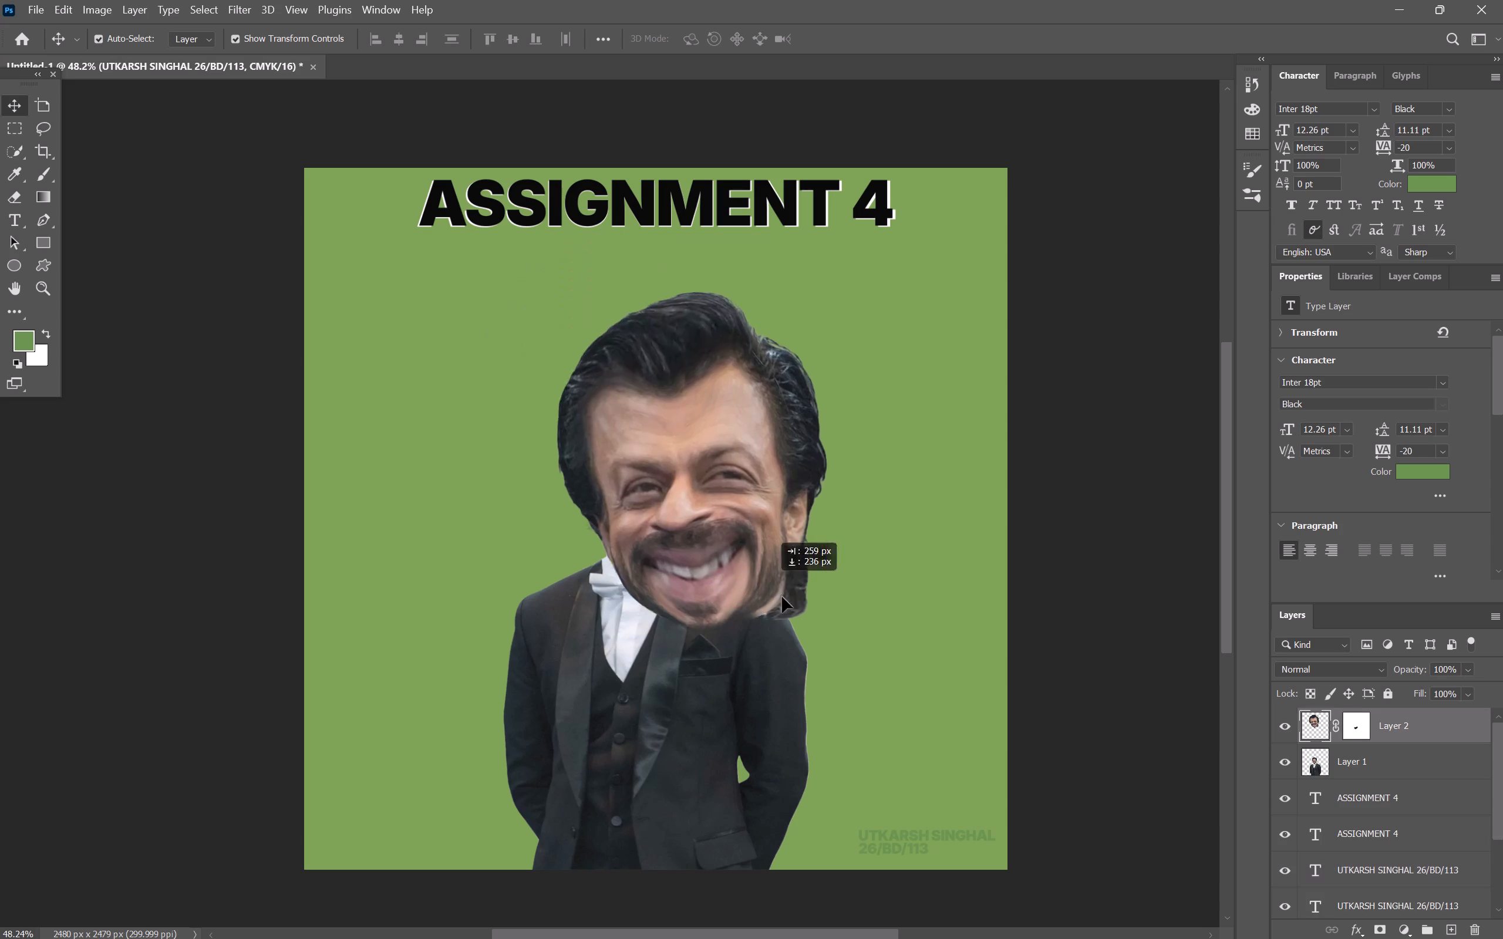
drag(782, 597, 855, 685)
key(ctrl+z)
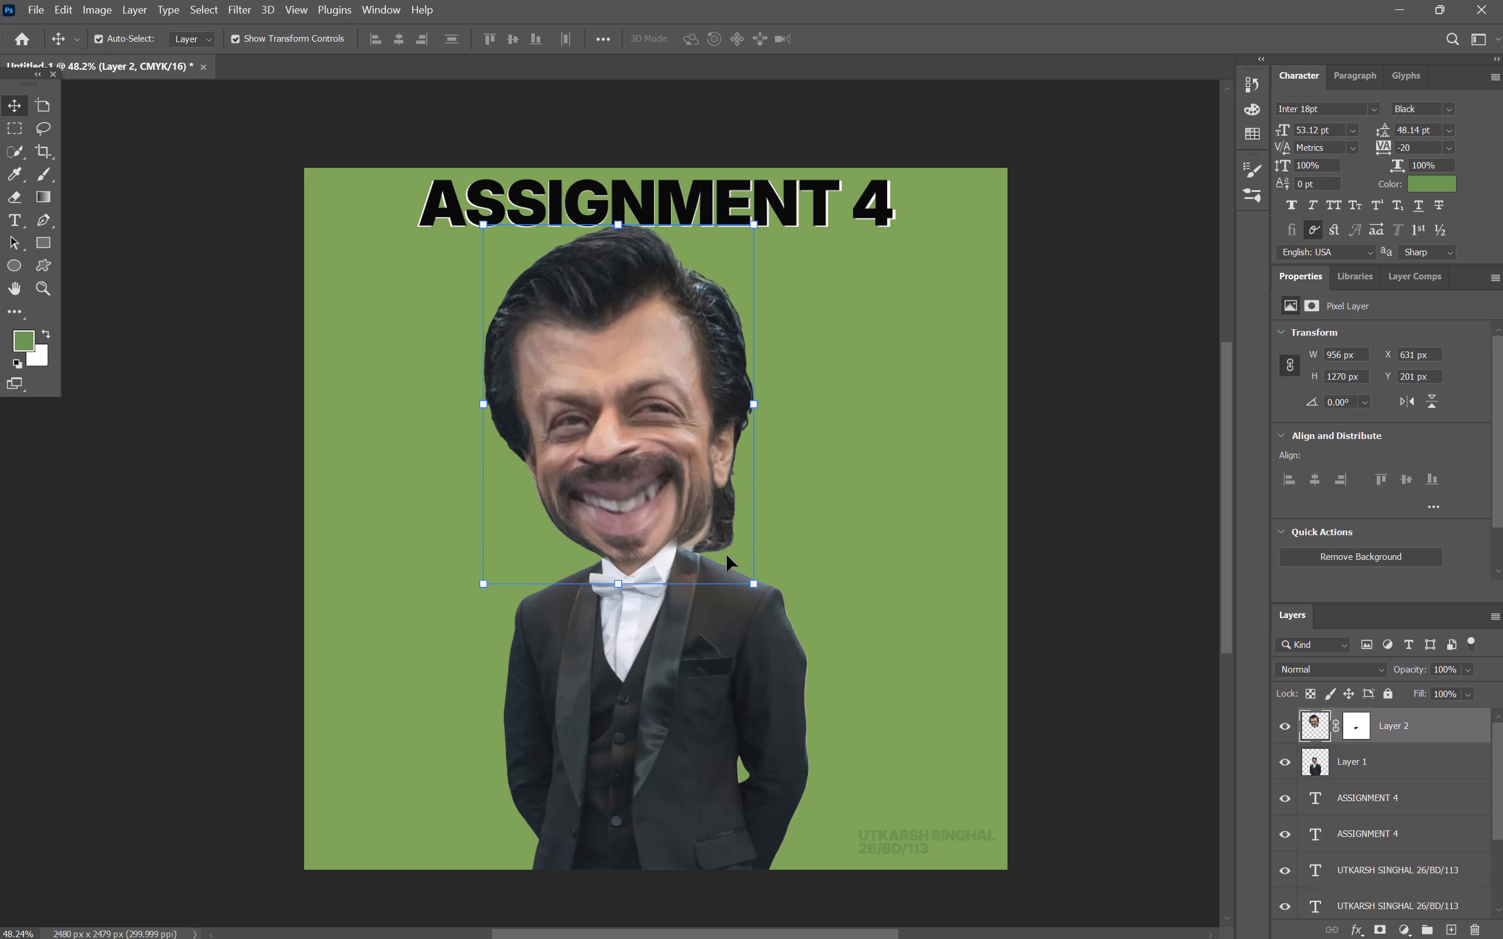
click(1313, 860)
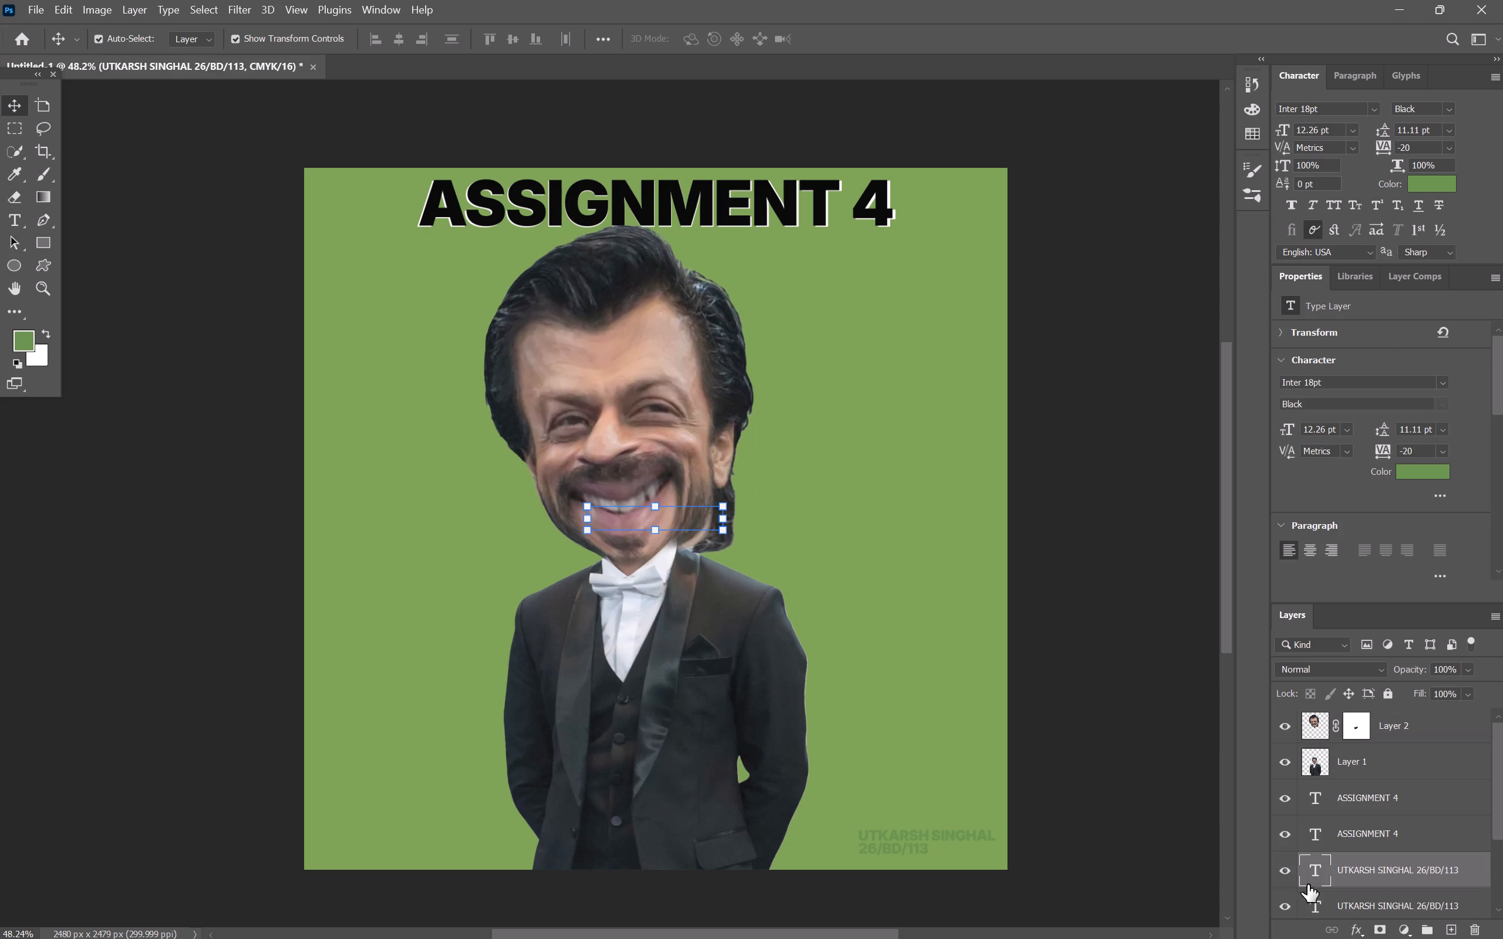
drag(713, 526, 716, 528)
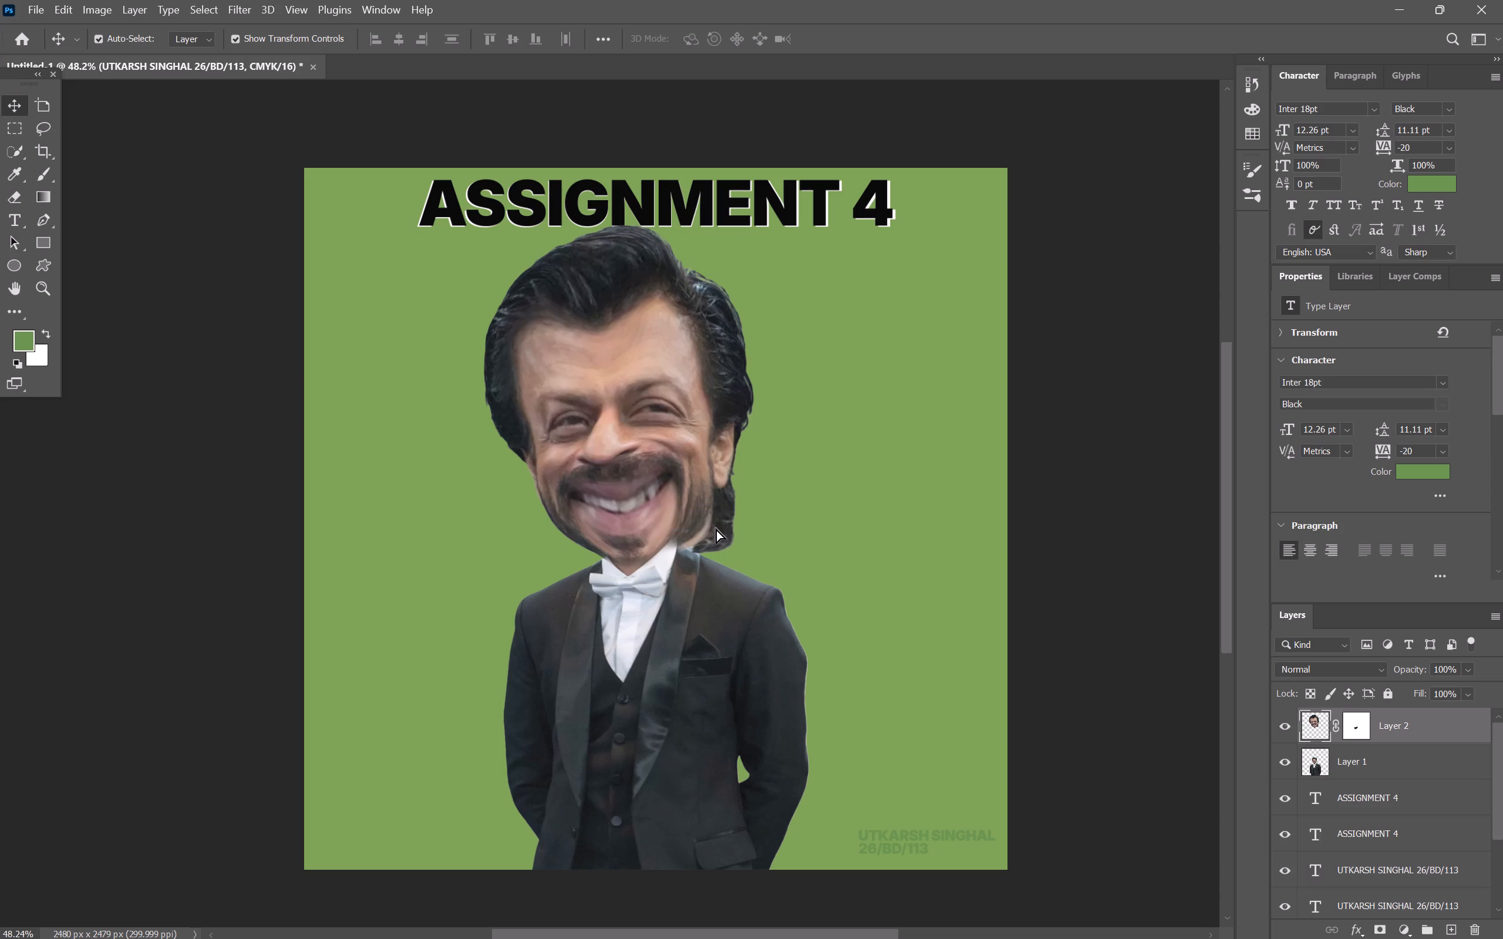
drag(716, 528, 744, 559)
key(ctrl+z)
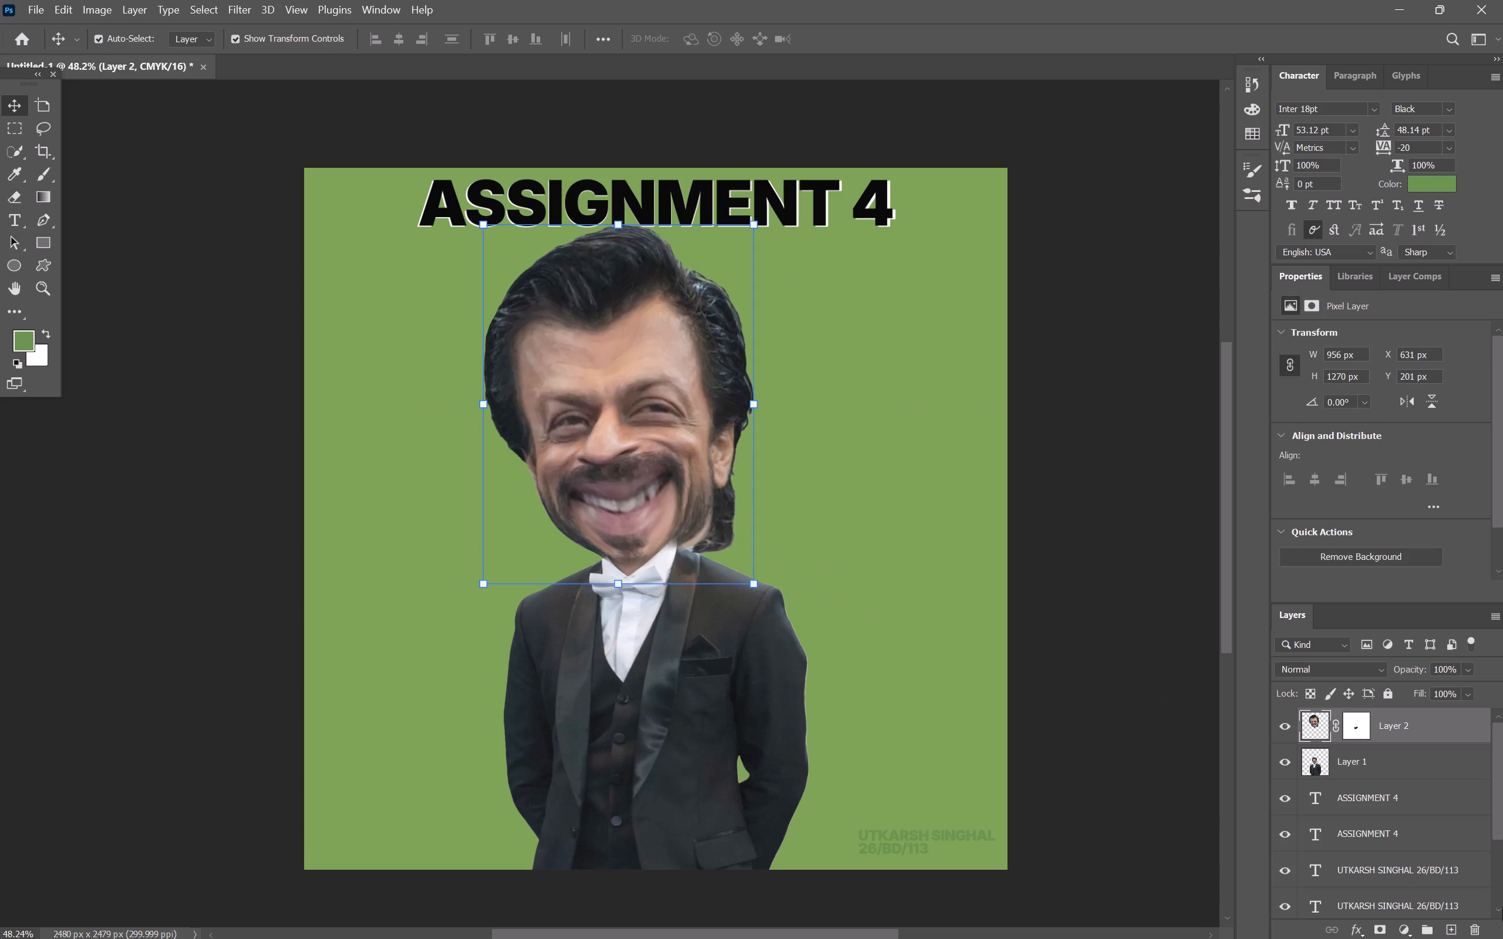
Bring the duplicated name and roll number layer to the top of the stack and place it over the original in the canvas's lower-right corner.
click(1391, 873)
drag(1391, 873, 1394, 740)
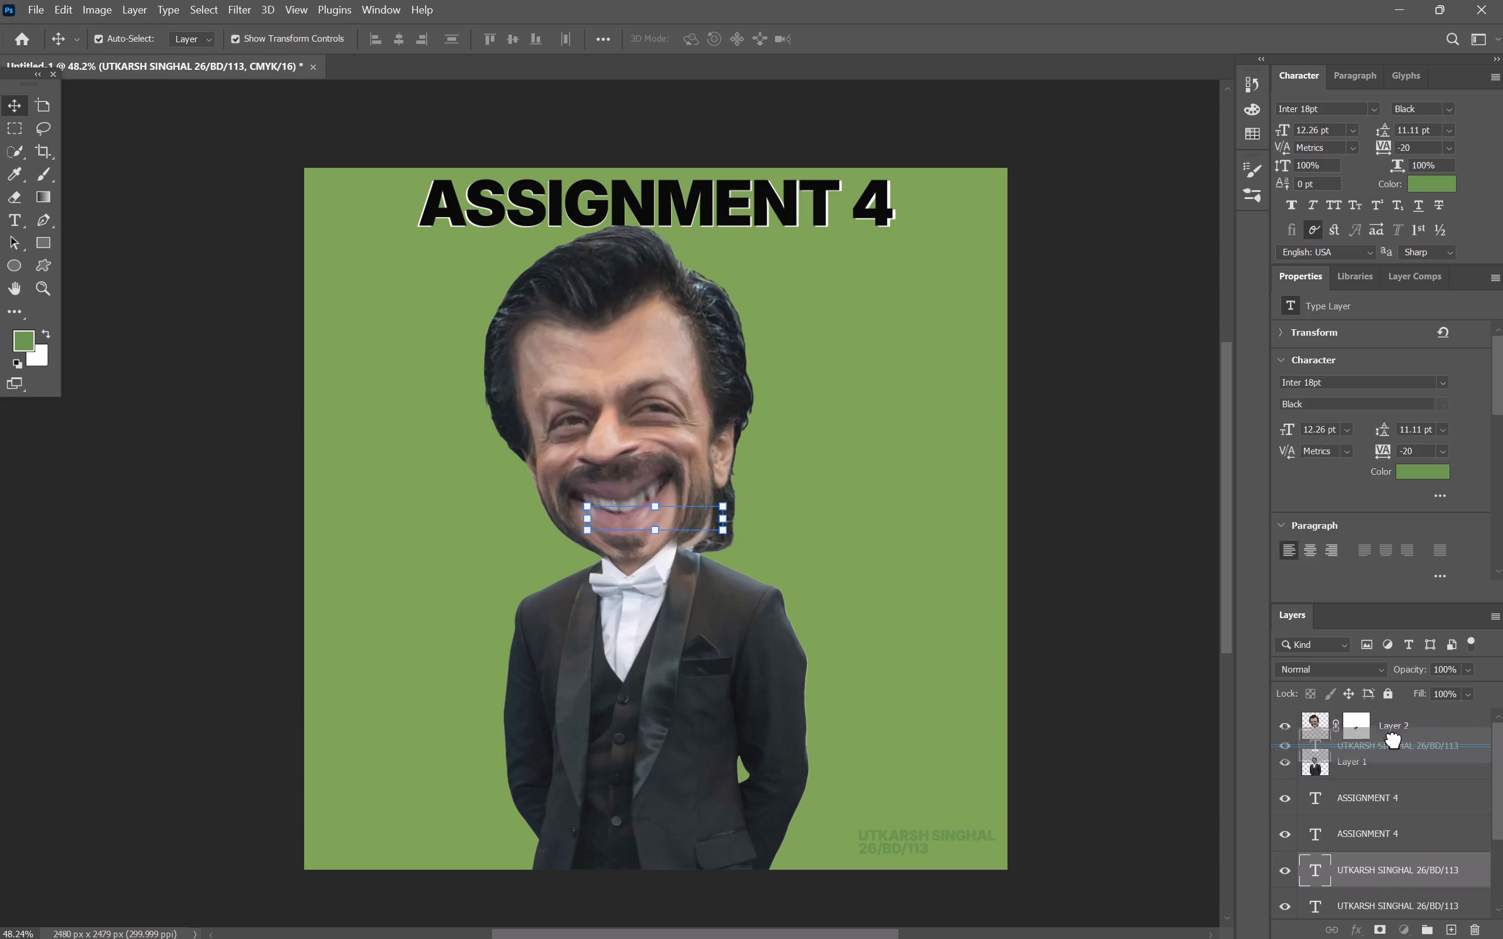
drag(1394, 740, 1399, 710)
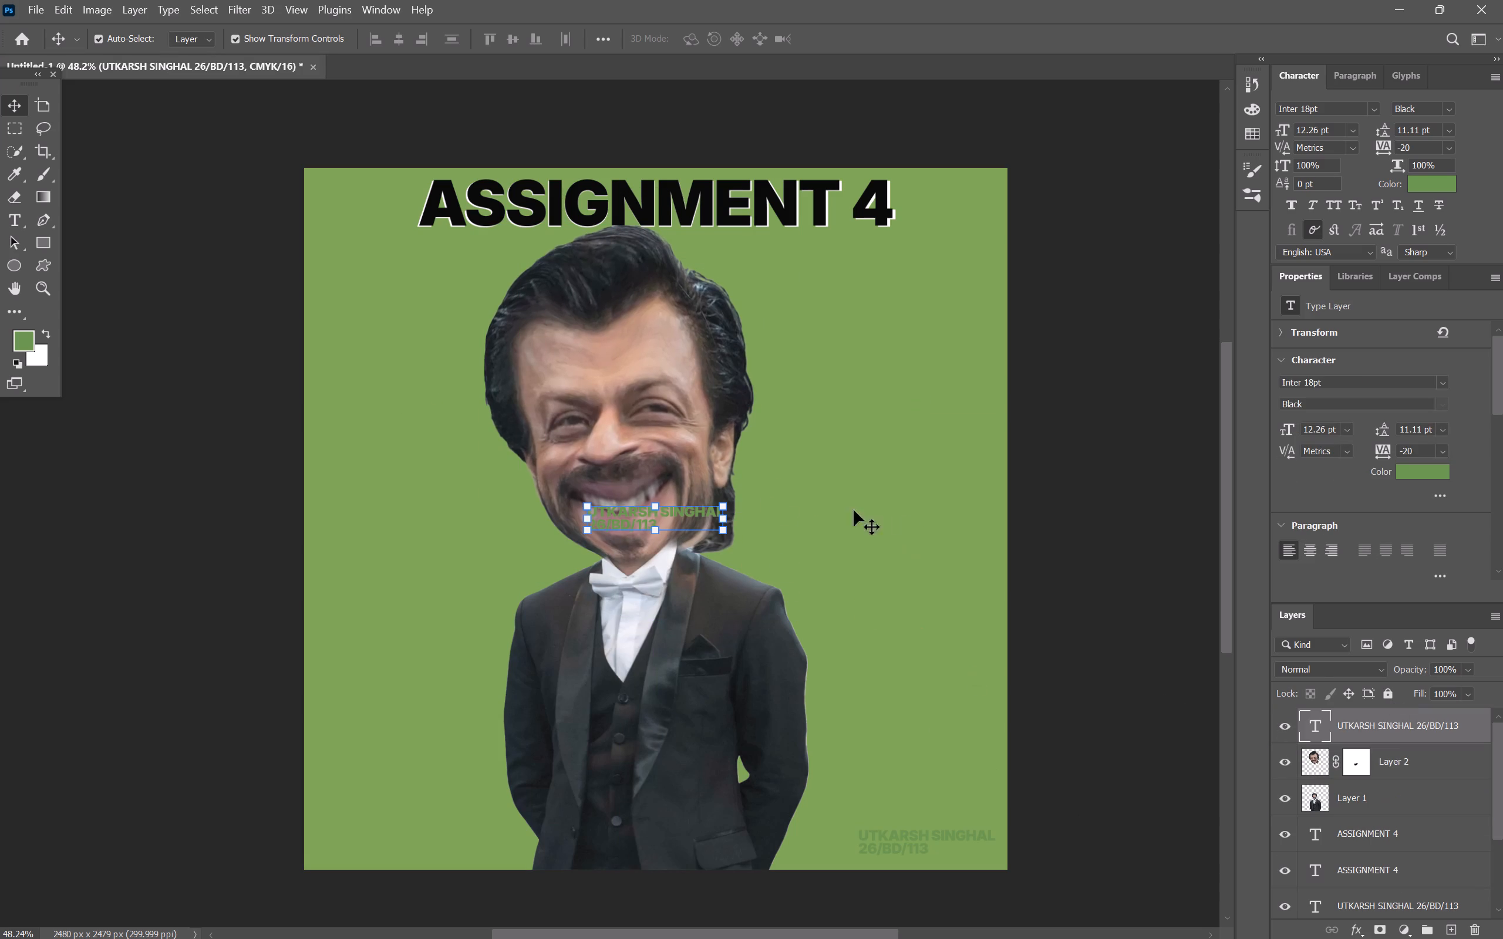
drag(692, 515, 966, 835)
Recolour the top copy of the name and roll number text black.
right_click(966, 835)
click(966, 835)
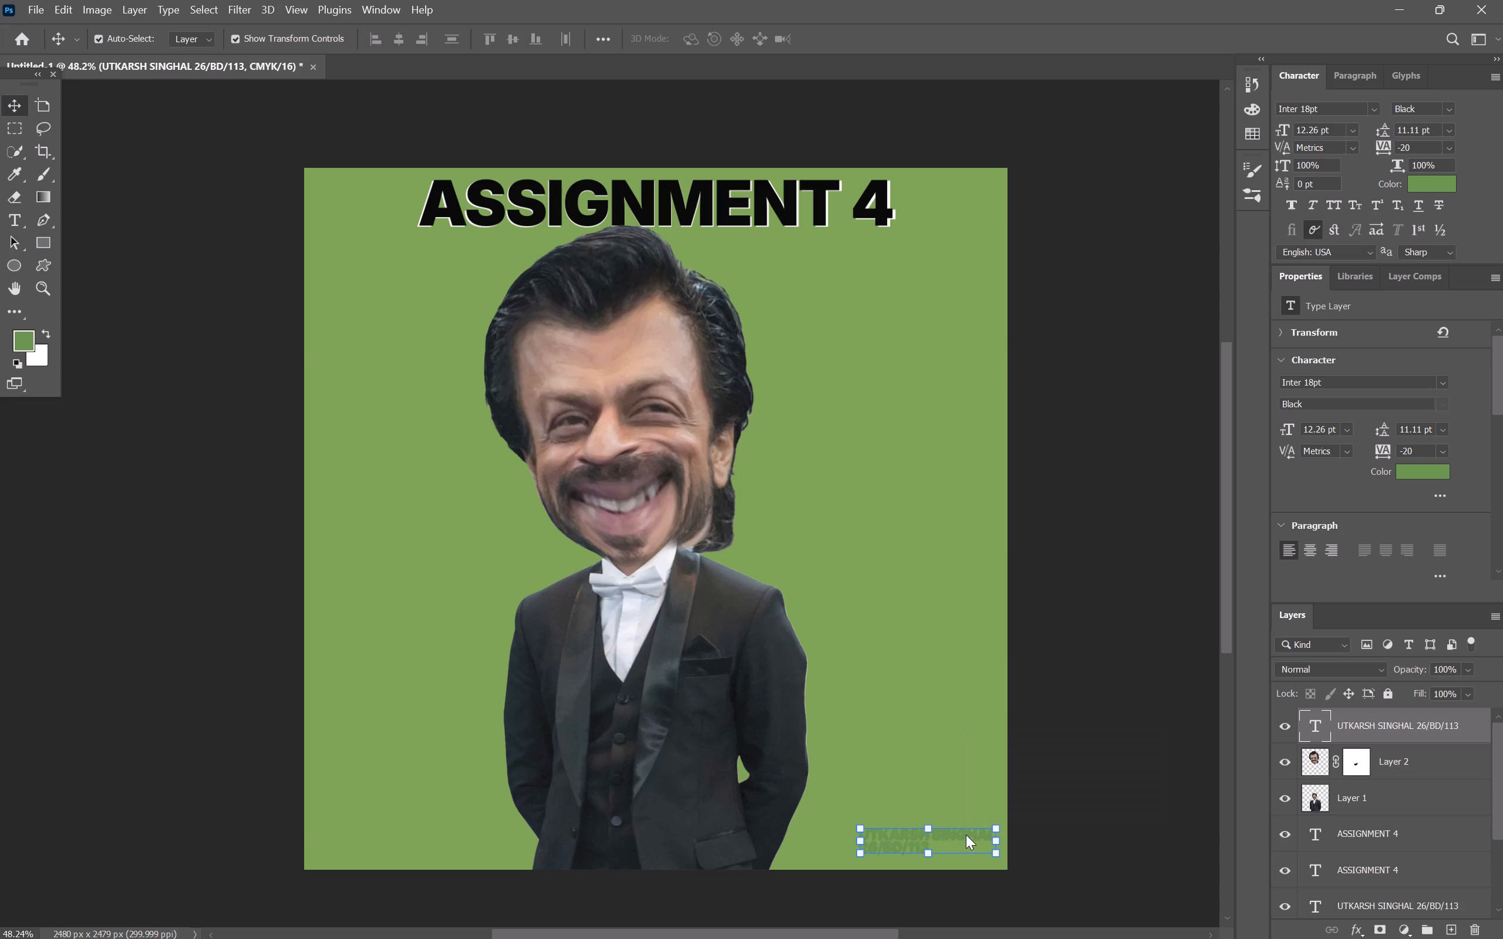
double_click(966, 835)
double_click(966, 835)
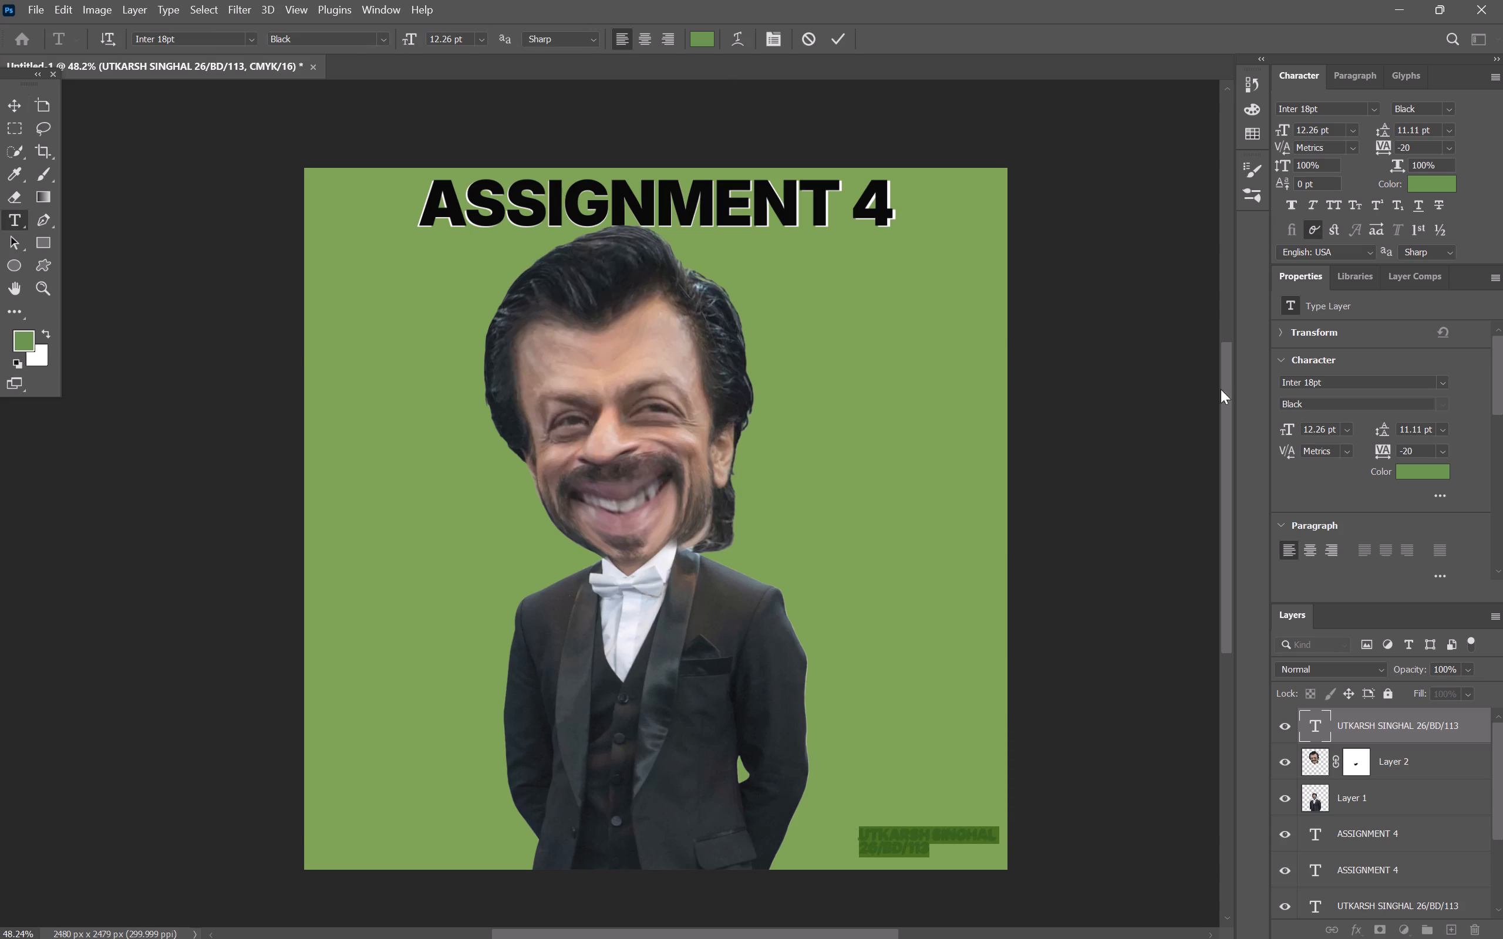
click(19, 362)
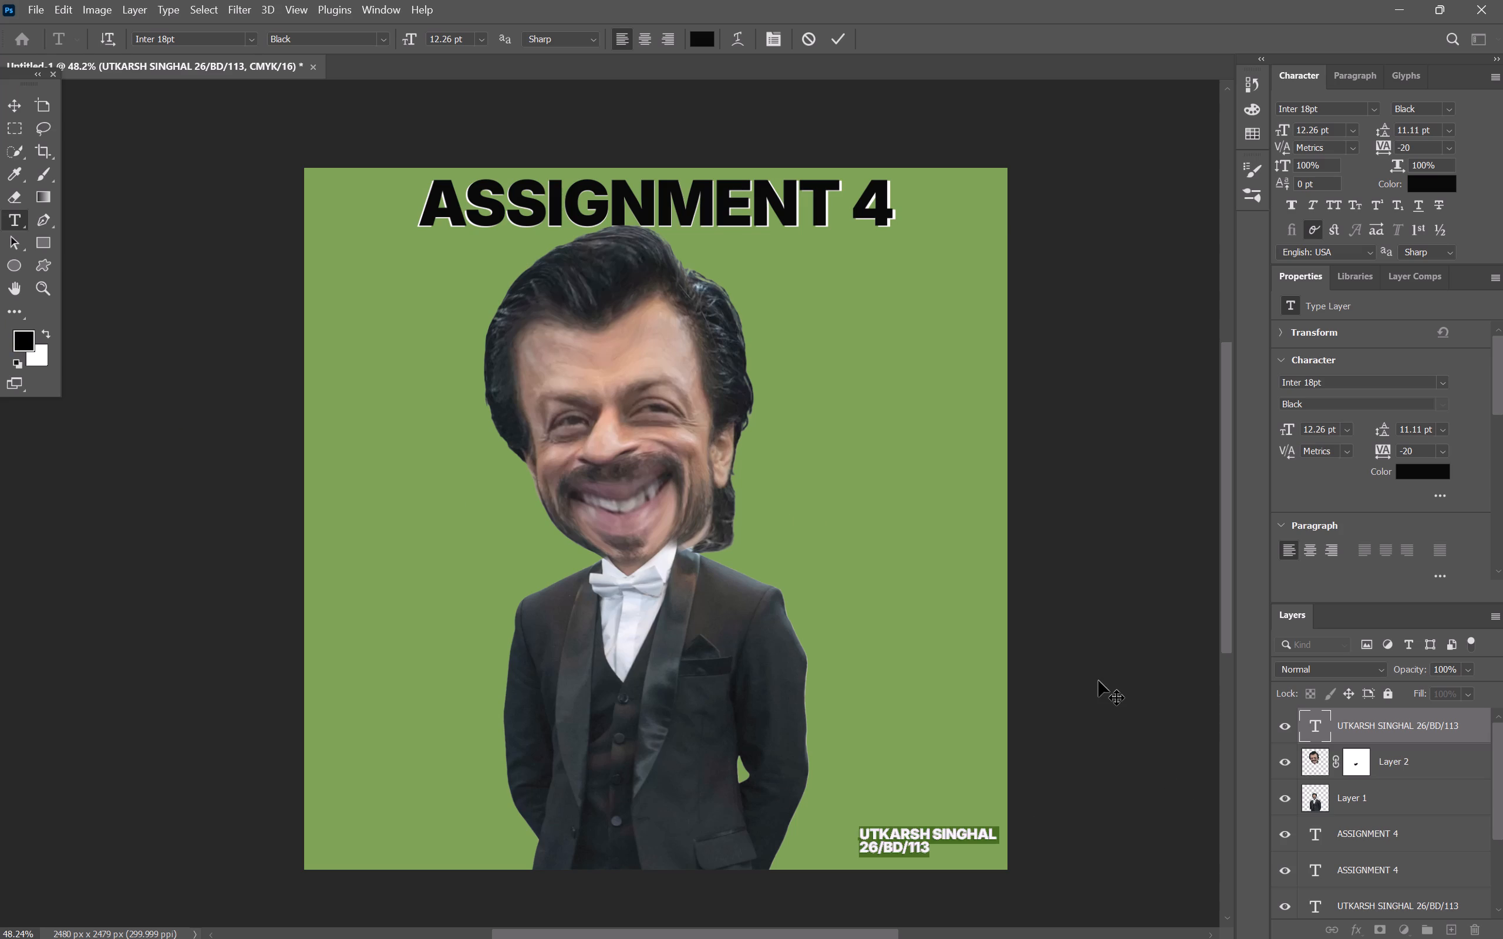
click(1098, 681)
click(1098, 681)
click(1098, 681)
click(882, 630)
click(1098, 741)
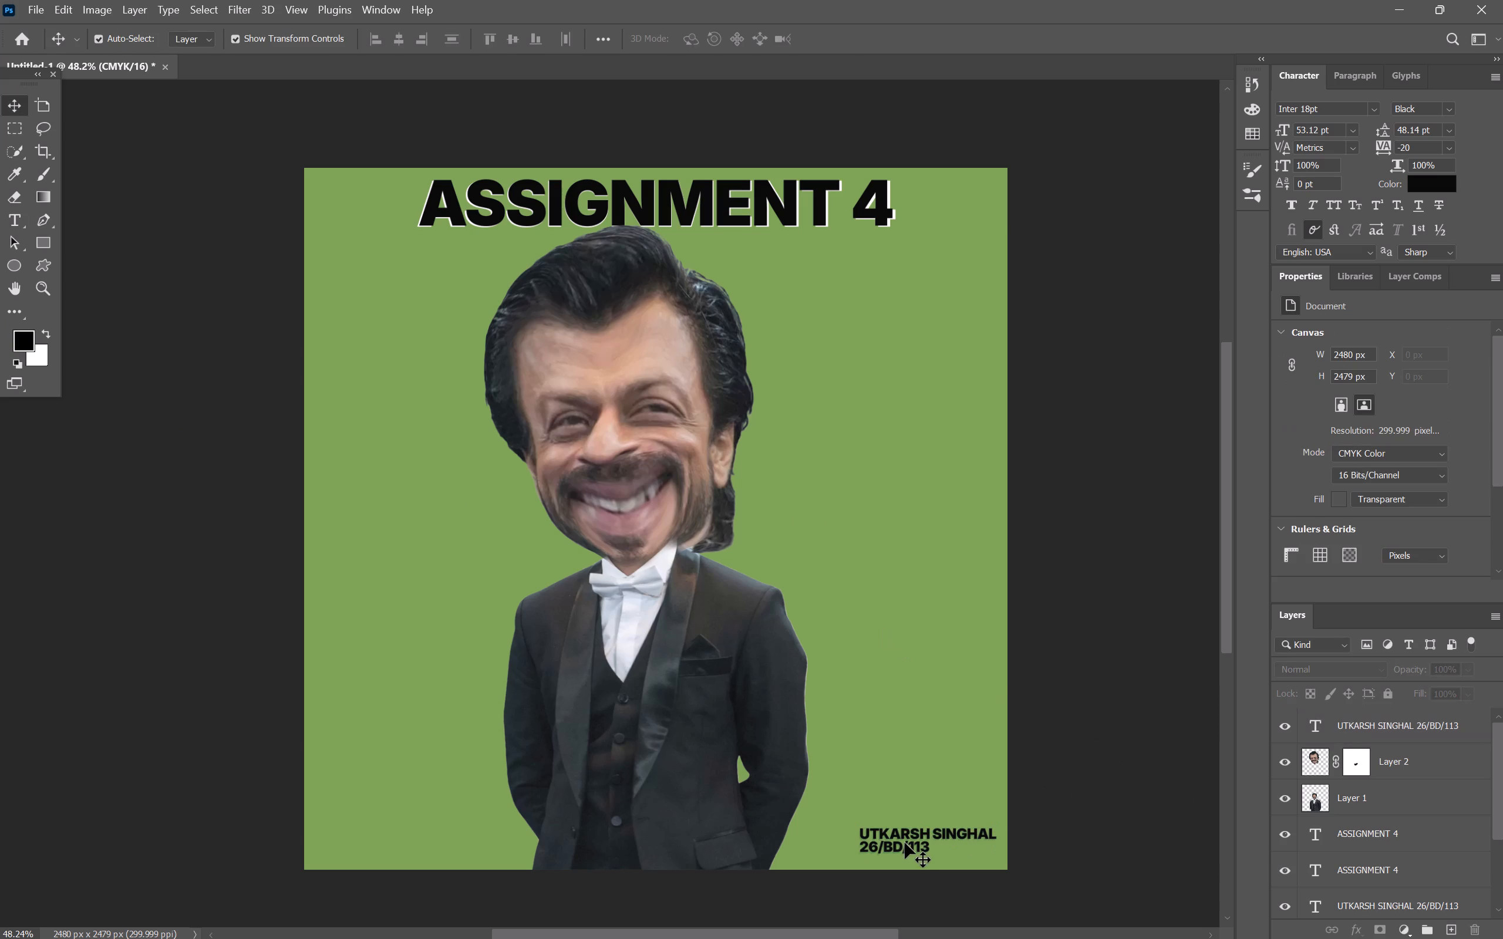
Nudge the black name and roll number text 3 px right and 12 px down, offsetting it from the green copy.
click(902, 843)
alt+scroll(902, 843, up, 1)
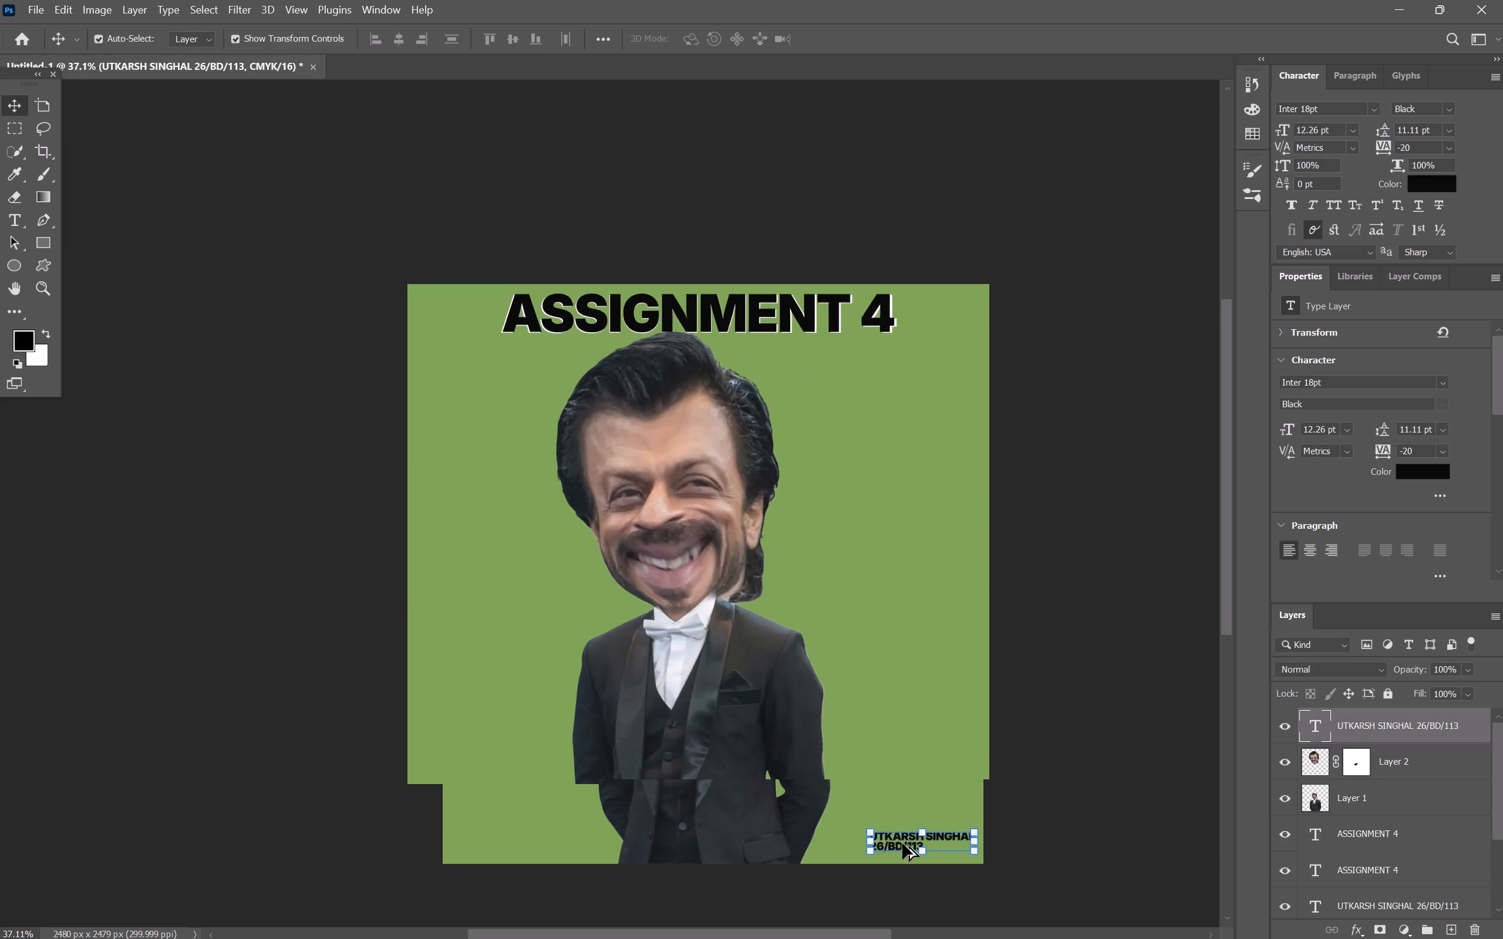
alt+scroll(902, 843, up, 3)
key(Right)
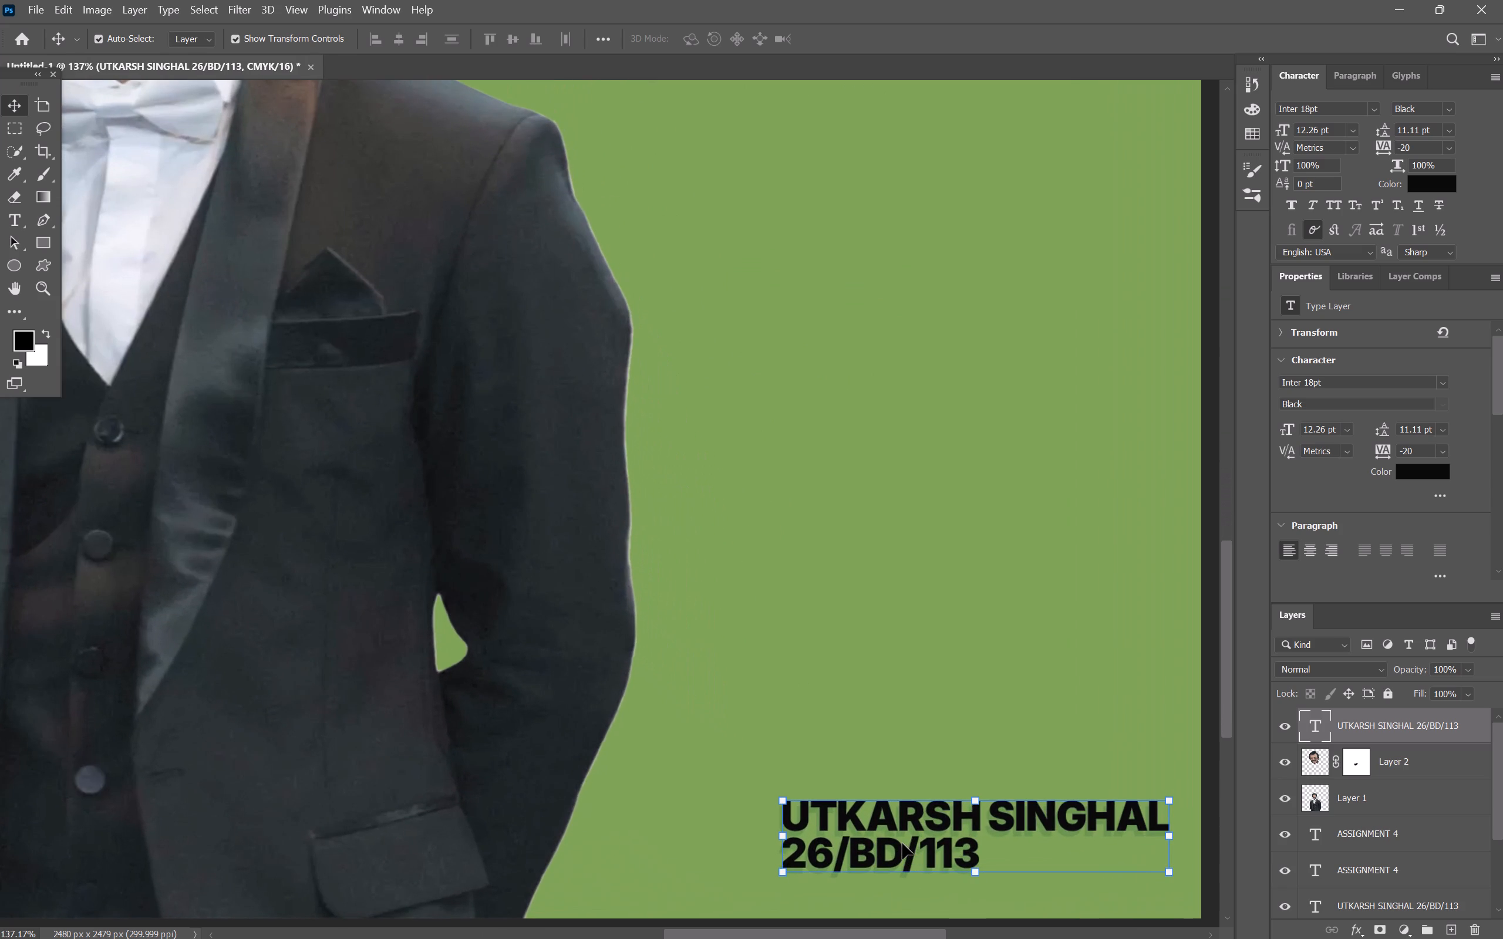
key(Right)
key(Right)
key(Down)
key(Down)
key(Down)
key(Down)
key(Down)
key(Down)
key(Down)
key(Down)
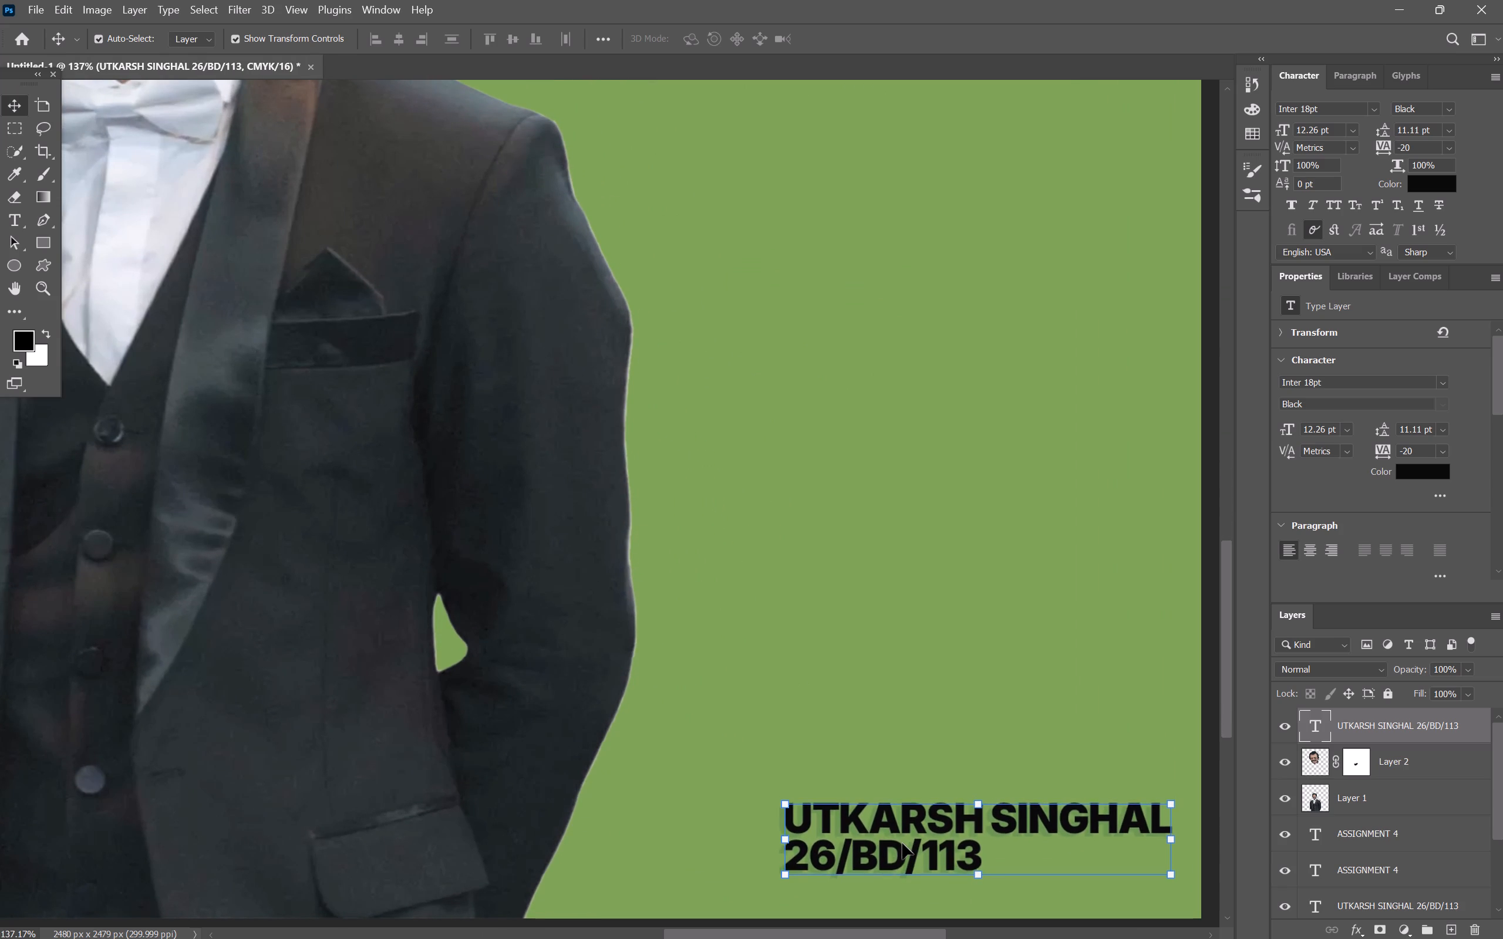
key(Down)
key(Down)
key(Down)
key(Down)
click(899, 691)
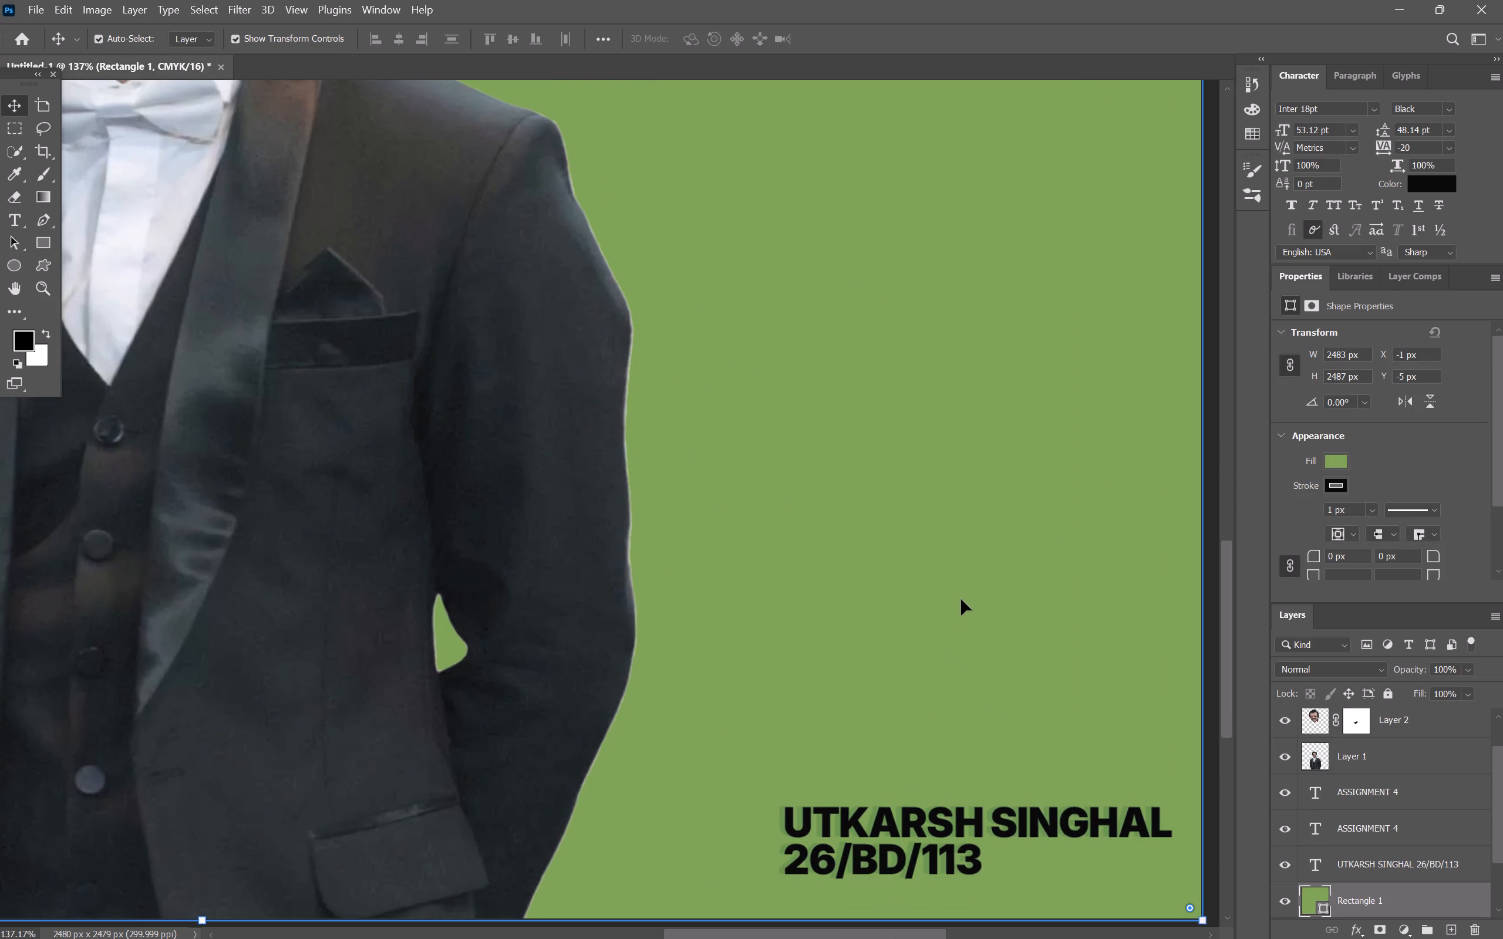
alt+scroll(961, 599, up, 2)
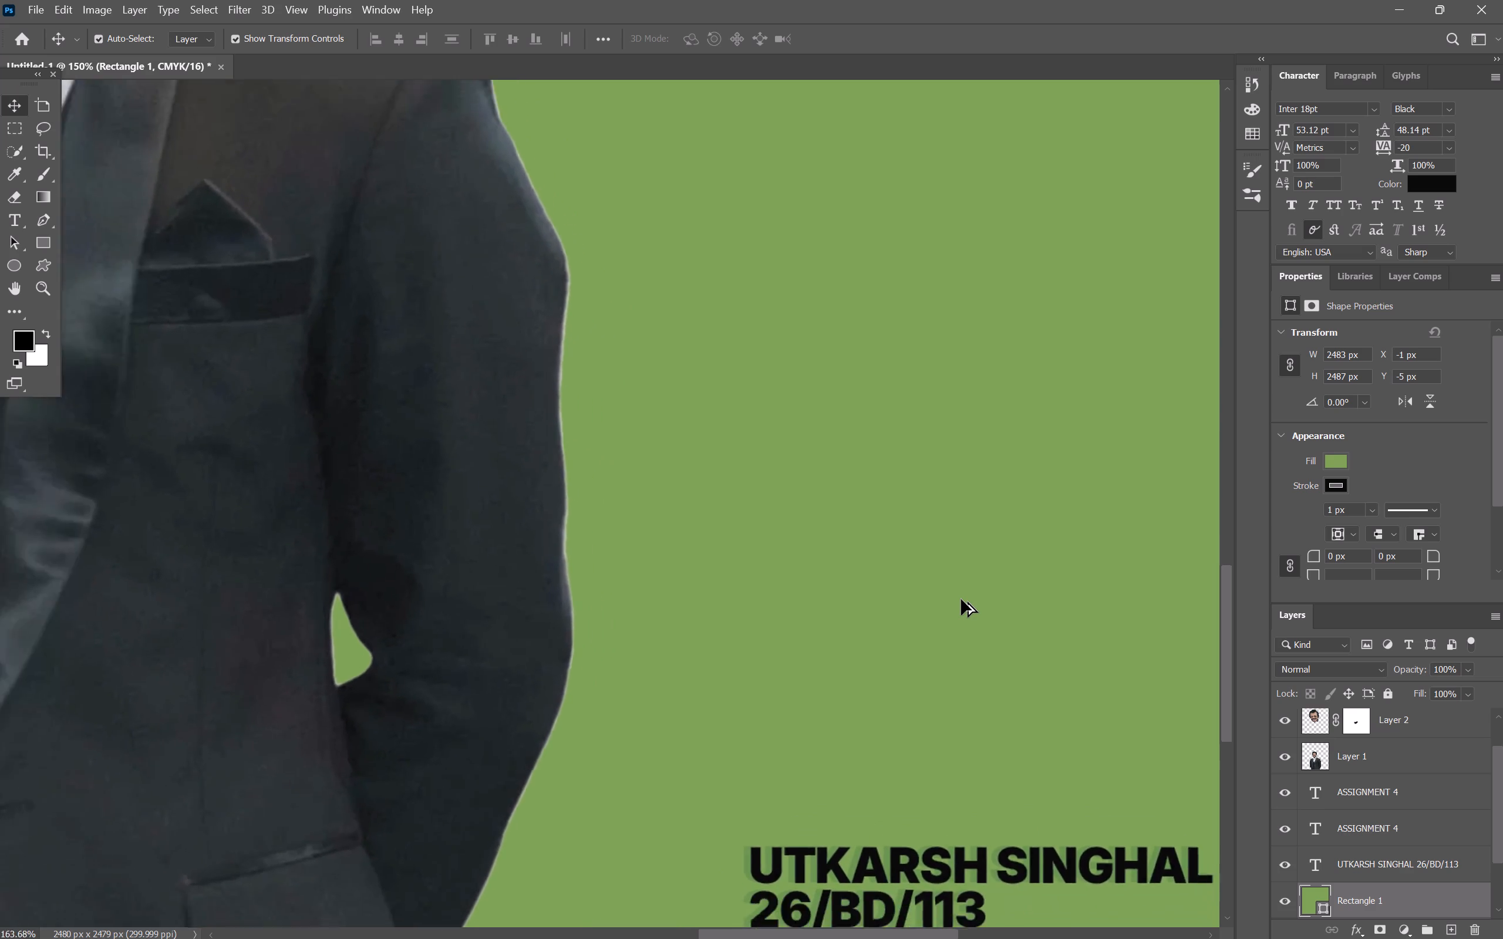
alt+scroll(961, 599, up, 2)
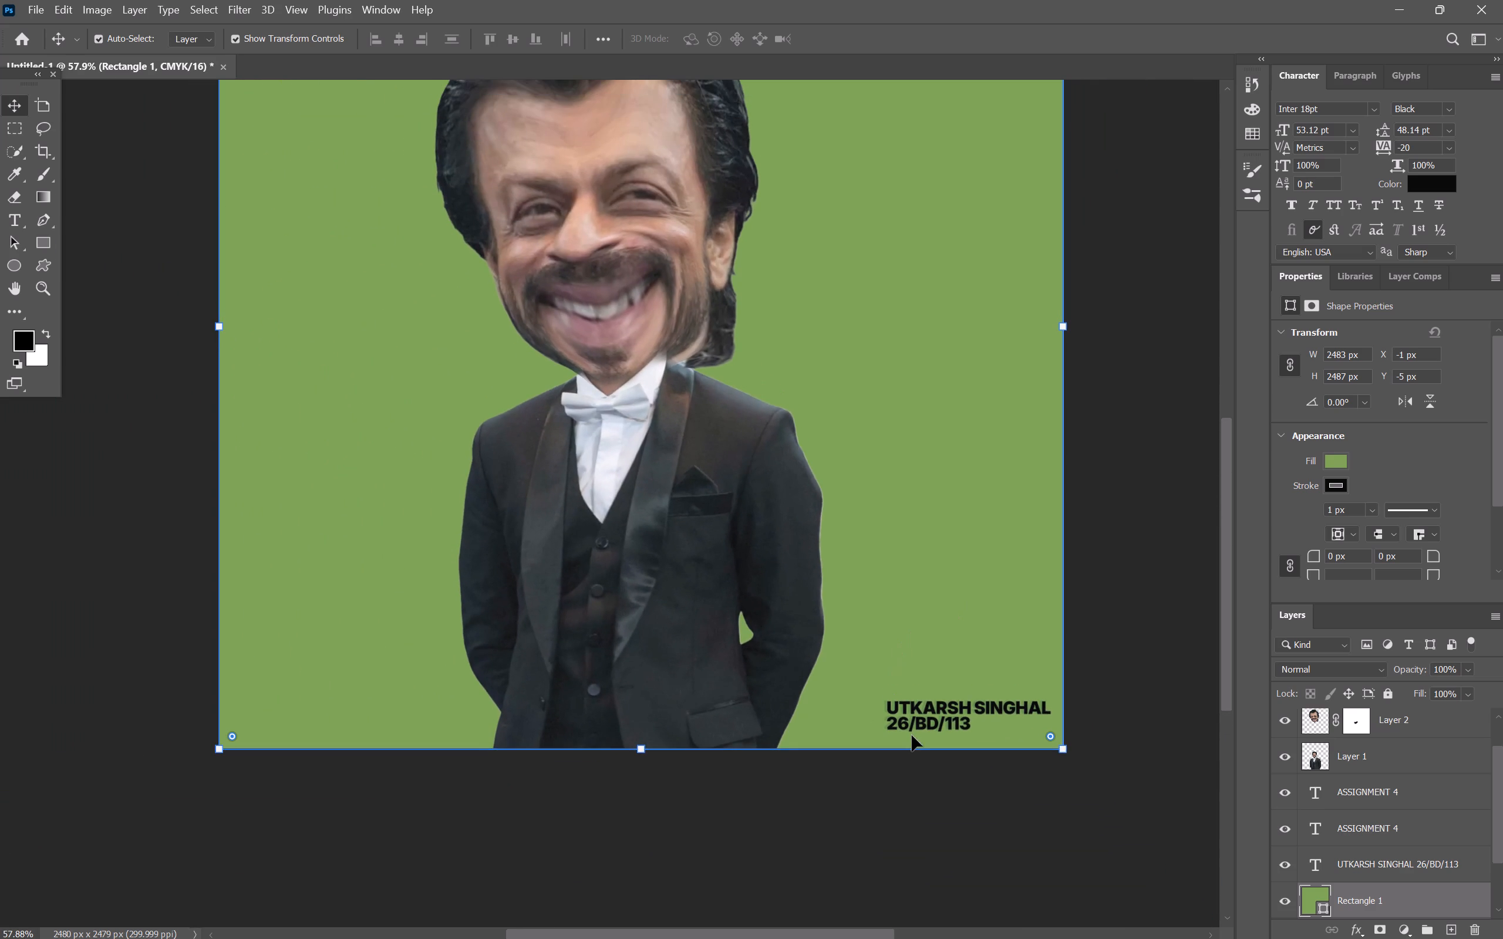
Duplicate the green name and roll number text layer.
click(1363, 853)
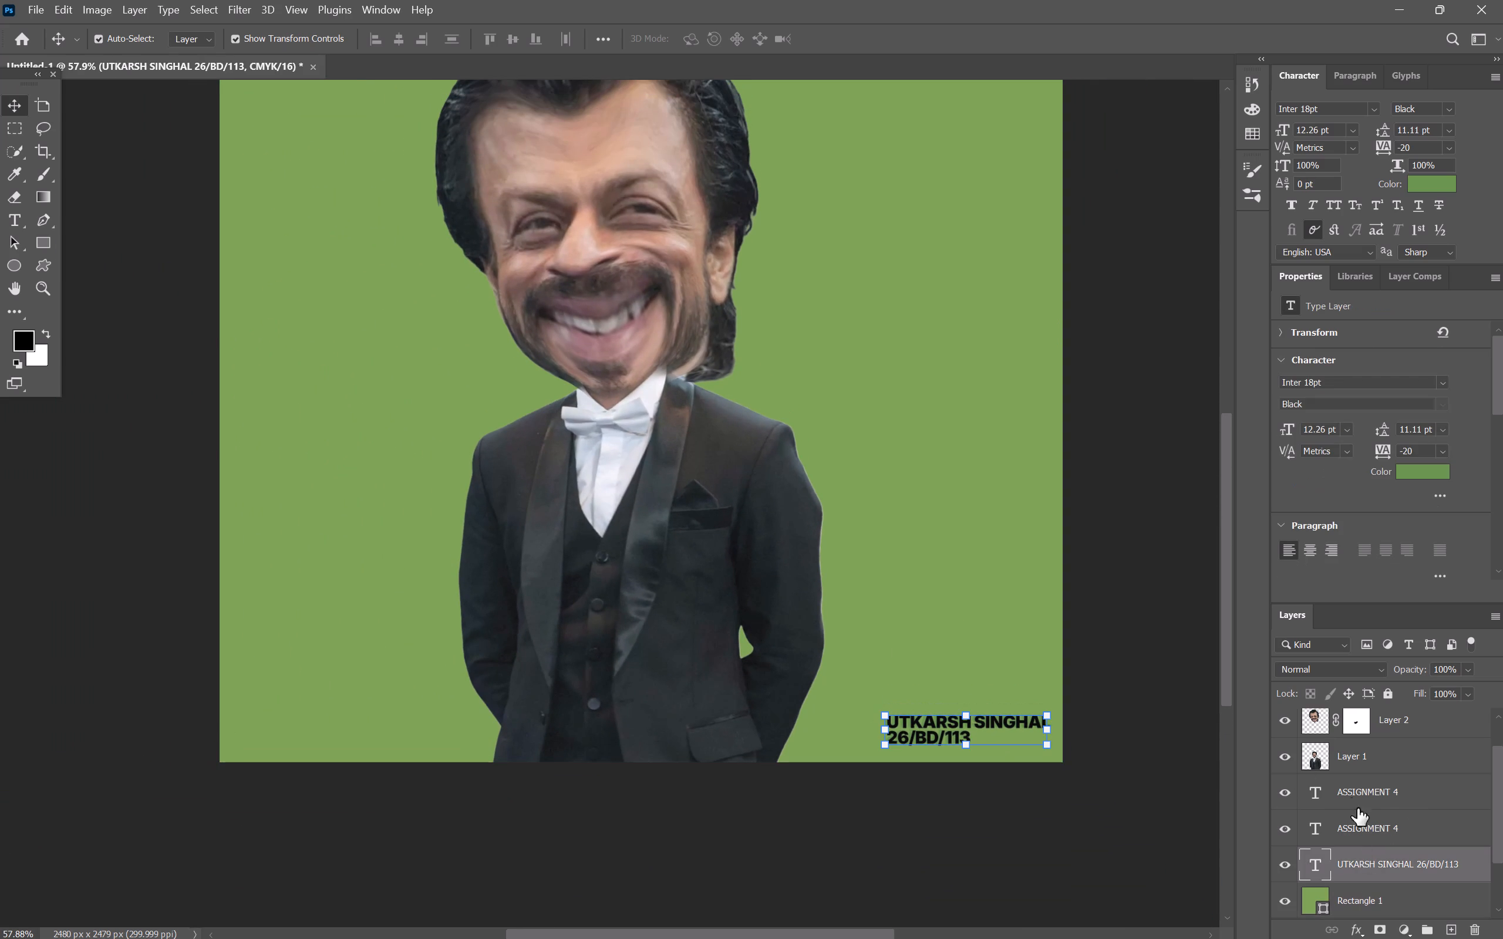
key(ctrl+c)
key(ctrl+v)
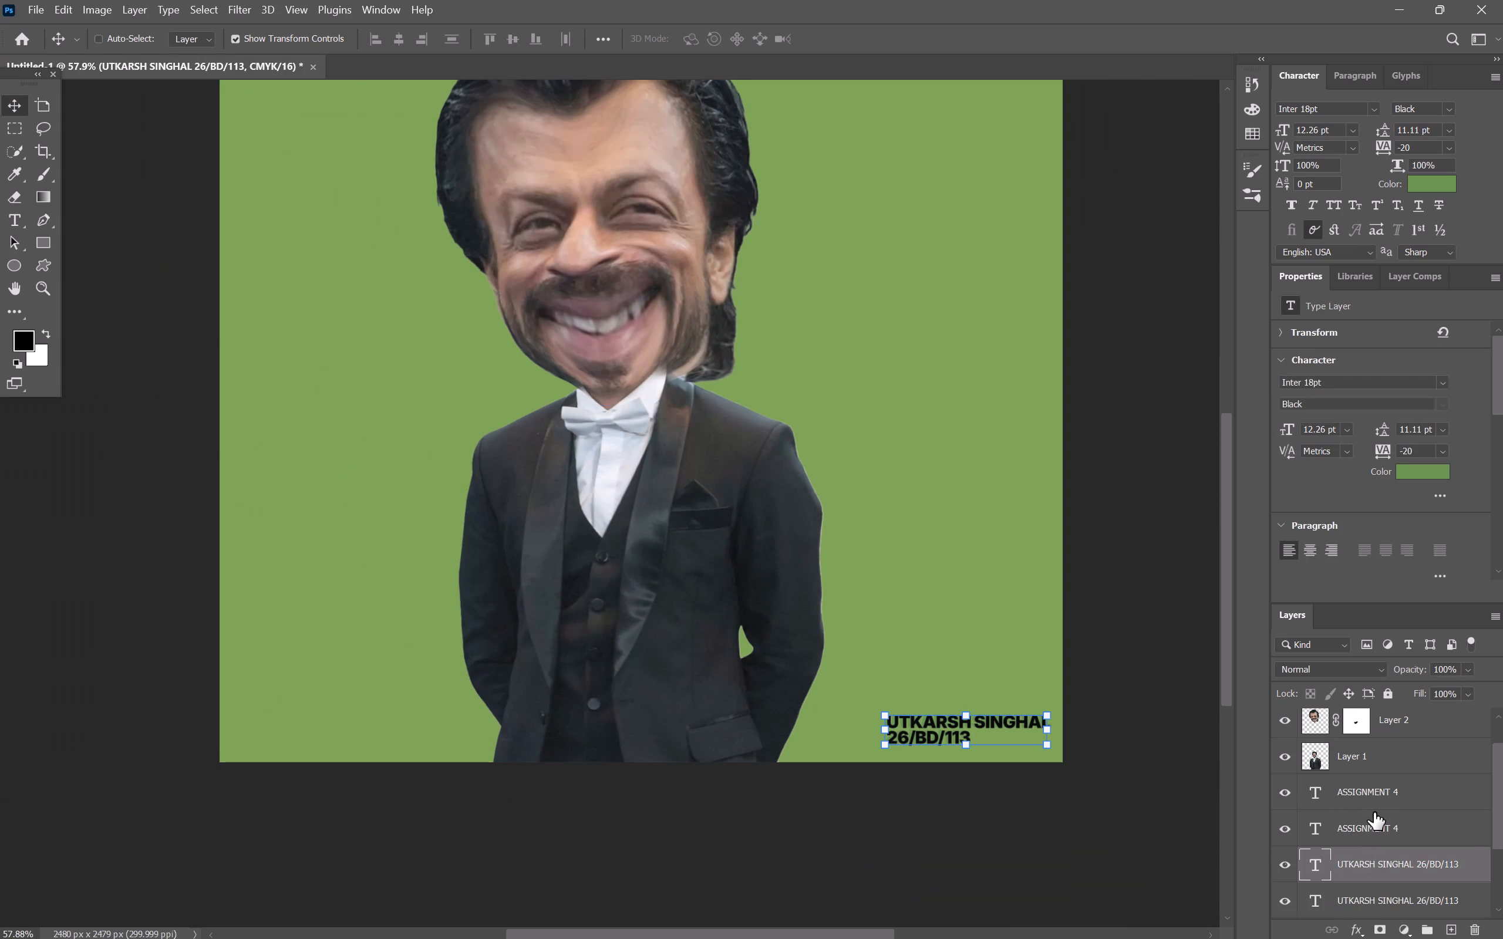
Move the black name and roll number layer down the stack, directly above its green copies and below the ASSIGNMENT 4 layers.
scroll(1354, 798, up, 1)
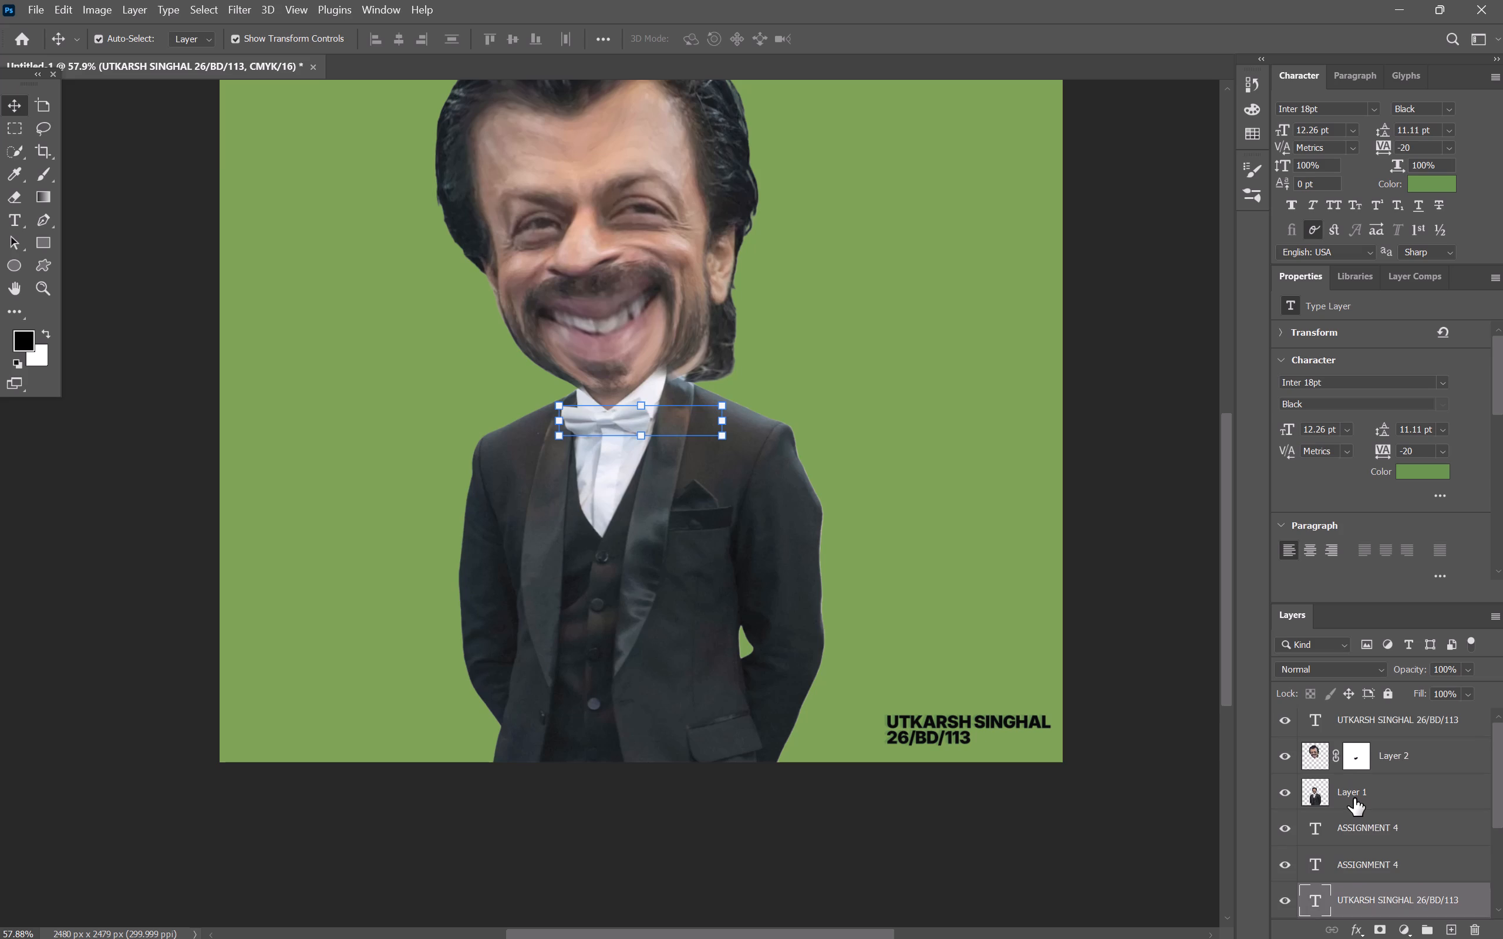
drag(1350, 727, 1361, 894)
scroll(1361, 894, down, 1)
click(1366, 818)
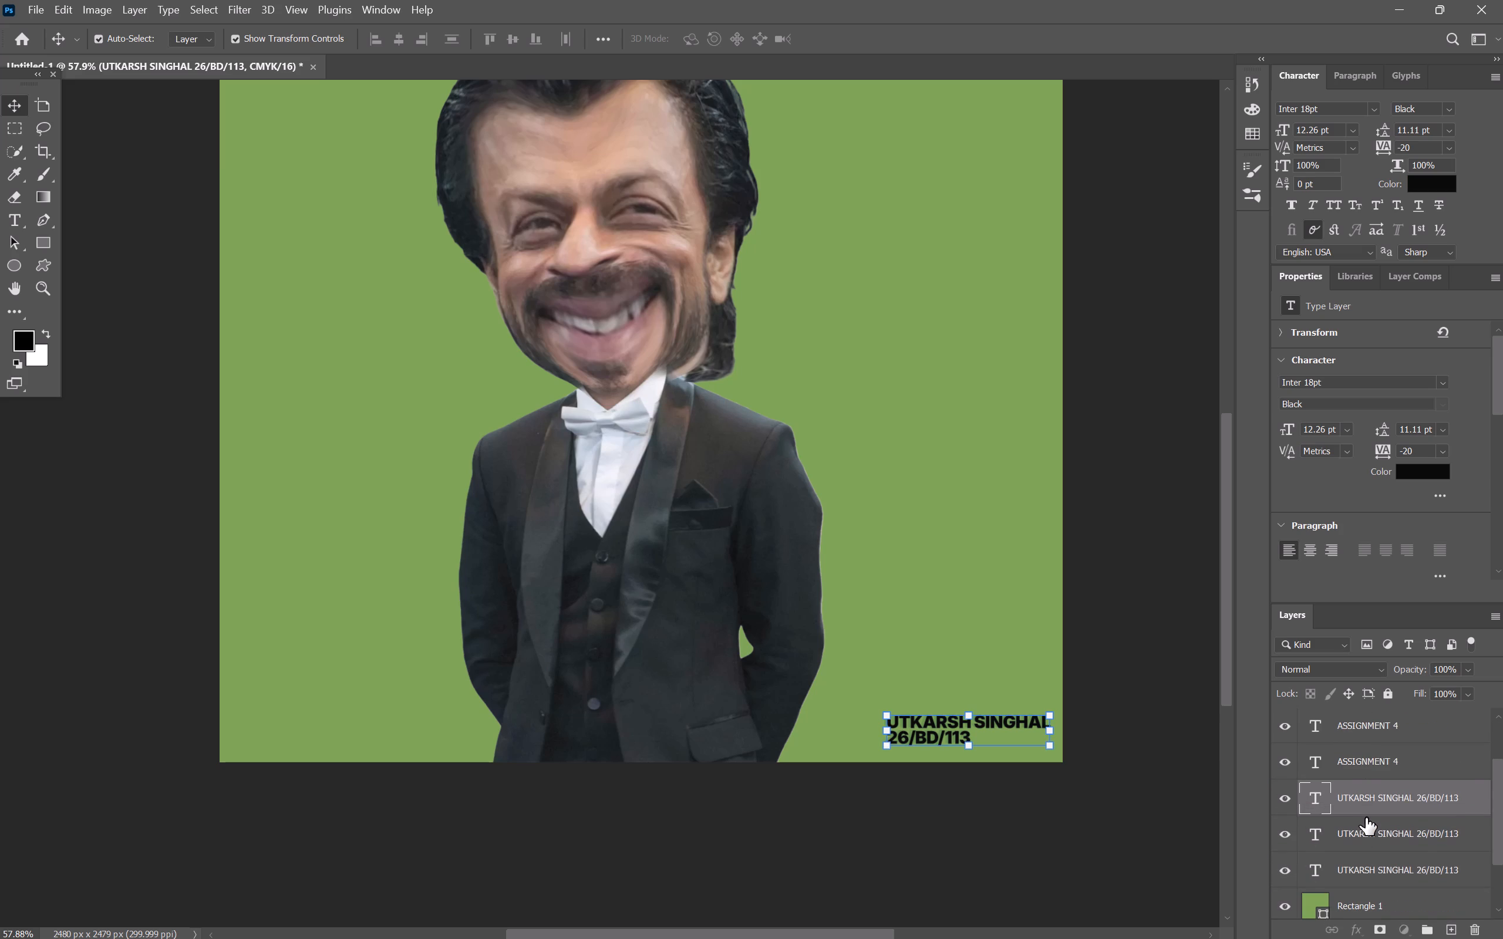
Bring the new green text copy to the top of the layer stack and place it on the suit's lower front.
click(1311, 825)
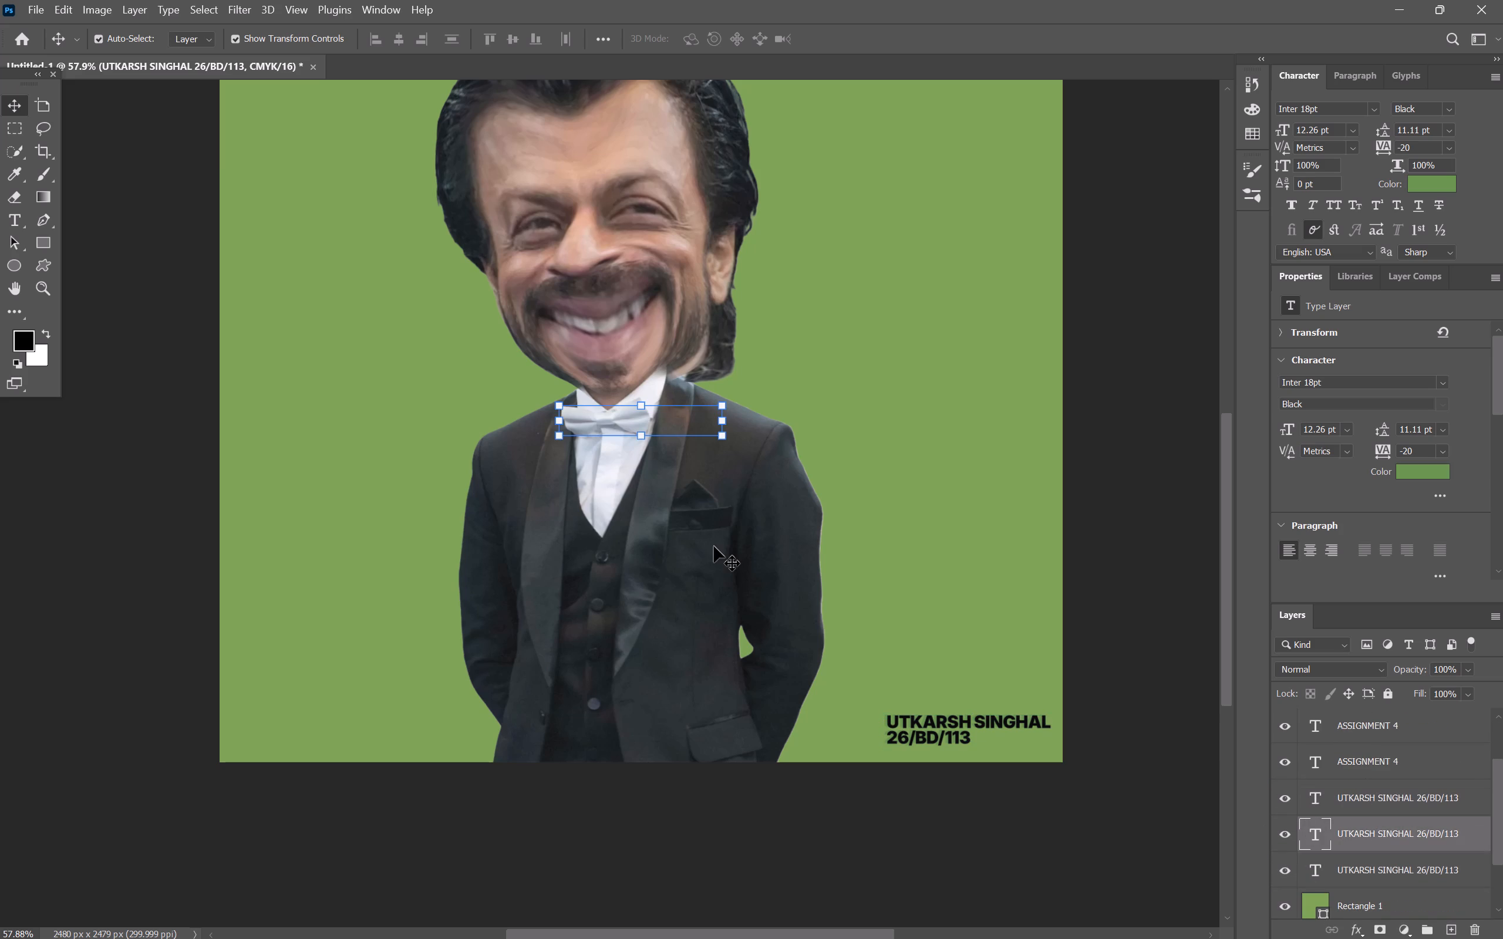
drag(1389, 834, 1390, 668)
scroll(1373, 867, up, 1)
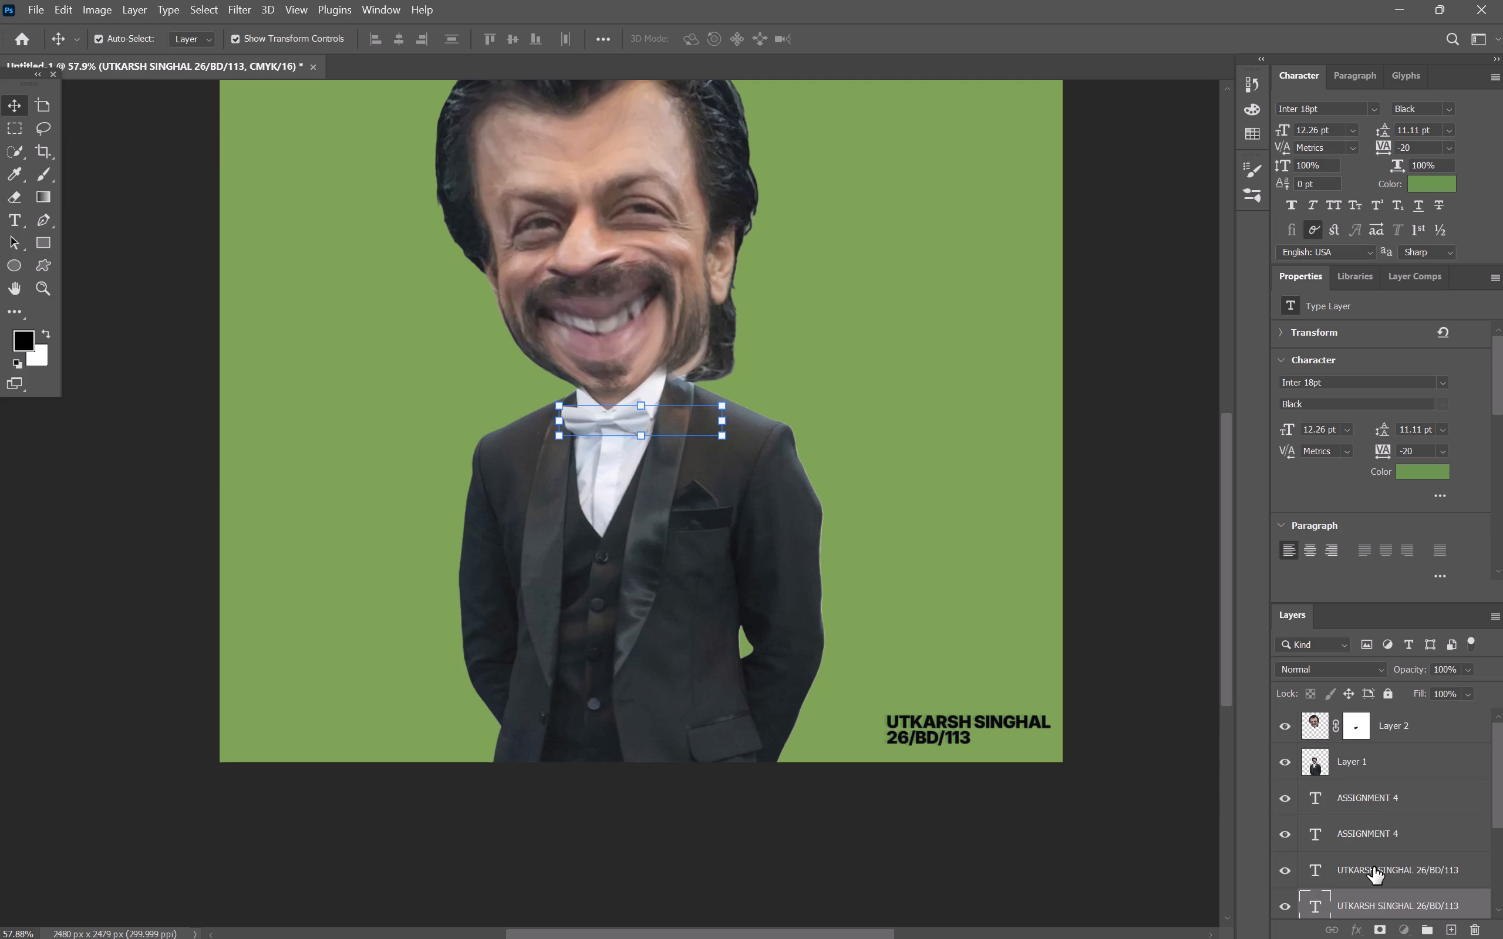
scroll(1373, 867, up, 1)
drag(1371, 896, 1393, 705)
drag(1347, 892, 1359, 775)
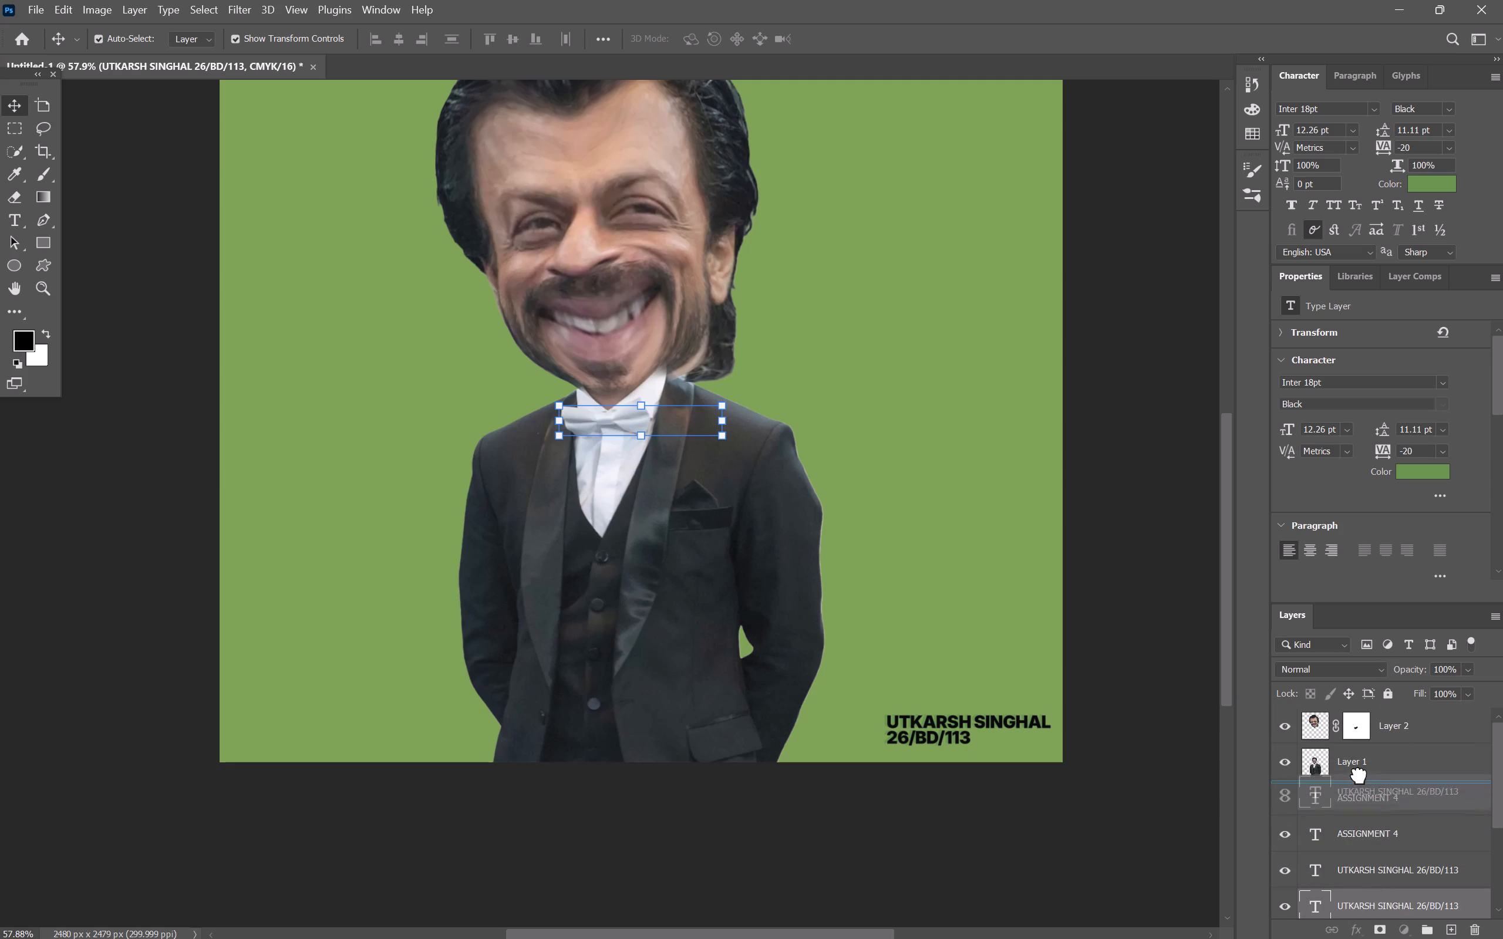
drag(1359, 775, 1361, 749)
drag(1371, 759, 1373, 715)
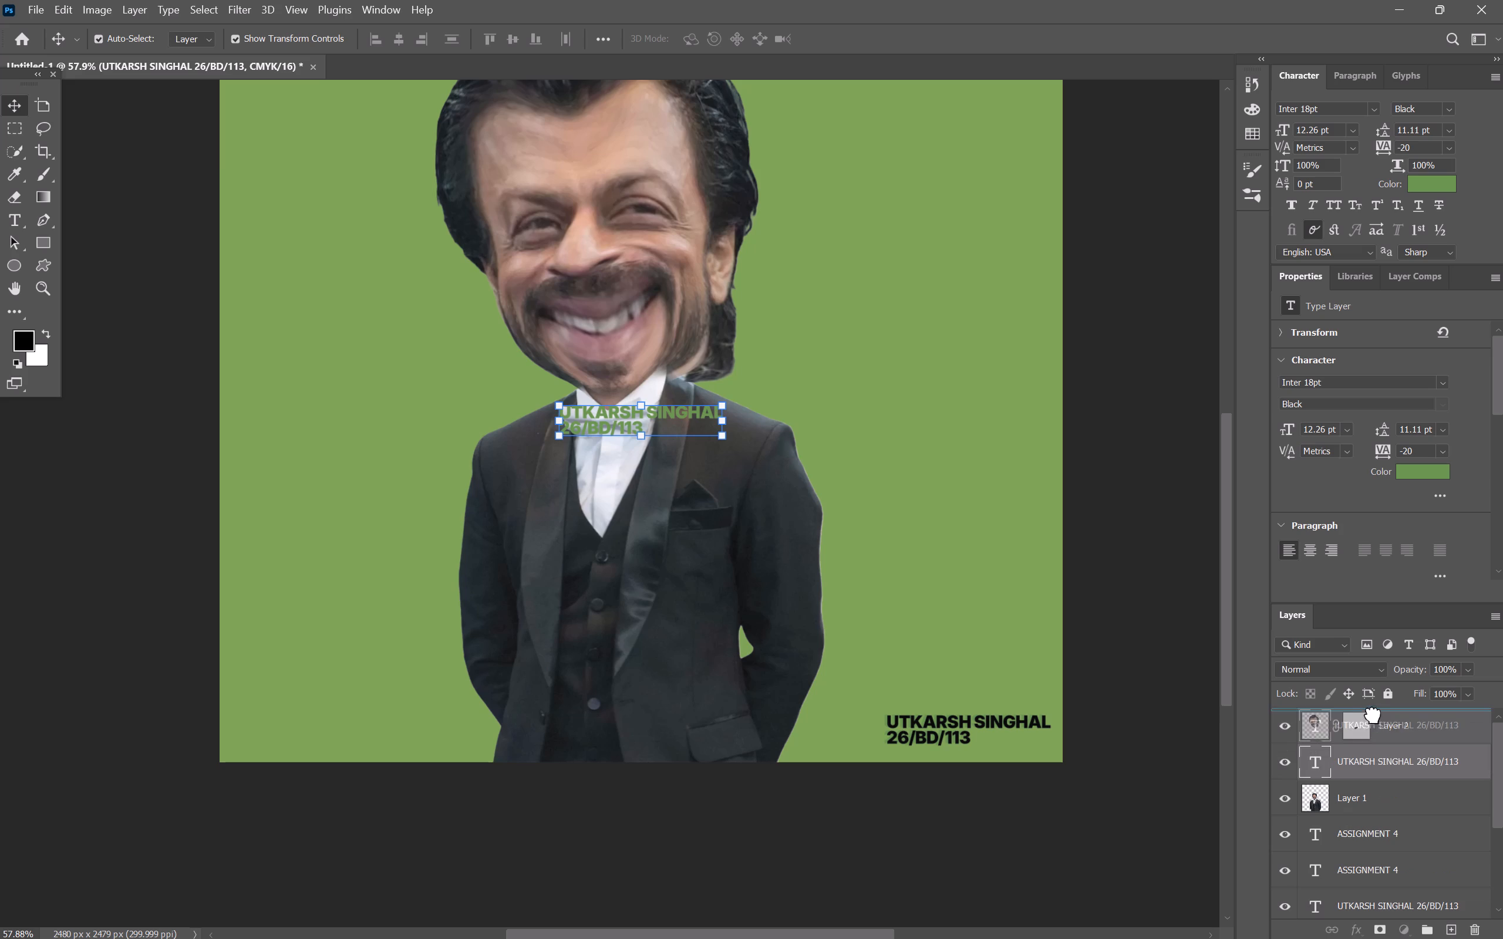
drag(1373, 715, 1374, 713)
drag(661, 426, 796, 526)
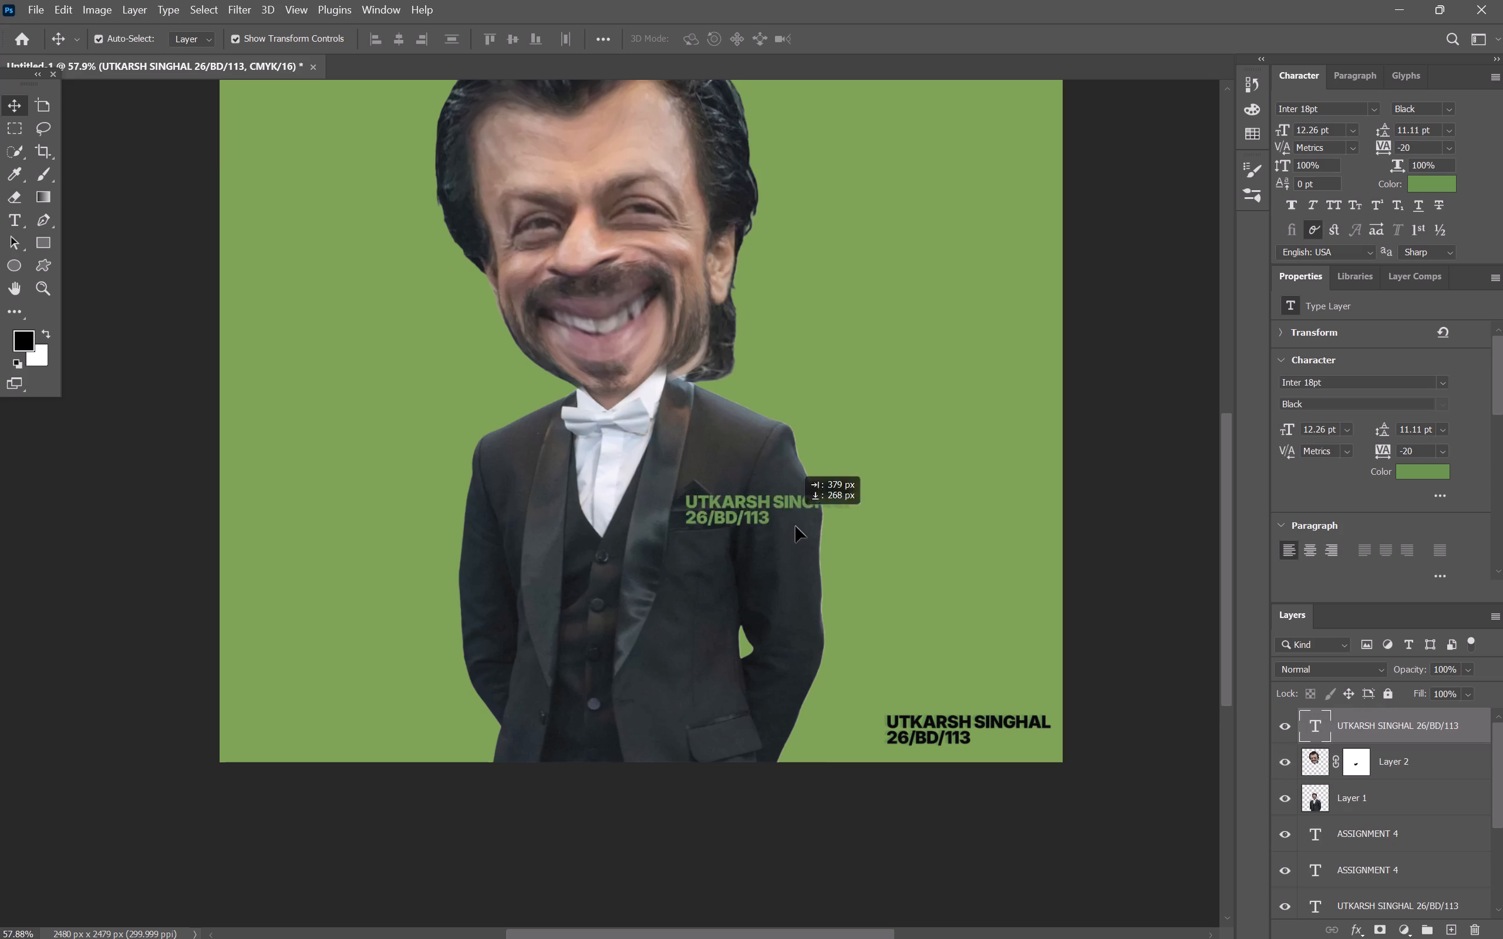
drag(796, 526, 627, 714)
Replace the text of the green copy on the suit with SHAHRUKH KHAN.
click(611, 722)
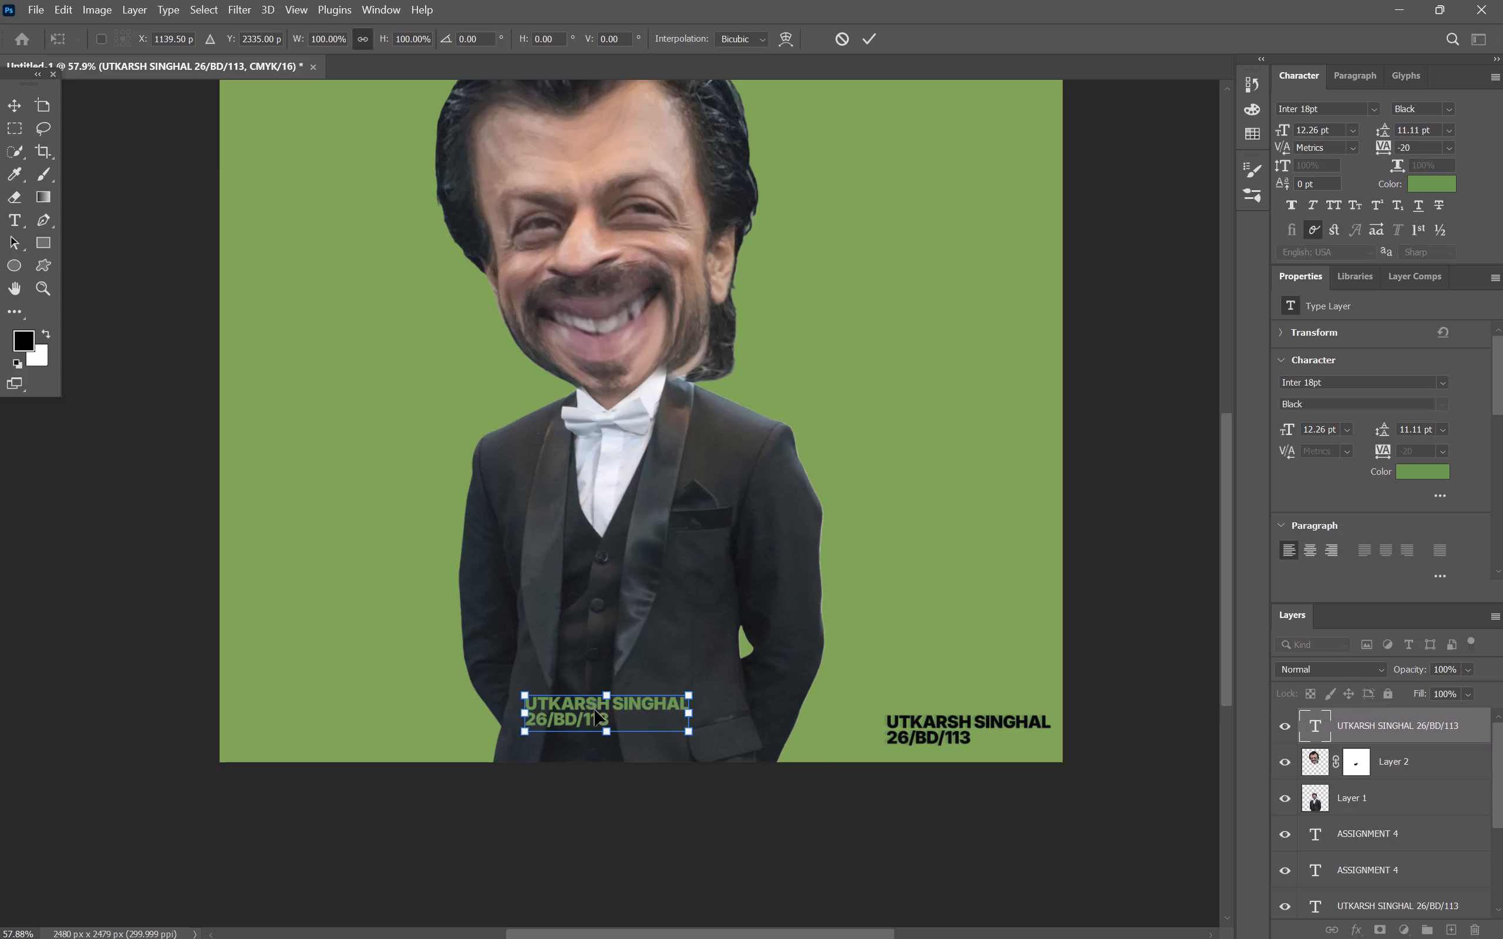
key(ctrl+a)
double_click(581, 710)
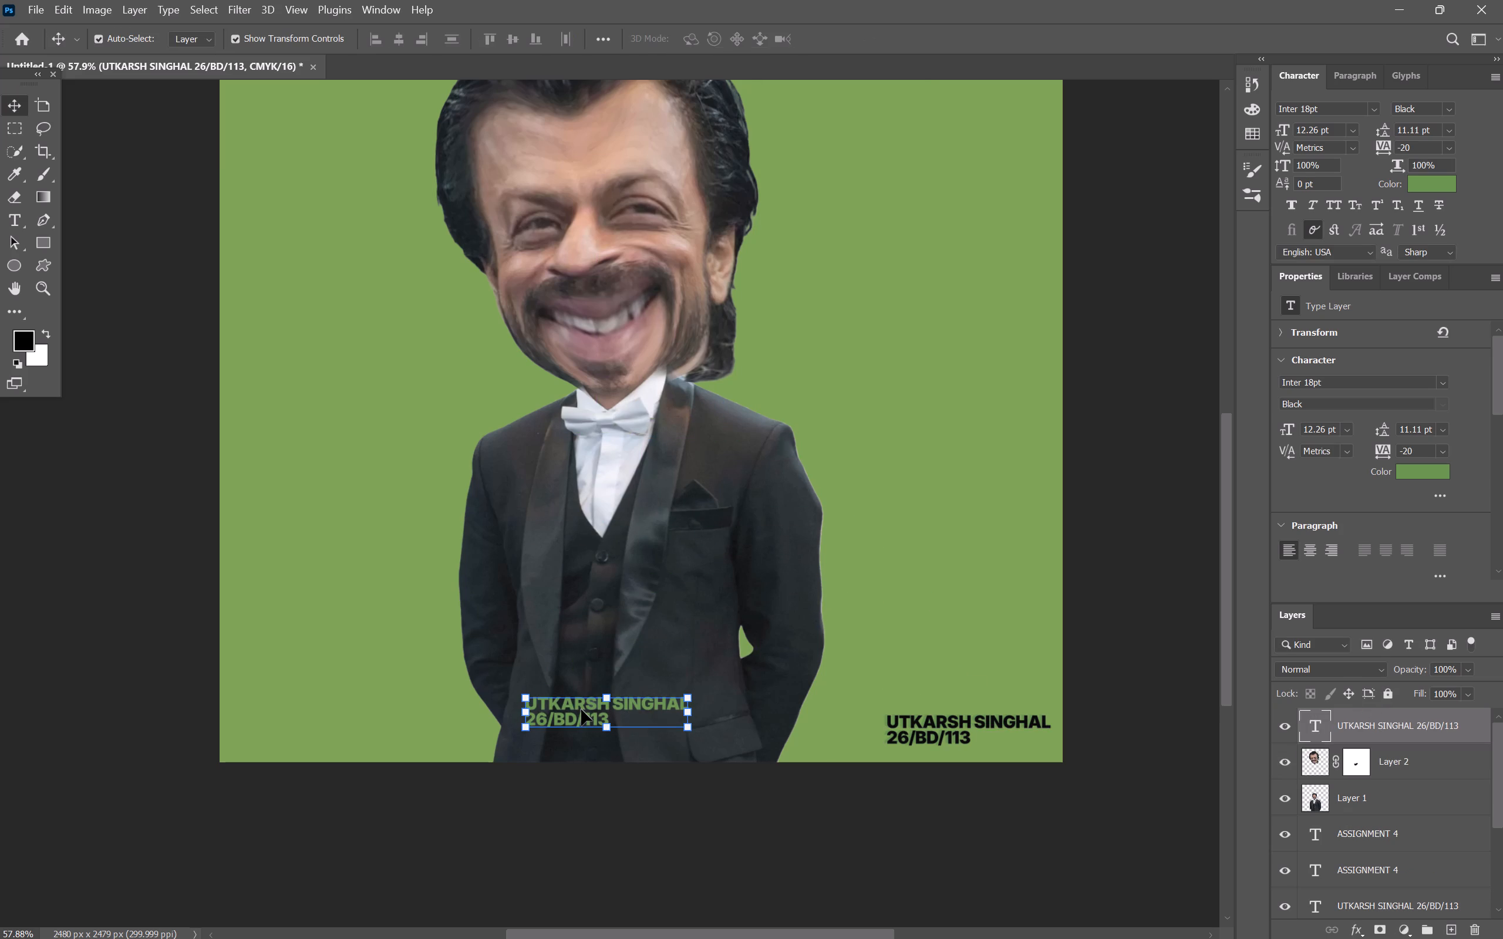
double_click(545, 708)
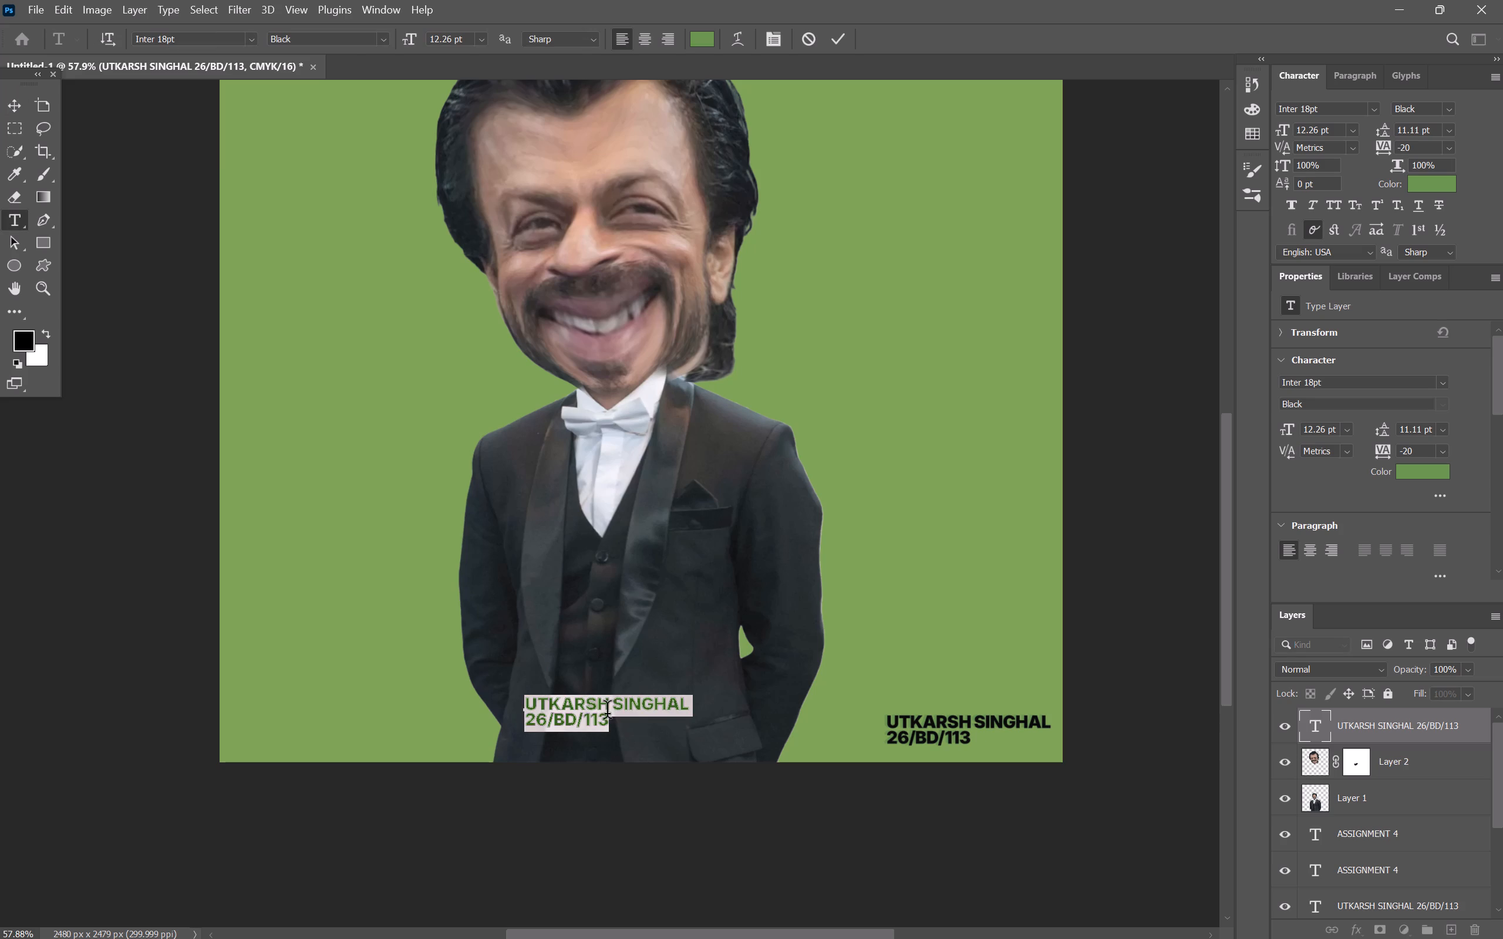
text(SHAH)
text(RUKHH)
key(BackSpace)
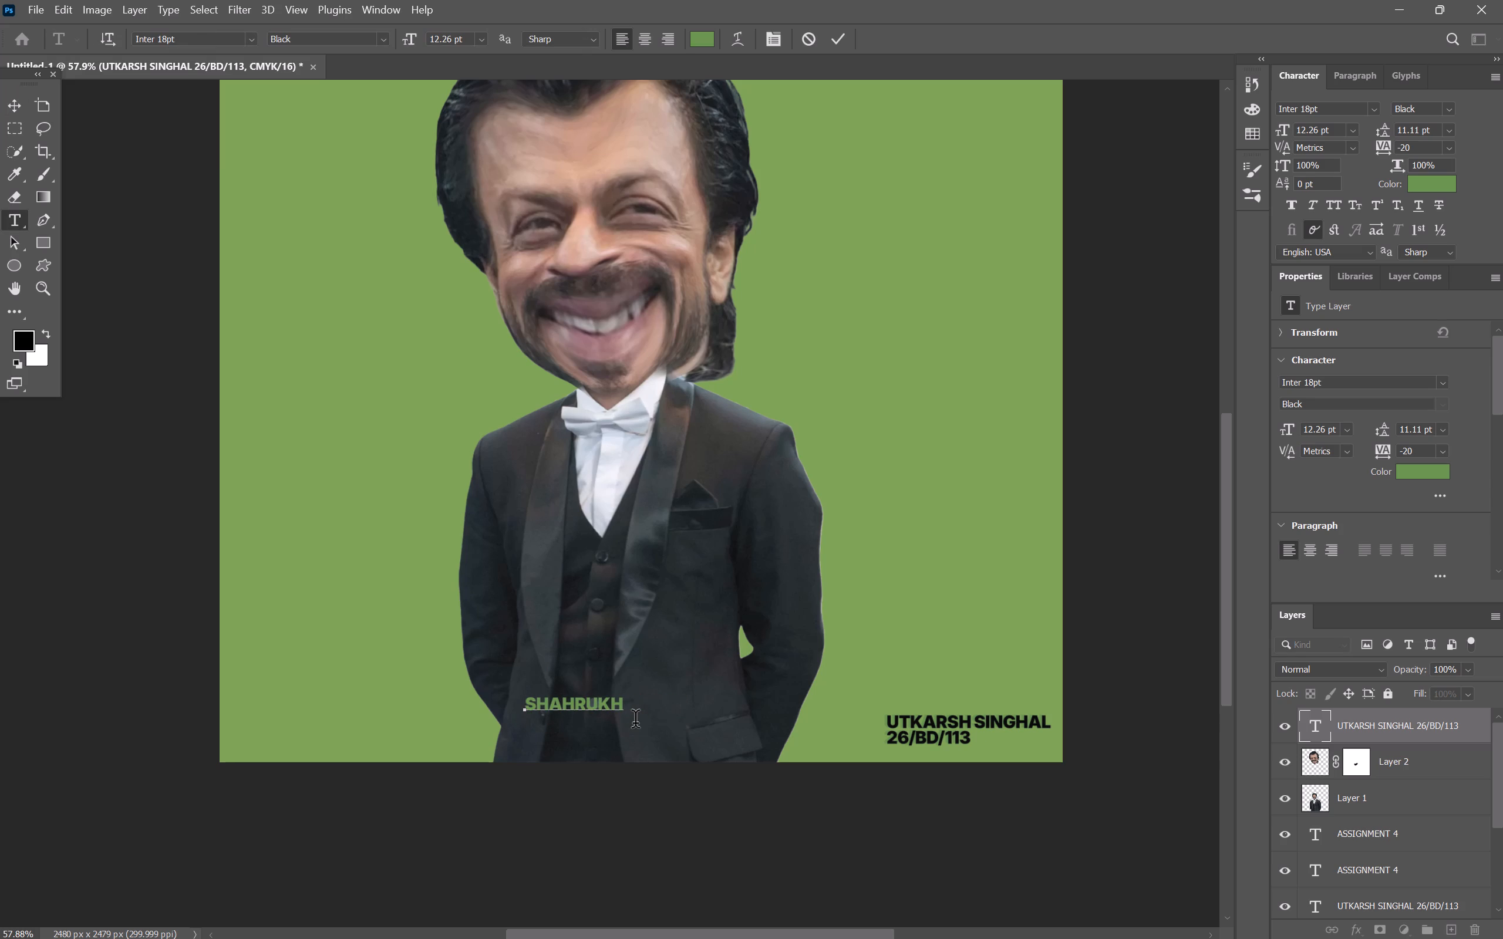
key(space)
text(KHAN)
drag(1362, 717, 1349, 711)
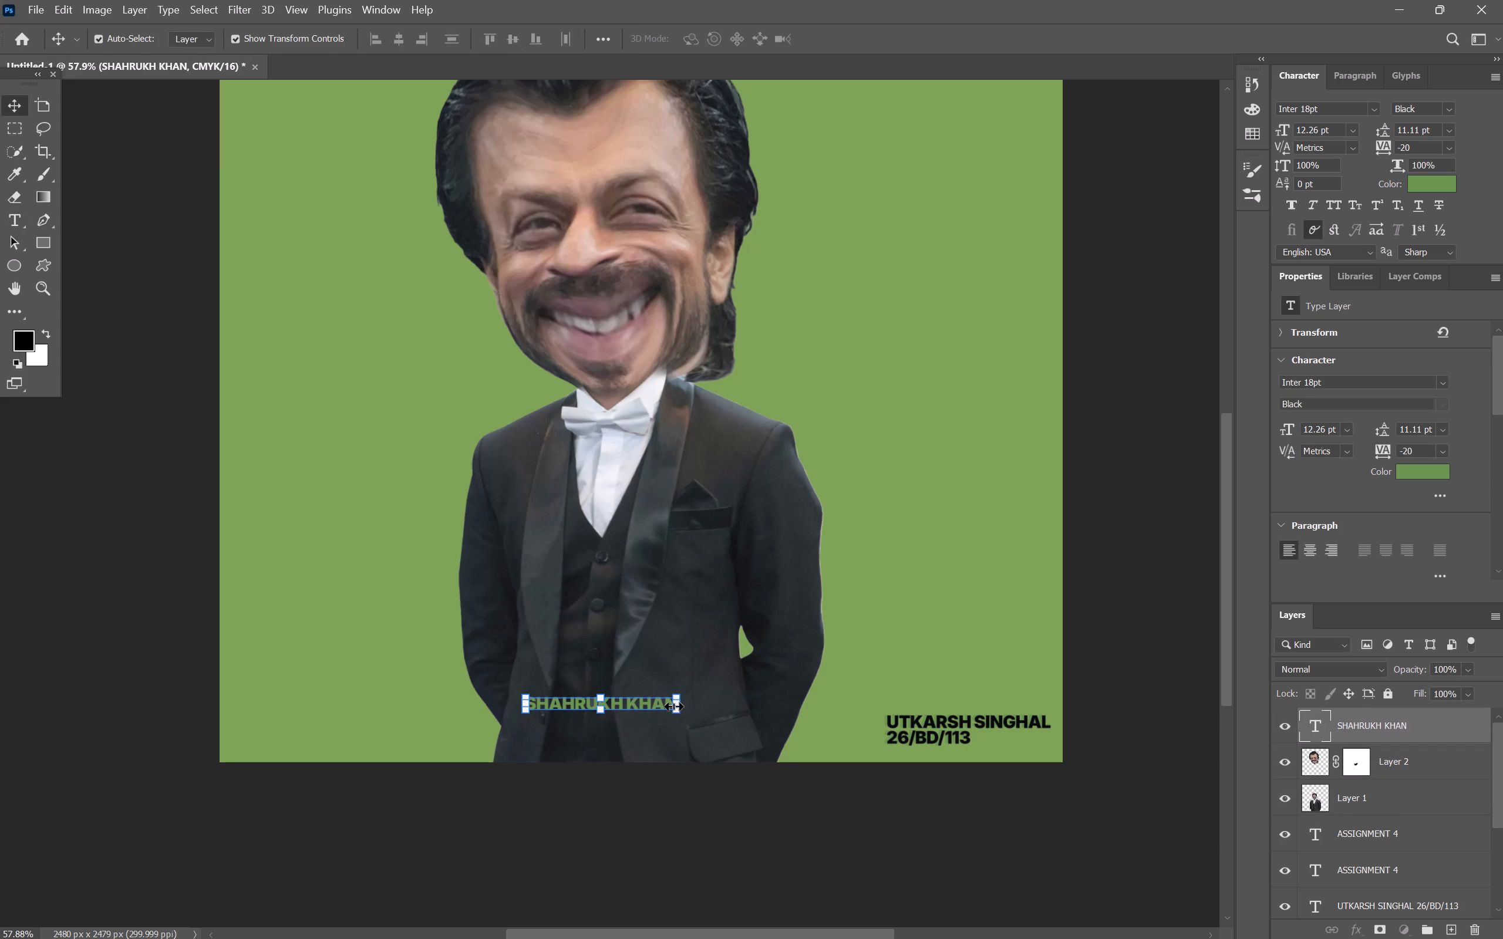
Enlarge the green SHAHRUKH KHAN text to about 70 pt and place it across the suit's chest.
drag(680, 716, 963, 840)
drag(798, 721, 708, 617)
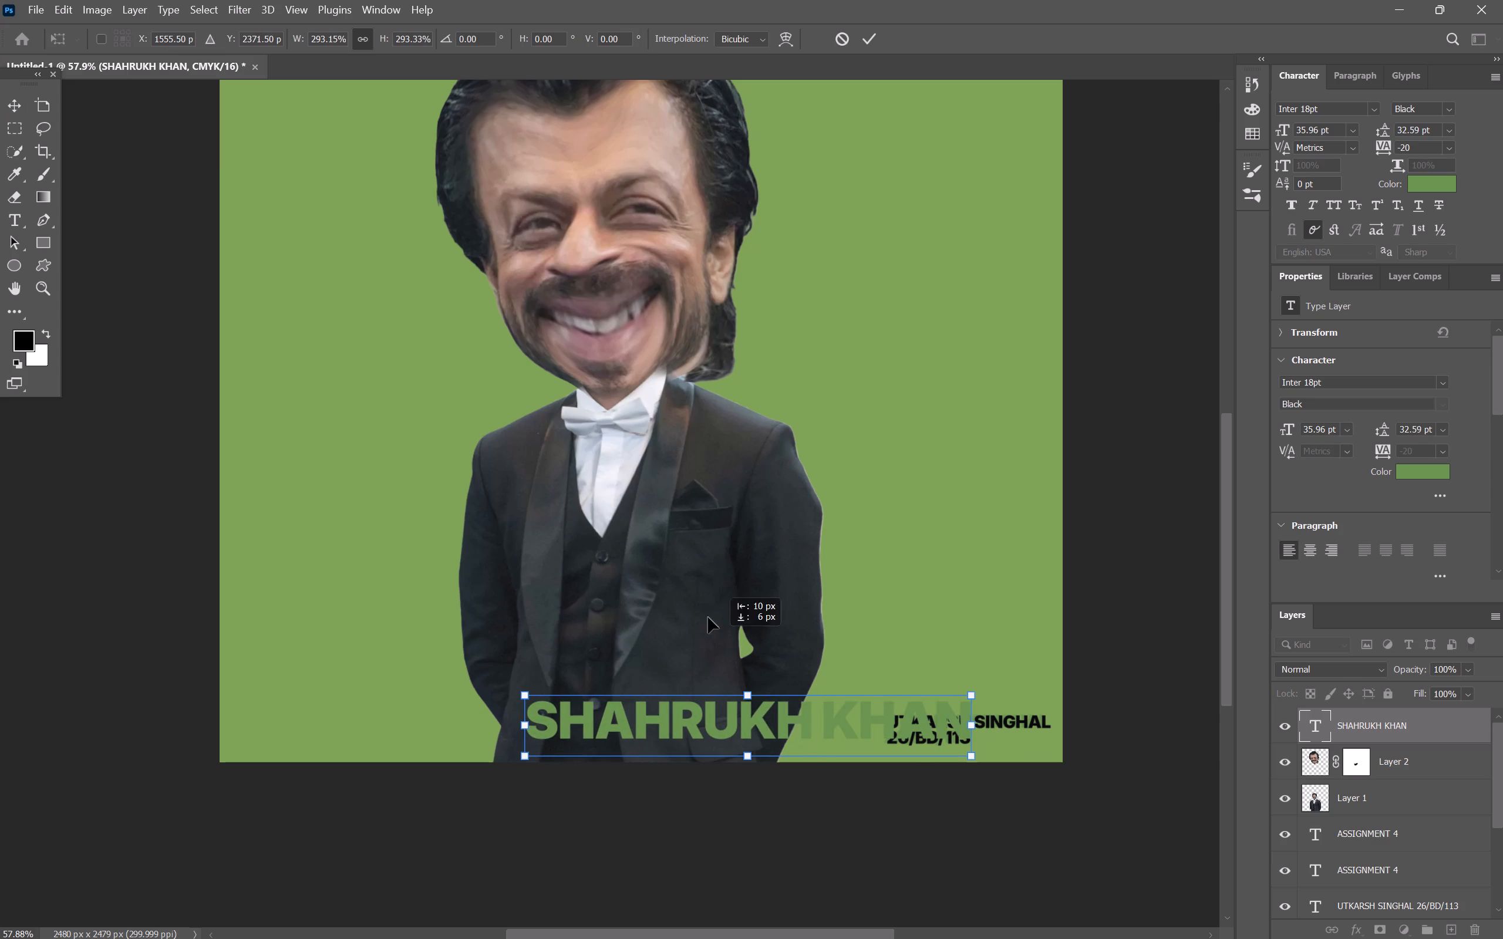
drag(708, 617, 605, 460)
drag(783, 501, 1013, 700)
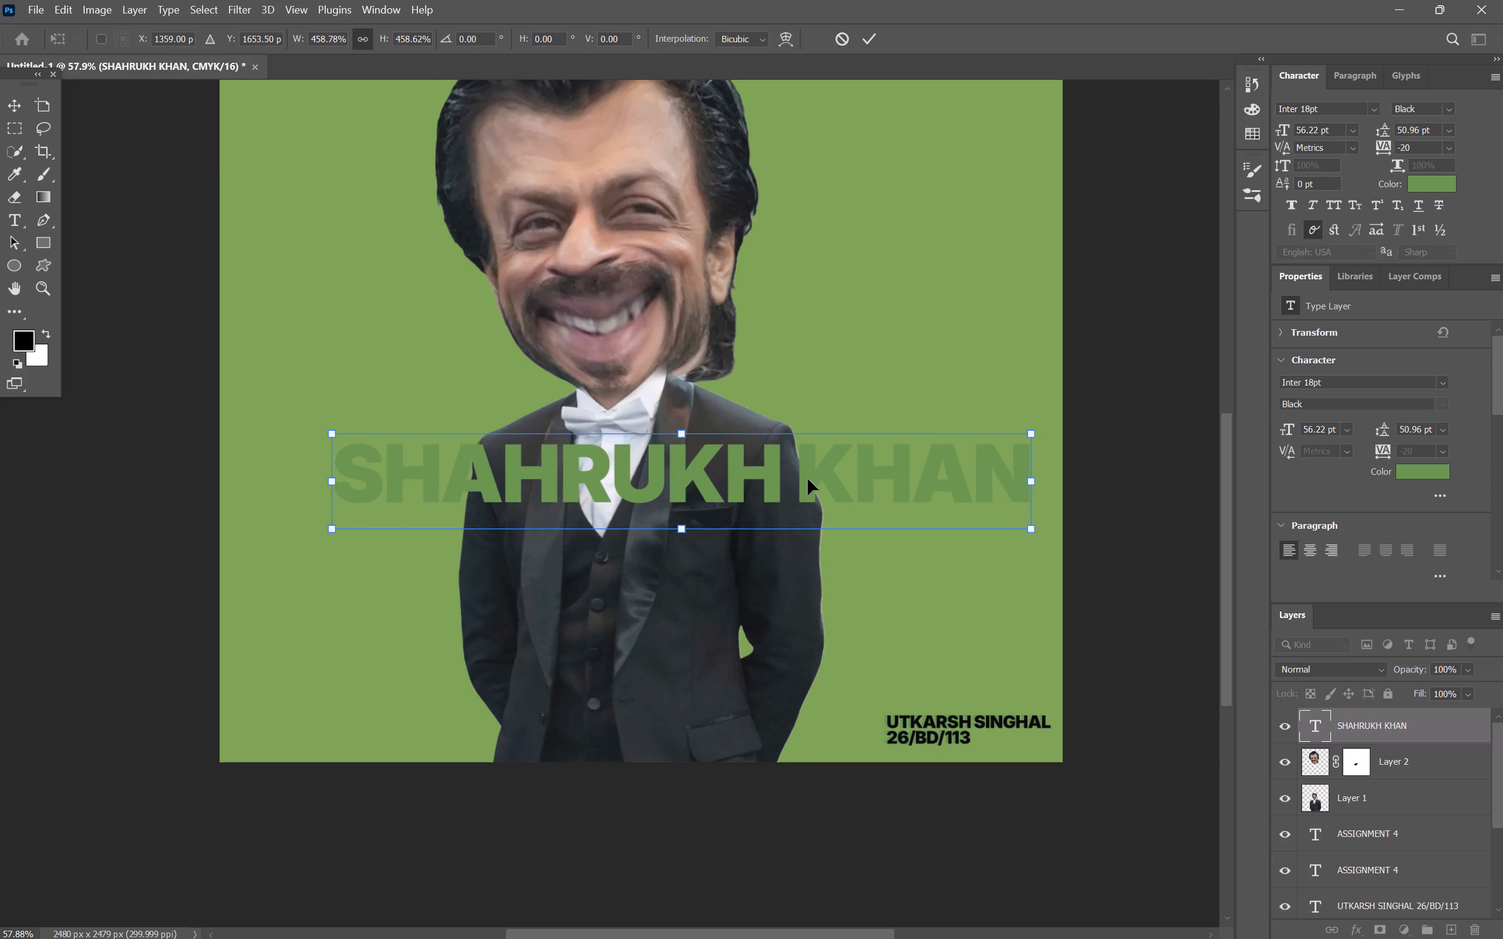
drag(808, 479, 867, 393)
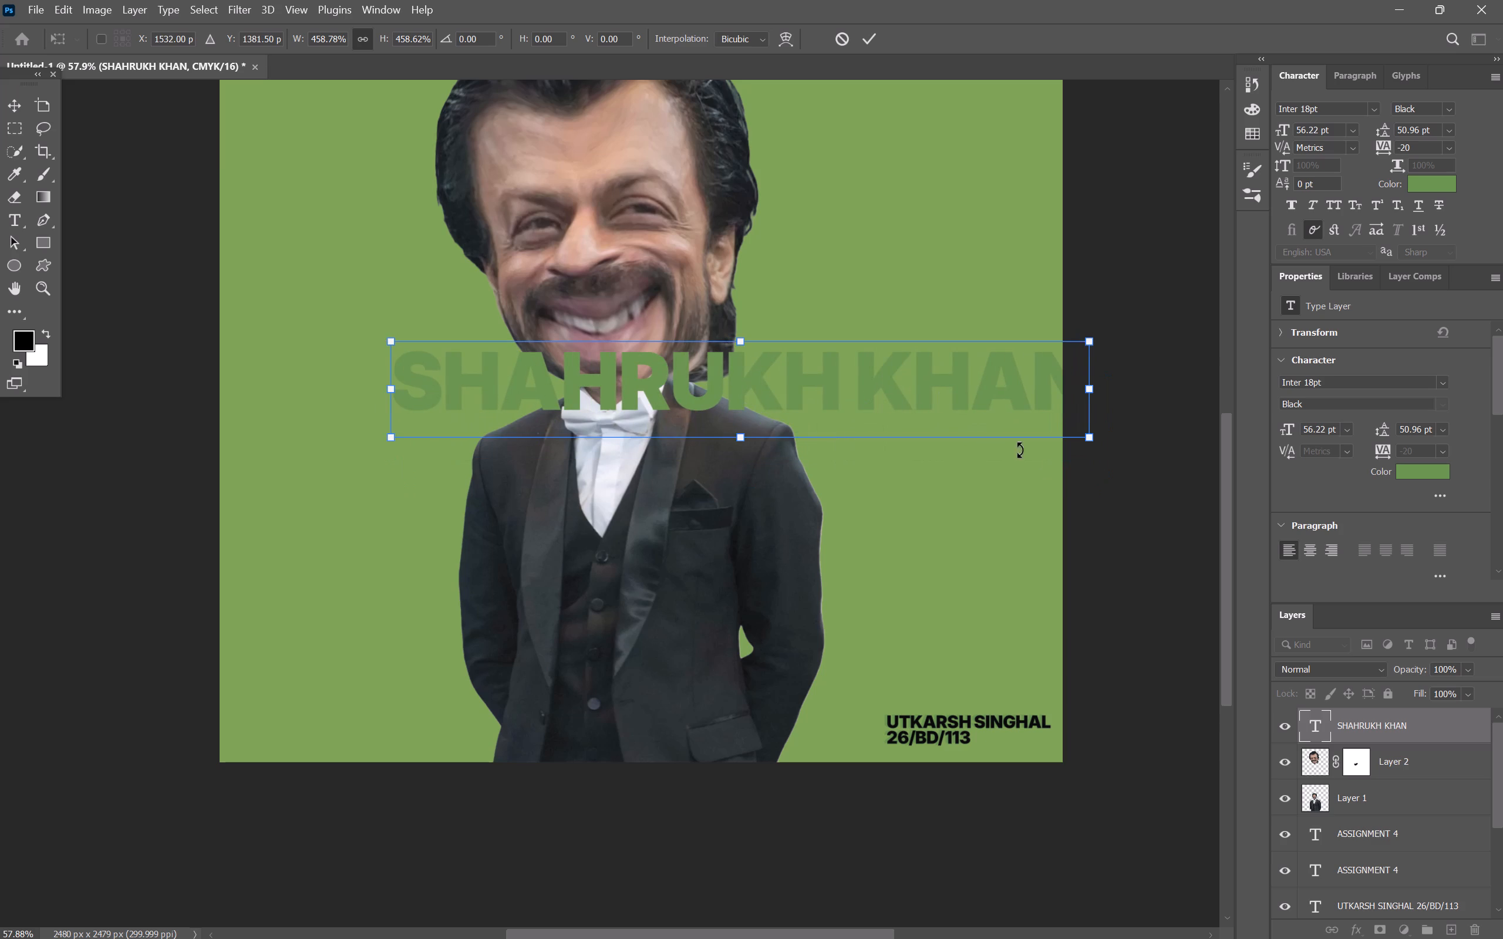
drag(1090, 433, 1215, 569)
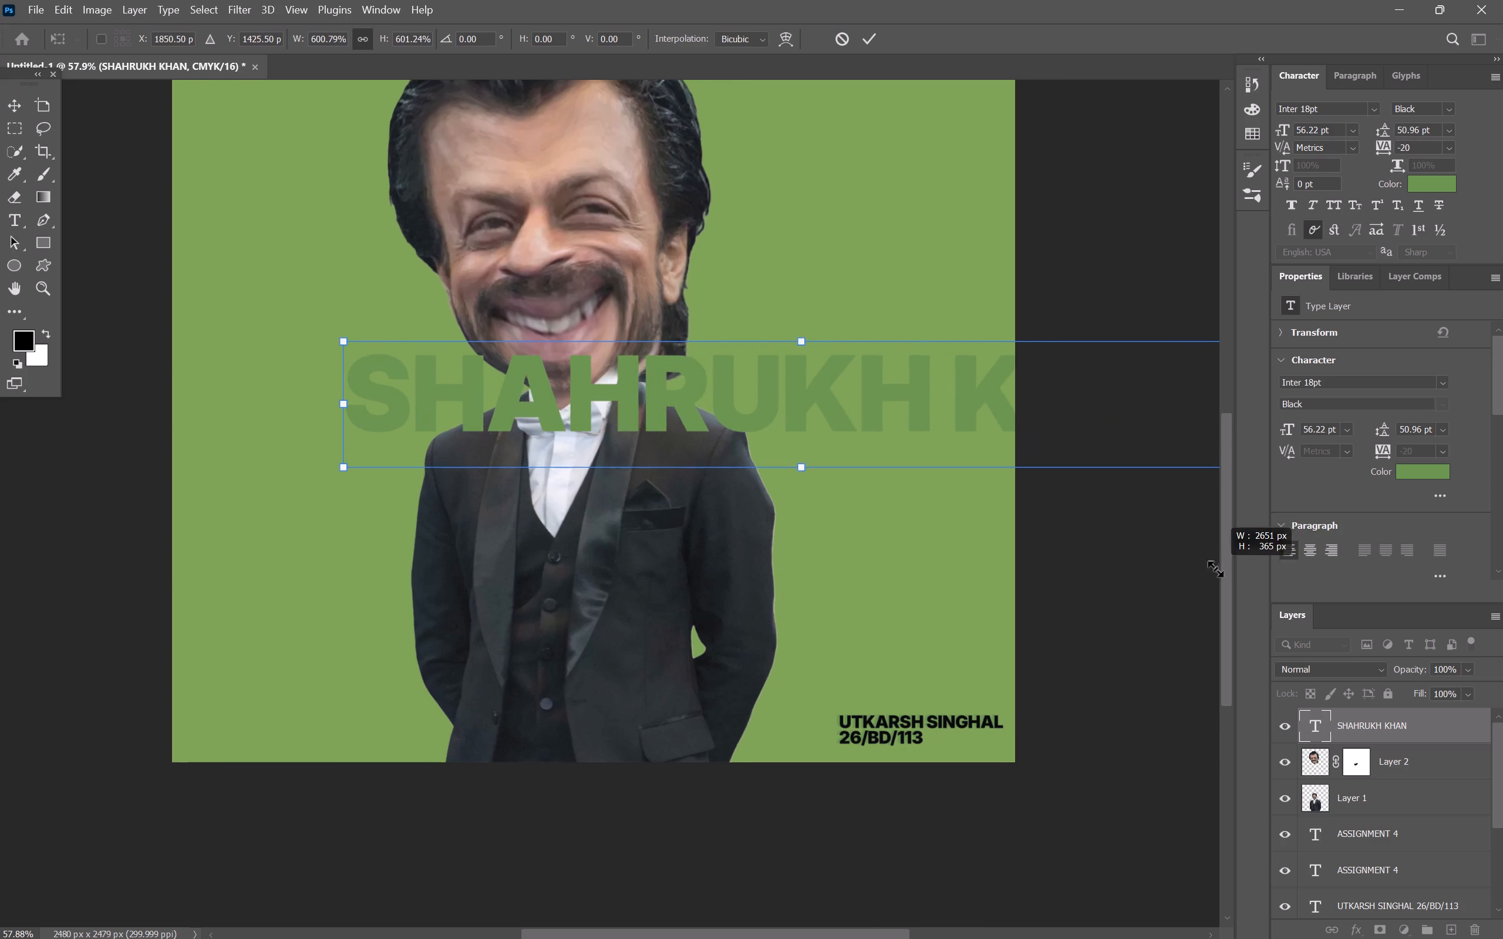
drag(1215, 569, 1200, 559)
drag(942, 372, 908, 524)
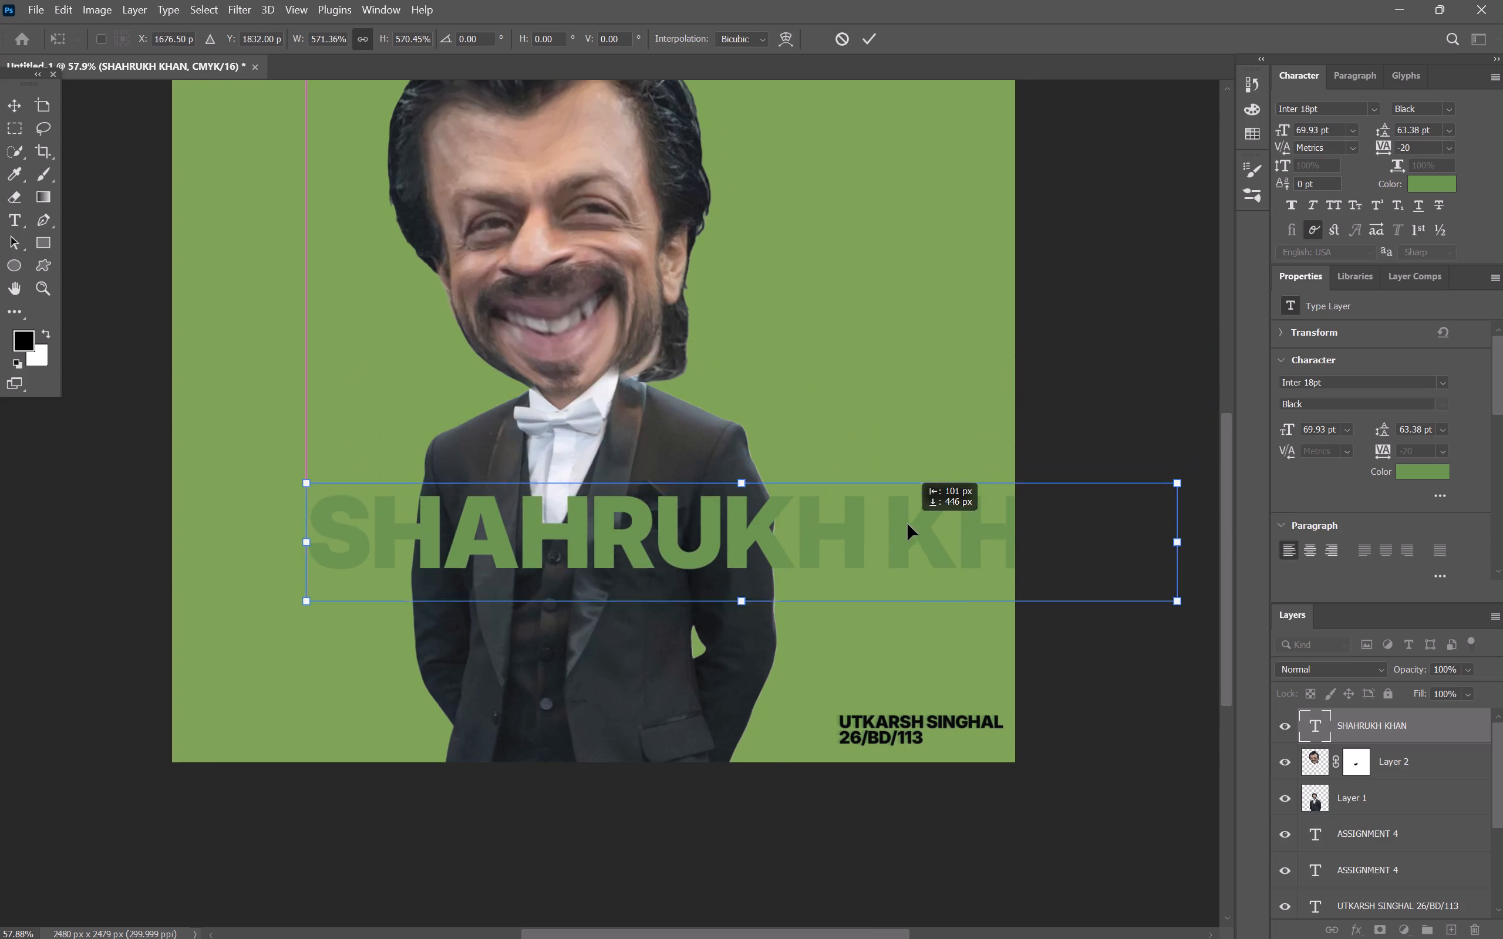
drag(908, 524, 920, 532)
click(999, 561)
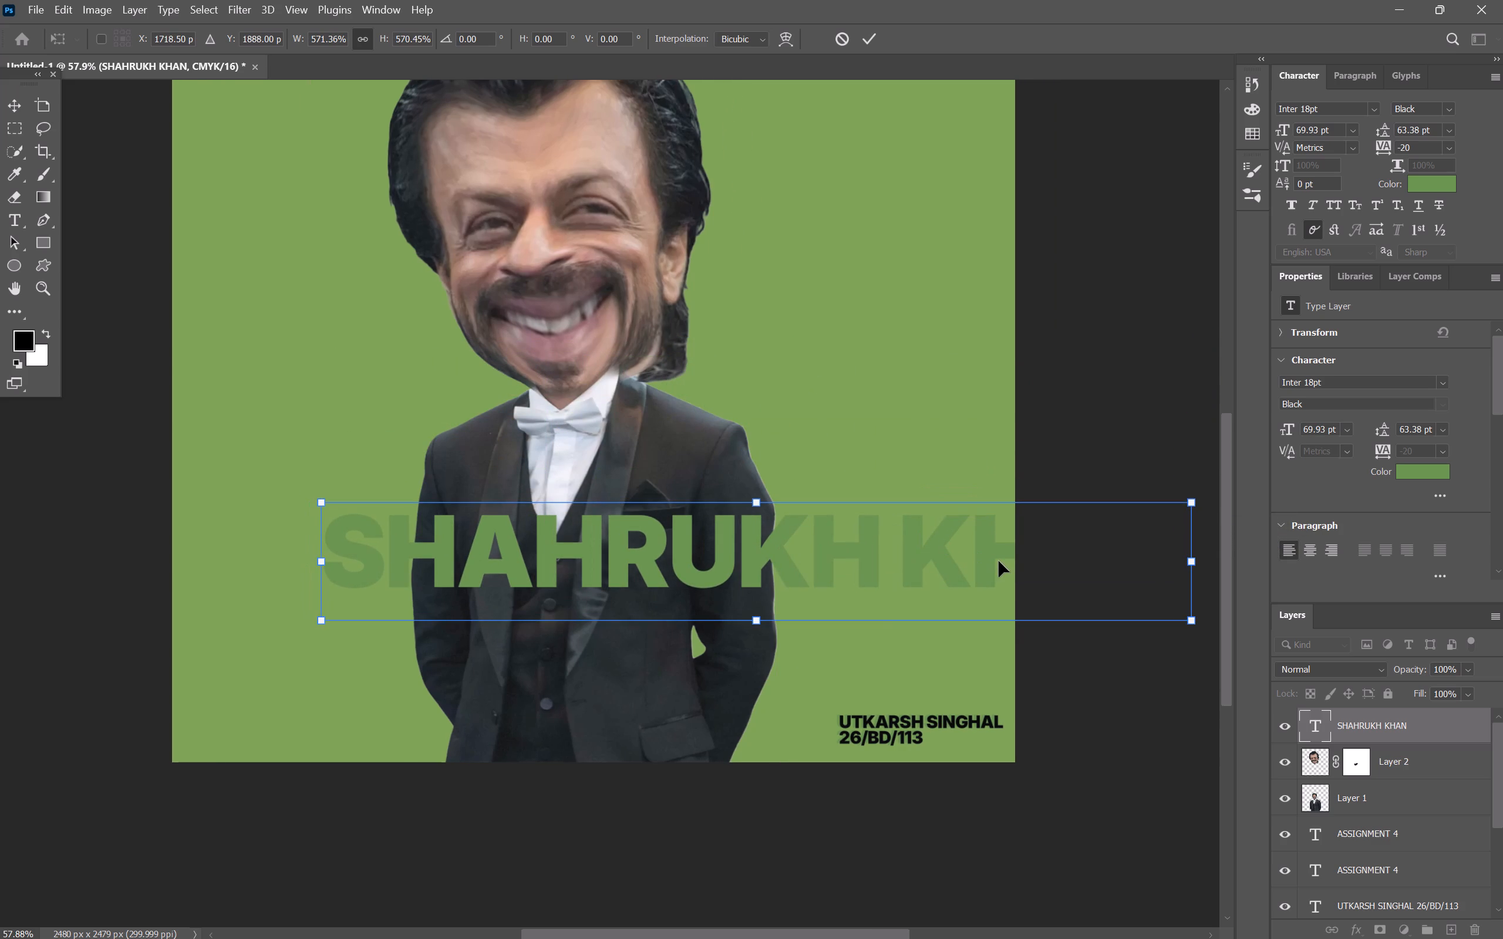
double_click(947, 550)
drag(913, 548, 919, 548)
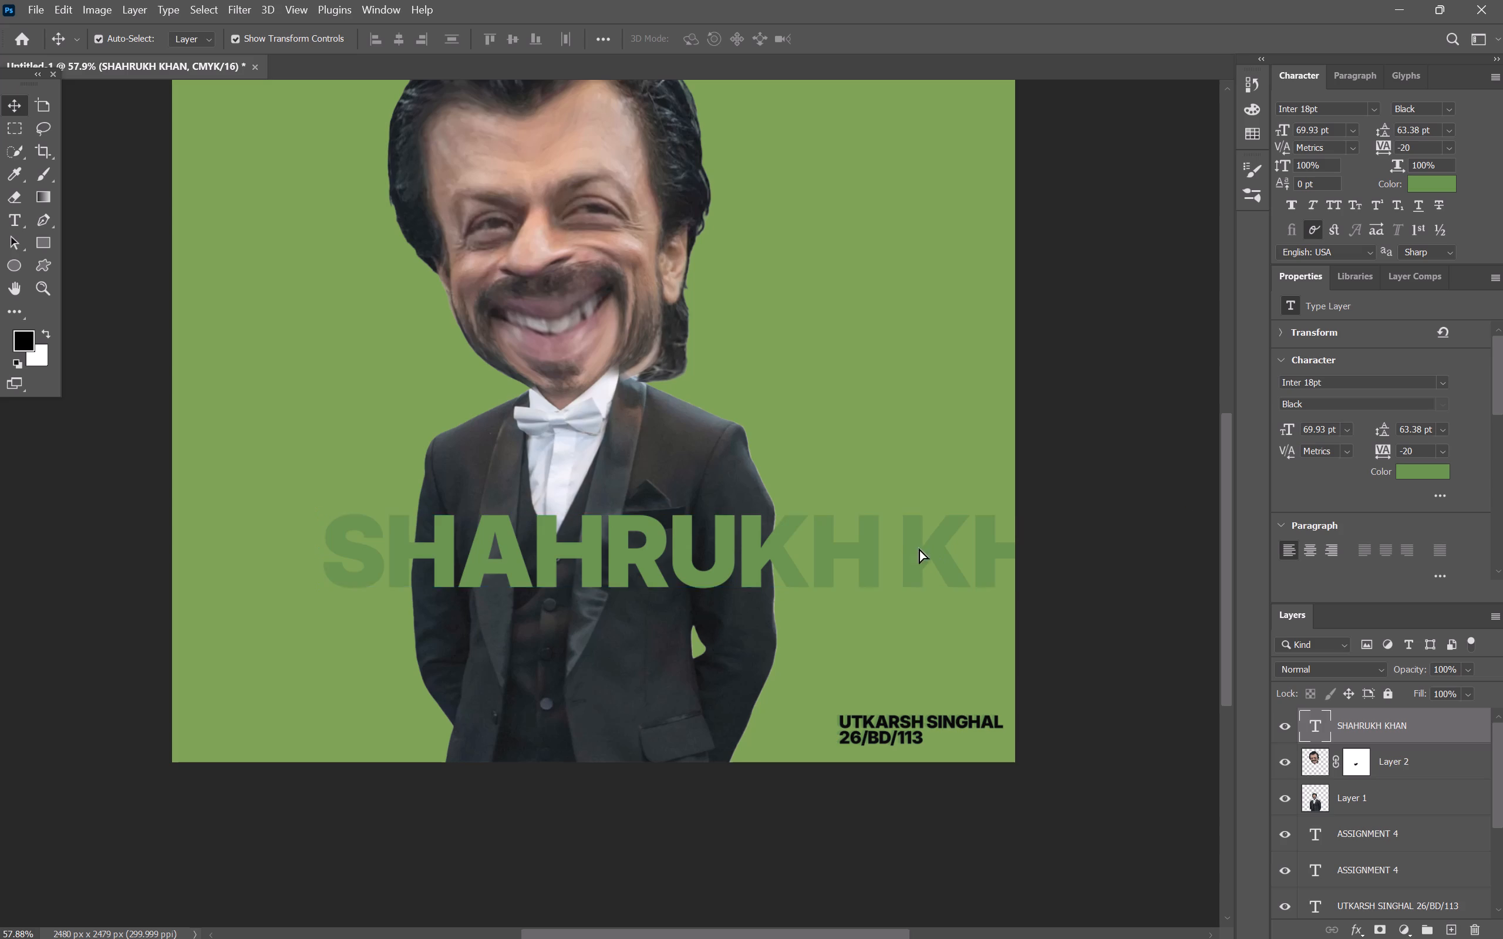
drag(919, 548, 815, 560)
Delete KHAN from the large green text so that the layer reads only SHAHRUKH.
double_click(840, 573)
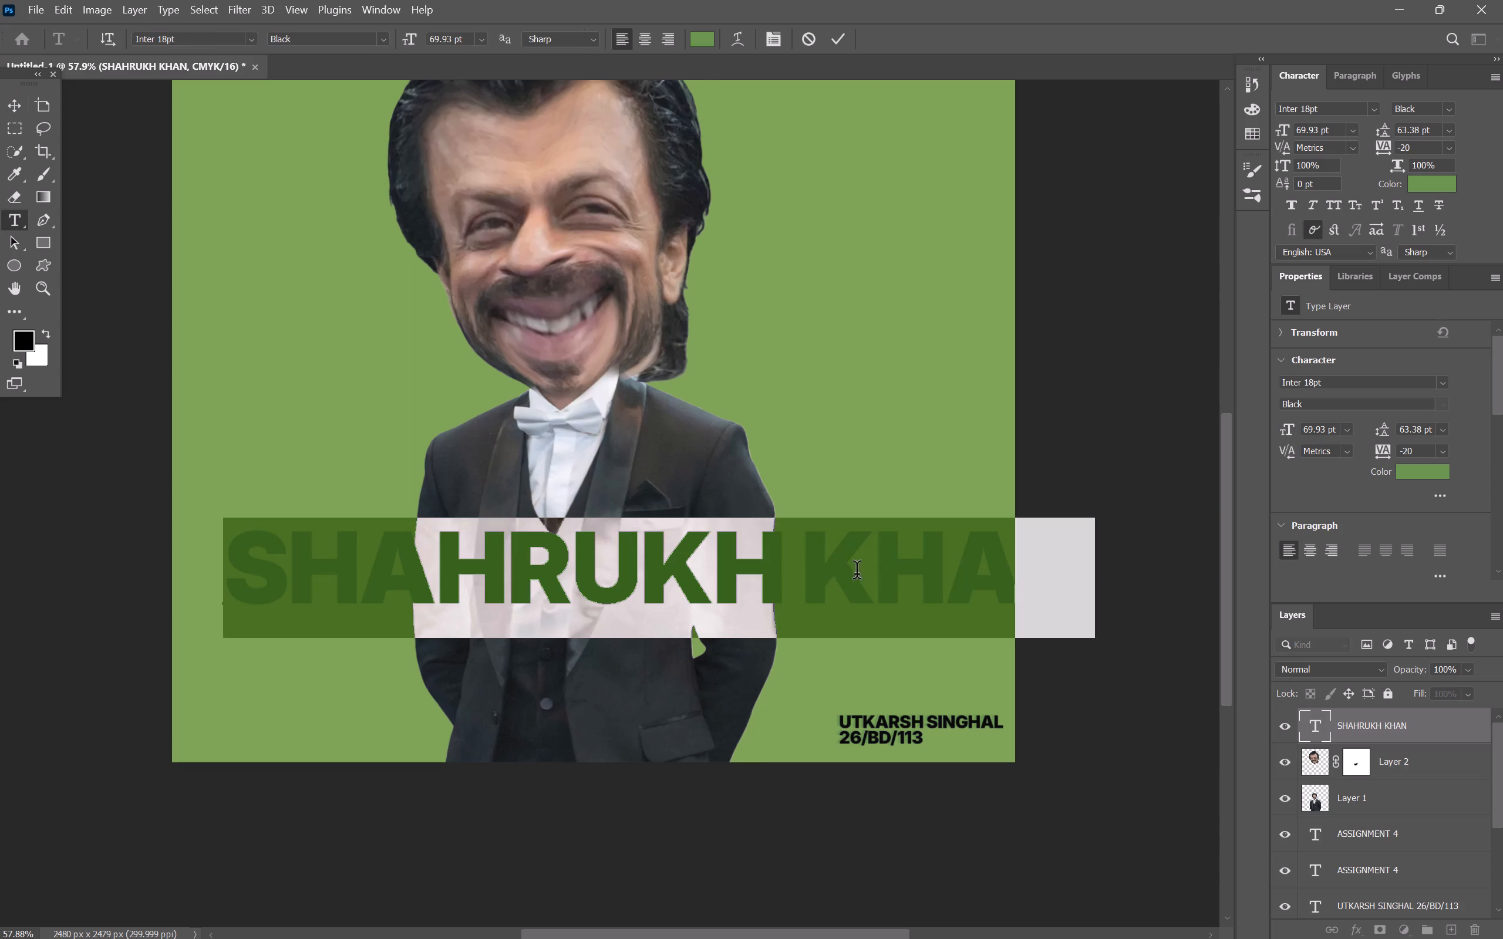
drag(815, 561, 1170, 548)
key(BackSpace)
key(BackSpace)
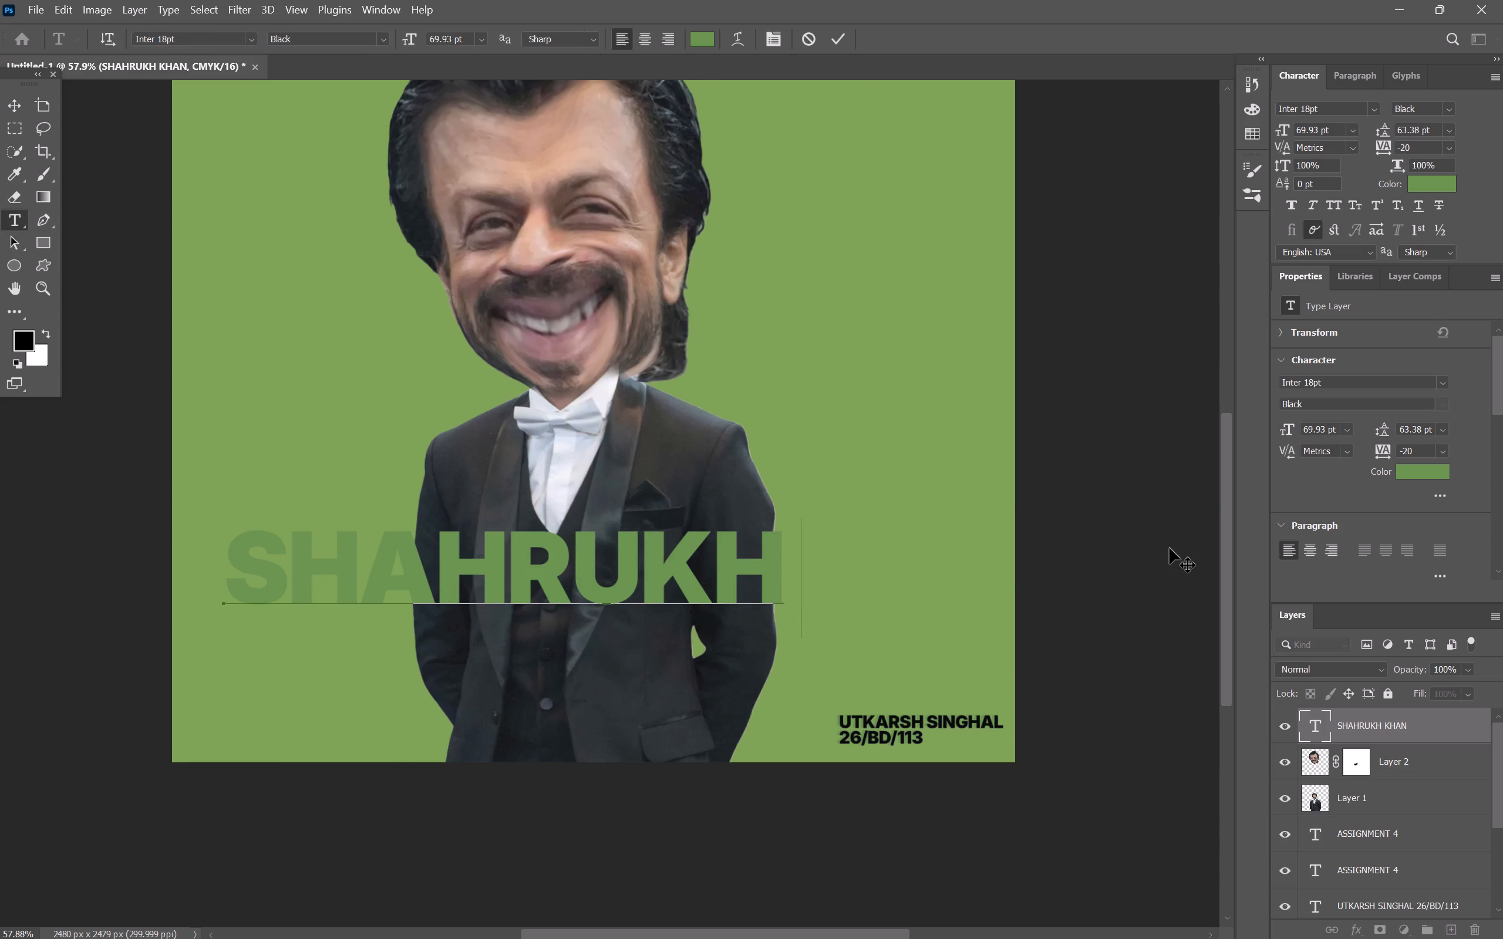
click(656, 566)
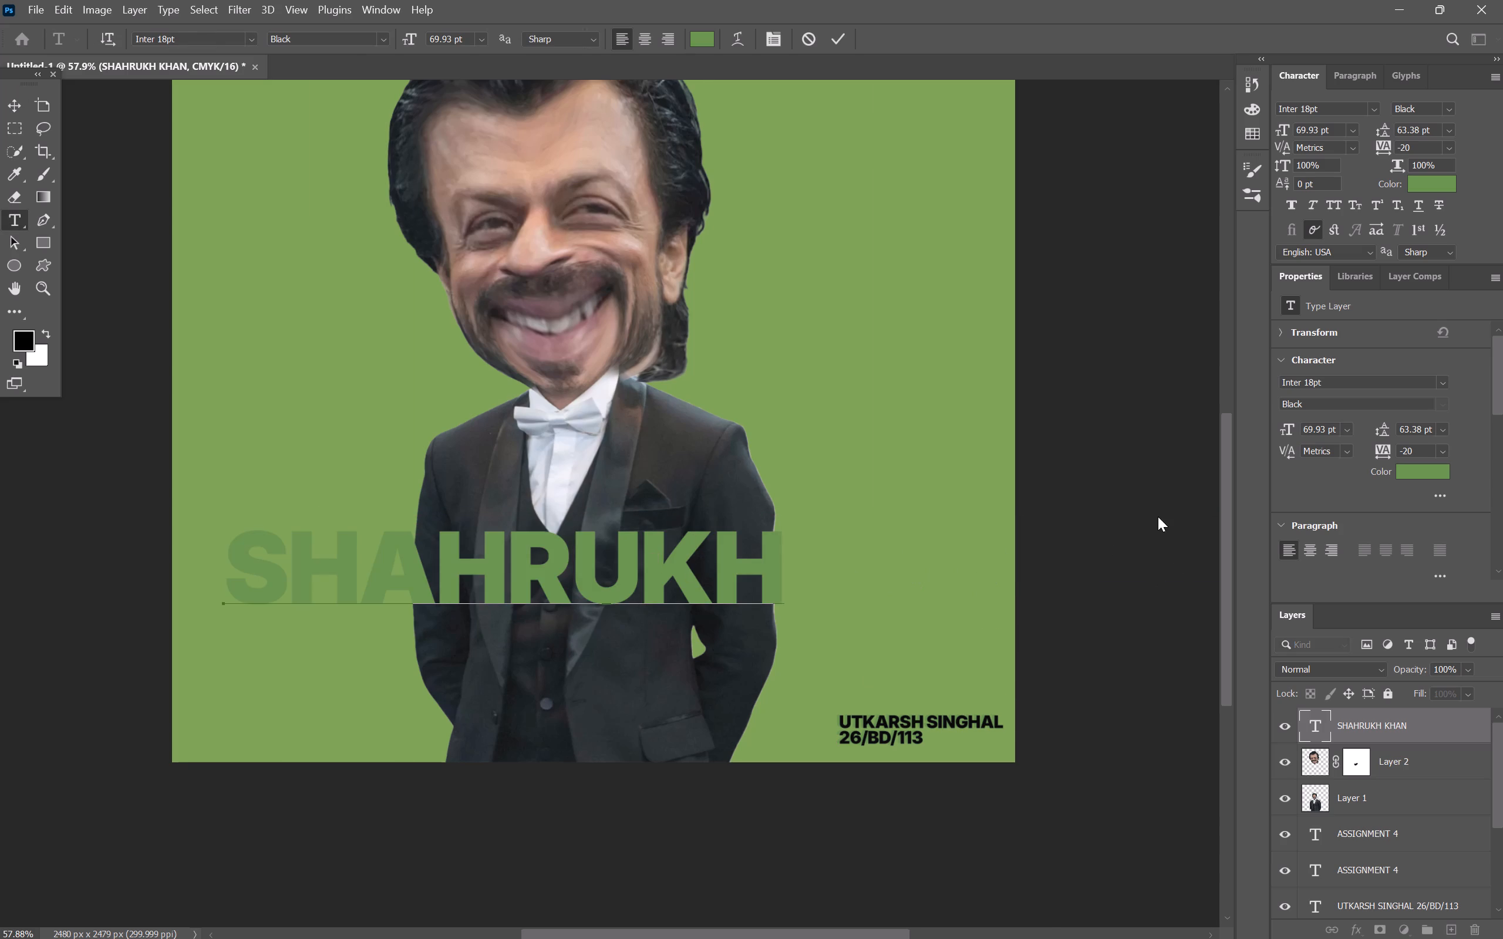
click(1158, 516)
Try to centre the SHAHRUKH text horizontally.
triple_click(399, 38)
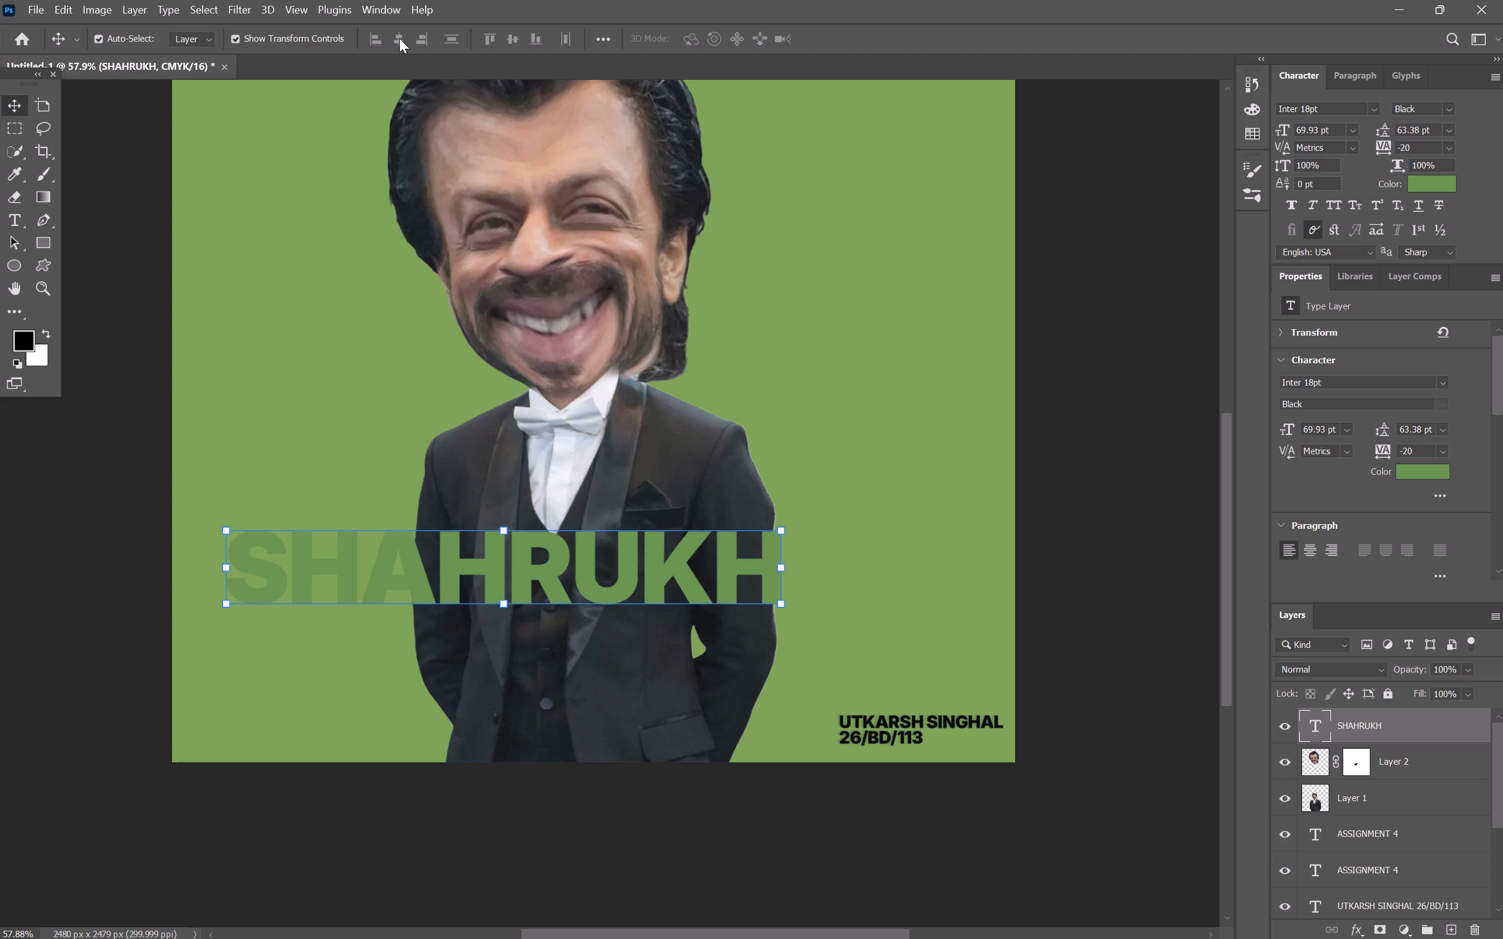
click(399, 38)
Switch the workspace to Essentials (Default).
click(393, 0)
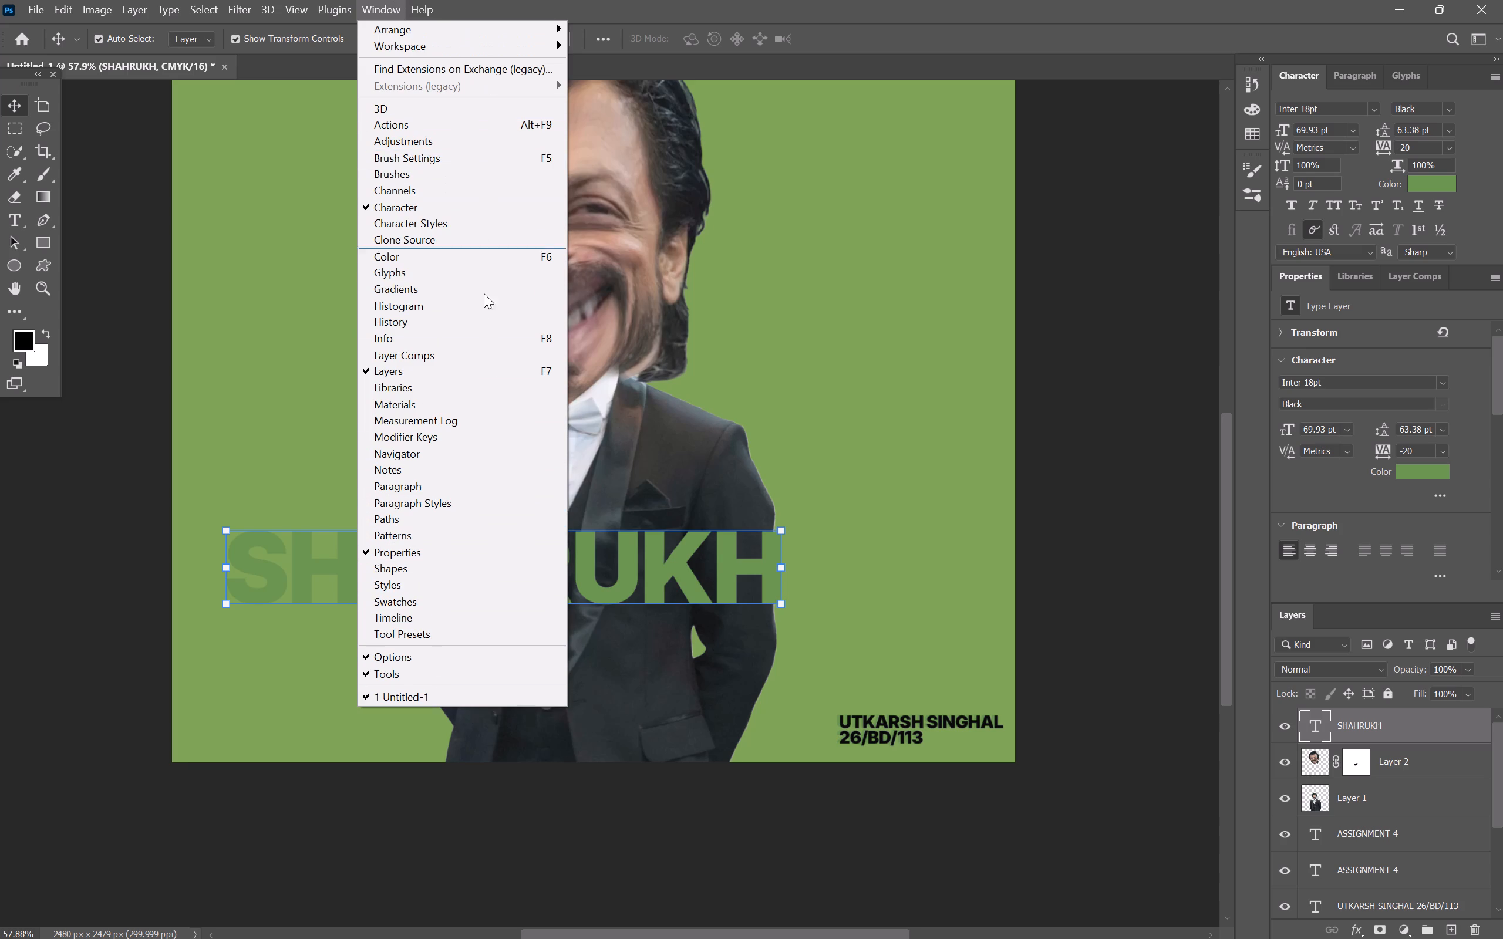
click(497, 47)
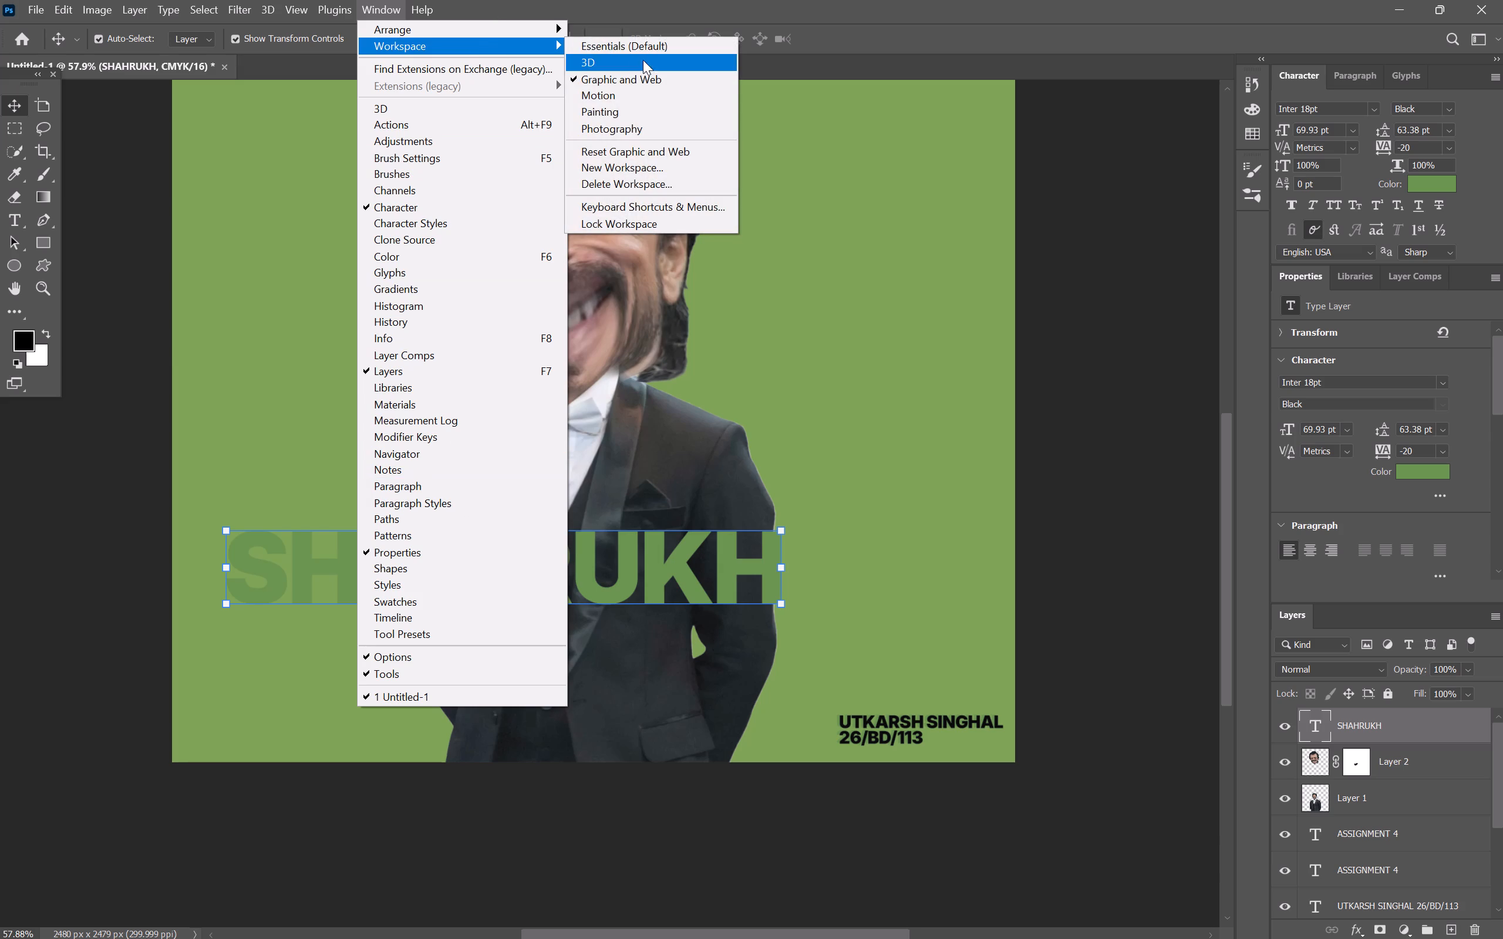
click(640, 40)
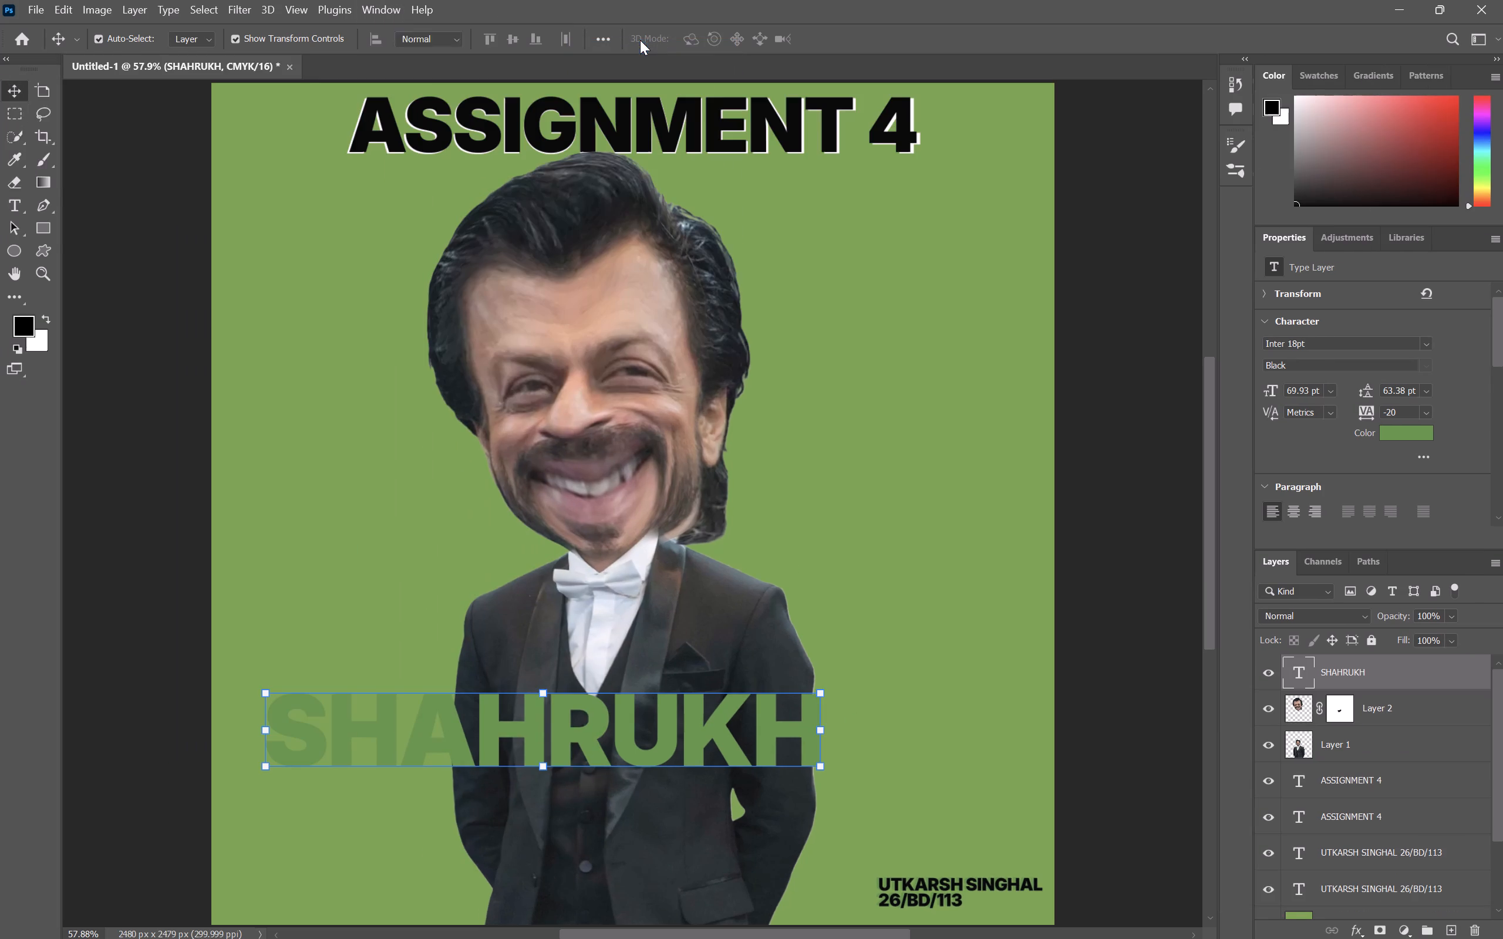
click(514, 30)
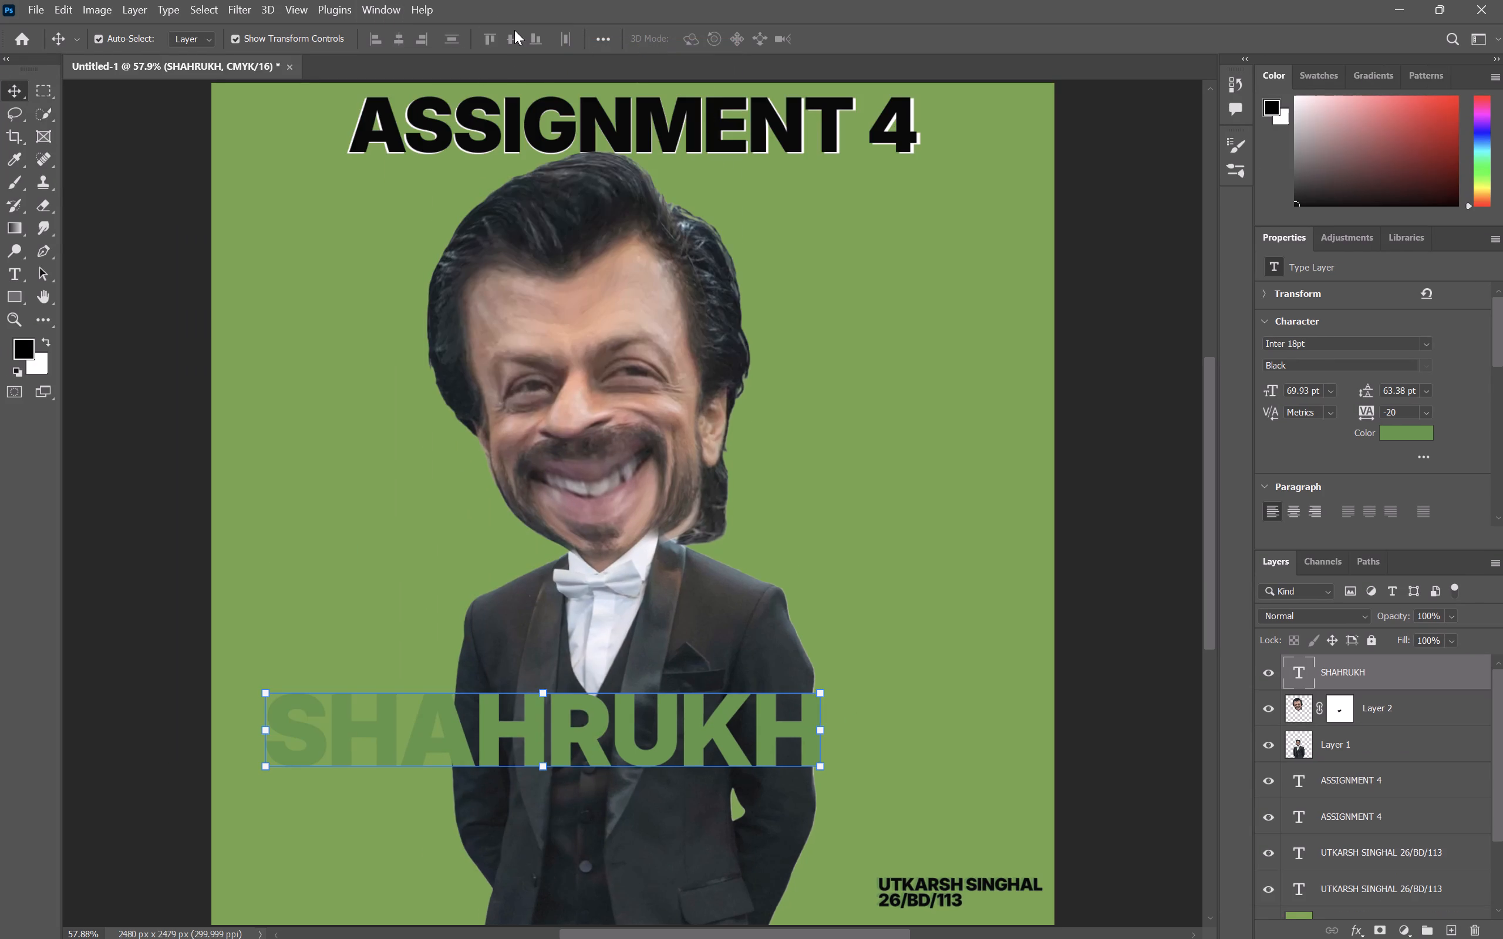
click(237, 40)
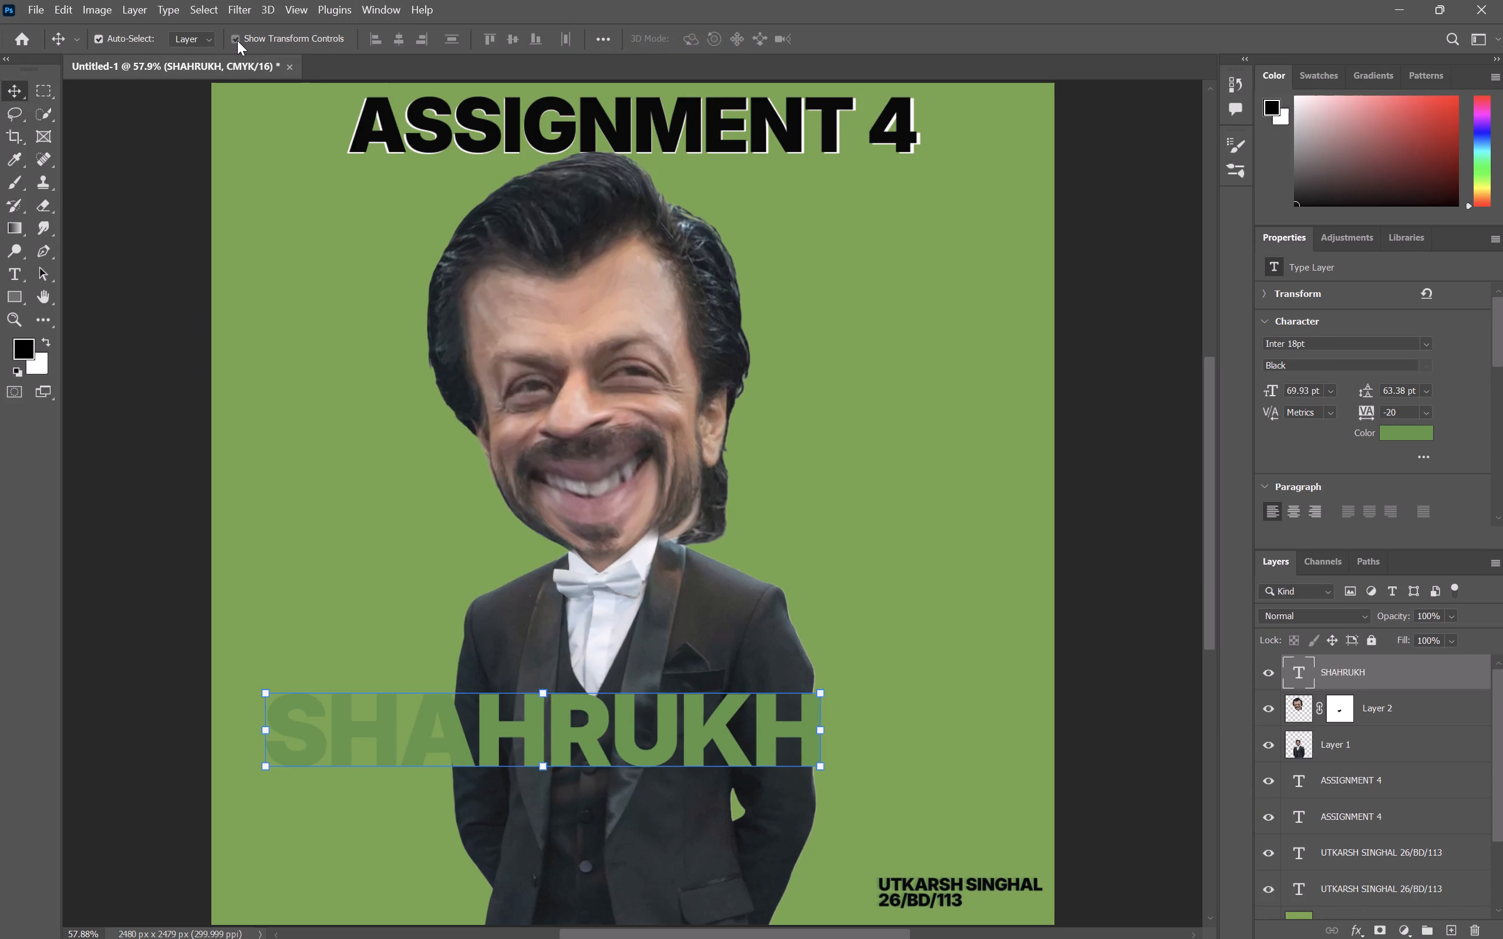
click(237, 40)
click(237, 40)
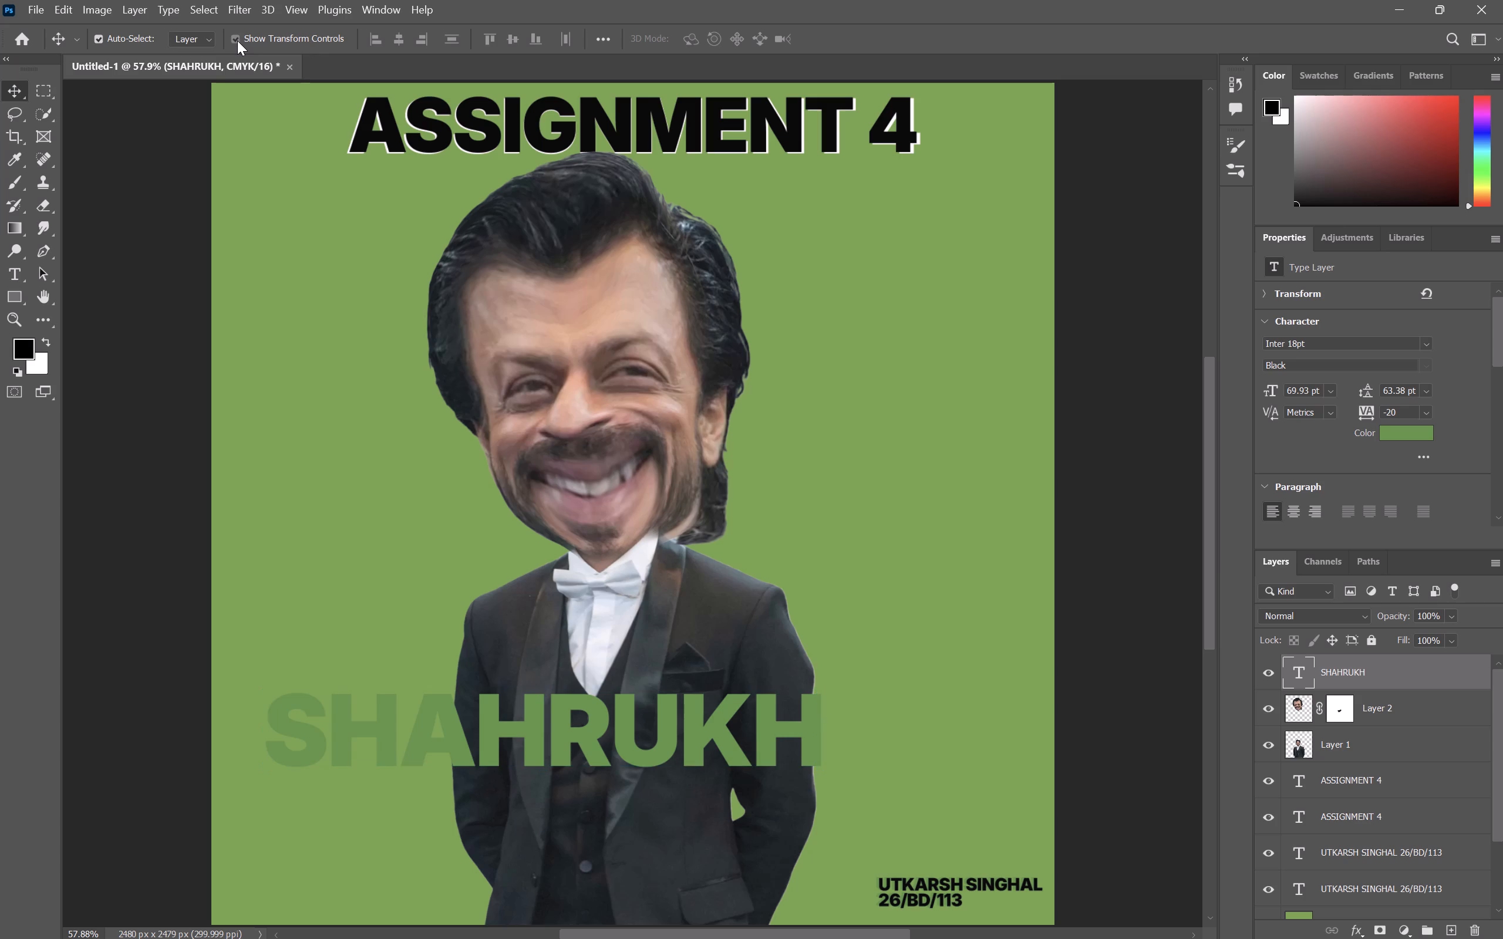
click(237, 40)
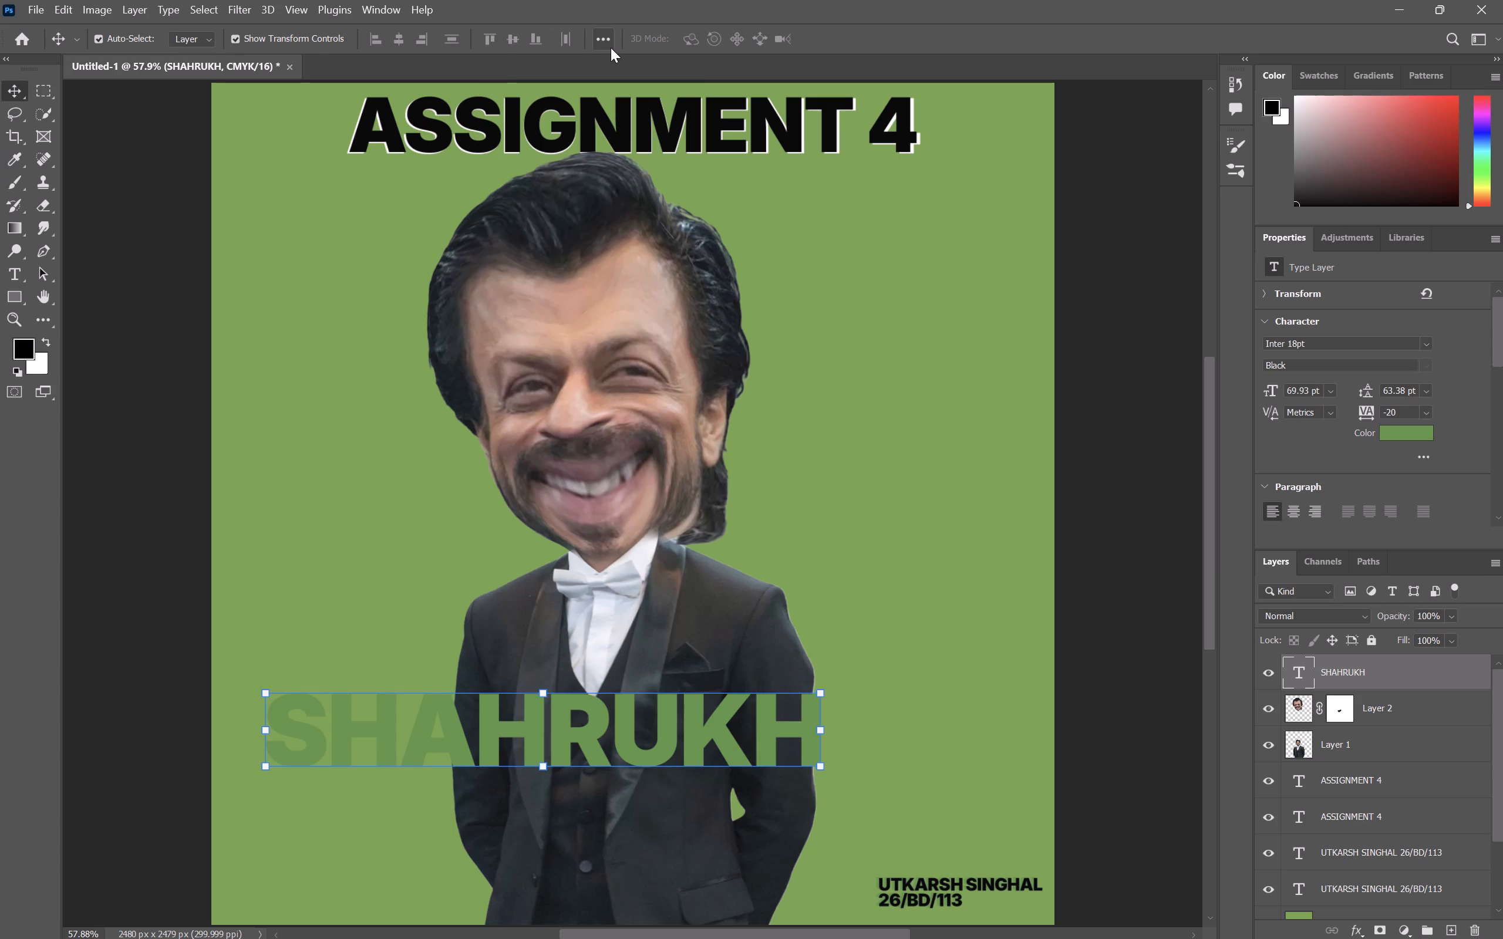
Set the alignment reference to Canvas and centre the SHAHRUKH text horizontally.
click(612, 48)
triple_click(549, 83)
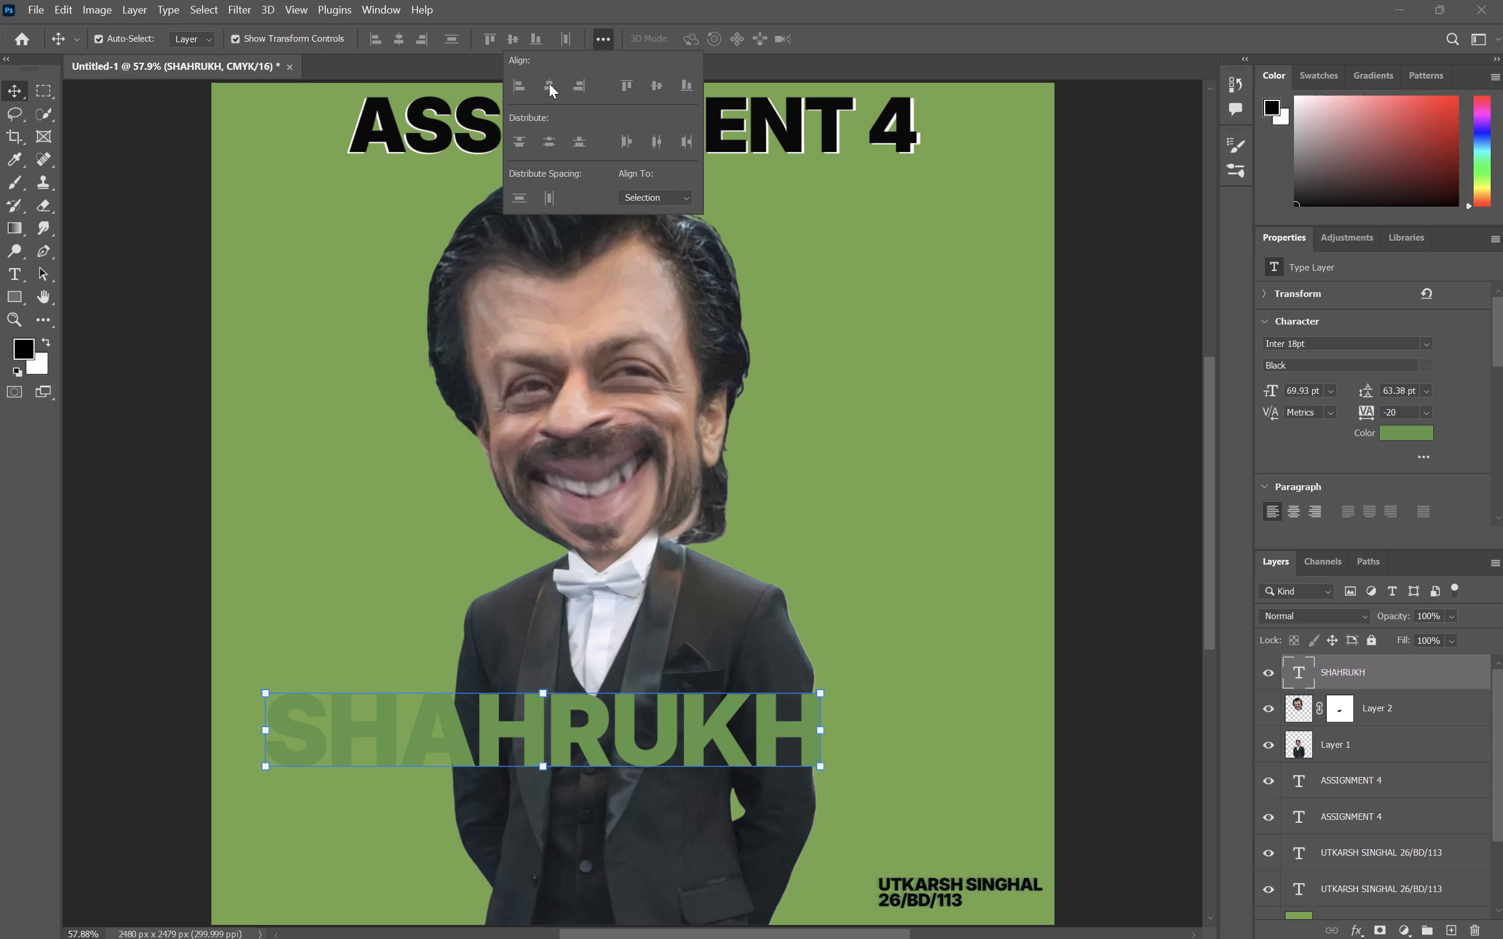
double_click(549, 83)
click(551, 93)
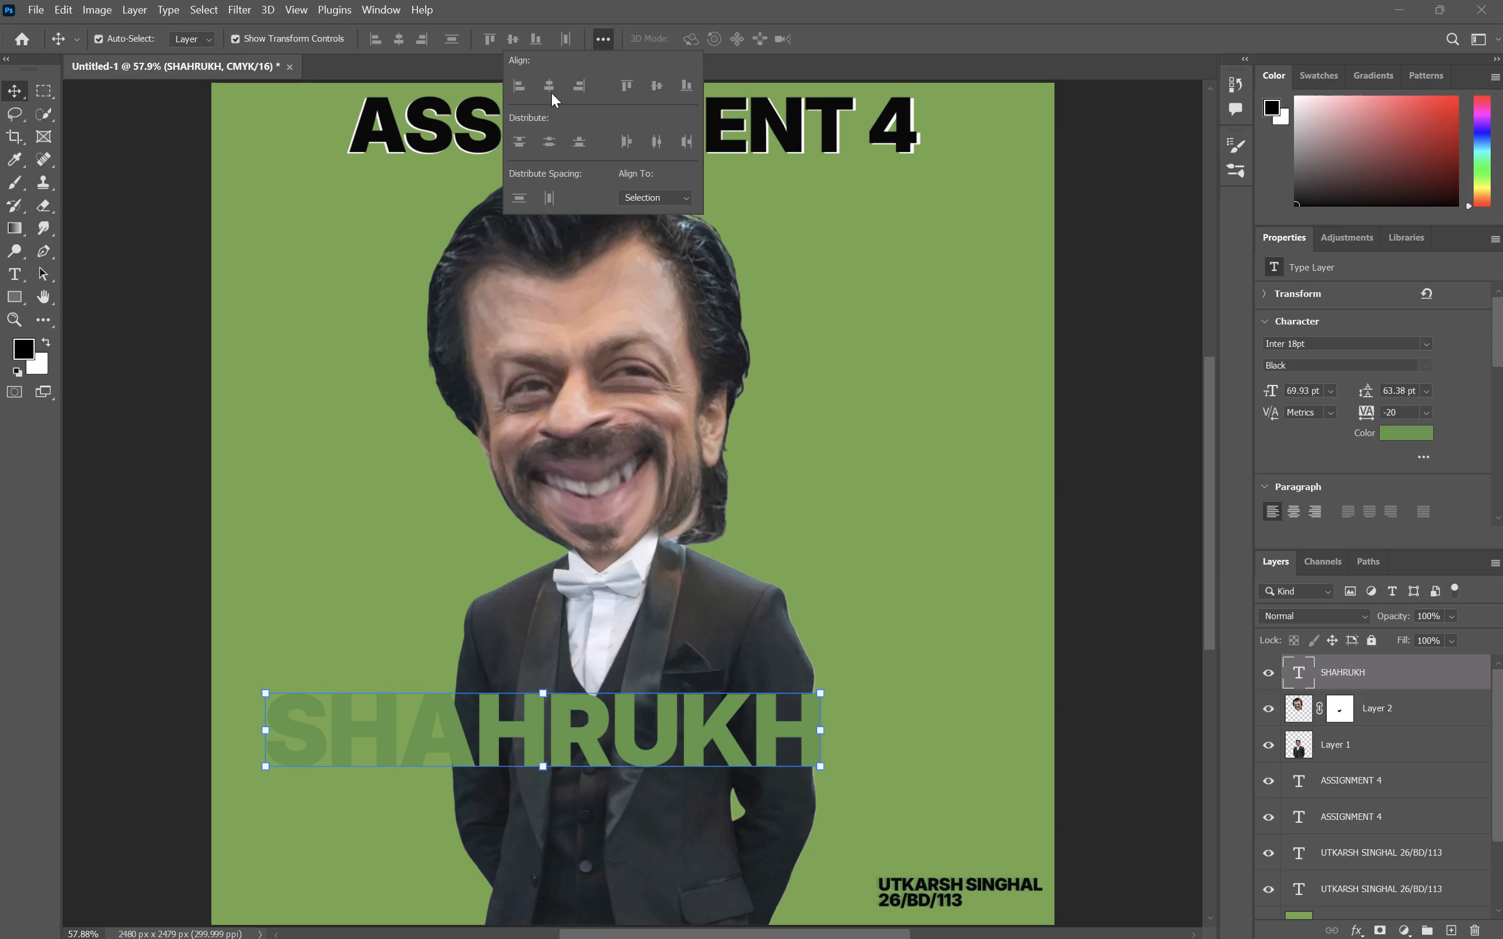
click(548, 91)
click(659, 186)
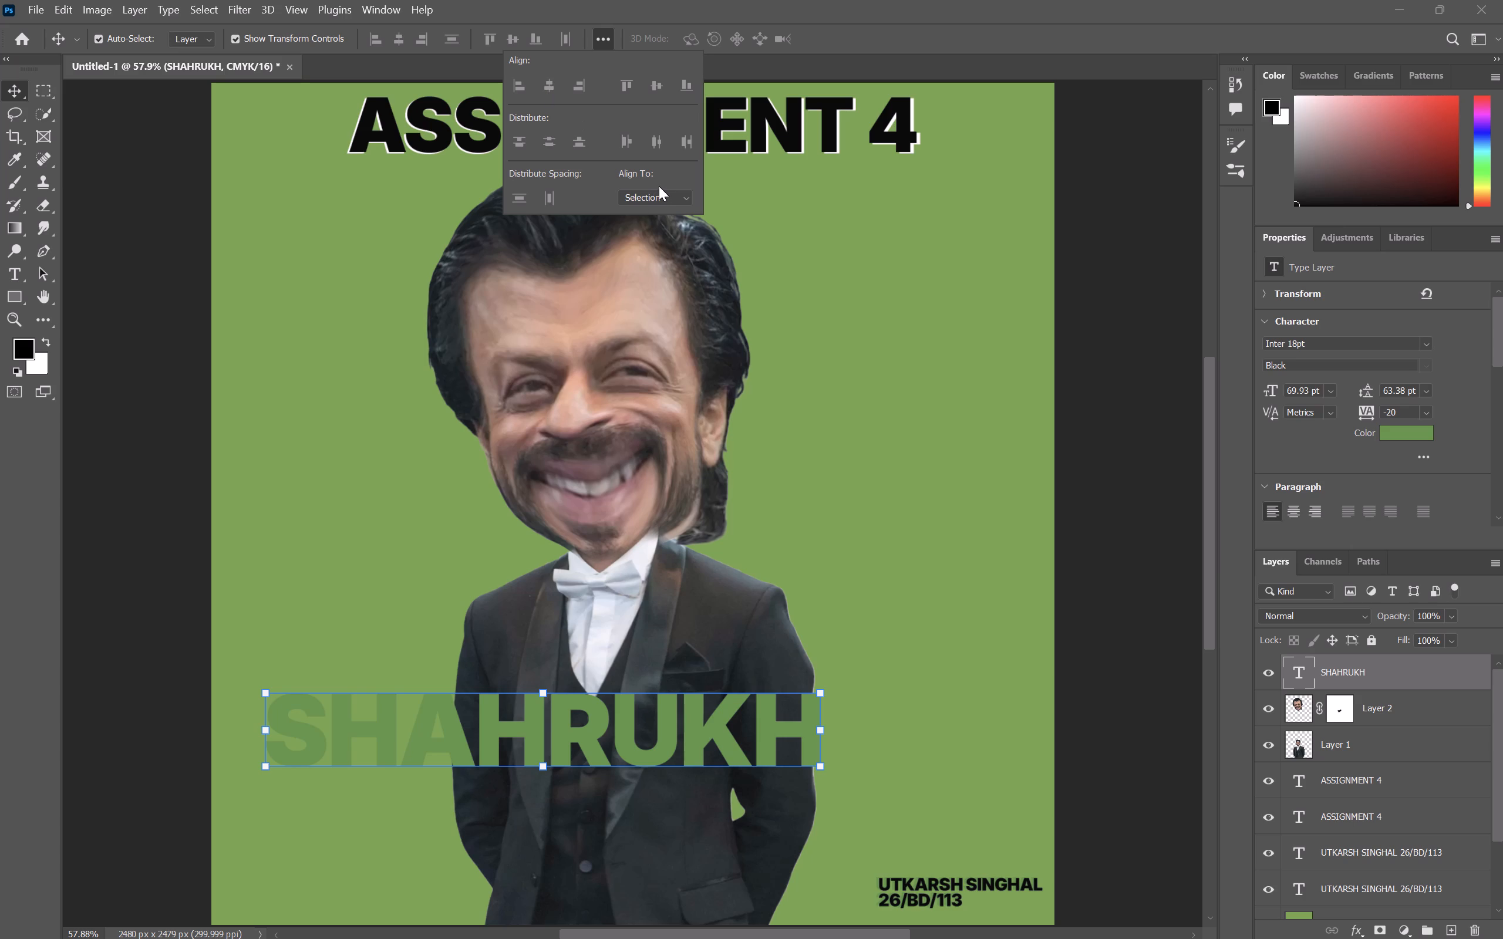
click(659, 193)
click(653, 222)
click(552, 85)
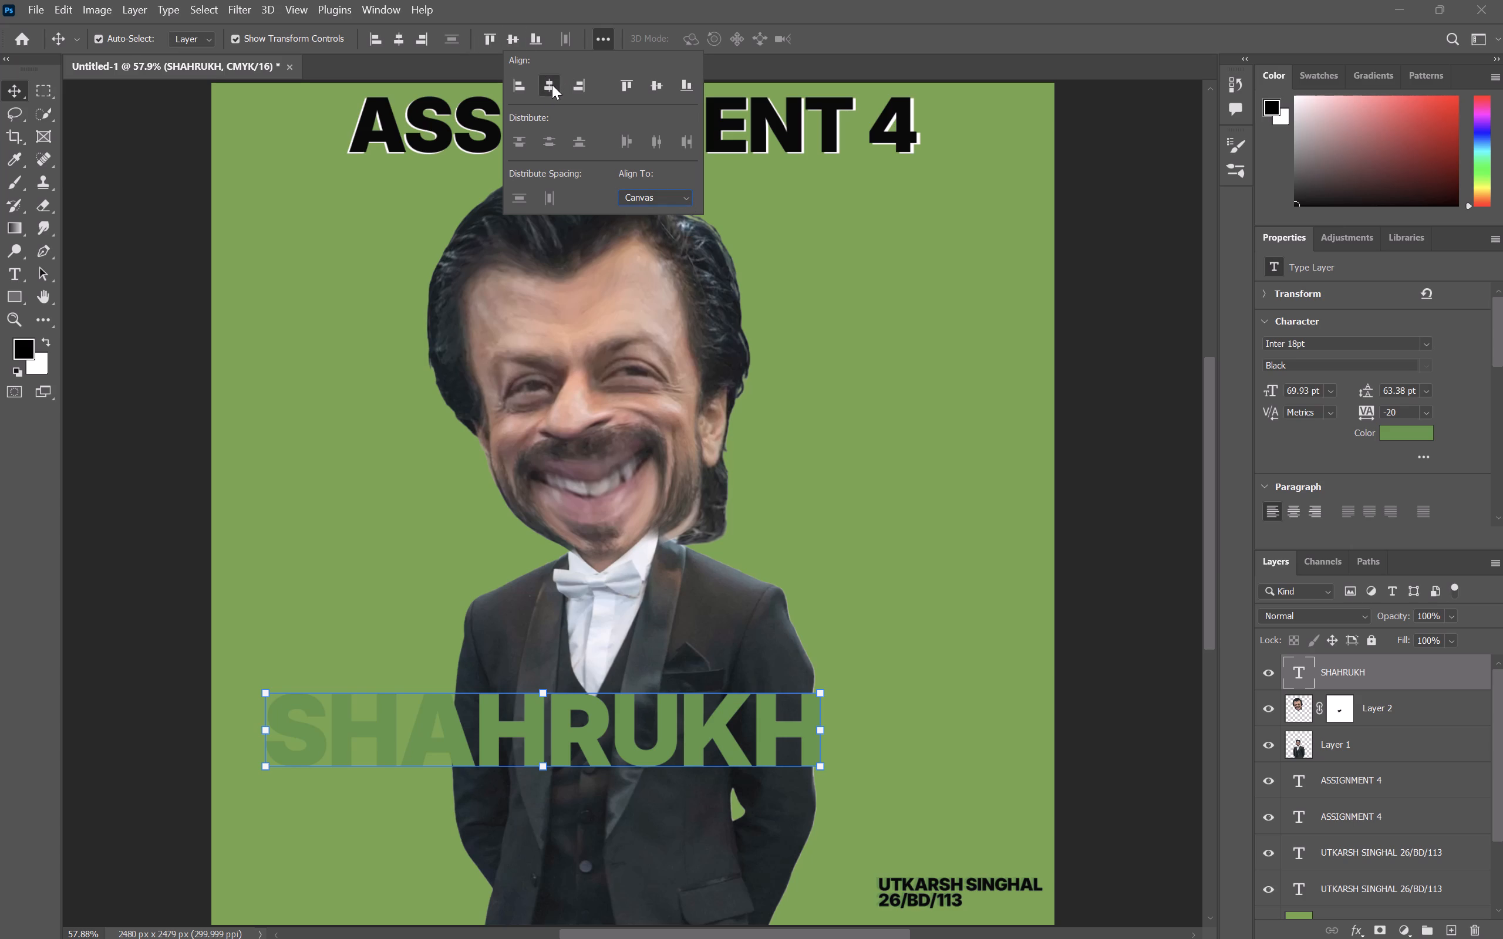
click(893, 466)
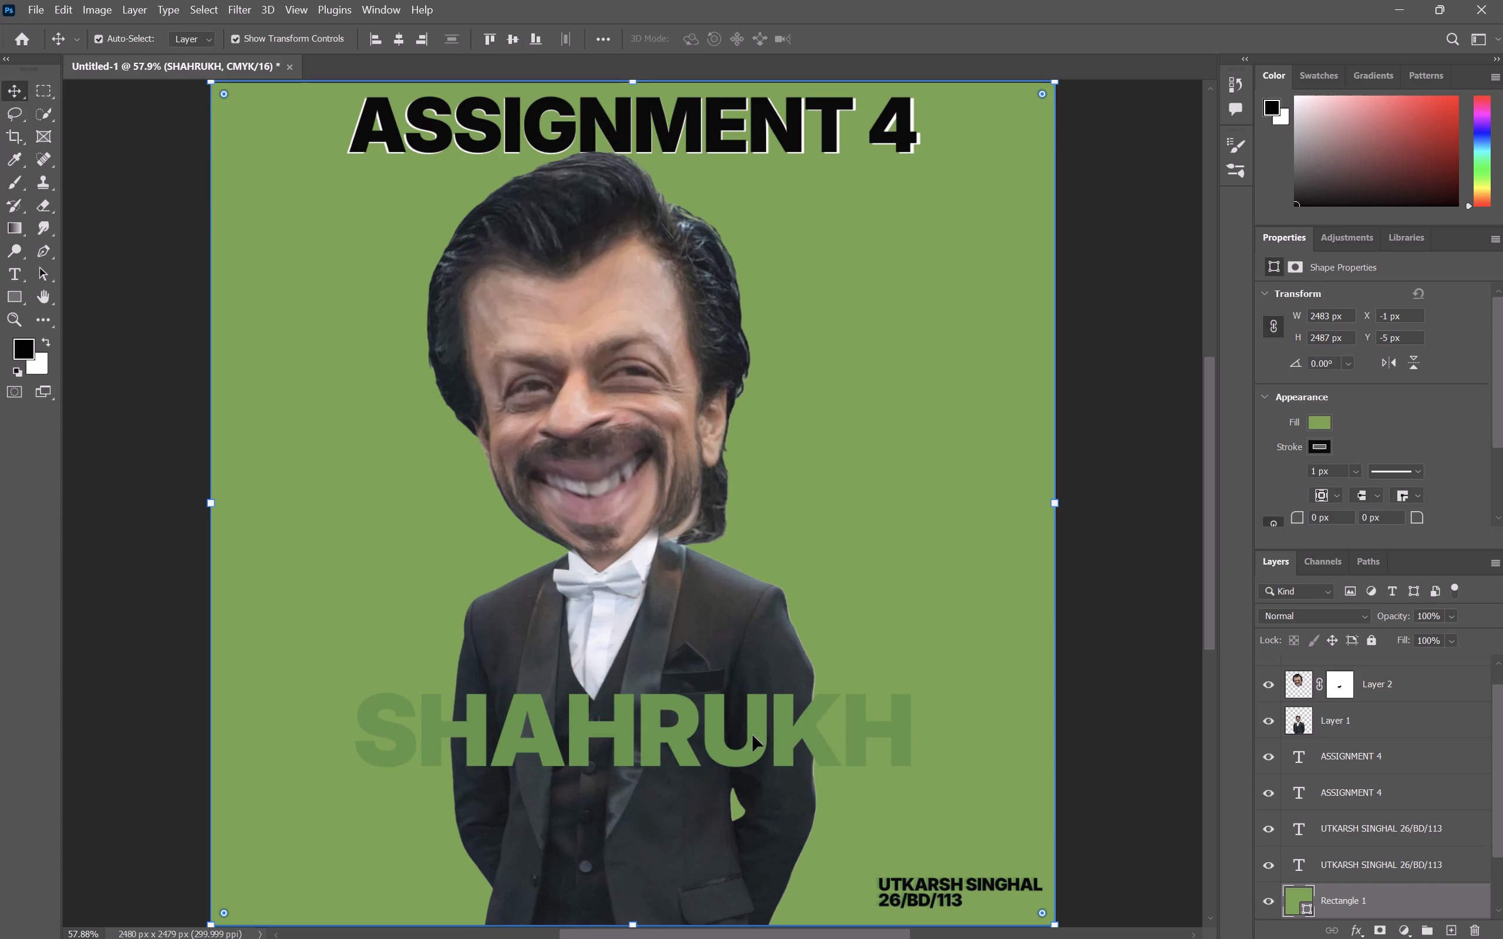
Move the SHAHRUKH text up to just below the bow tie and centre it horizontally on the canvas again.
drag(756, 726, 749, 643)
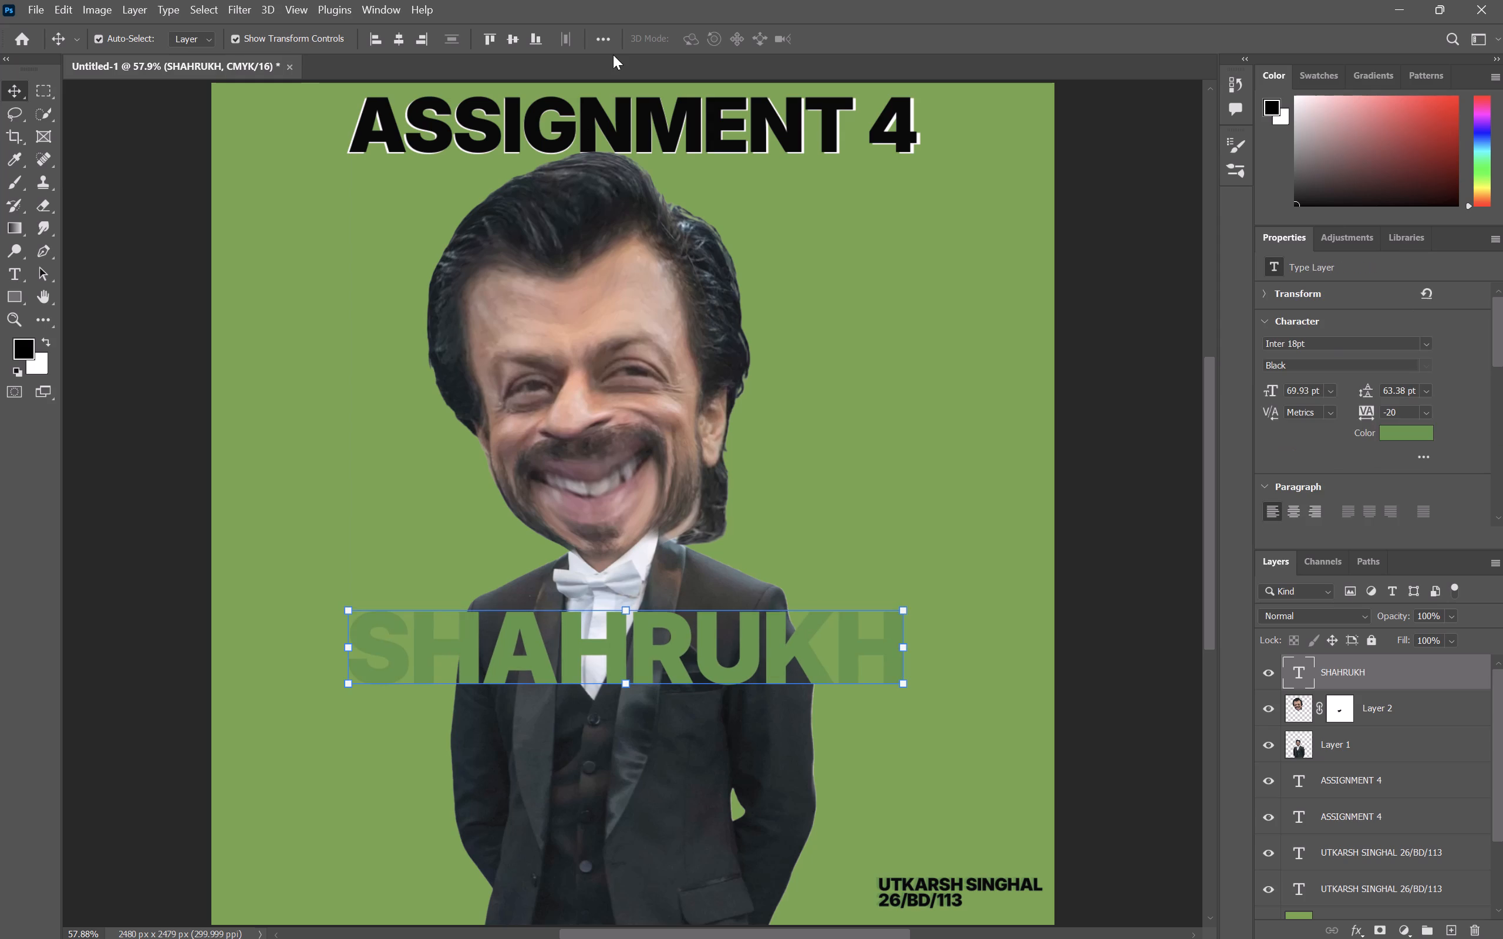
click(397, 32)
Centre the black ASSIGNMENT 4 title horizontally on the canvas.
click(488, 117)
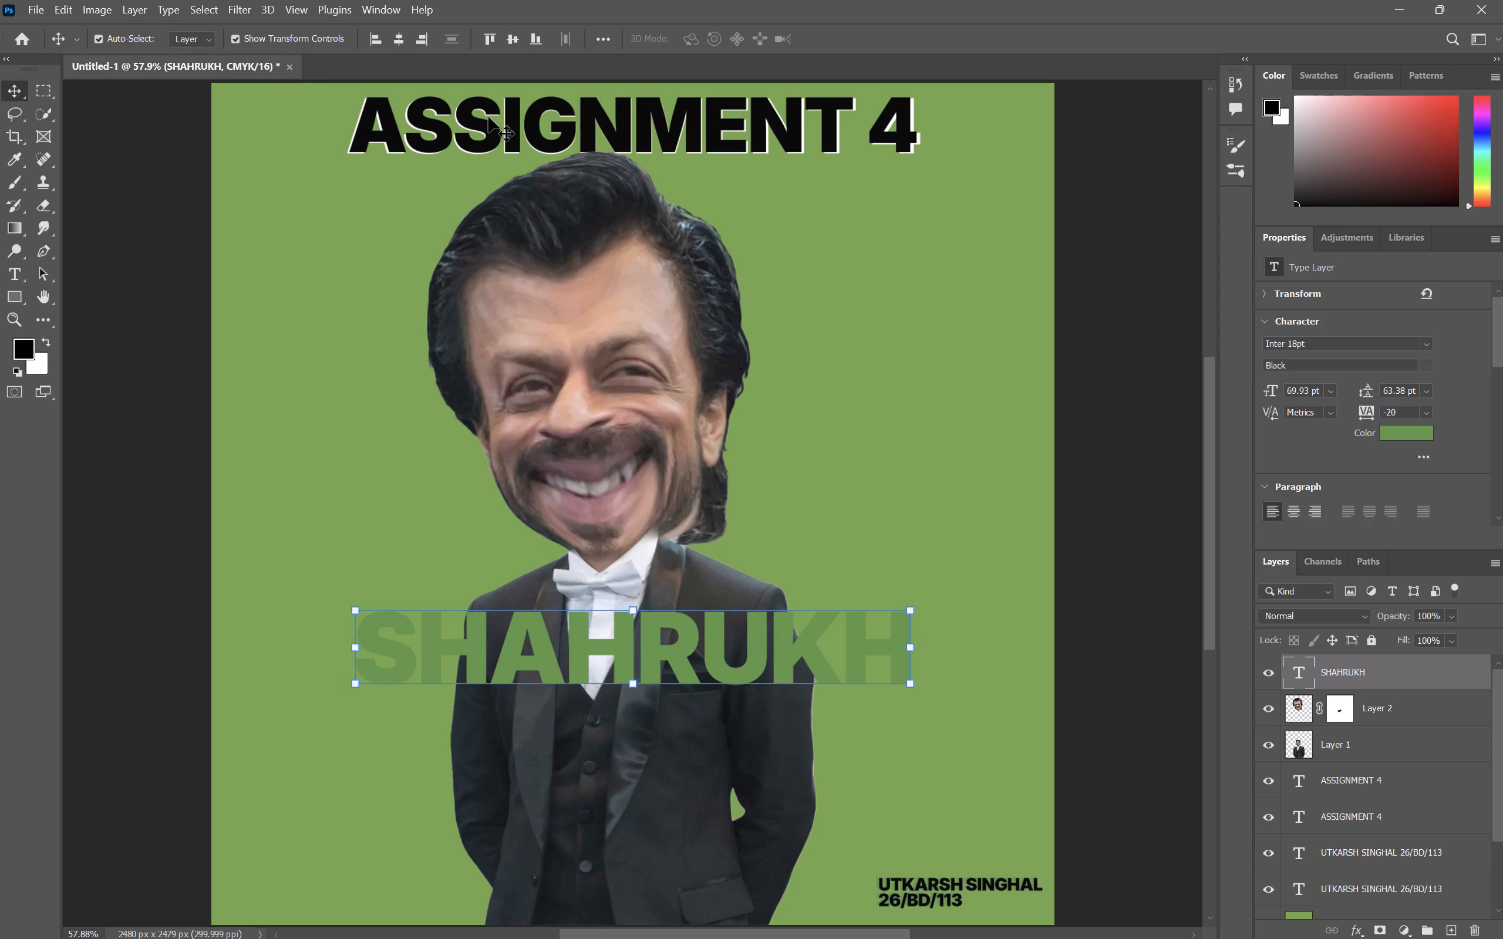
click(402, 35)
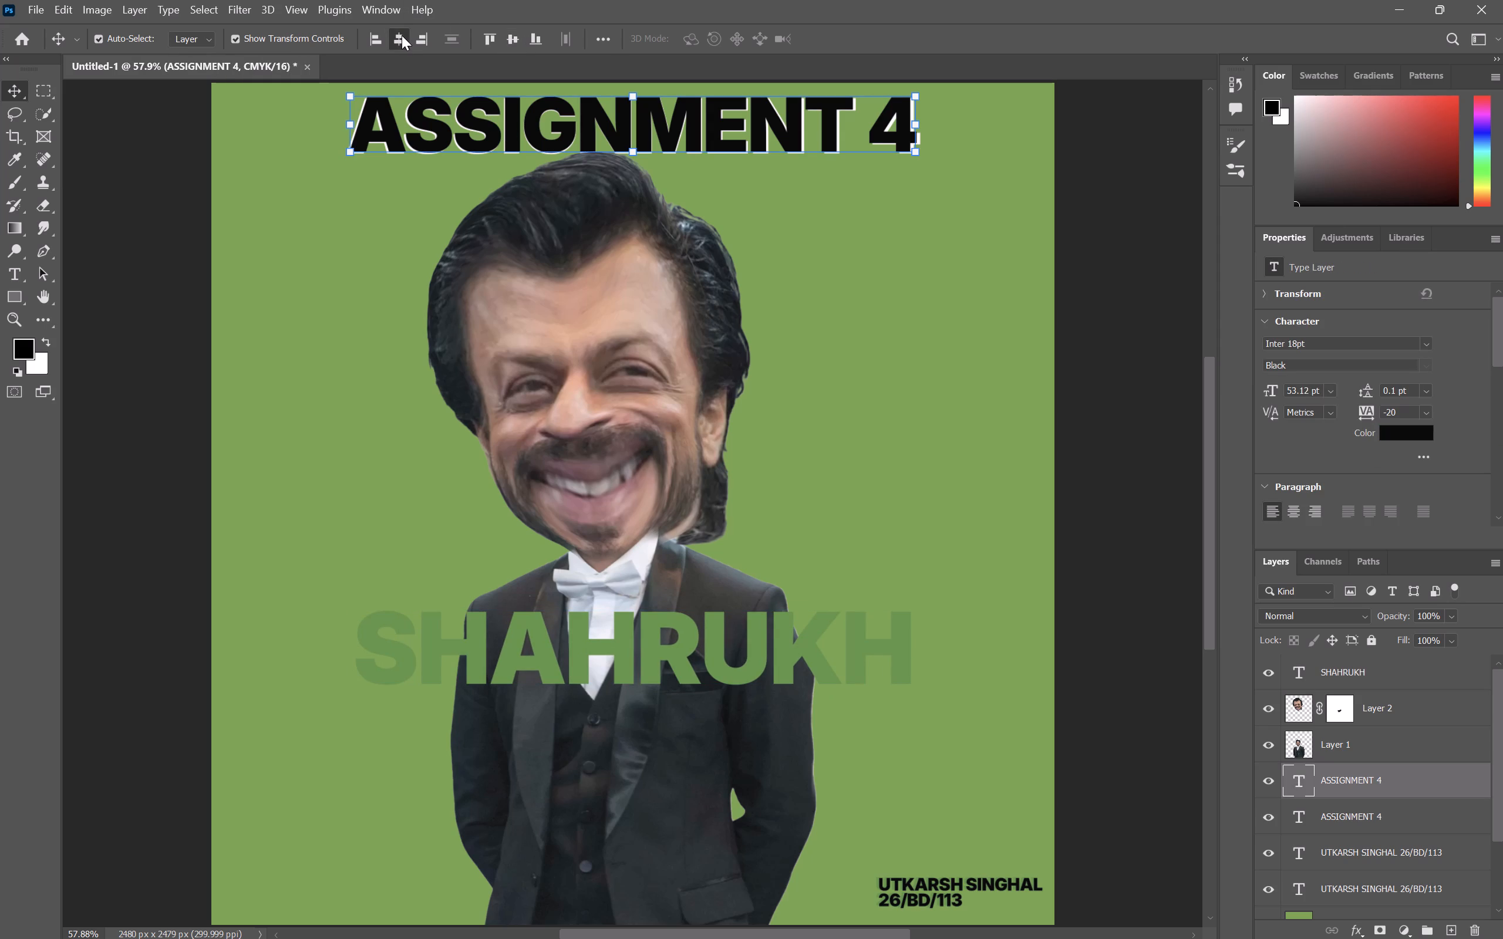
click(402, 35)
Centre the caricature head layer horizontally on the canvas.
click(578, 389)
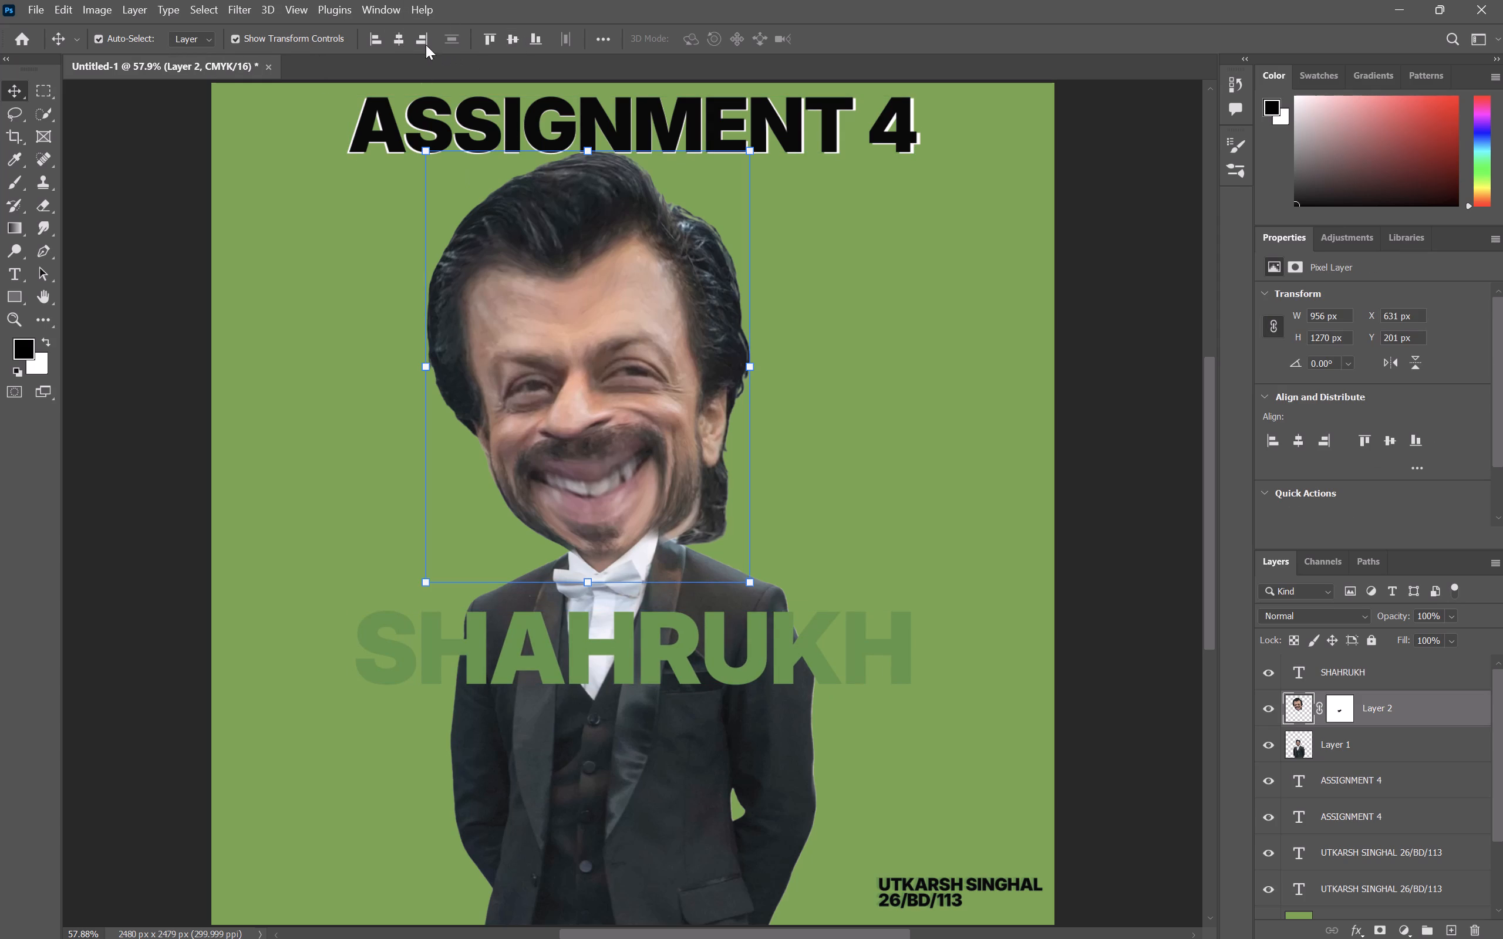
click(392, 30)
Centre the suit body layer horizontally on the canvas.
click(616, 729)
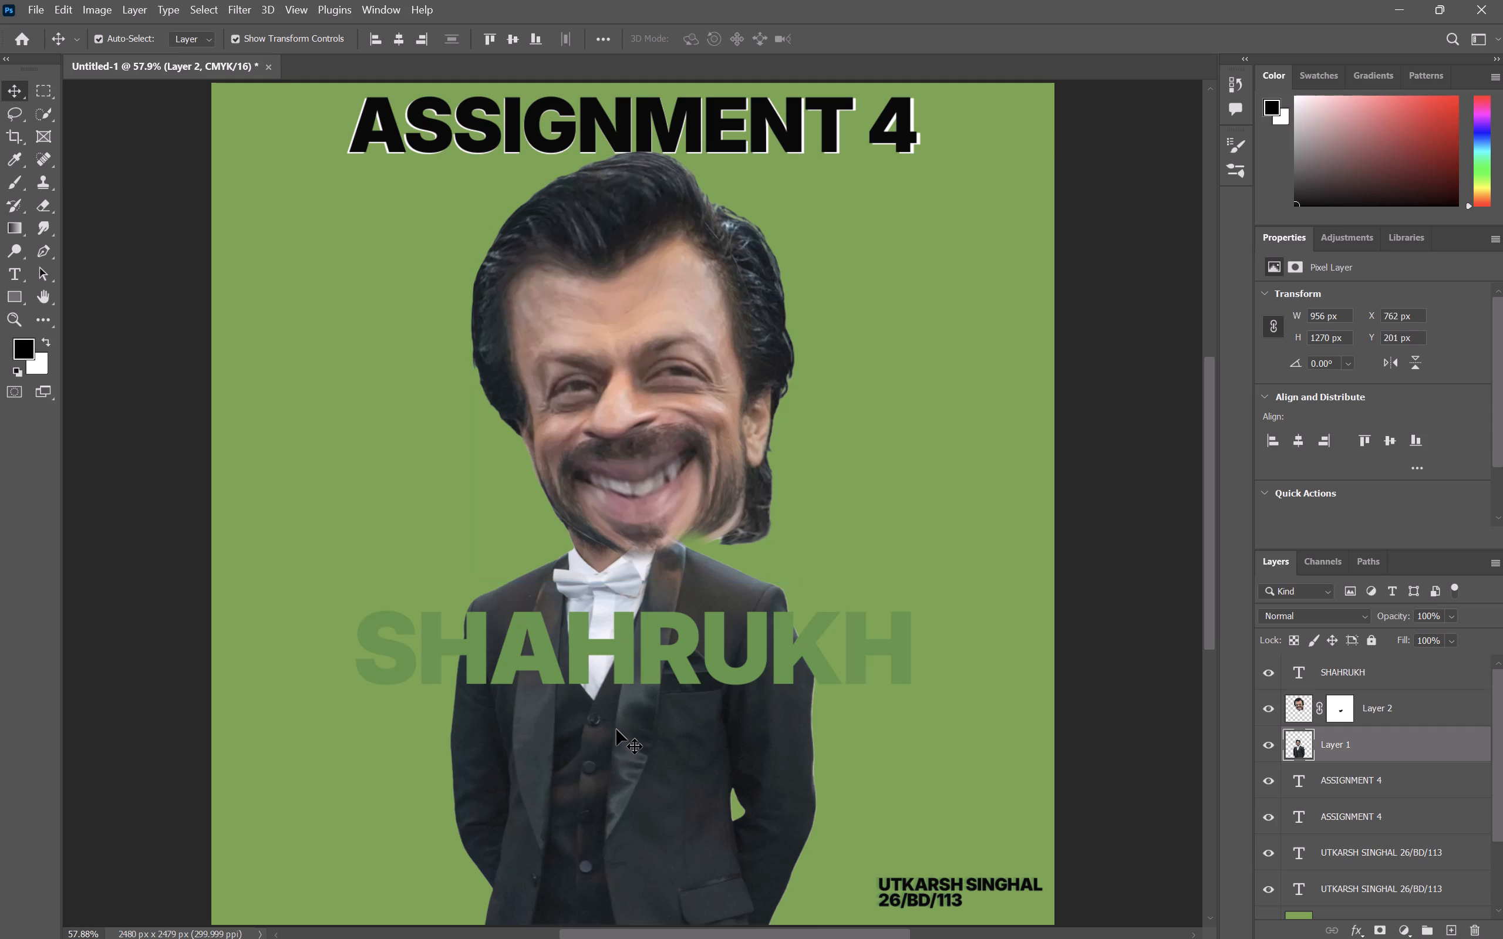
click(396, 42)
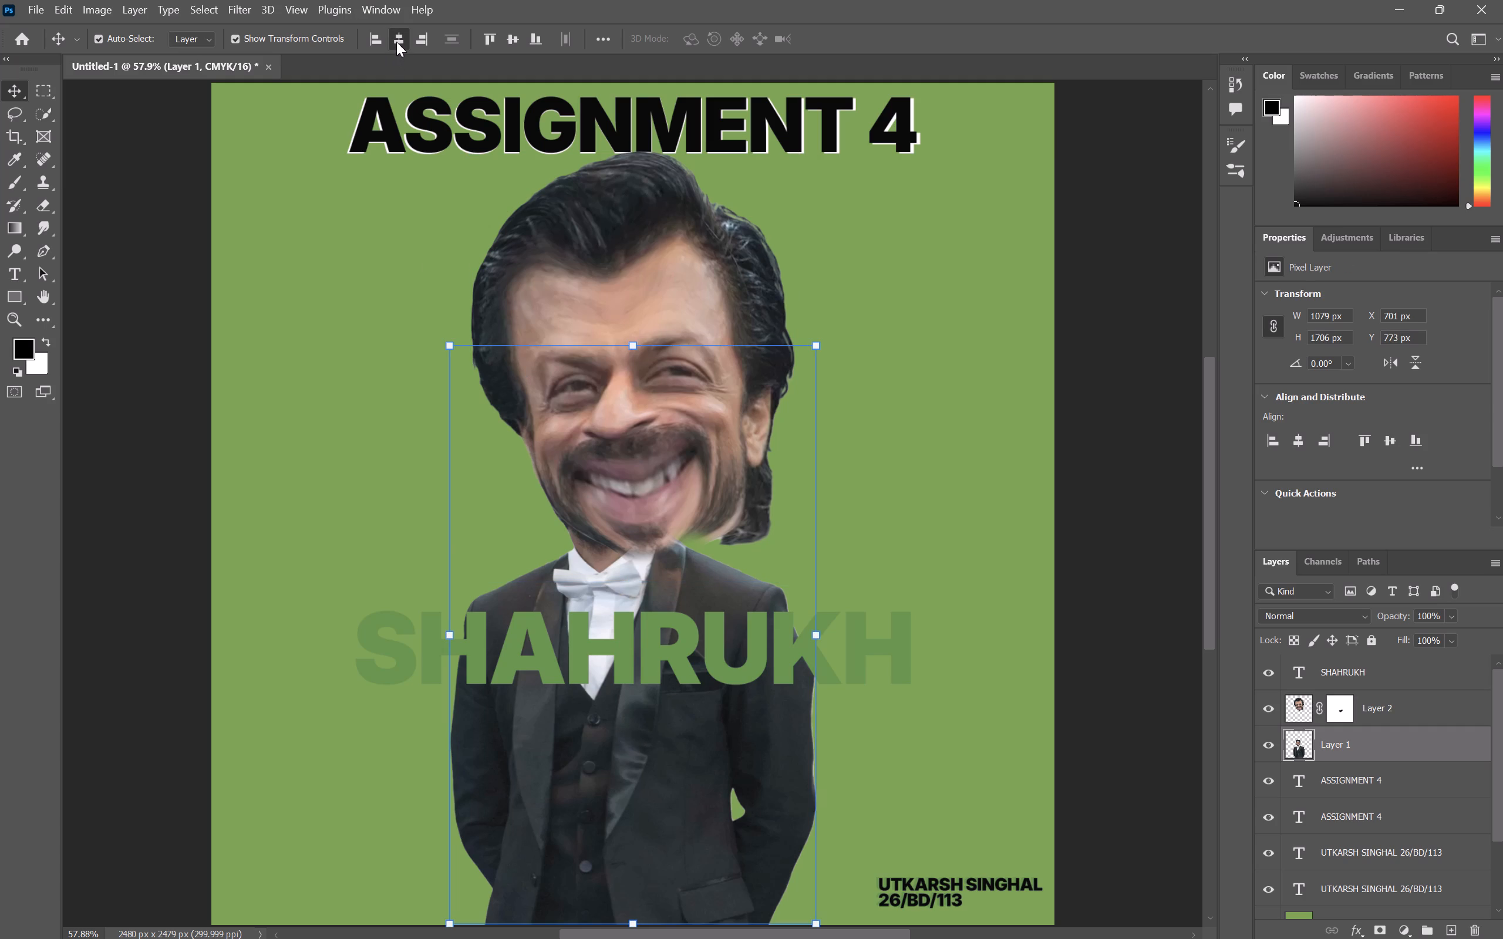
triple_click(396, 42)
Move the head back onto the suit's neck so that the chin meets the collar.
click(655, 237)
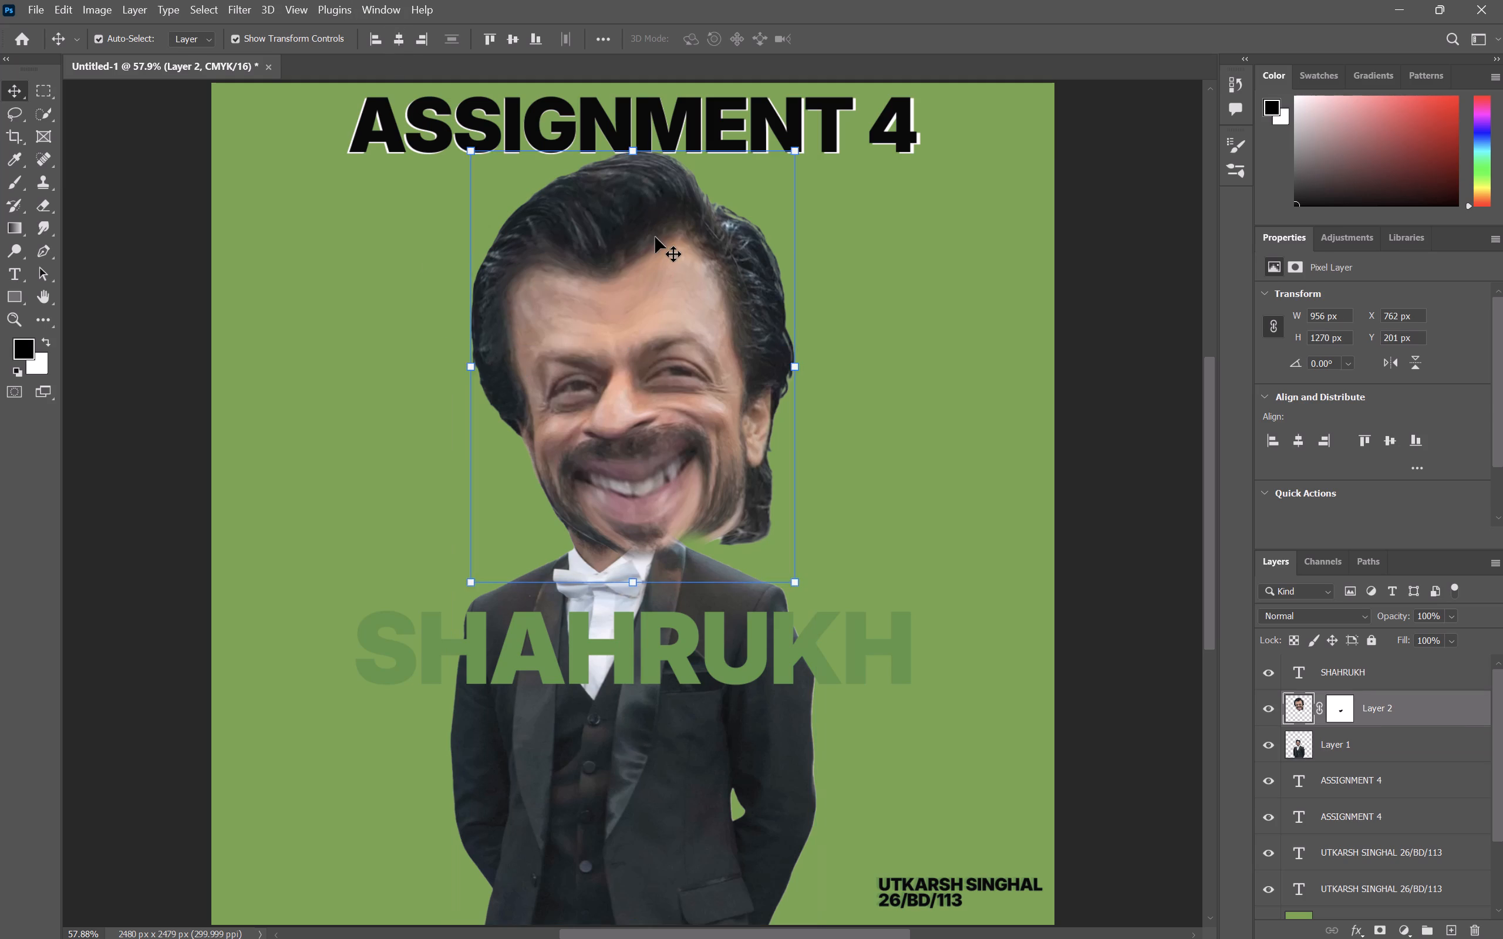
drag(655, 237, 616, 229)
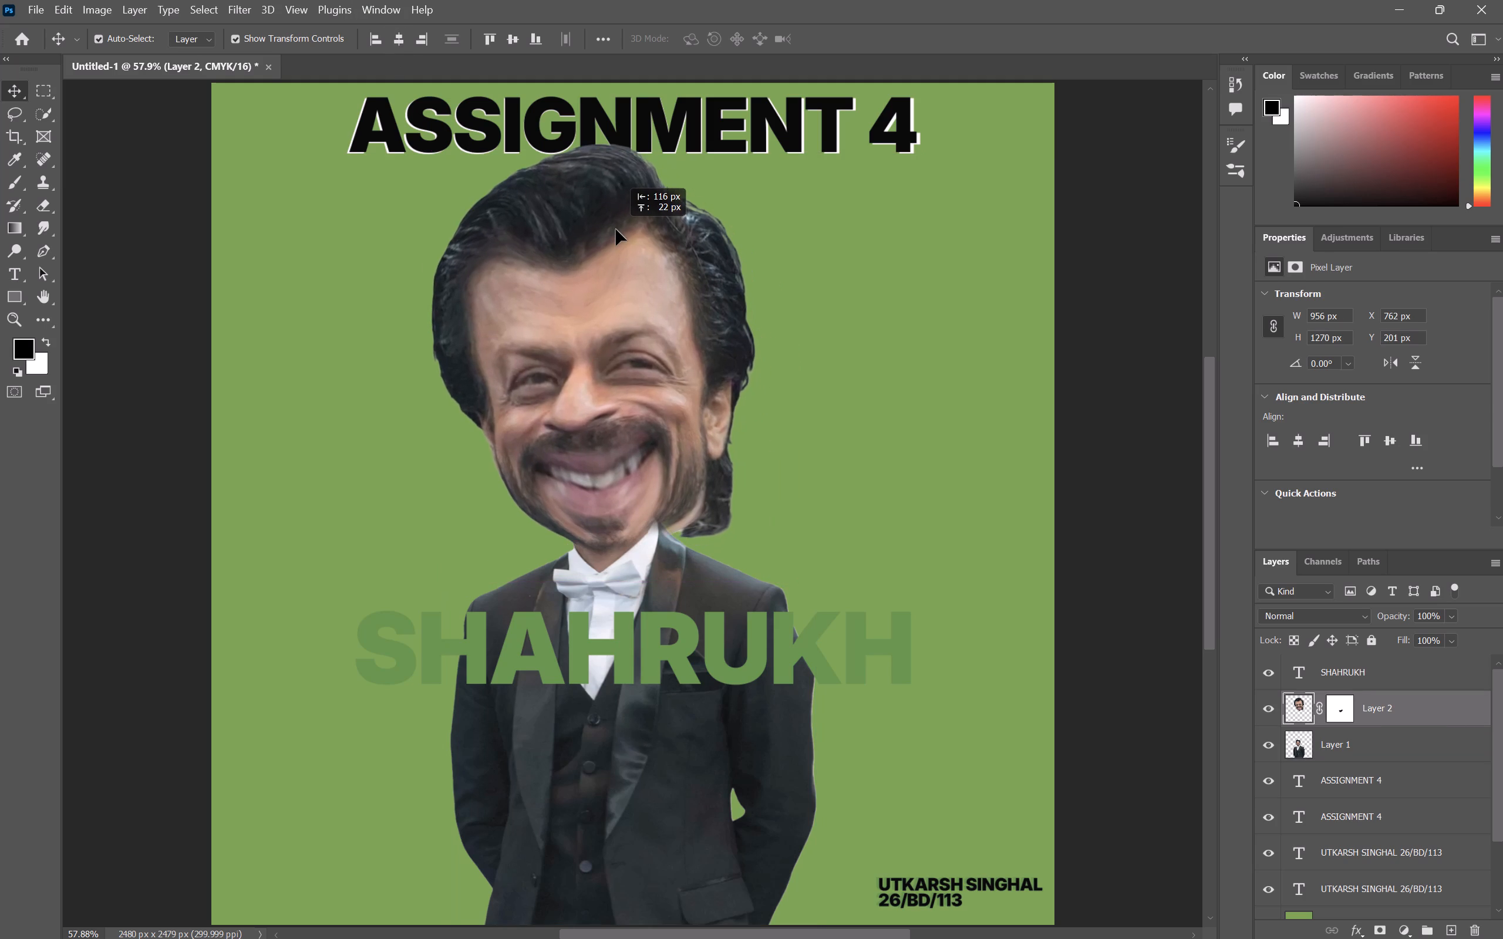
drag(616, 229, 615, 231)
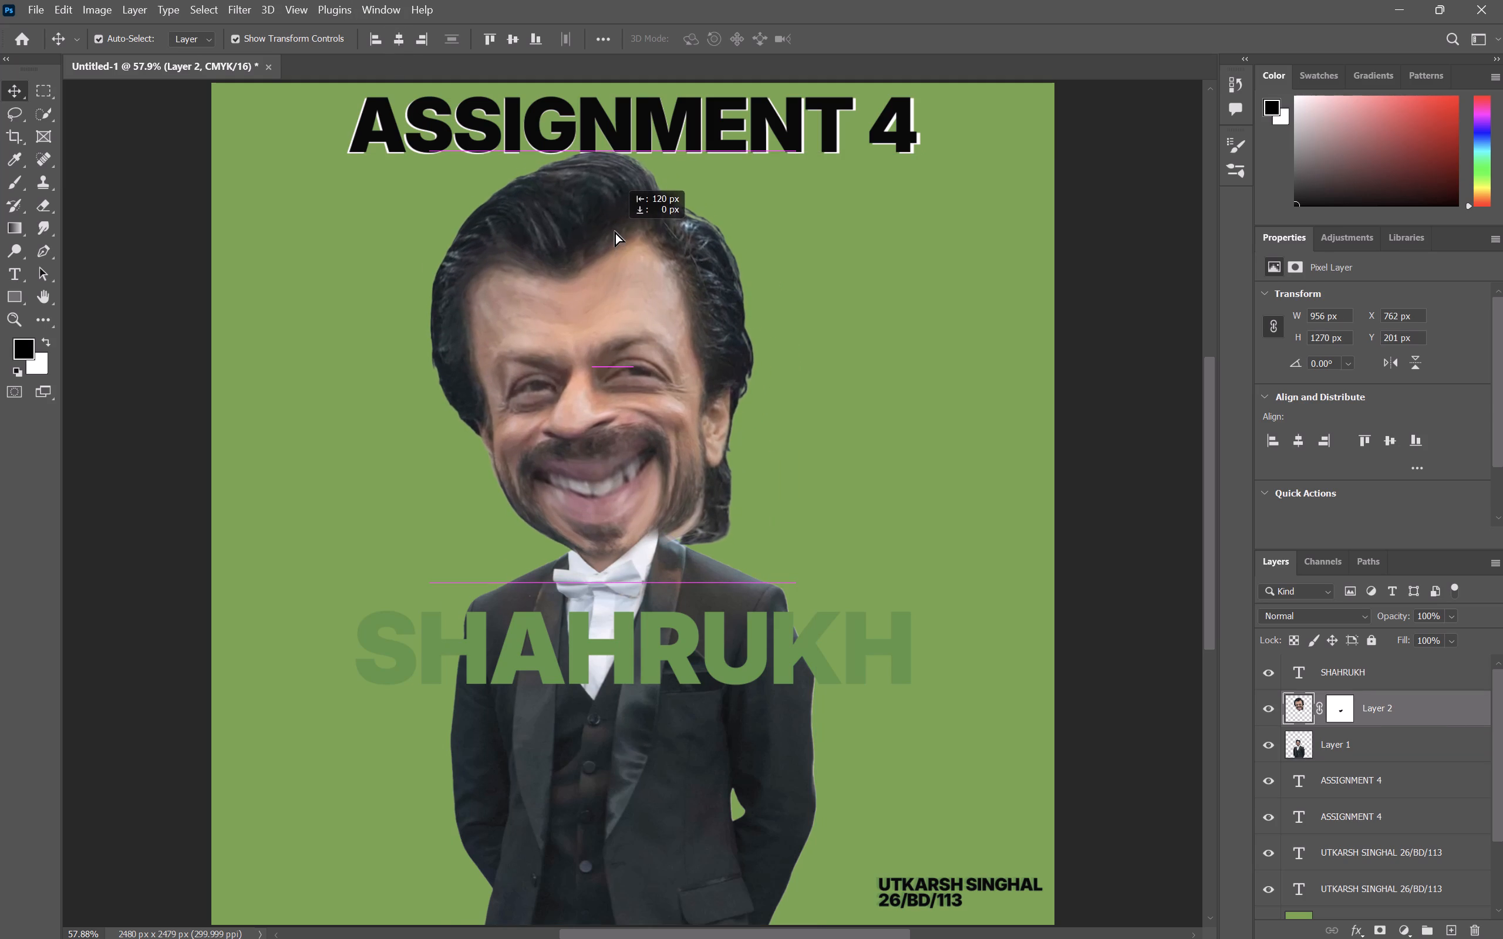
drag(615, 231, 612, 231)
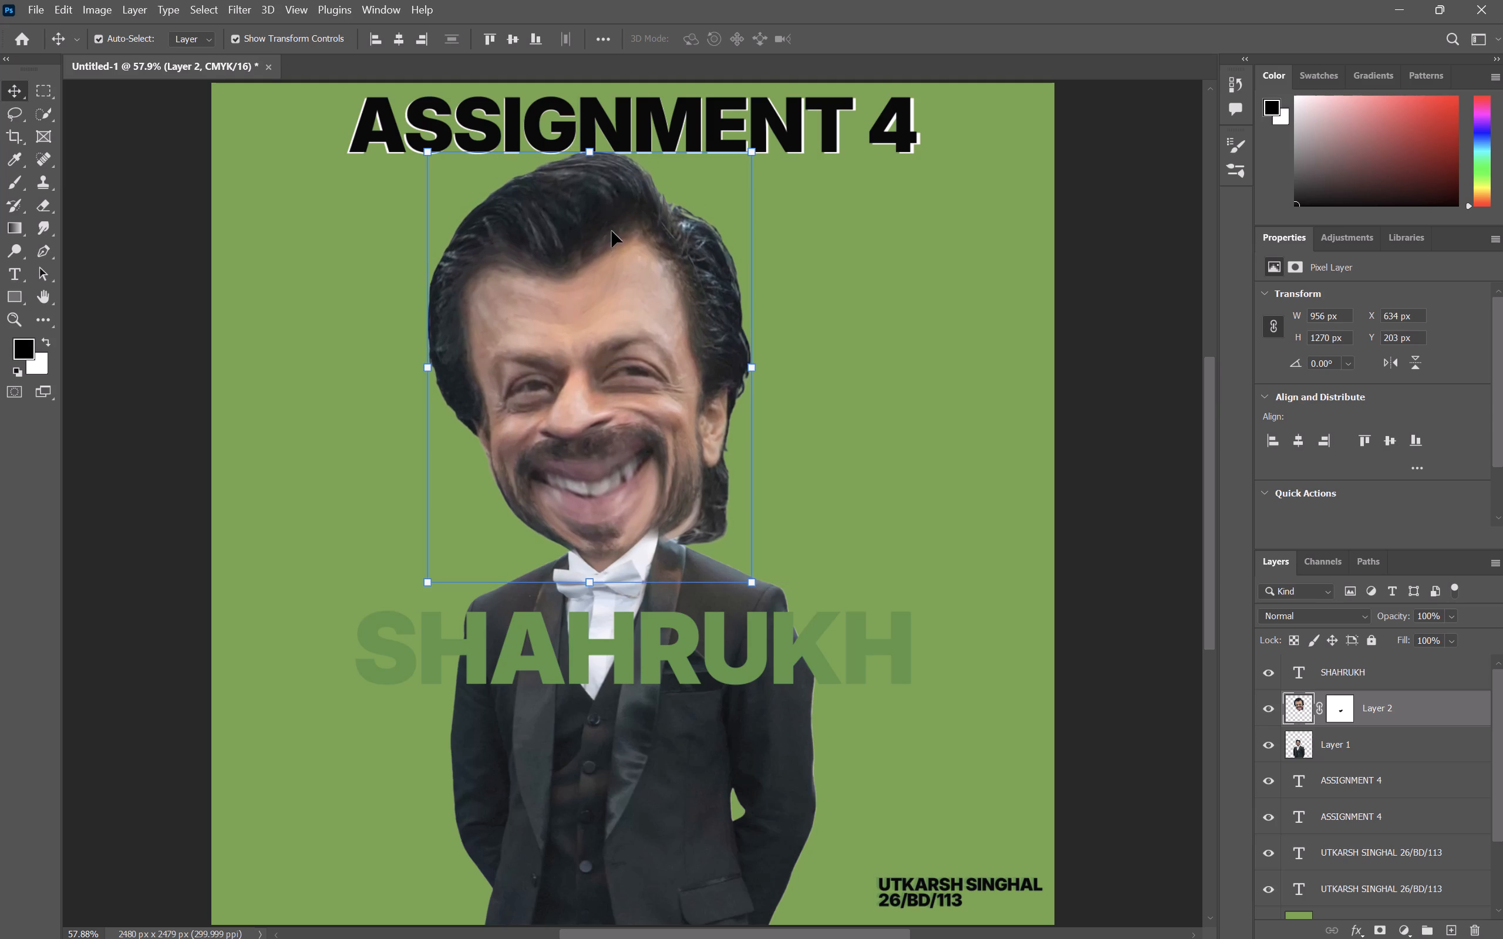
Enlarge the SHAHRUKH lettering to about 121% (84.44 pt) and place it across the suit's collar and bow tie.
click(724, 652)
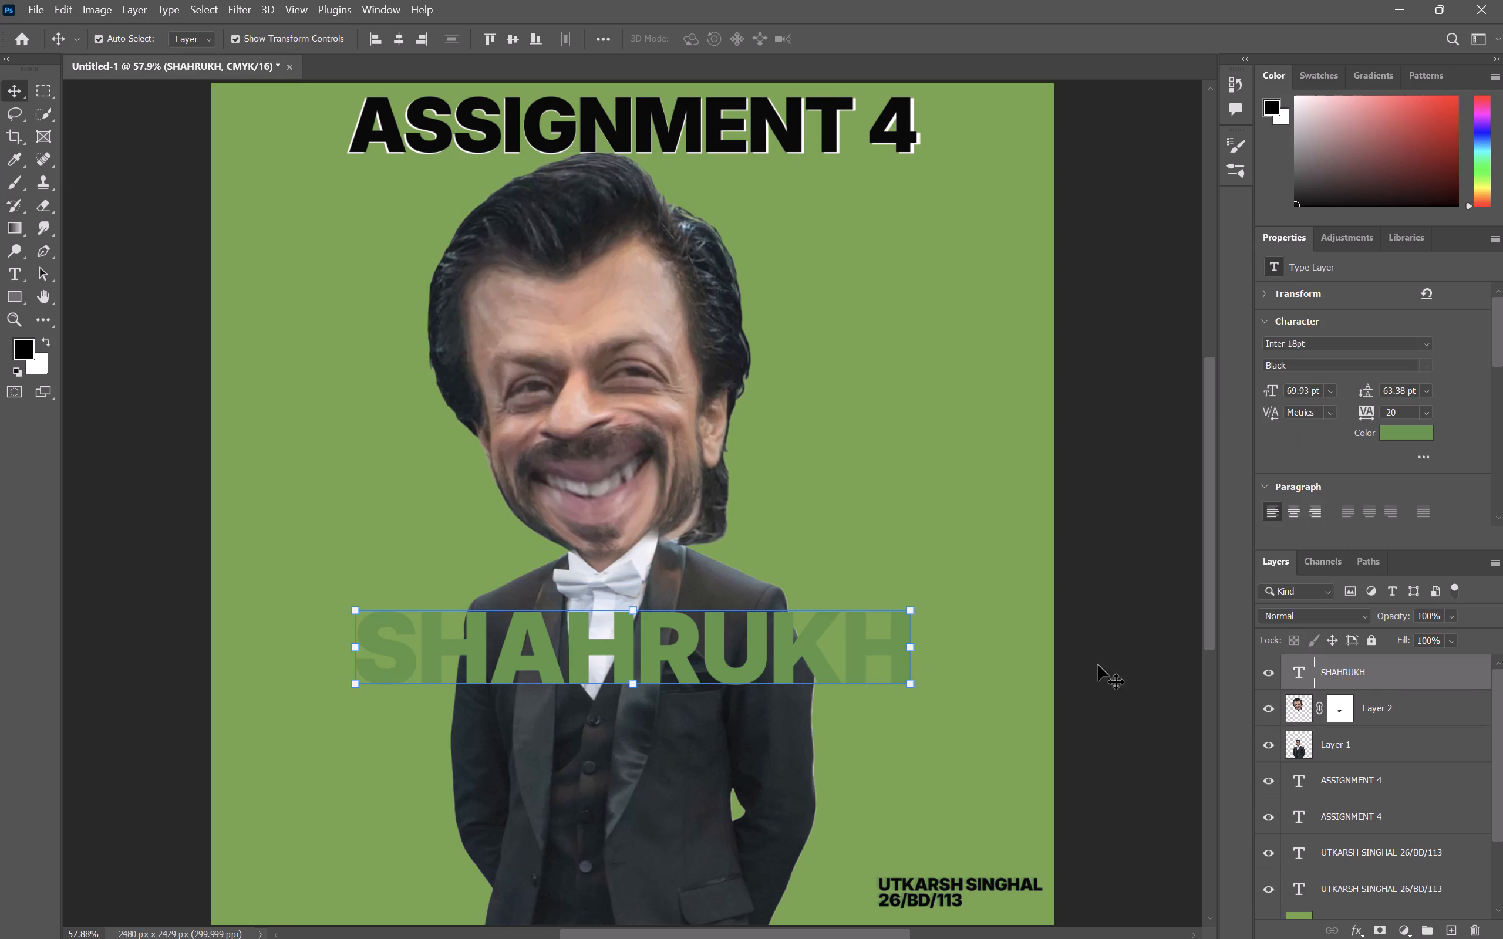
drag(911, 684, 966, 717)
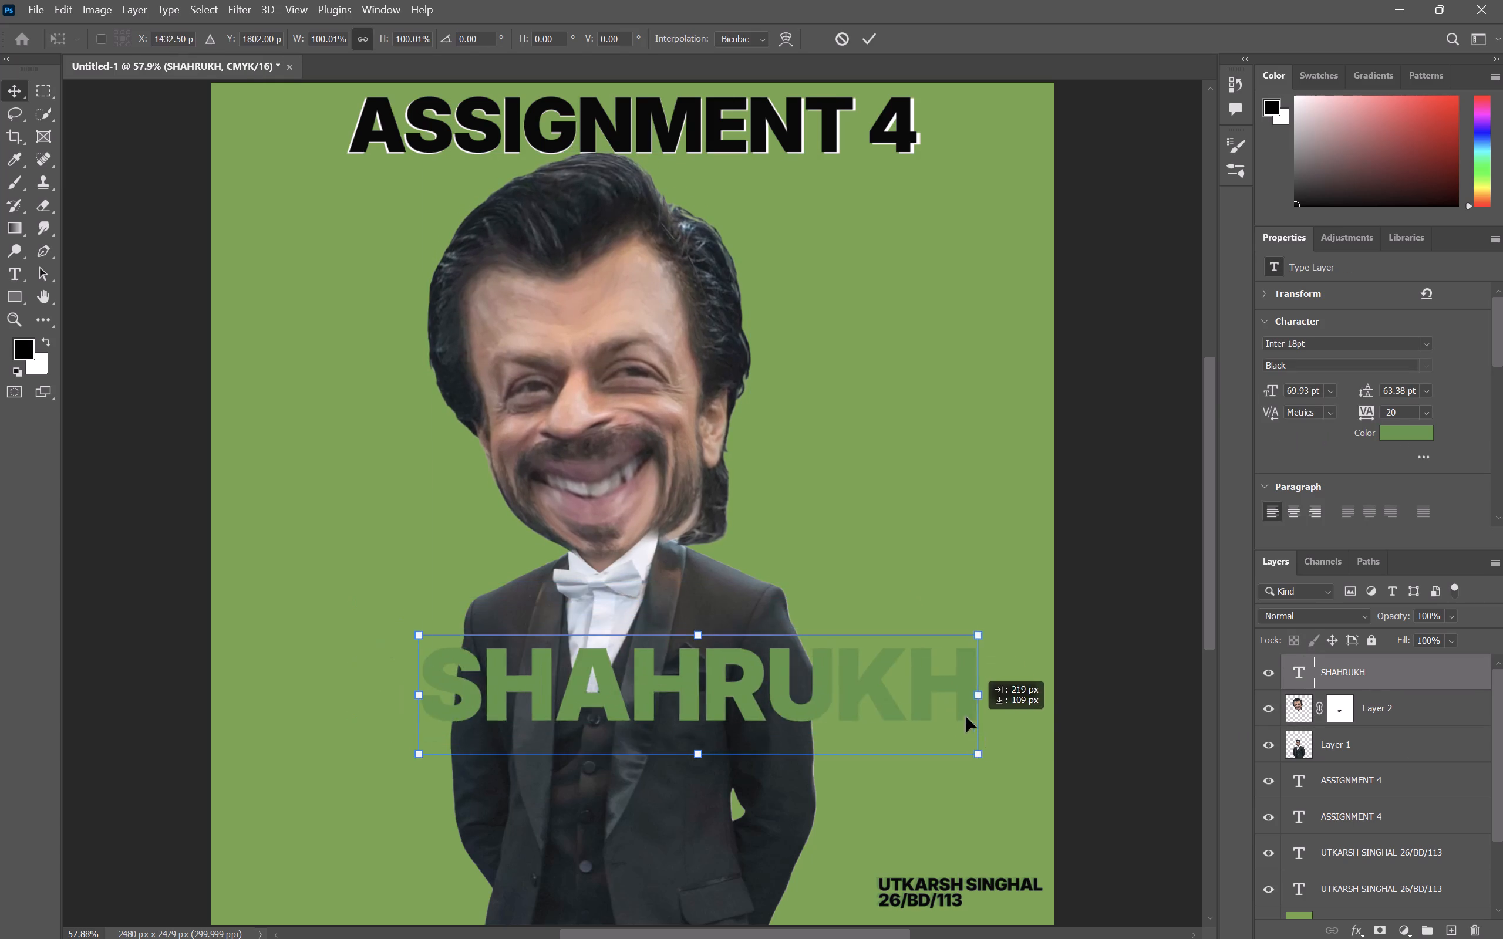
drag(966, 717, 1012, 776)
drag(922, 730, 812, 649)
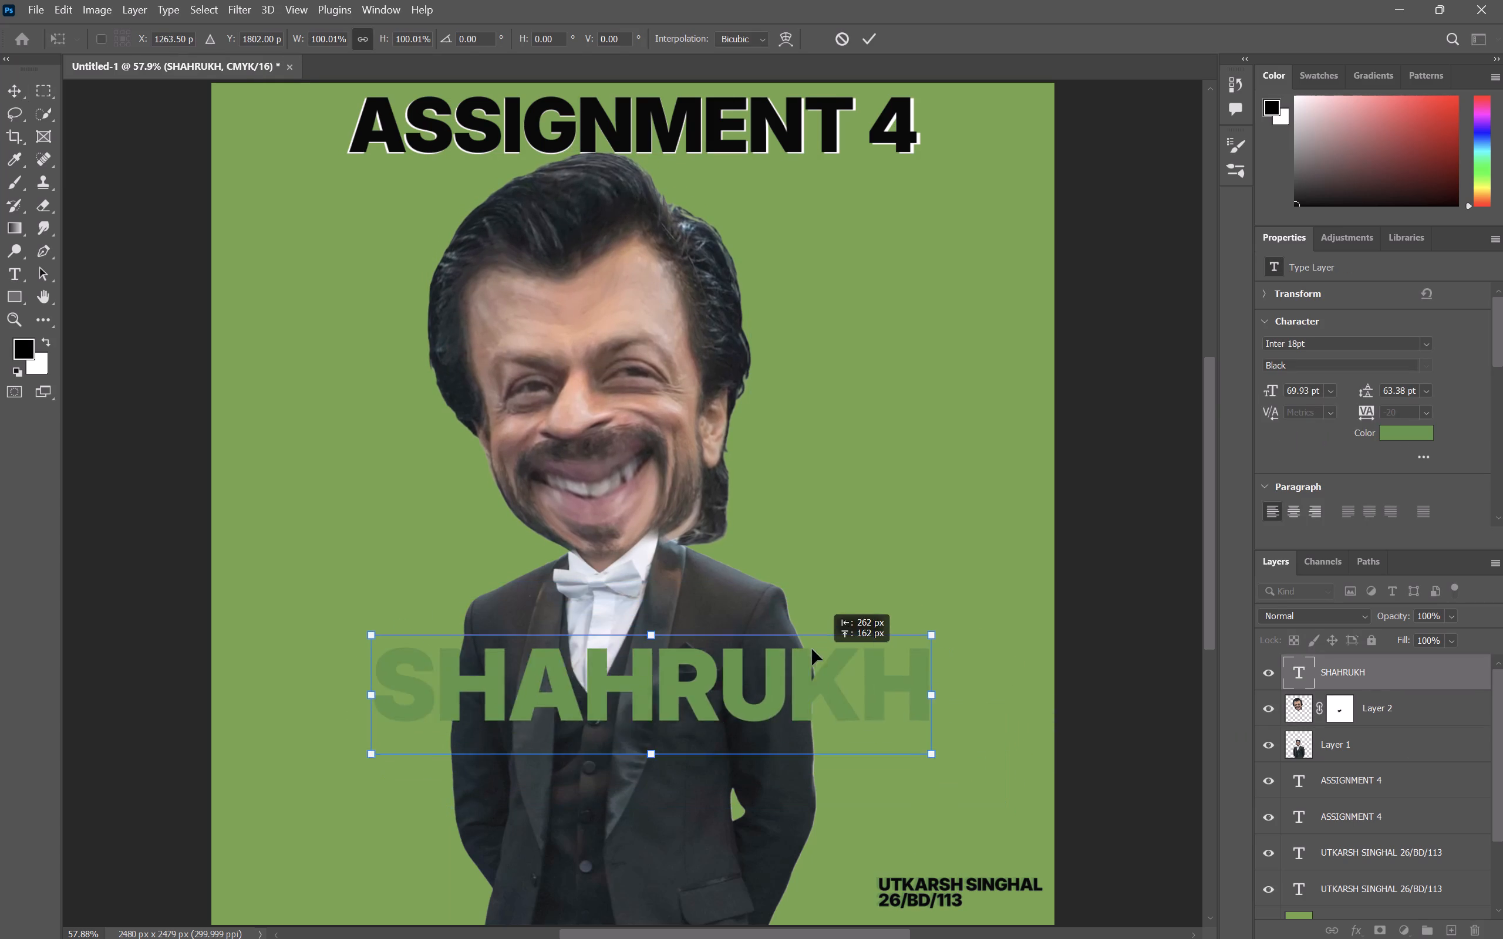
drag(812, 649, 767, 595)
drag(856, 672, 860, 672)
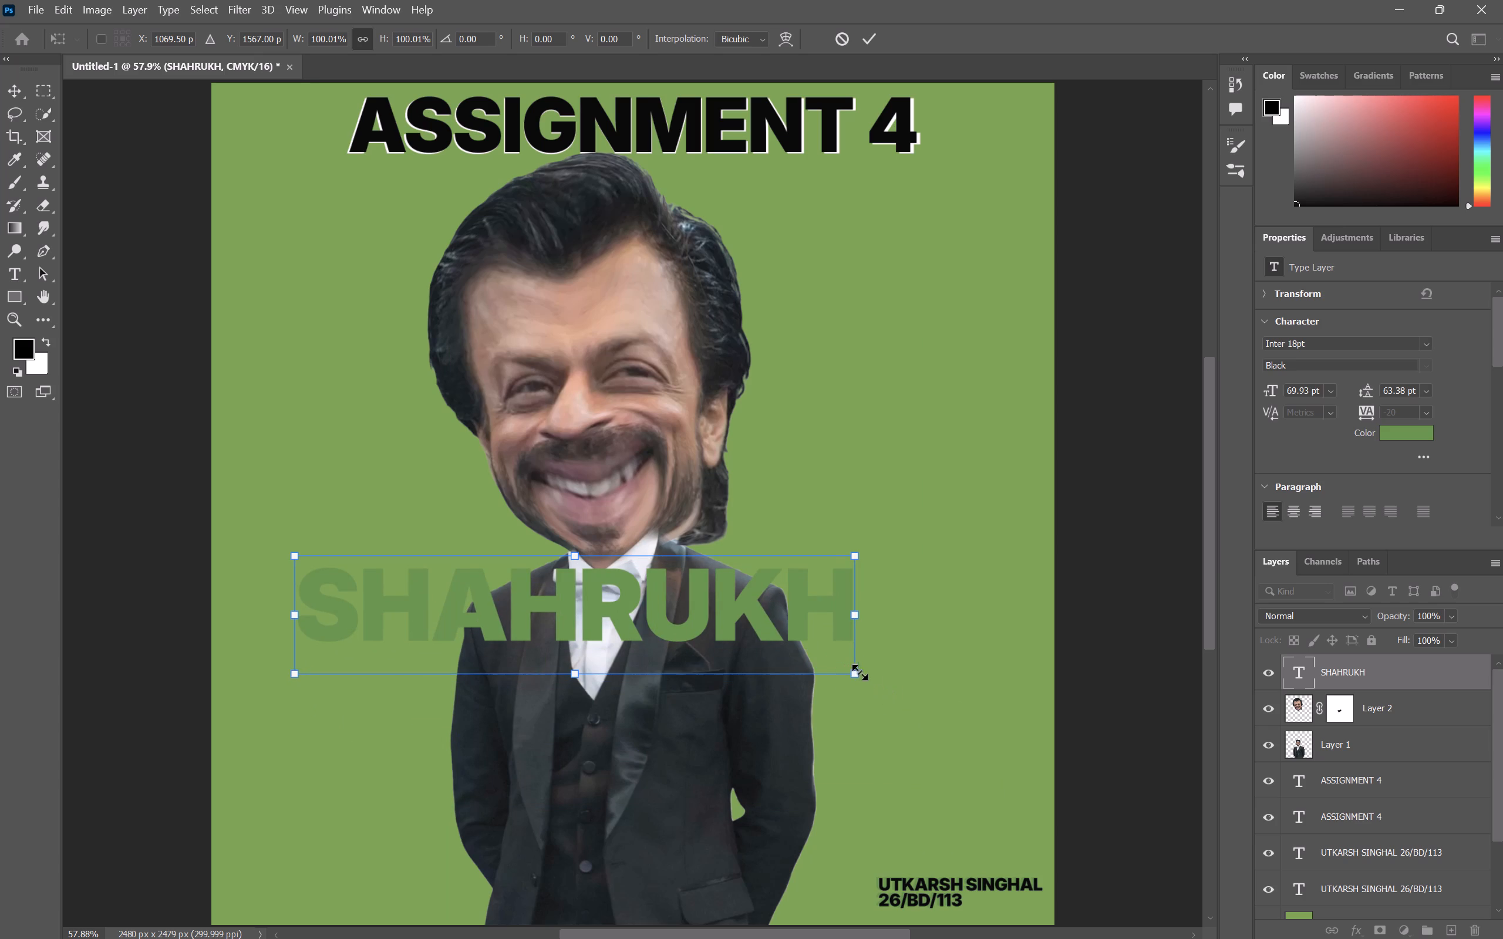
drag(860, 672, 968, 720)
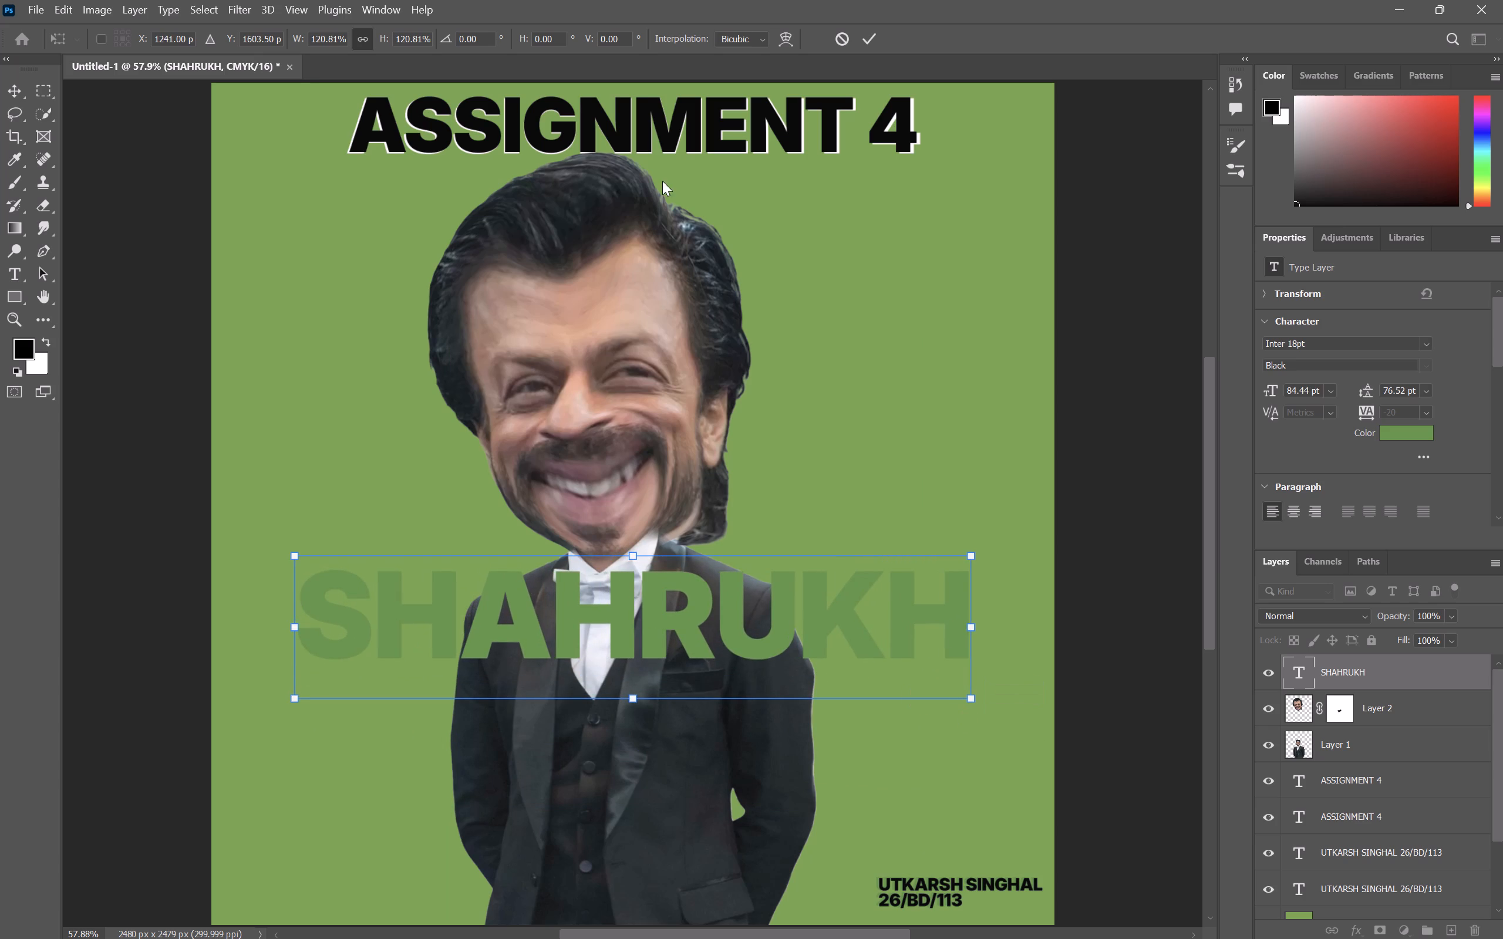
click(770, 583)
click(833, 448)
click(1057, 539)
click(1128, 535)
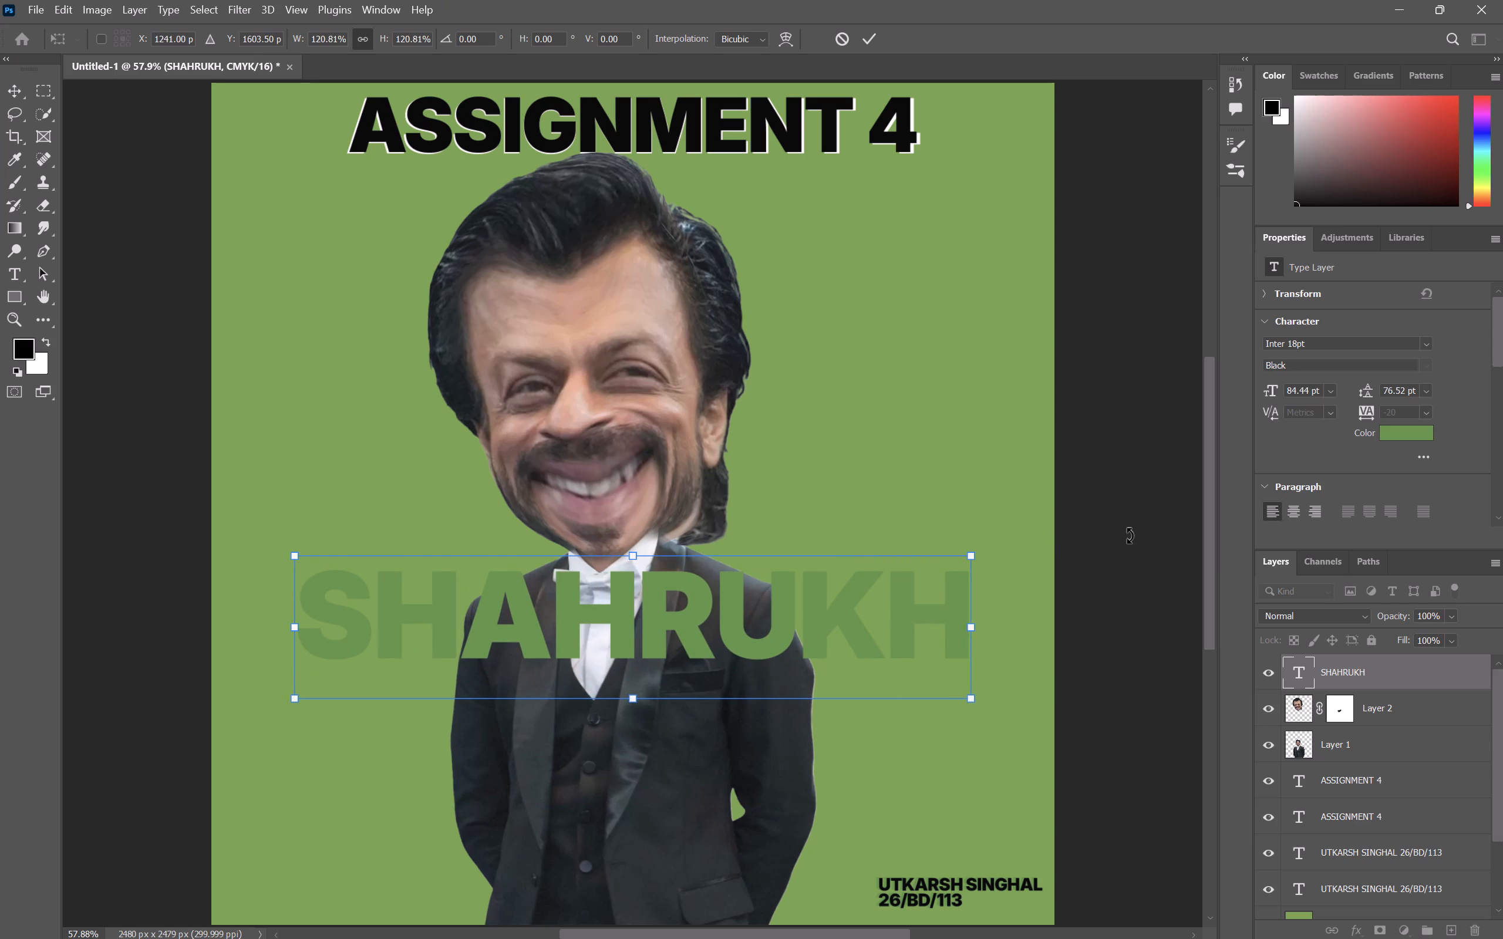
click(1131, 546)
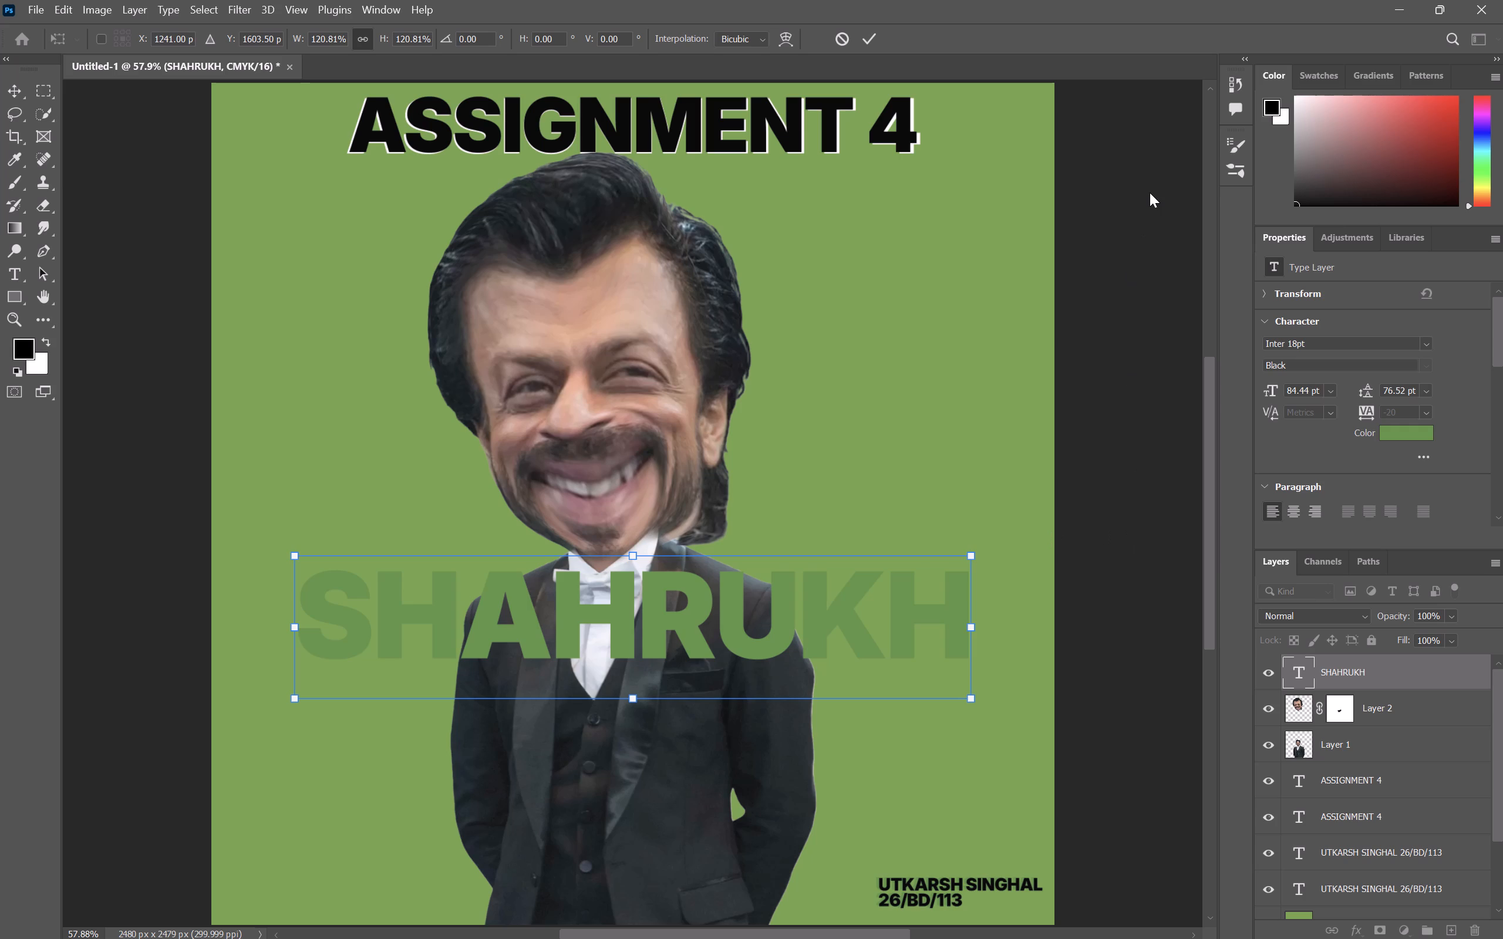
click(1150, 192)
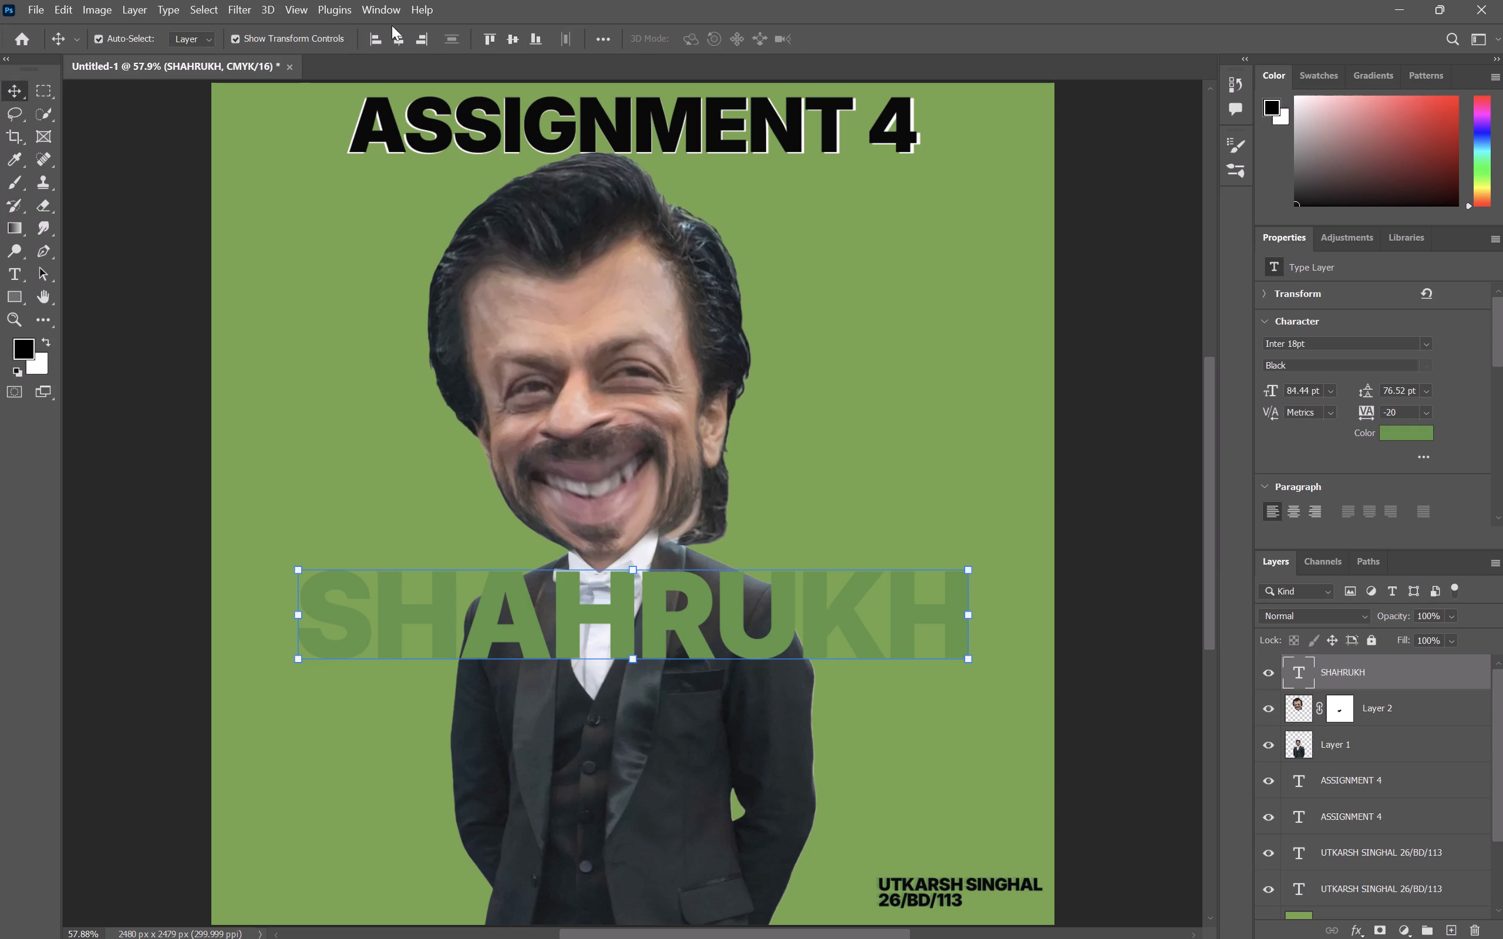
Centre the enlarged SHAHRUKH lettering horizontally on the canvas.
click(400, 35)
click(400, 35)
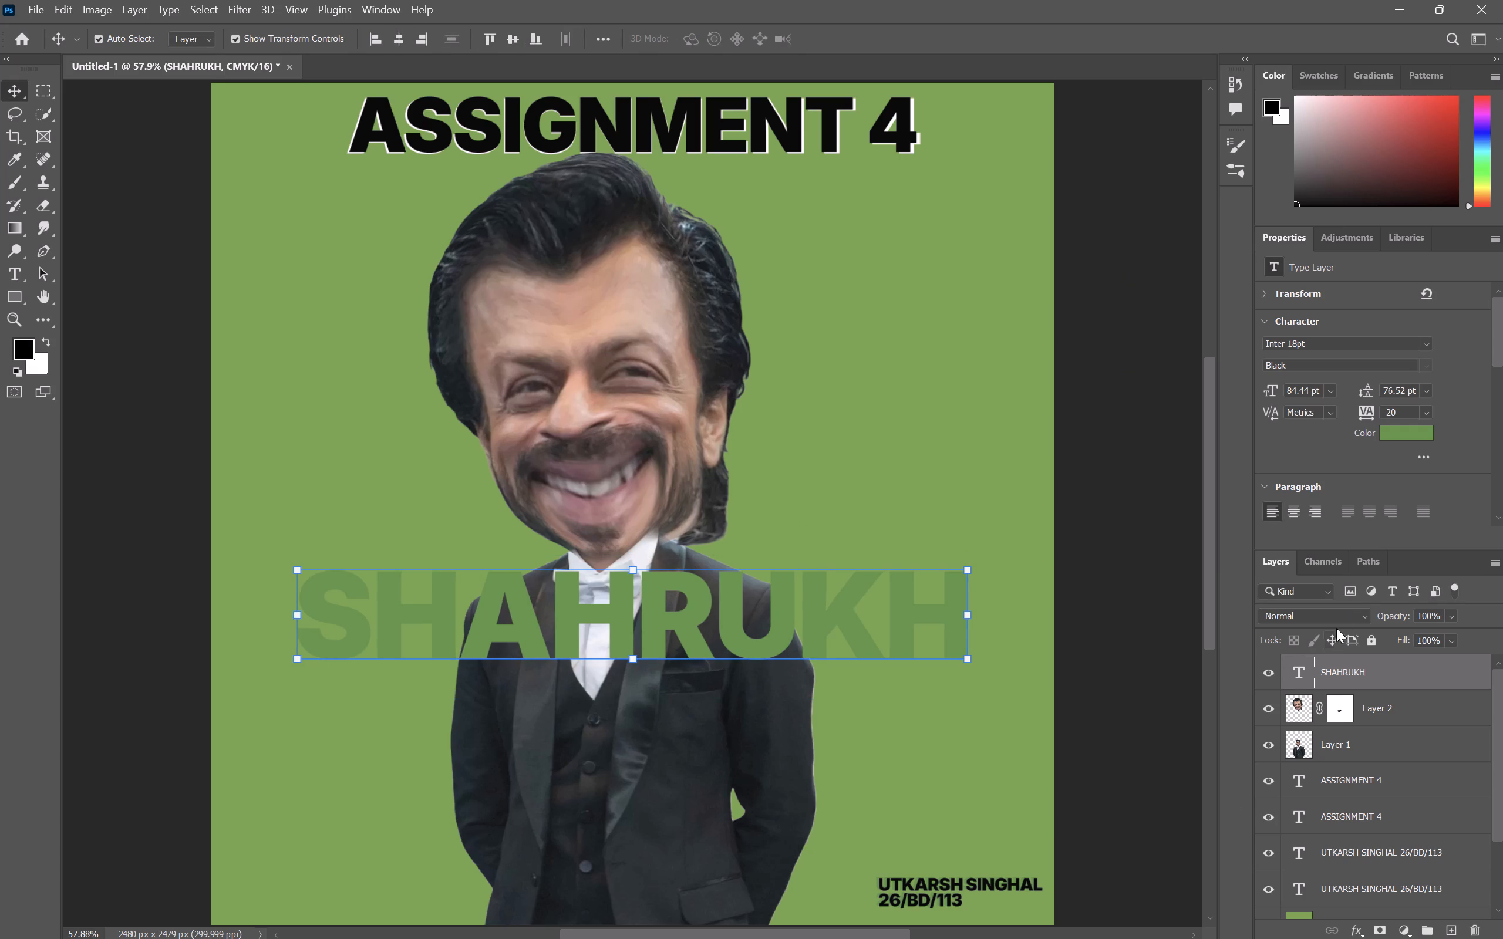
Reorder the SHAHRUKH text layer behind the suit body, between the two ASSIGNMENT 4 layers.
drag(1343, 680, 1321, 779)
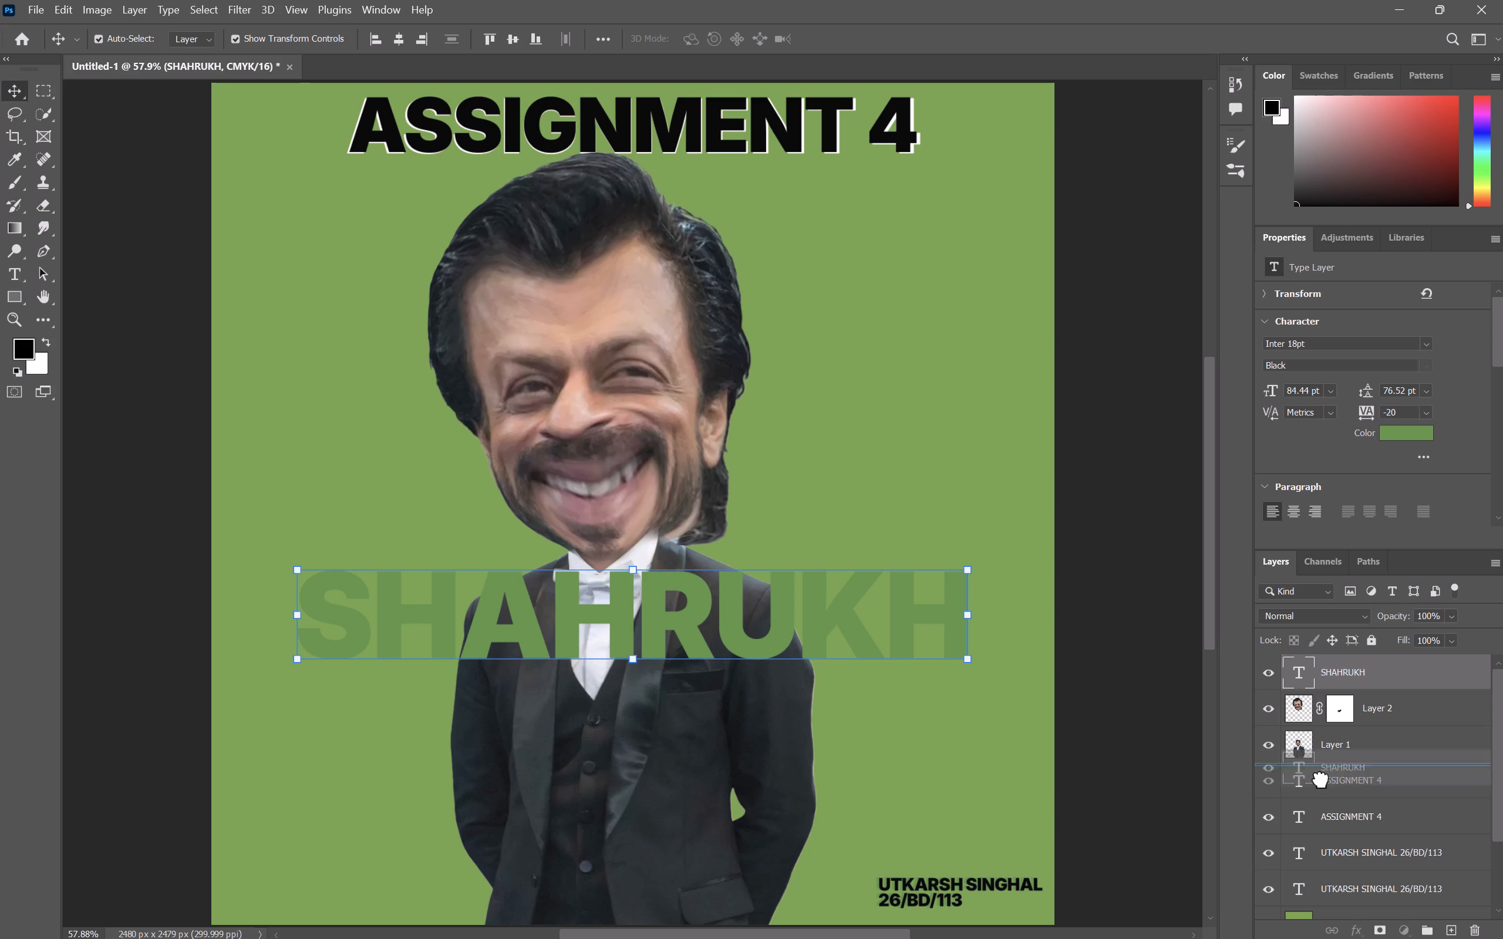
drag(1321, 779, 1319, 809)
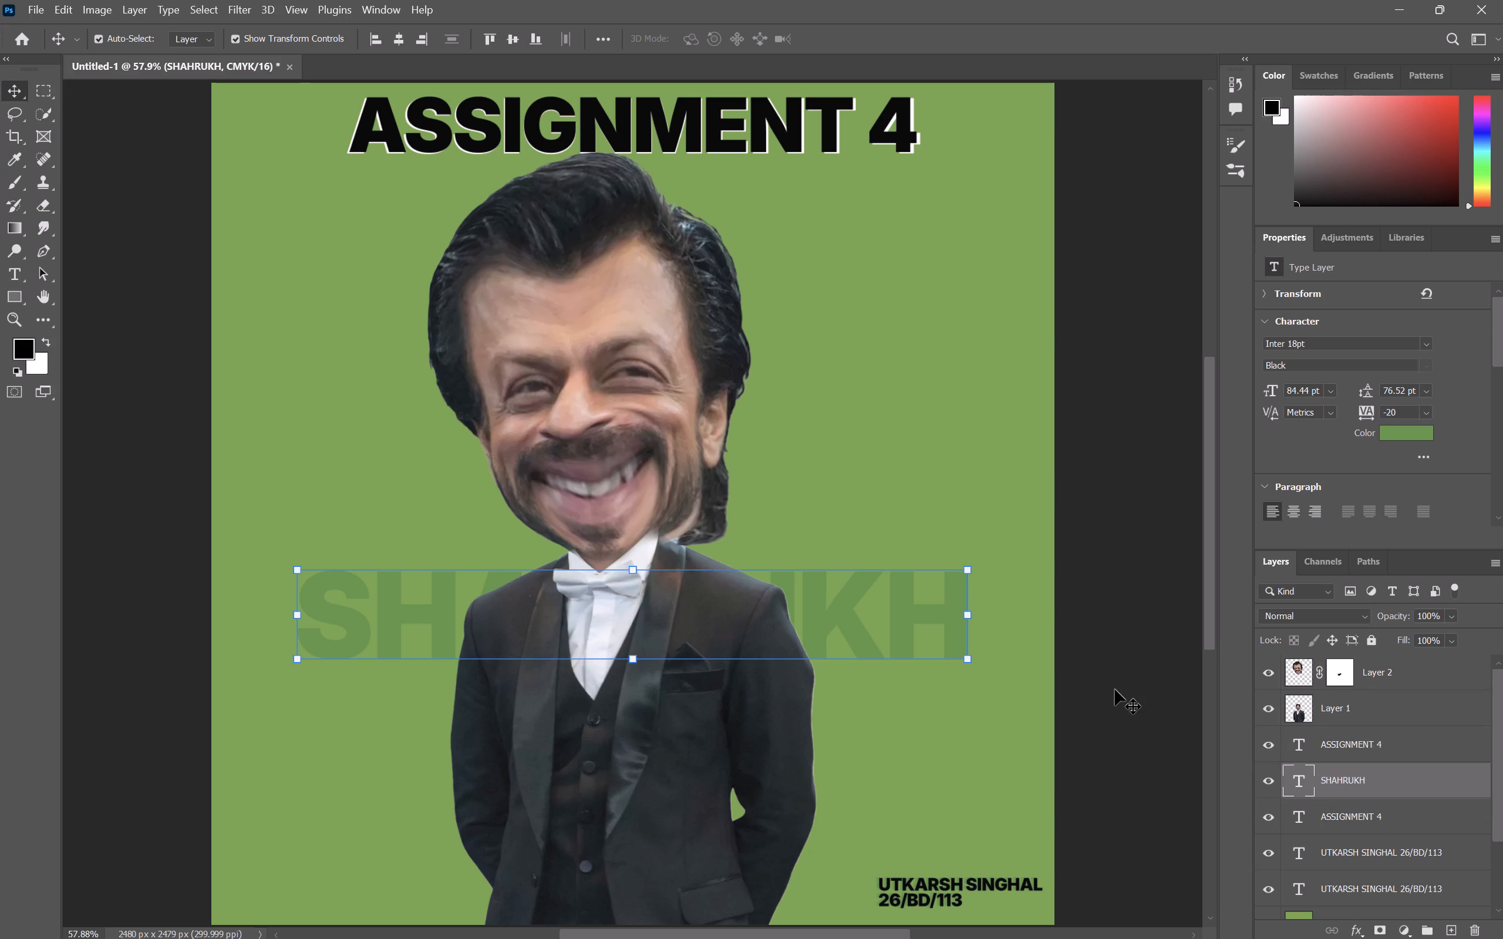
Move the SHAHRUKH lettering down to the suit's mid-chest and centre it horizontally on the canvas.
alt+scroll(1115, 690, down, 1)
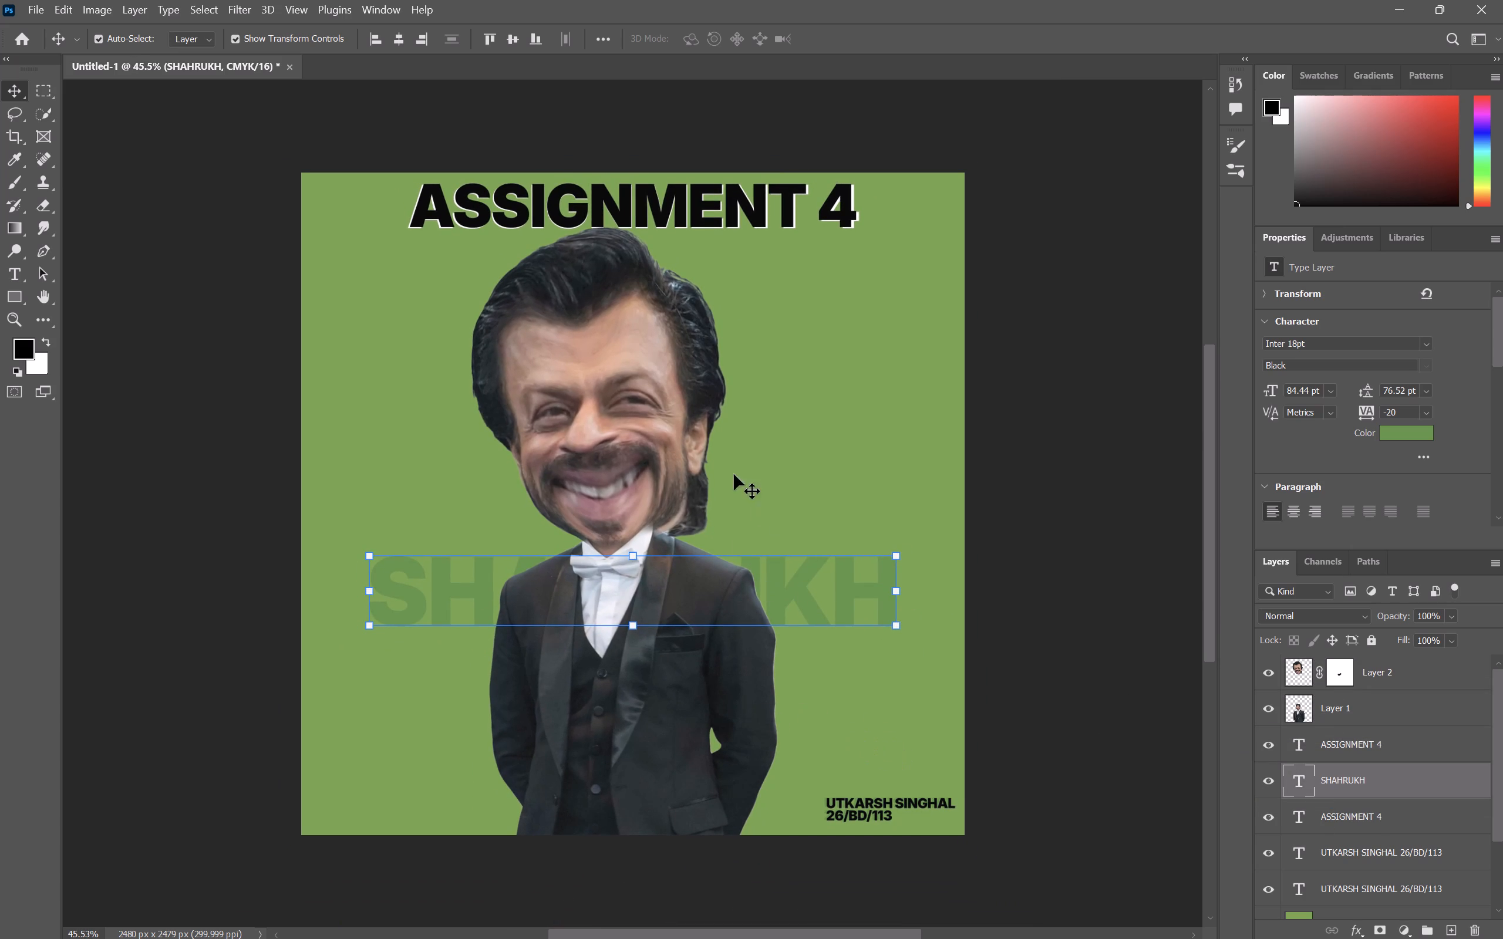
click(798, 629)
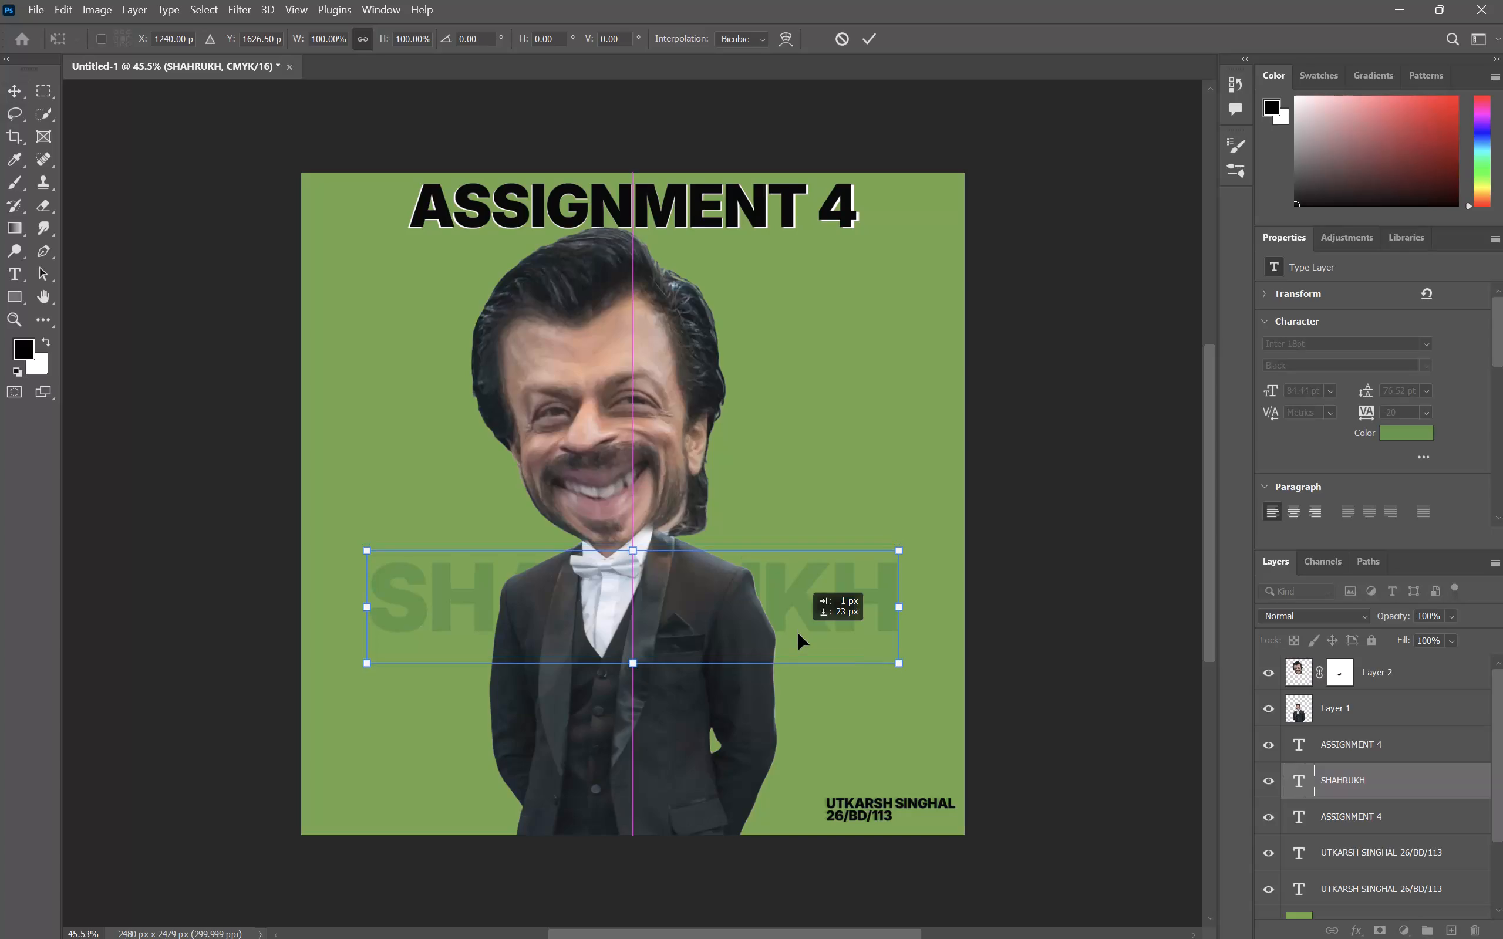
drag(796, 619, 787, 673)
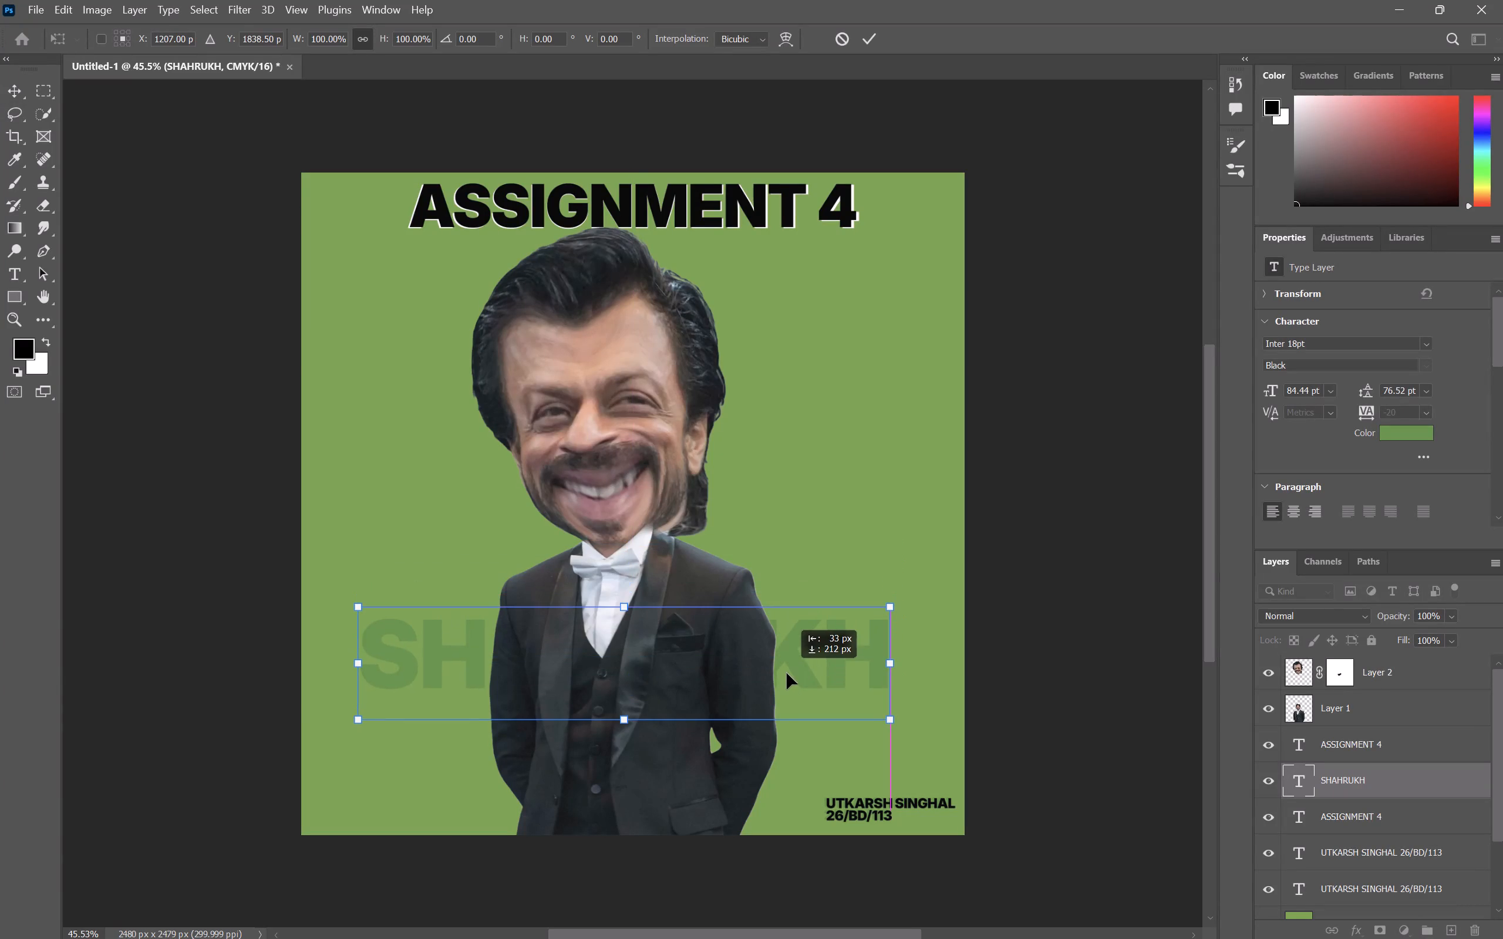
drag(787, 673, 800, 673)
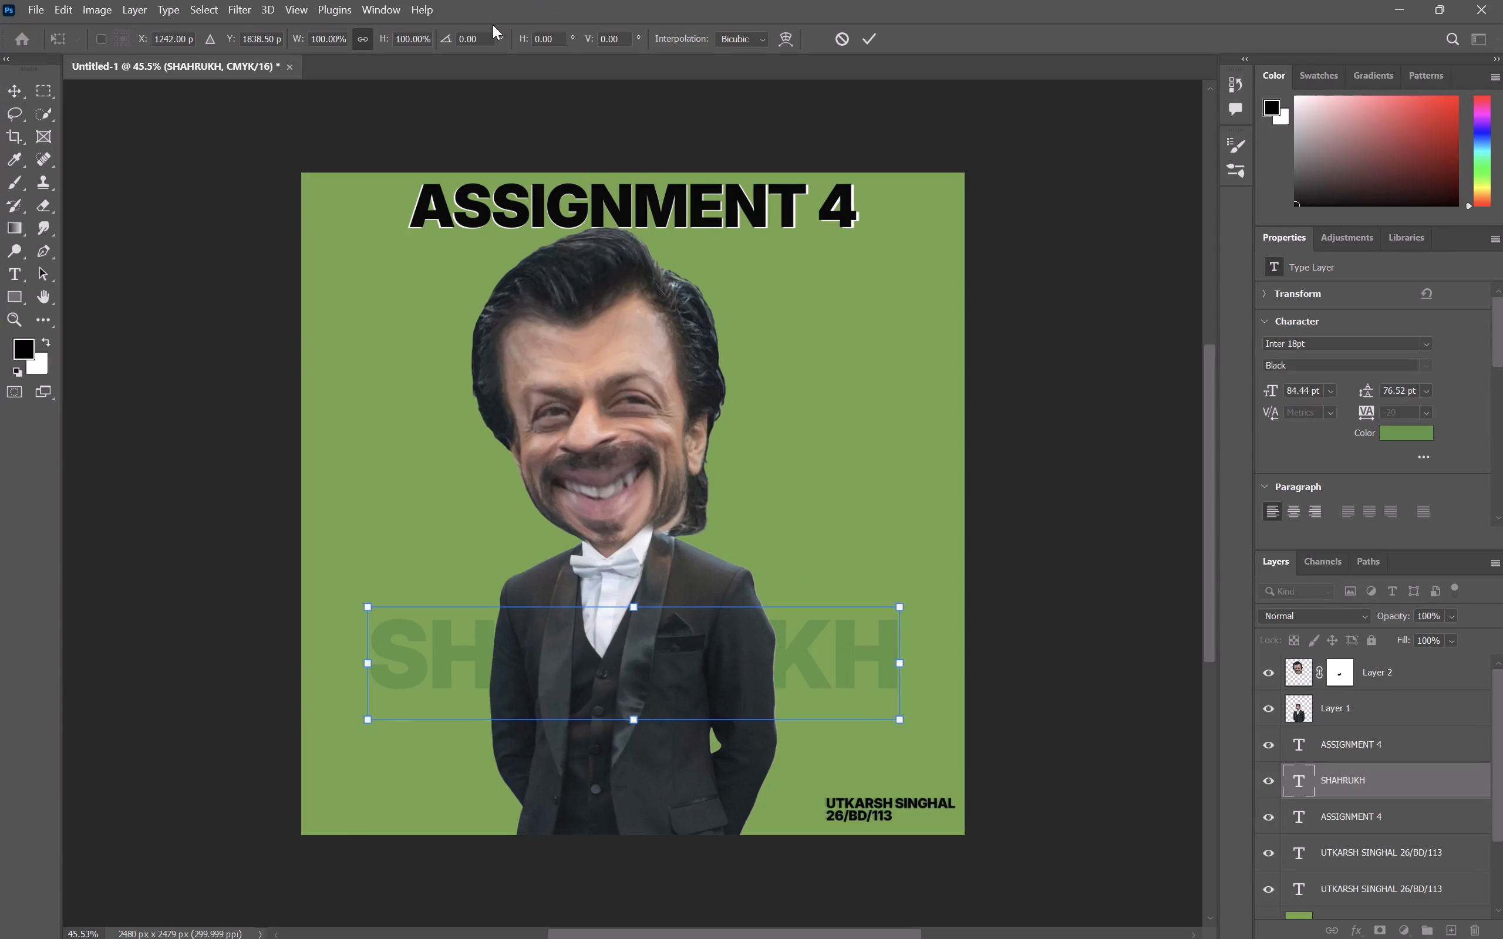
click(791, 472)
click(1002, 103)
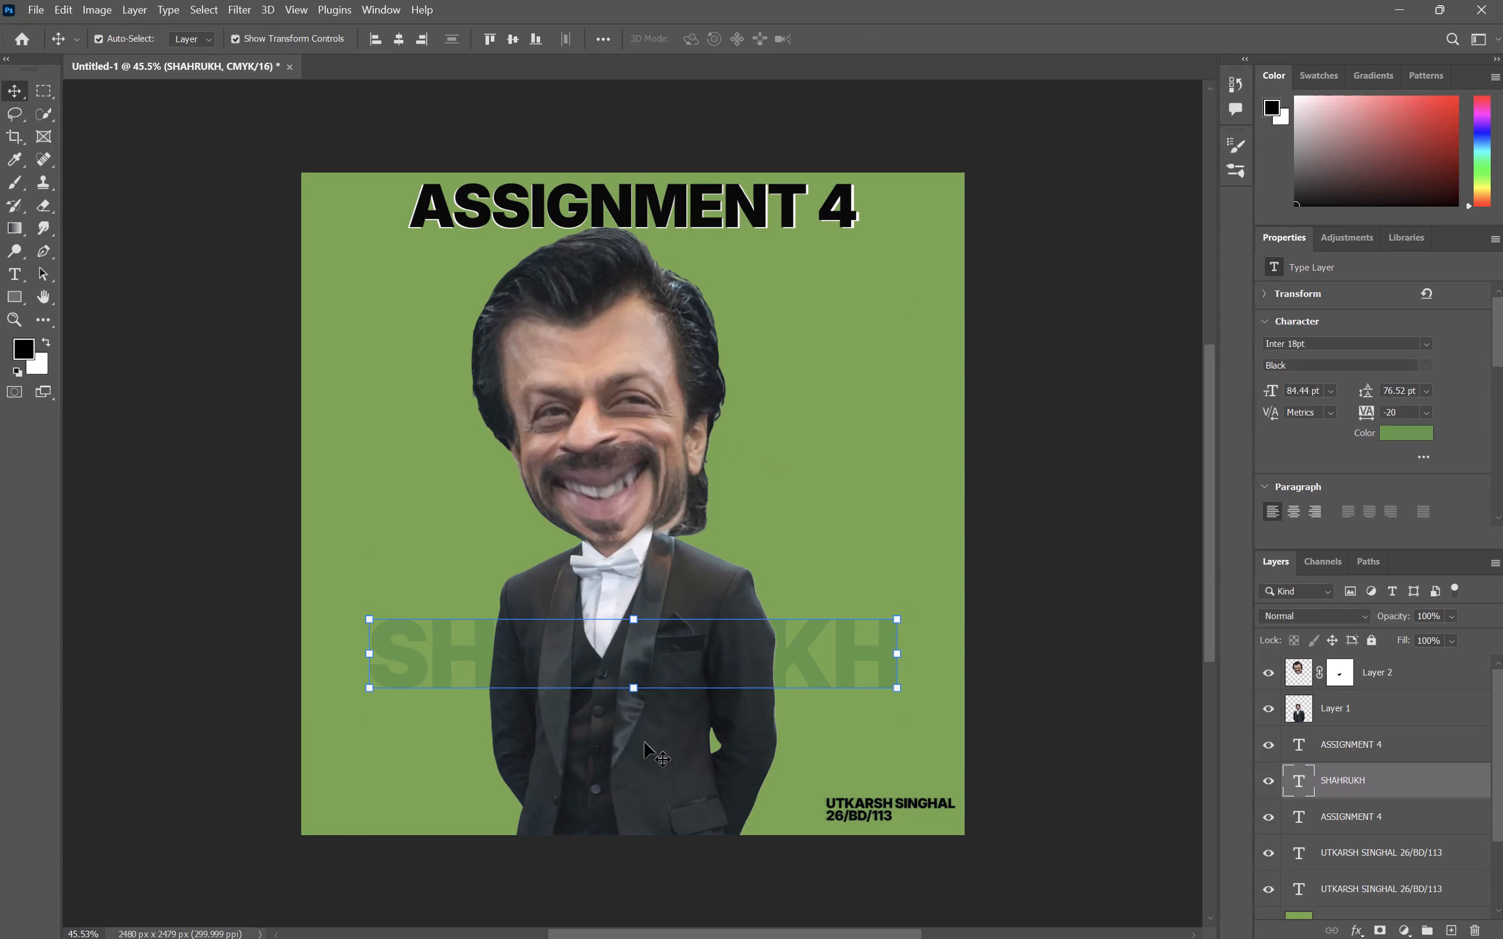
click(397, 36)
Set the foreground colour to dark green 336600, starting from the green sampled on the SHAHRUKH lettering.
click(618, 218)
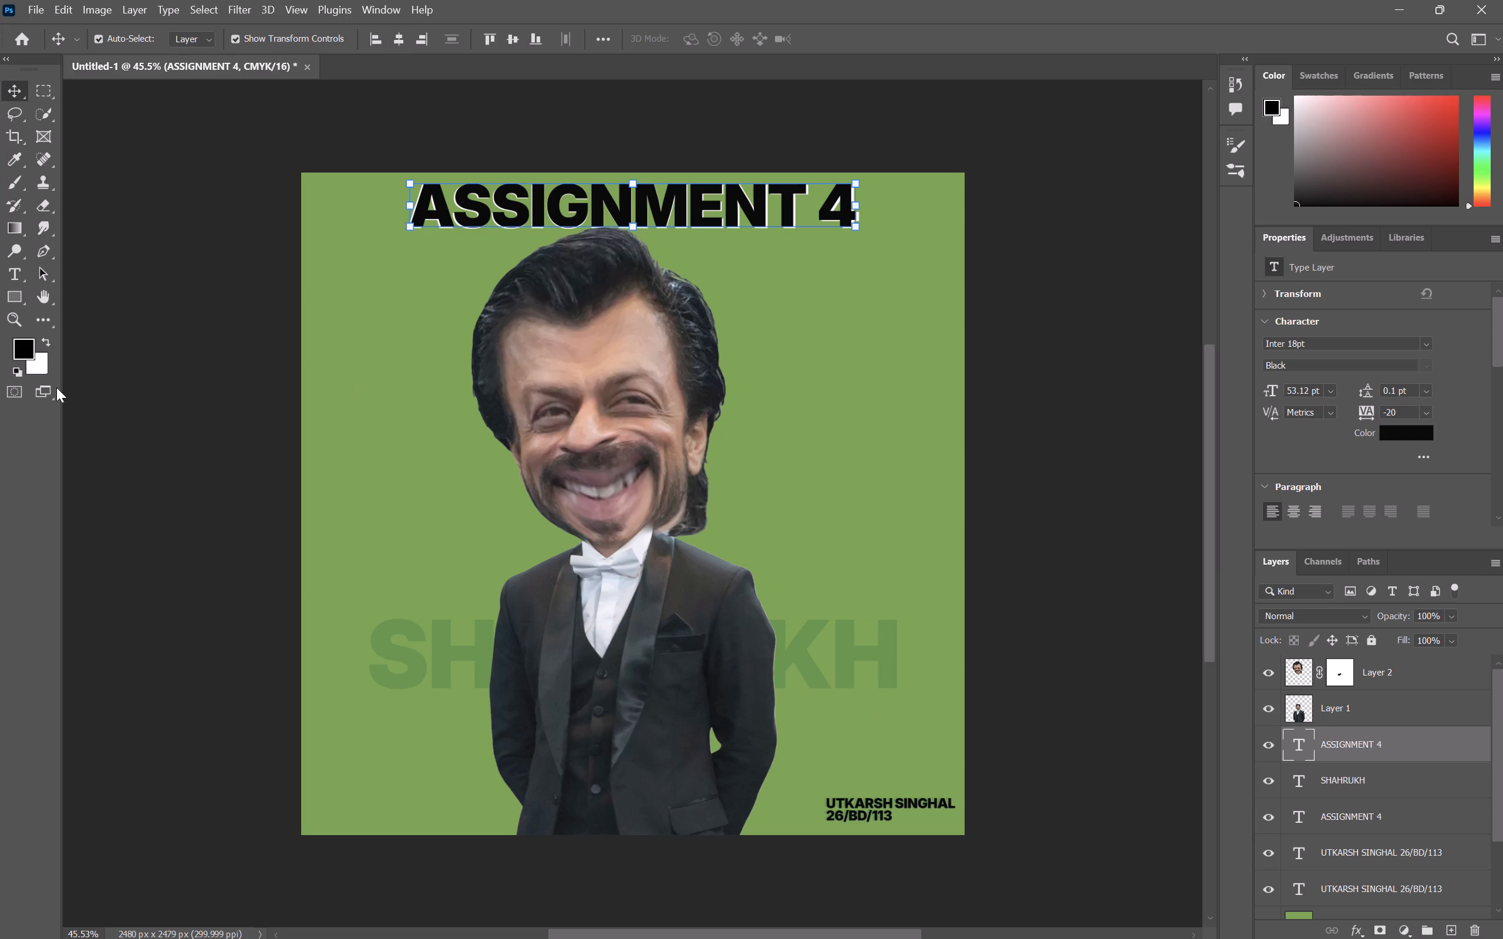
double_click(16, 344)
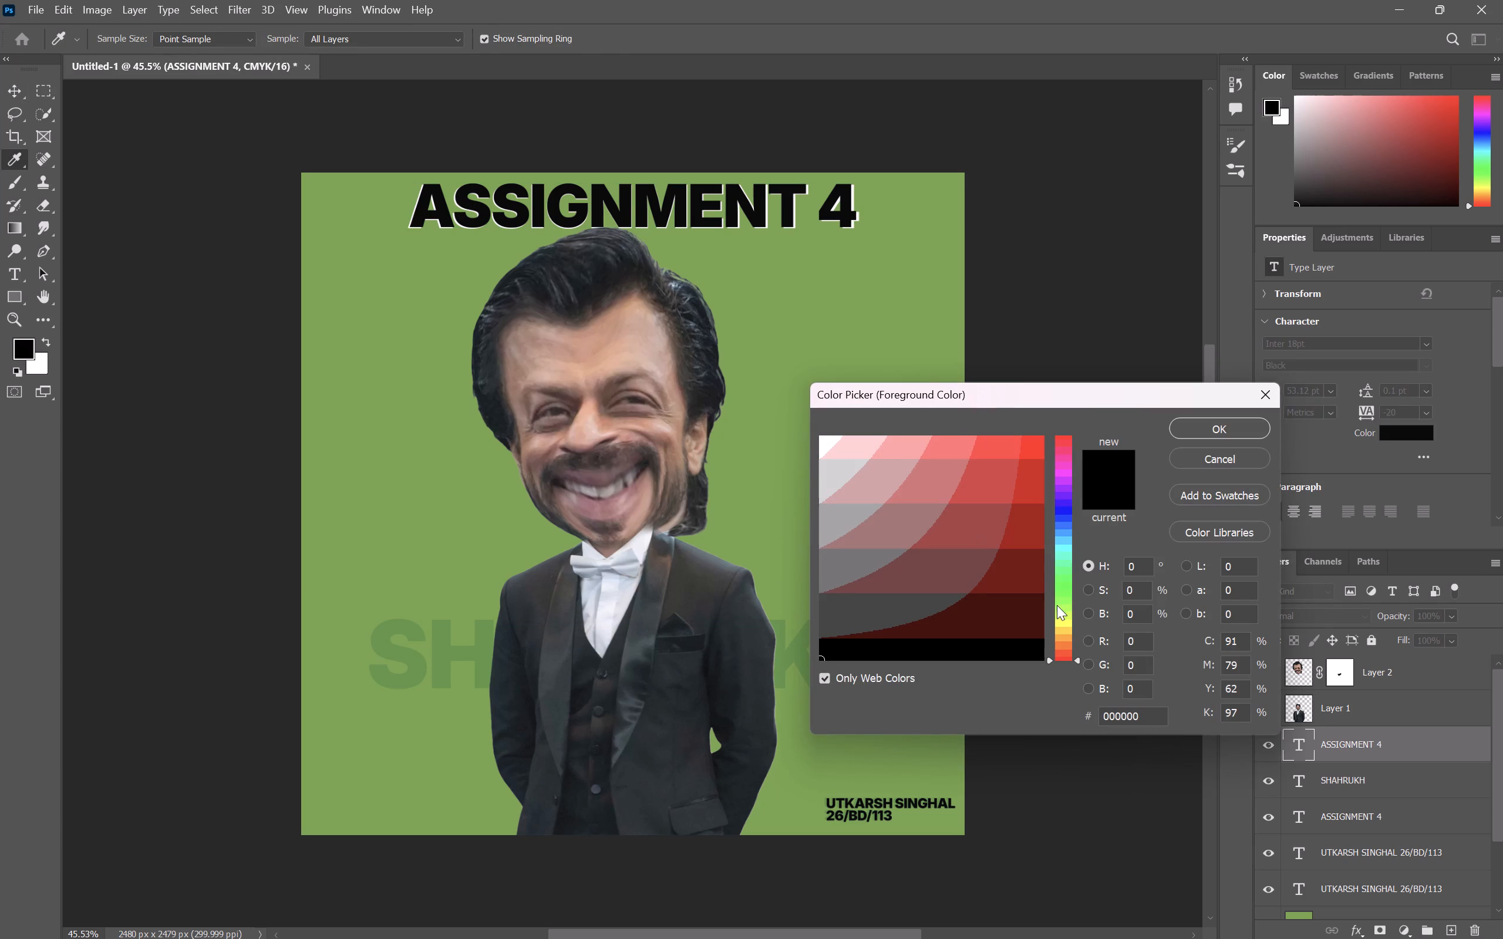
click(417, 664)
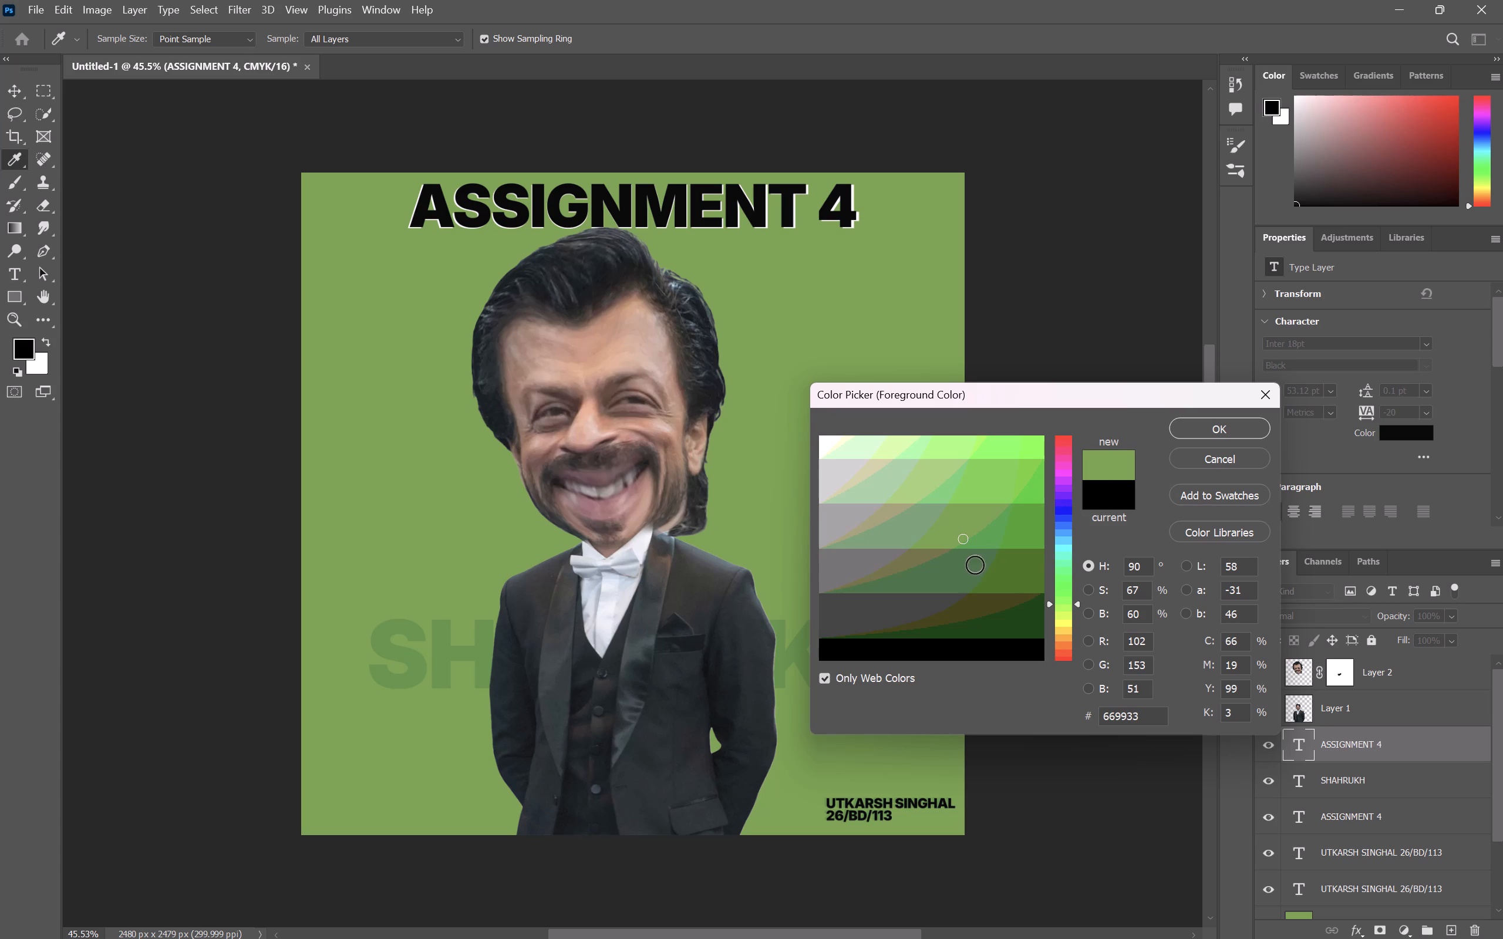
click(957, 577)
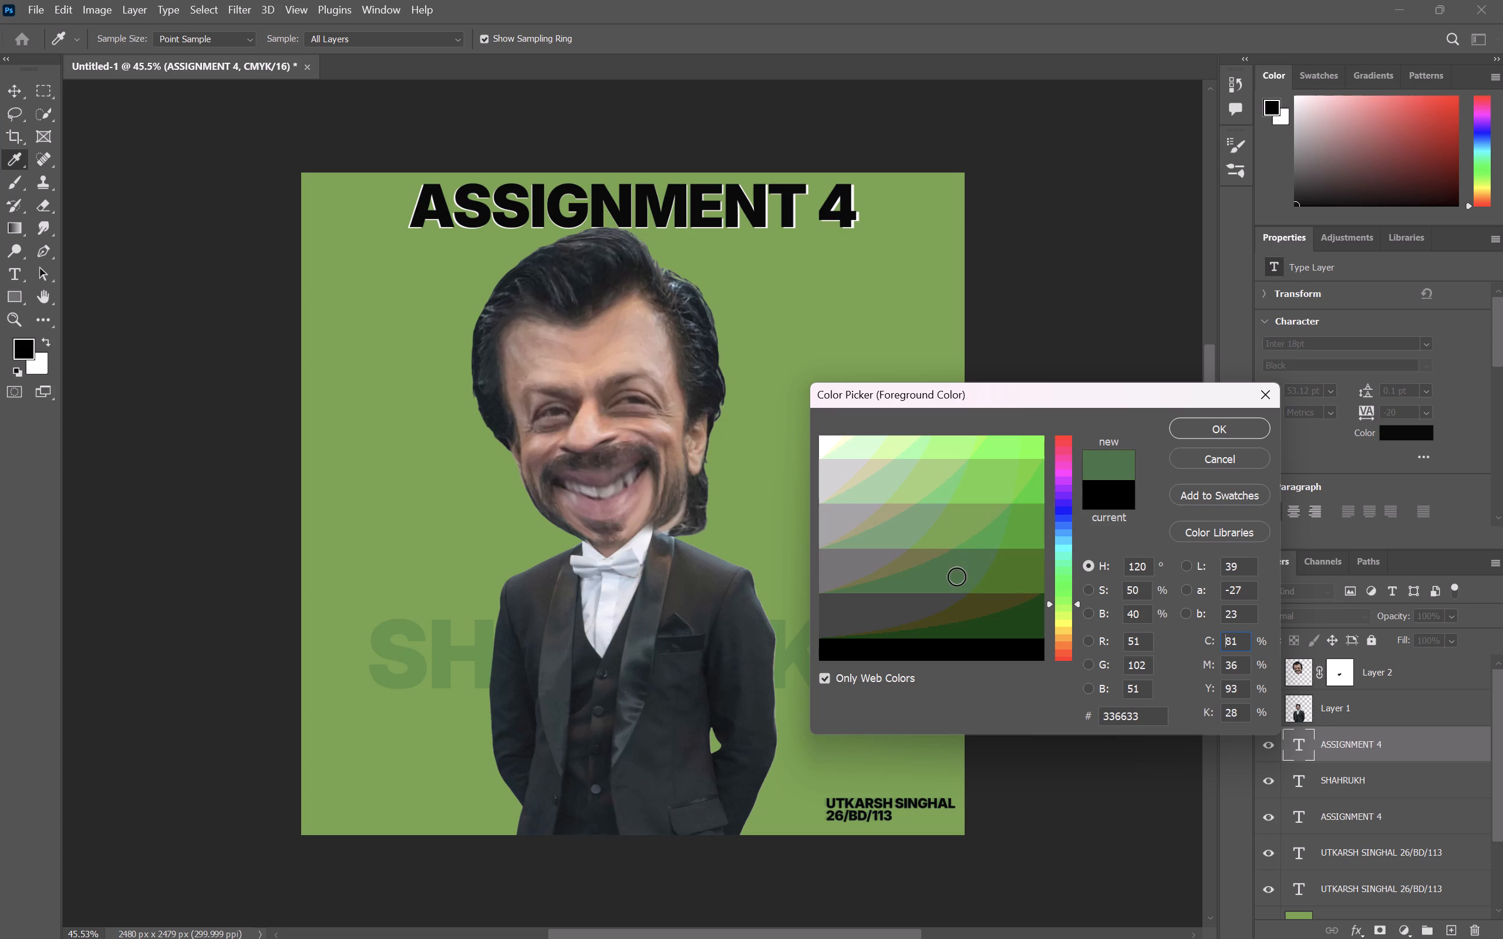
click(961, 575)
drag(961, 563, 998, 581)
click(998, 581)
click(1025, 574)
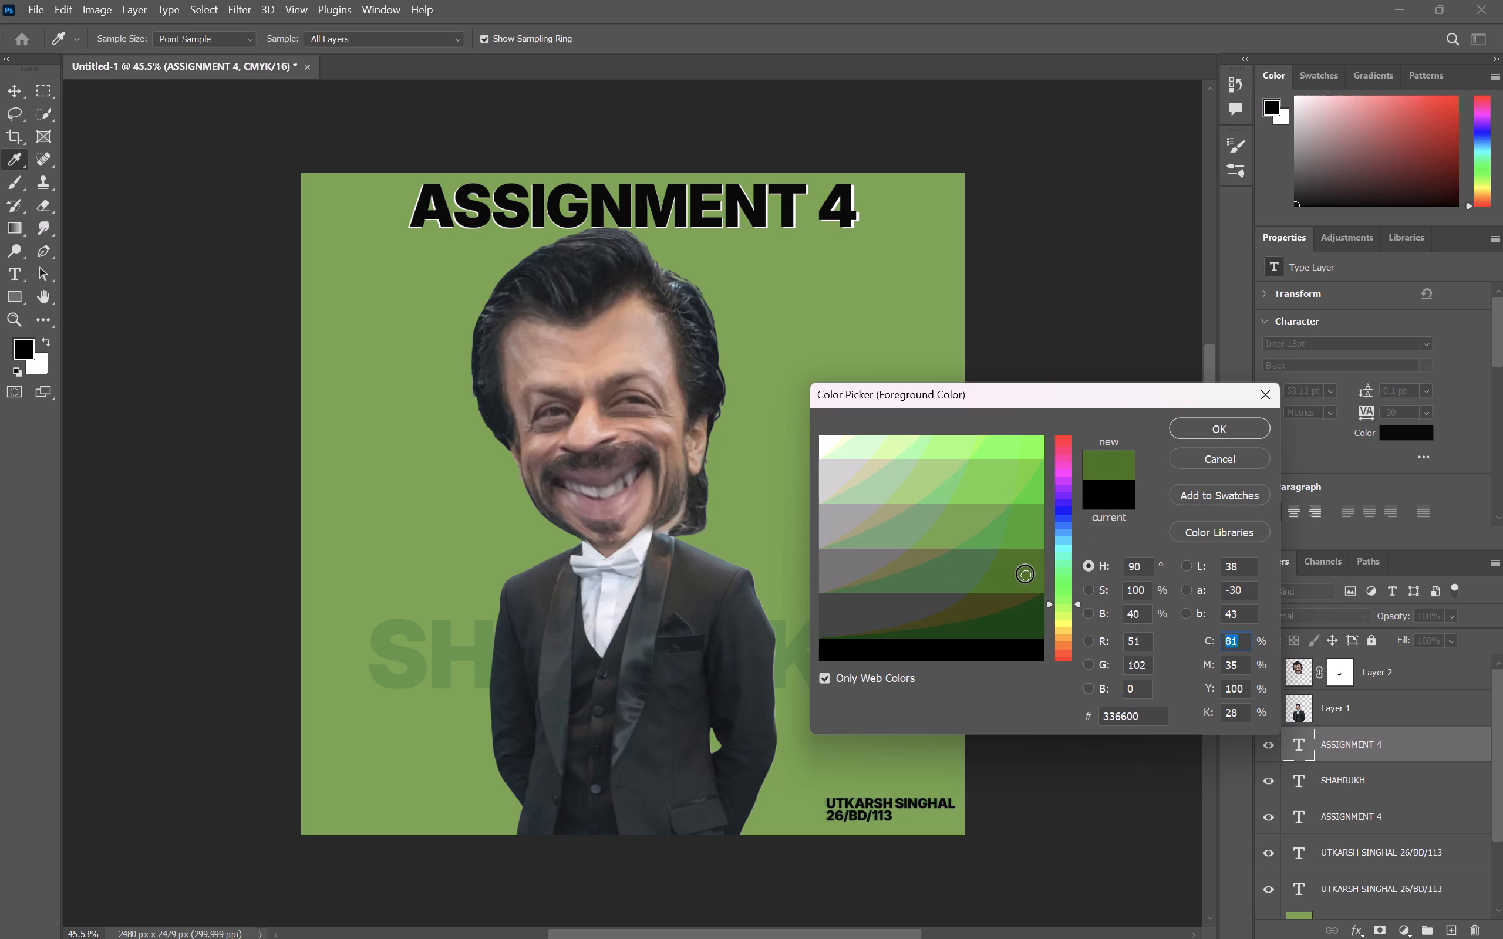
click(1199, 428)
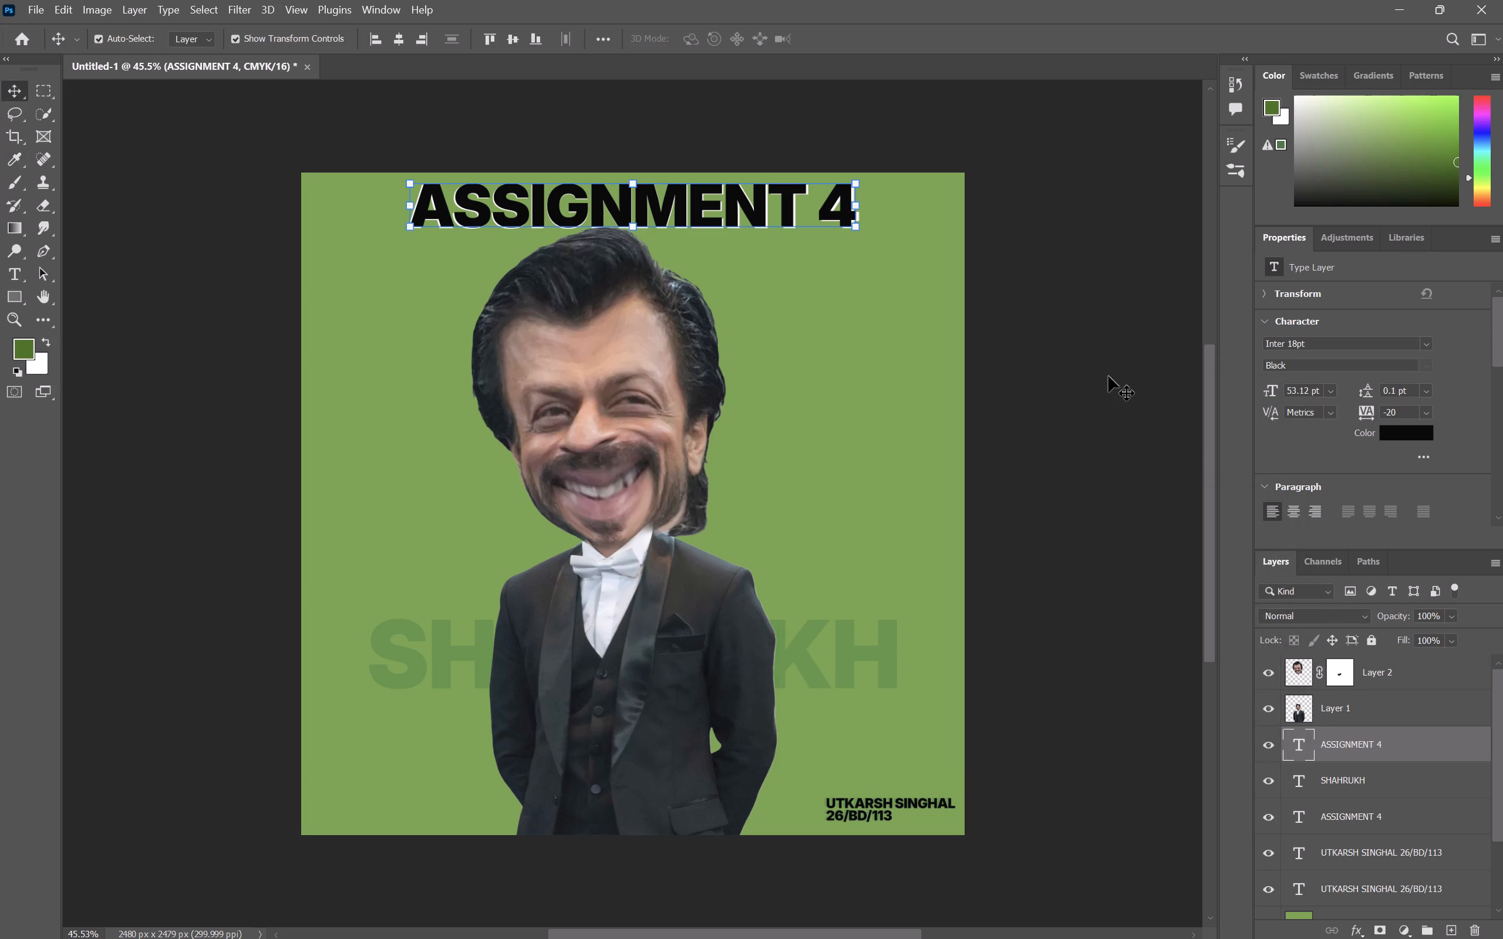
click(1108, 376)
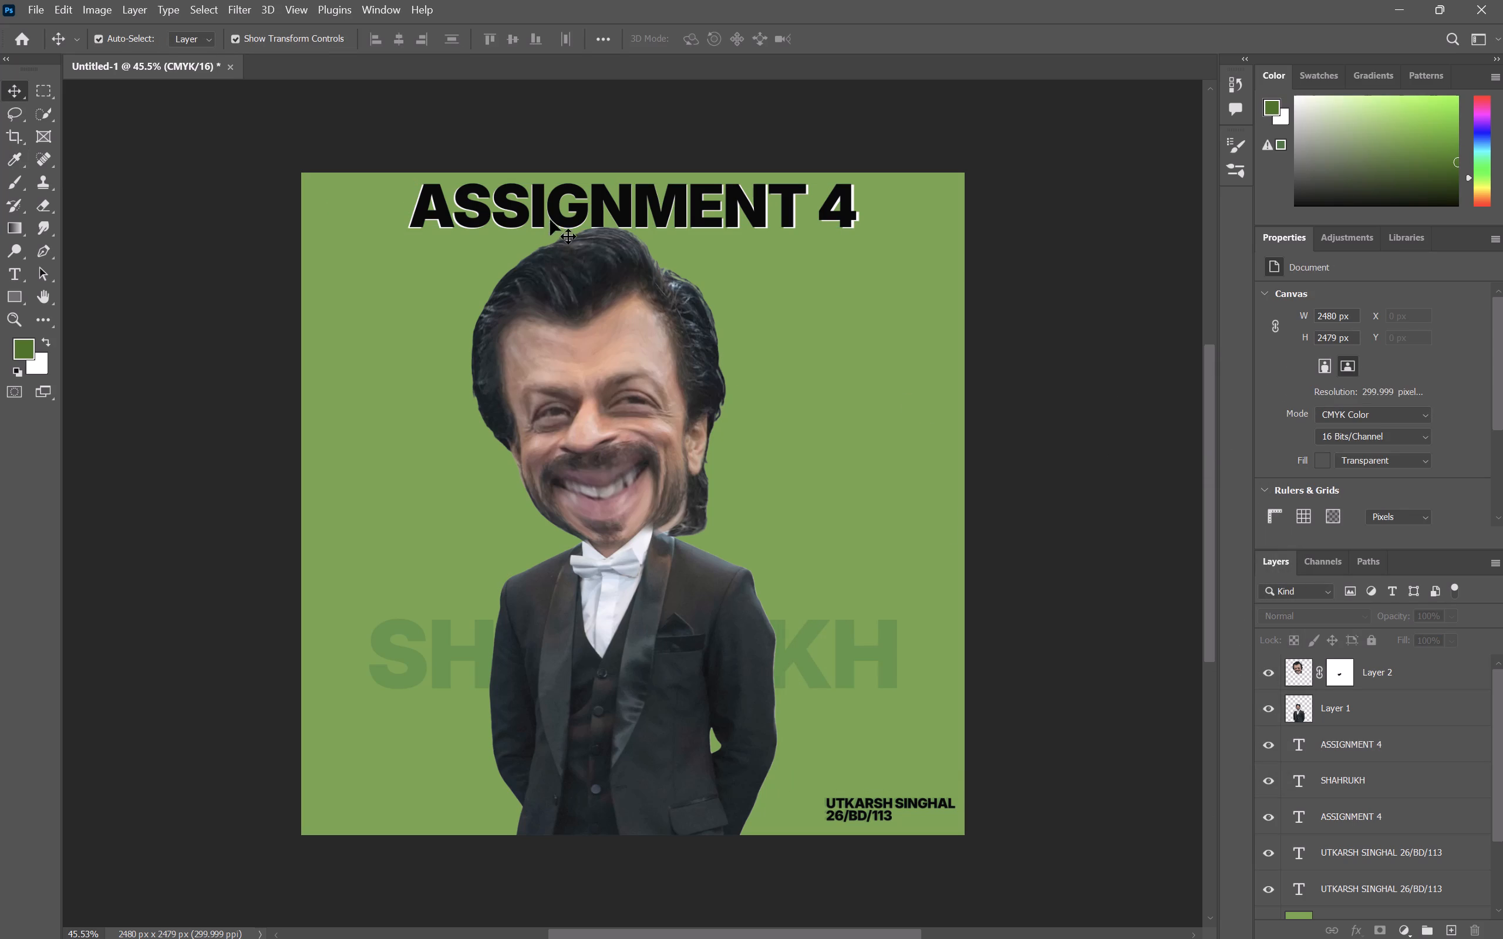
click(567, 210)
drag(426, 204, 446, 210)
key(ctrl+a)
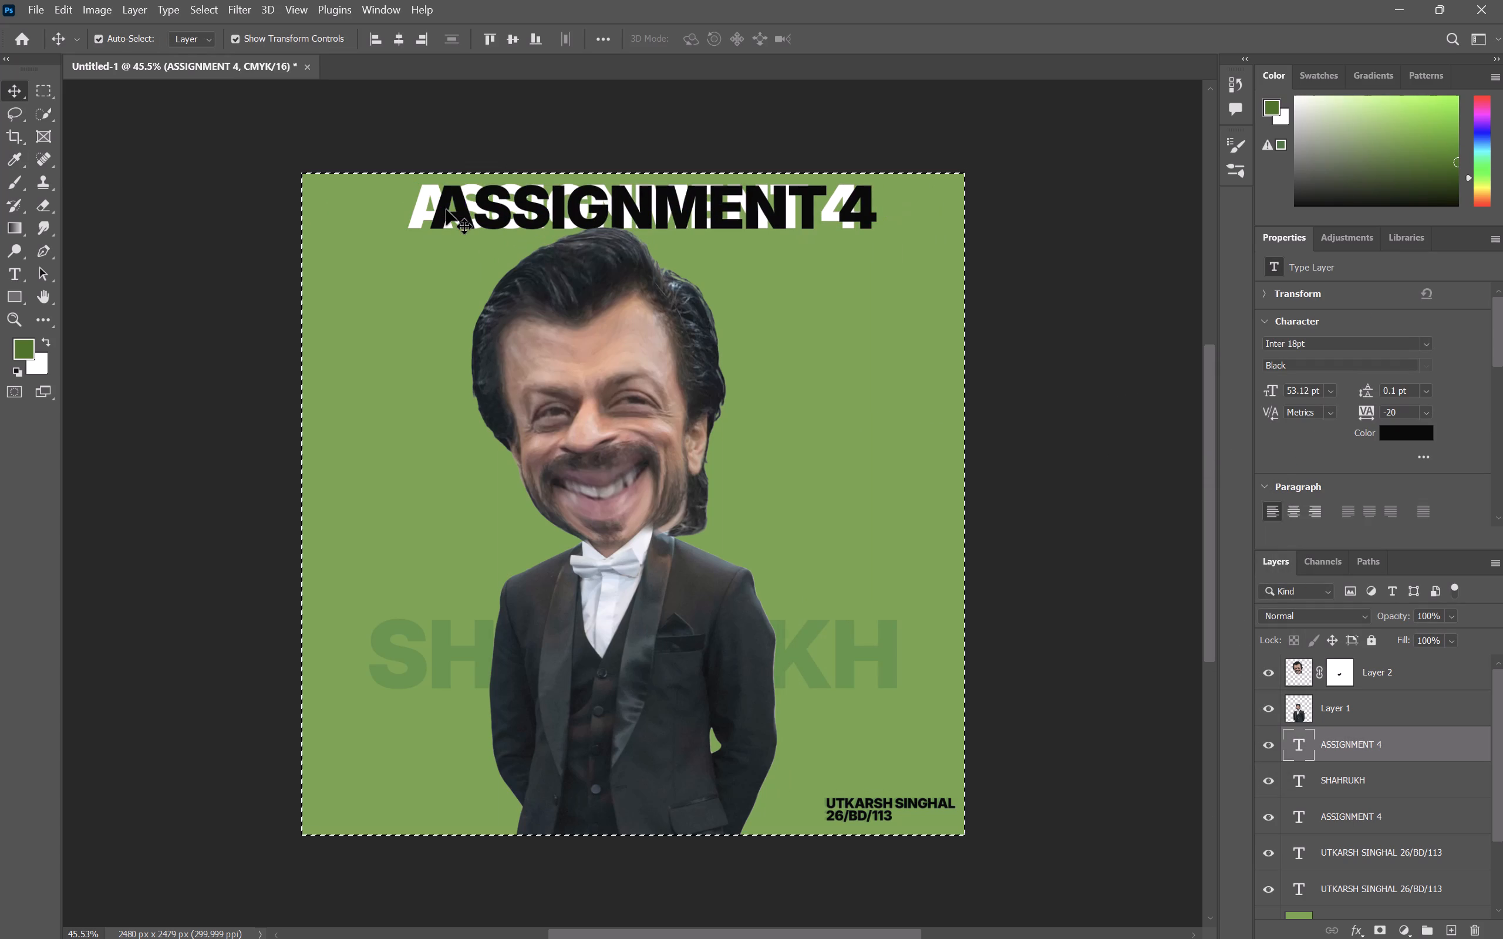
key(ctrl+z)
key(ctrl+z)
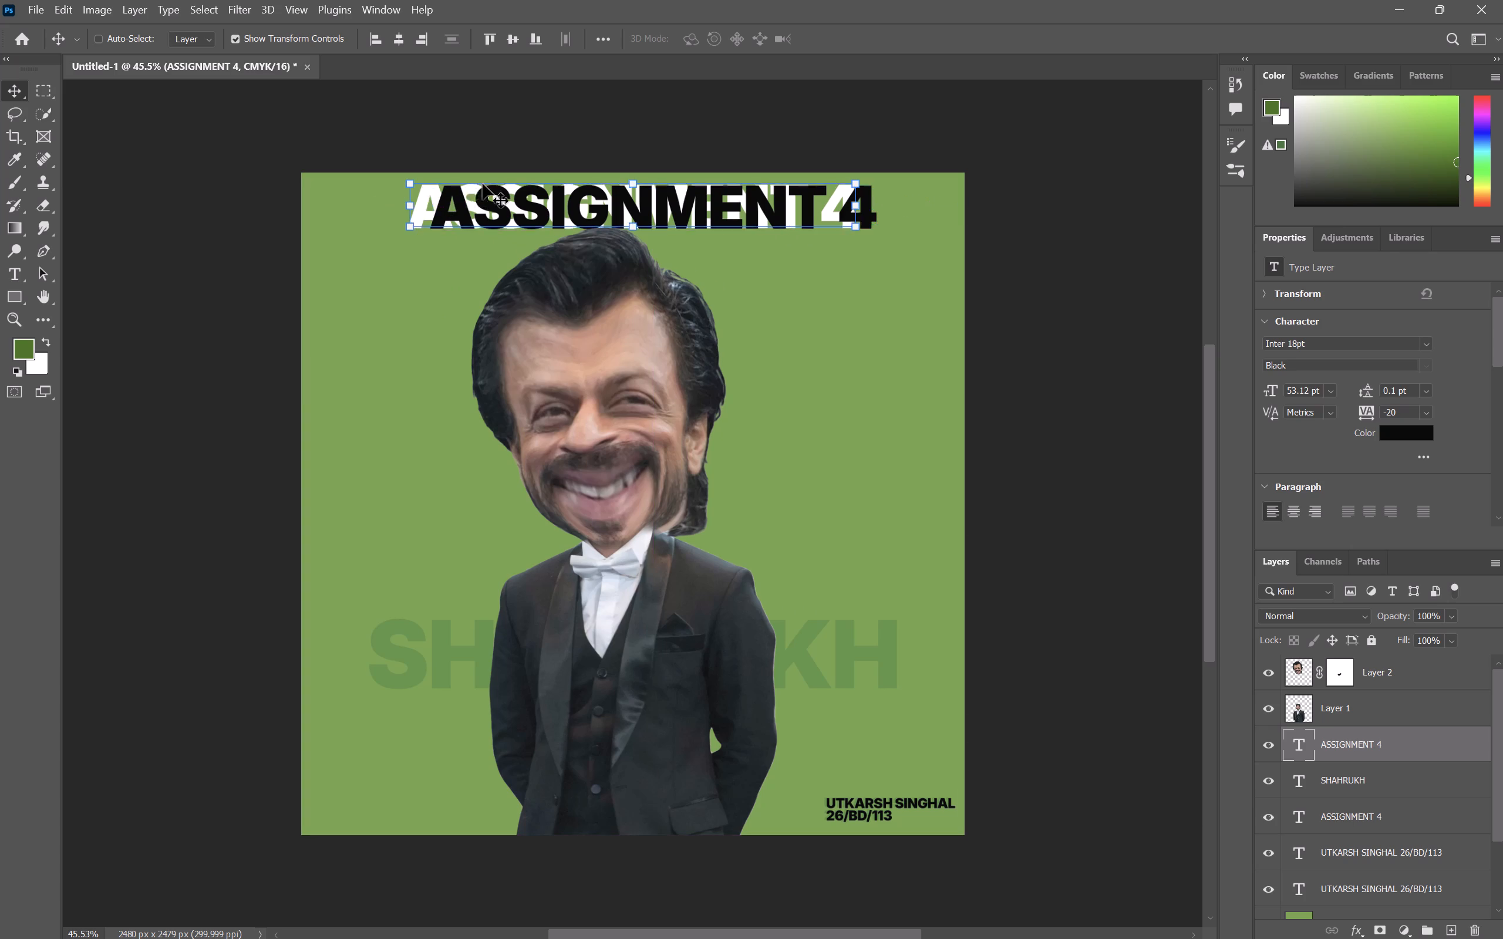
Recolour all of the black ASSIGNMENT 4 title text with the dark green 336600.
double_click(460, 204)
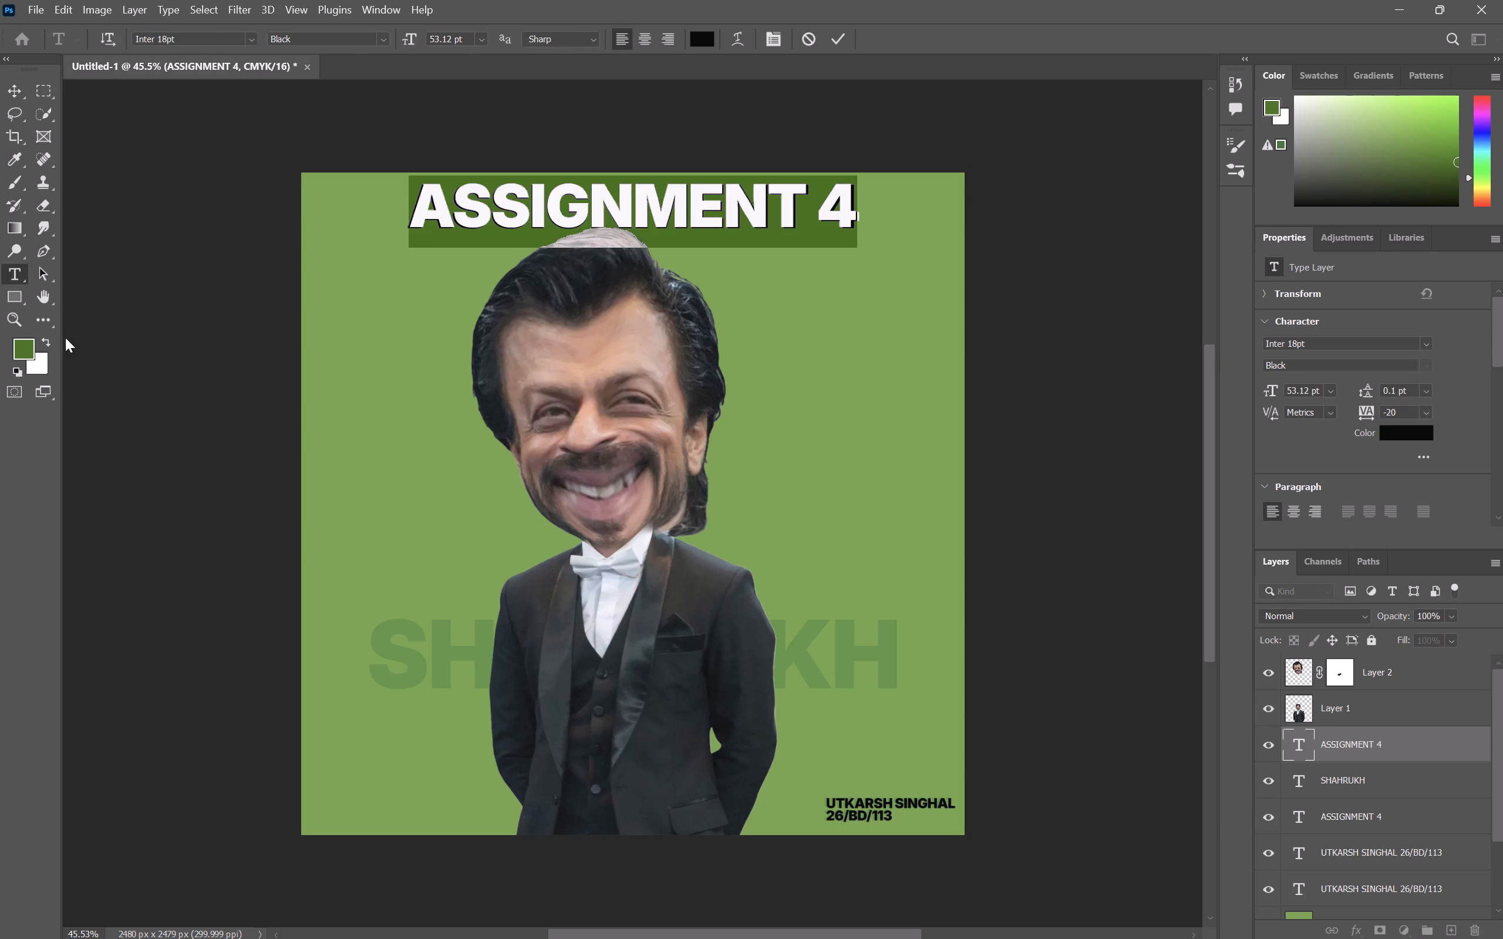
click(25, 349)
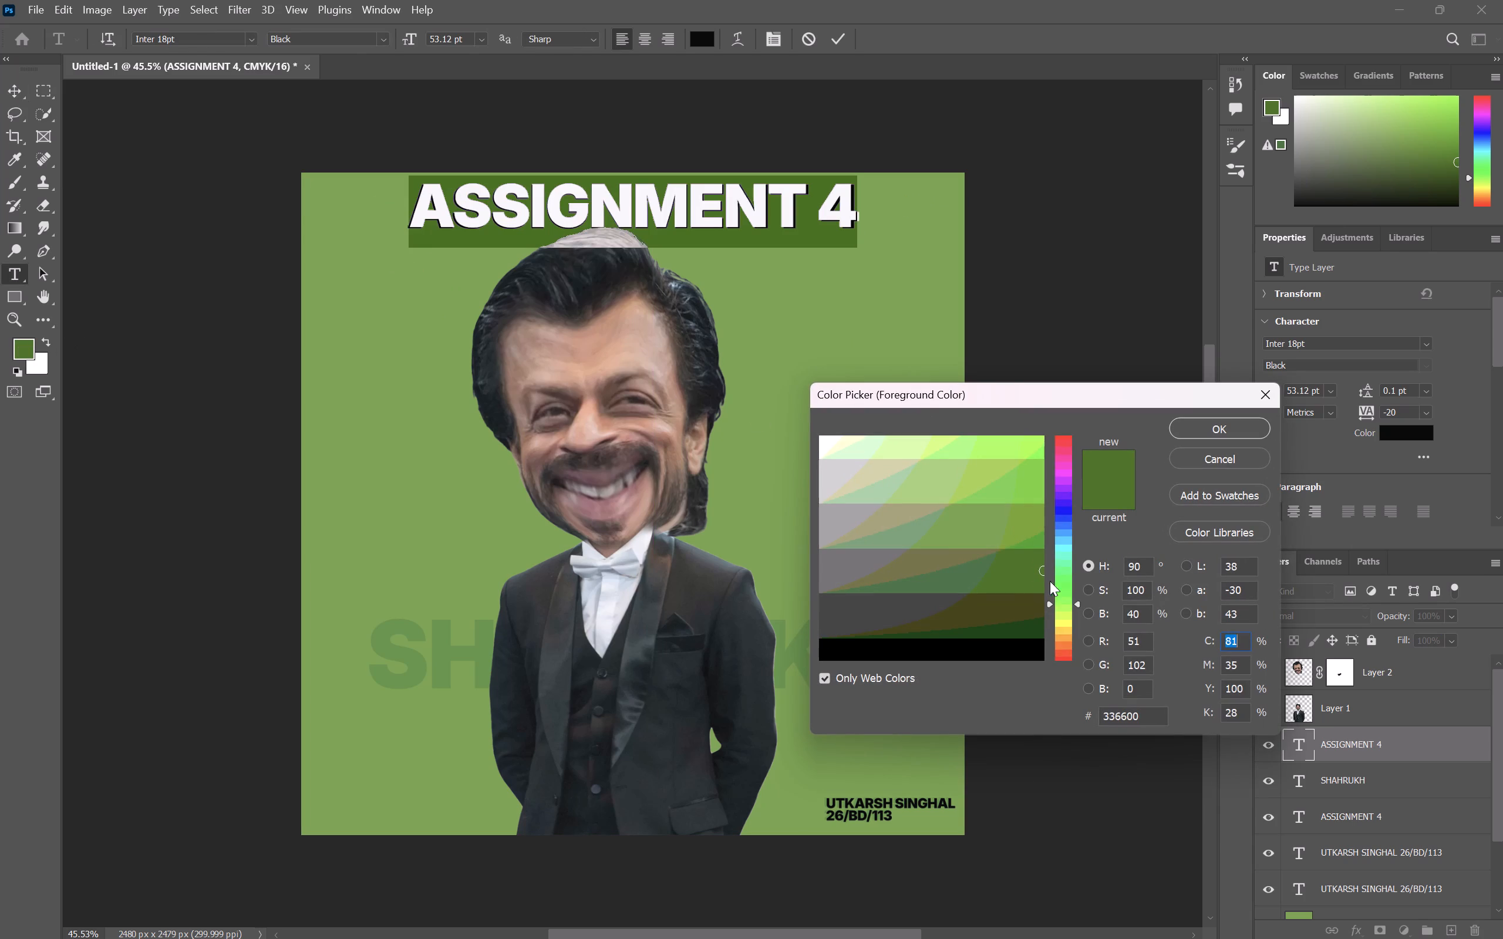
click(1201, 430)
click(1016, 366)
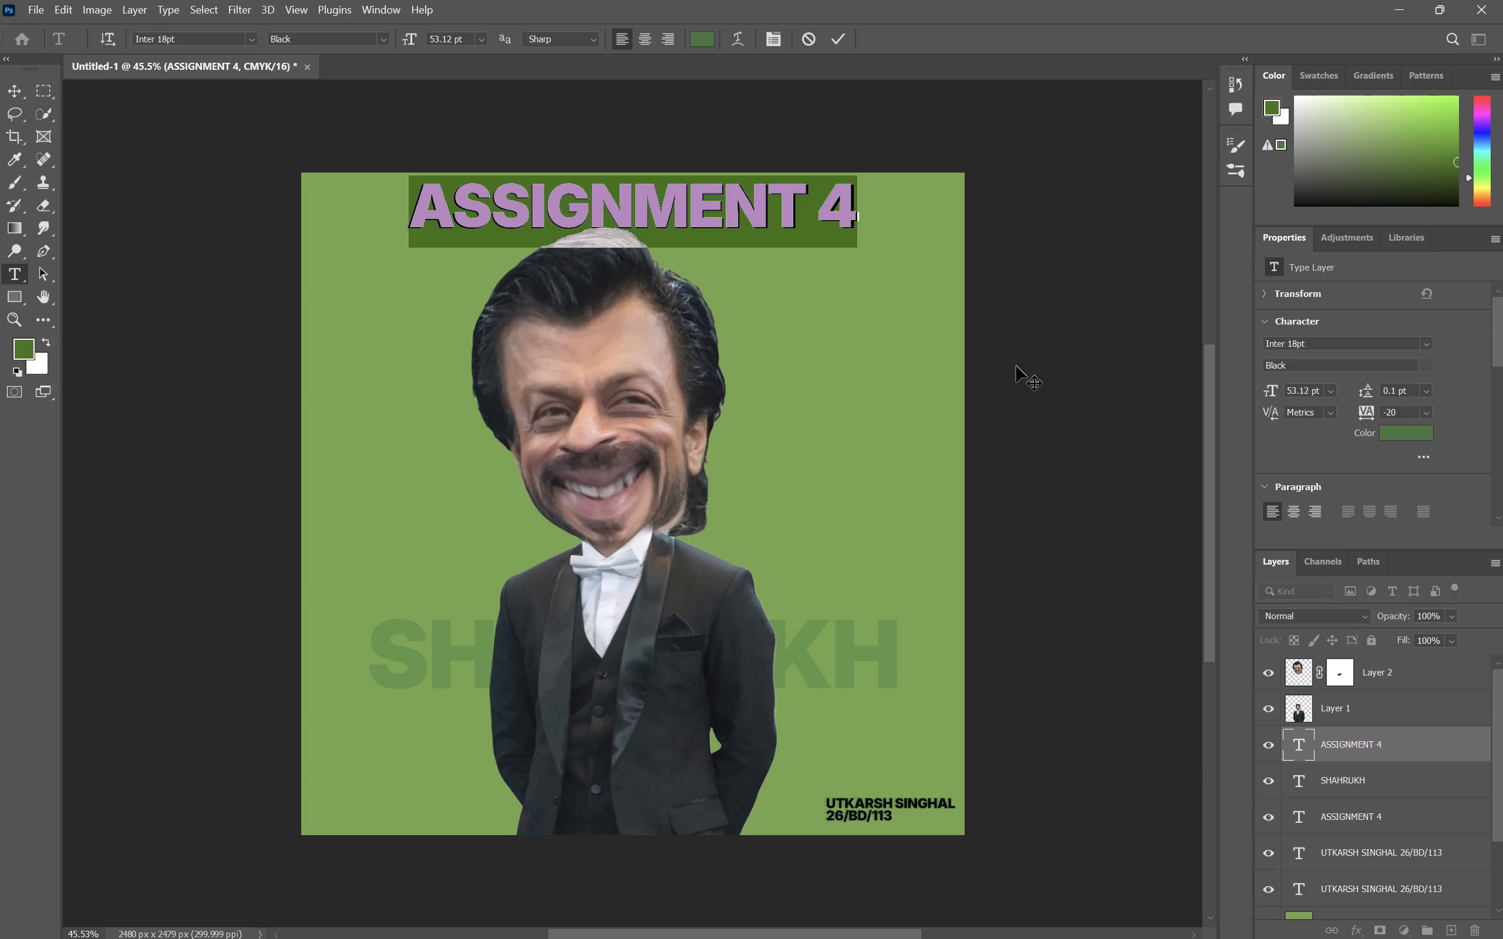
click(985, 406)
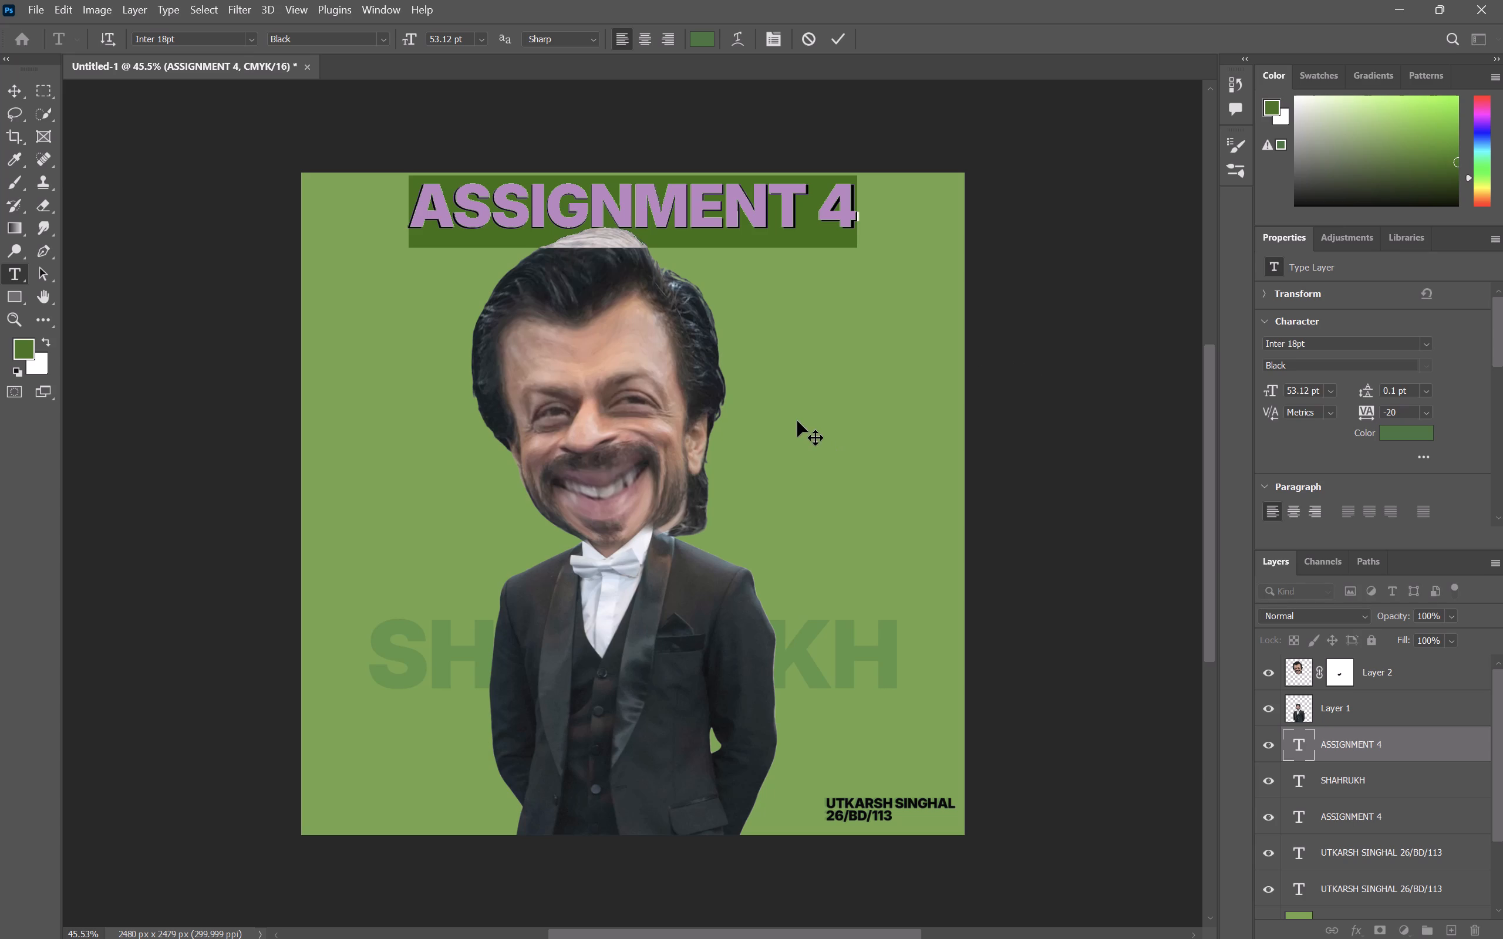
click(797, 421)
double_click(1081, 835)
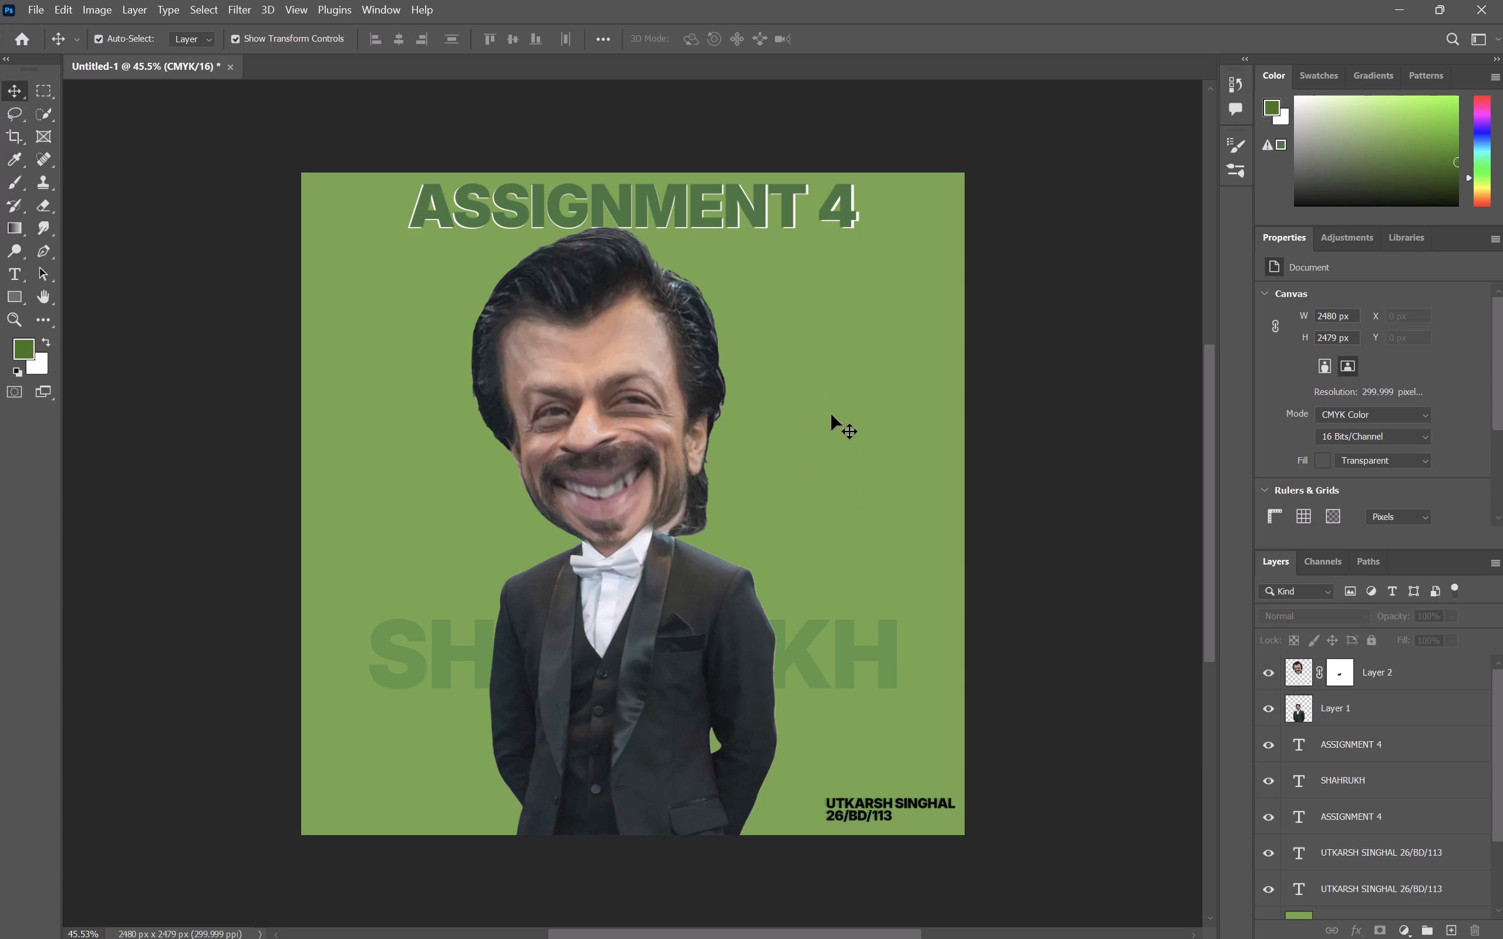
Reposition the SHAHRUKH lettering slightly lower behind the suit's chest, keeping it horizontally centred on the canvas.
drag(806, 652, 816, 612)
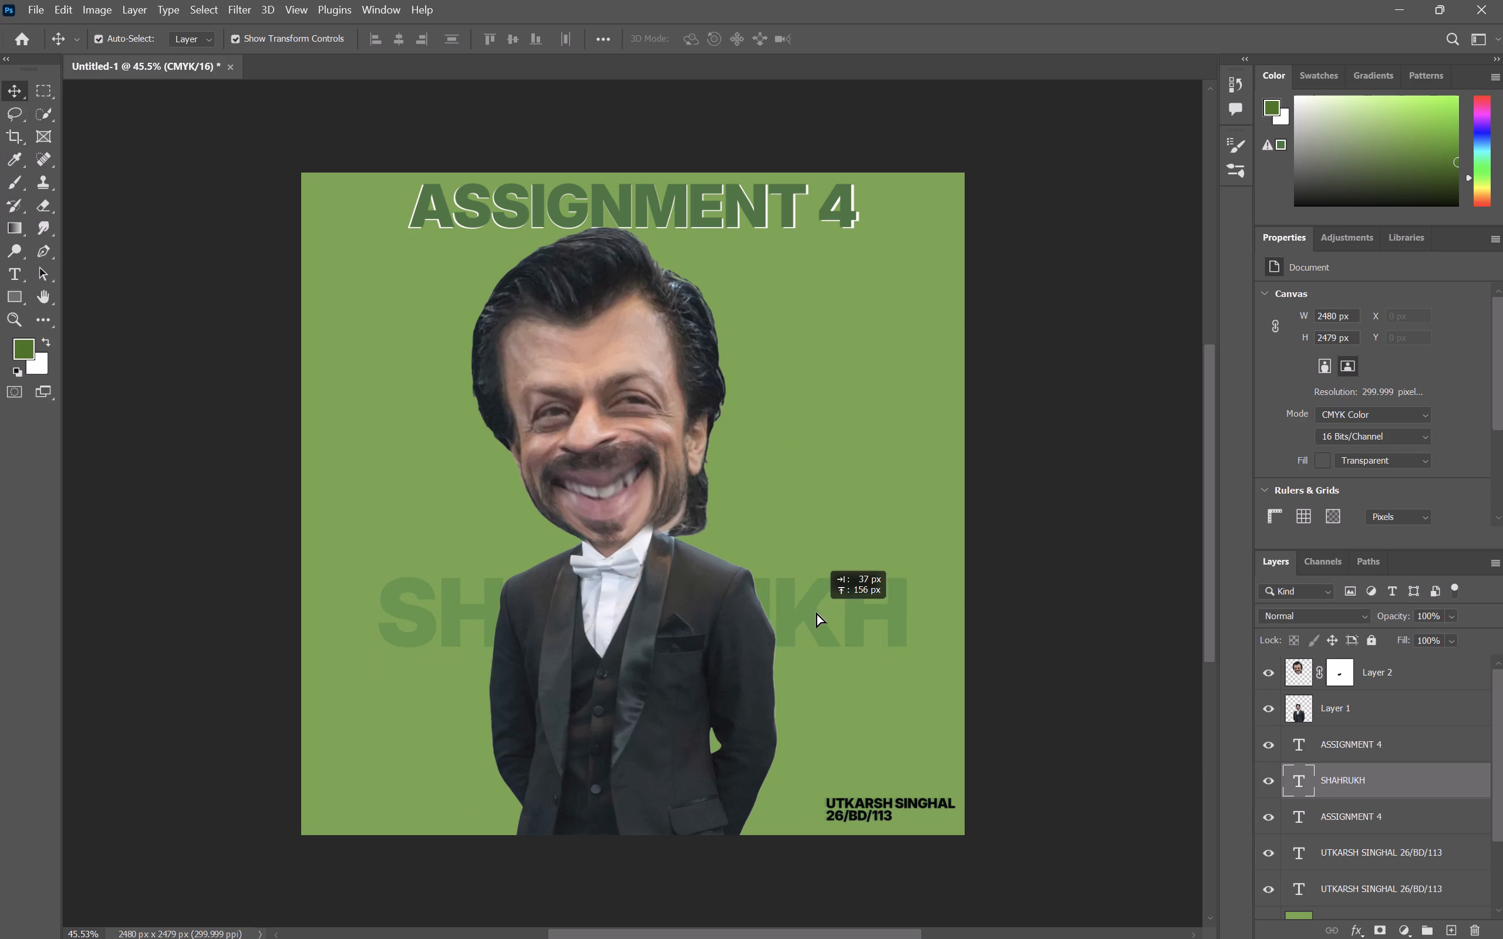
drag(816, 612, 806, 604)
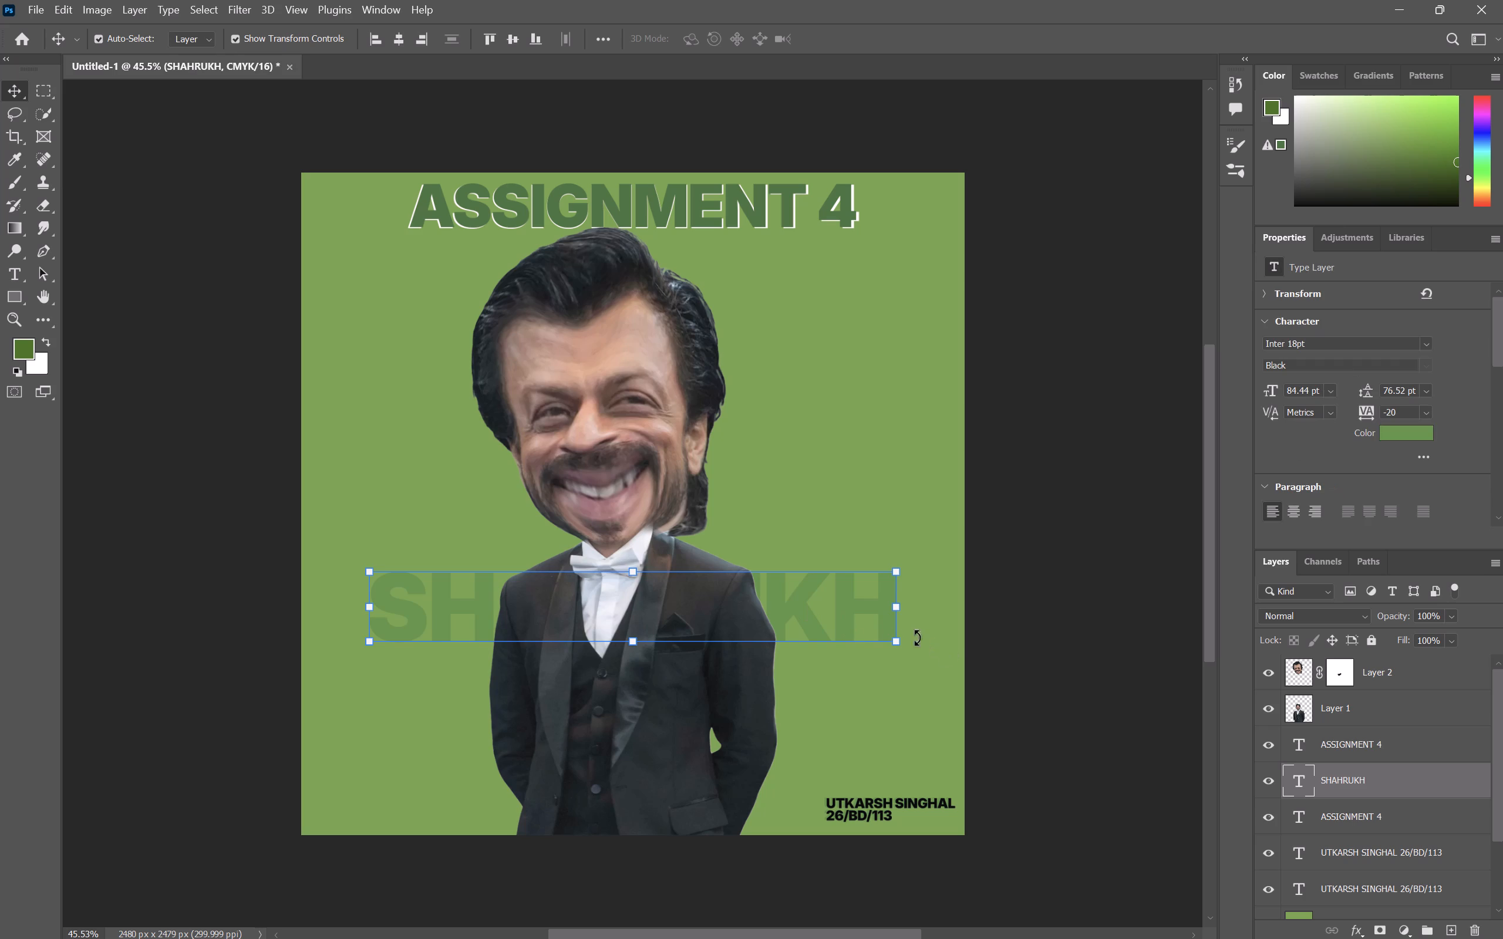
drag(791, 616, 799, 454)
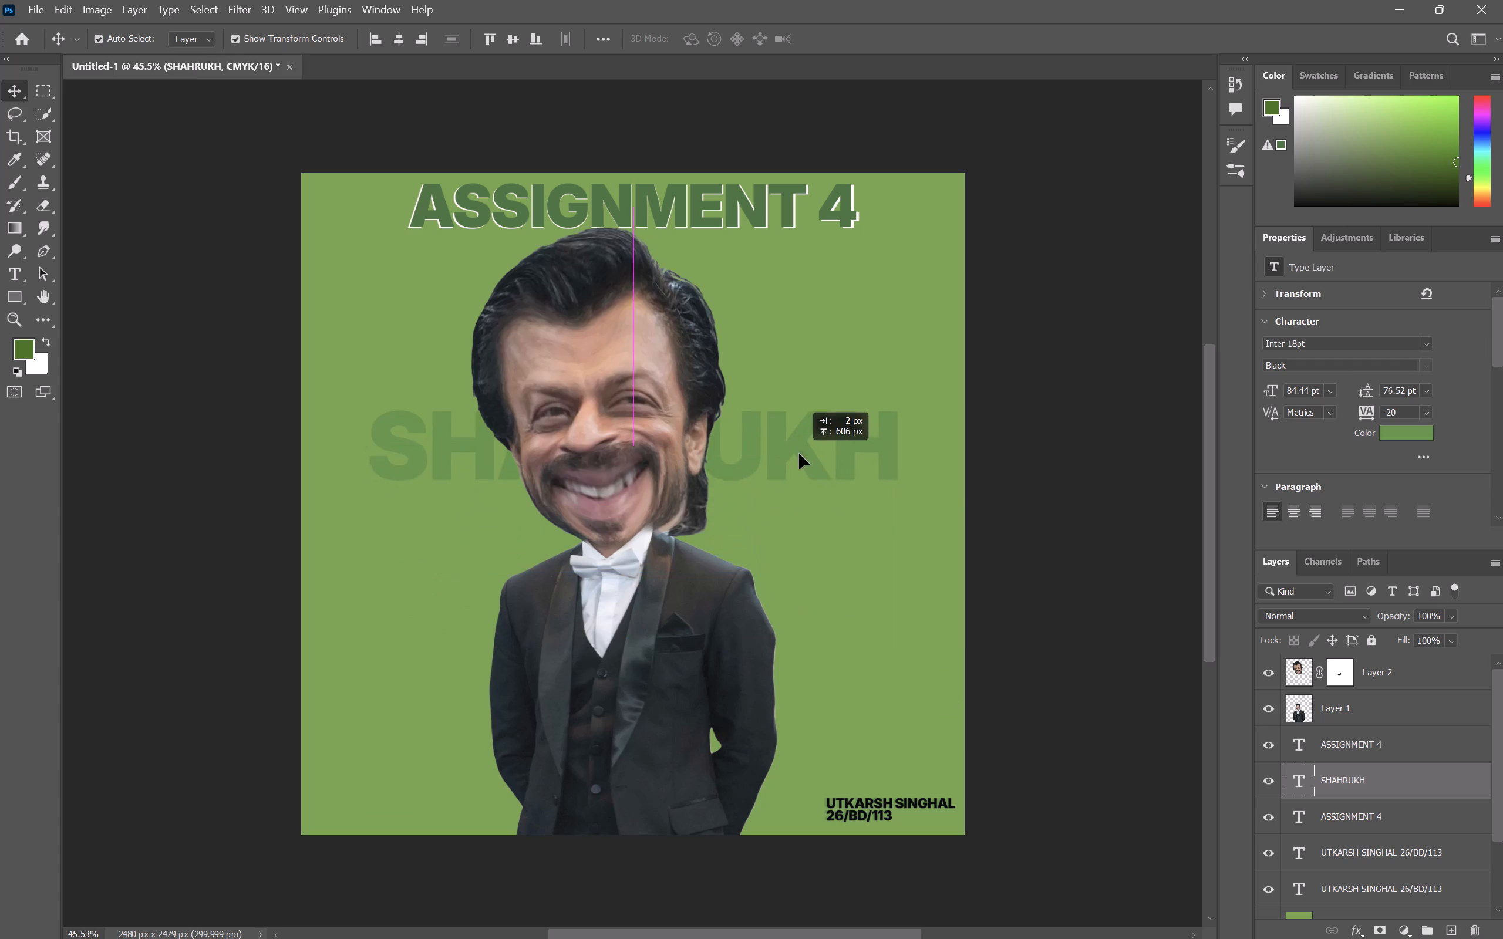
drag(799, 454, 784, 679)
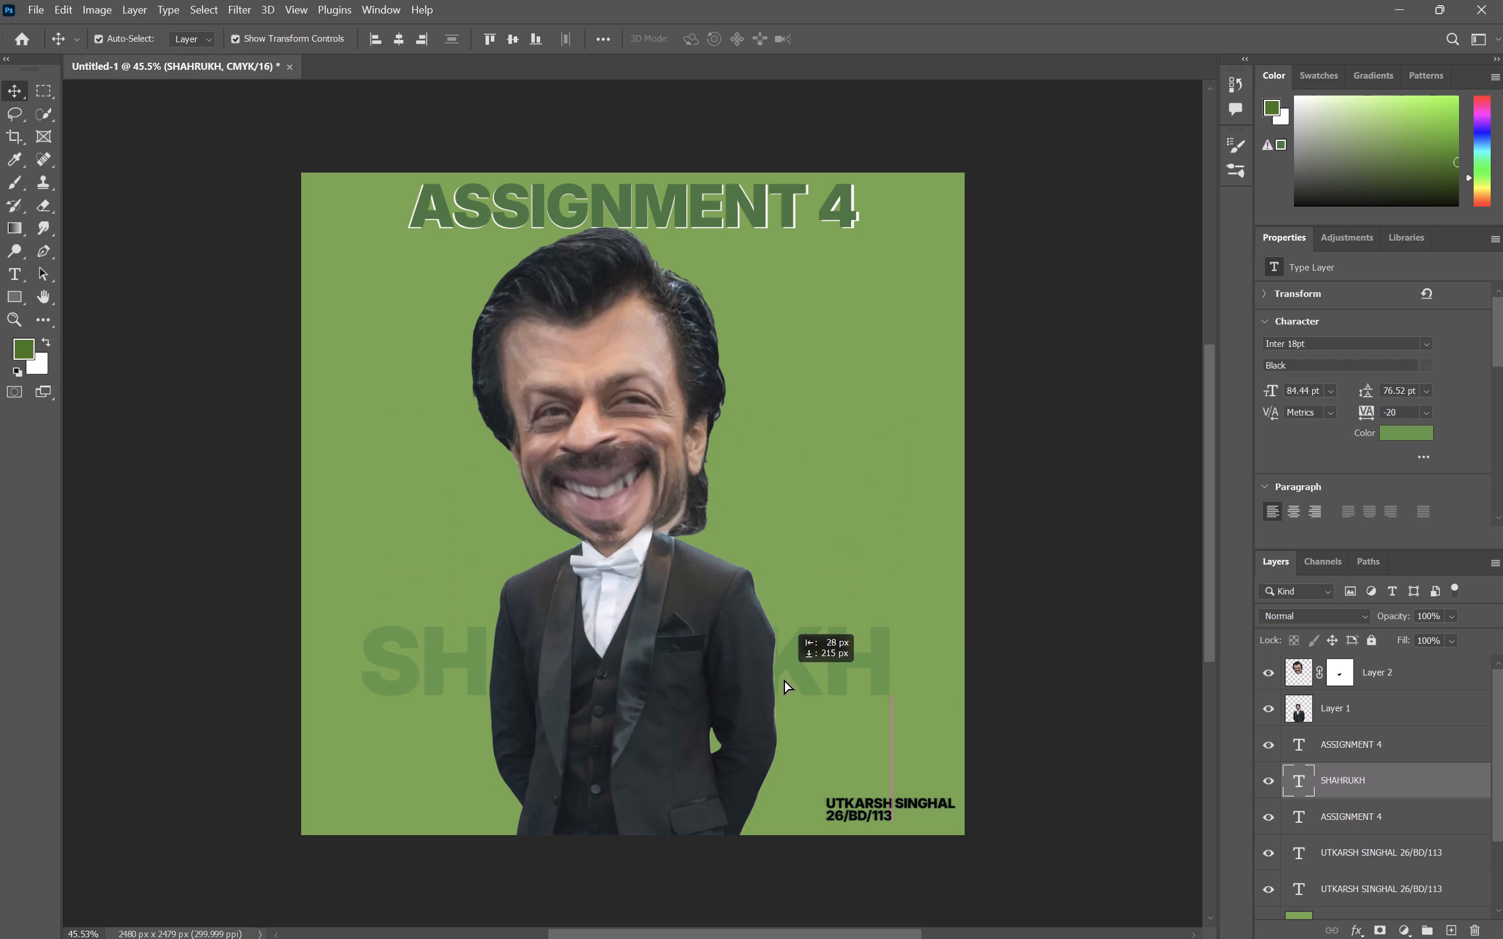
drag(784, 679, 787, 670)
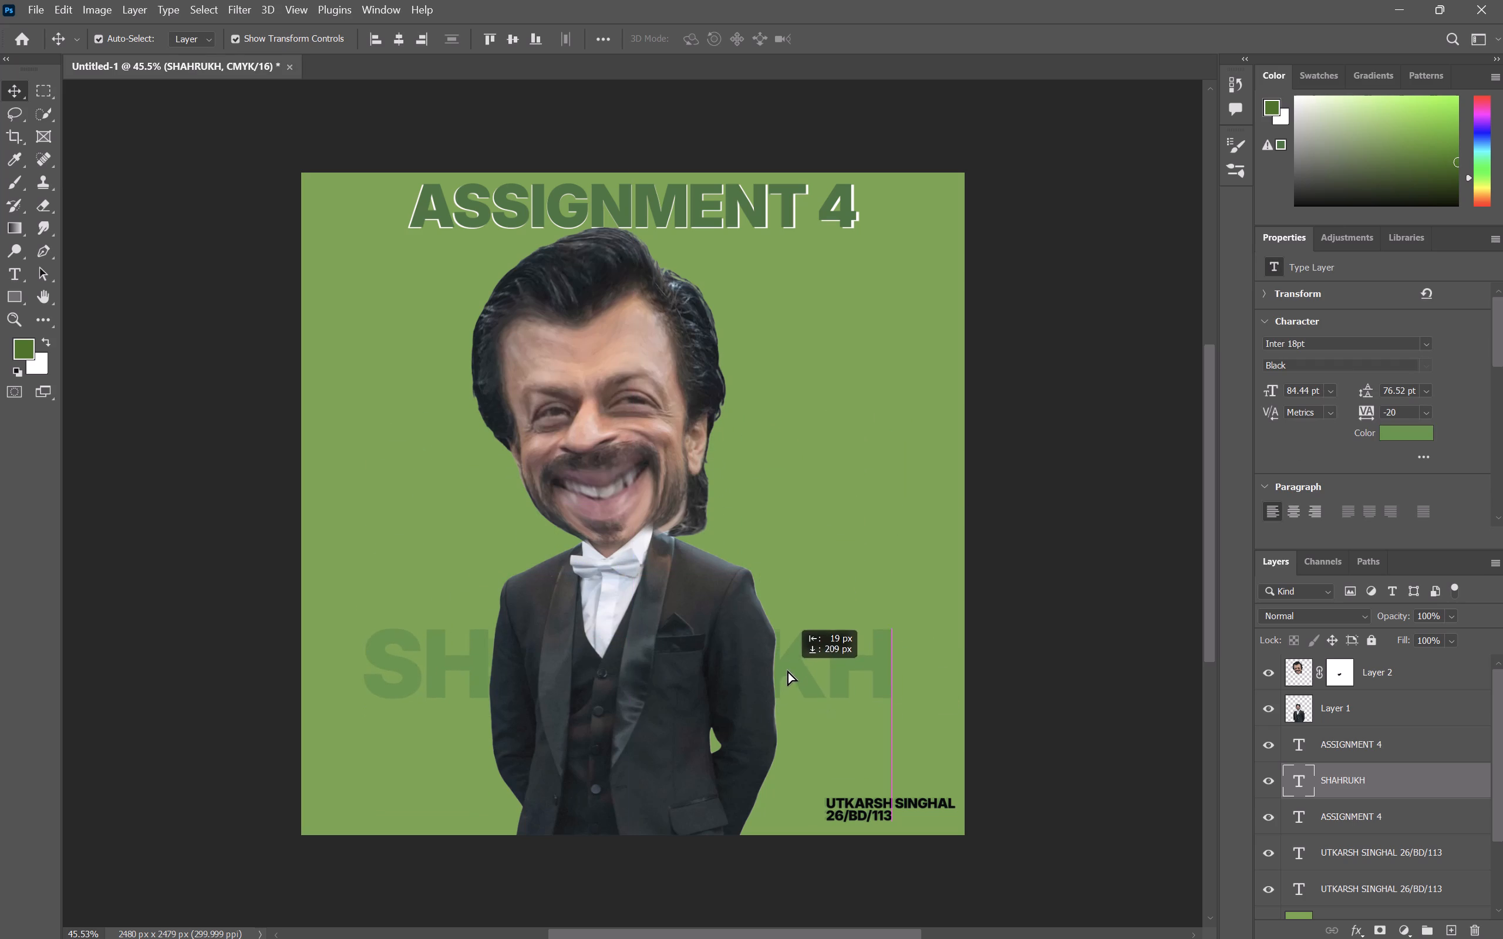
drag(787, 670, 794, 674)
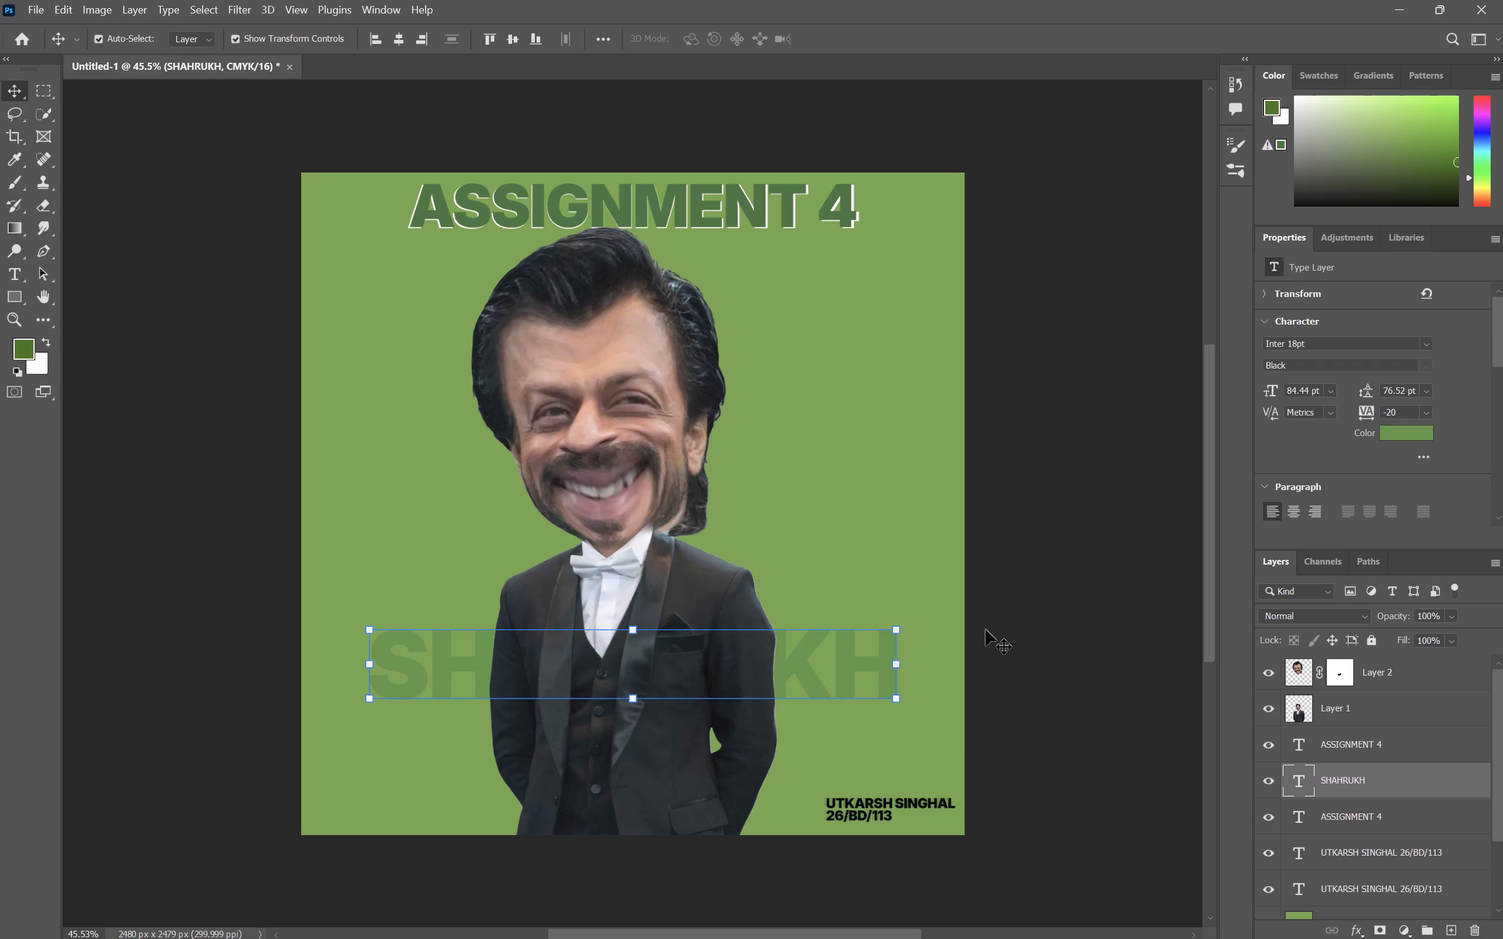
click(986, 630)
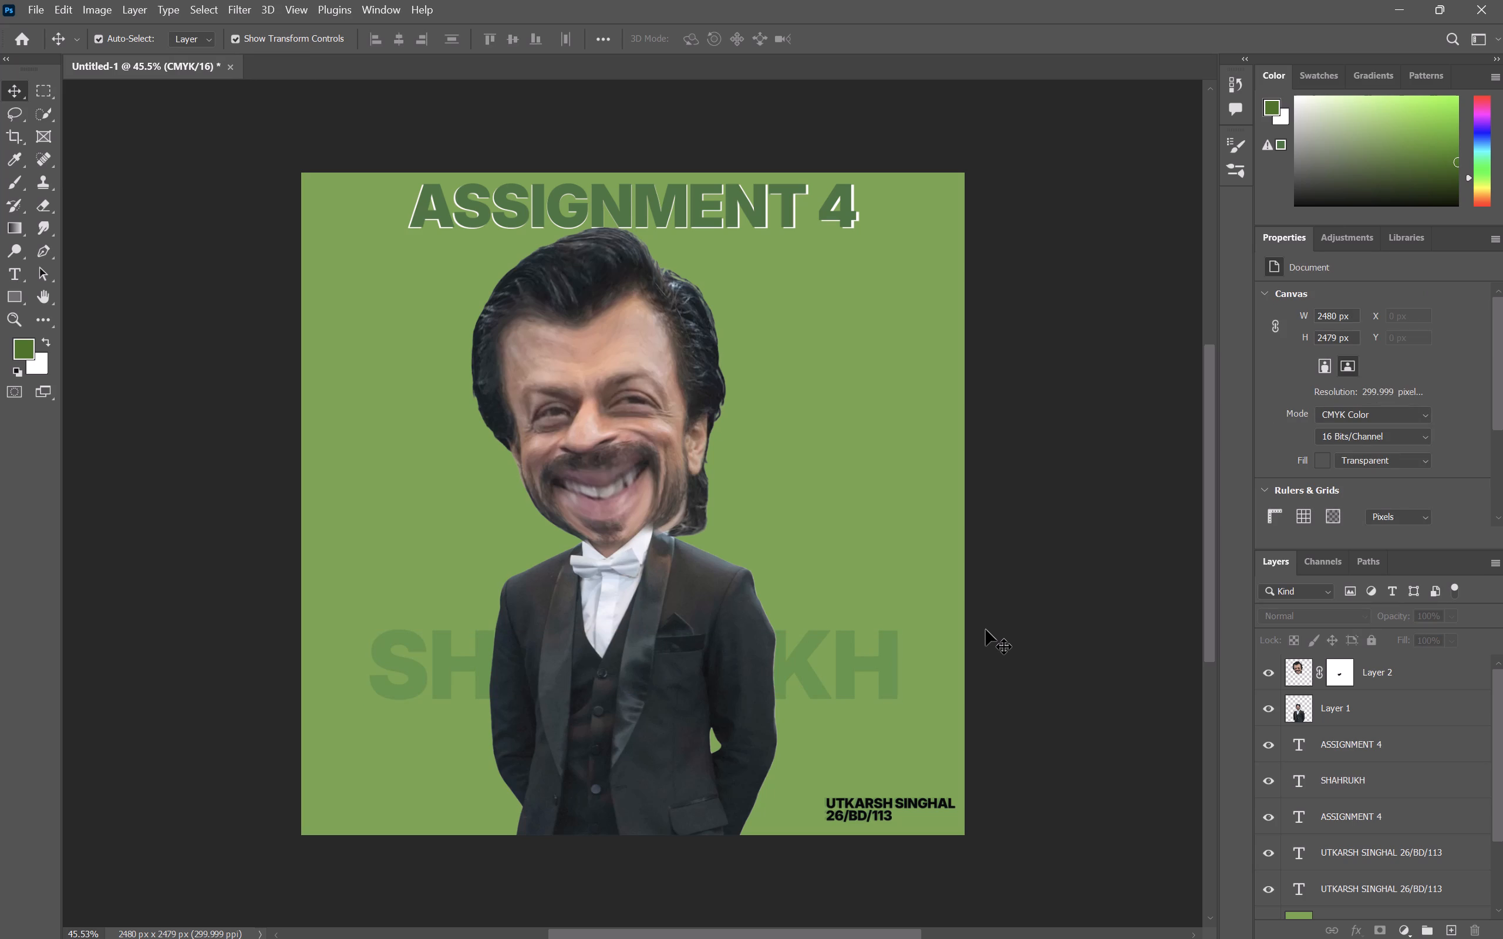
scroll(986, 630, down, 1)
scroll(986, 630, up, 1)
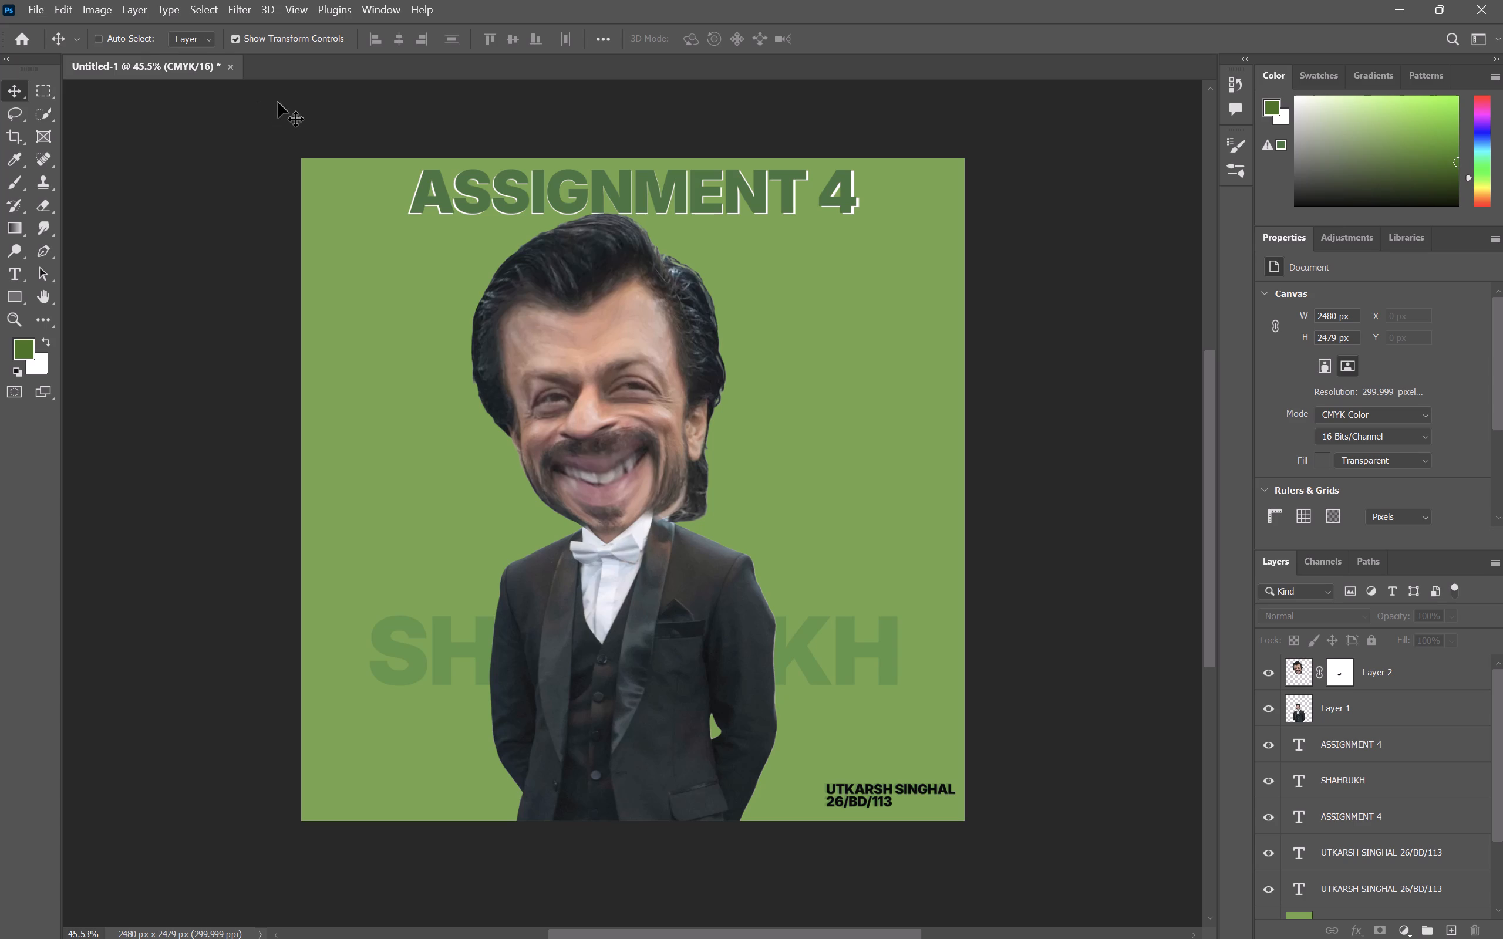
Save the caricature in Downloads as the Photoshop file "Caricature shahrukh" with Maximize Compatibility on, and close the document.
key(ctrl+s)
key(BackSpace)
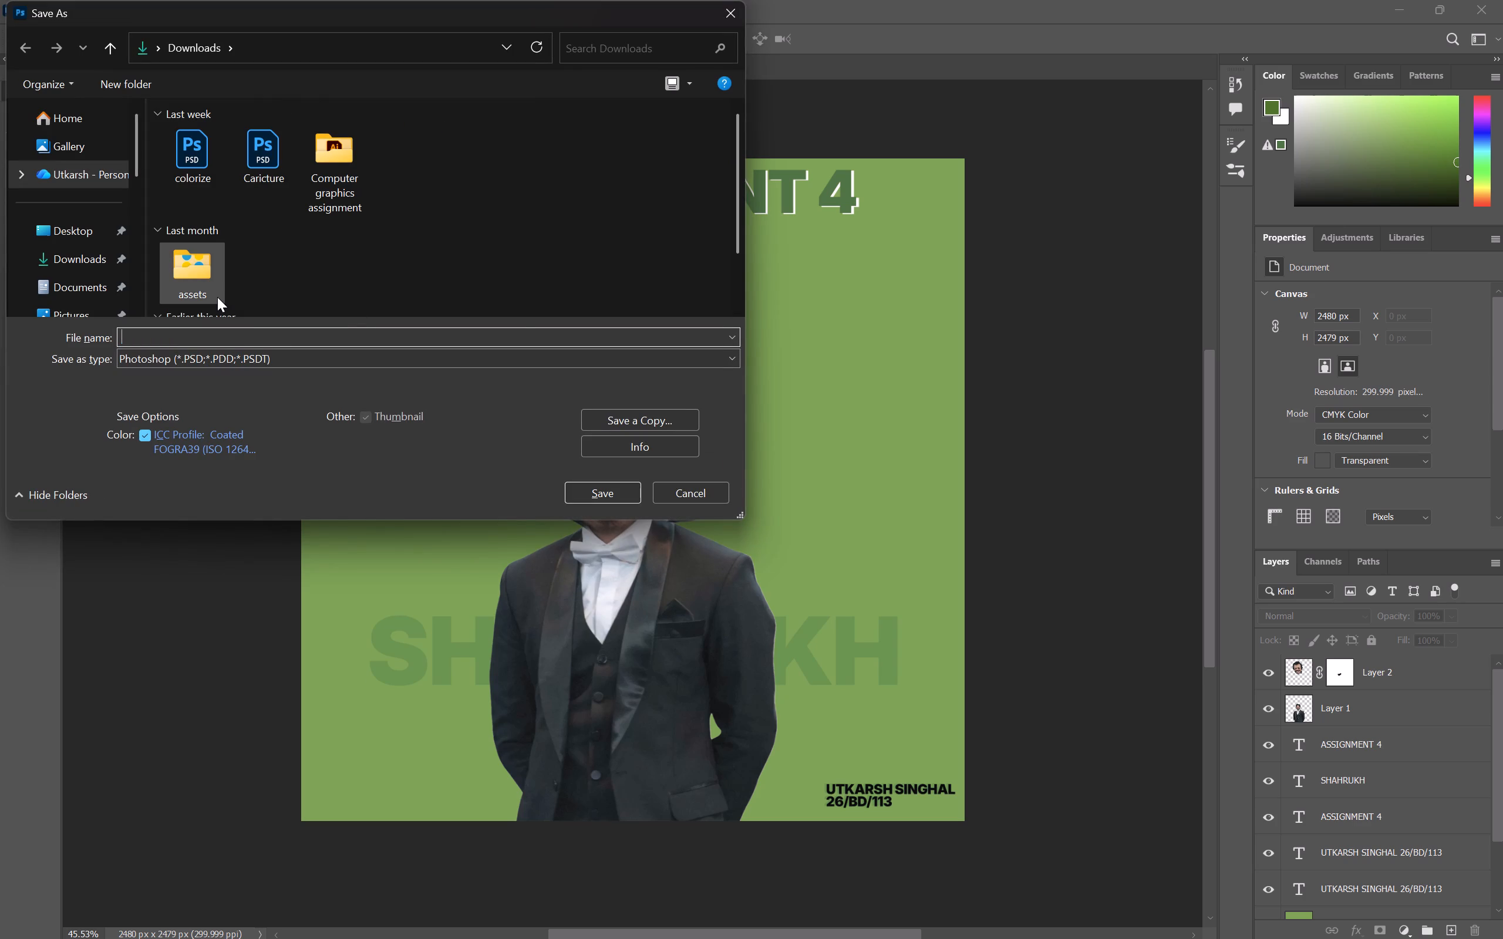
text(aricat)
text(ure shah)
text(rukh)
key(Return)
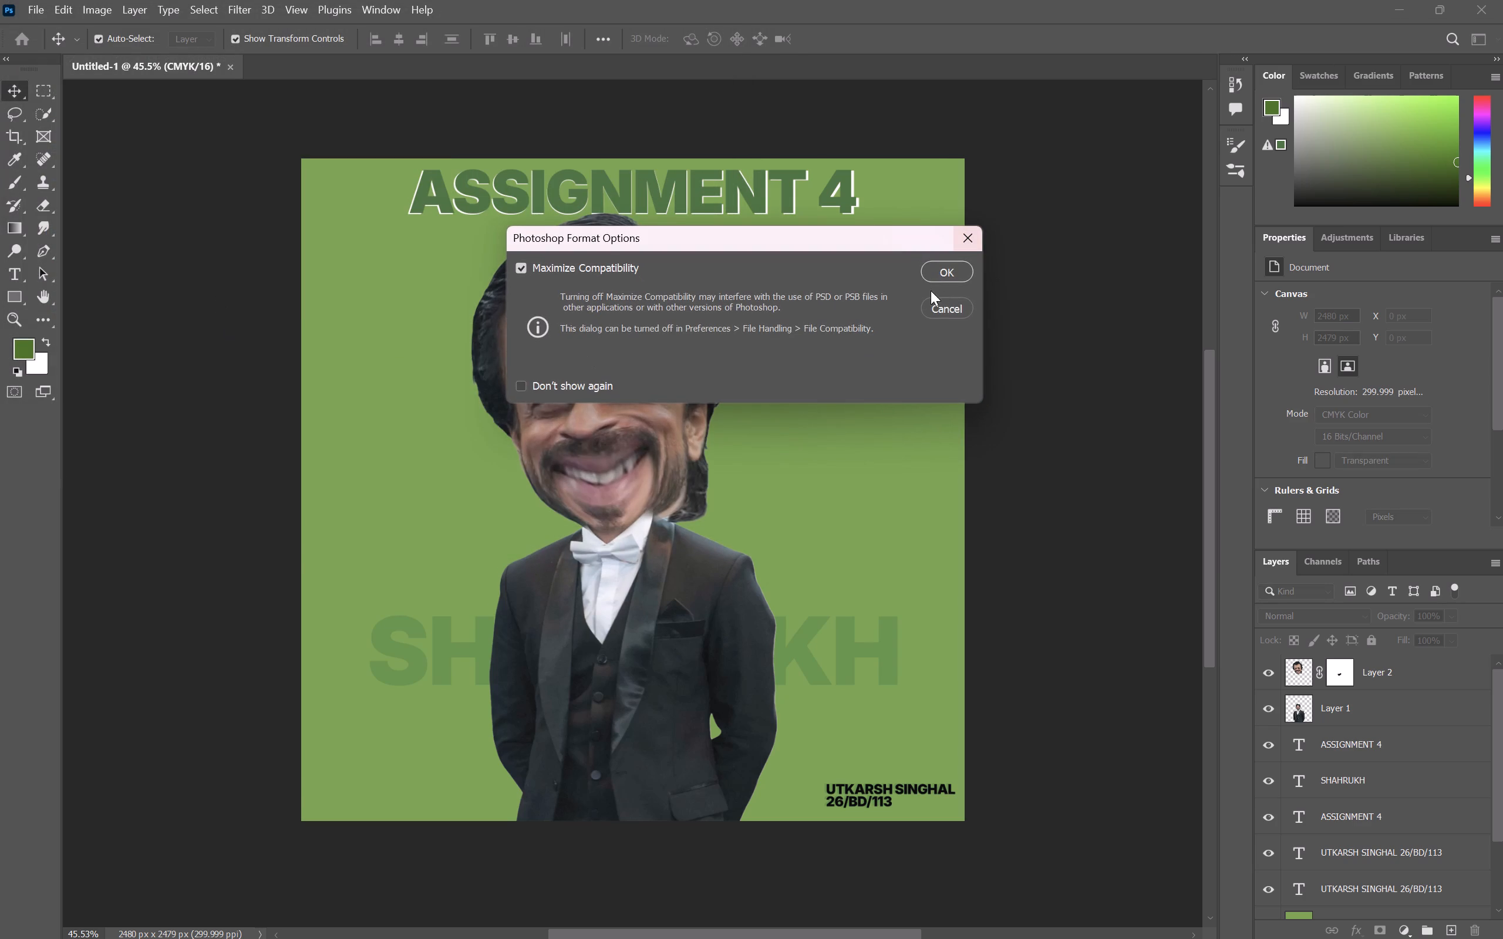
click(958, 272)
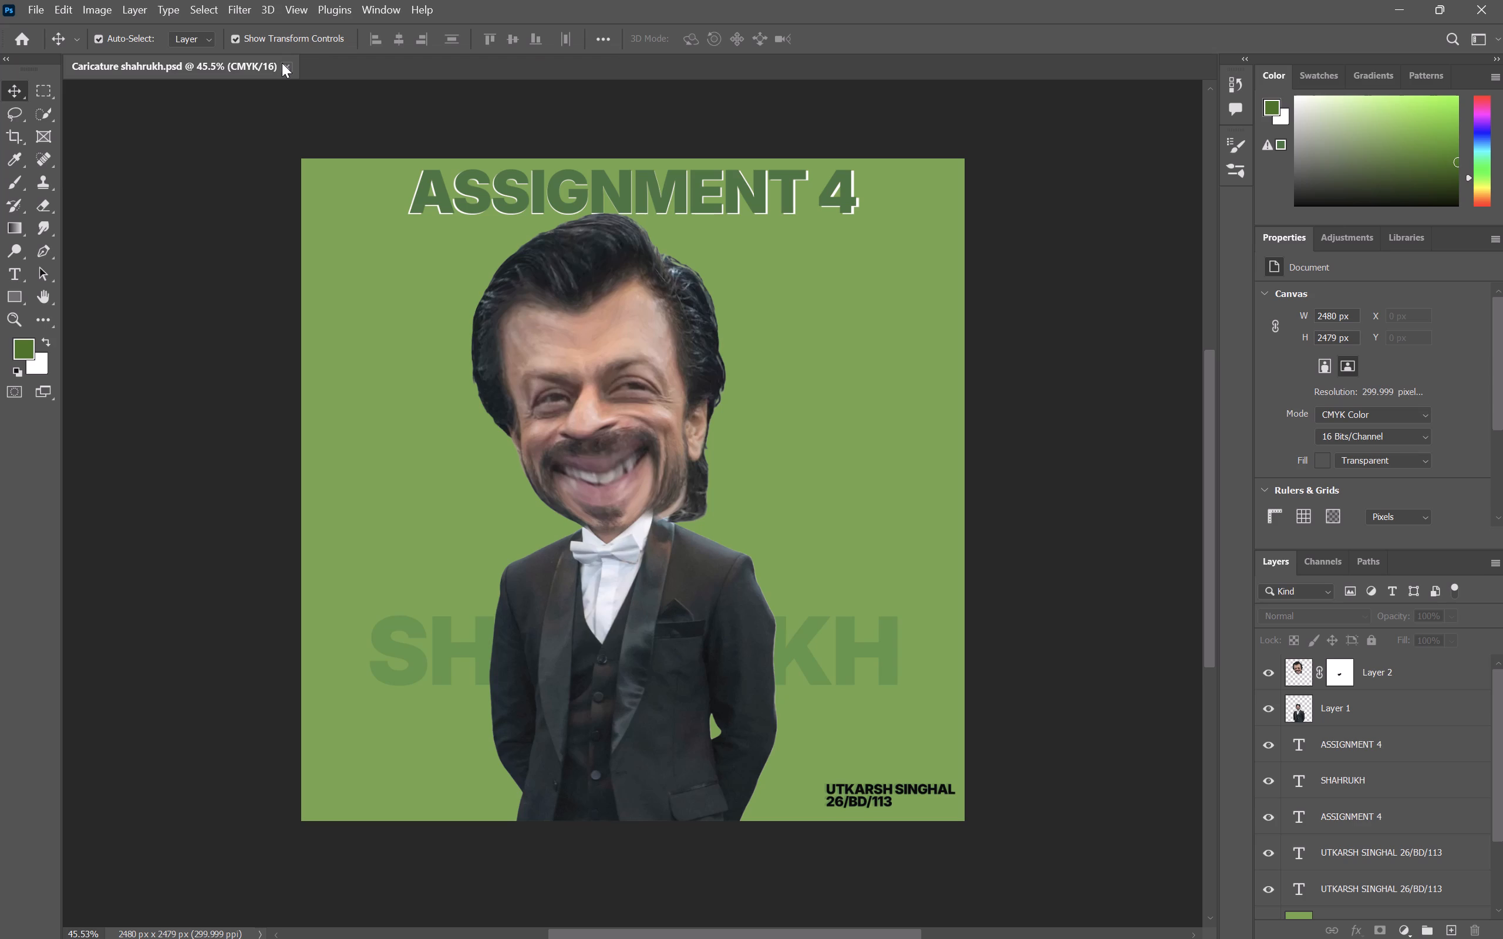
click(282, 63)
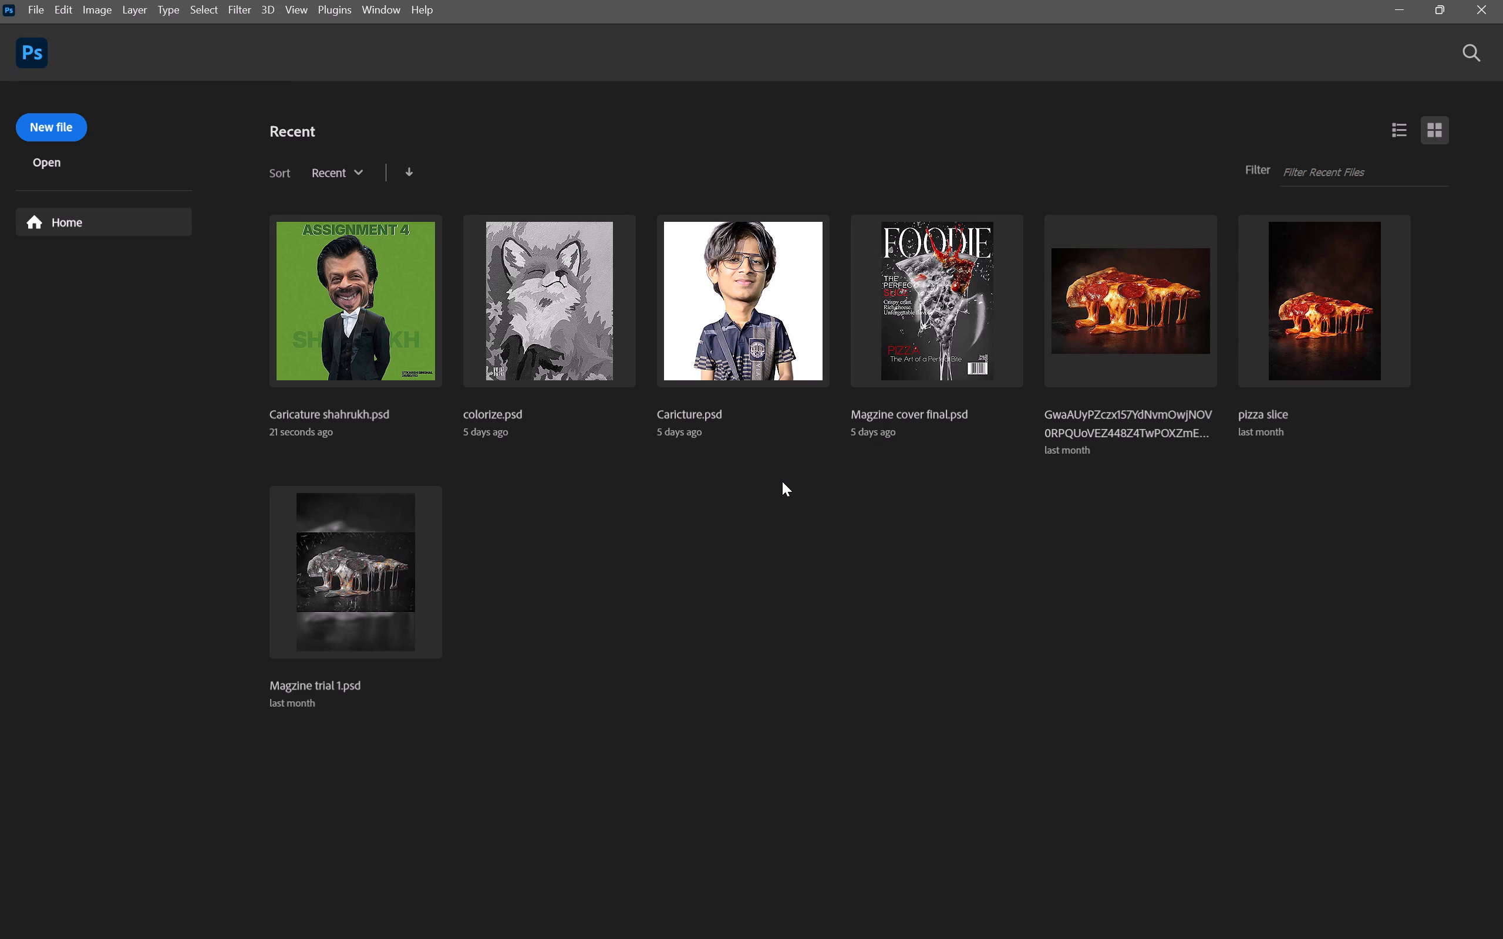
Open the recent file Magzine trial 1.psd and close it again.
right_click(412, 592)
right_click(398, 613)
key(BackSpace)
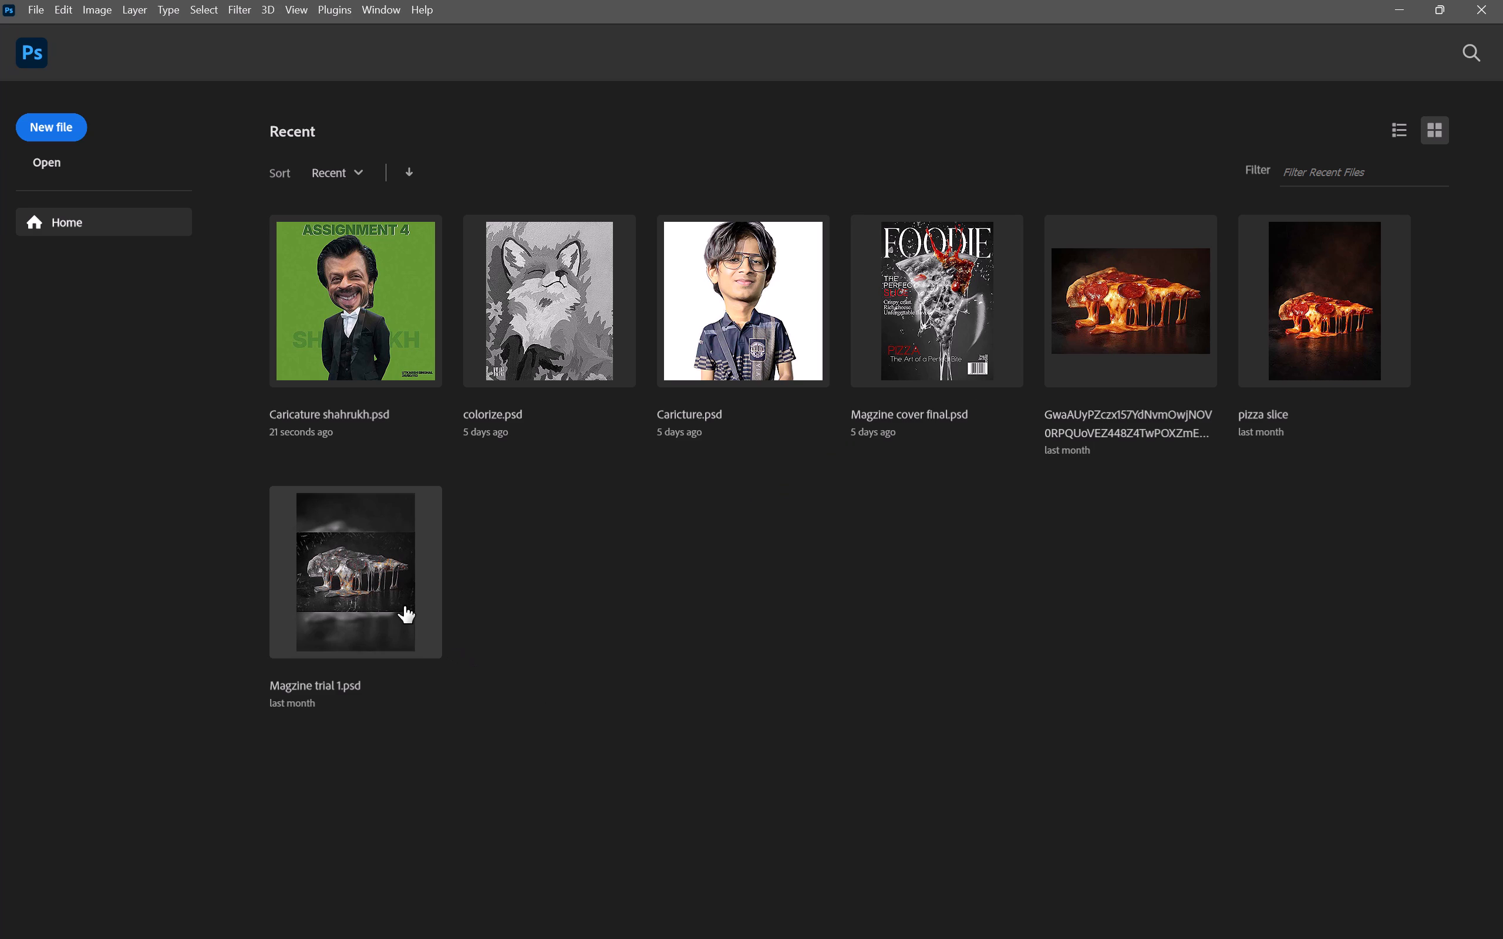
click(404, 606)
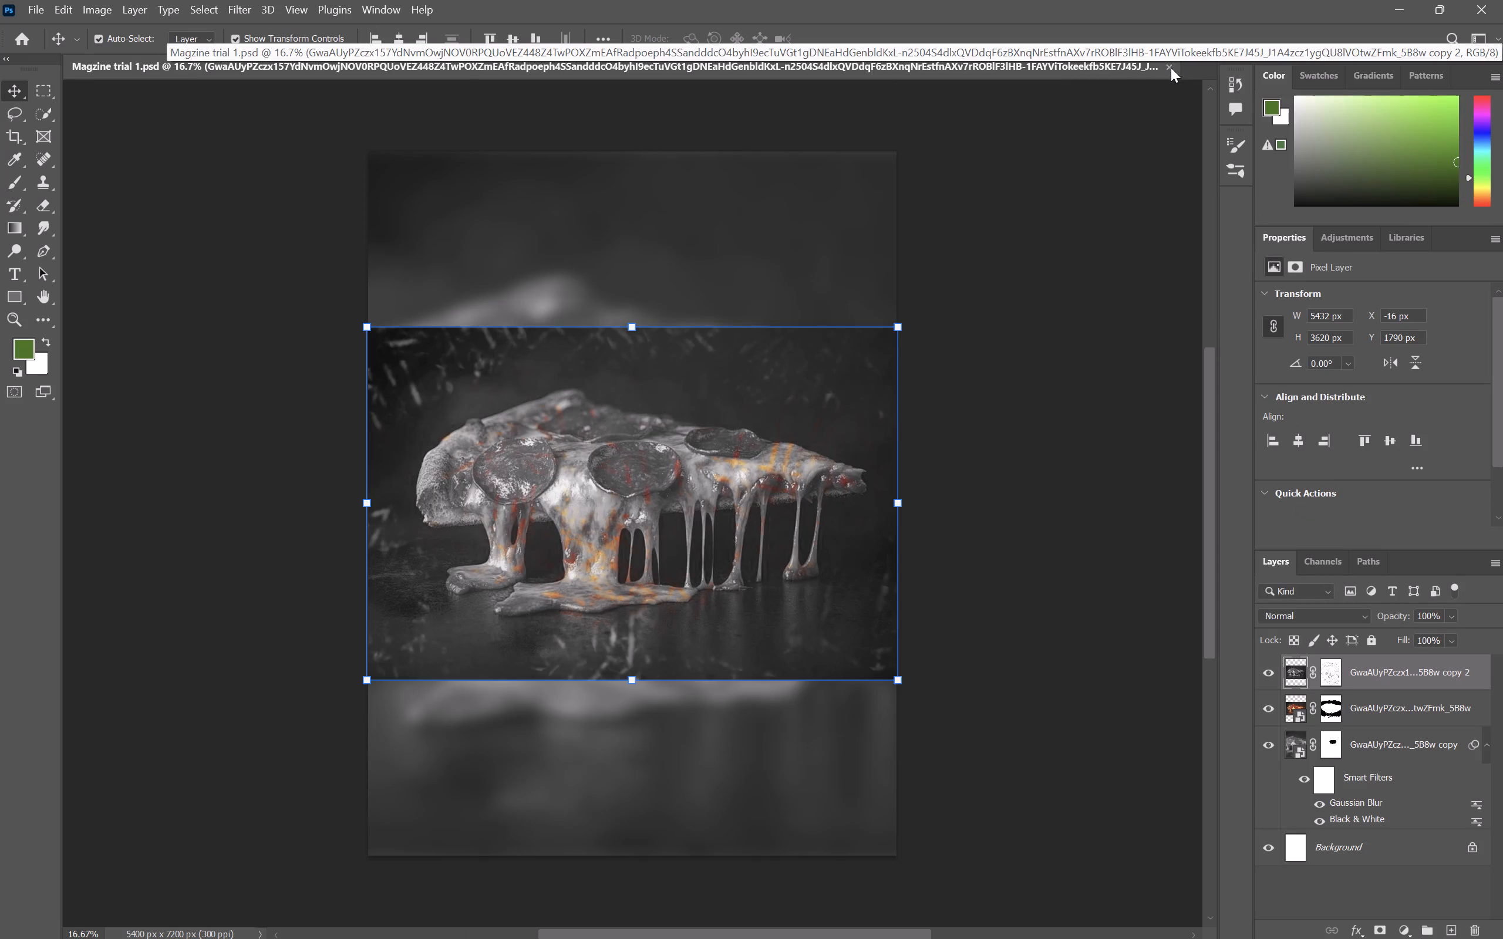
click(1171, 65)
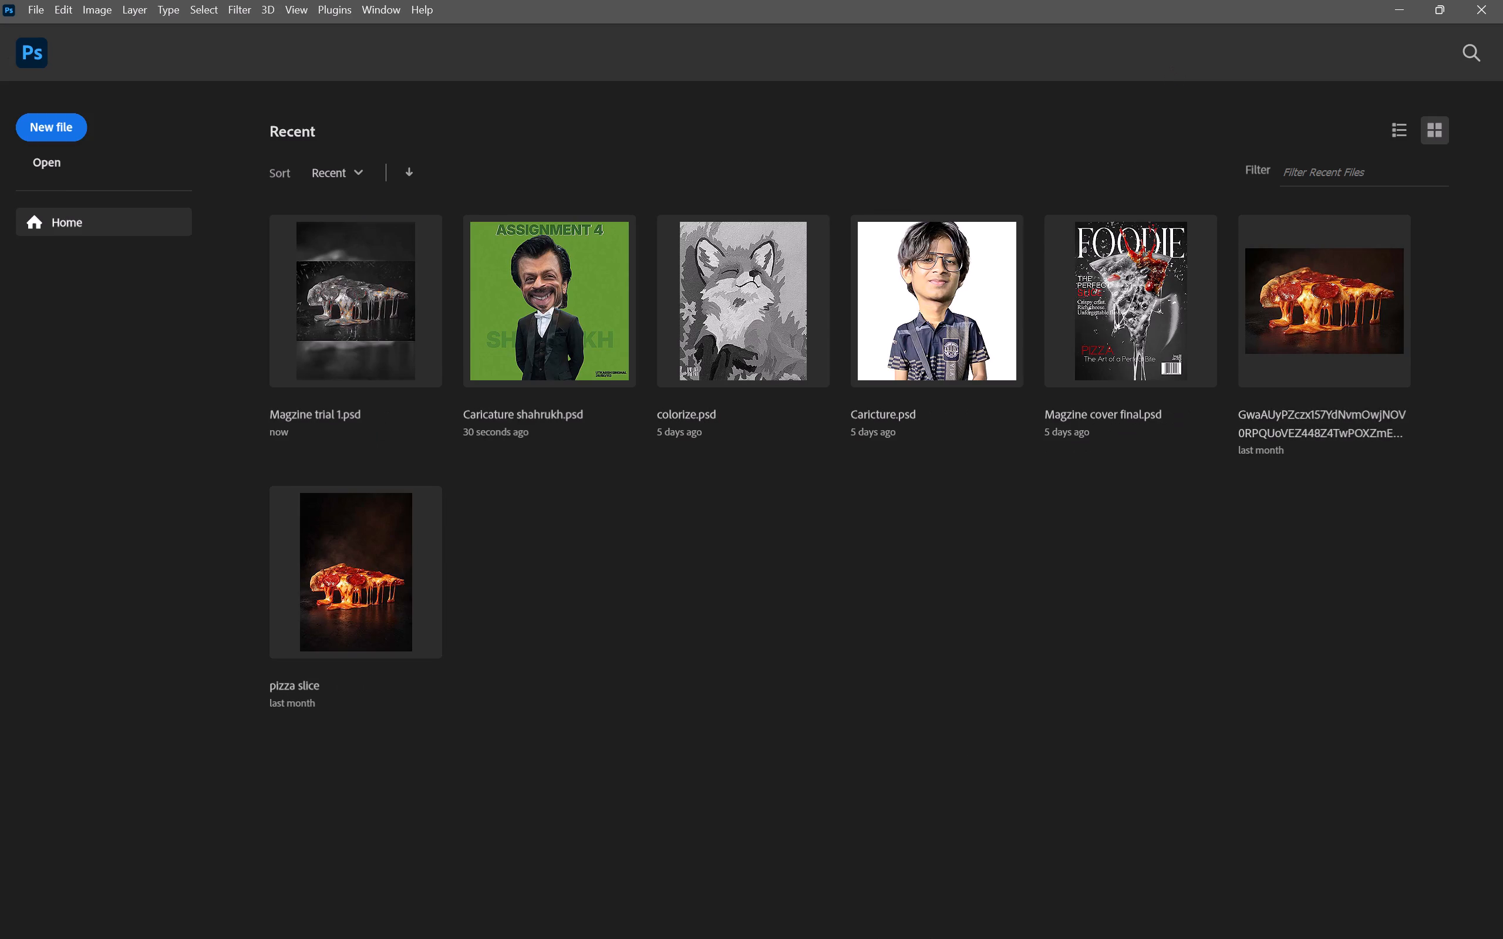
Switch to Illustrator and copy all of the FOODIE pizza poster artwork.
key(alt+Tab)
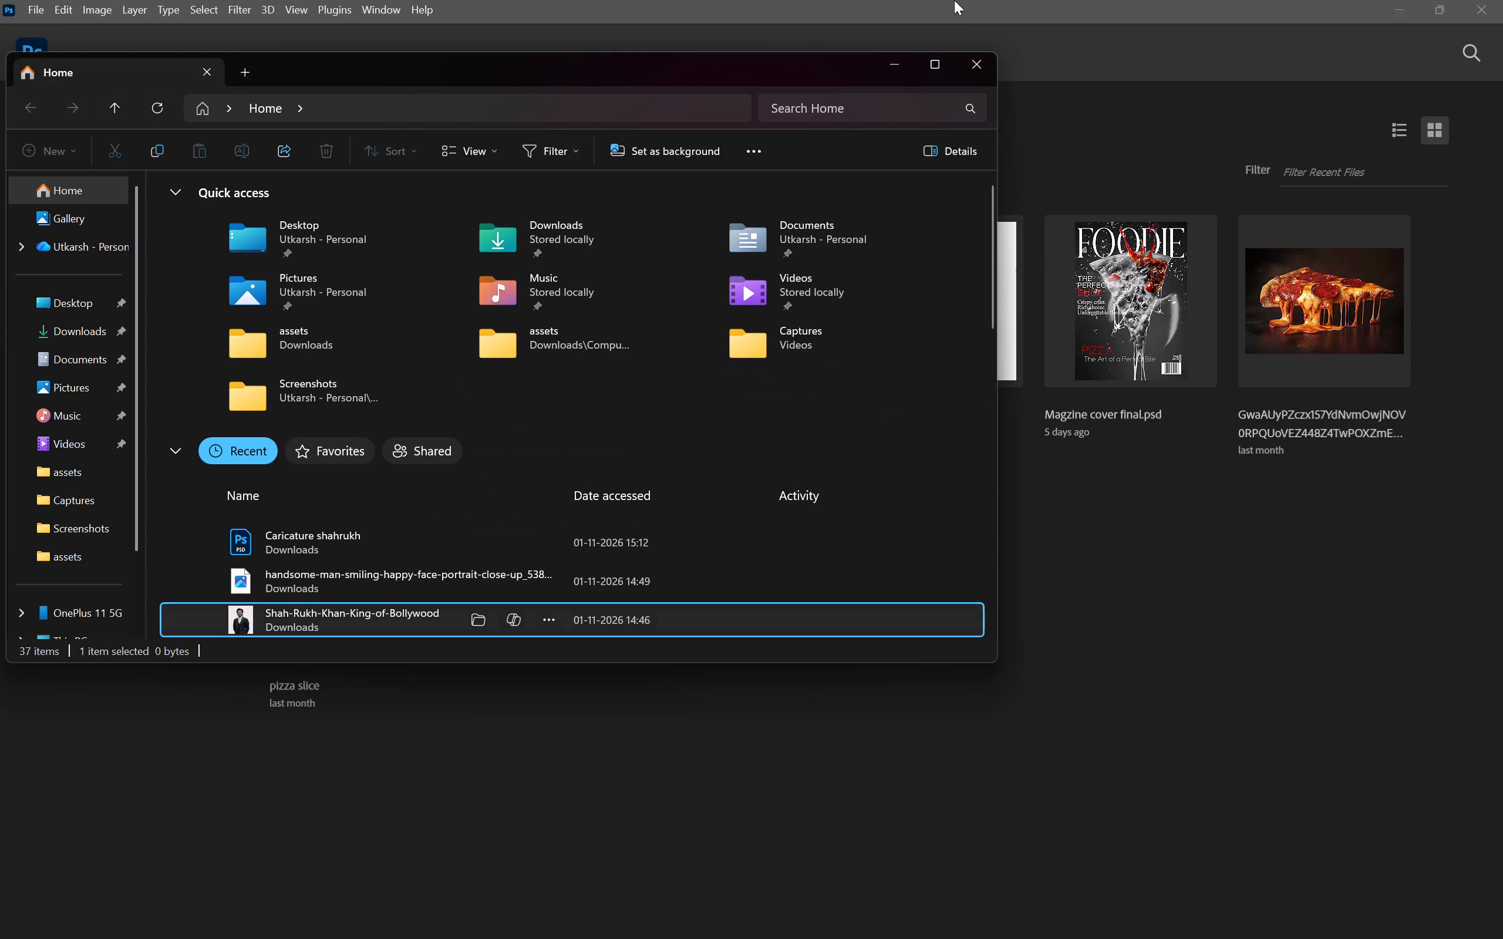
click(967, 79)
click(976, 65)
key(alt+Tab)
key(alt+Tab)
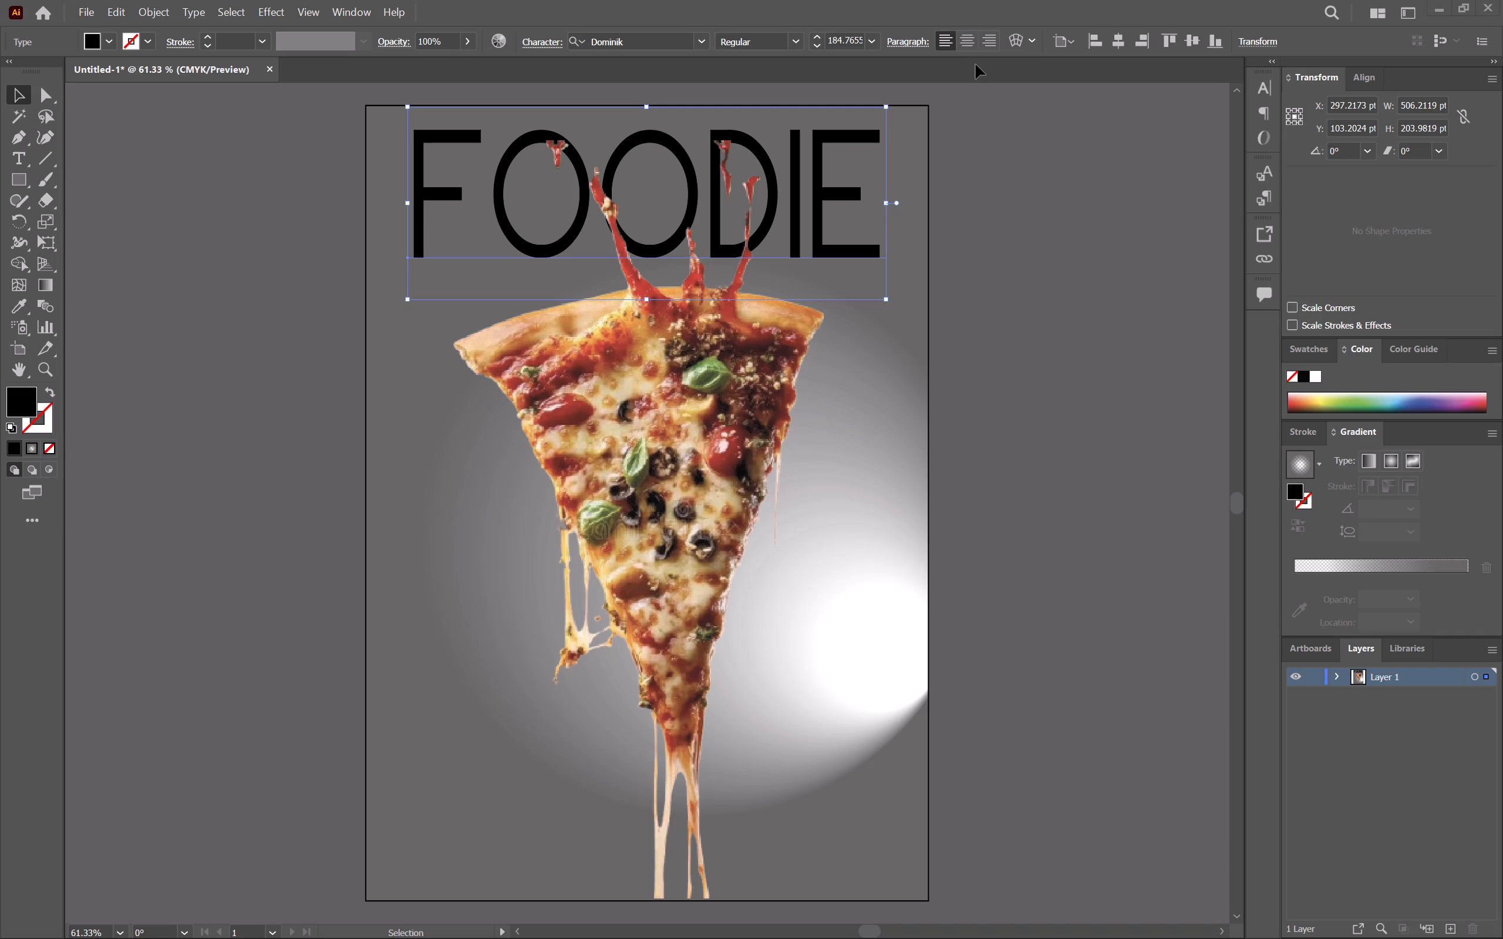
click(1057, 595)
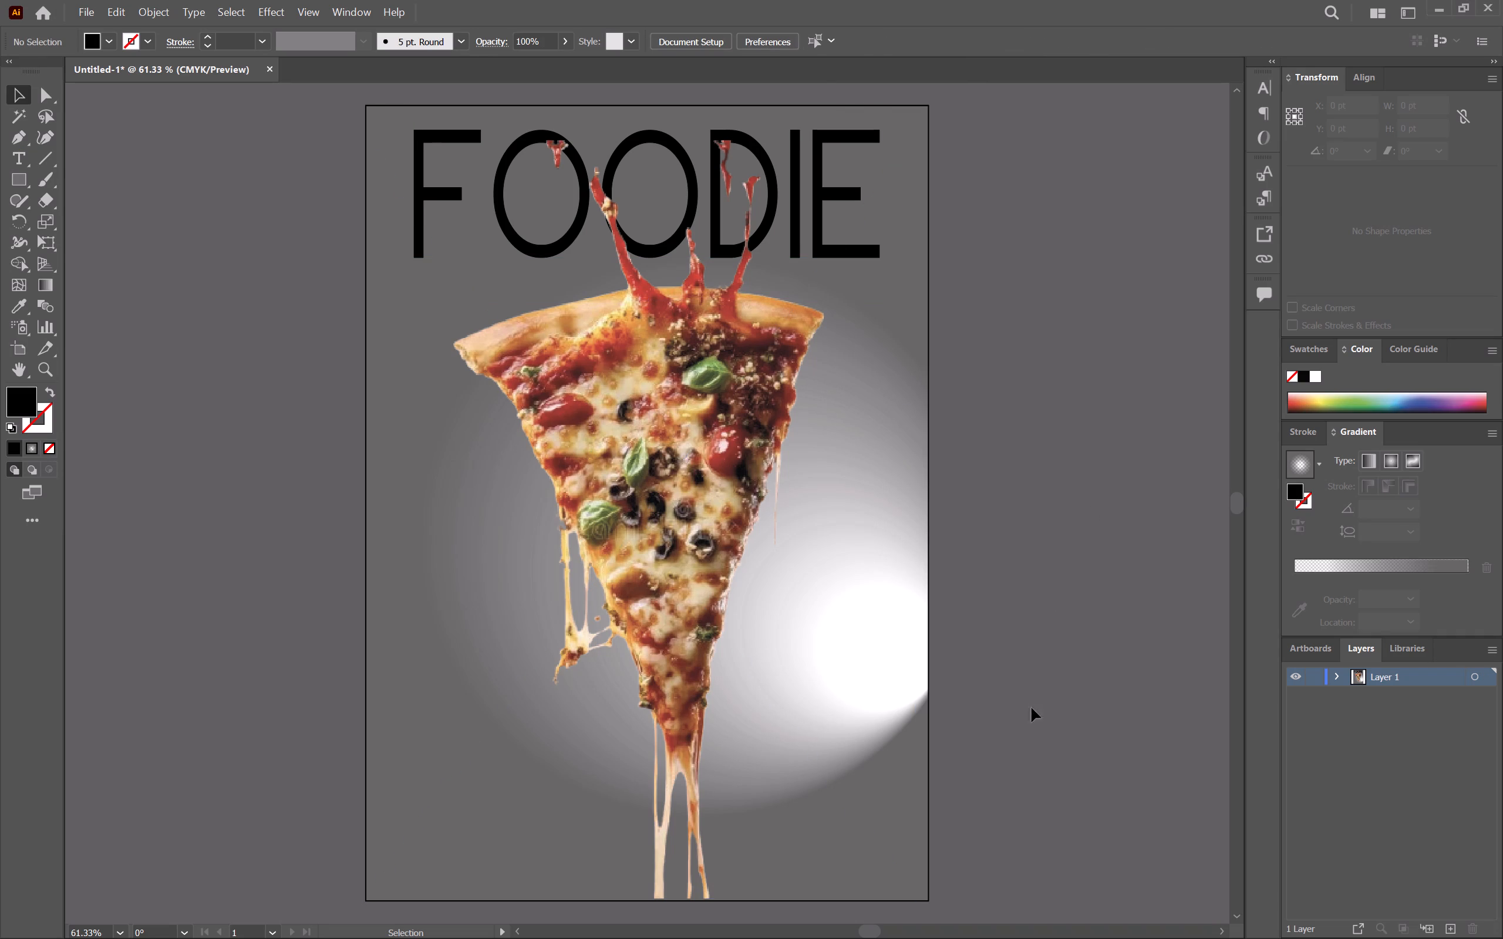
drag(952, 863, 668, 478)
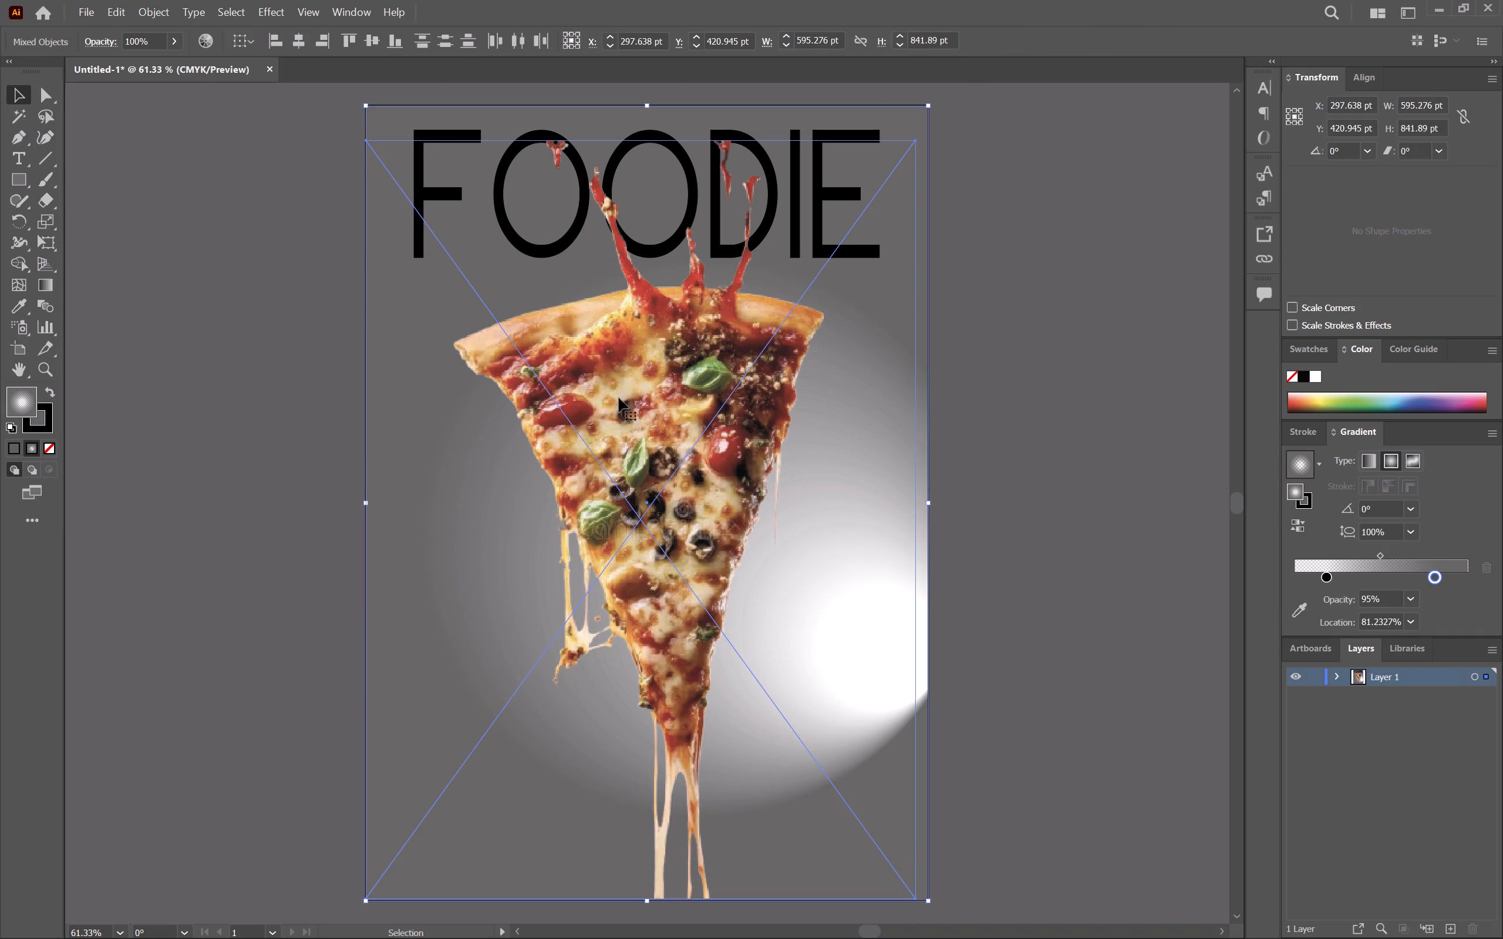
click(1027, 597)
key(ctrl+a)
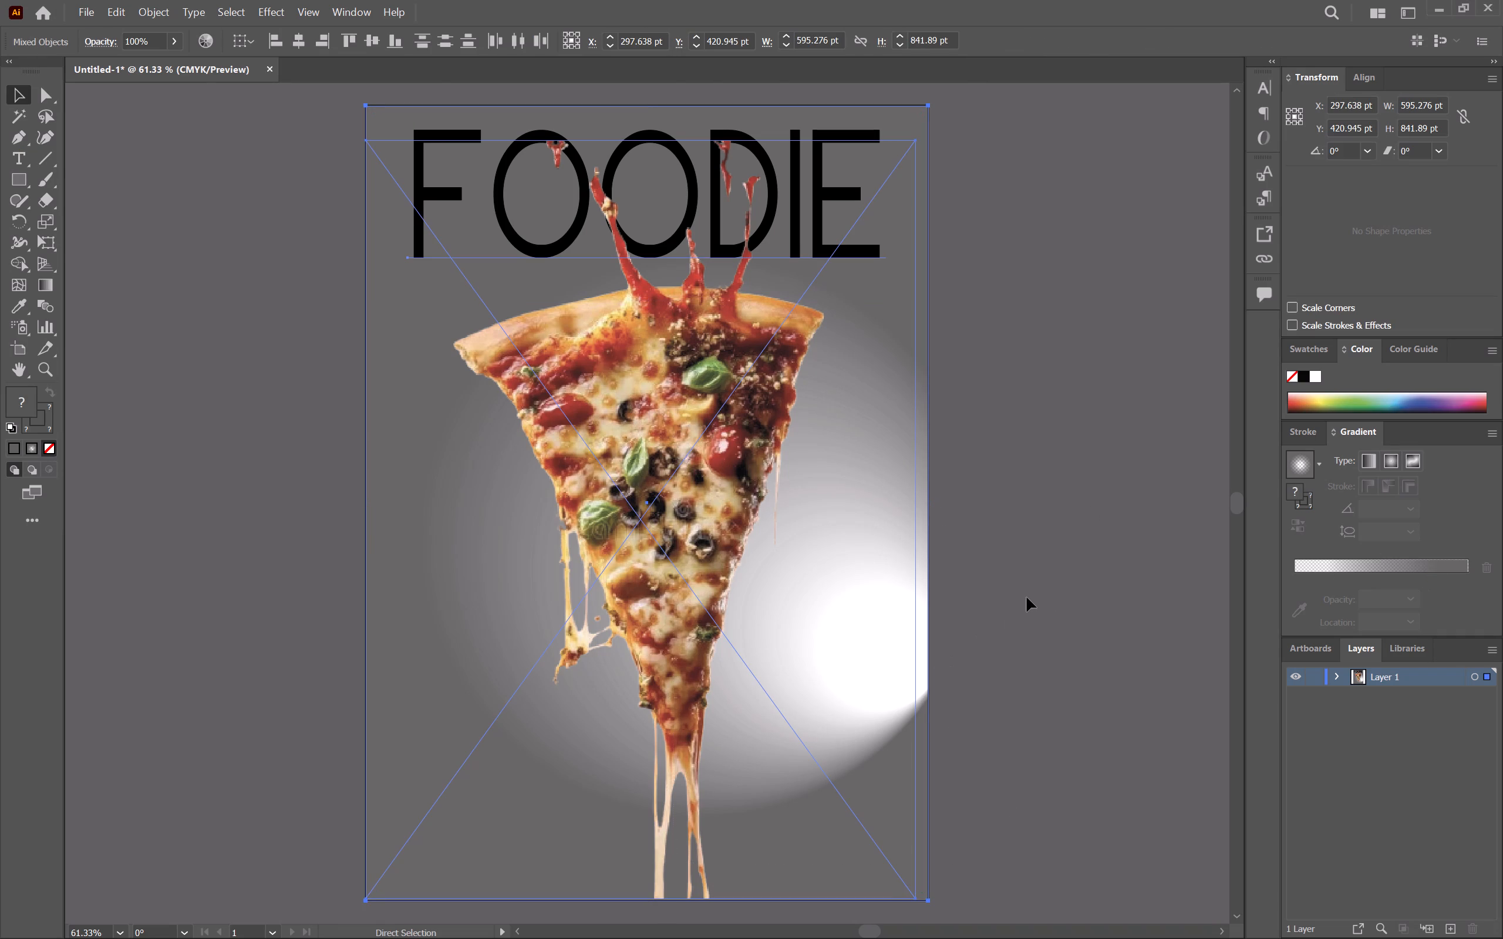
key(ctrl+c)
Switch to Photoshop and create a new 21 x 29.7 cm RGB document at 300 ppi from the recent custom preset.
key(alt+Tab)
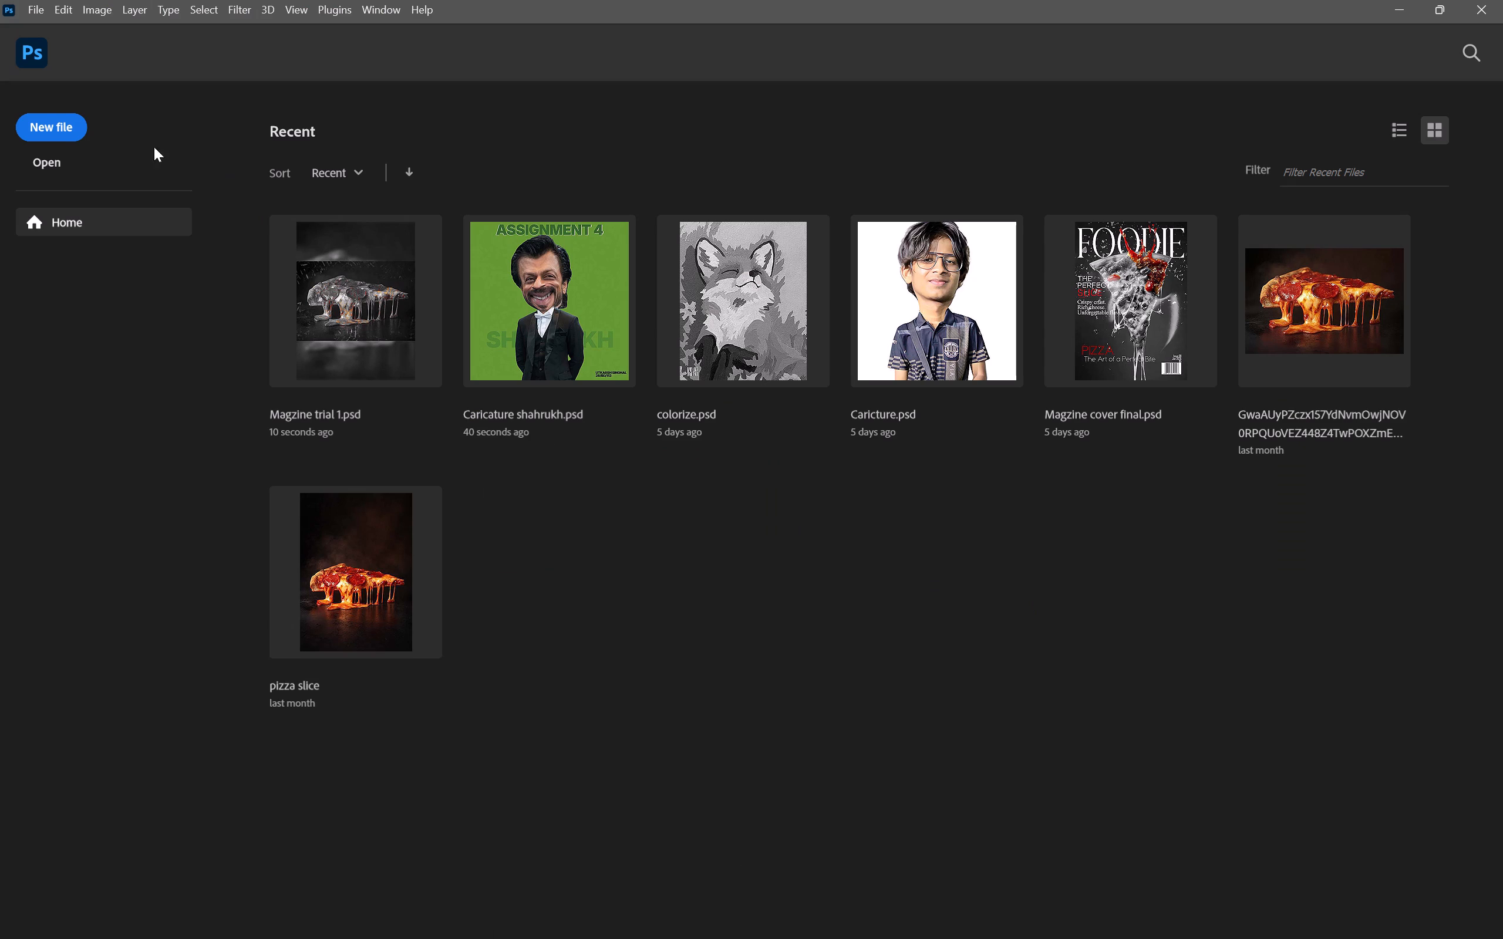
click(58, 123)
click(405, 228)
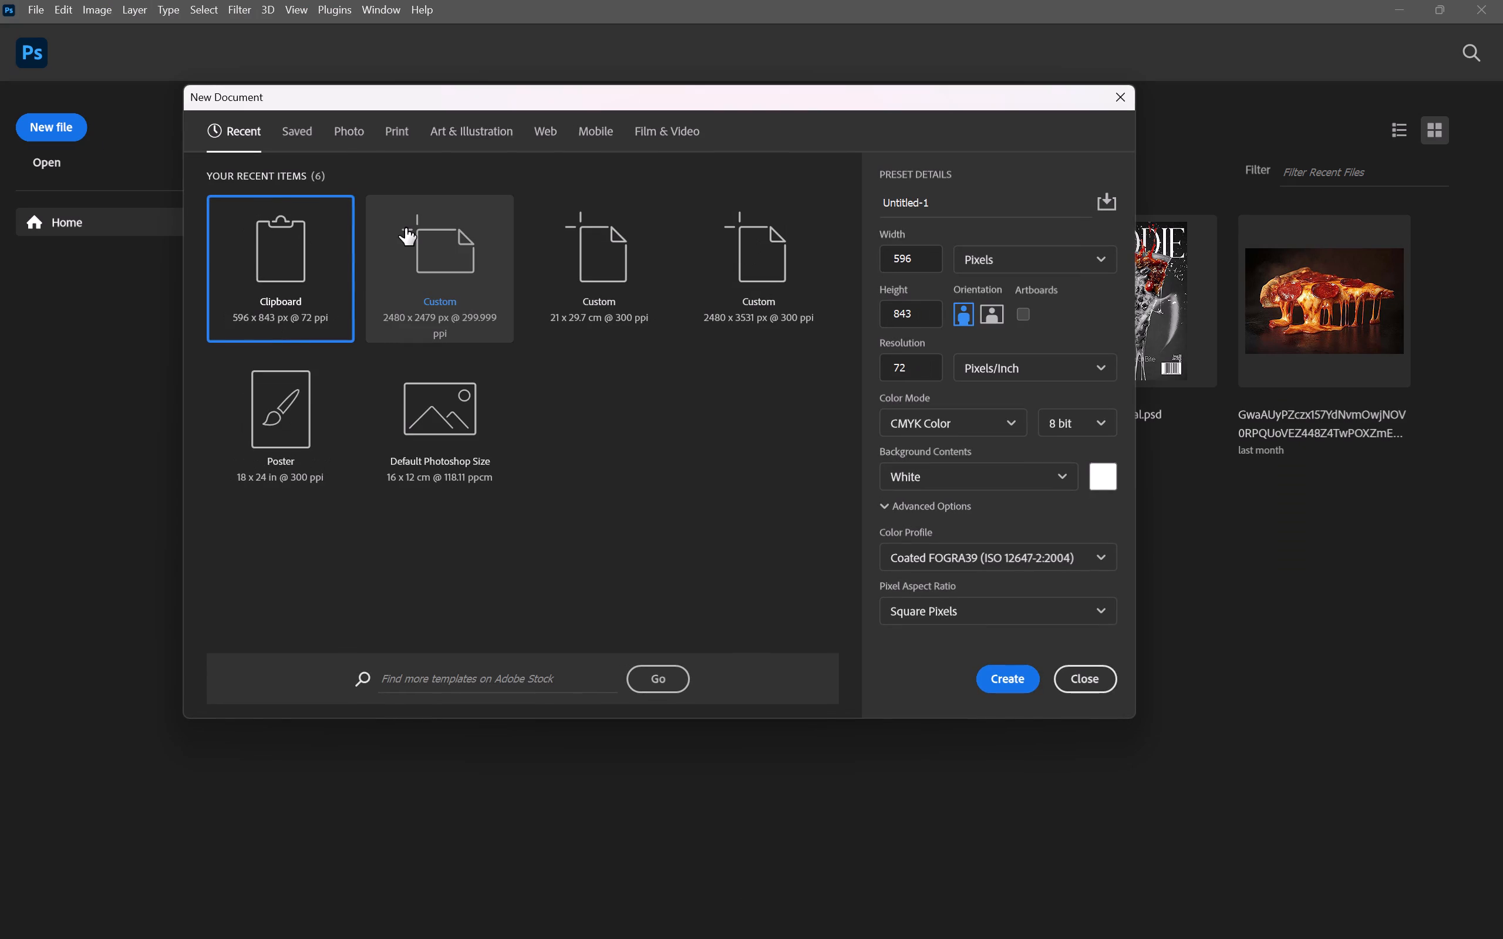
click(284, 261)
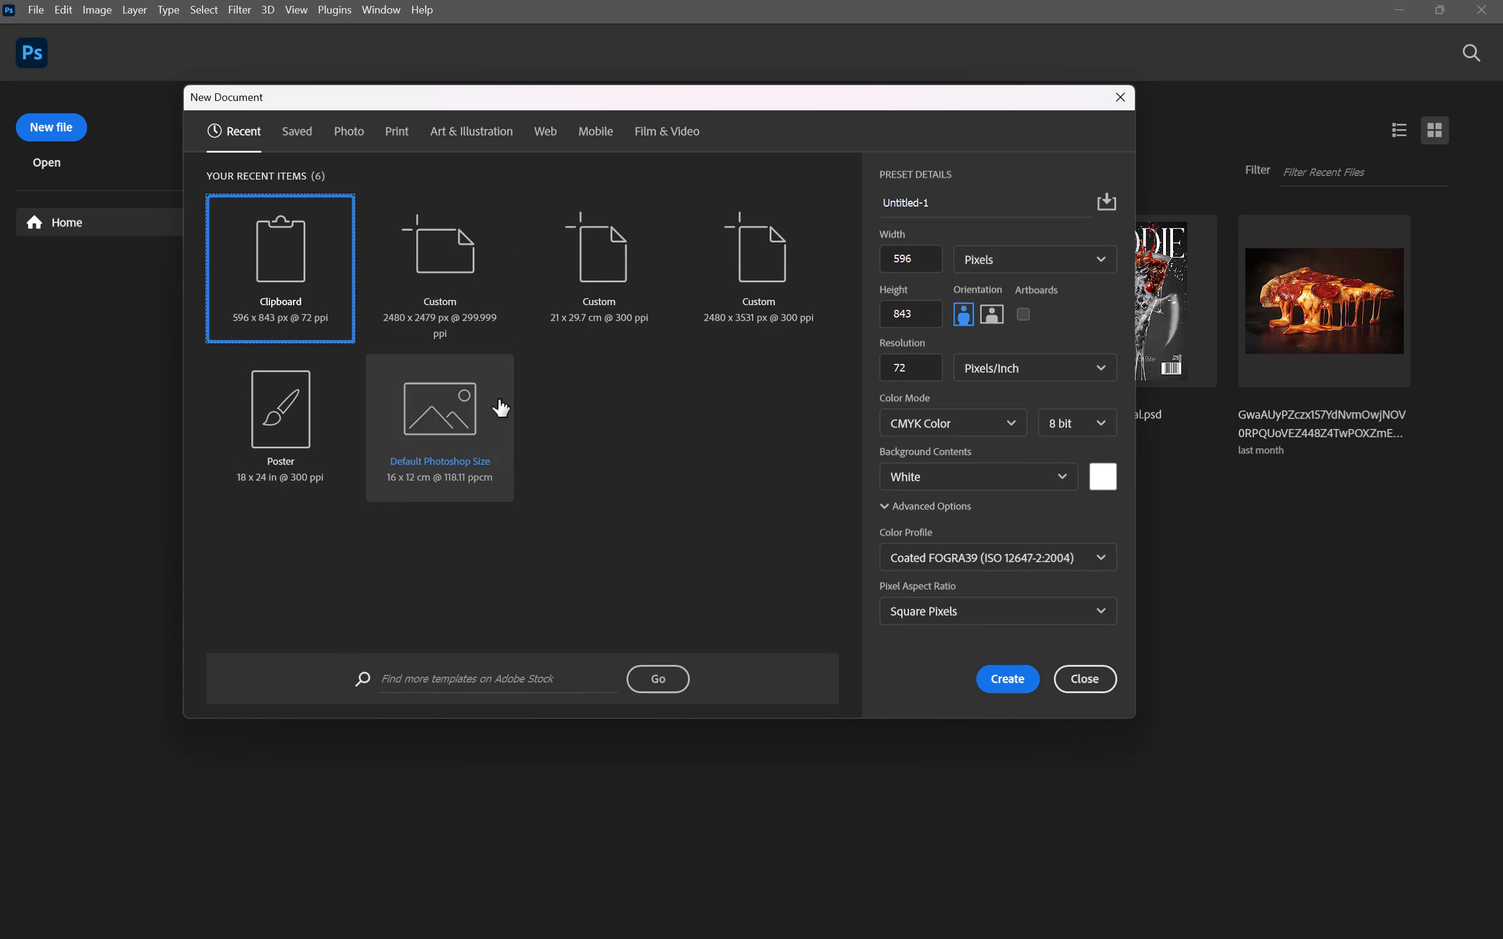
click(618, 270)
double_click(618, 270)
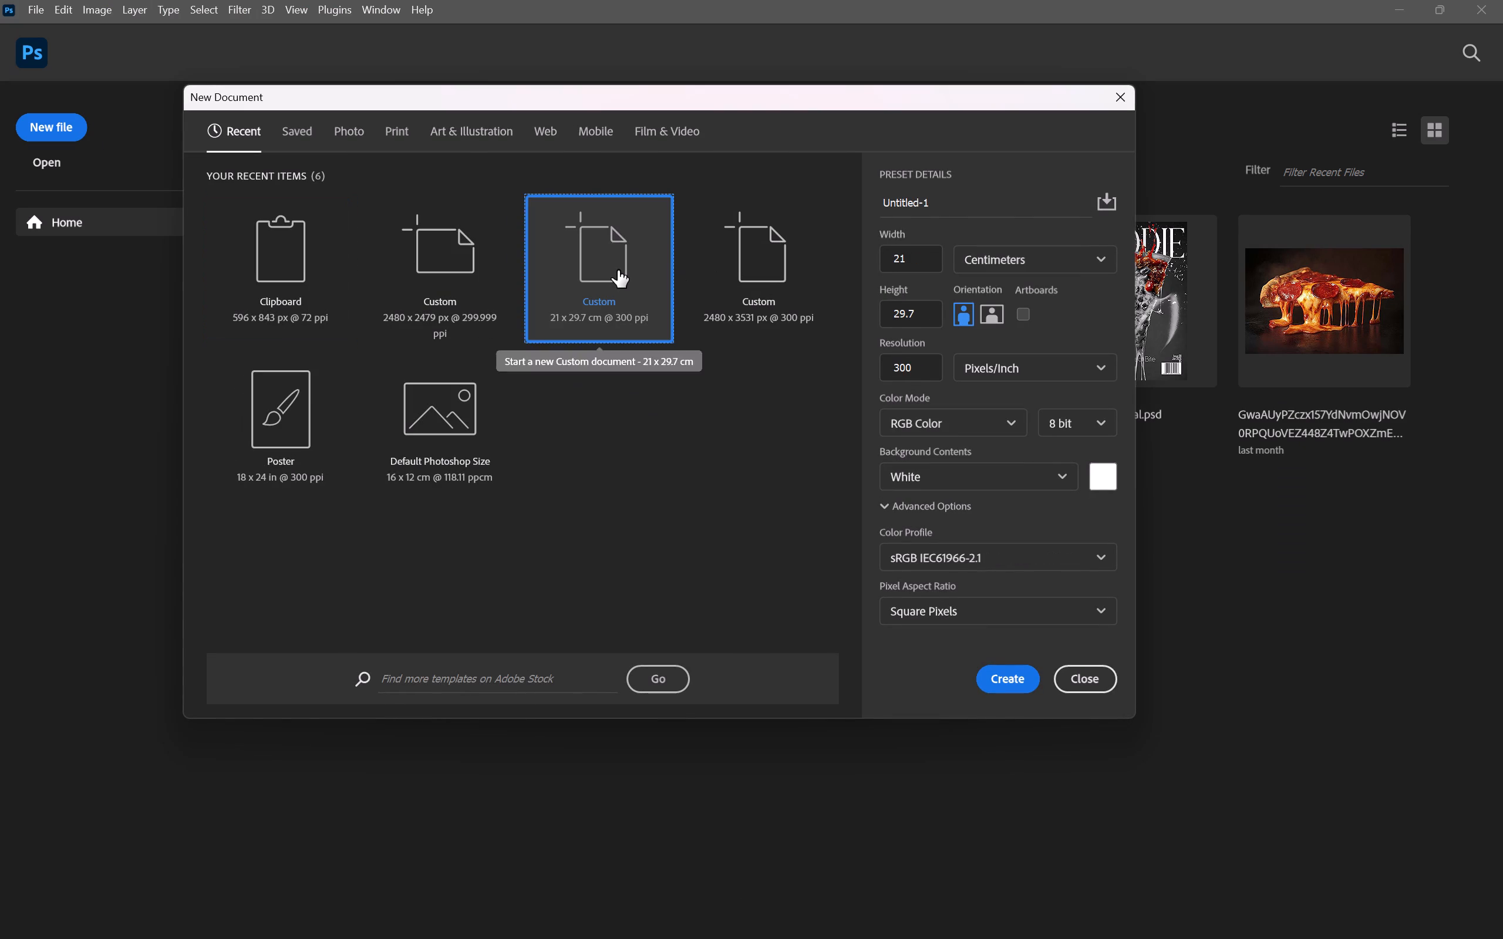
Paste the copied poster artwork into the new document as layers, accepting rasterization and colour mode conversion.
key(ctrl+v)
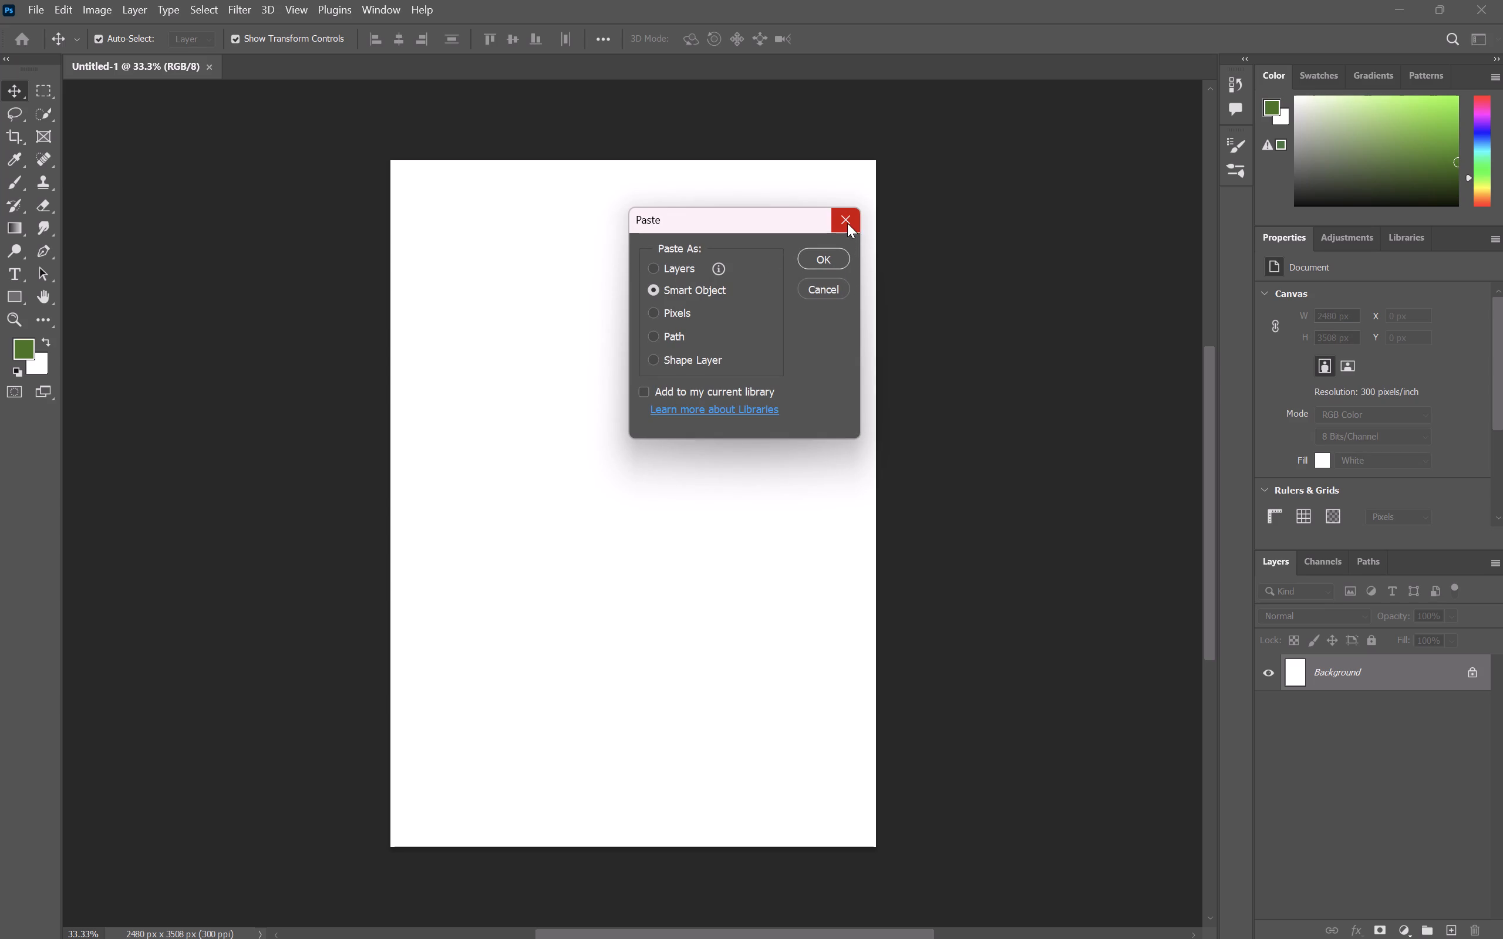
click(647, 262)
click(806, 255)
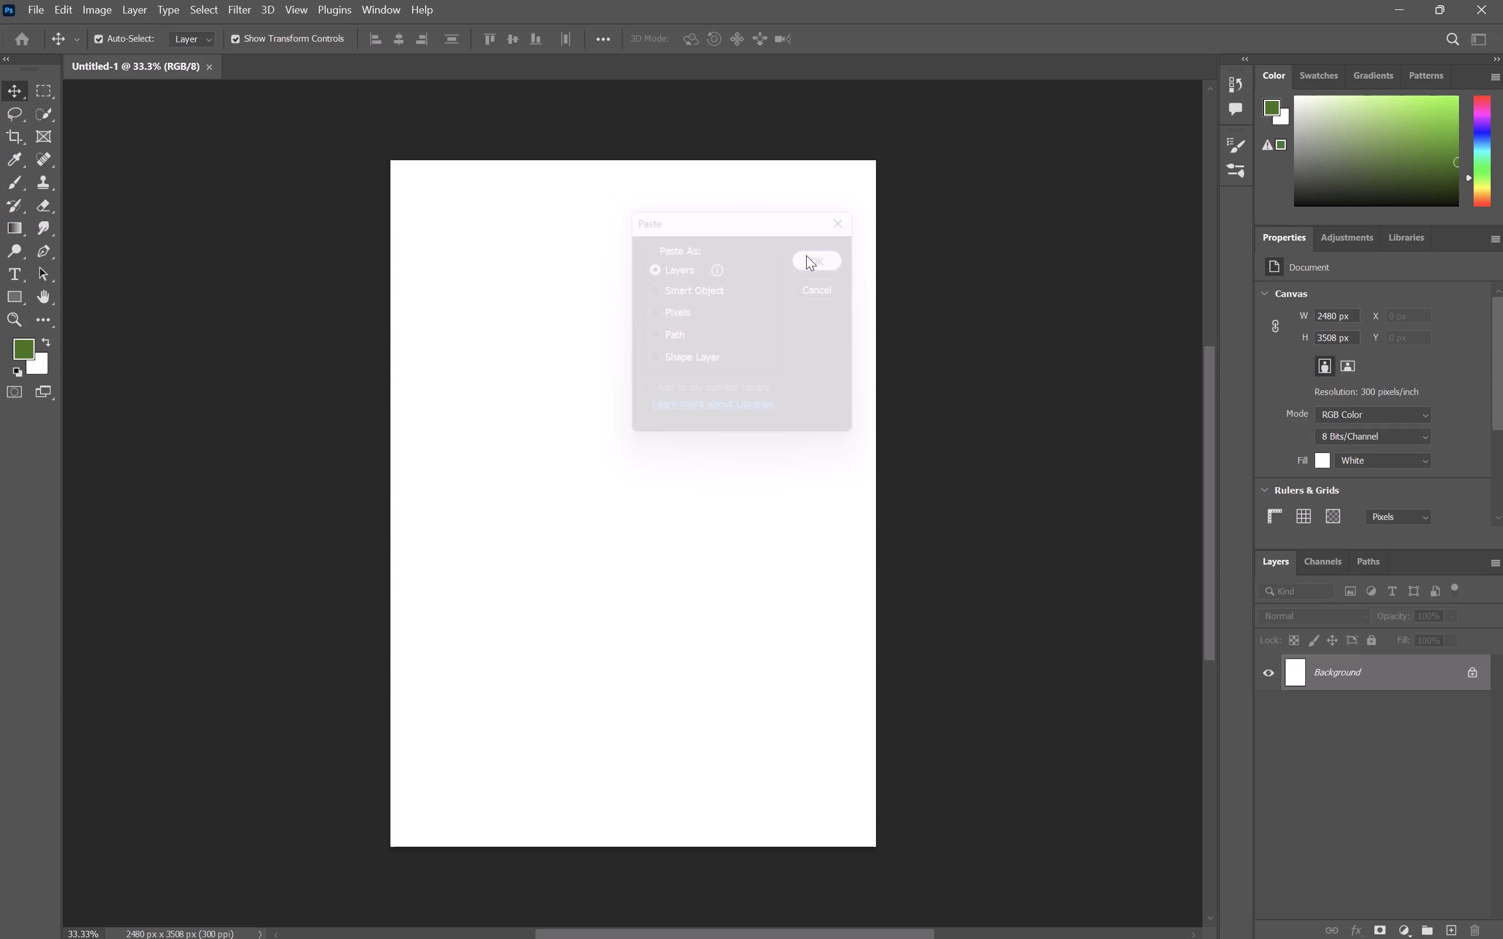
click(1017, 465)
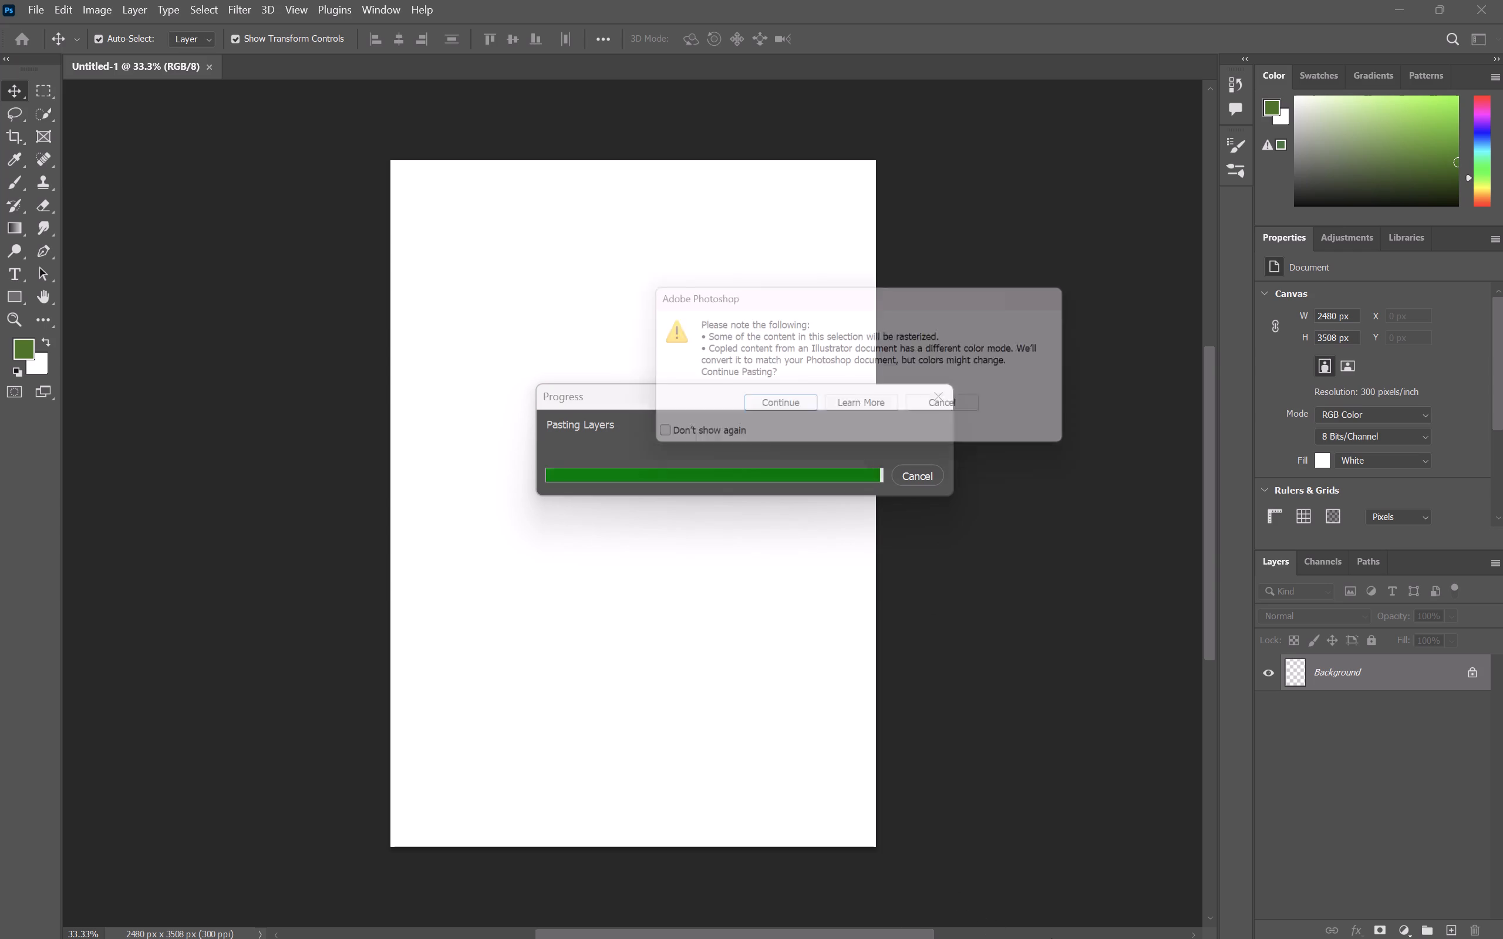
click(782, 411)
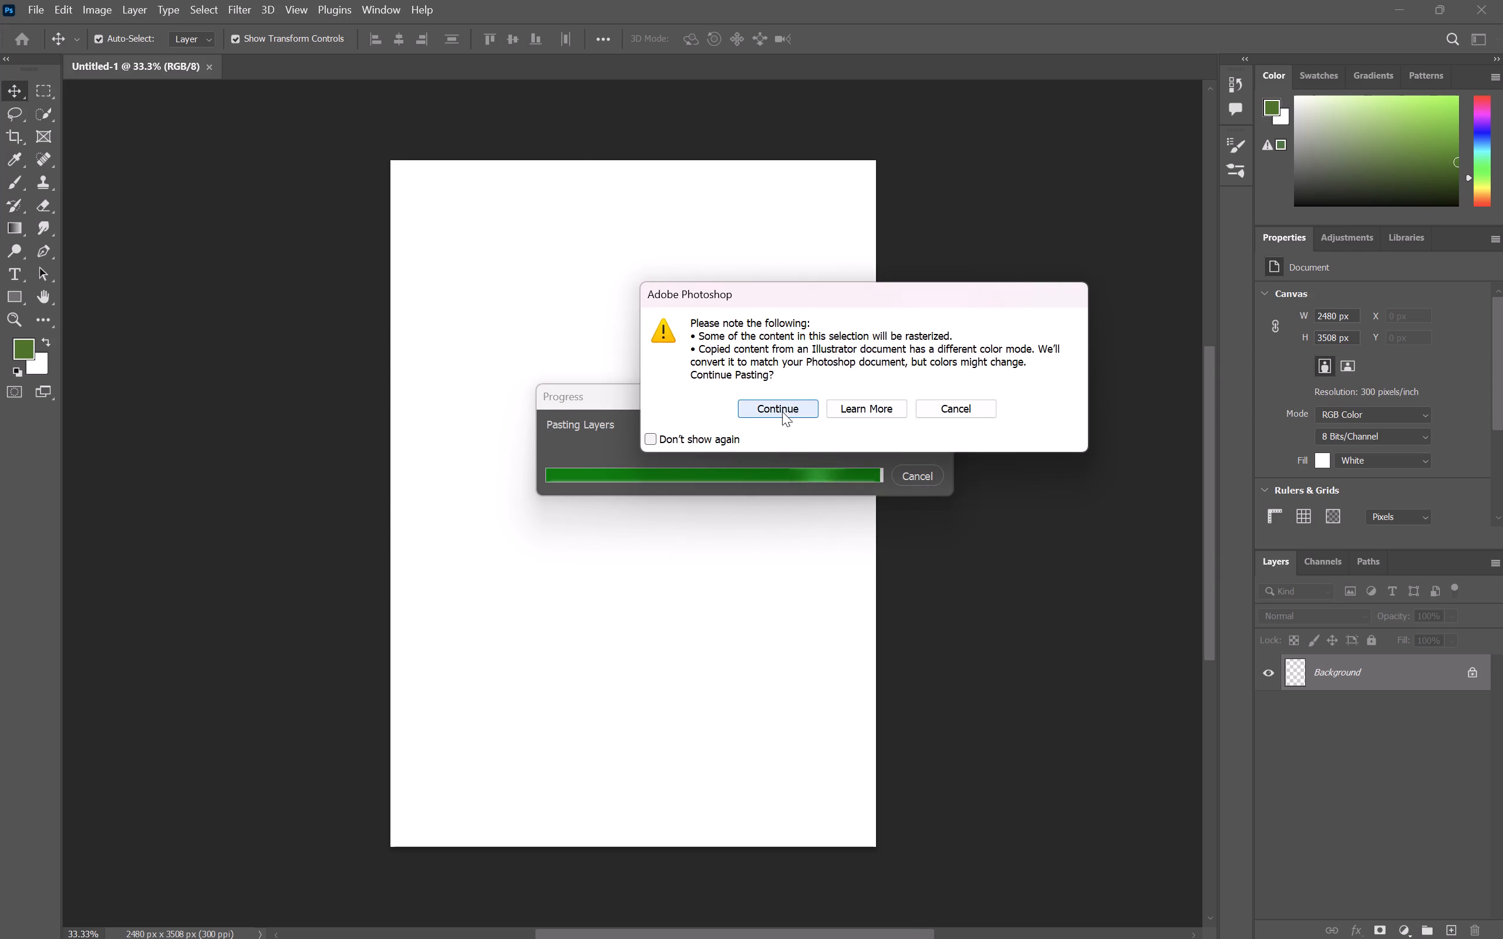
click(1035, 568)
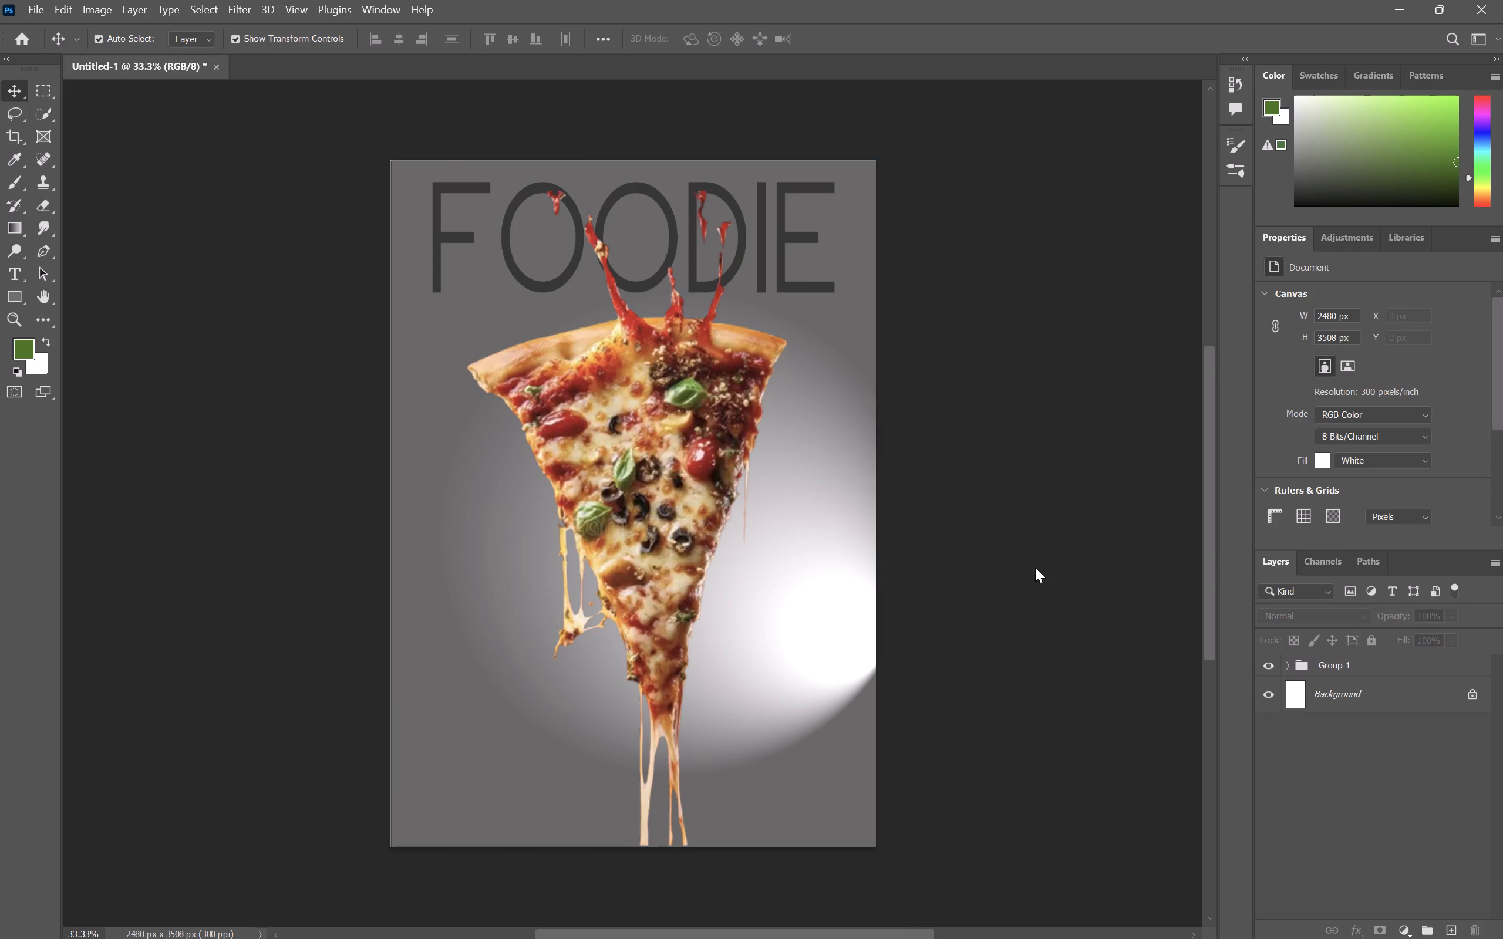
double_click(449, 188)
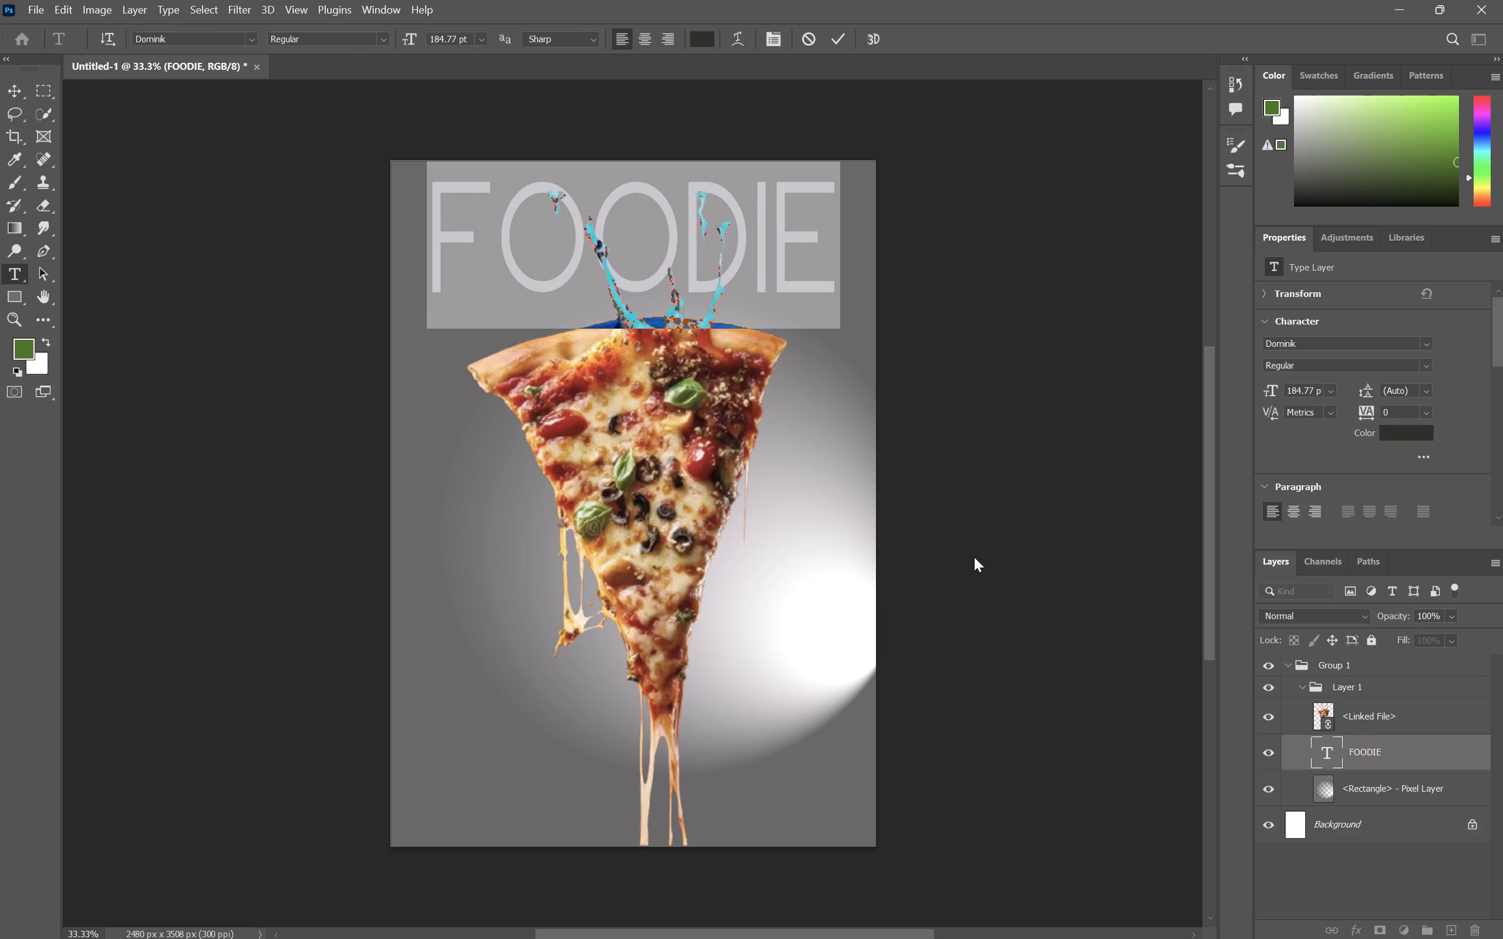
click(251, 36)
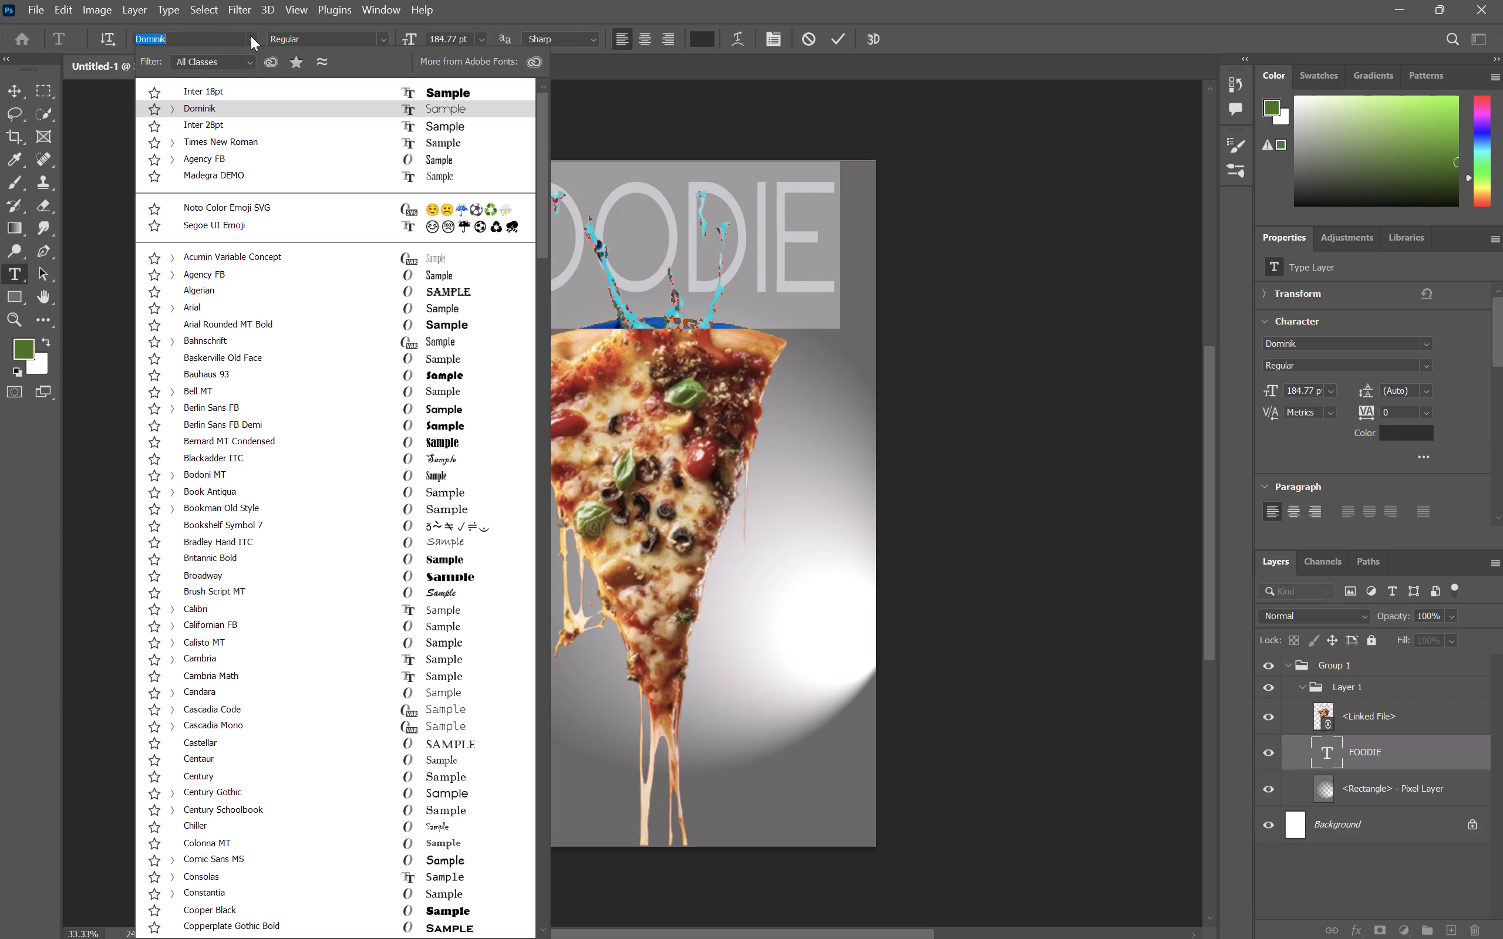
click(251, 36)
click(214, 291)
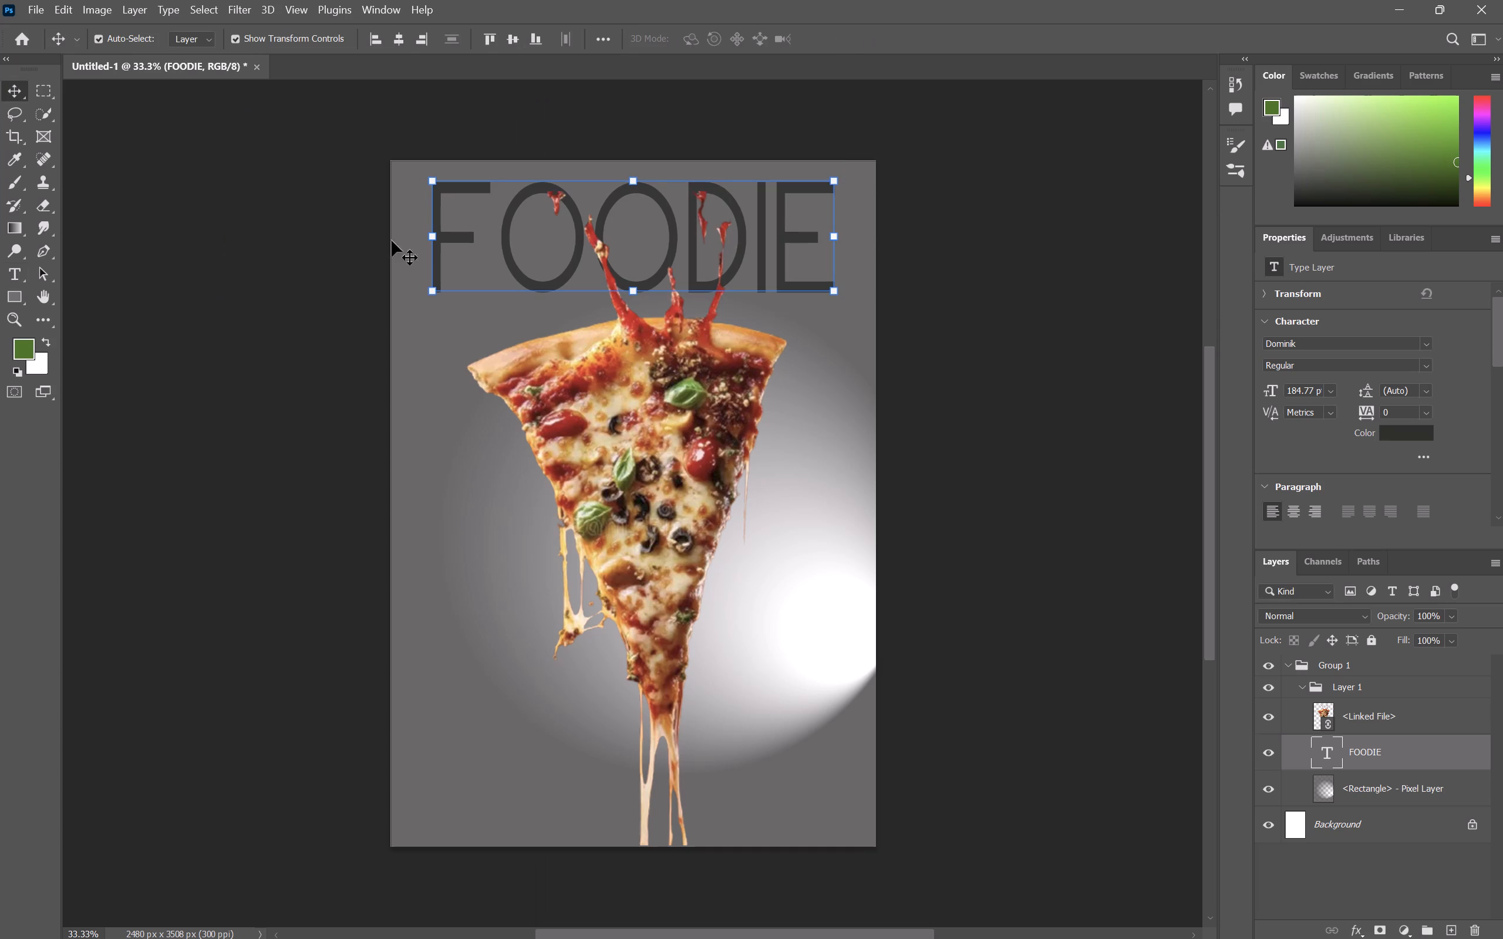
Shift the FOODIE title toward the poster's left edge, scale it to about 110.7%, and nudge it slightly left.
drag(436, 178, 419, 175)
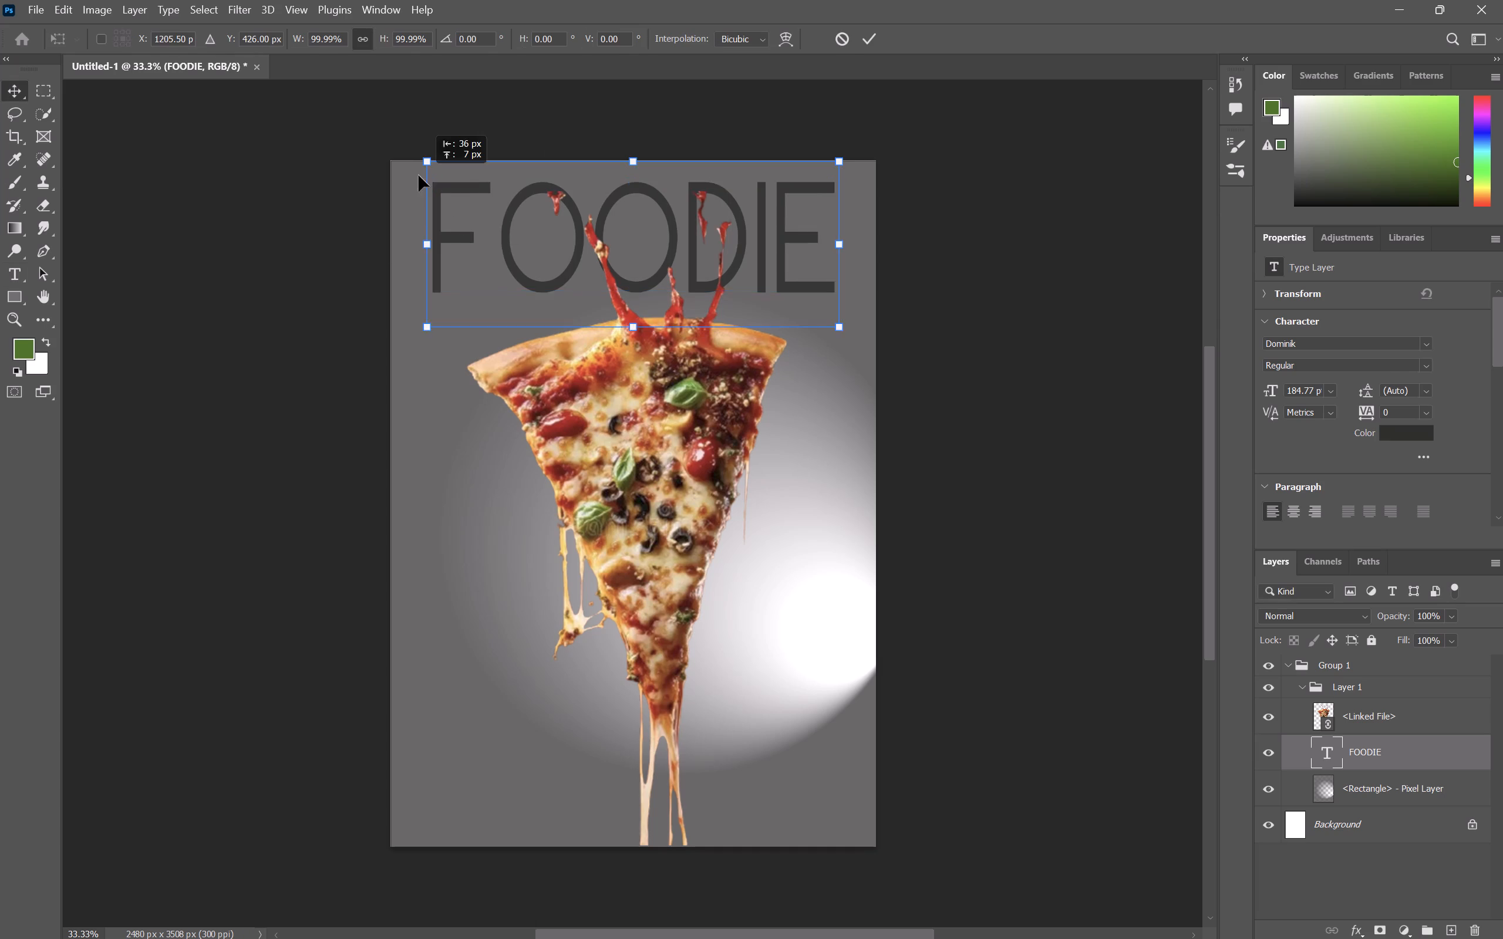
drag(419, 175, 415, 173)
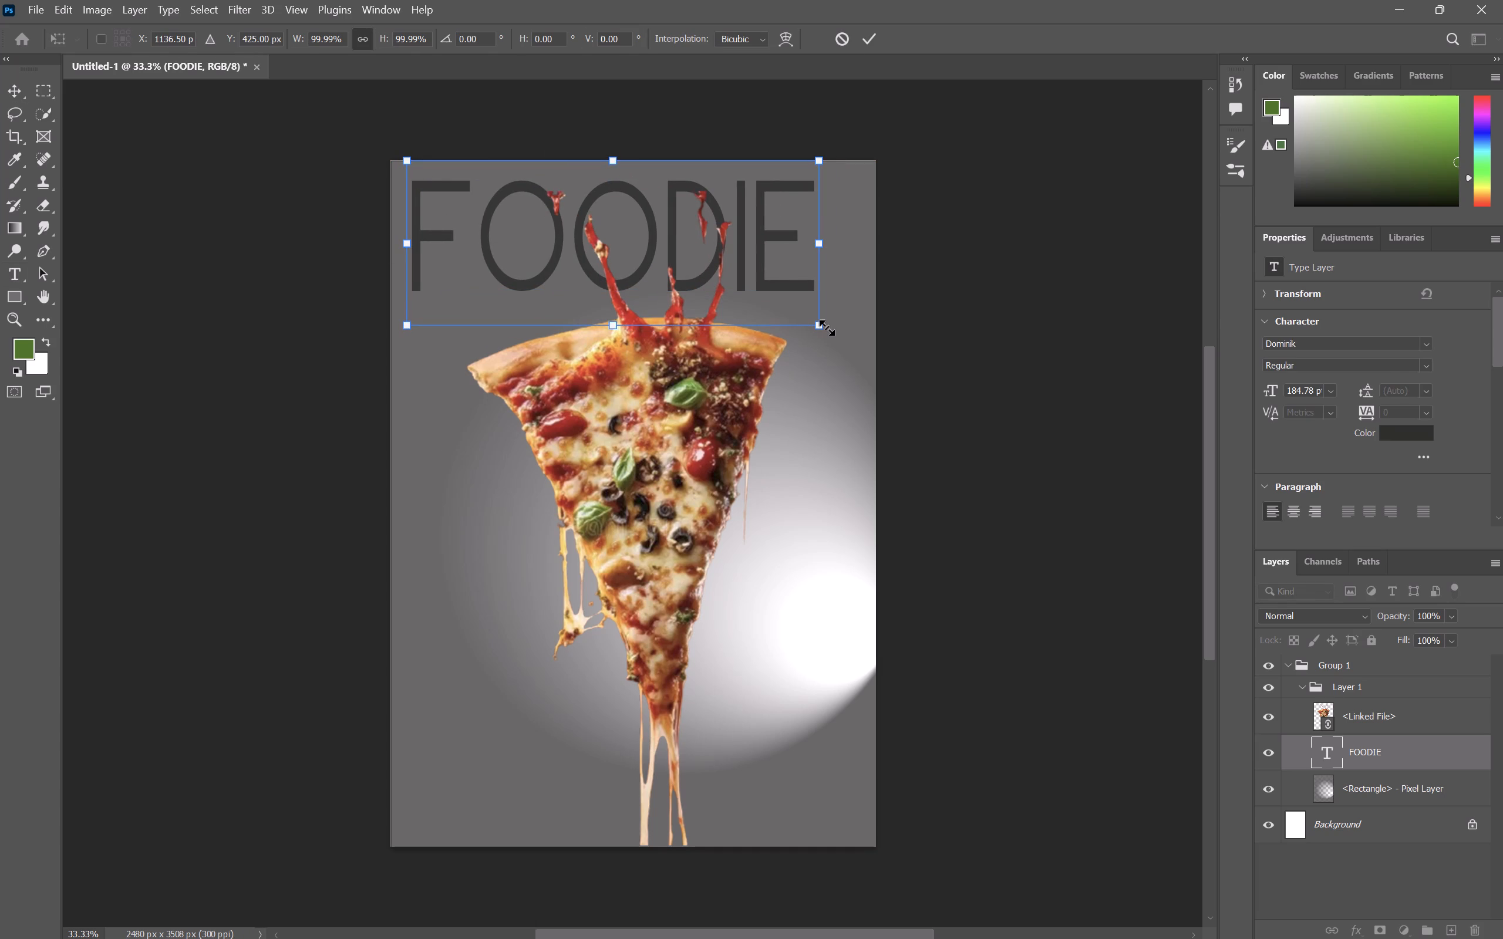
drag(827, 327, 865, 360)
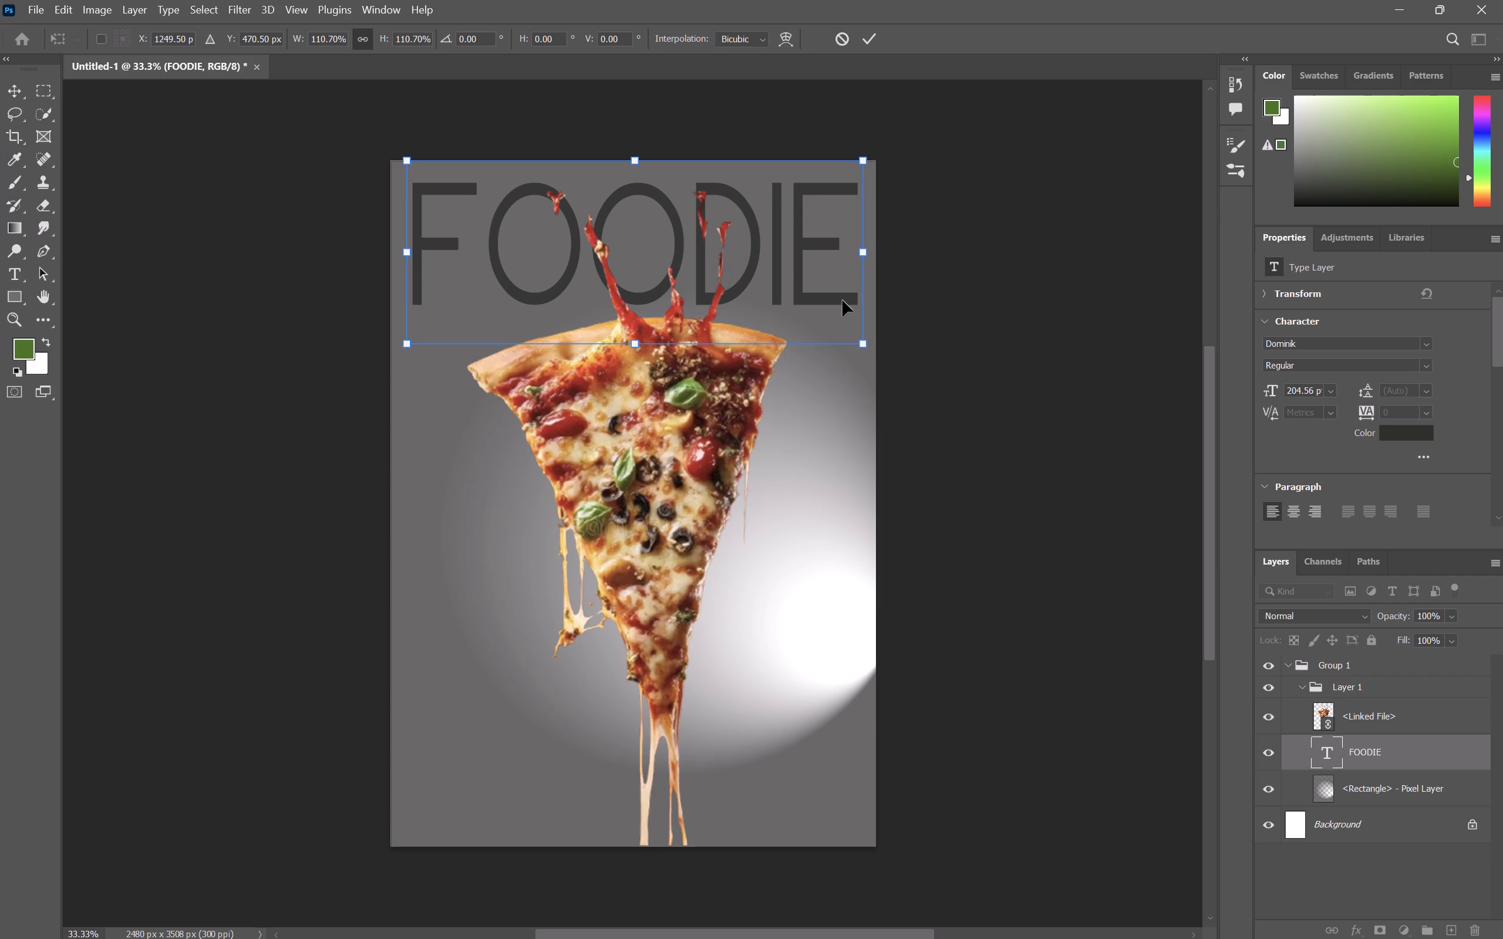
key(Left)
key(Left)
key(Left)
key(Left)
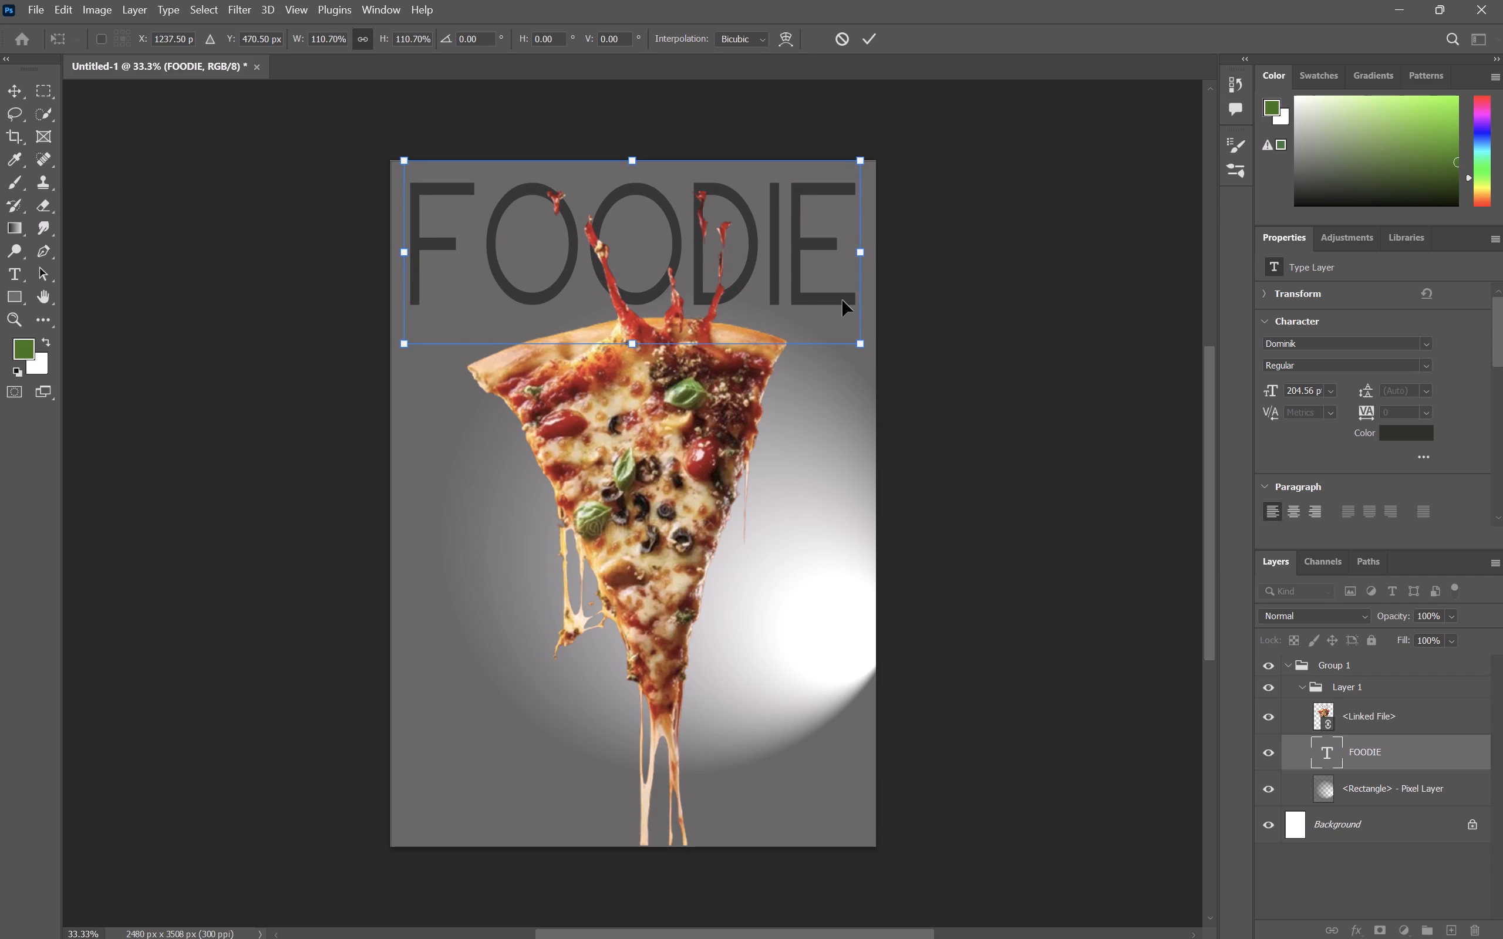
click(959, 265)
click(1083, 269)
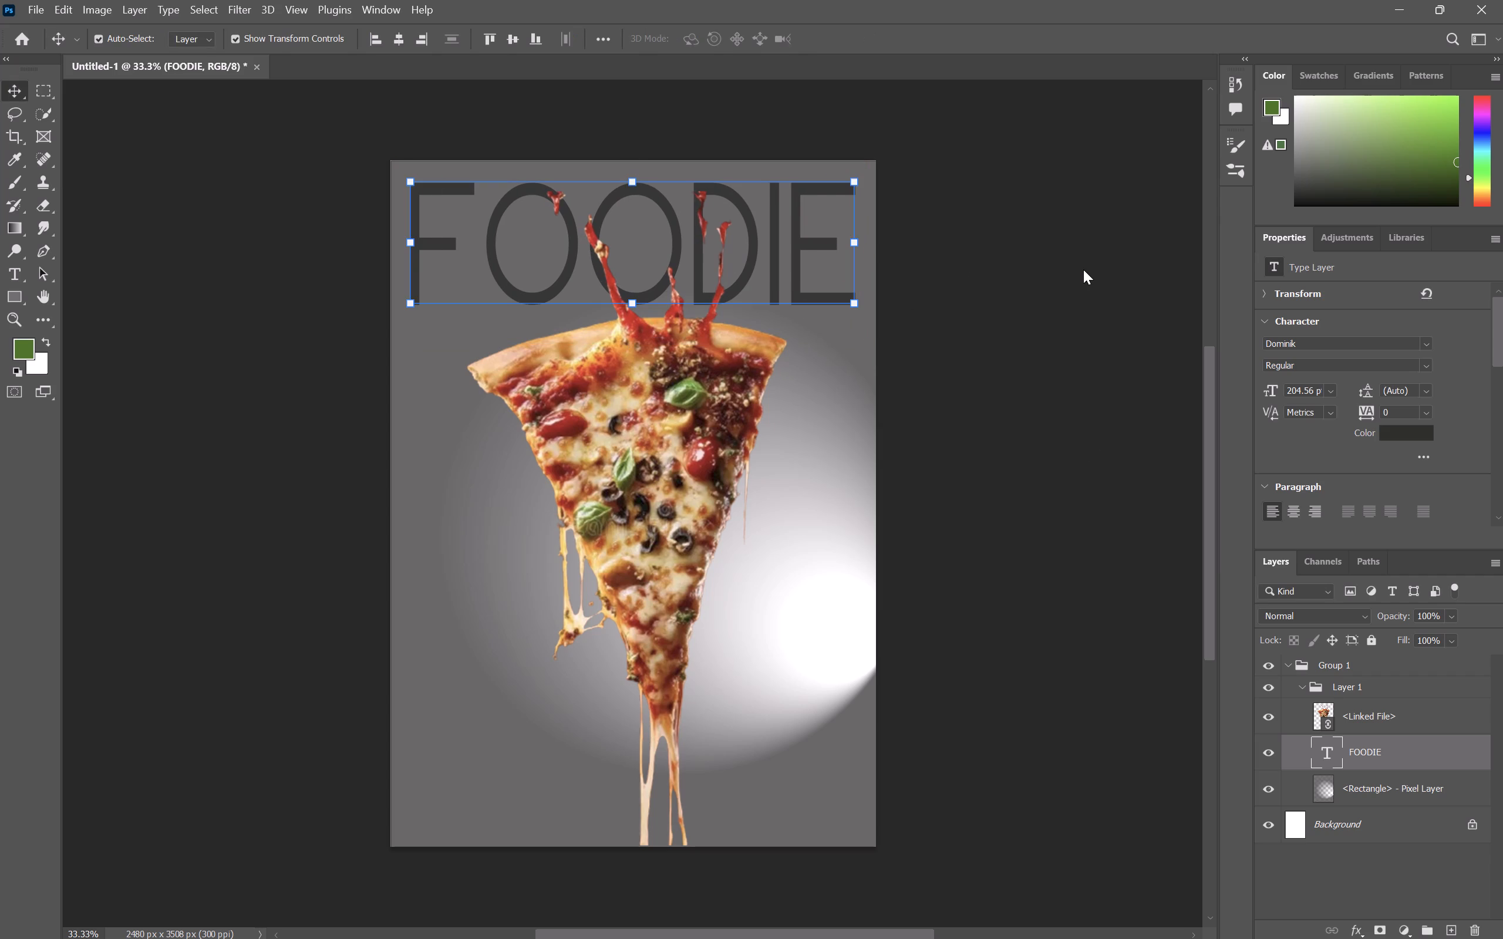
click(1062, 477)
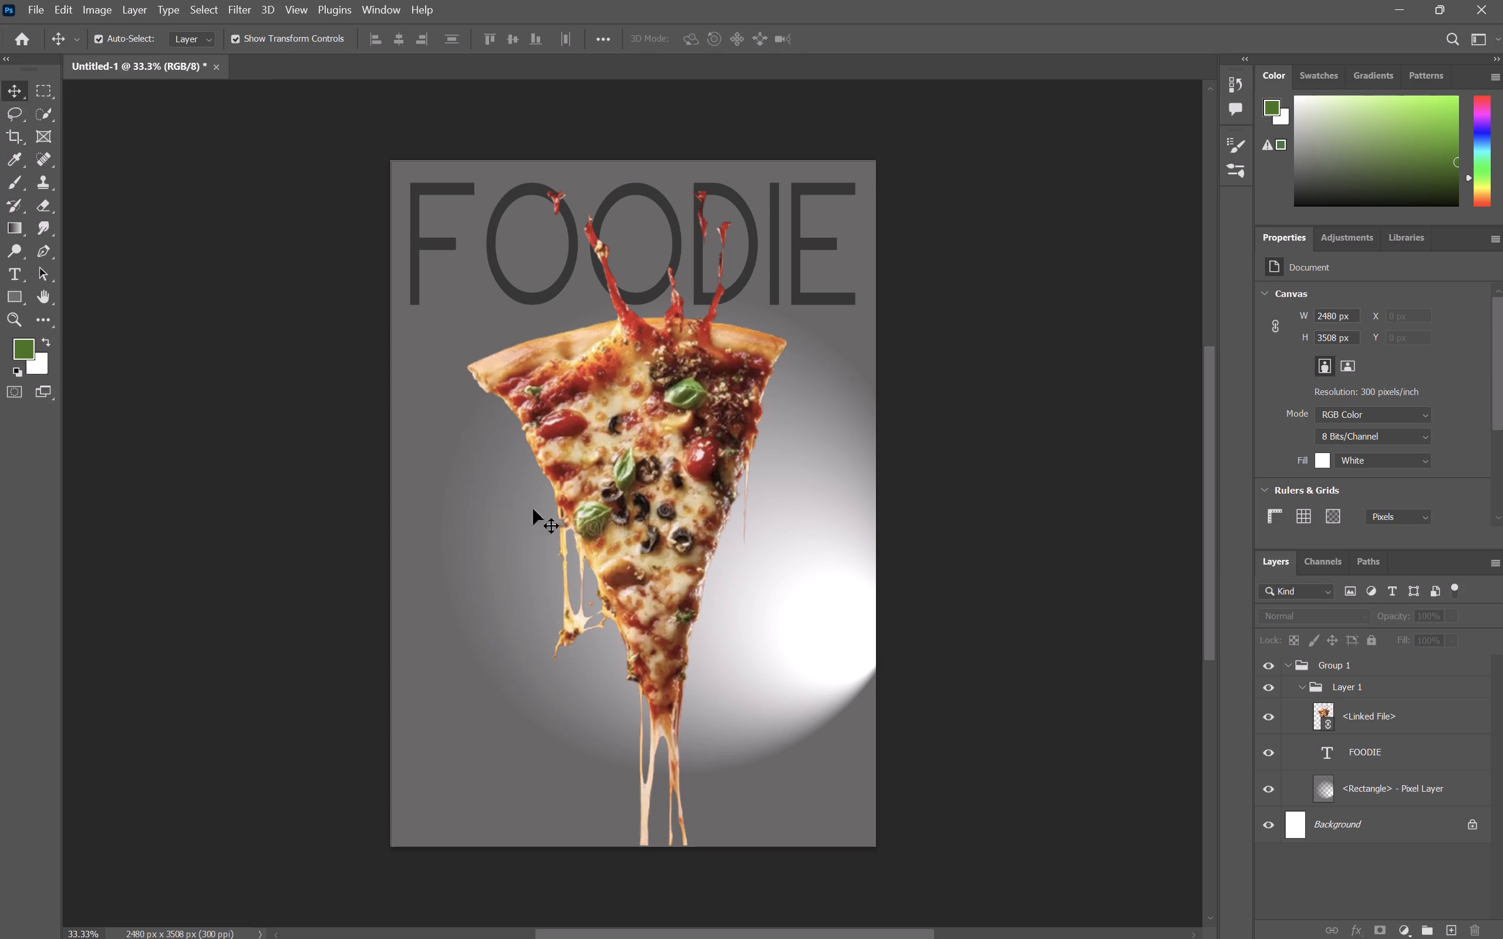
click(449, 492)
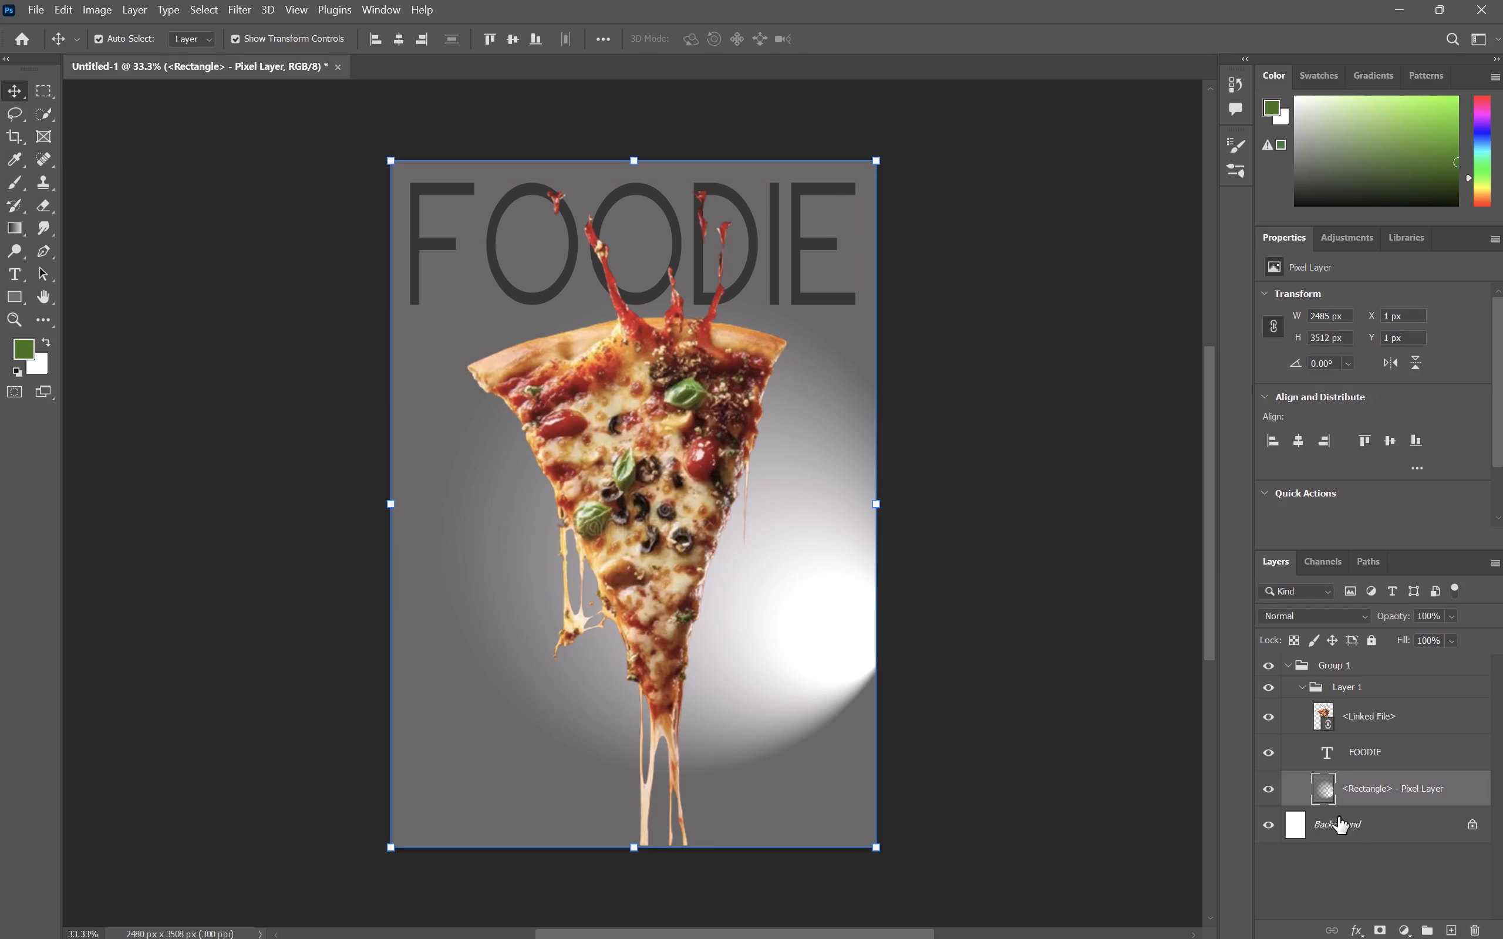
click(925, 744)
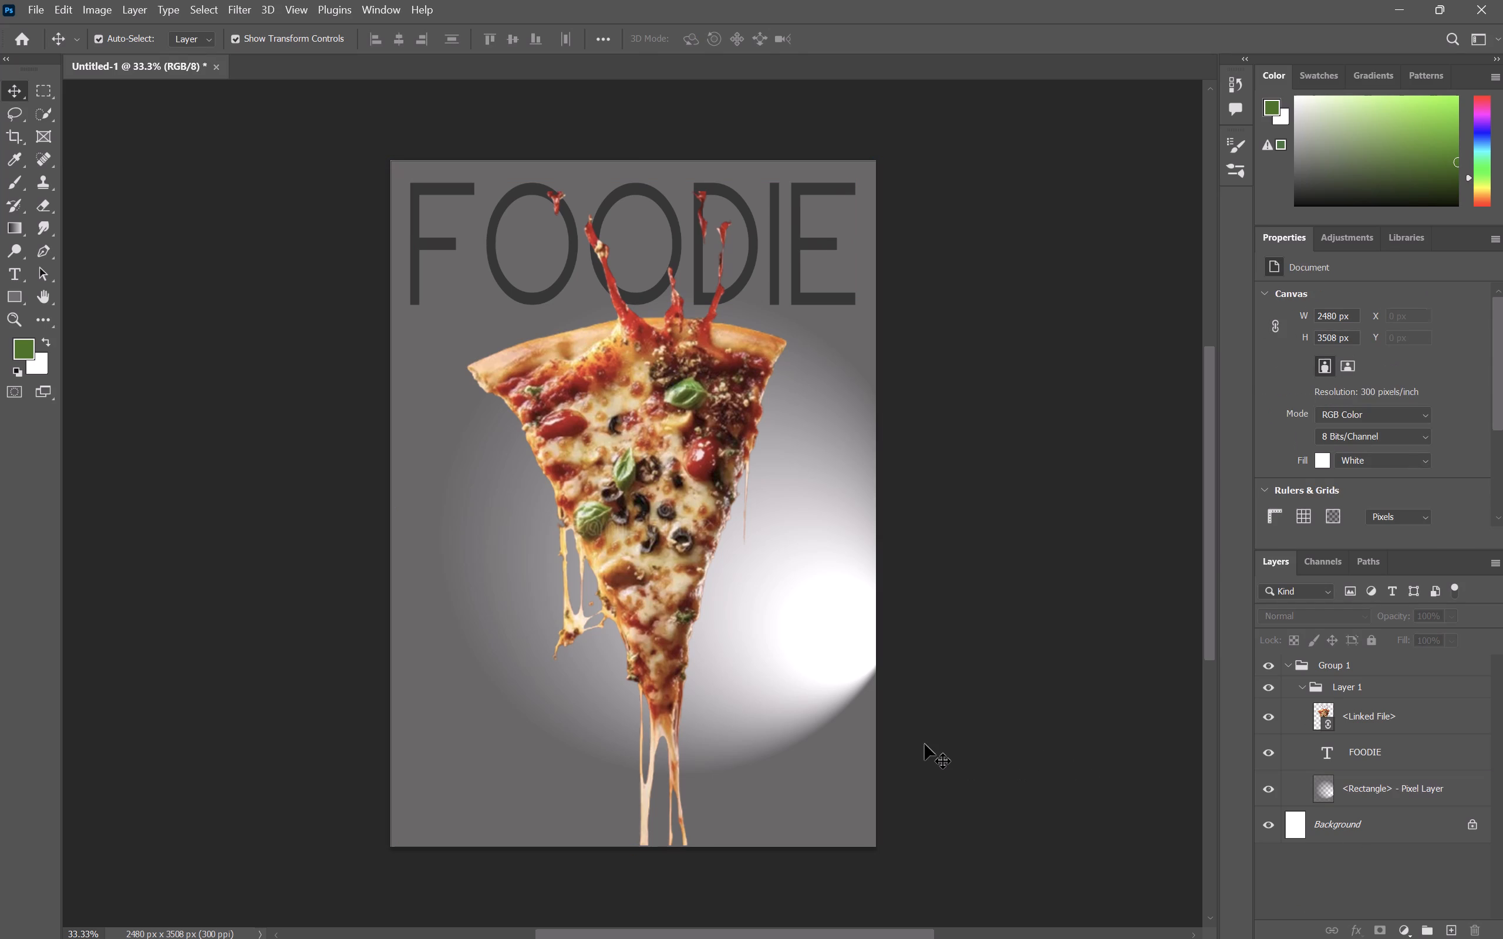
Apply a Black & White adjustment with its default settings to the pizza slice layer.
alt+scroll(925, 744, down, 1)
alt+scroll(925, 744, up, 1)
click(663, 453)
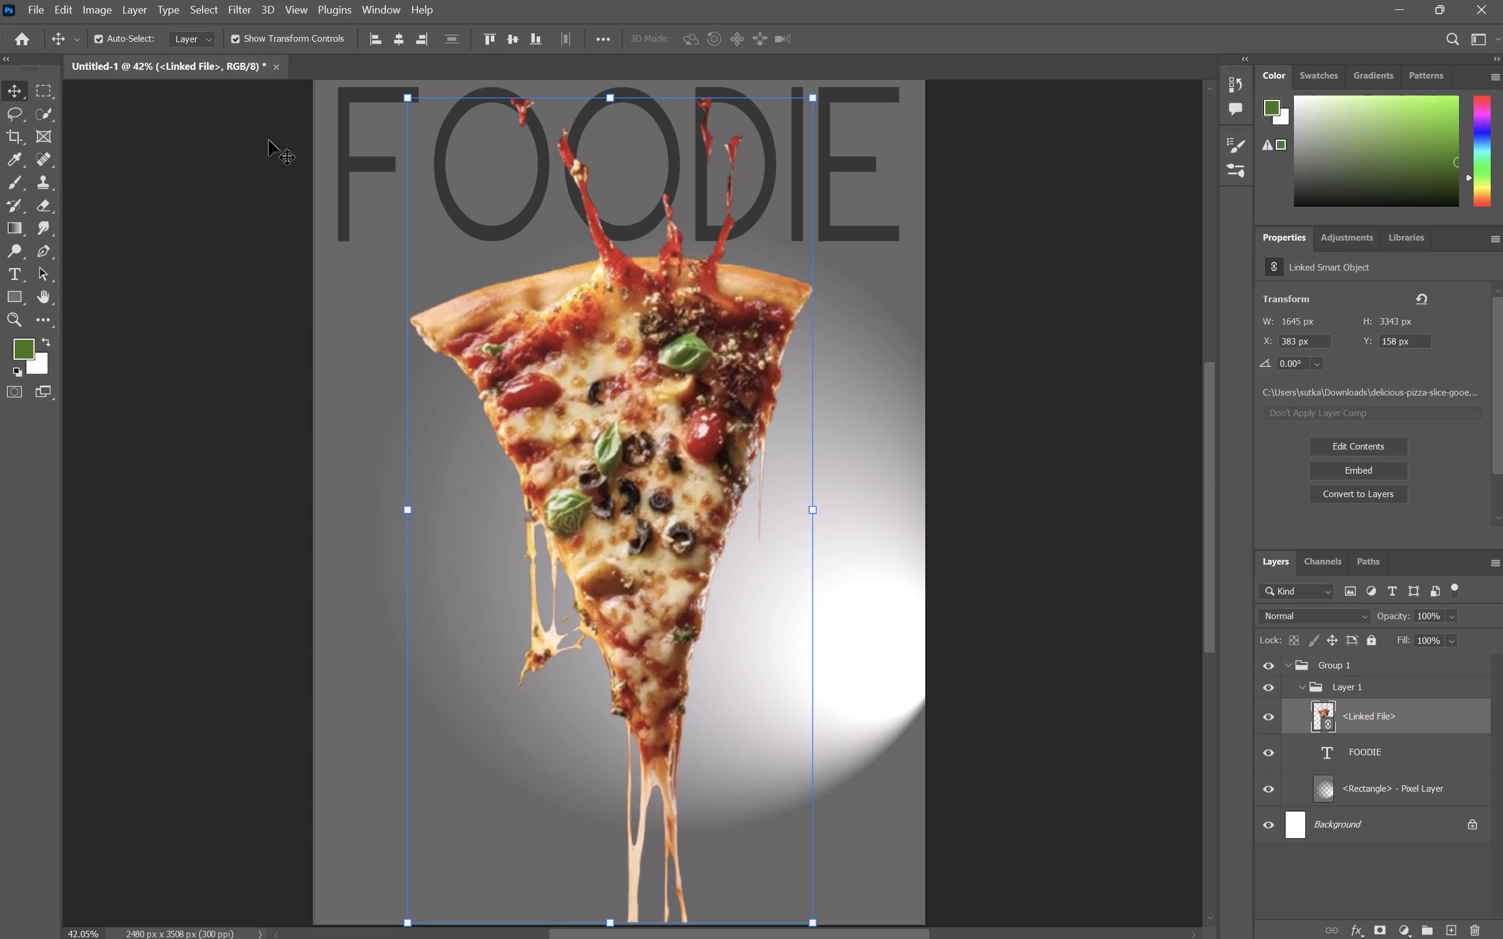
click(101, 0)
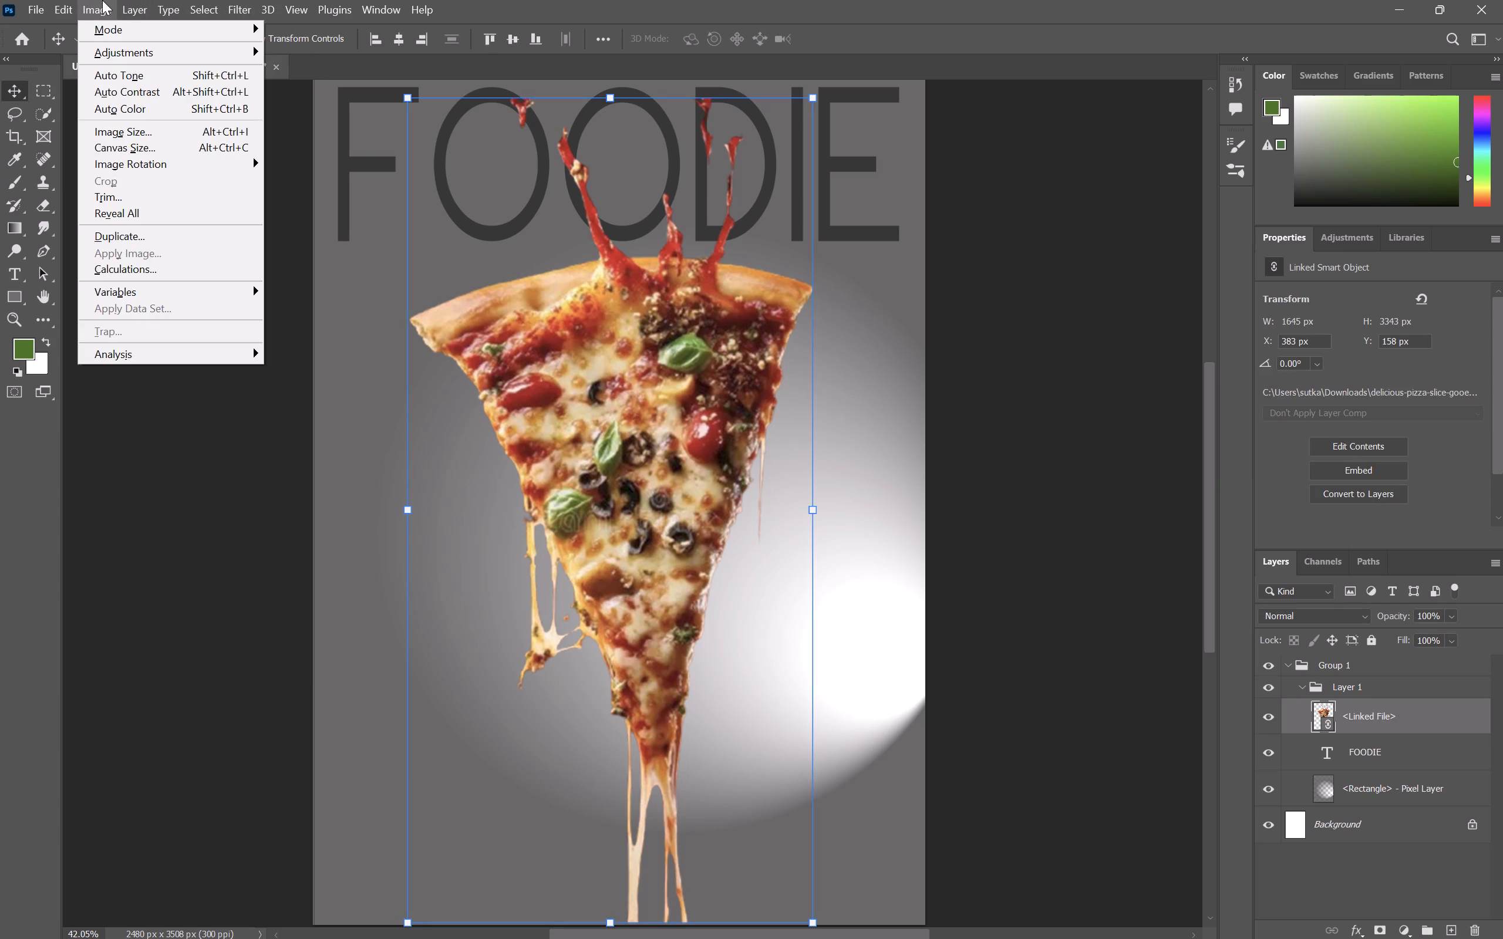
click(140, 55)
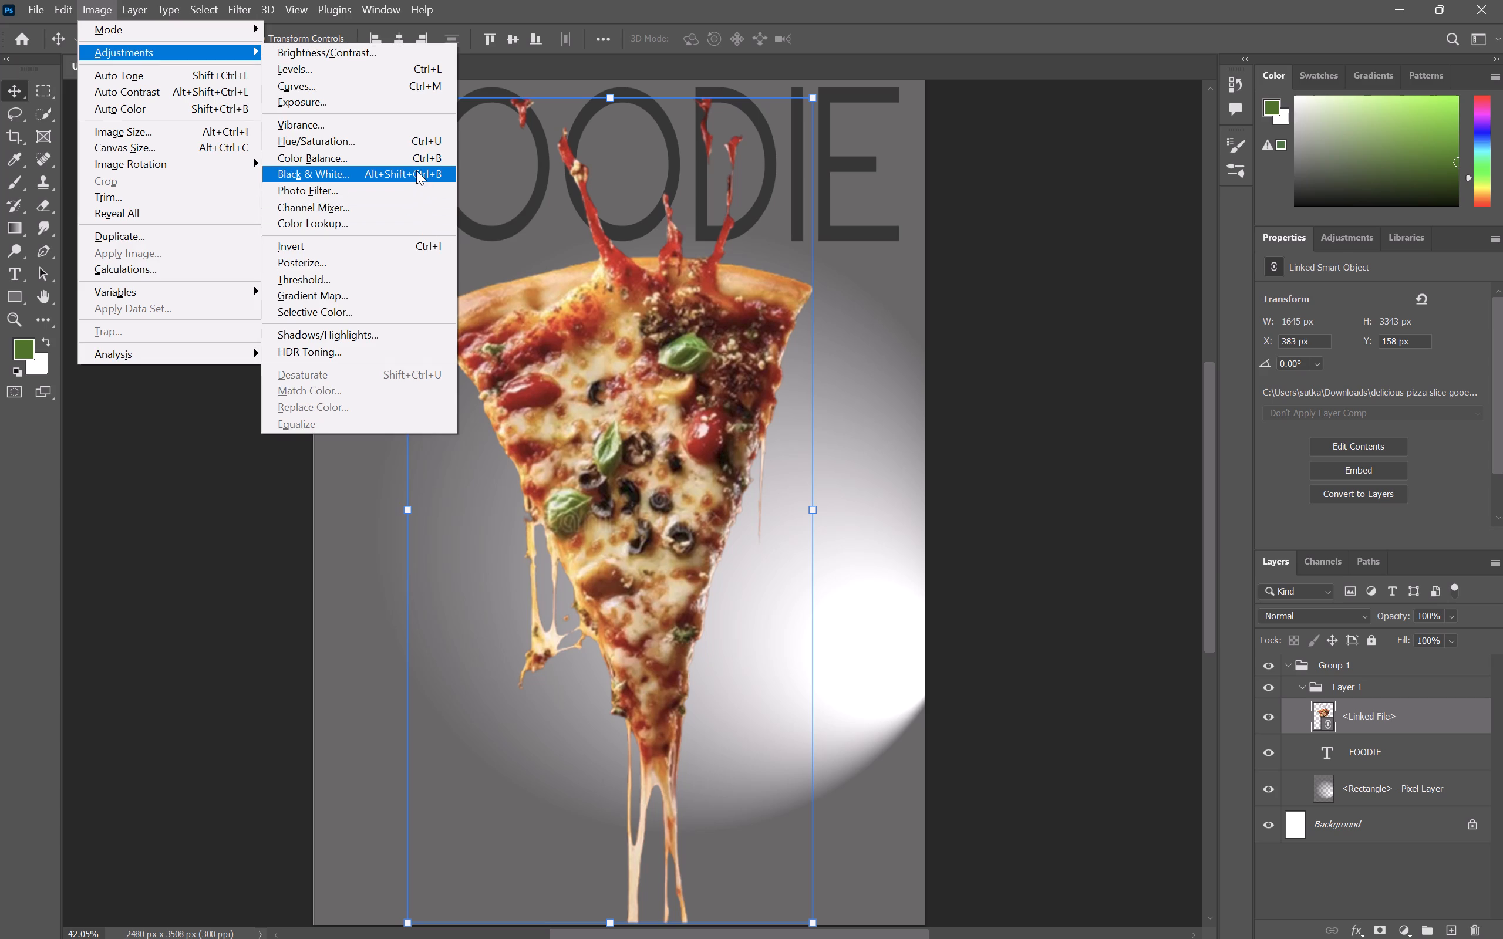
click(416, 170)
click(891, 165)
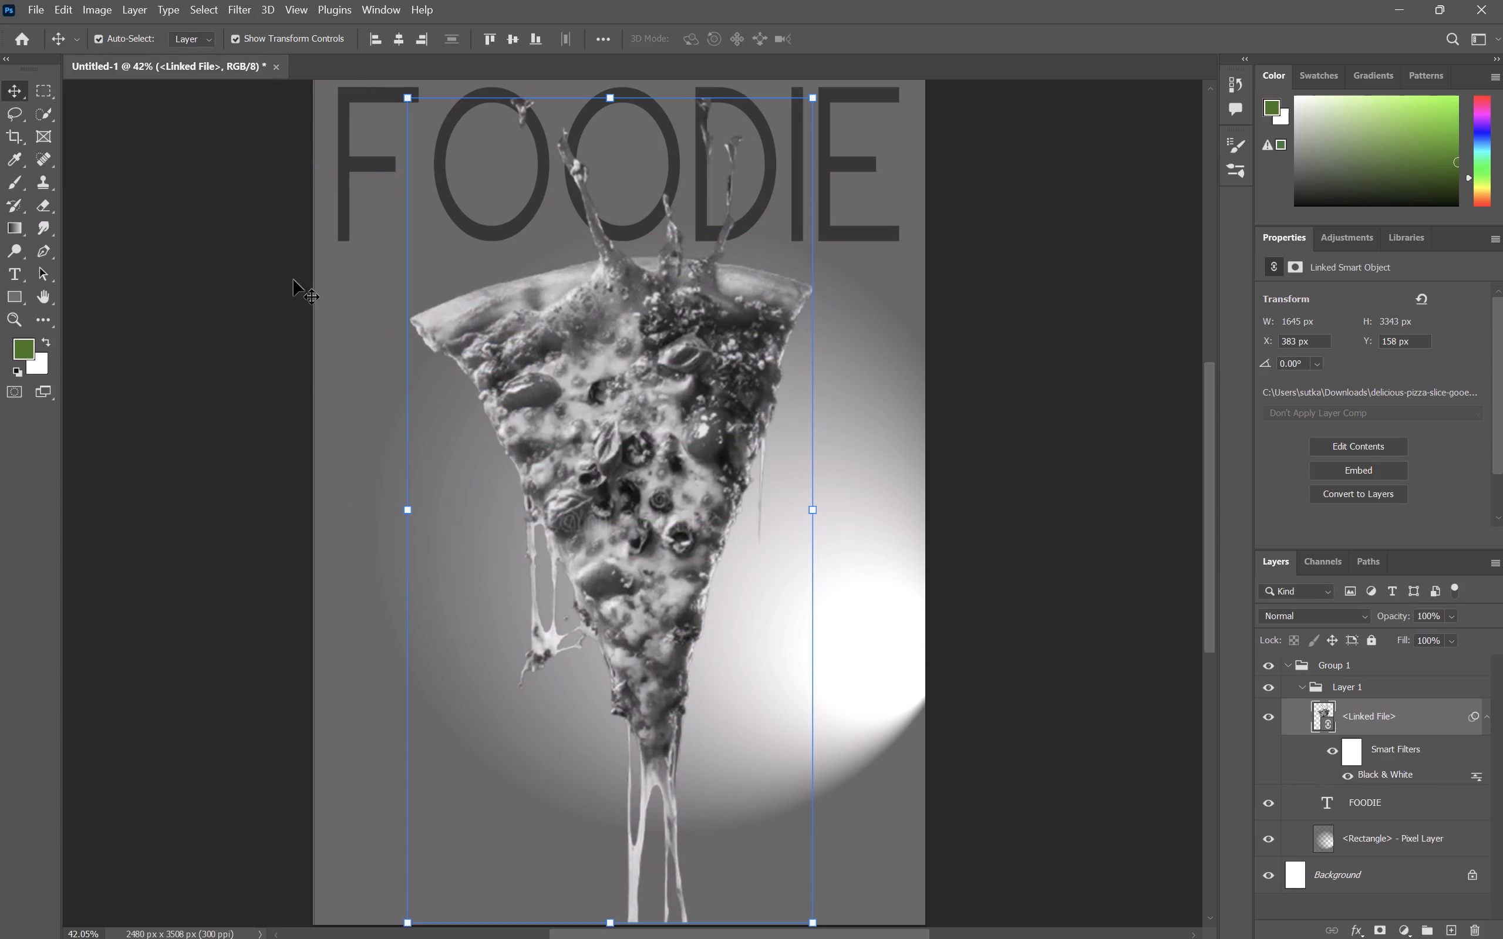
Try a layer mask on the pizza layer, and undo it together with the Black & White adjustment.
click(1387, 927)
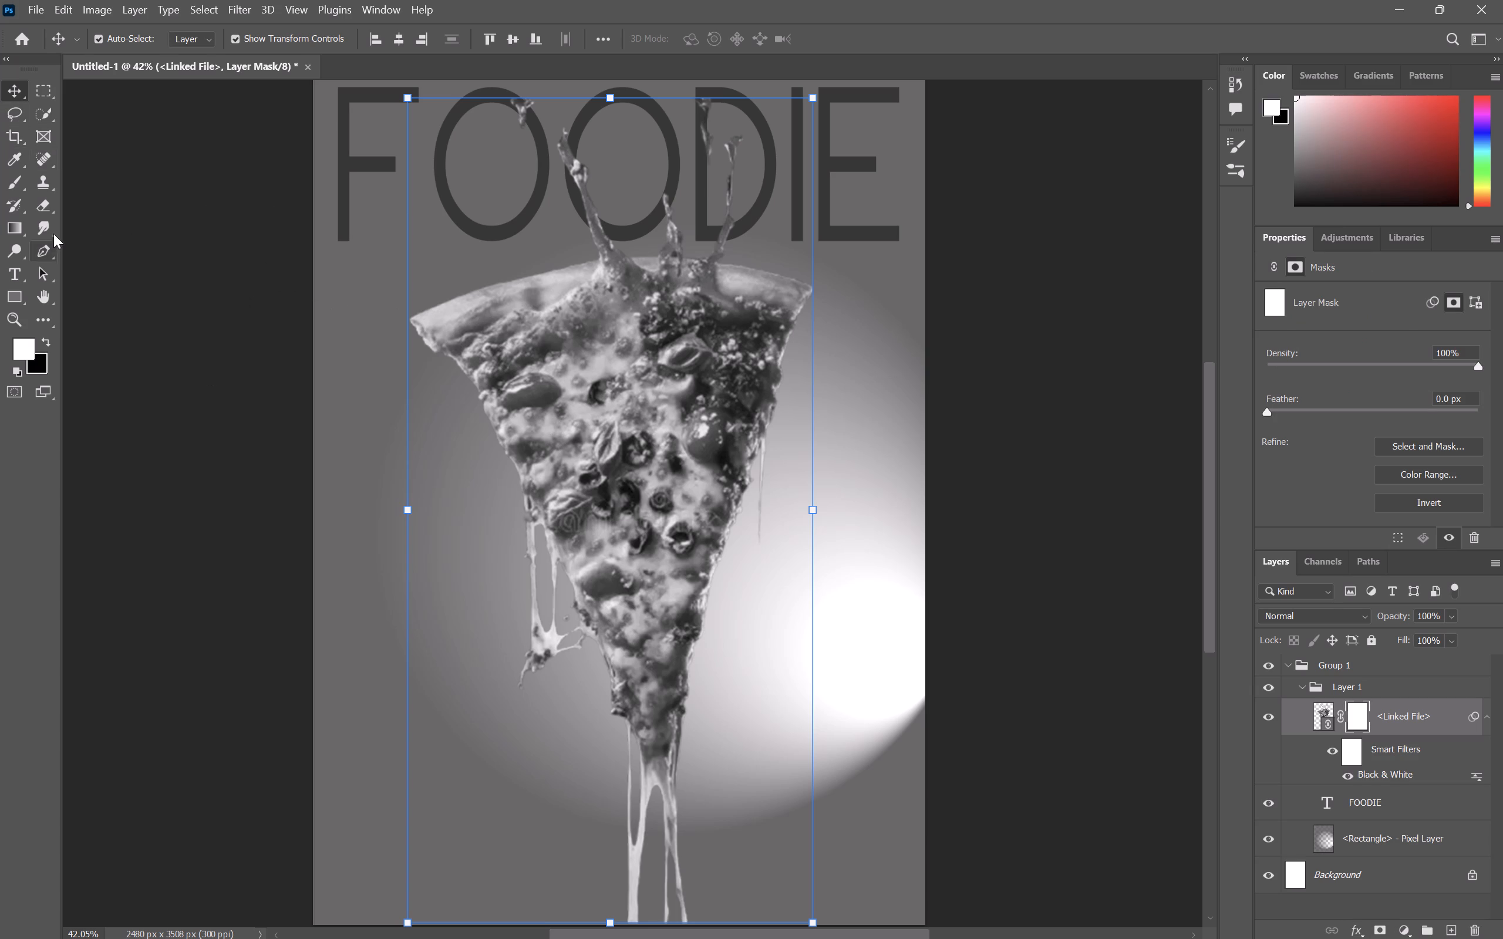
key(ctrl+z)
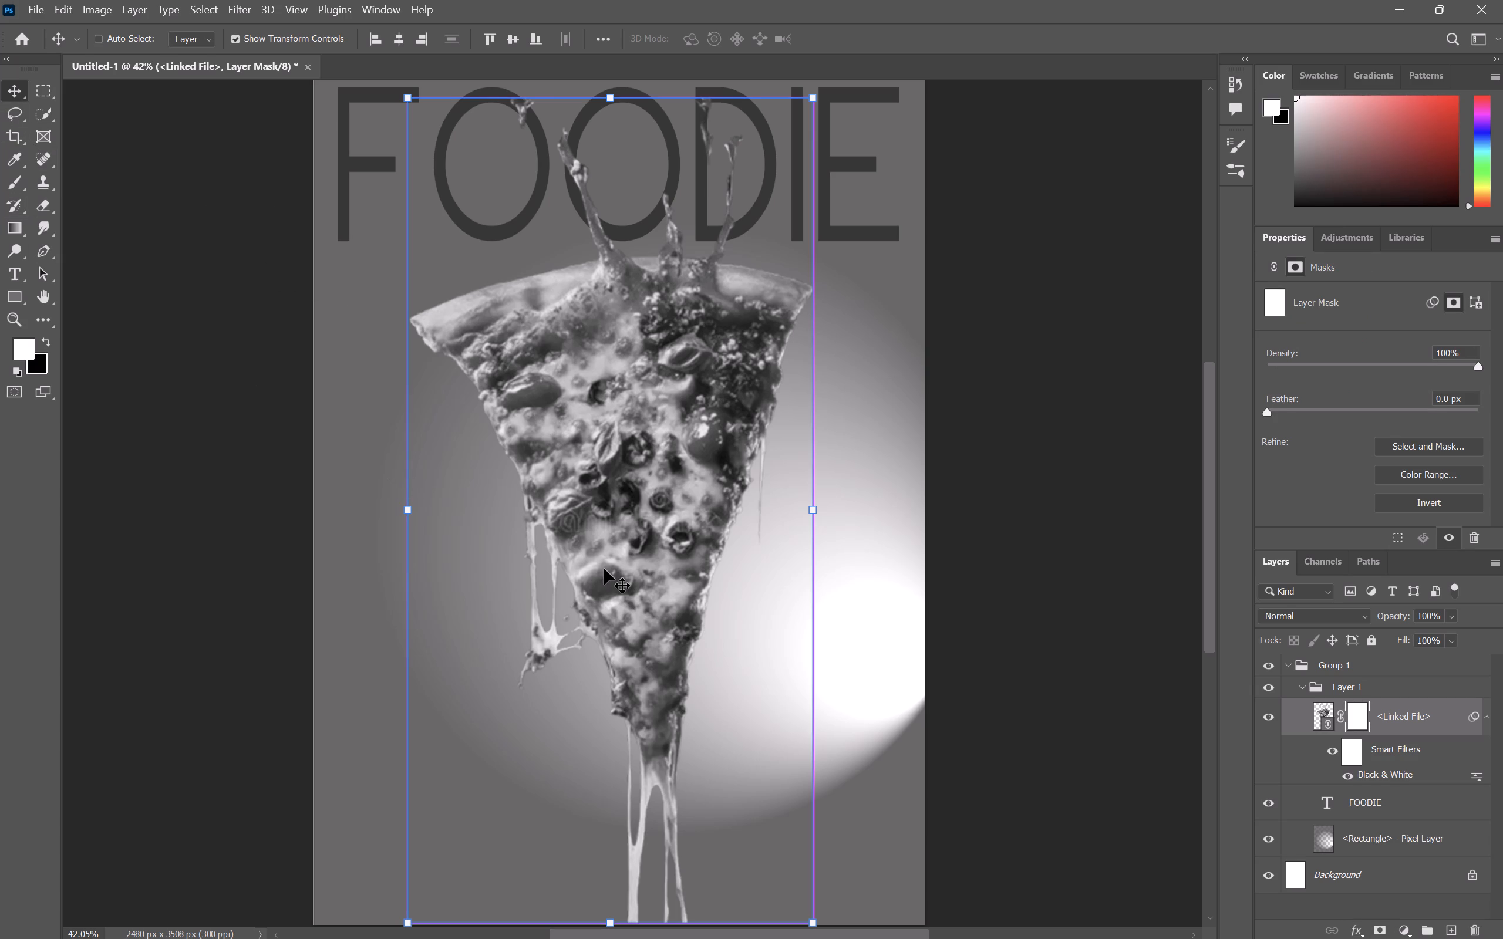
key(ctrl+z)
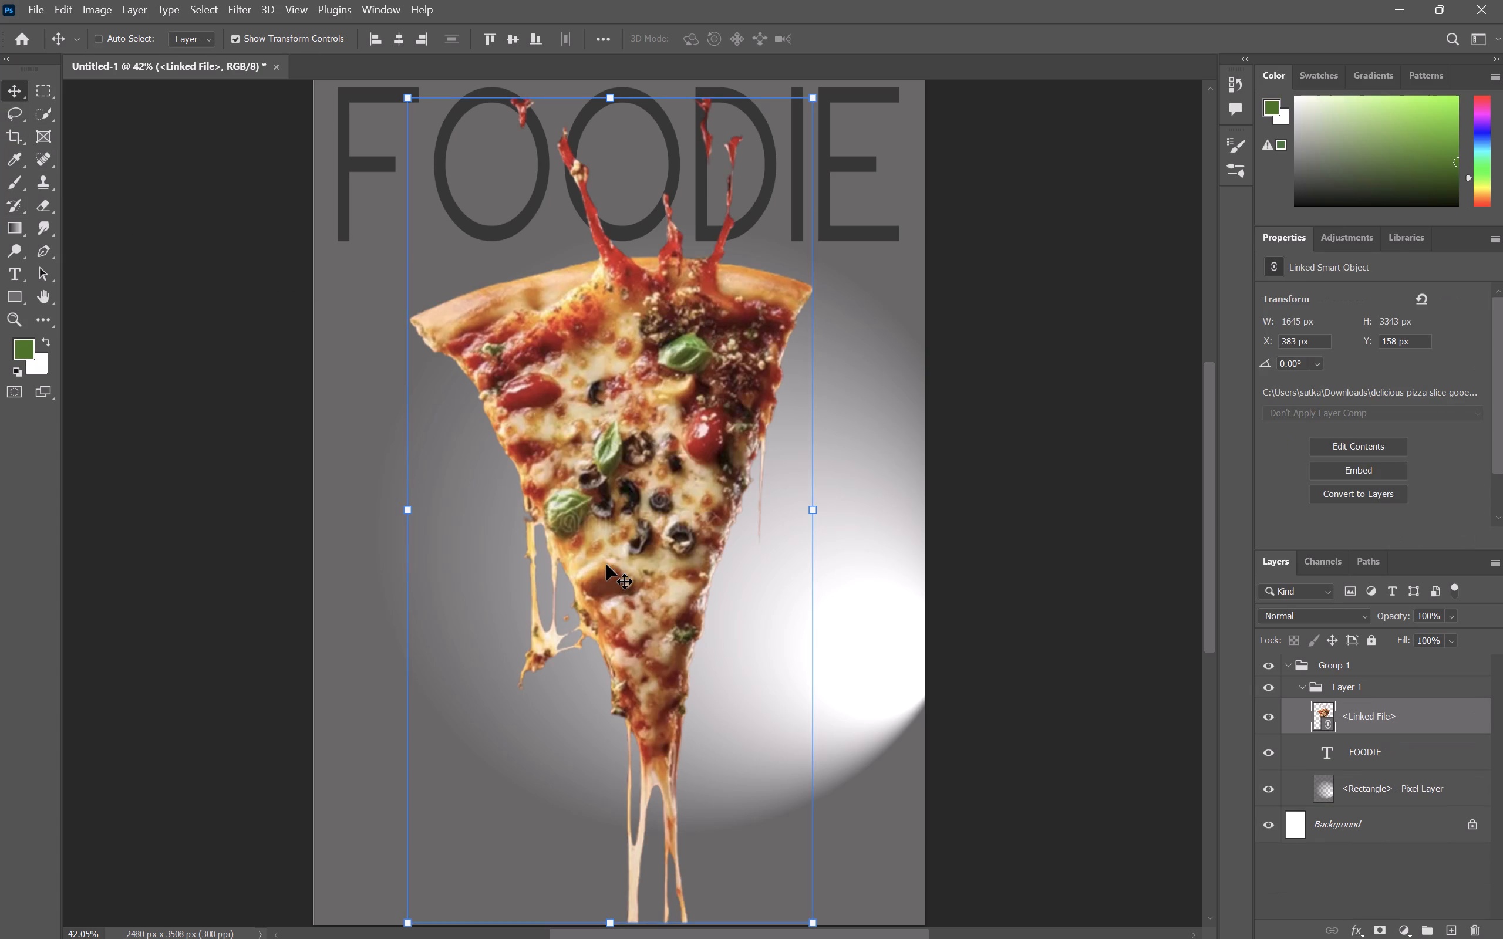
Duplicate the pizza slice layer and apply a default Black & White adjustment to the copy.
key(ctrl+j)
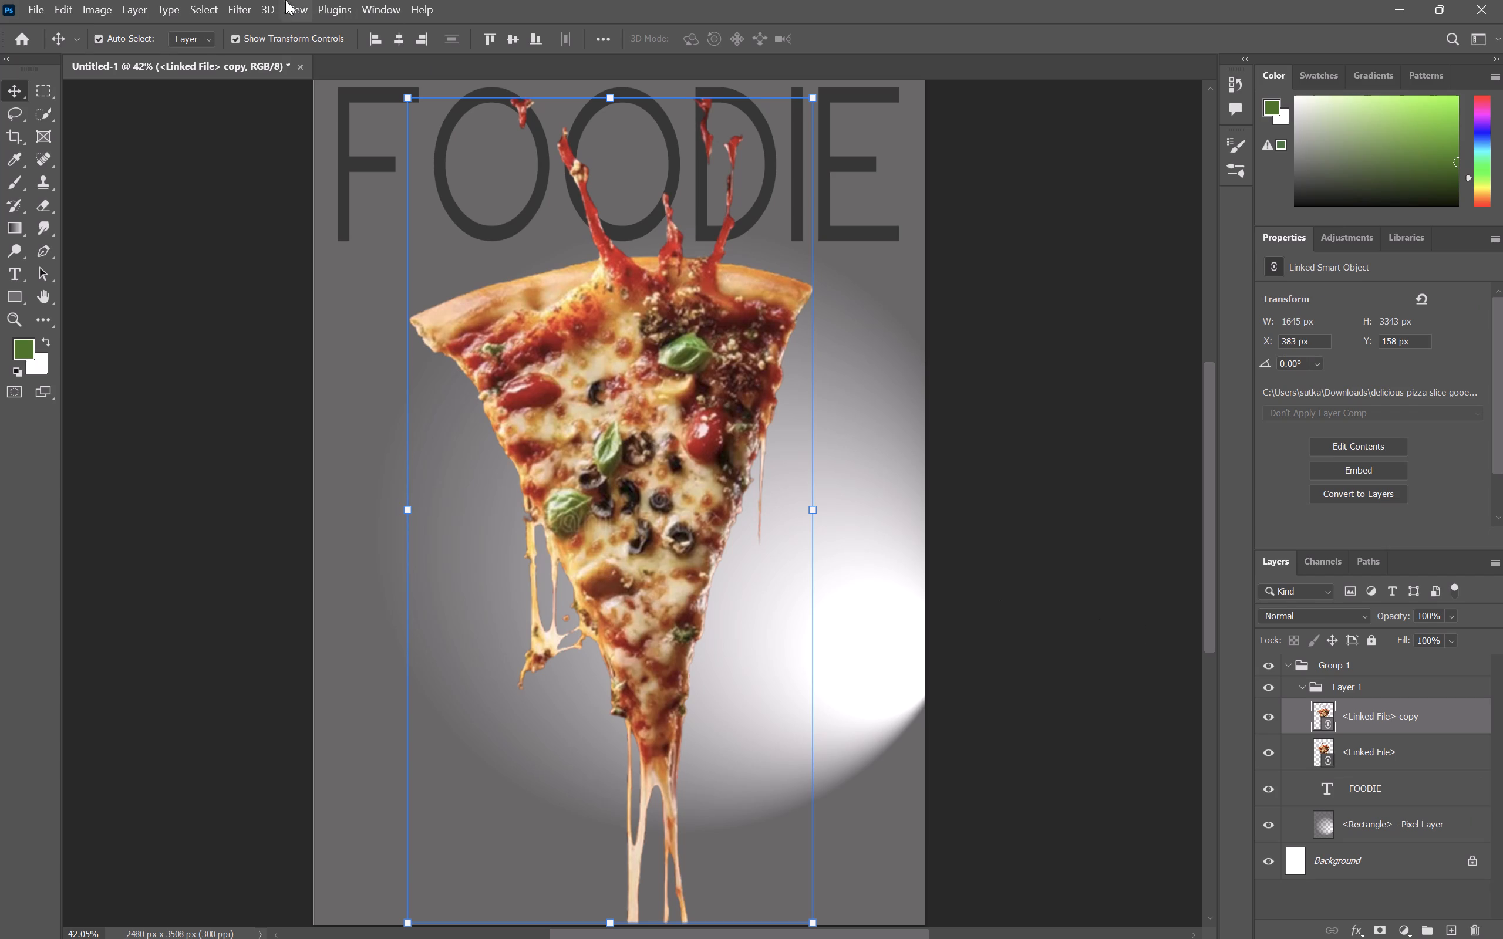
click(87, 0)
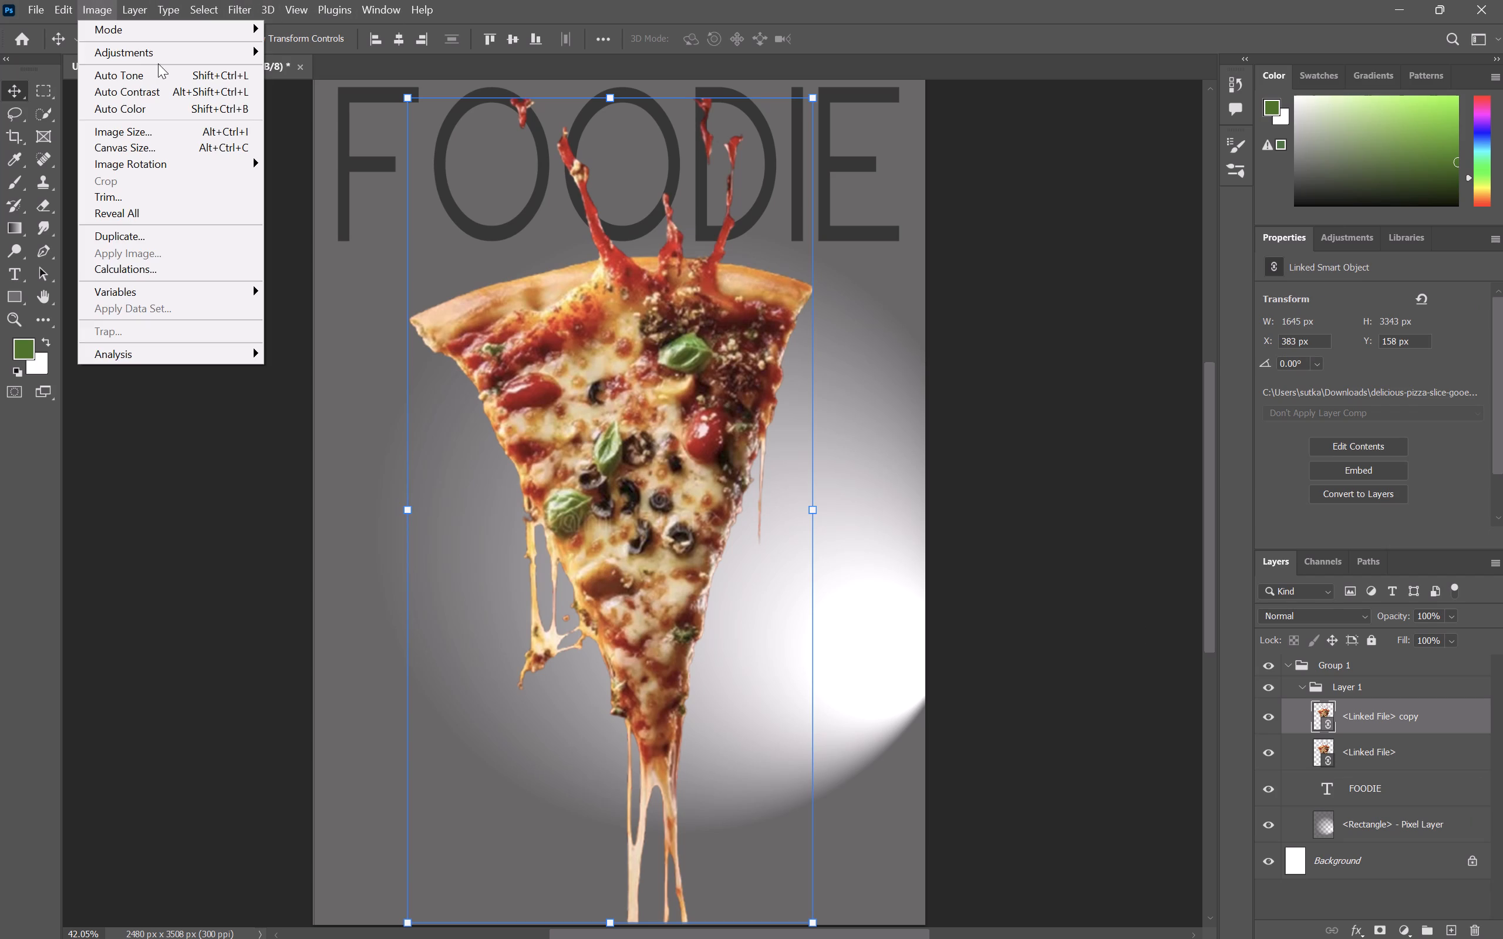
click(178, 52)
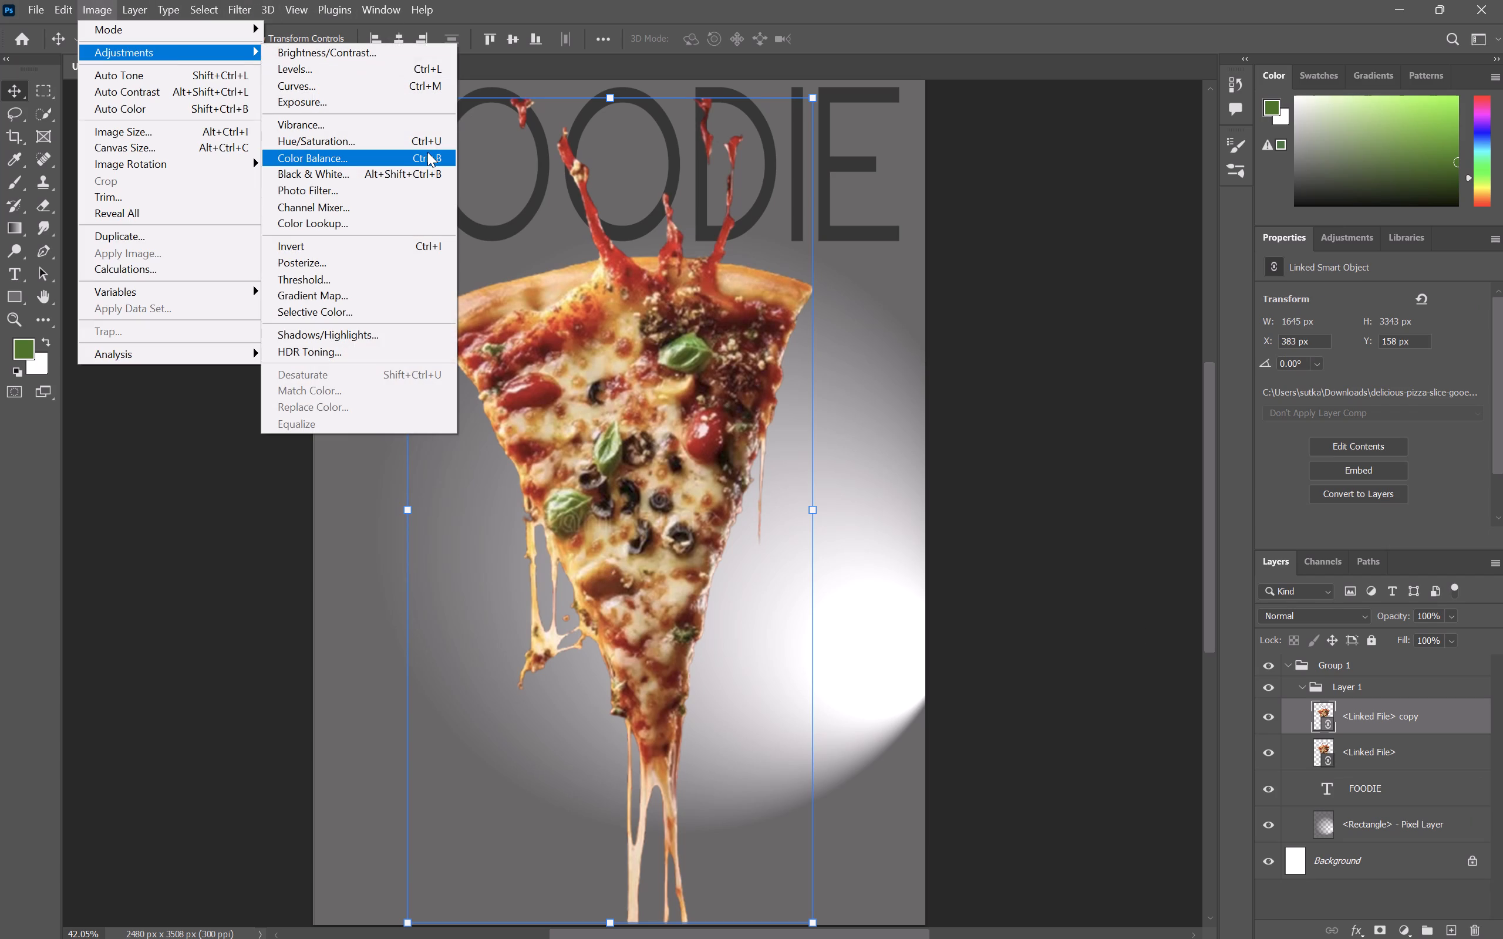
click(430, 172)
key(Return)
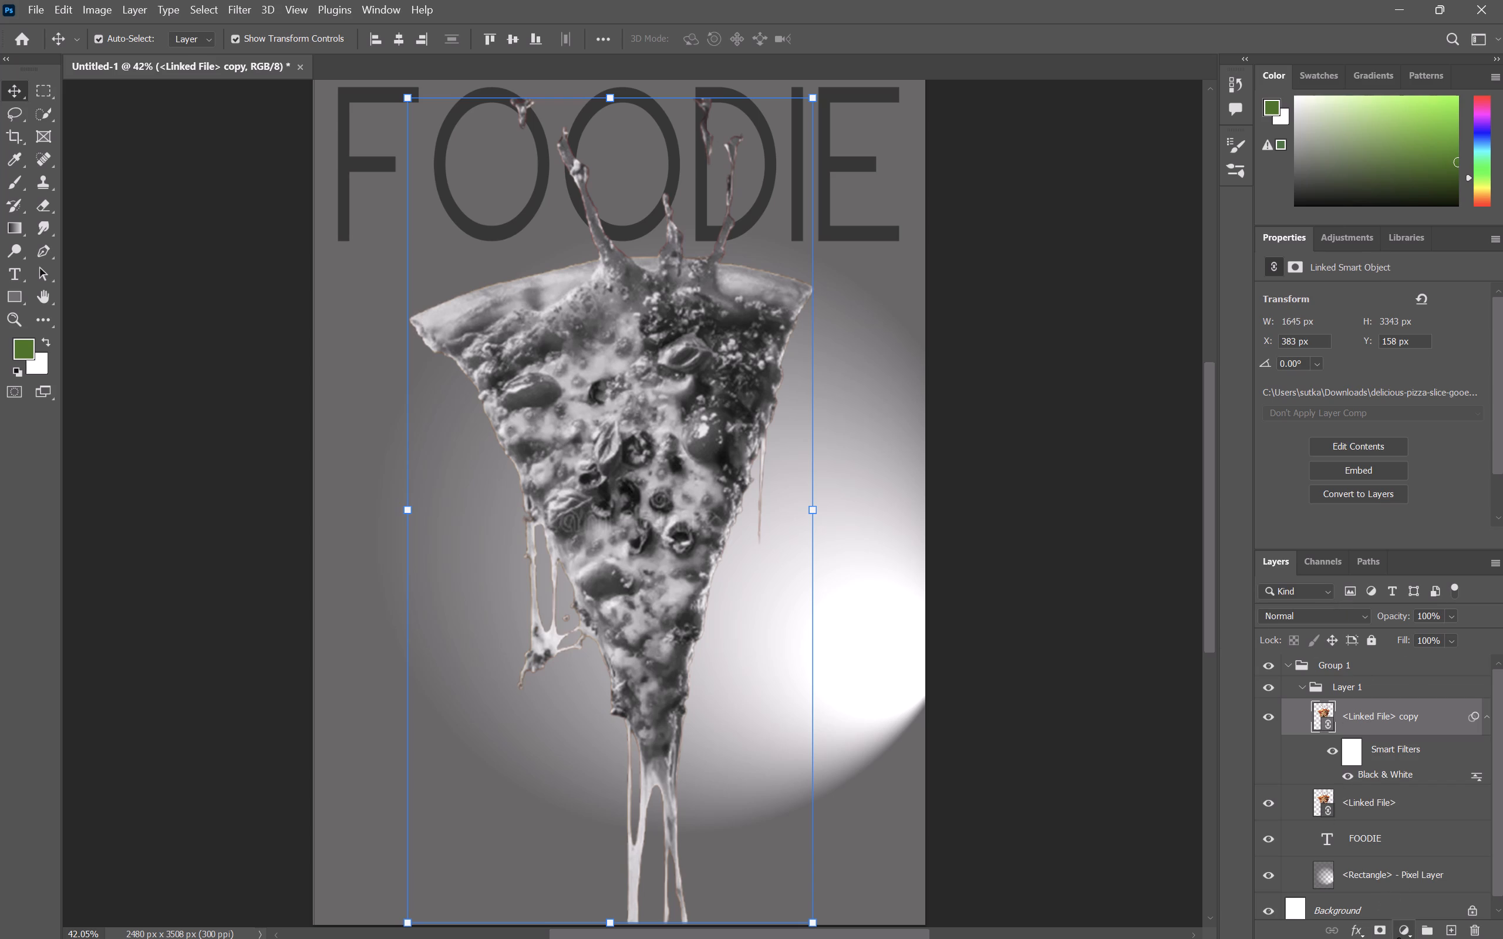
Add a layer mask to the black-and-white pizza copy and brush white on it along the slice's right side.
click(1387, 928)
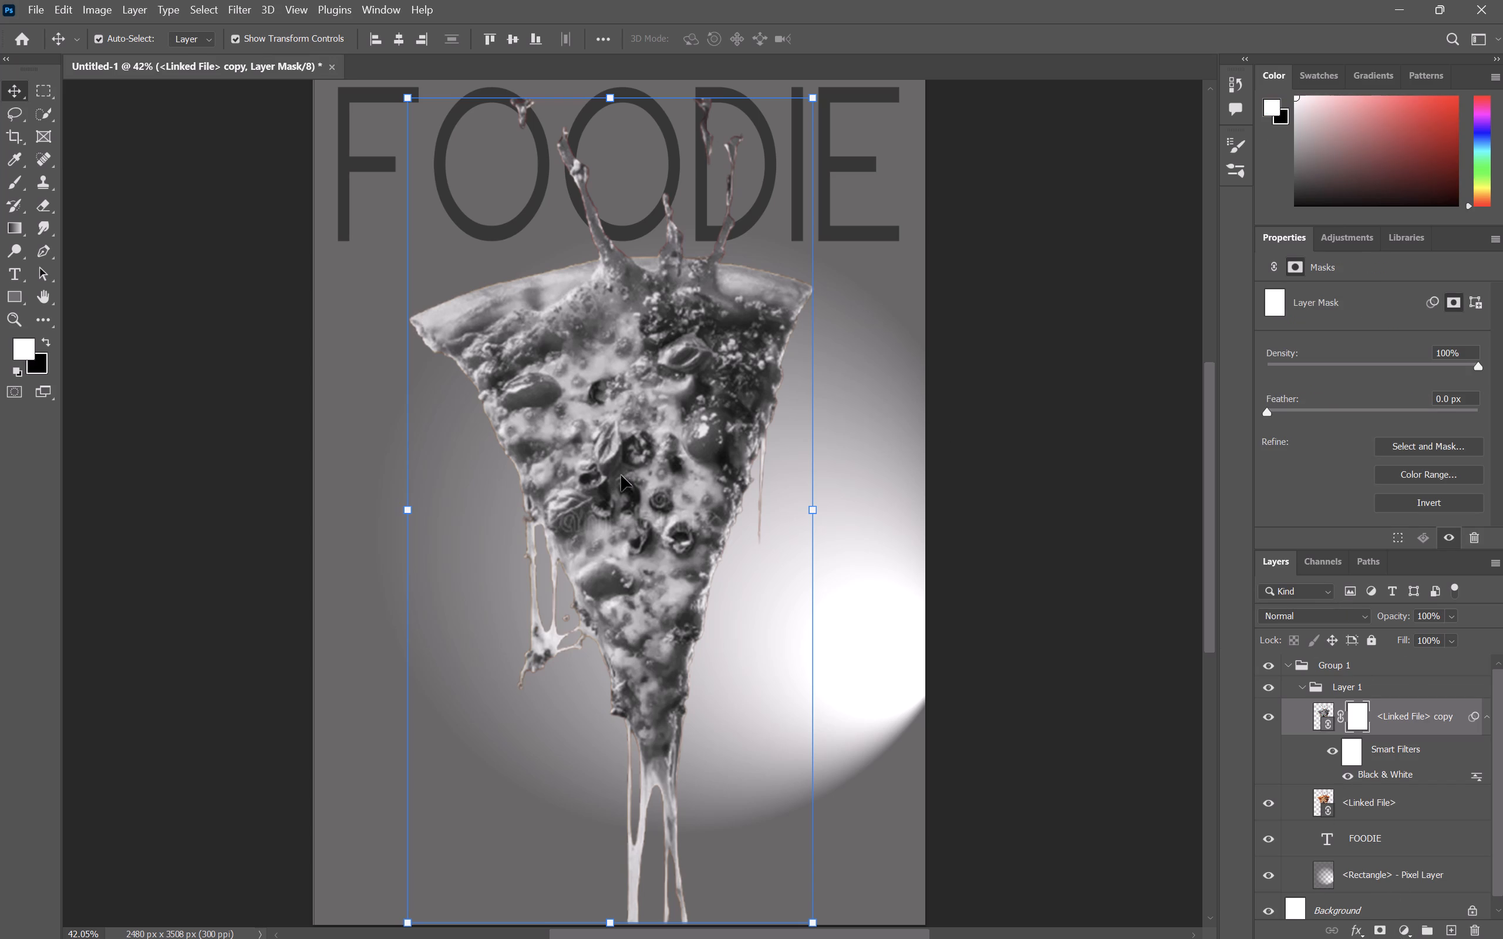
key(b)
drag(706, 760, 709, 485)
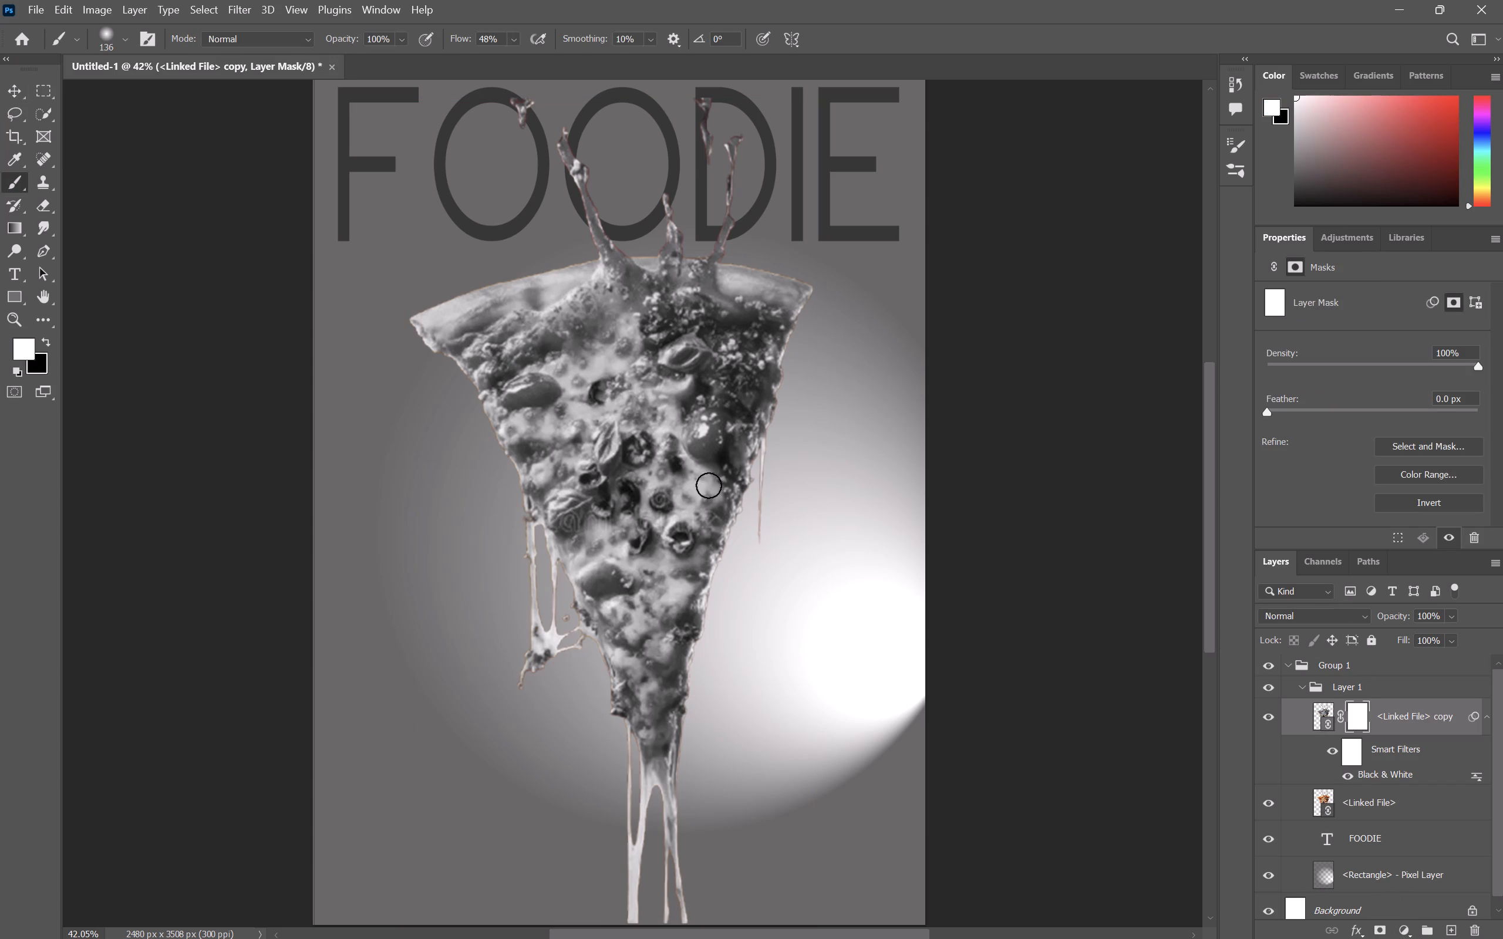
drag(709, 485, 732, 400)
drag(732, 400, 705, 501)
drag(734, 417, 734, 390)
Switch from Photoshop to the Illustrator window holding the original FOODIE poster.
key(alt+Tab)
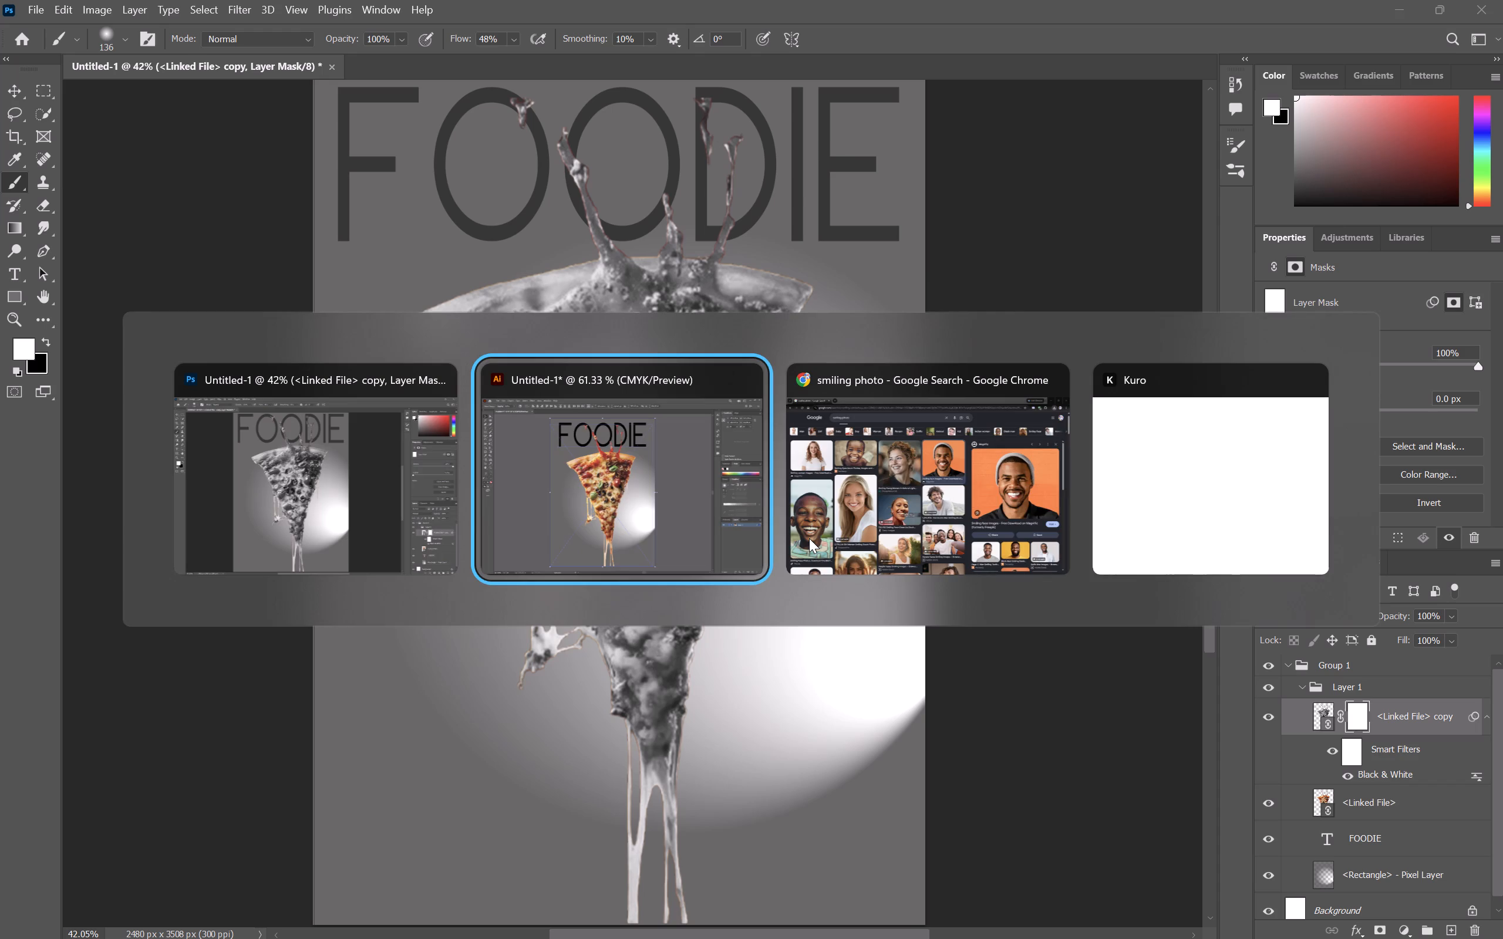